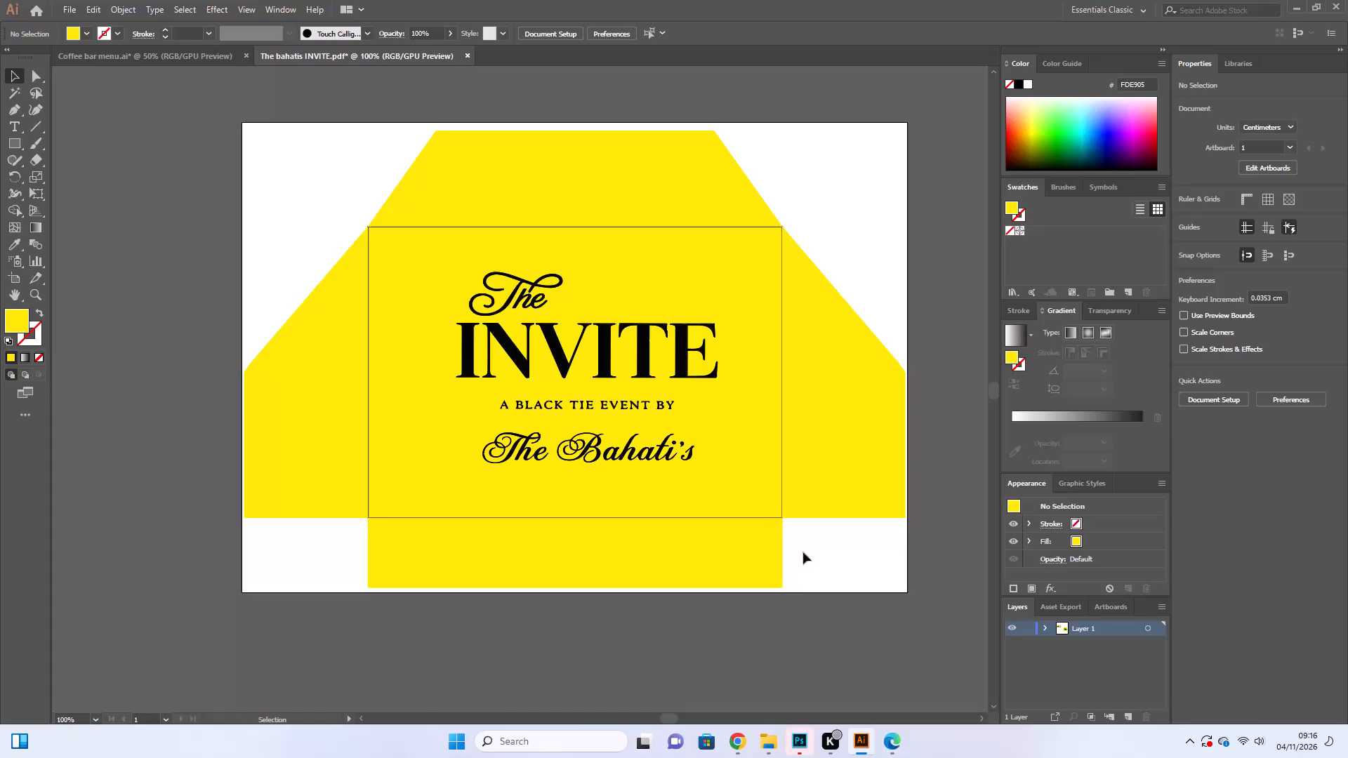
Set the stroke weight of the envelope's central rectangle to 0.75 pt.
{"action": "left_click", "coordinate": [654, 483]}
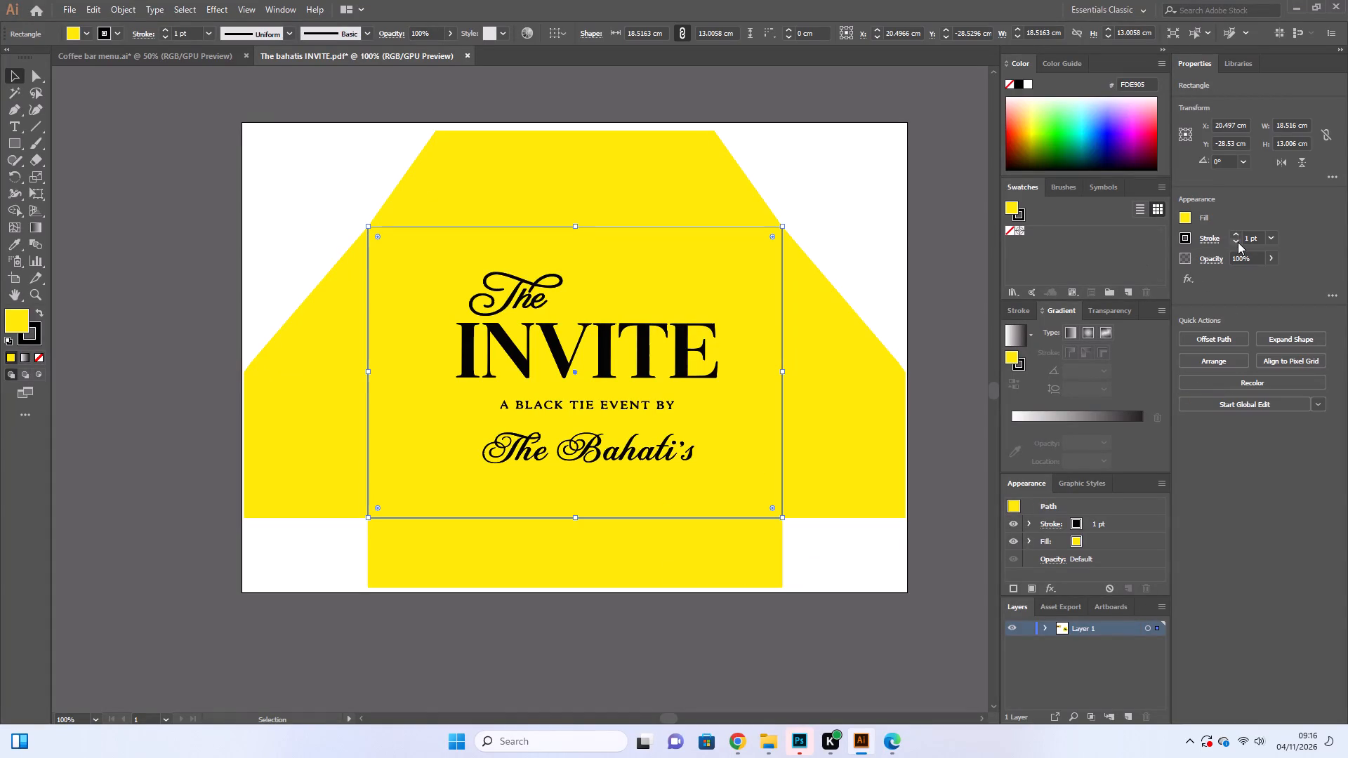
{"action": "left_click", "coordinate": [1238, 242]}
{"action": "left_click", "coordinate": [1162, 46]}
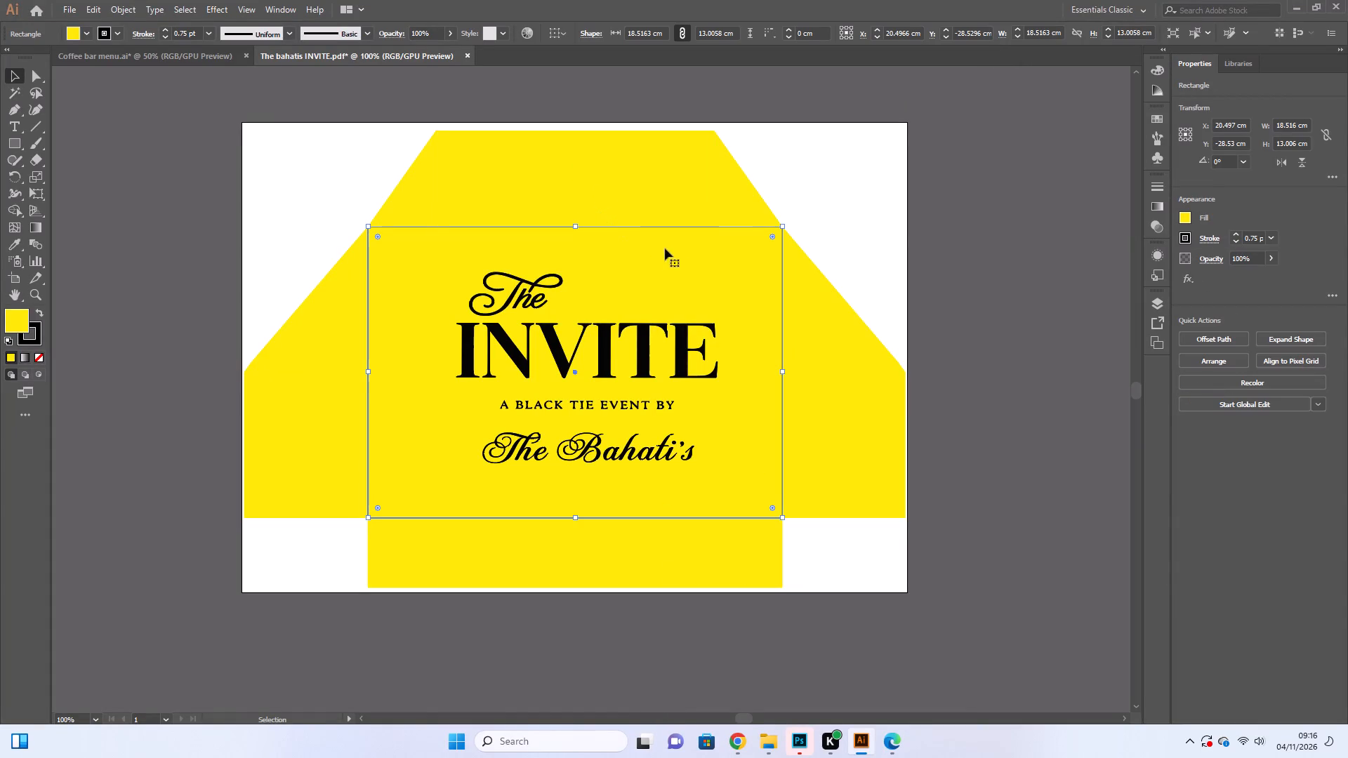
{"action": "left_click", "coordinate": [213, 87]}
{"action": "left_click", "coordinate": [1031, 444]}
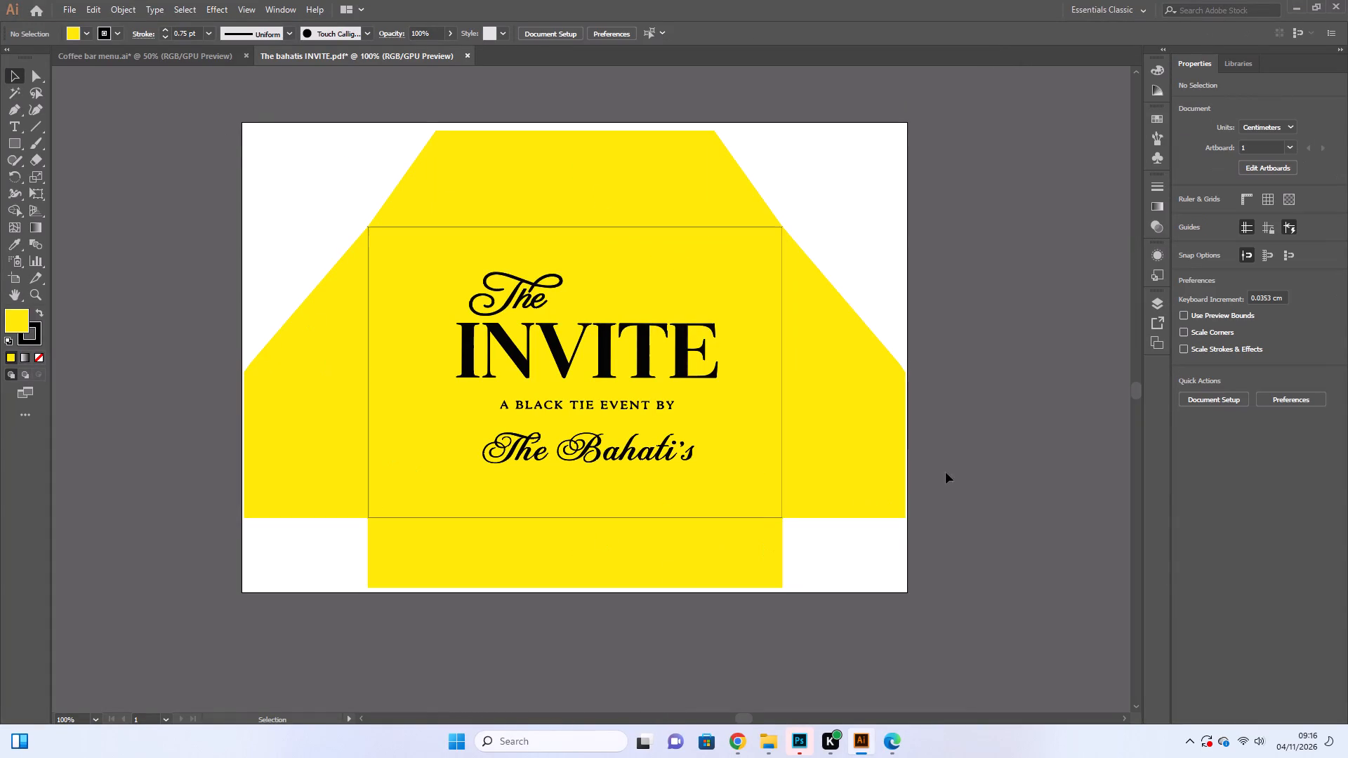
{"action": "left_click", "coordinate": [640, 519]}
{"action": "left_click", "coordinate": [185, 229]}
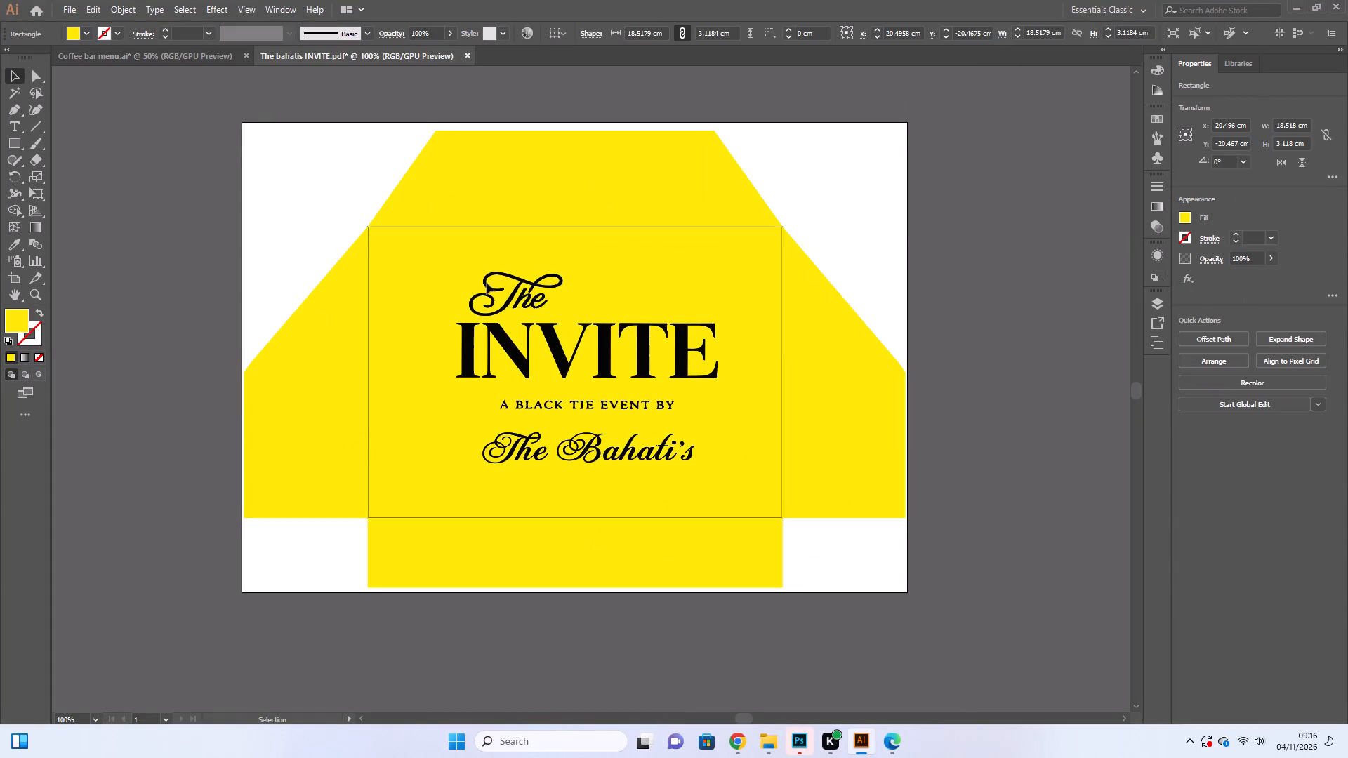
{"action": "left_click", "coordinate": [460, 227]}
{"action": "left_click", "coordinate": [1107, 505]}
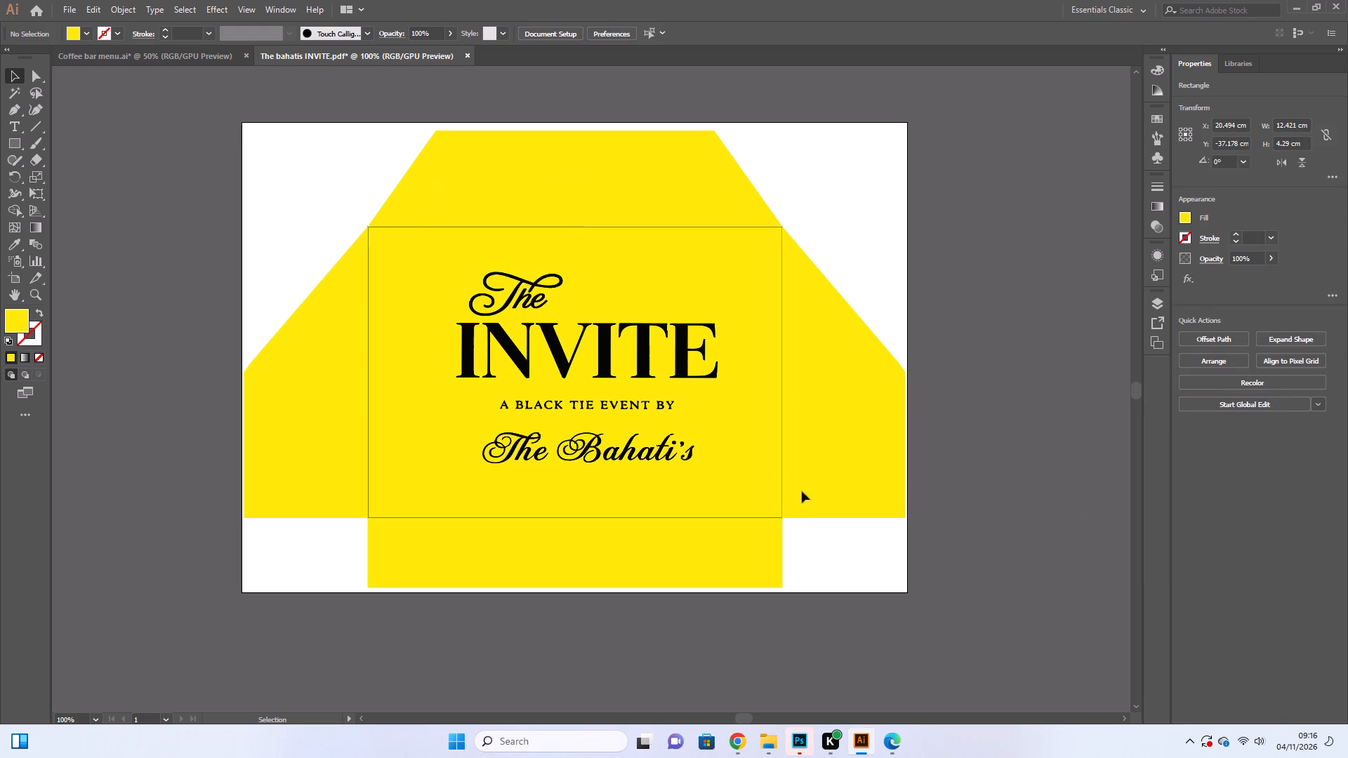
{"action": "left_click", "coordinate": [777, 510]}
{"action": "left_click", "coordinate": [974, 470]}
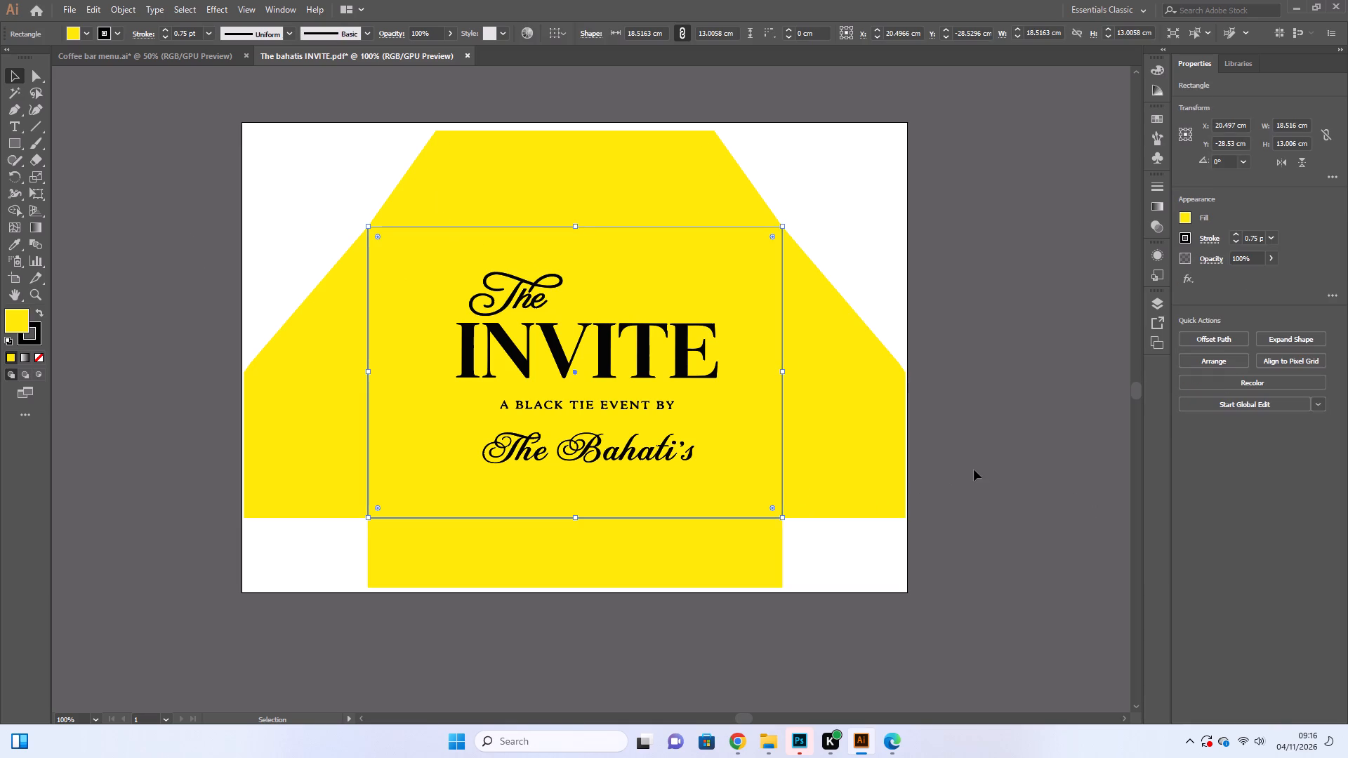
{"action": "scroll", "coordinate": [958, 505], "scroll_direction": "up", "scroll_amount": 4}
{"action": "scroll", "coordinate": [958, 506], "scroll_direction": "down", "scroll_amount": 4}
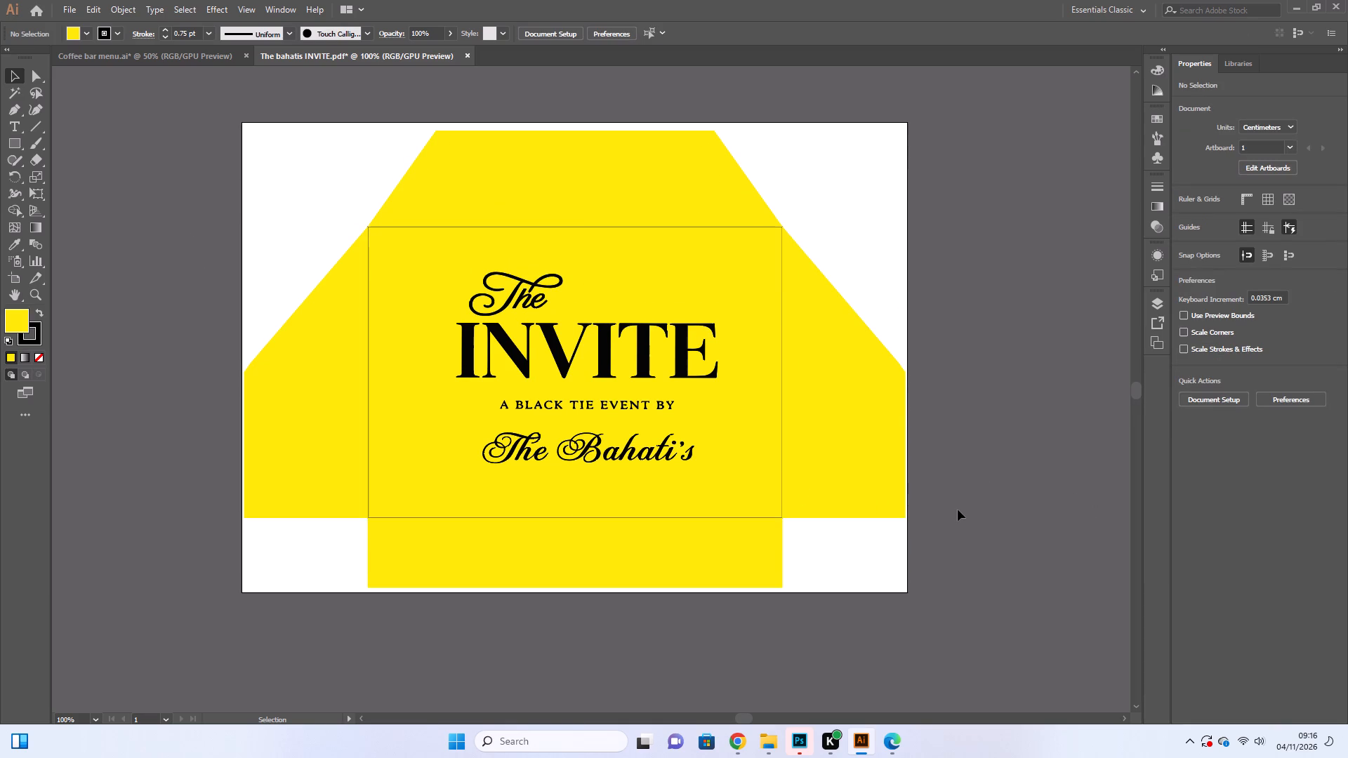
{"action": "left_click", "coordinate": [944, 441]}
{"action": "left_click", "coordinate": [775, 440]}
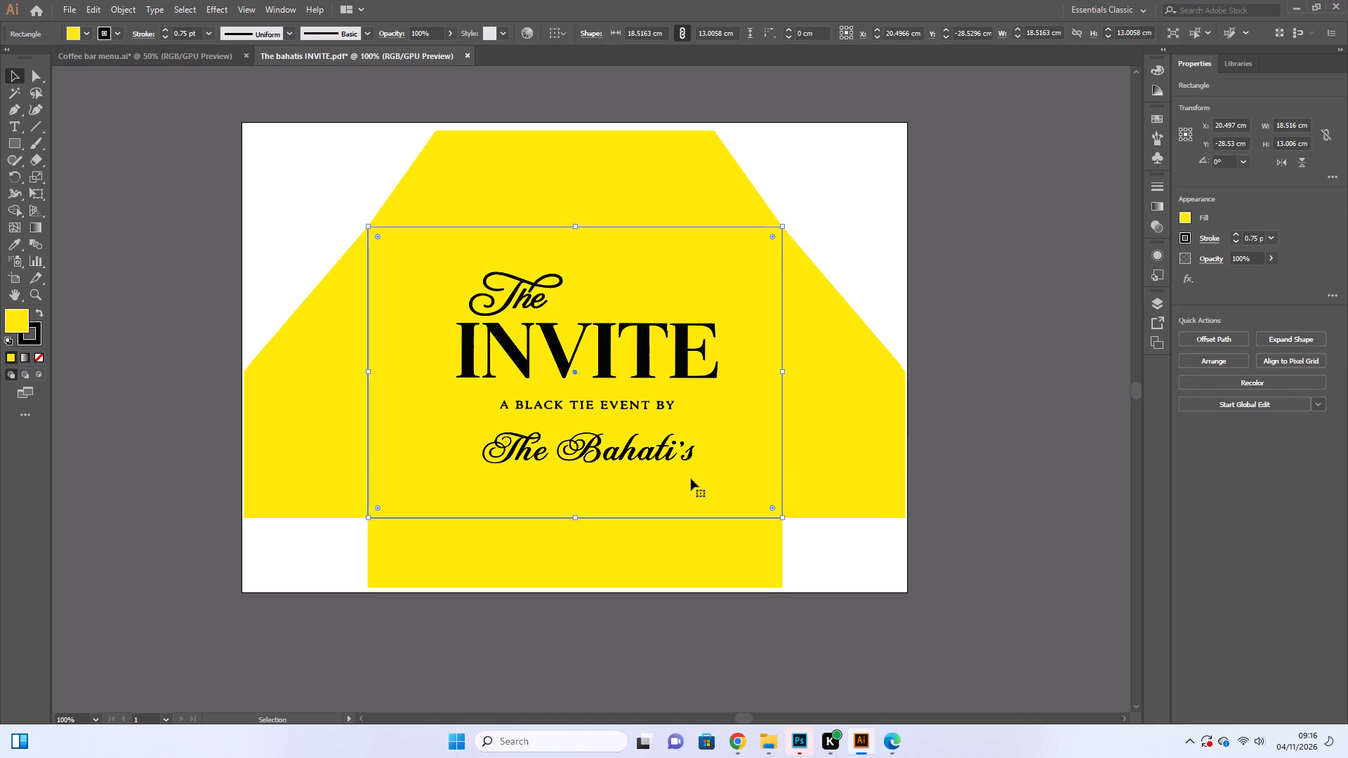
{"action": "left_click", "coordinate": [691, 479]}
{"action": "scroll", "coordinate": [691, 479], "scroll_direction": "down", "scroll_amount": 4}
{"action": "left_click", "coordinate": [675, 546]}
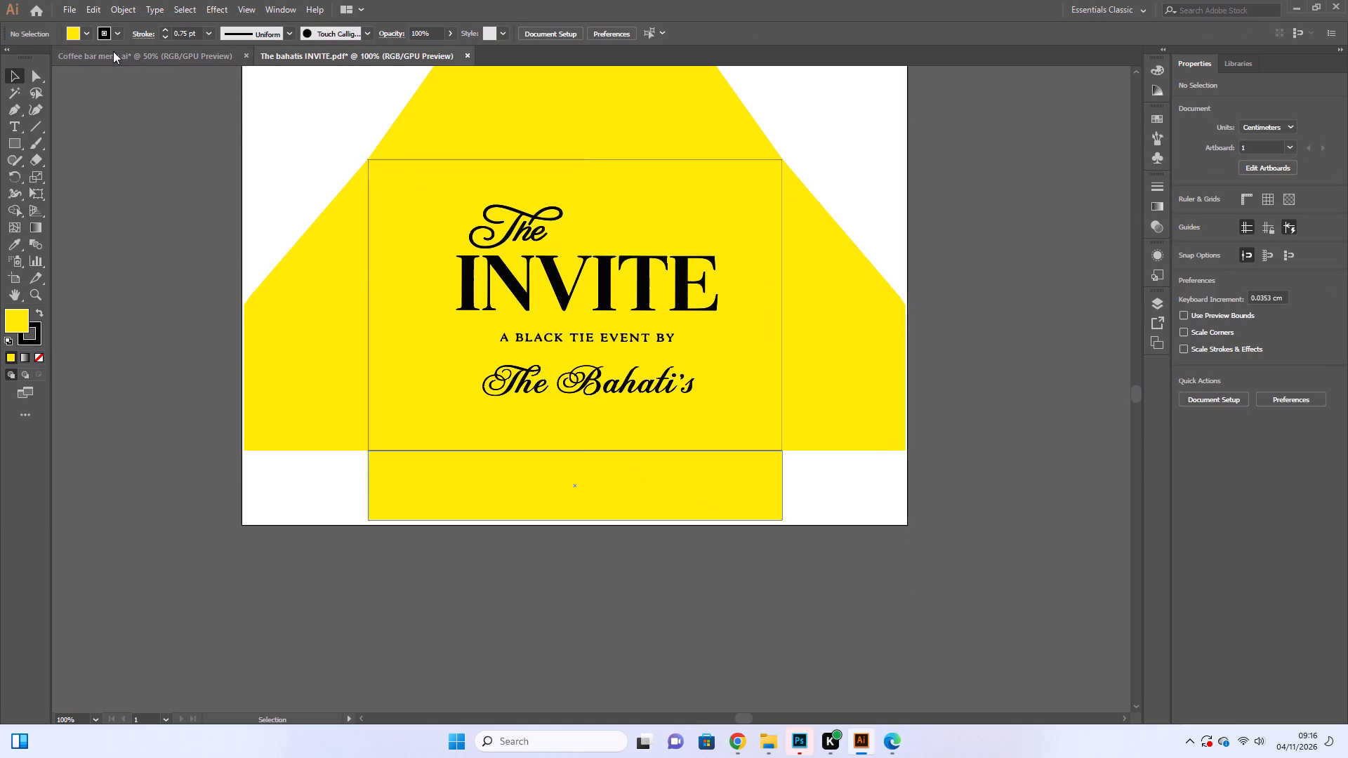
Switch to the Coffee bar menu document.
{"action": "left_click", "coordinate": [113, 54]}
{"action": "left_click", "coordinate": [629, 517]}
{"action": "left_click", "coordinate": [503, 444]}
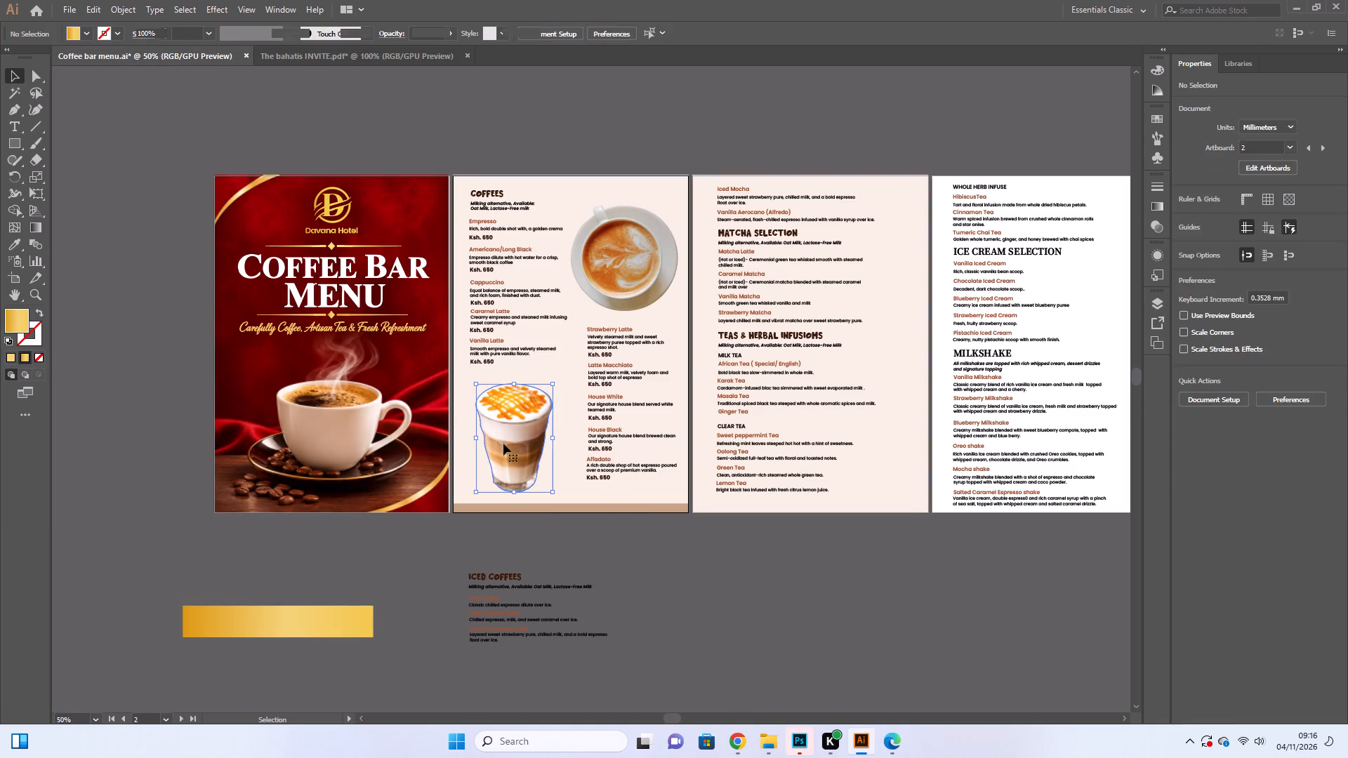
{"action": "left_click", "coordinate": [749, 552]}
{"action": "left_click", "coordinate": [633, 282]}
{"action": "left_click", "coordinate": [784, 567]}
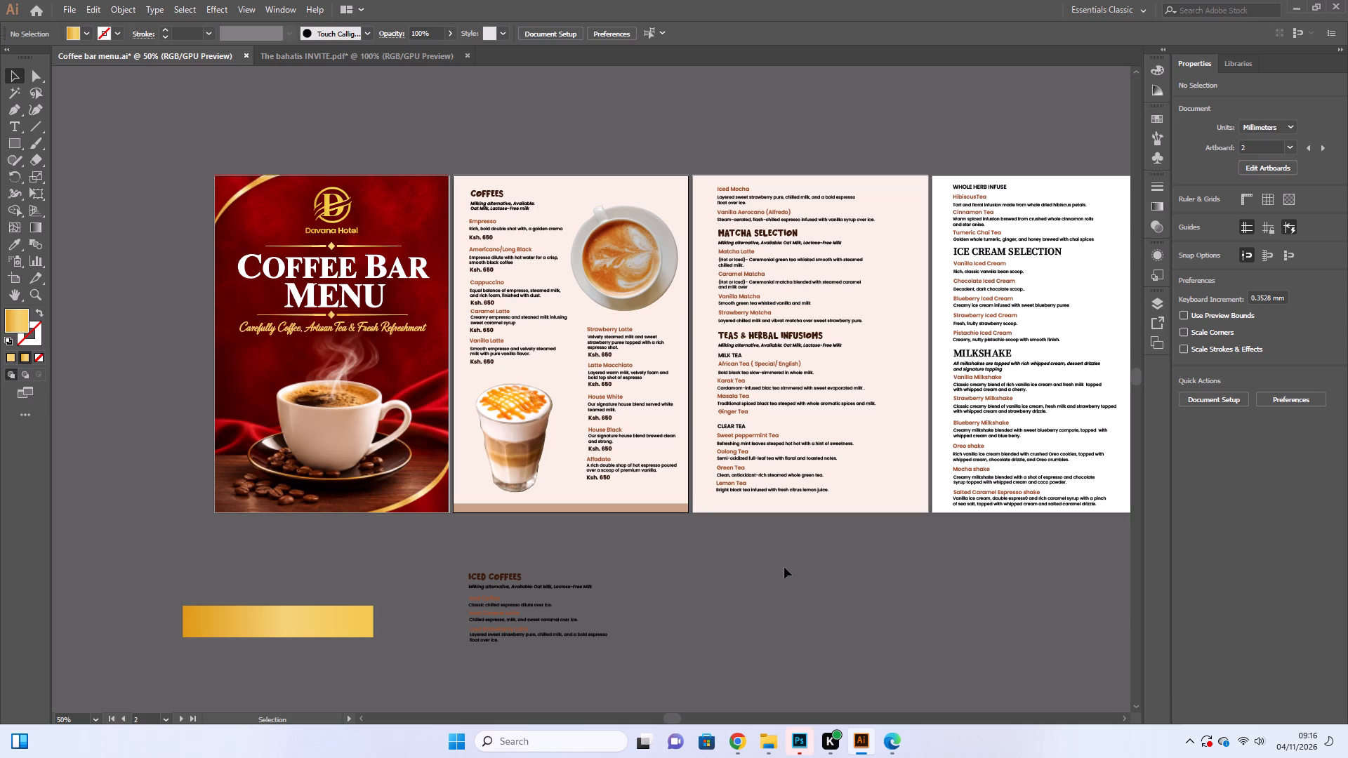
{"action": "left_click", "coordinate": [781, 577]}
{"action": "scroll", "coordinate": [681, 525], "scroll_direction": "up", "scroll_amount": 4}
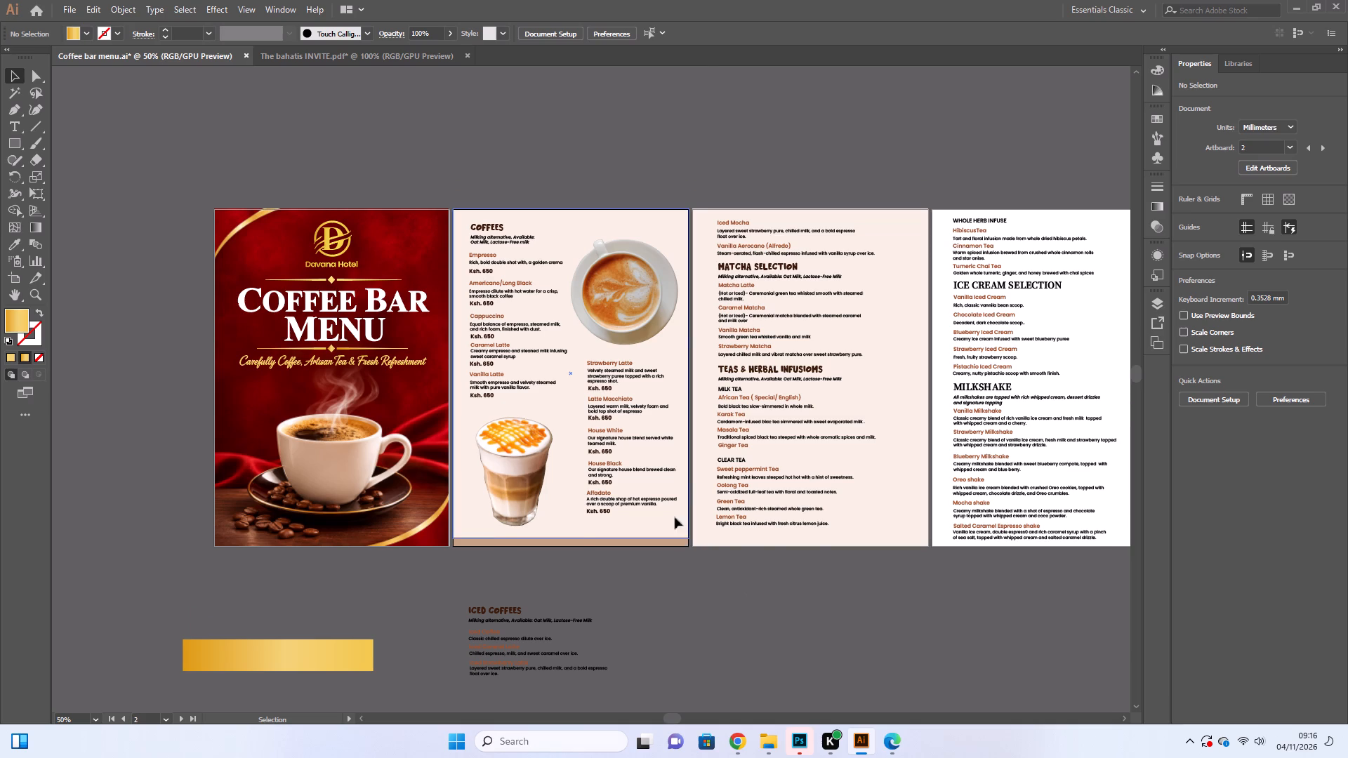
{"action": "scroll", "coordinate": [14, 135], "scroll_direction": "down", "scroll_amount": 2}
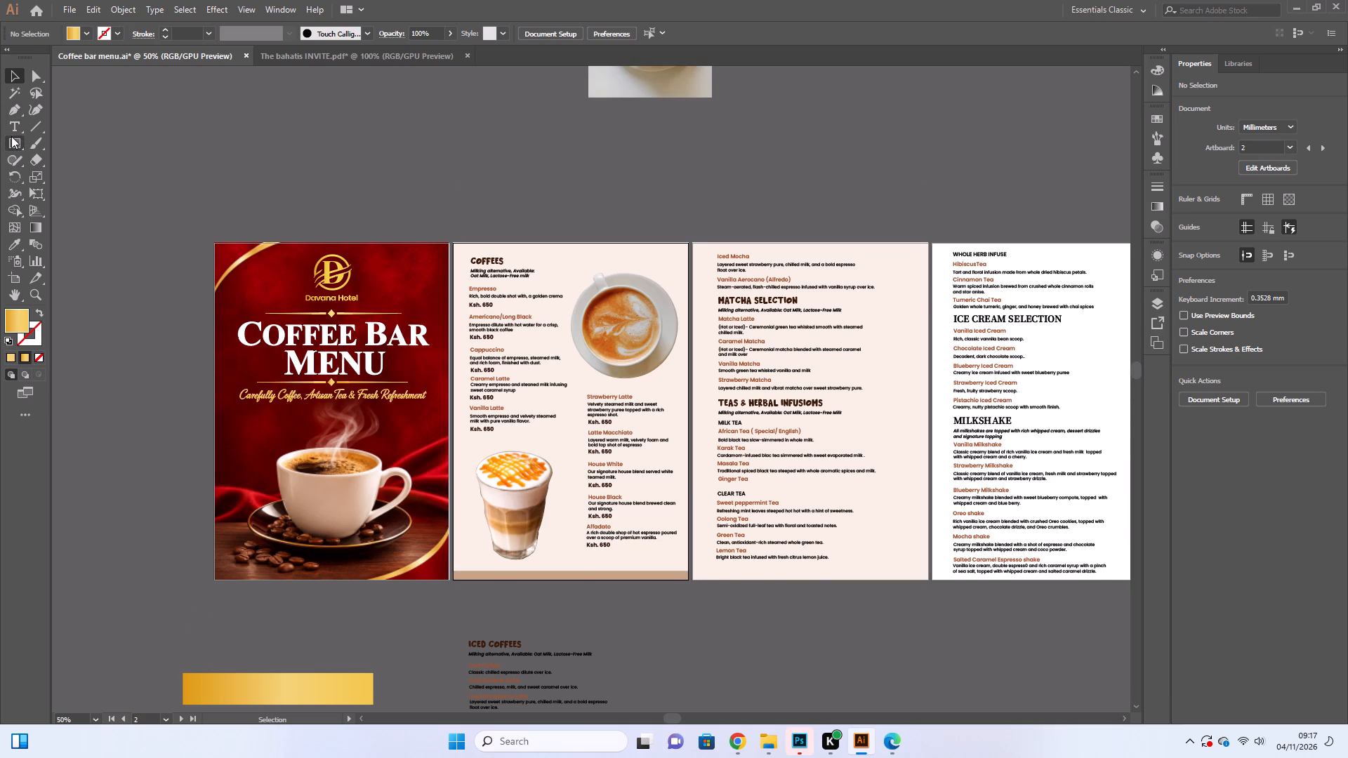
Draw a thin vertical ellipse about 2.7 mm wide and 181.8 mm tall between the two text columns on the Coffees page.
{"action": "right_click", "coordinate": [11, 136]}
{"action": "left_click", "coordinate": [47, 169]}
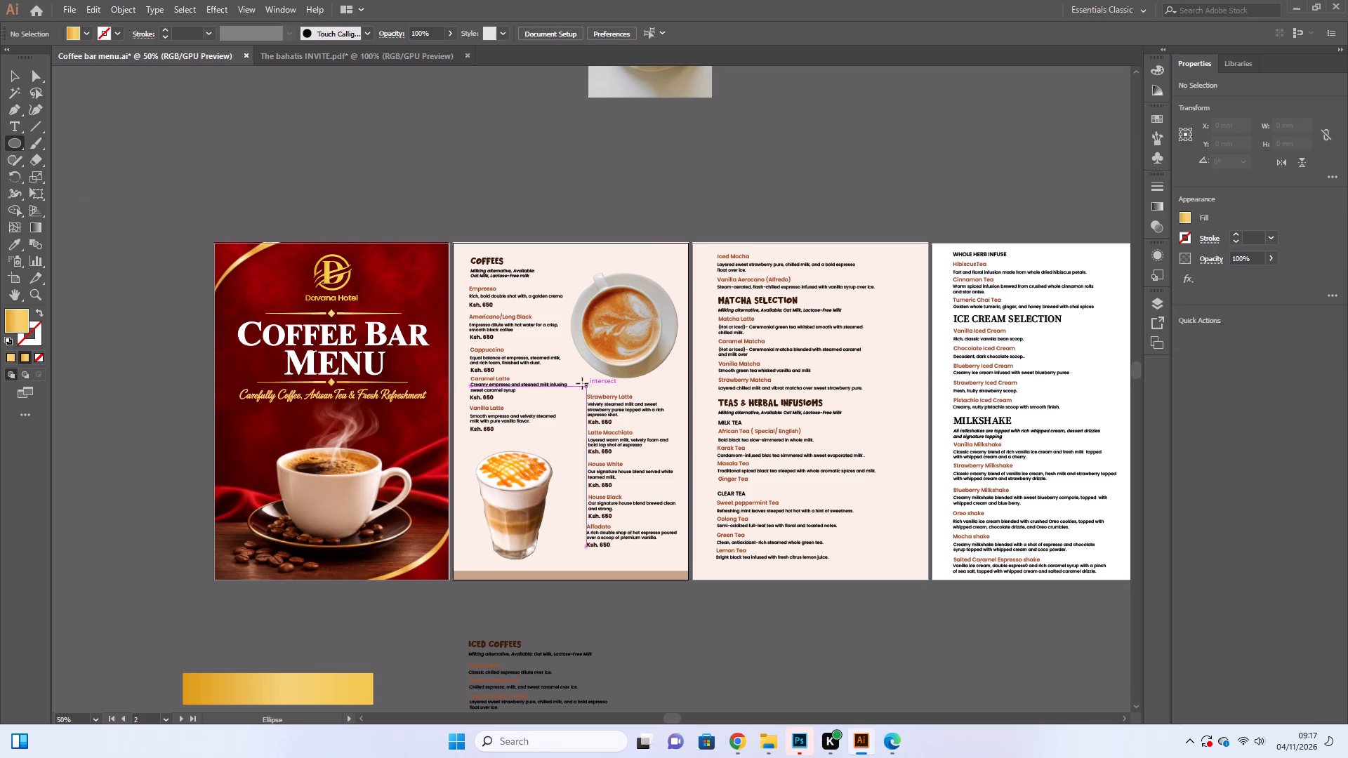
{"action": "left_click_drag", "start_coordinate": [569, 364], "coordinate": [580, 541]}
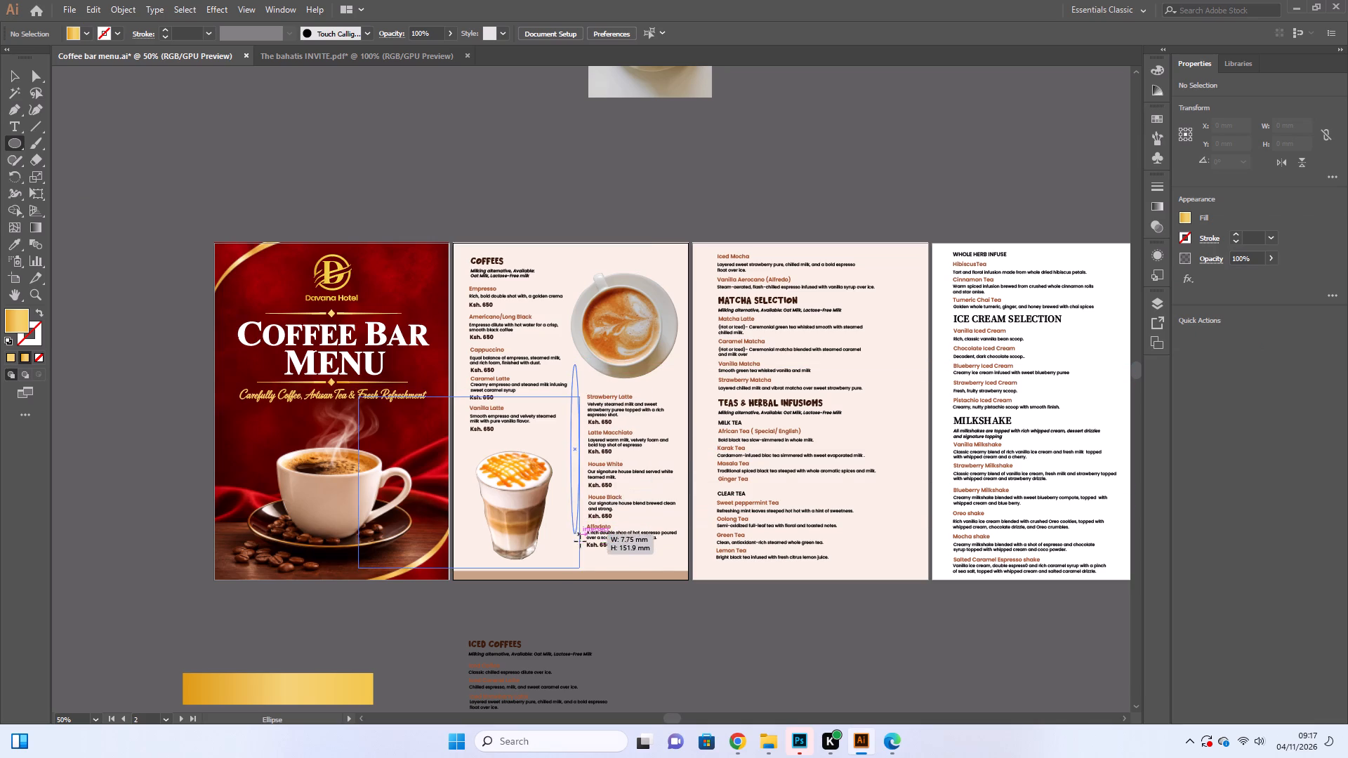
{"action": "left_click_drag", "start_coordinate": [580, 541], "coordinate": [574, 562]}
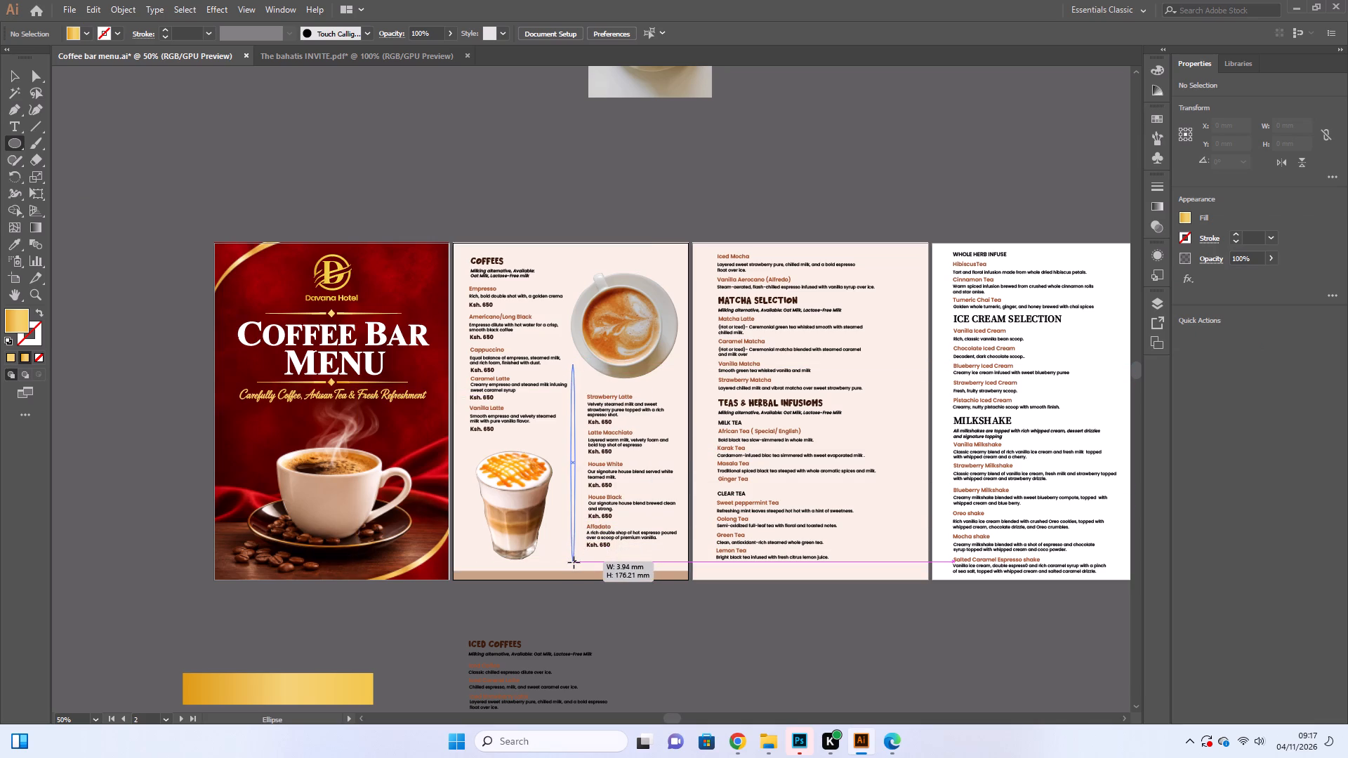
{"action": "left_click_drag", "start_coordinate": [574, 562], "coordinate": [574, 566]}
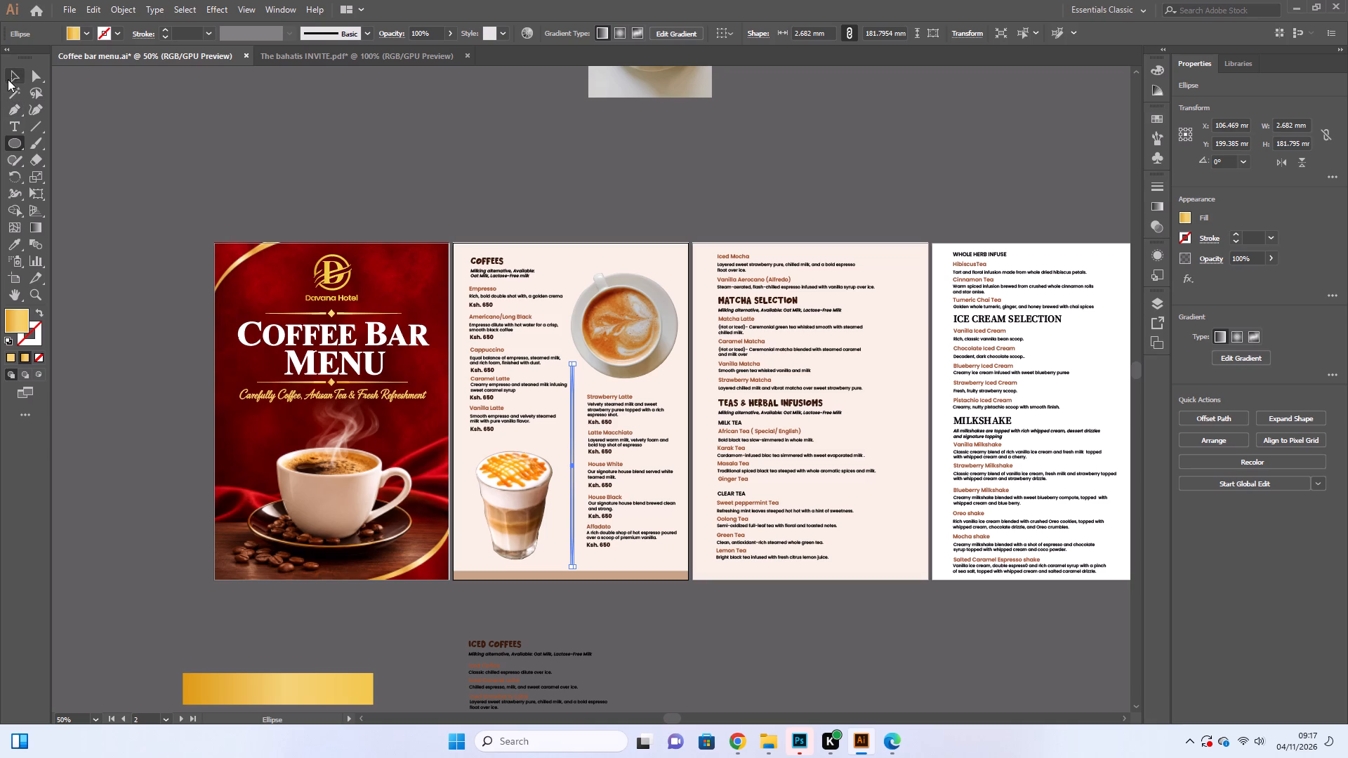
{"action": "left_click", "coordinate": [9, 74]}
Recolour the new divider ellipse with the dark red sampled from the cover page's background.
{"action": "left_click", "coordinate": [15, 248]}
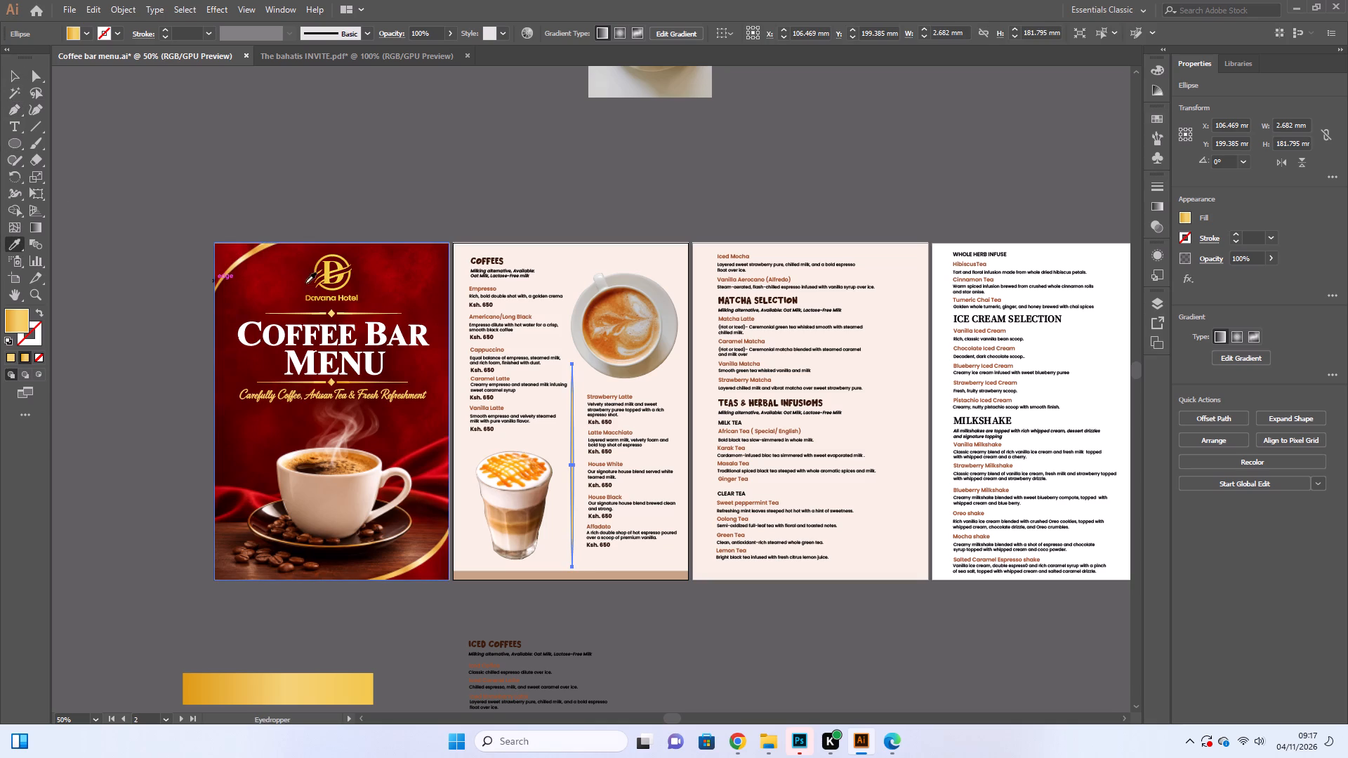
{"action": "left_click", "coordinate": [277, 280]}
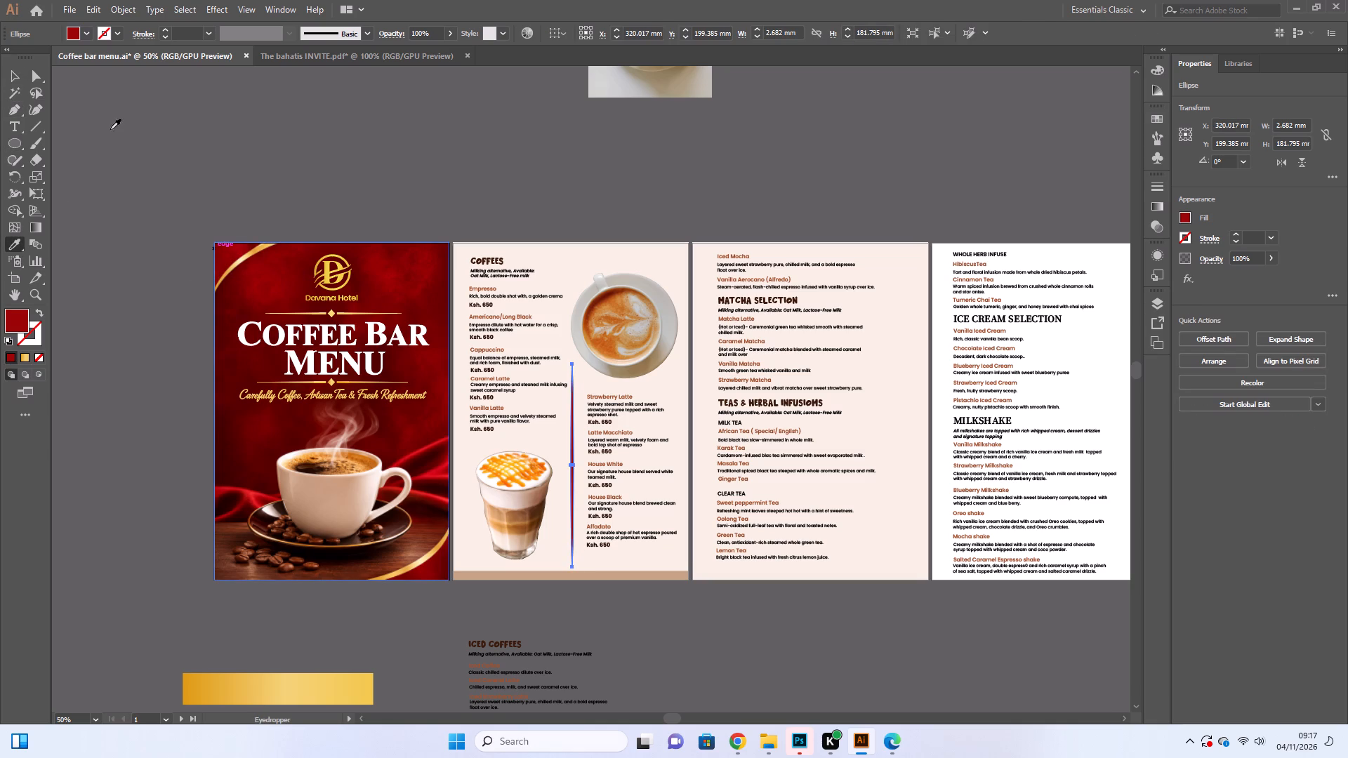
{"action": "left_click", "coordinate": [19, 77]}
{"action": "left_click", "coordinate": [684, 621]}
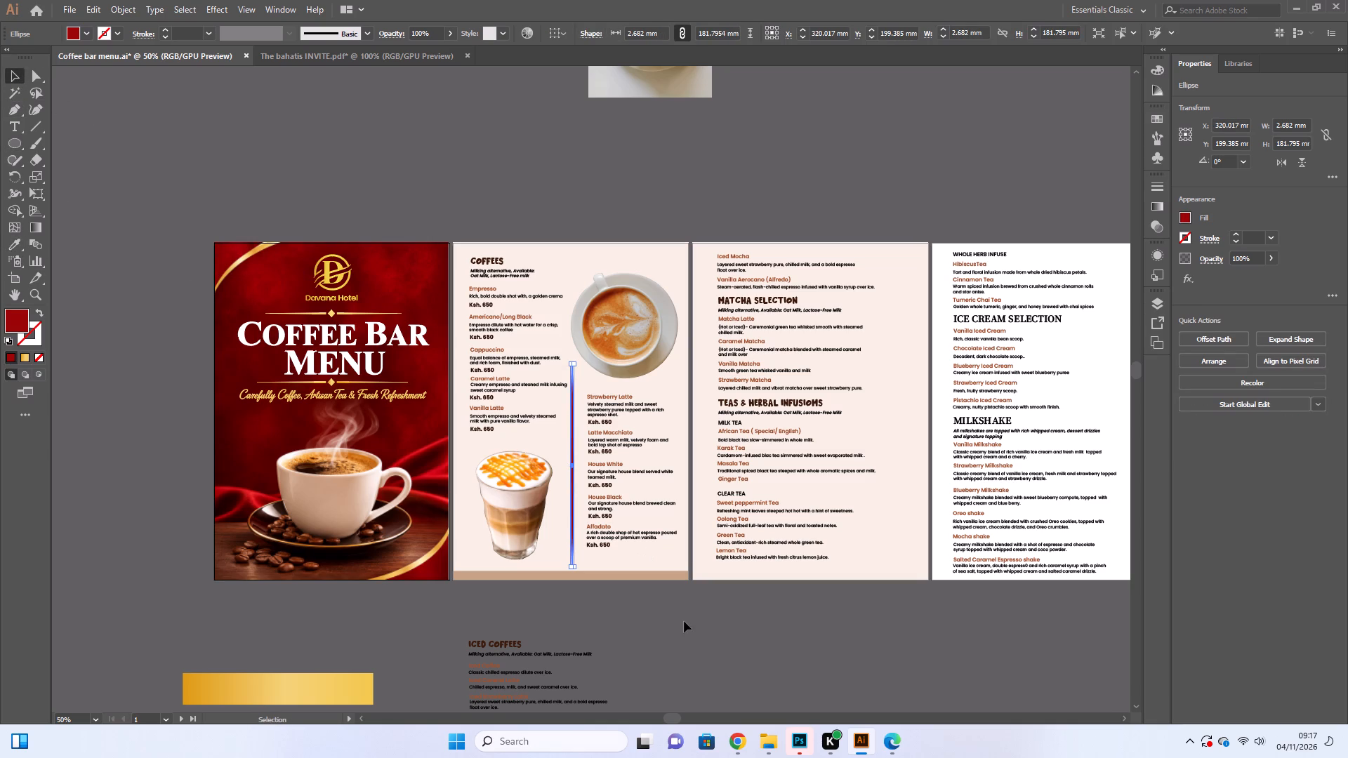
Narrow the red divider ellipse on the Coffees page to about 1.34 mm wide and 182.9 mm tall.
{"action": "left_click", "coordinate": [570, 508]}
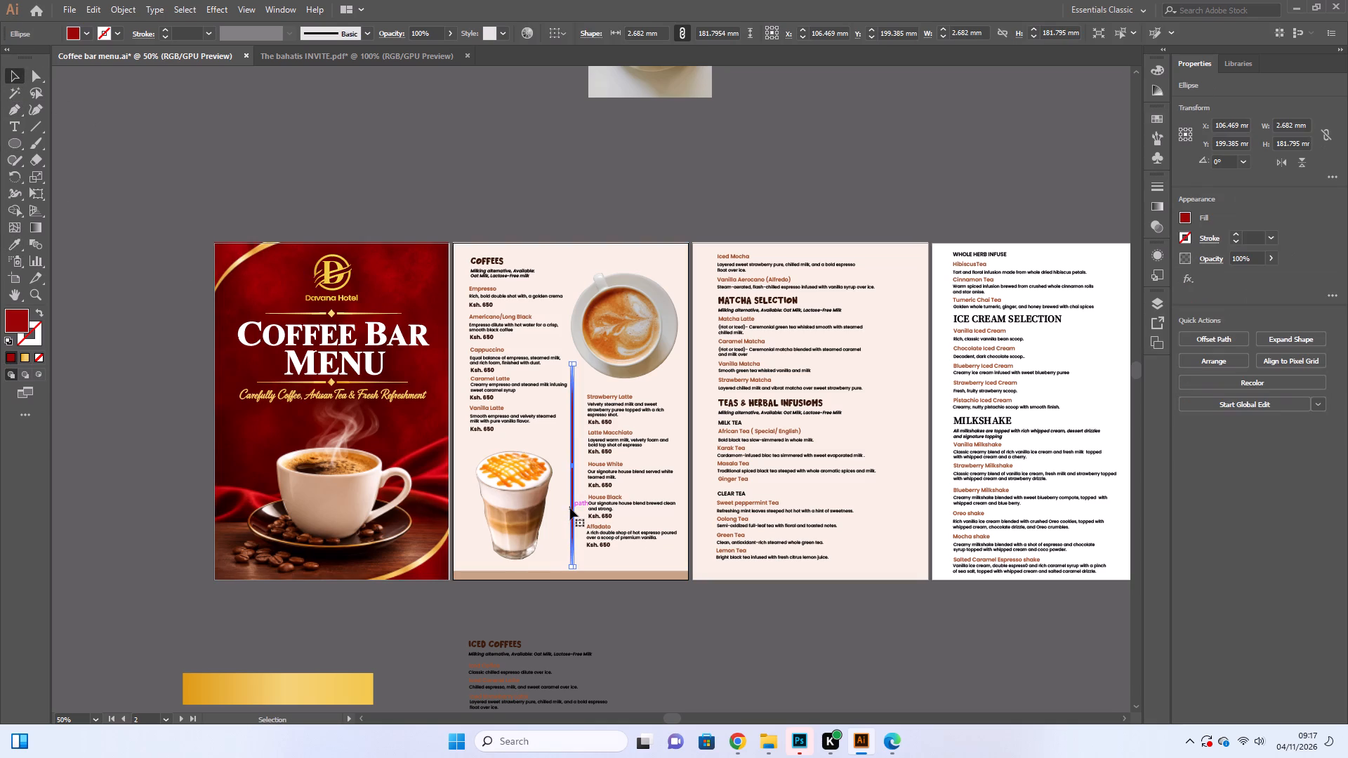
{"action": "key", "text": "ctrl+equal"}
{"action": "key", "text": "ctrl+equal"}
{"action": "key", "text": "ctrl+equal"}
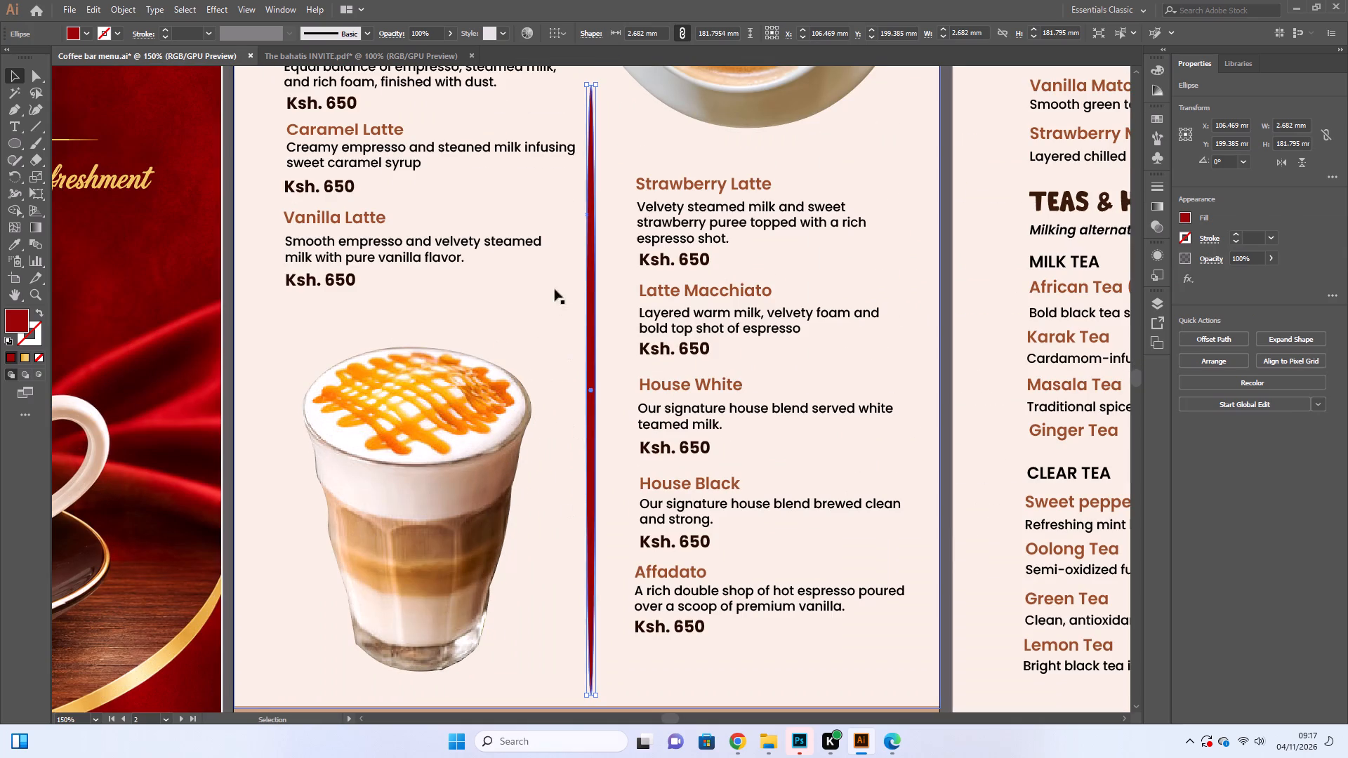
{"action": "left_click", "coordinate": [595, 363]}
{"action": "left_click_drag", "start_coordinate": [583, 81], "coordinate": [590, 81]}
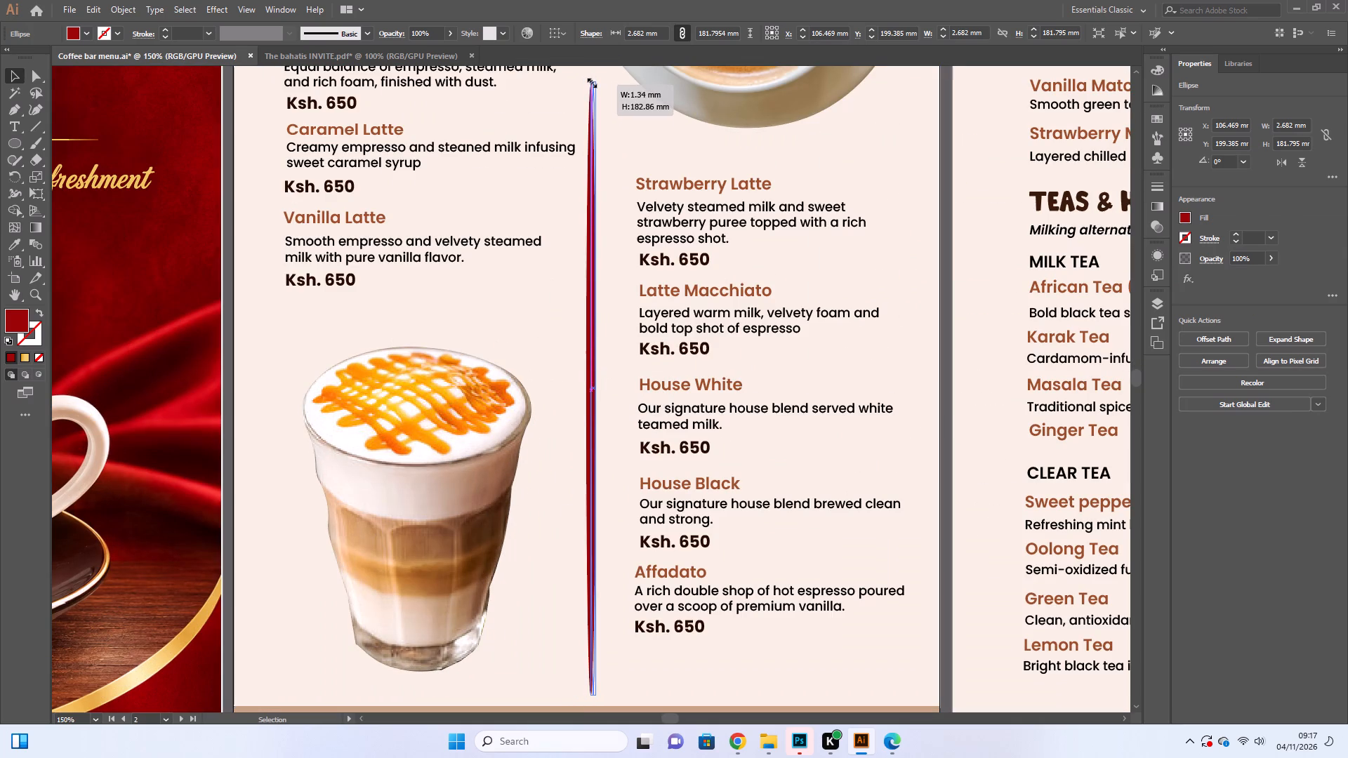
{"action": "left_click_drag", "start_coordinate": [590, 81], "coordinate": [591, 81]}
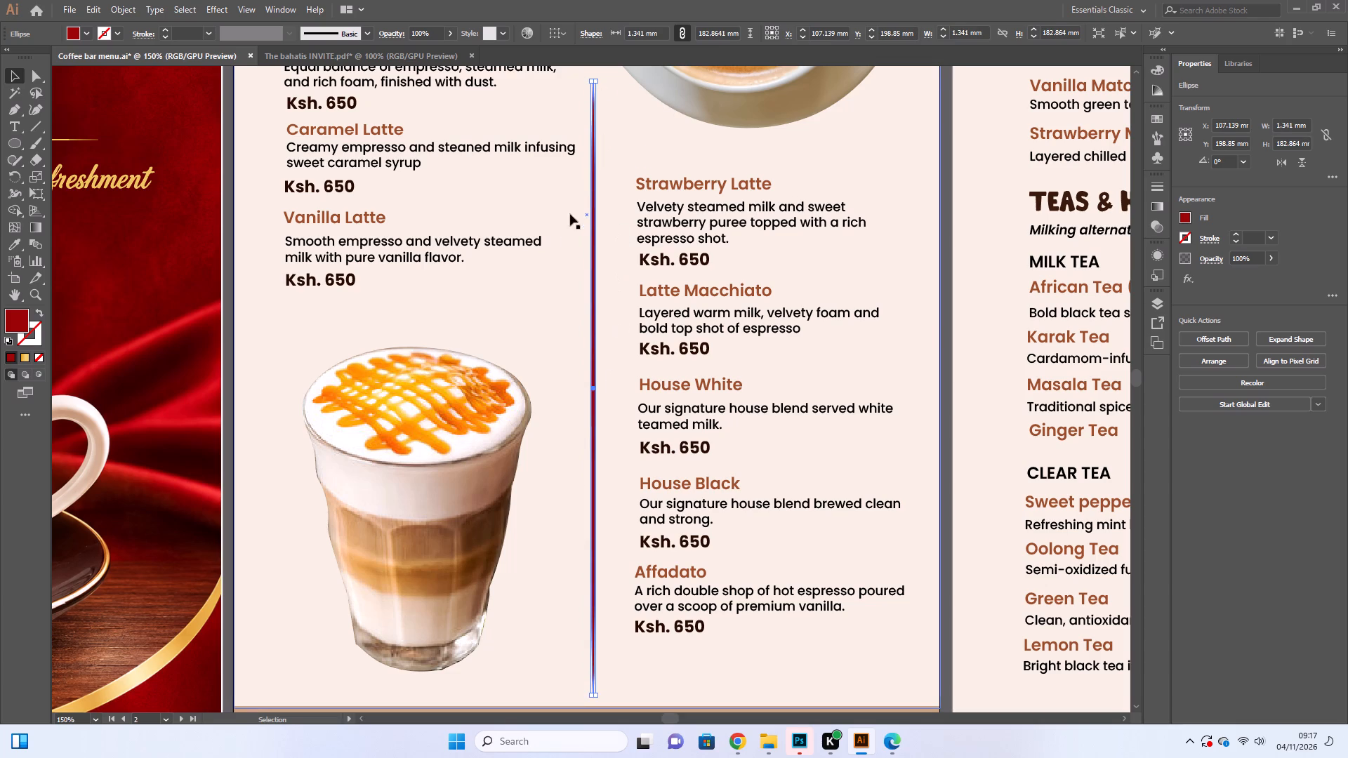
{"action": "left_click", "coordinate": [13, 72]}
{"action": "scroll", "coordinate": [157, 193], "scroll_direction": "down", "scroll_amount": 7}
{"action": "scroll", "coordinate": [652, 466], "scroll_direction": "down", "scroll_amount": 3}
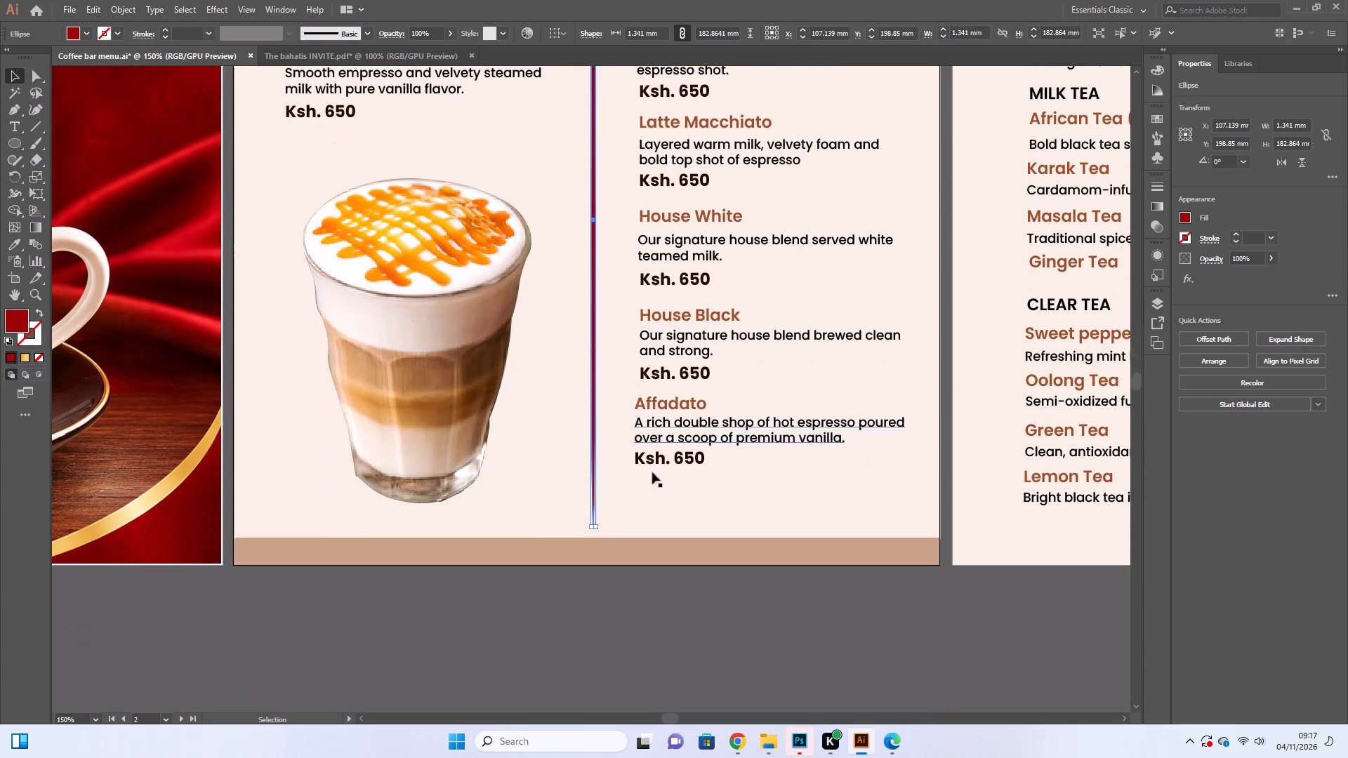
{"action": "scroll", "coordinate": [652, 472], "scroll_direction": "down", "scroll_amount": 2}
{"action": "double_click", "coordinate": [633, 594]}
{"action": "scroll", "coordinate": [633, 594], "scroll_direction": "up", "scroll_amount": 5}
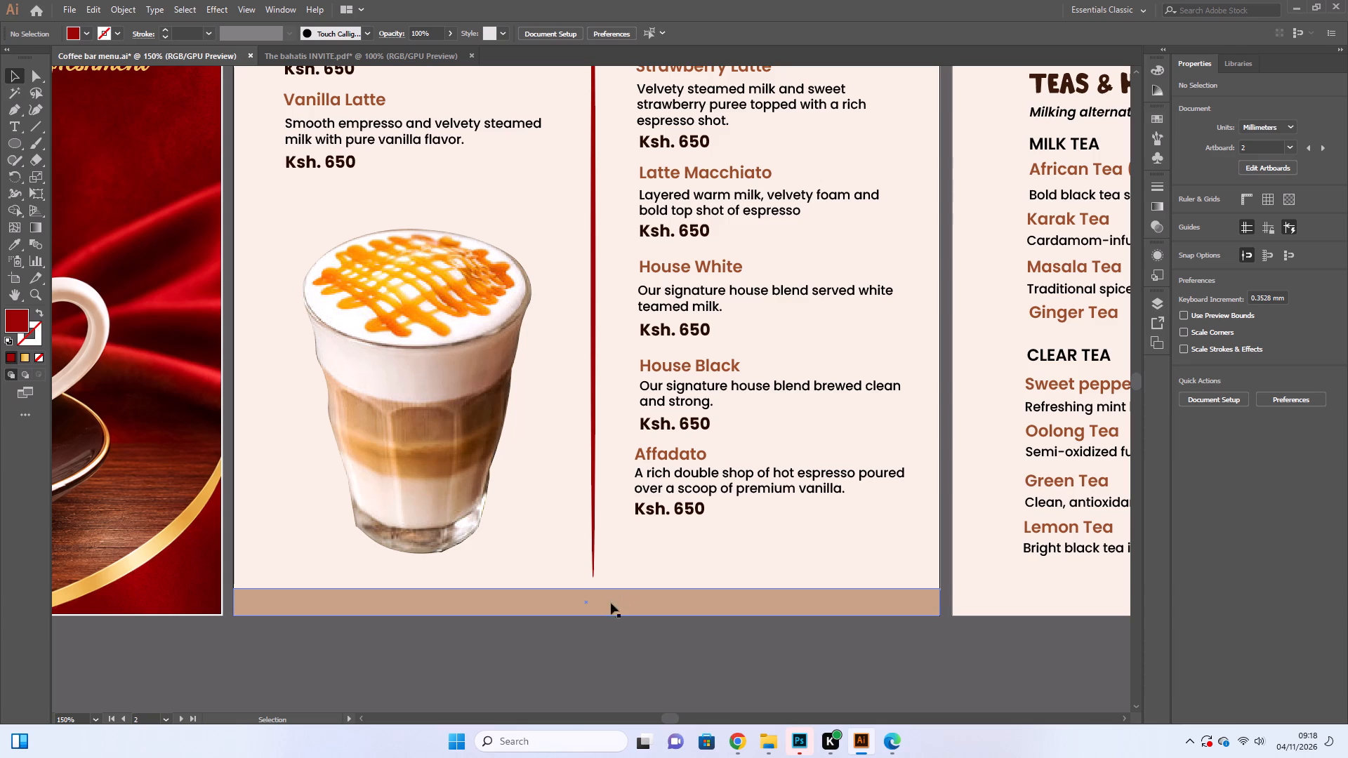
Slim the red divider ellipse further to about 0.67 mm wide and 183.9 mm tall.
{"action": "left_click", "coordinate": [622, 641]}
{"action": "left_click", "coordinate": [538, 321]}
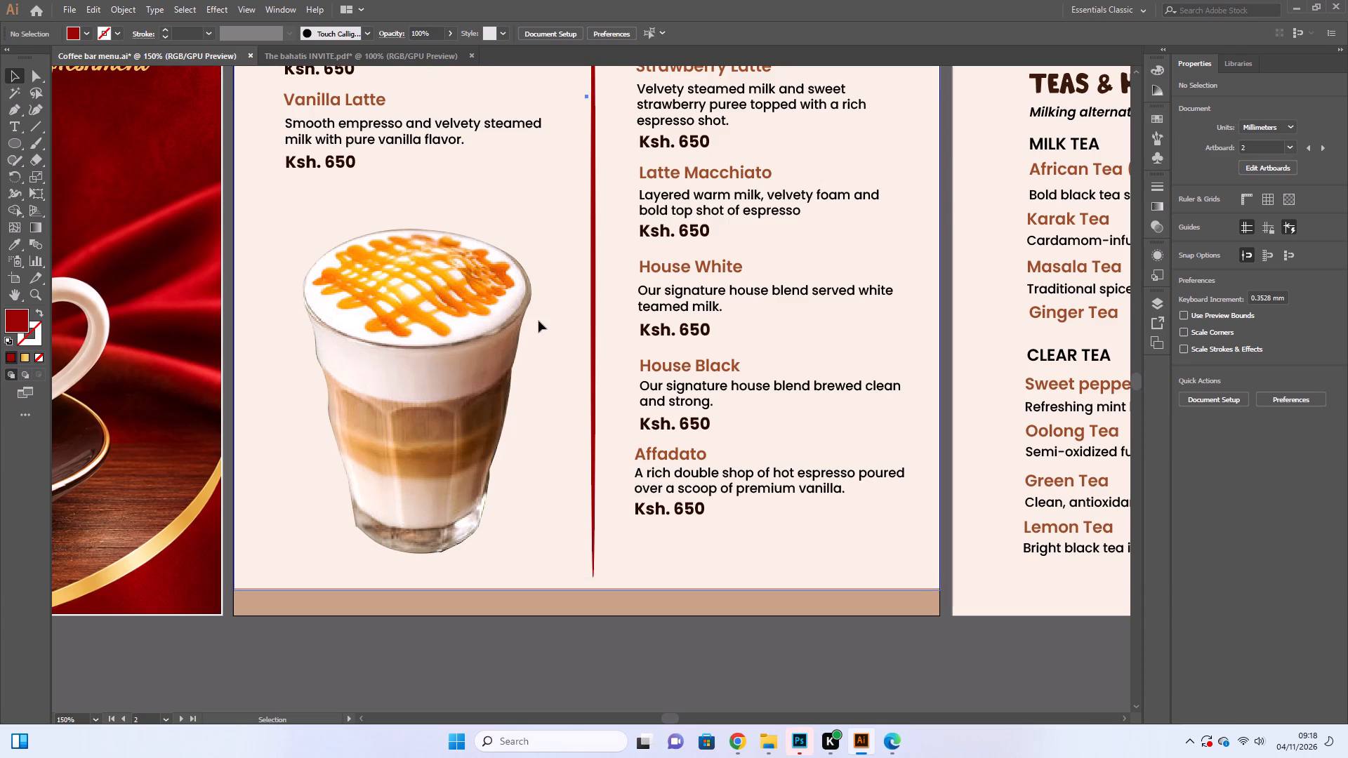
{"action": "left_click", "coordinate": [458, 335]}
{"action": "scroll", "coordinate": [458, 335], "scroll_direction": "up", "scroll_amount": 20}
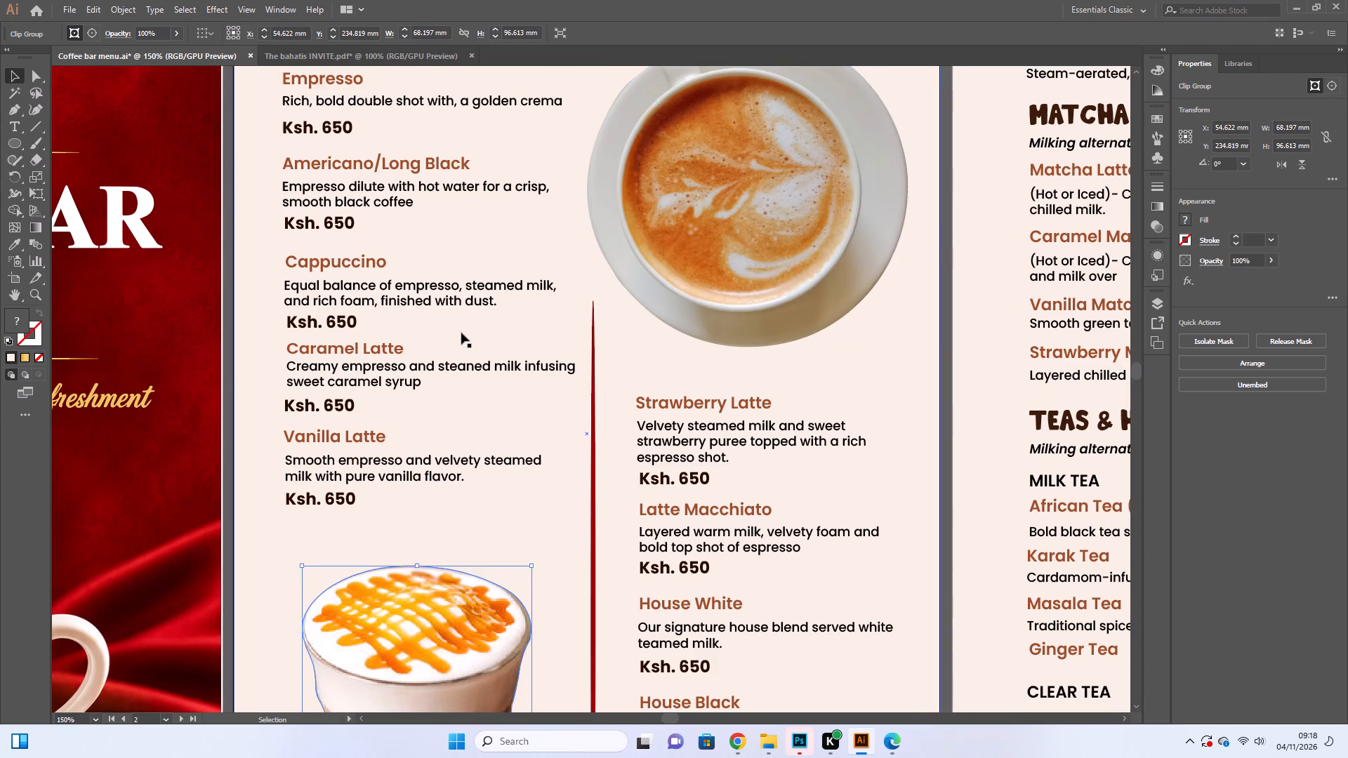
{"action": "left_click", "coordinate": [592, 308]}
{"action": "left_click", "coordinate": [594, 296]}
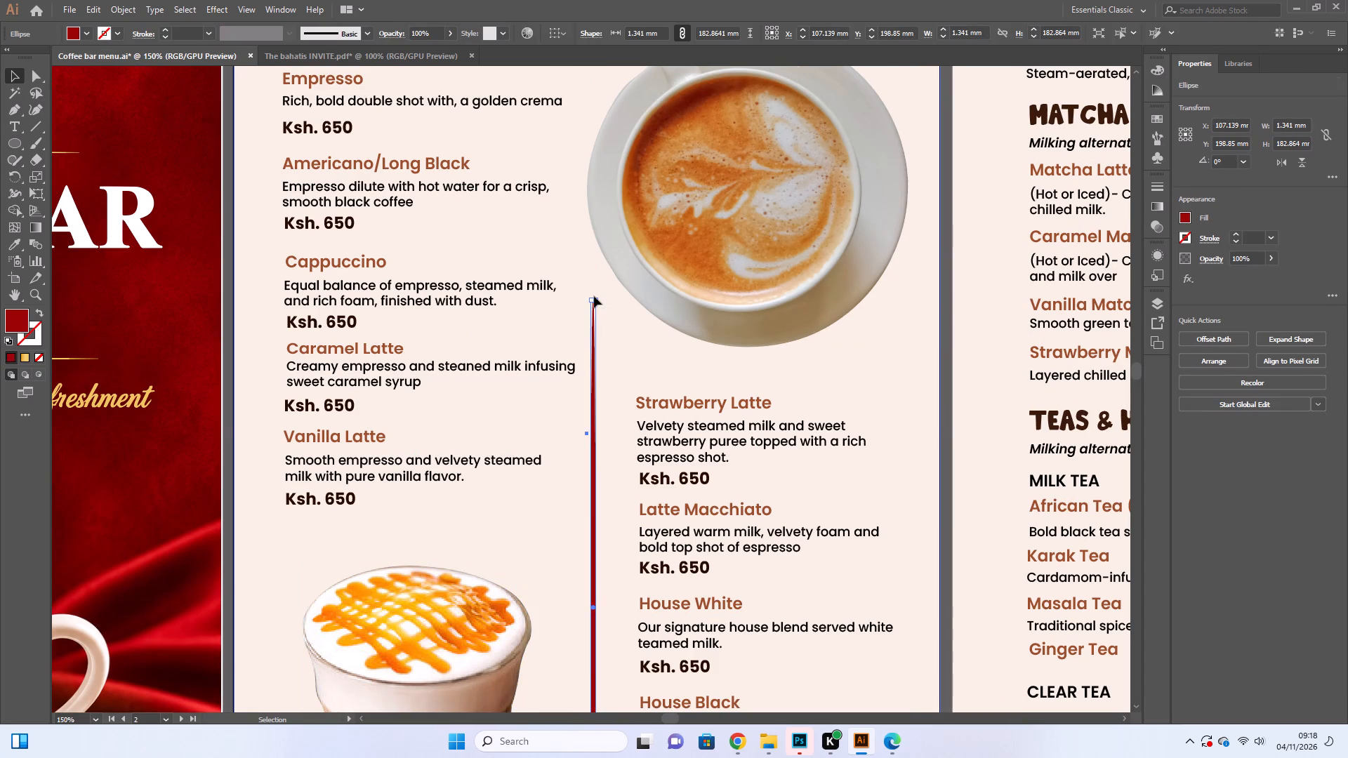
{"action": "left_click", "coordinate": [594, 305]}
{"action": "left_click", "coordinate": [595, 299]}
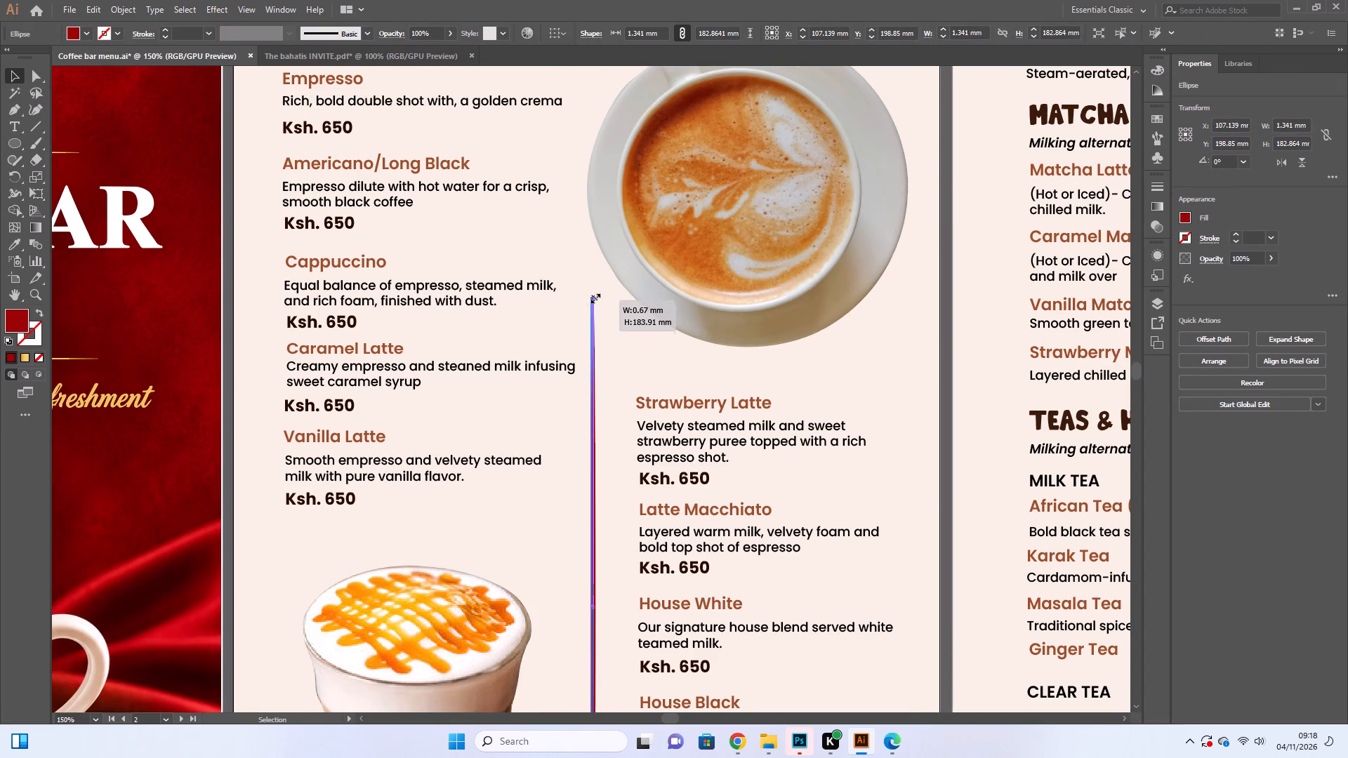
Move the red divider about 1.7 mm towards the Strawberry Latte column and about 0.8 mm up.
{"action": "left_click", "coordinate": [593, 511]}
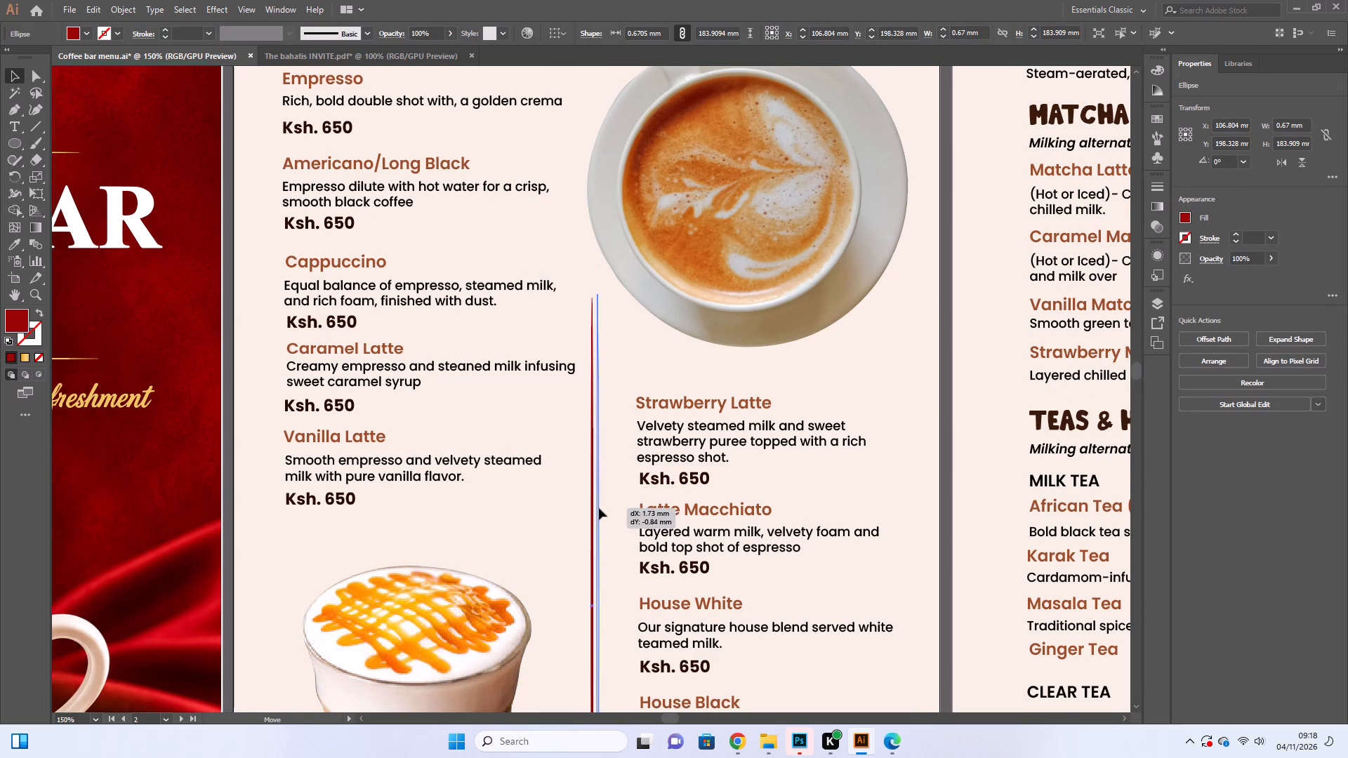
{"action": "scroll", "coordinate": [599, 508], "scroll_direction": "down", "scroll_amount": 16}
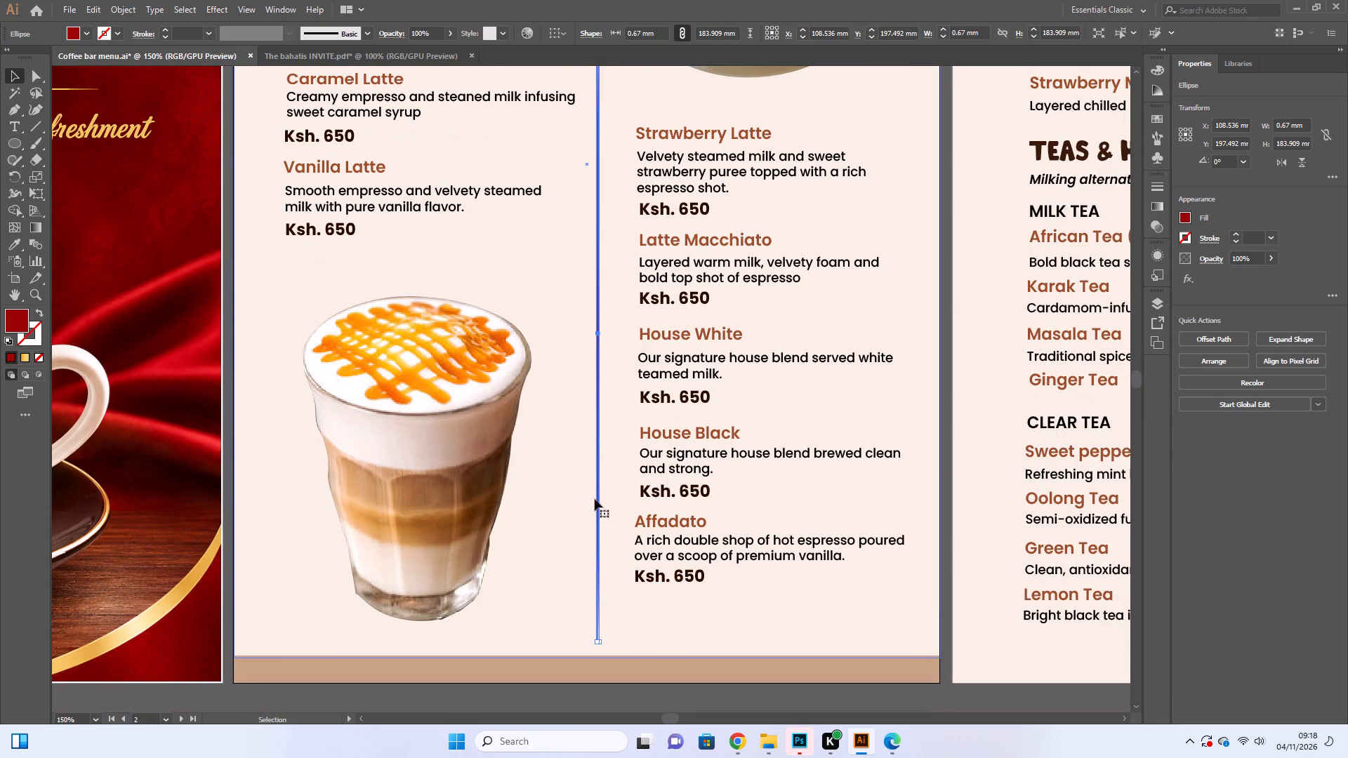
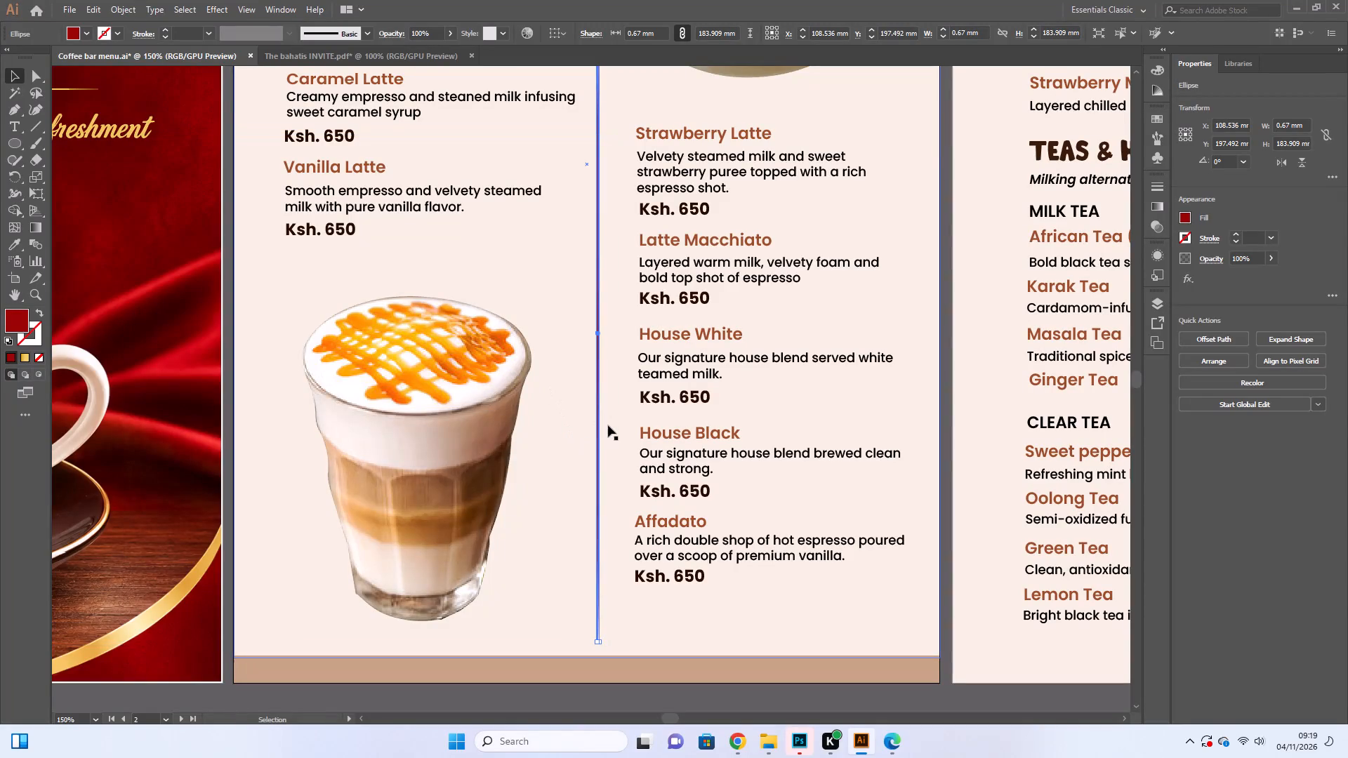
Select the pale background rectangle behind the Coffees page's columns instead of the red divider.
{"action": "left_click", "coordinate": [608, 425]}
{"action": "left_click", "coordinate": [602, 416]}
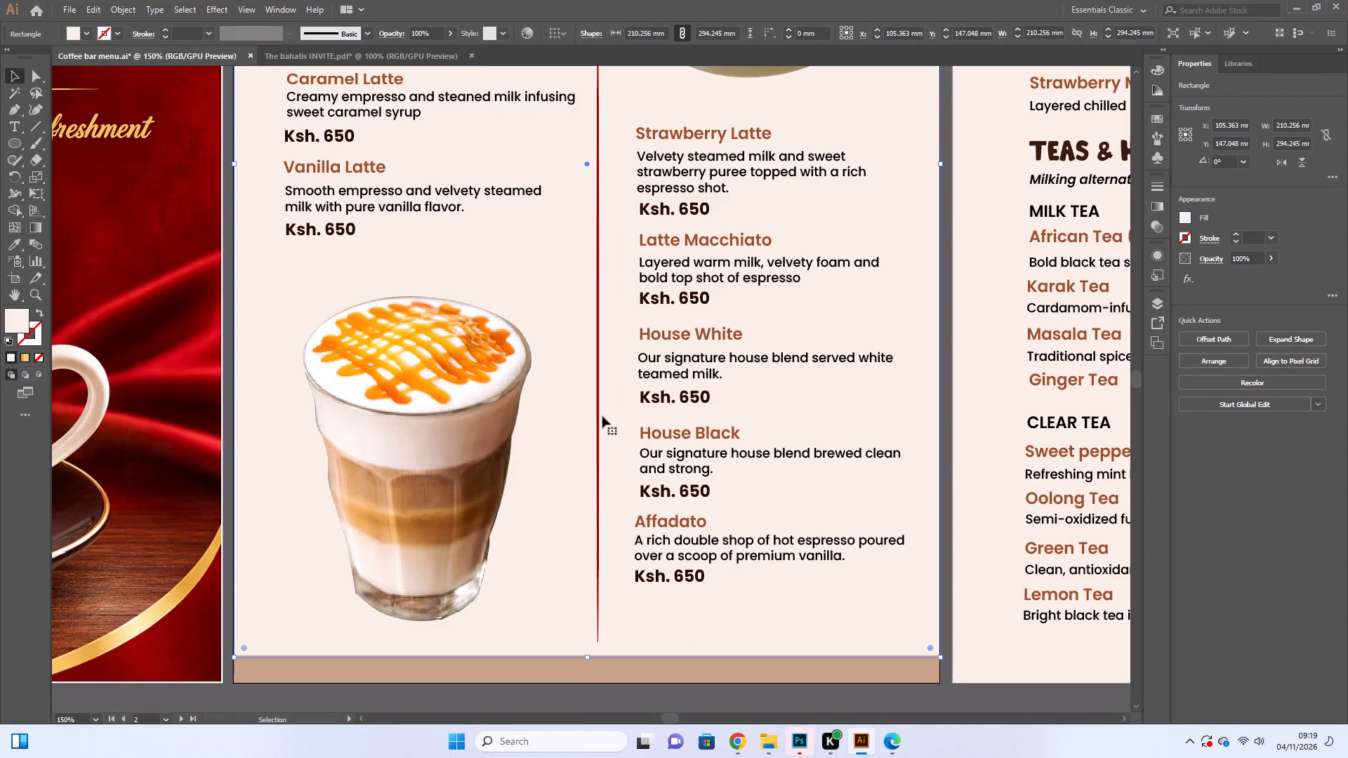
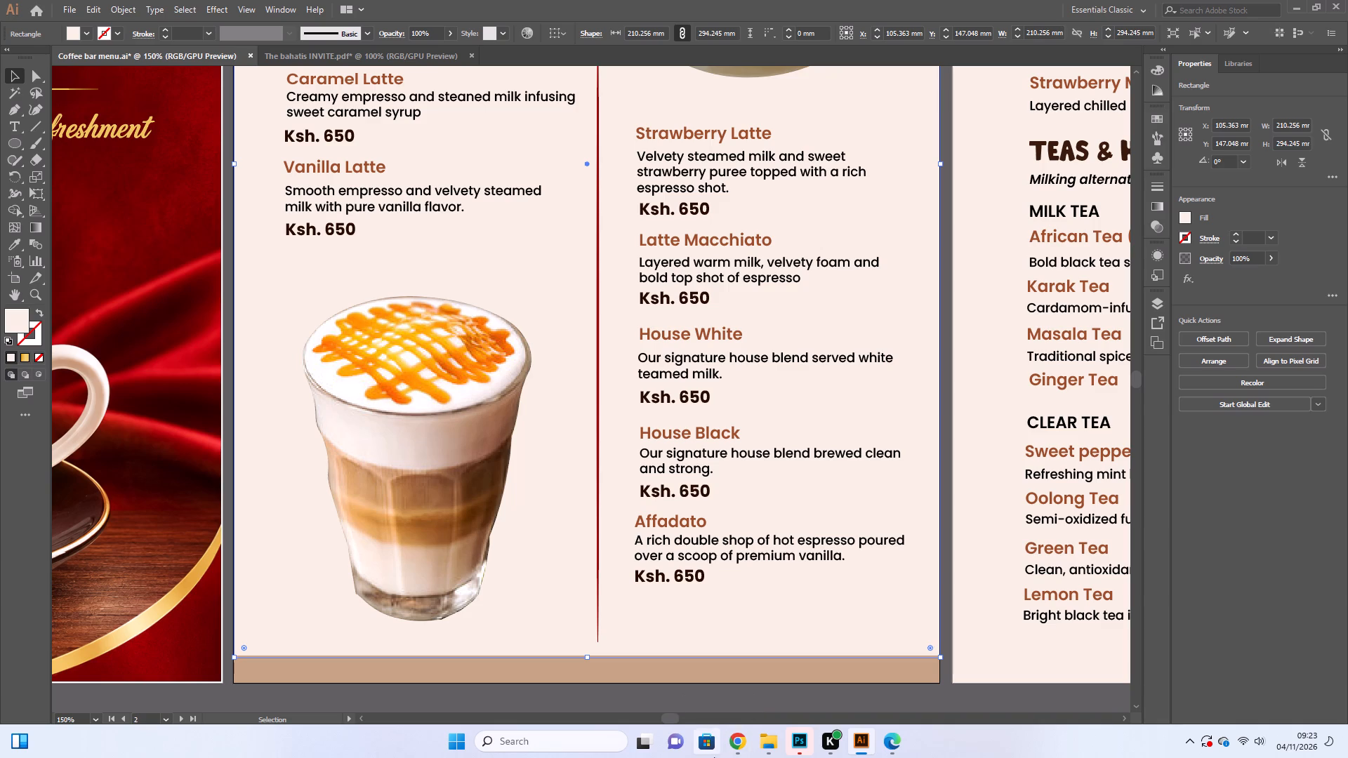
Select the Affadato description text in the second column of the Coffees page.
{"action": "left_click", "coordinate": [704, 580]}
{"action": "left_click", "coordinate": [721, 536]}
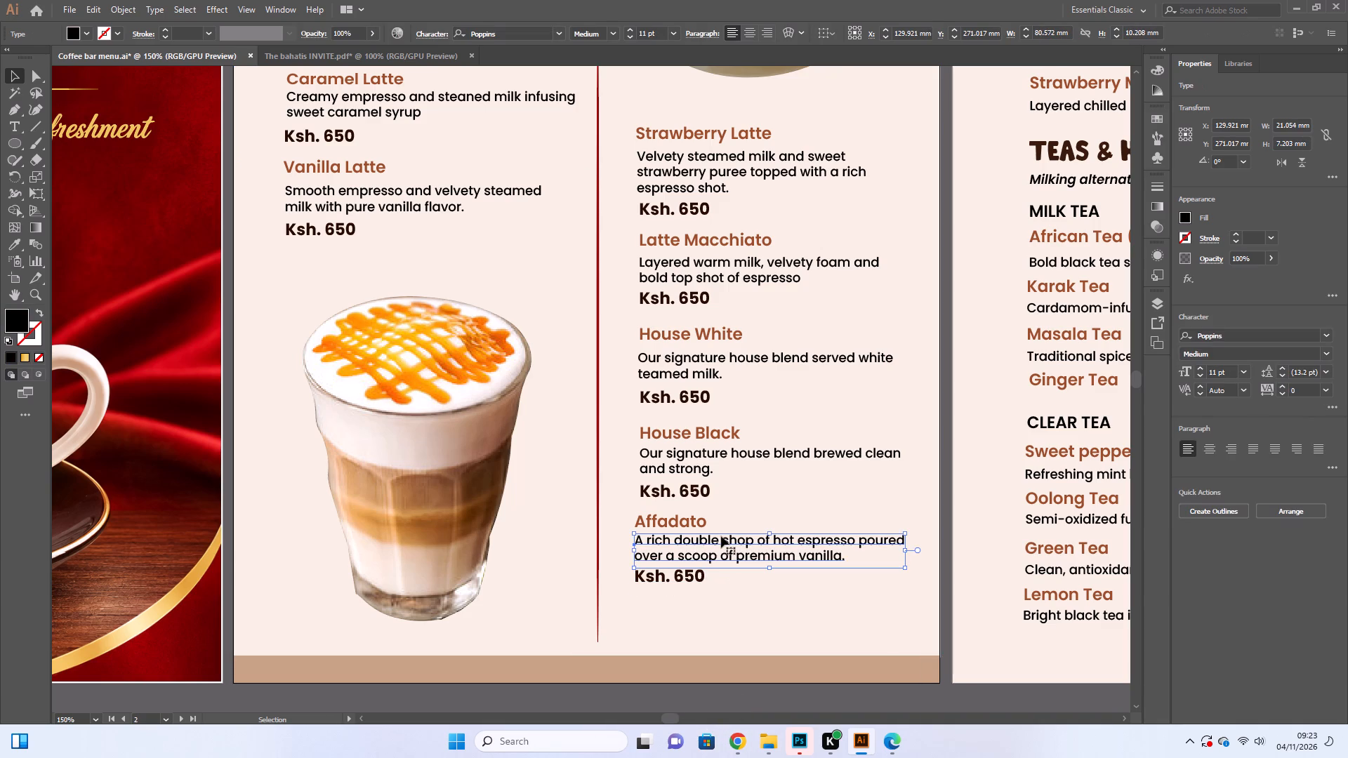
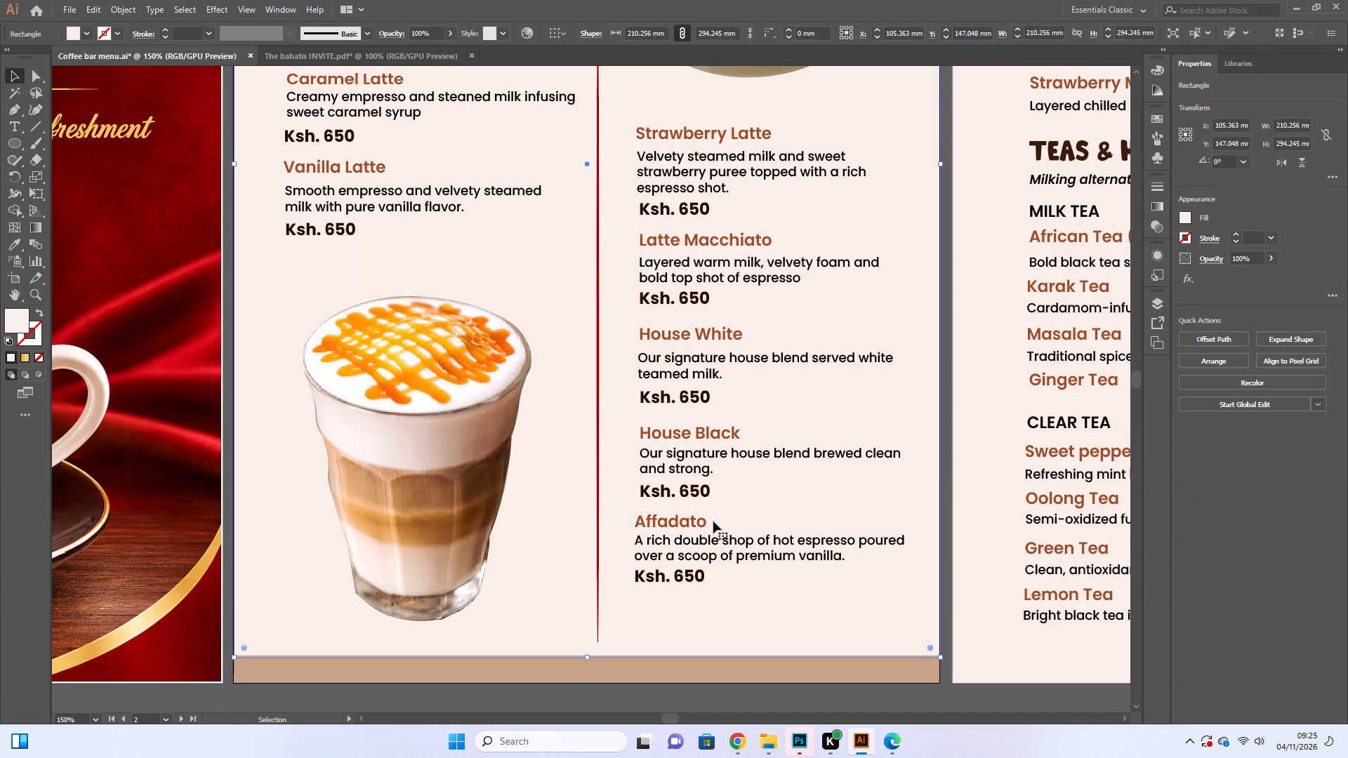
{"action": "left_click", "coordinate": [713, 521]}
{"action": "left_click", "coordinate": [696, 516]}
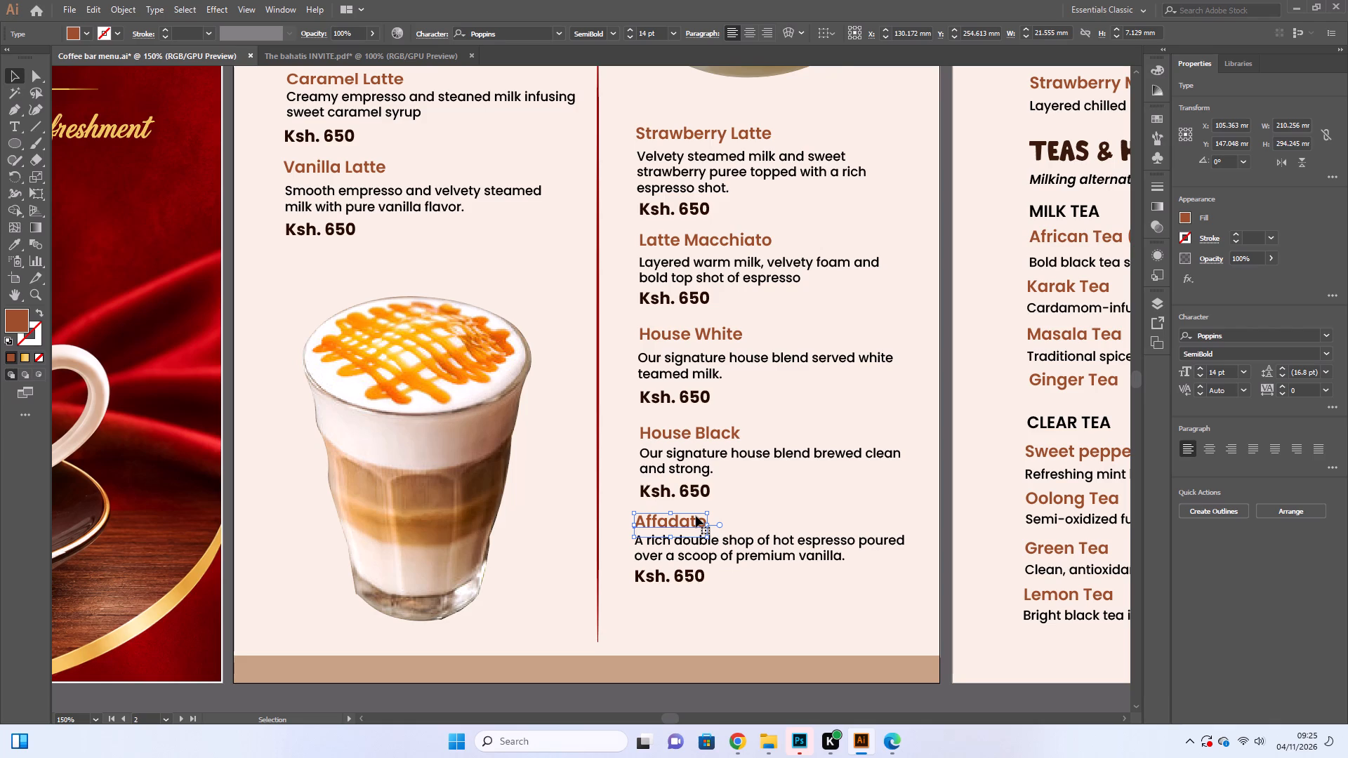
Recolor the Americano/Long Black price text with the dark red sampled from the vertical divider using the Eyedropper.
{"action": "scroll", "coordinate": [588, 287], "scroll_direction": "up", "scroll_amount": 11}
{"action": "scroll", "coordinate": [418, 421], "scroll_direction": "up", "scroll_amount": 5}
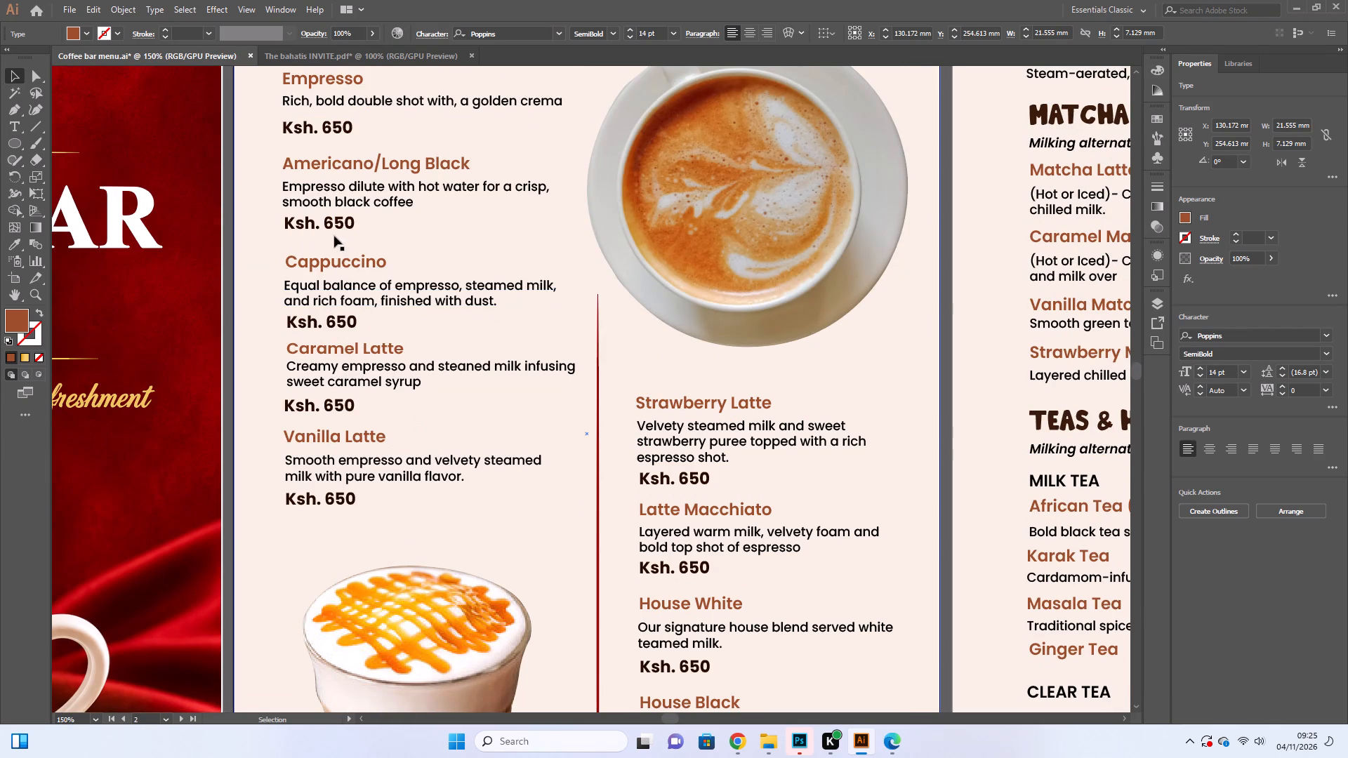
{"action": "left_click", "coordinate": [332, 230]}
{"action": "left_click", "coordinate": [12, 246]}
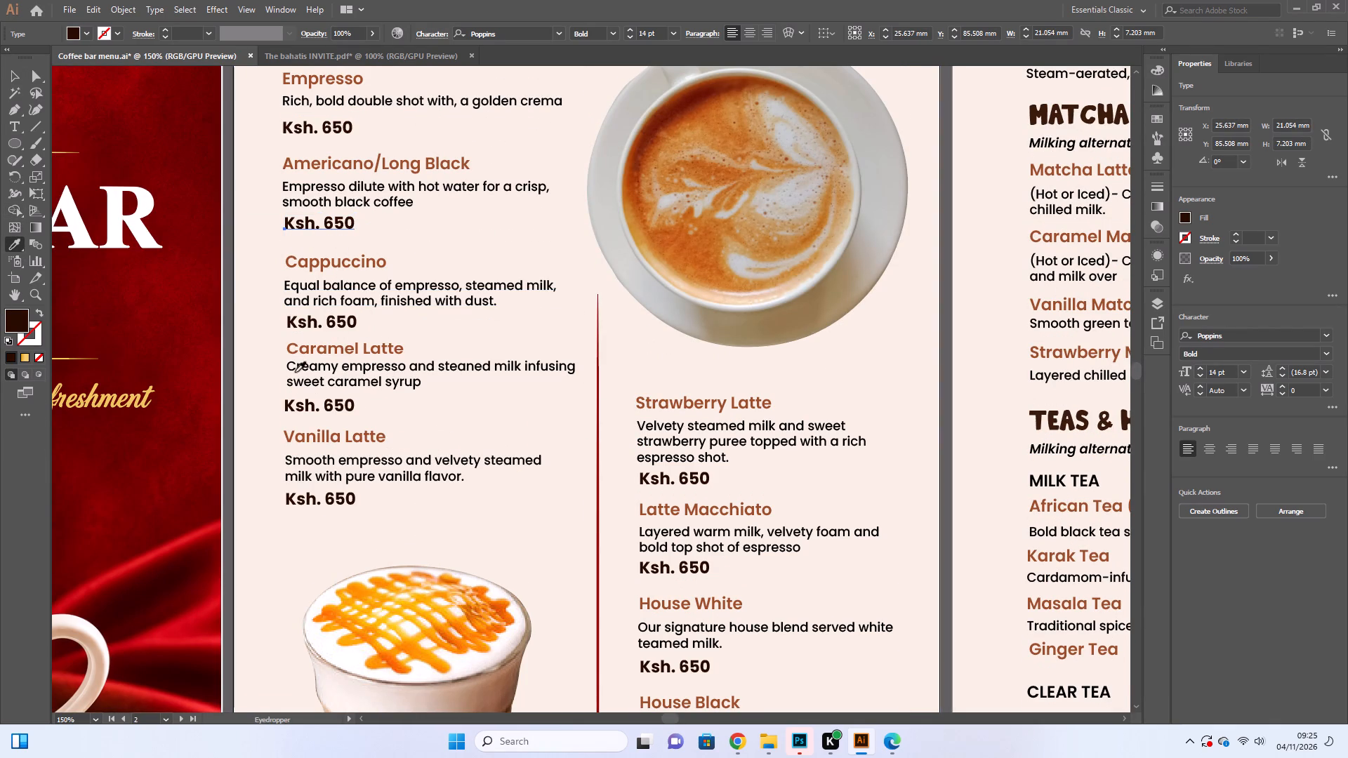
{"action": "left_click", "coordinate": [597, 418]}
Recolor the Empresso price text with the divider's dark red using the Eyedropper.
{"action": "scroll", "coordinate": [437, 406], "scroll_direction": "up", "scroll_amount": 7}
{"action": "scroll", "coordinate": [363, 371], "scroll_direction": "up", "scroll_amount": 4}
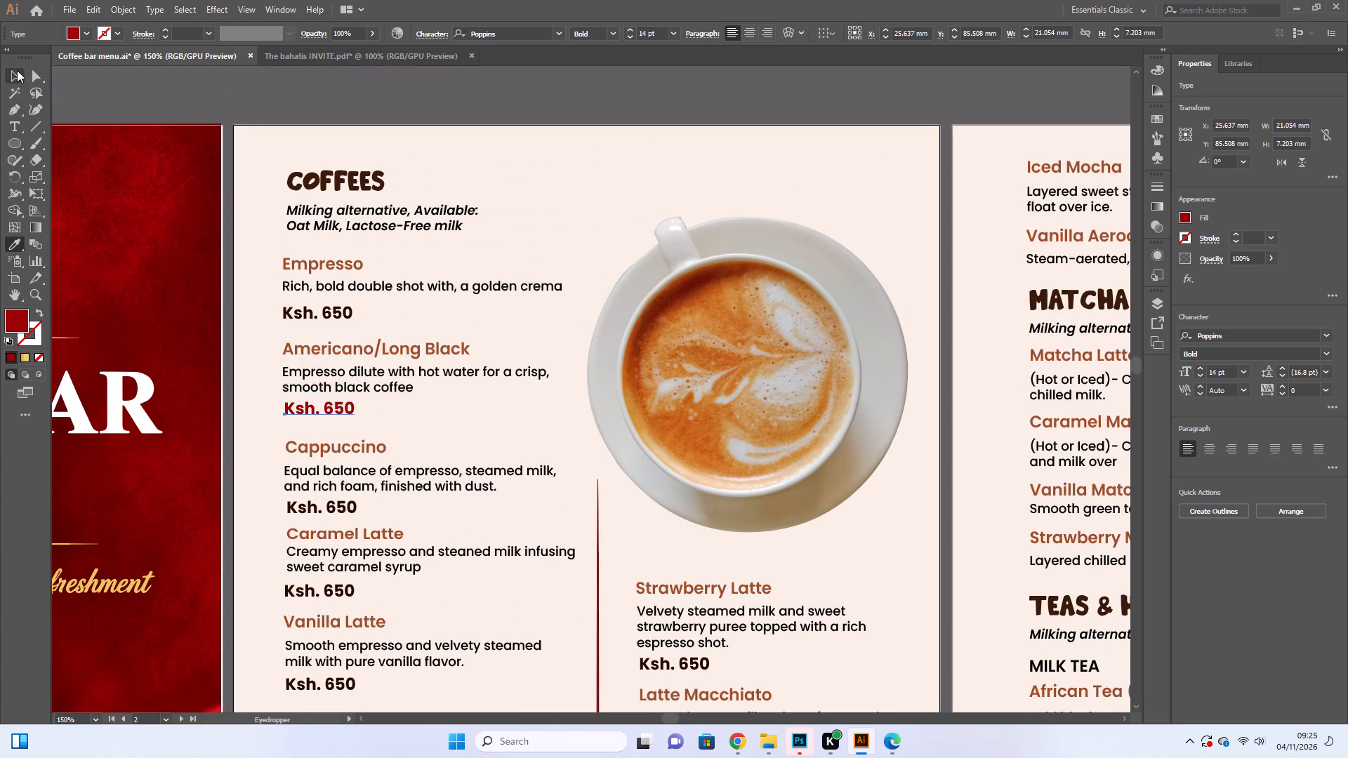
{"action": "left_click", "coordinate": [11, 71]}
{"action": "left_click", "coordinate": [319, 309]}
{"action": "scroll", "coordinate": [319, 309], "scroll_direction": "down", "scroll_amount": 6}
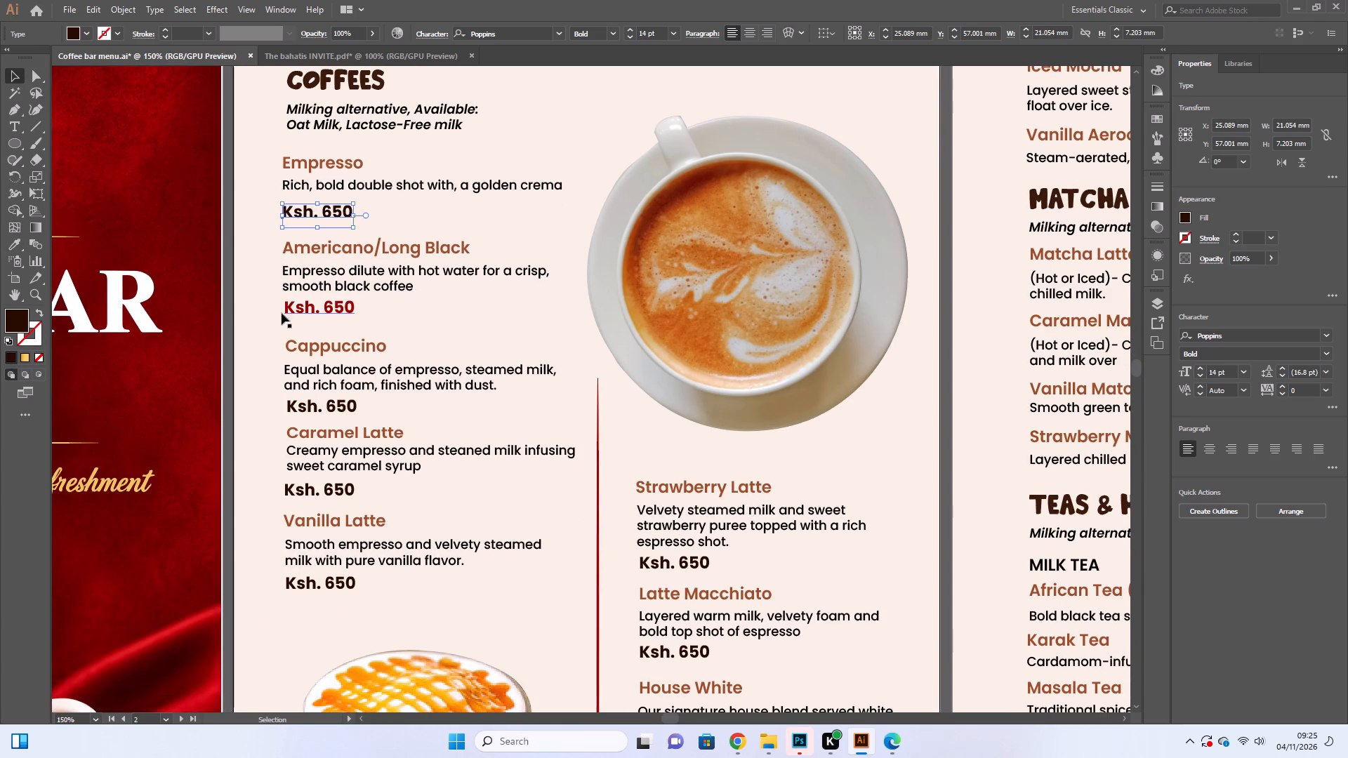
{"action": "left_click", "coordinate": [14, 243]}
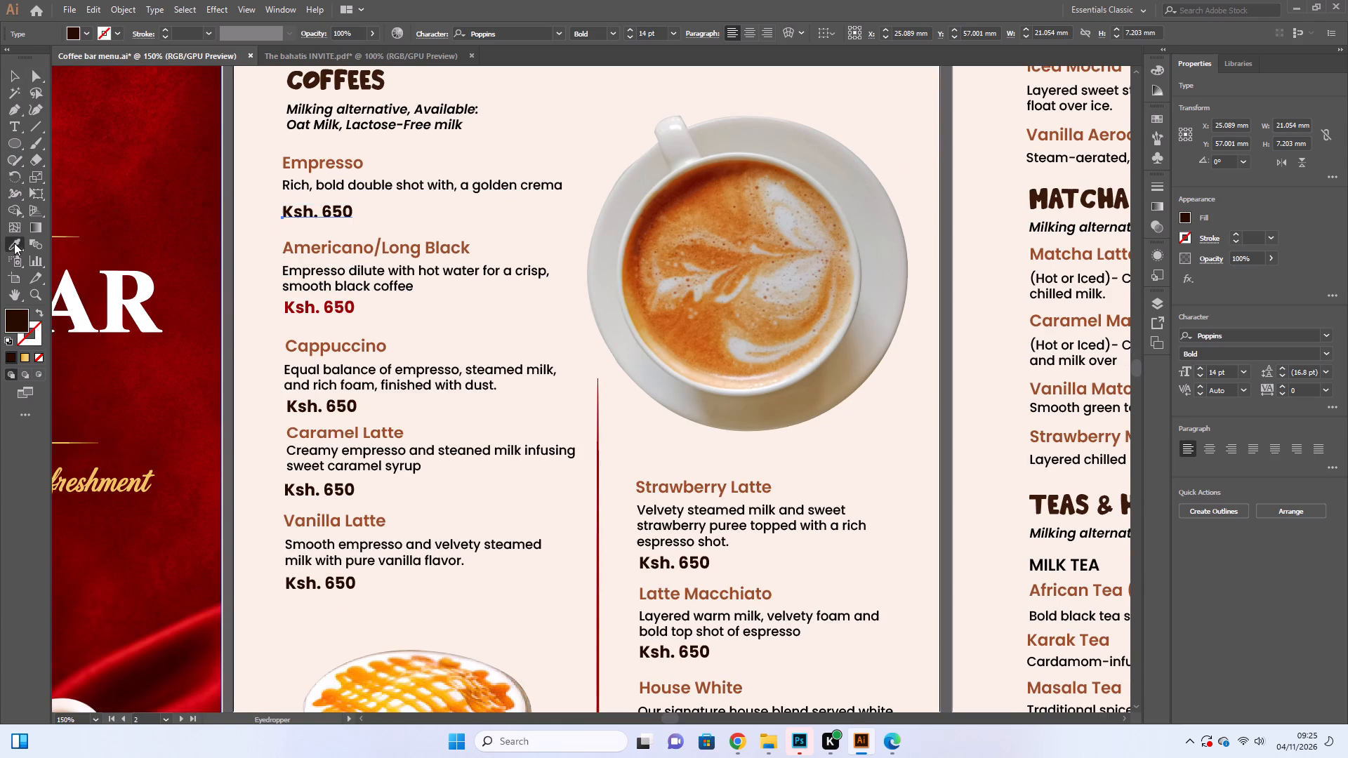
{"action": "left_click", "coordinate": [600, 466]}
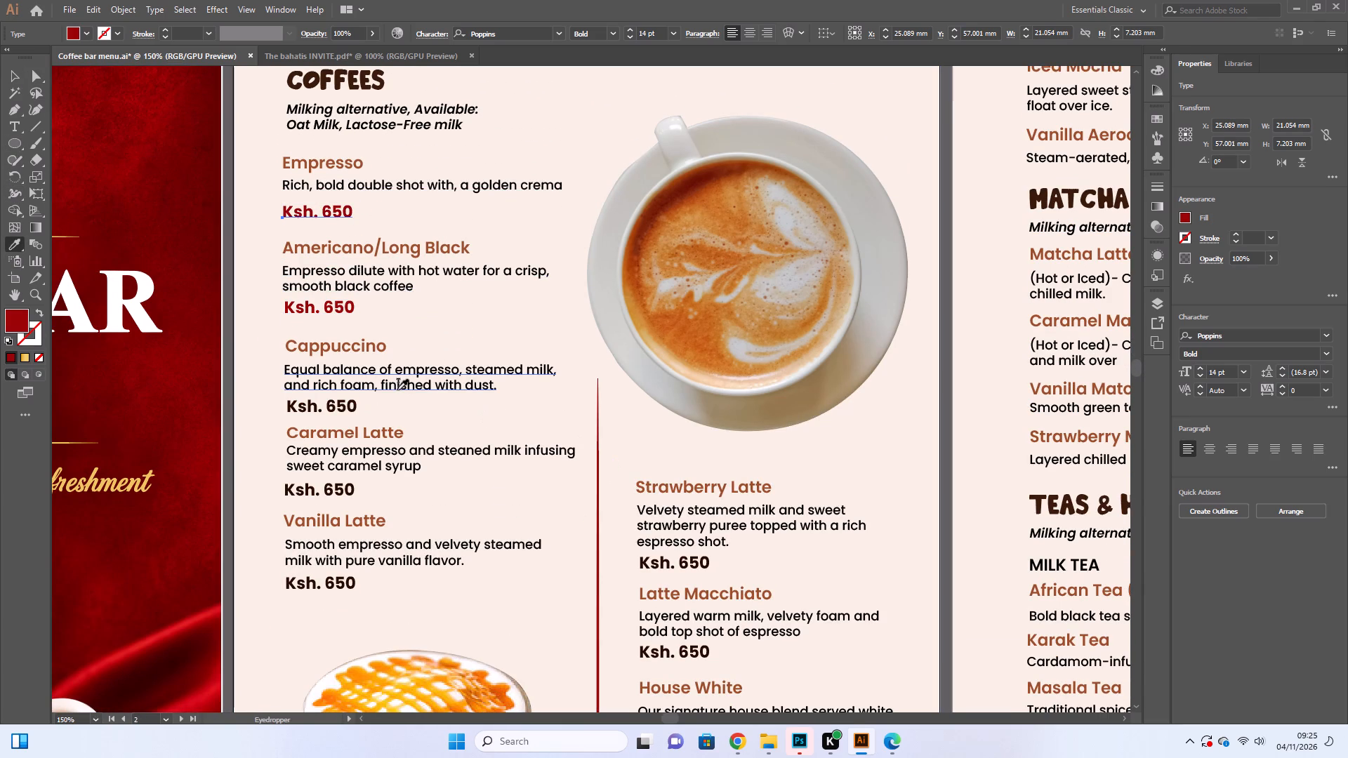
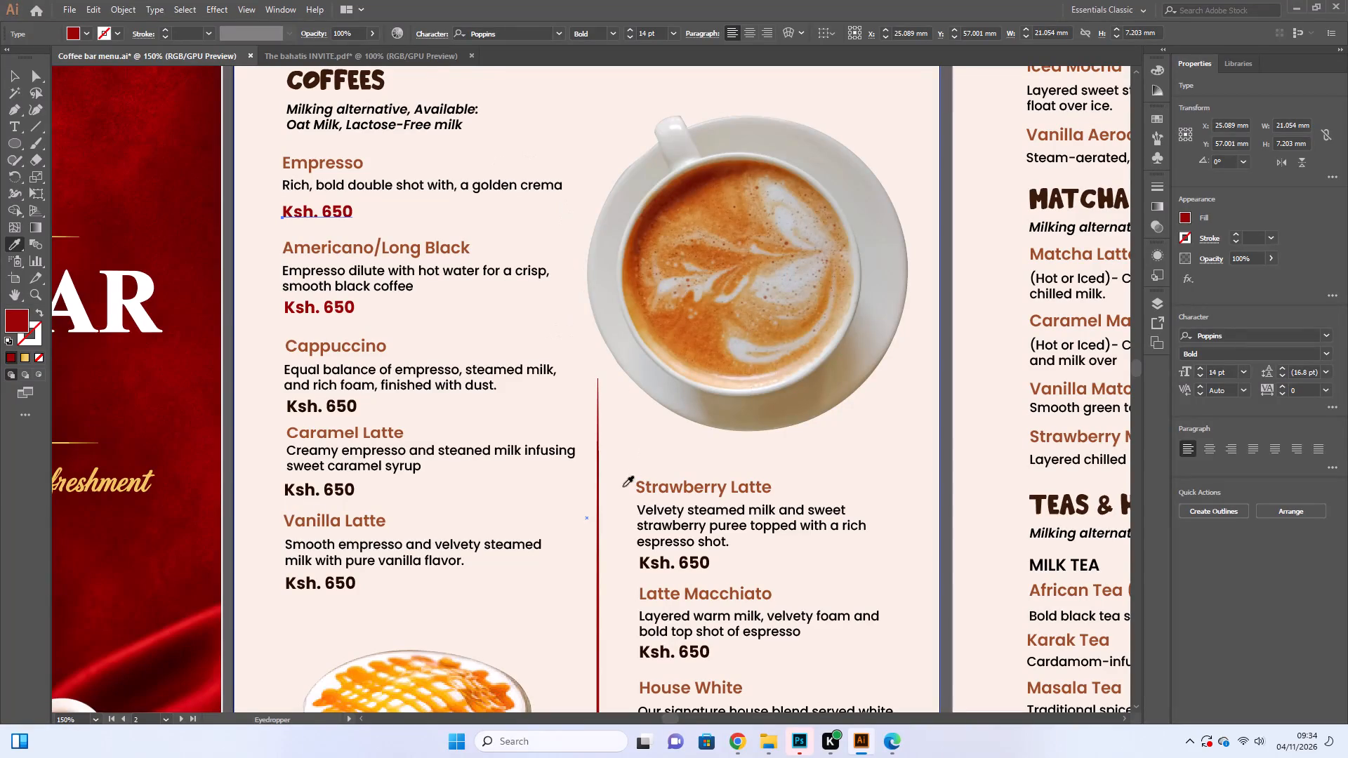
Recolor the Cappuccino price text with the dark red sampled from the vertical divider using the Eyedropper.
{"action": "left_click", "coordinate": [15, 69]}
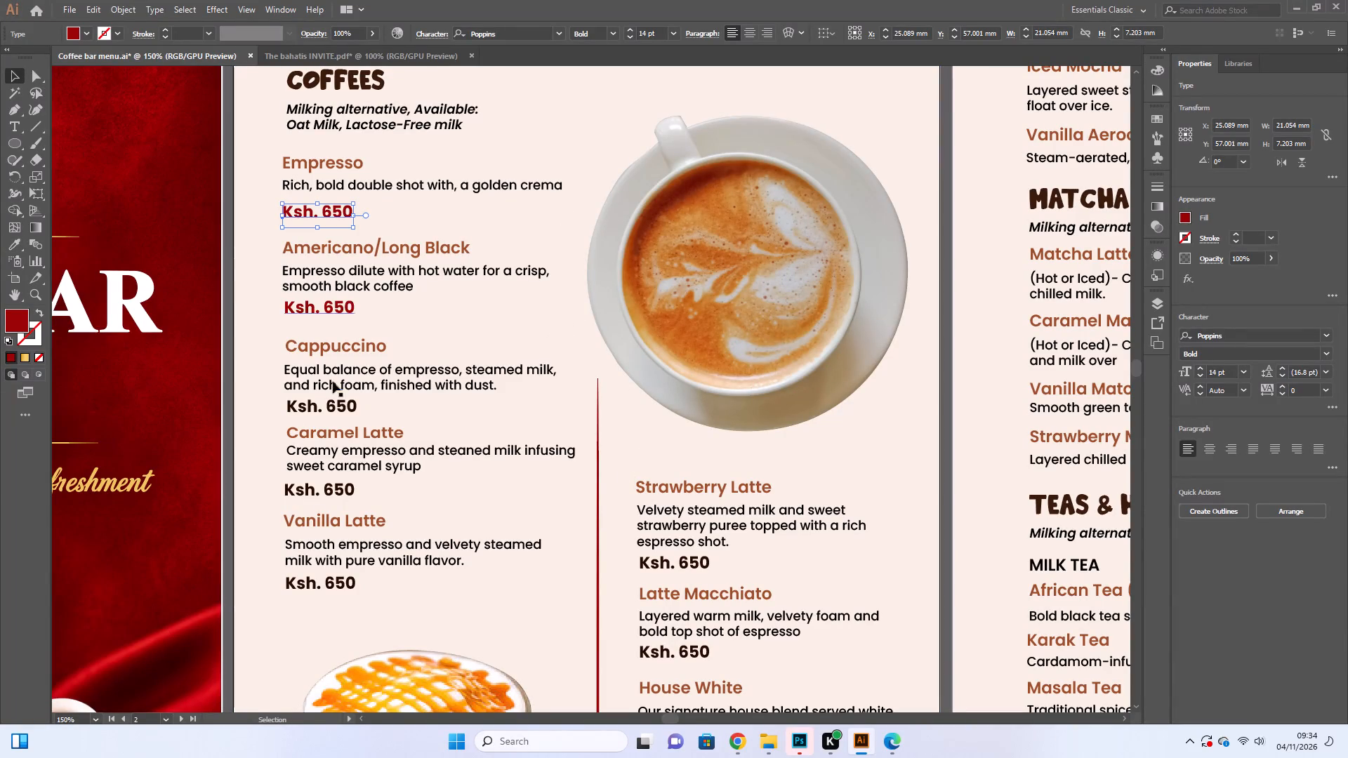
{"action": "left_click", "coordinate": [326, 395]}
{"action": "left_click", "coordinate": [327, 404]}
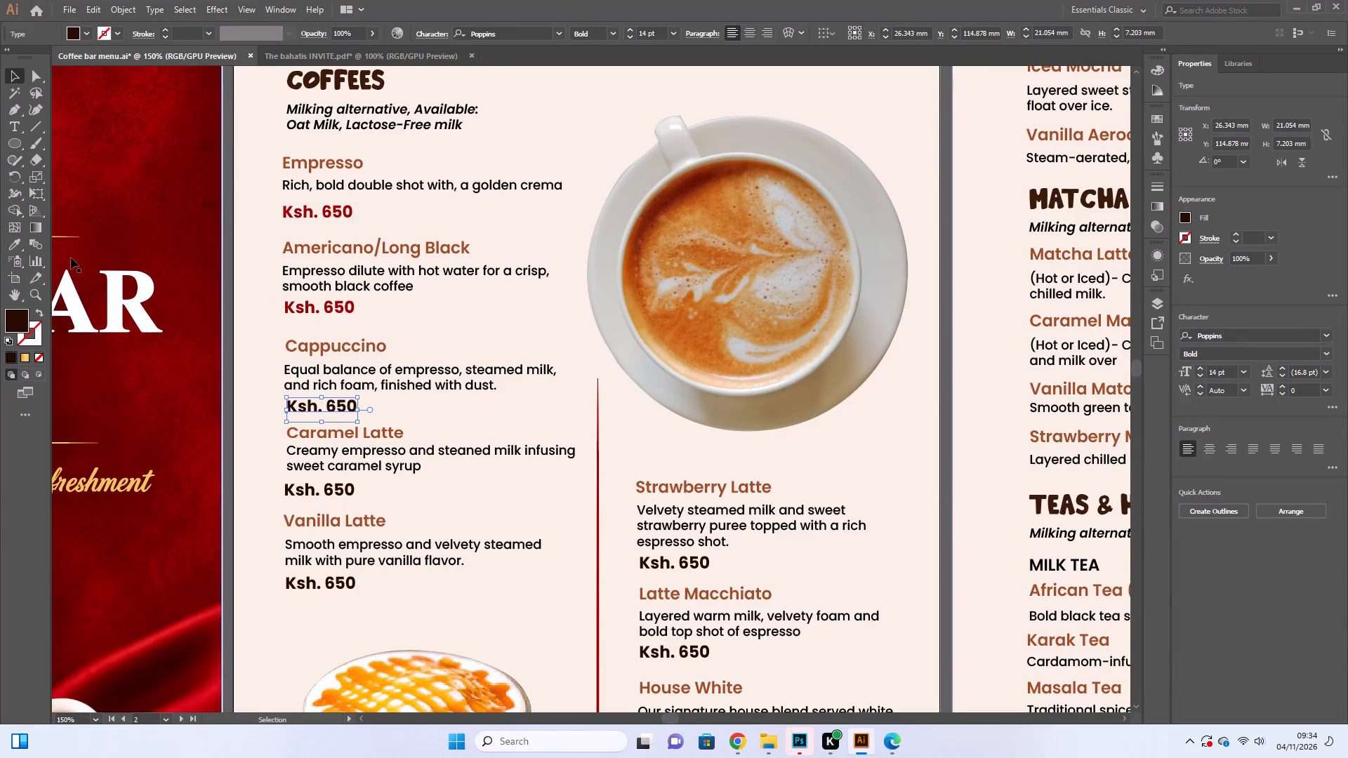
{"action": "left_click", "coordinate": [18, 243]}
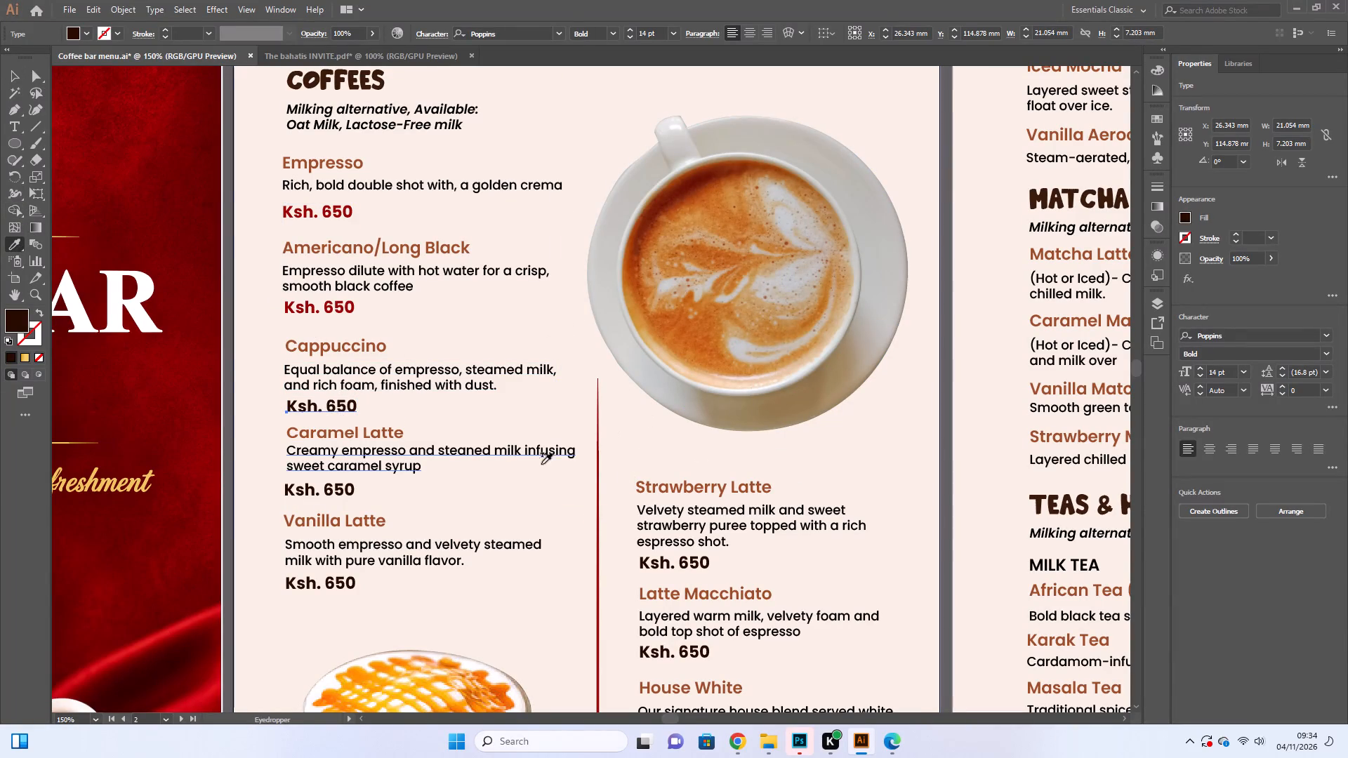
{"action": "left_click", "coordinate": [596, 456]}
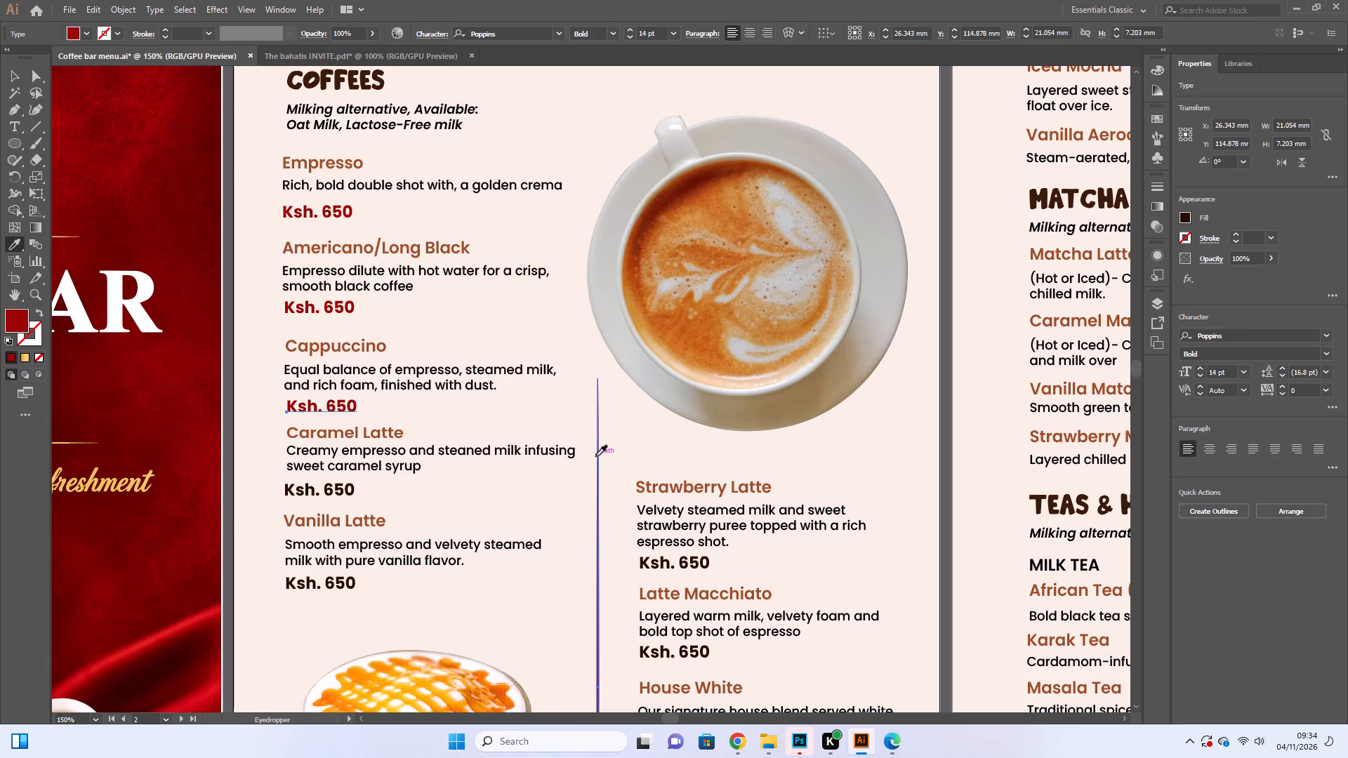
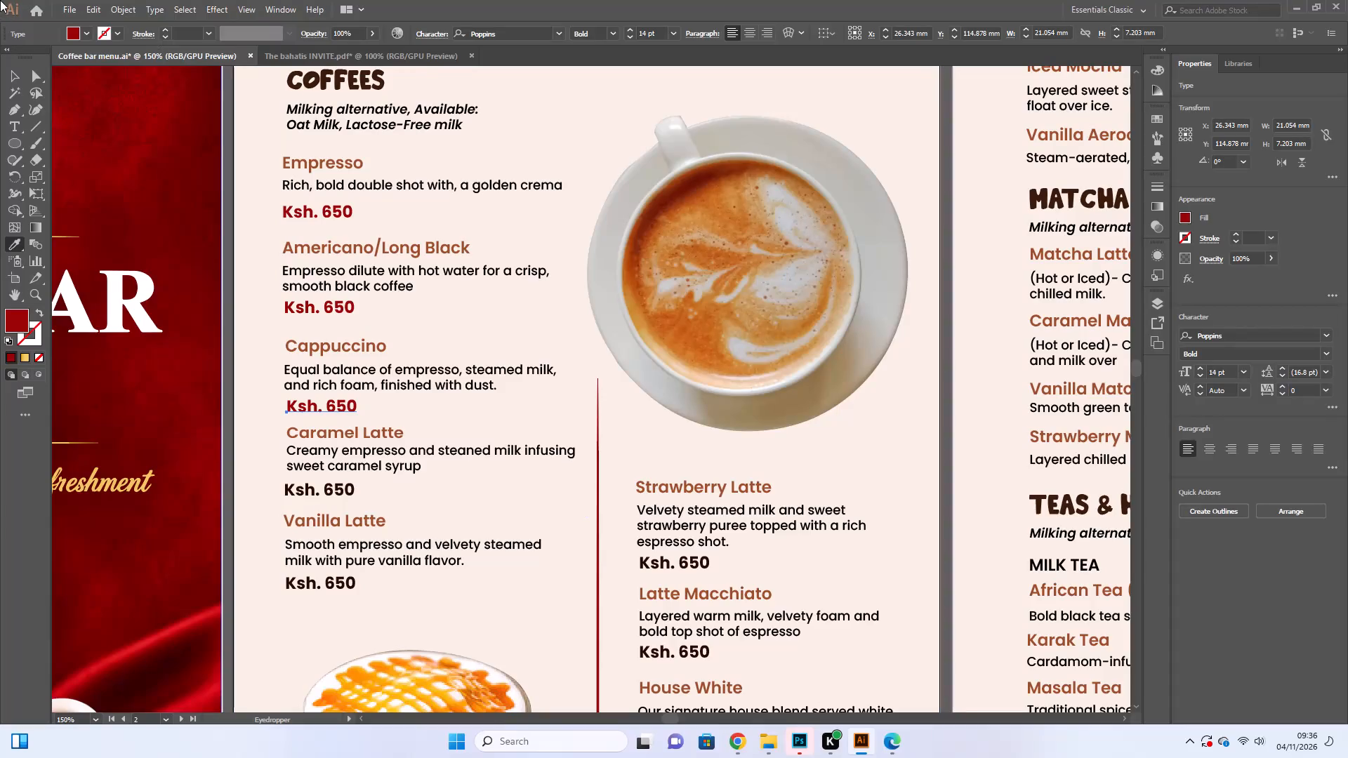
Recolor the Vanilla Latte price dark red by sampling the Cappuccino price with the Eyedropper.
{"action": "left_click", "coordinate": [6, 75]}
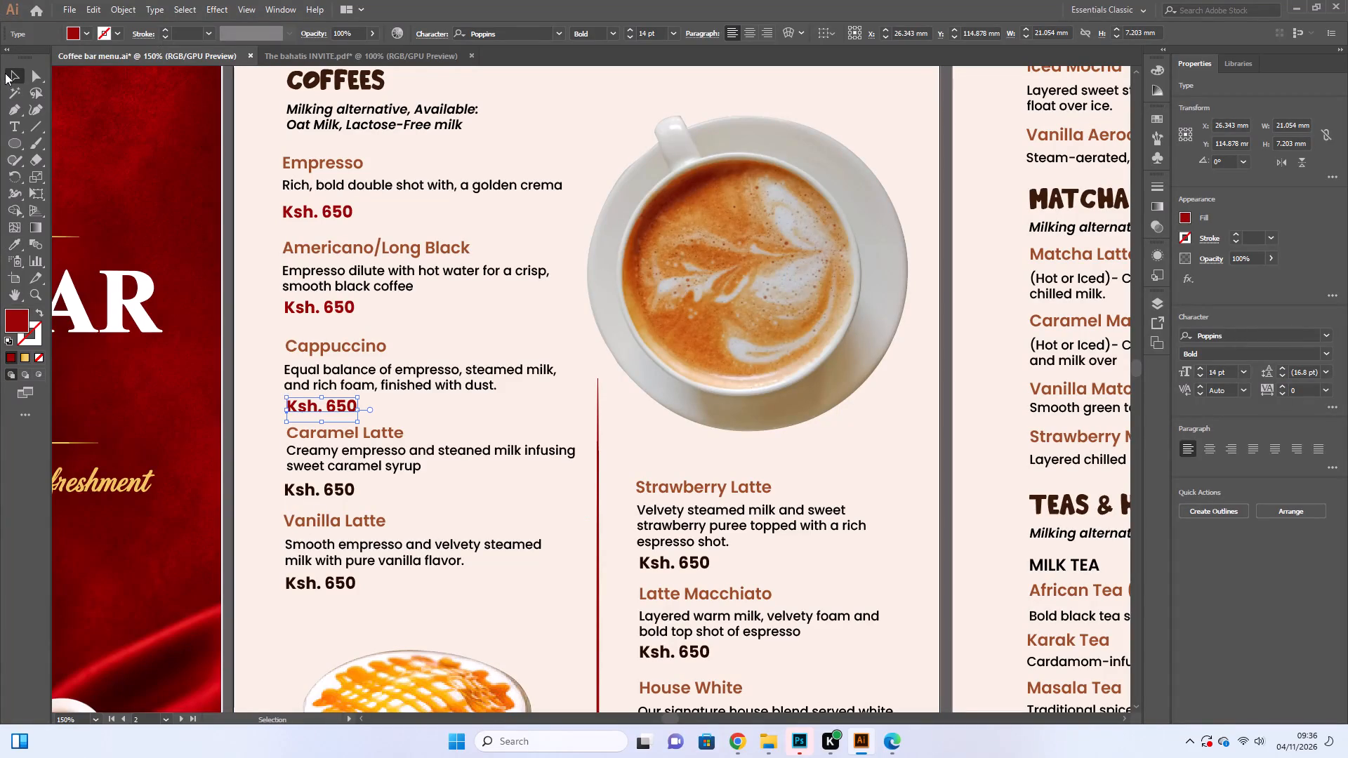
{"action": "left_click", "coordinate": [725, 485]}
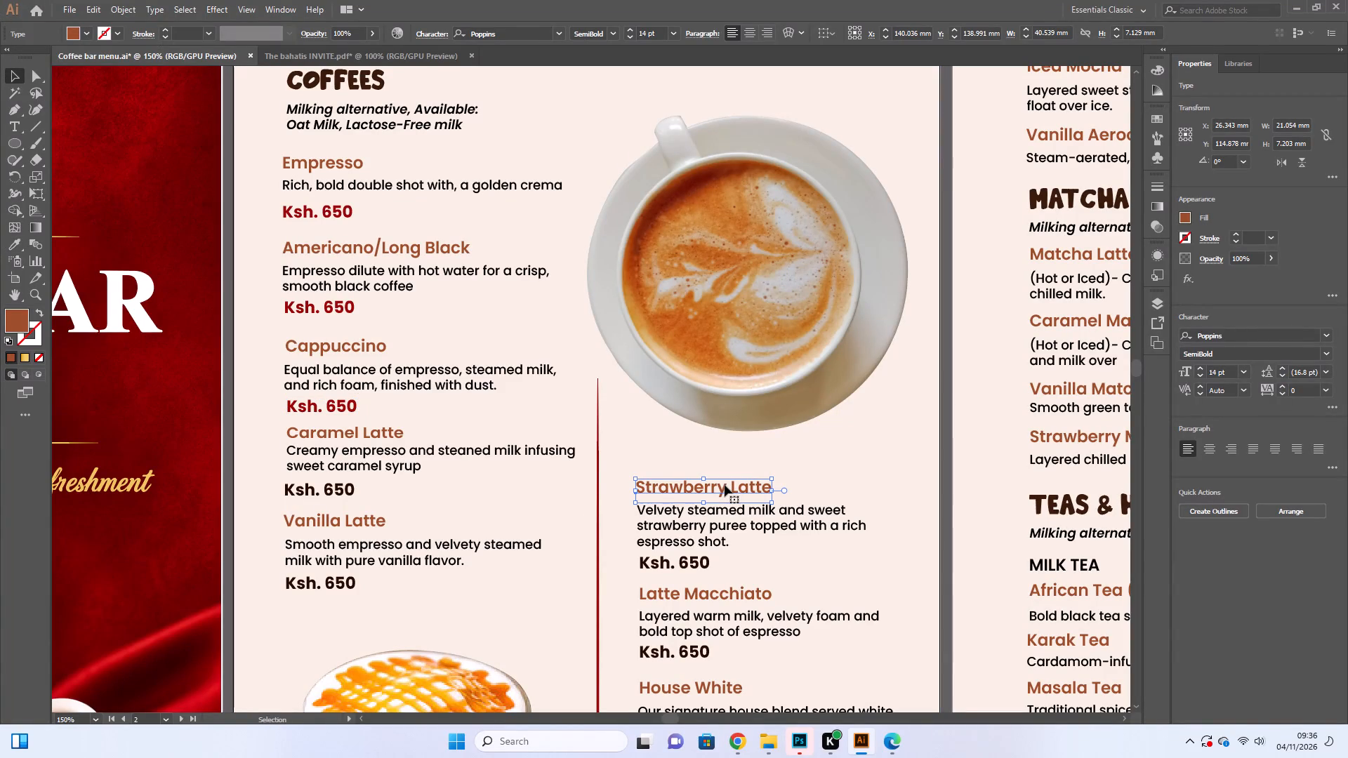
{"action": "left_click", "coordinate": [341, 493]}
{"action": "left_click", "coordinate": [339, 523]}
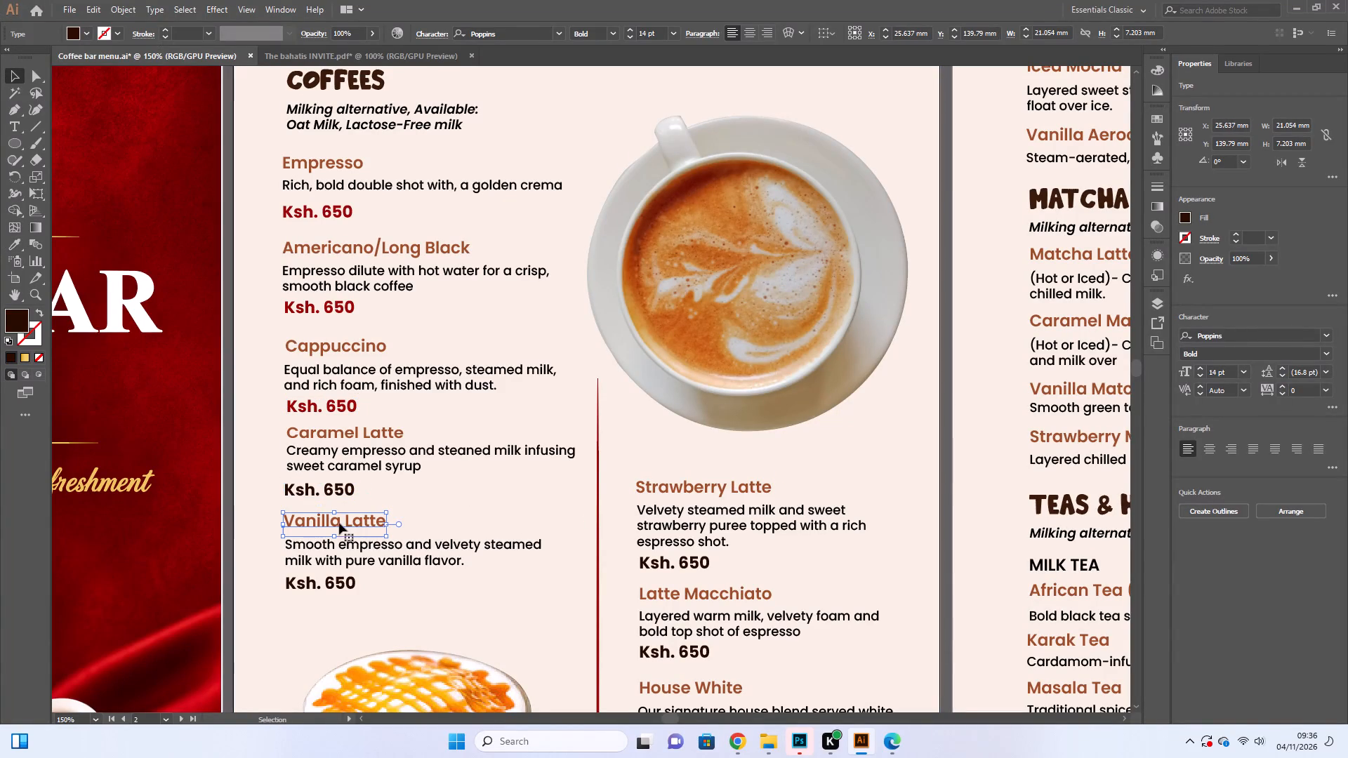
{"action": "scroll", "coordinate": [344, 507], "scroll_direction": "down", "scroll_amount": 5}
{"action": "left_click", "coordinate": [342, 502]}
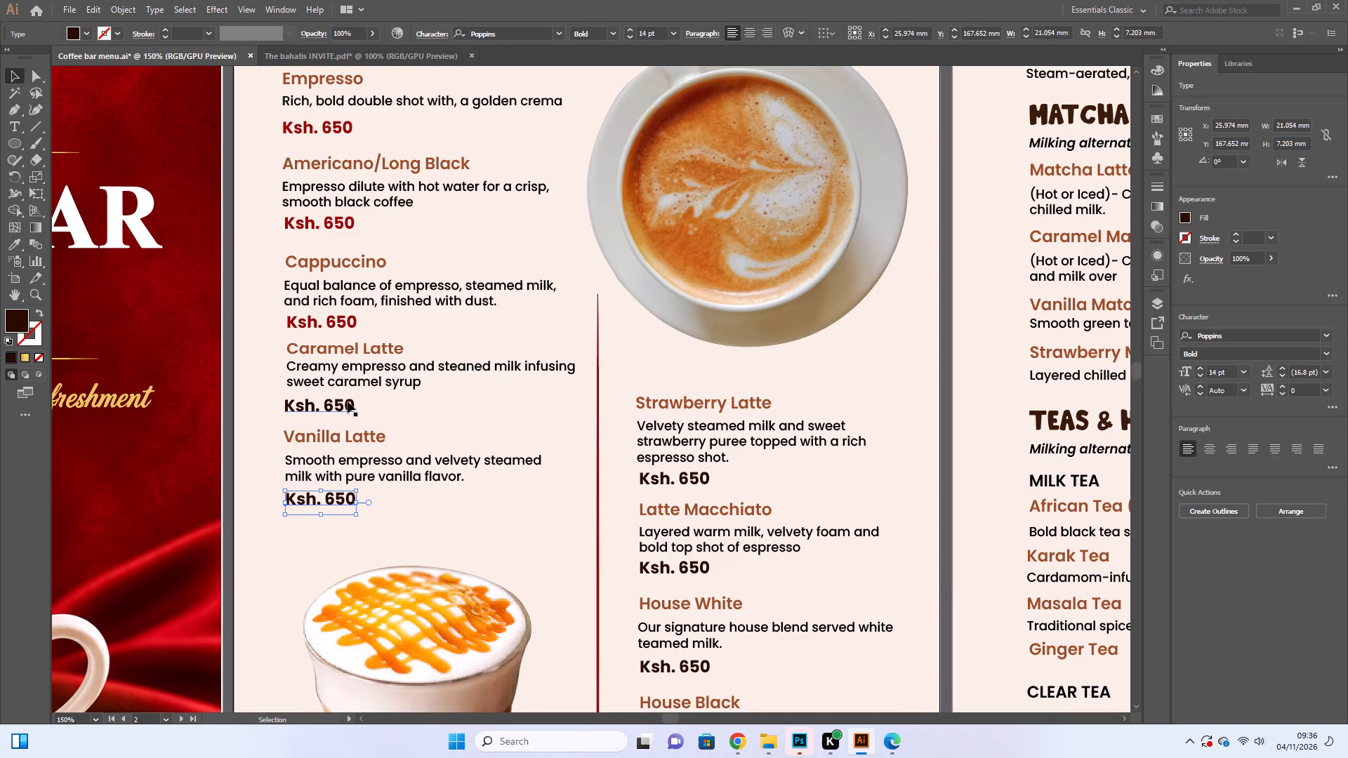
{"action": "left_click", "coordinate": [22, 241]}
{"action": "left_click", "coordinate": [316, 328]}
{"action": "left_click", "coordinate": [11, 73]}
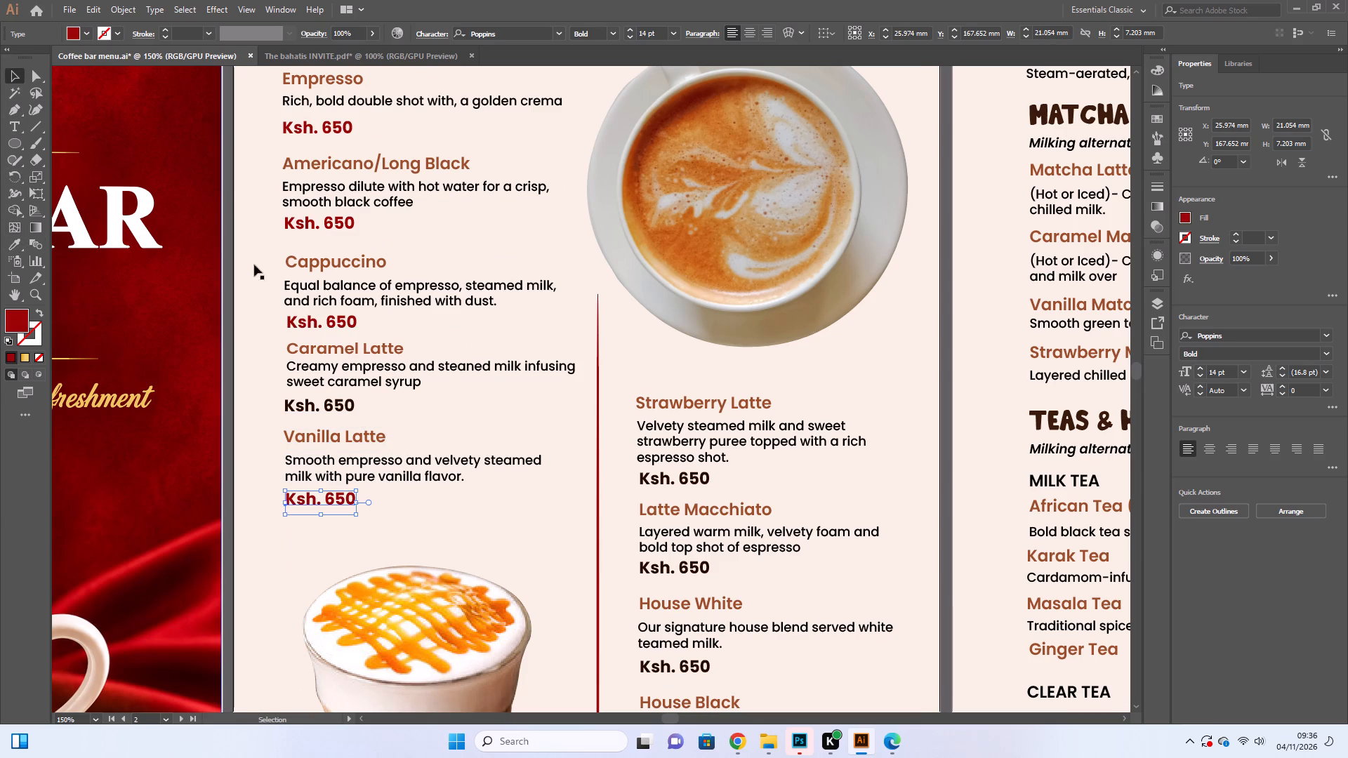
Recolor the Caramel Latte price dark red by sampling the Cappuccino price with the Eyedropper.
{"action": "left_click", "coordinate": [333, 408]}
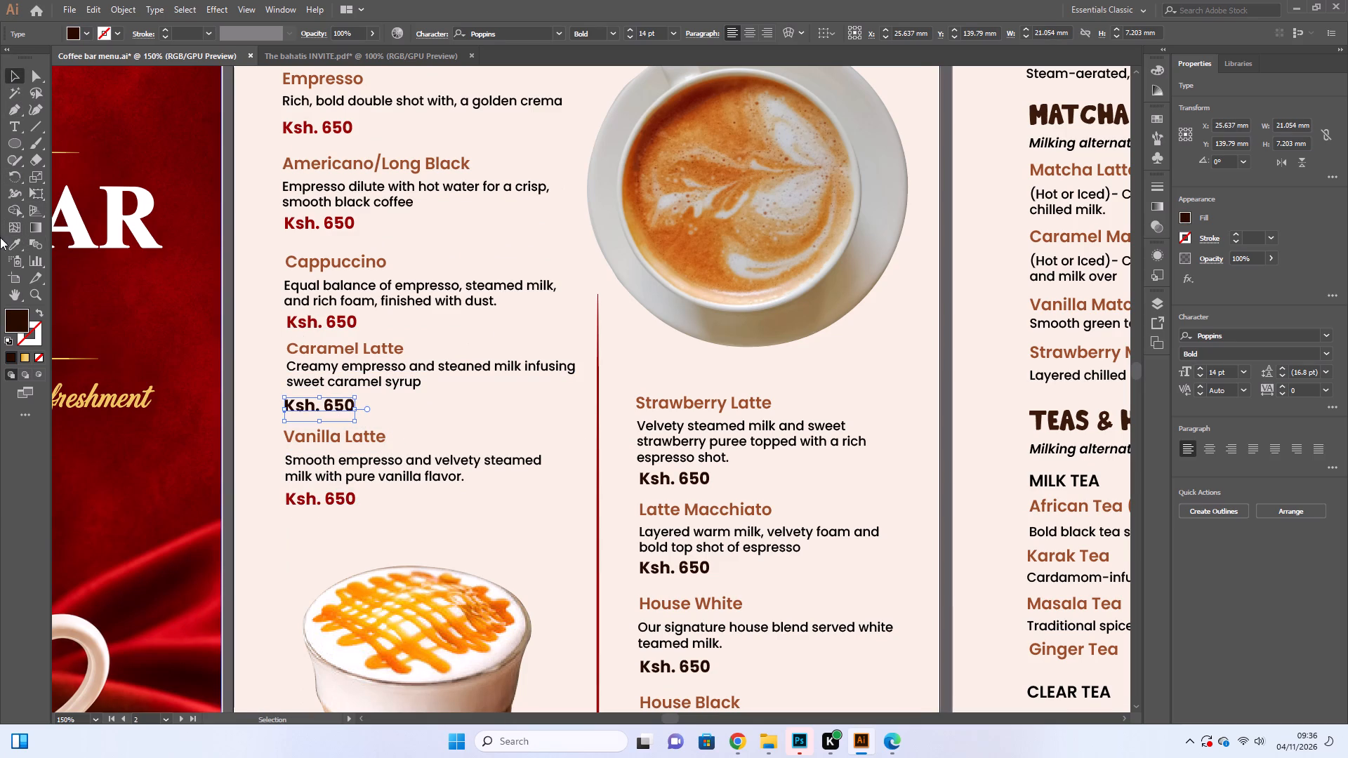
{"action": "left_click", "coordinate": [11, 246]}
{"action": "left_click", "coordinate": [317, 321]}
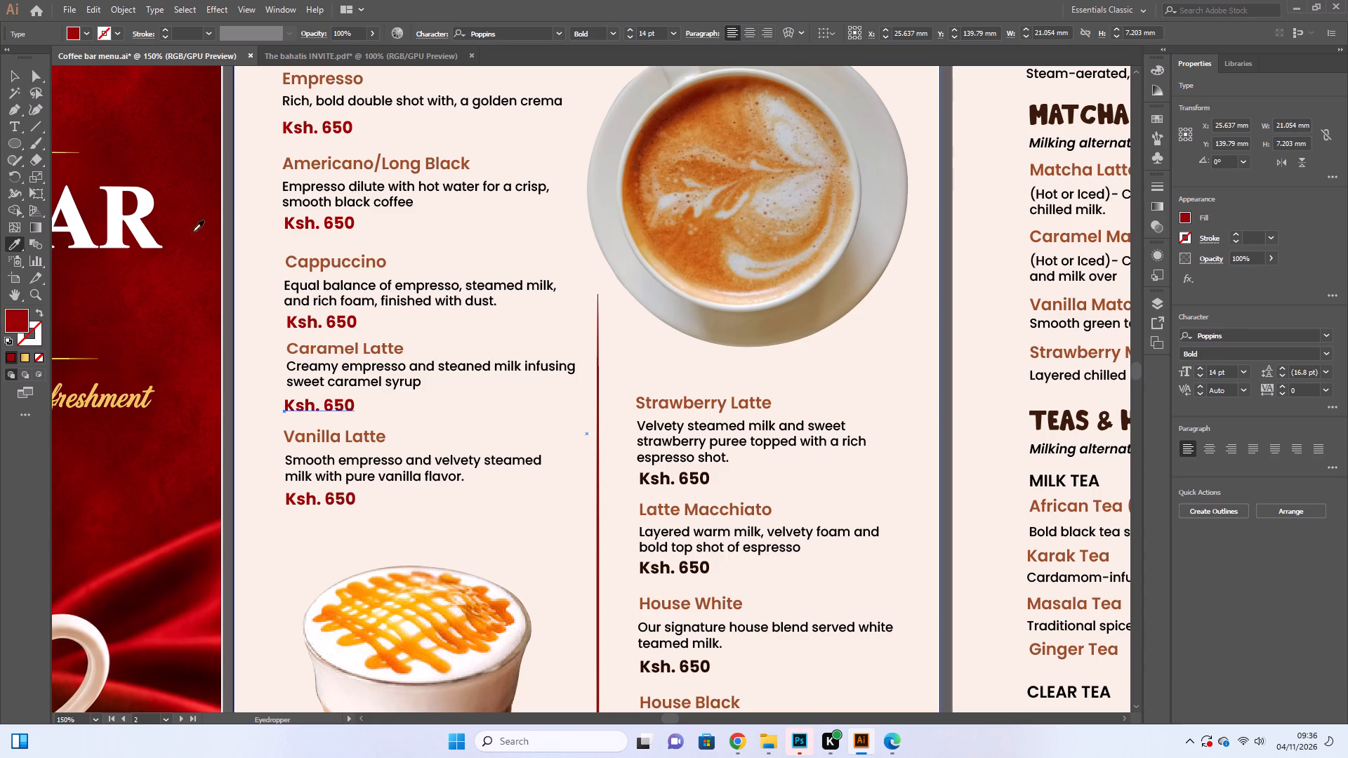
{"action": "left_click", "coordinate": [8, 69]}
Recolor the Strawberry Latte price dark red by sampling the Caramel Latte price with the Eyedropper.
{"action": "left_click", "coordinate": [357, 274]}
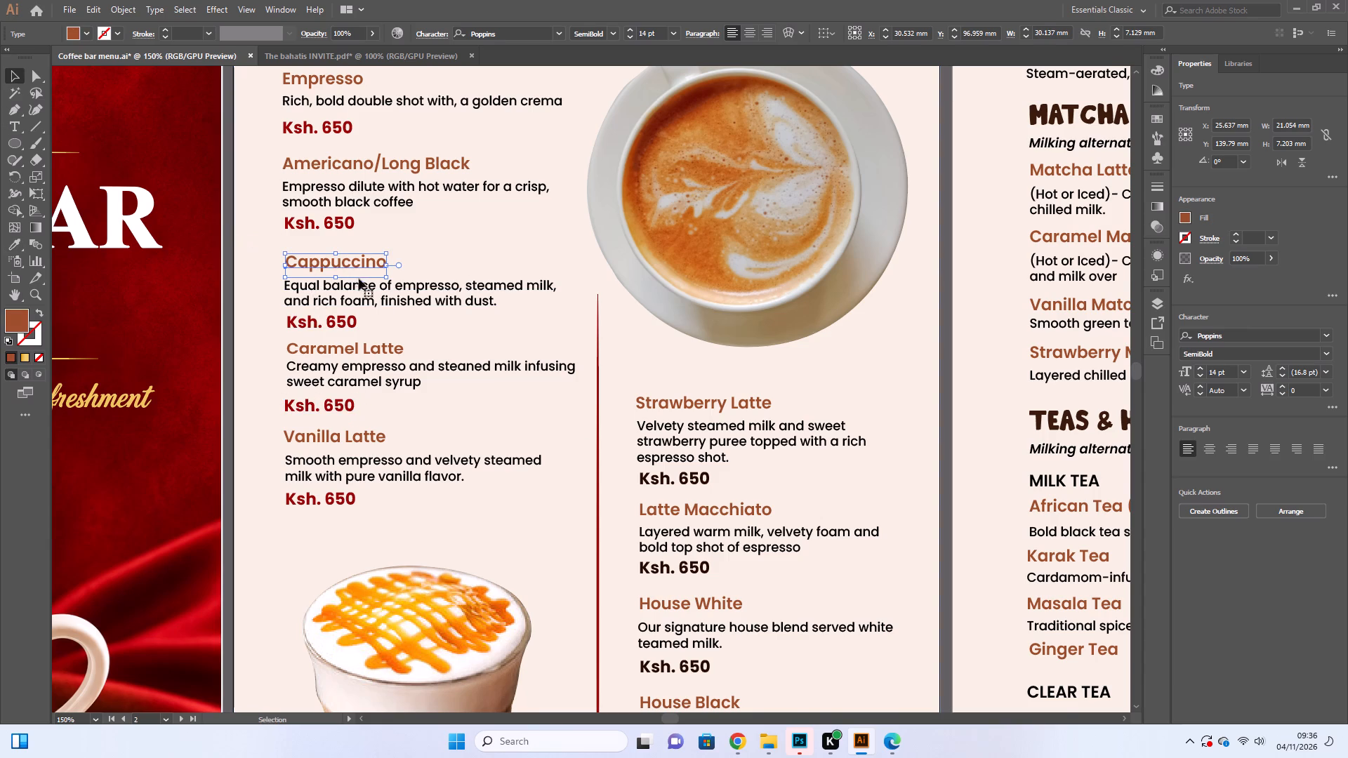
{"action": "scroll", "coordinate": [363, 287], "scroll_direction": "up", "scroll_amount": 5}
{"action": "scroll", "coordinate": [386, 305], "scroll_direction": "down", "scroll_amount": 4}
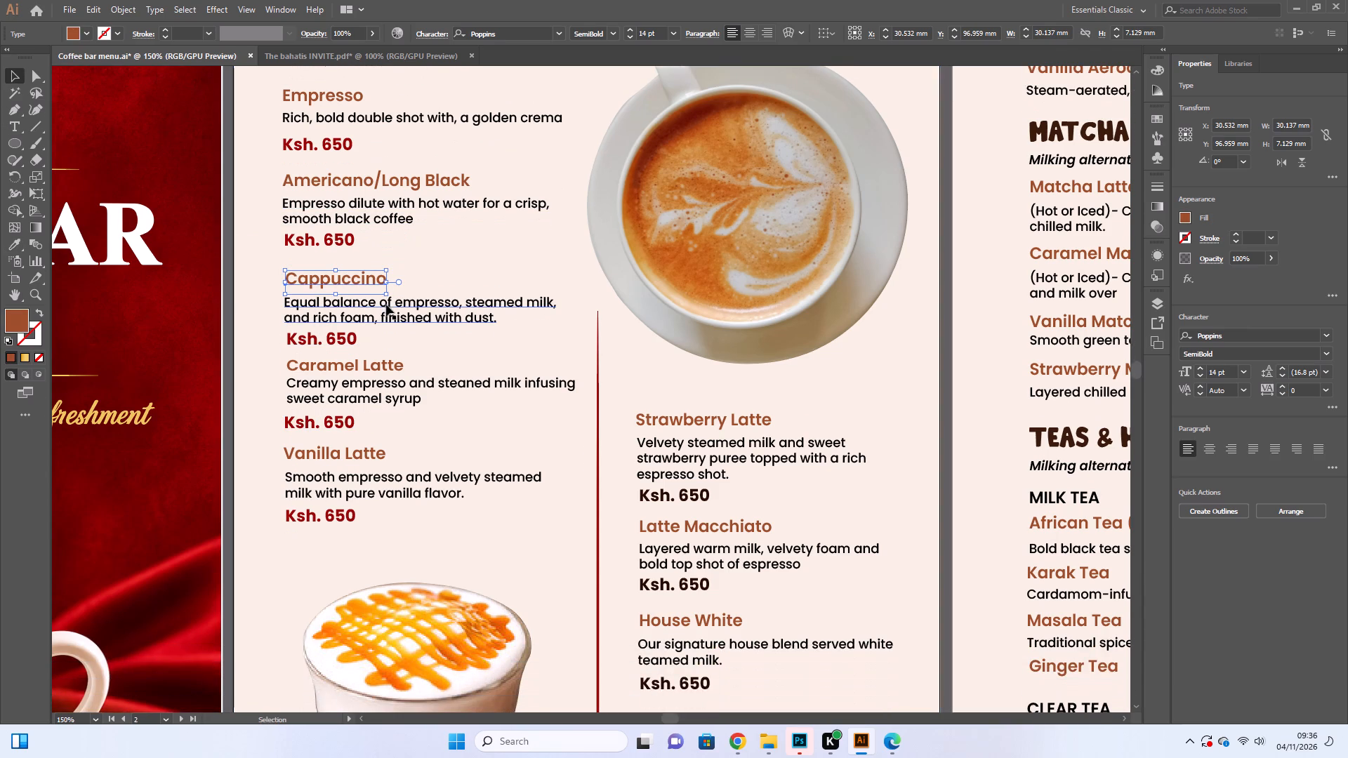
{"action": "left_click", "coordinate": [687, 493]}
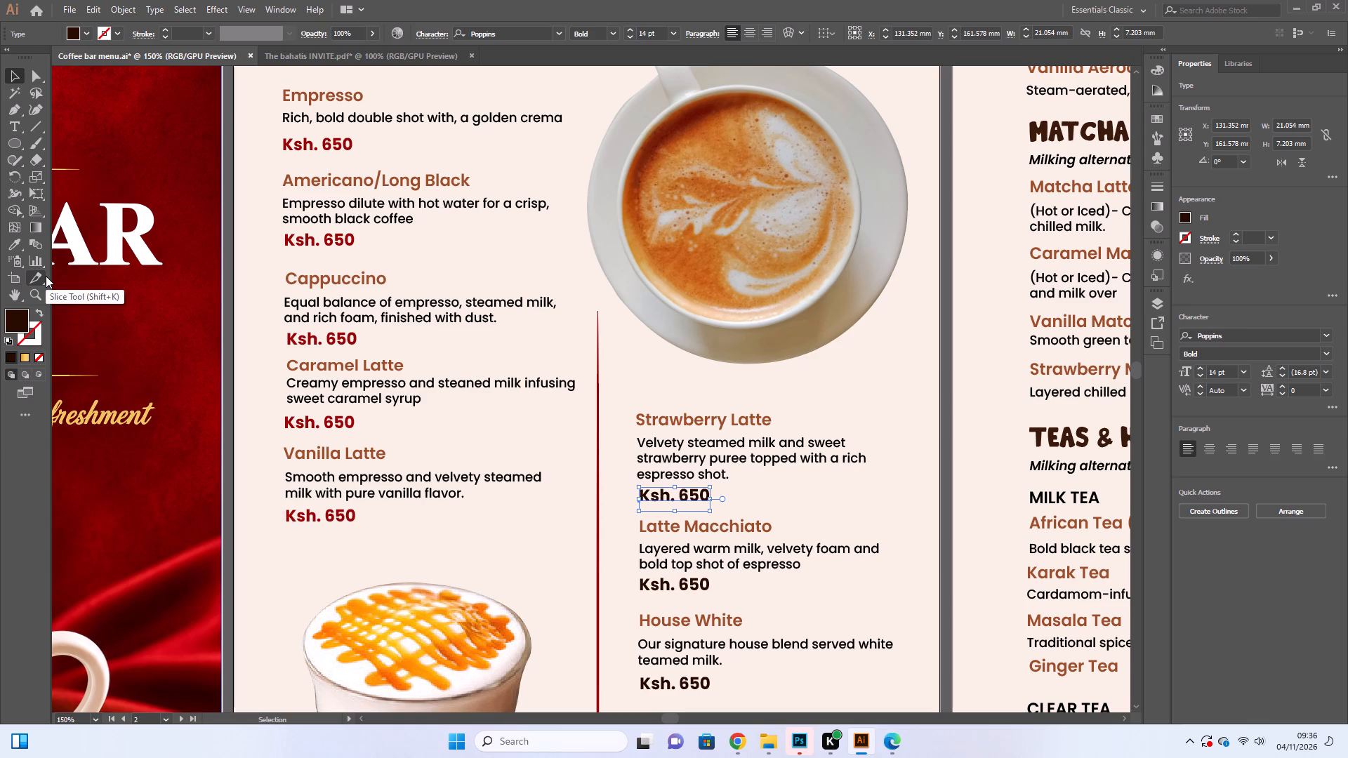
{"action": "left_click", "coordinate": [15, 249]}
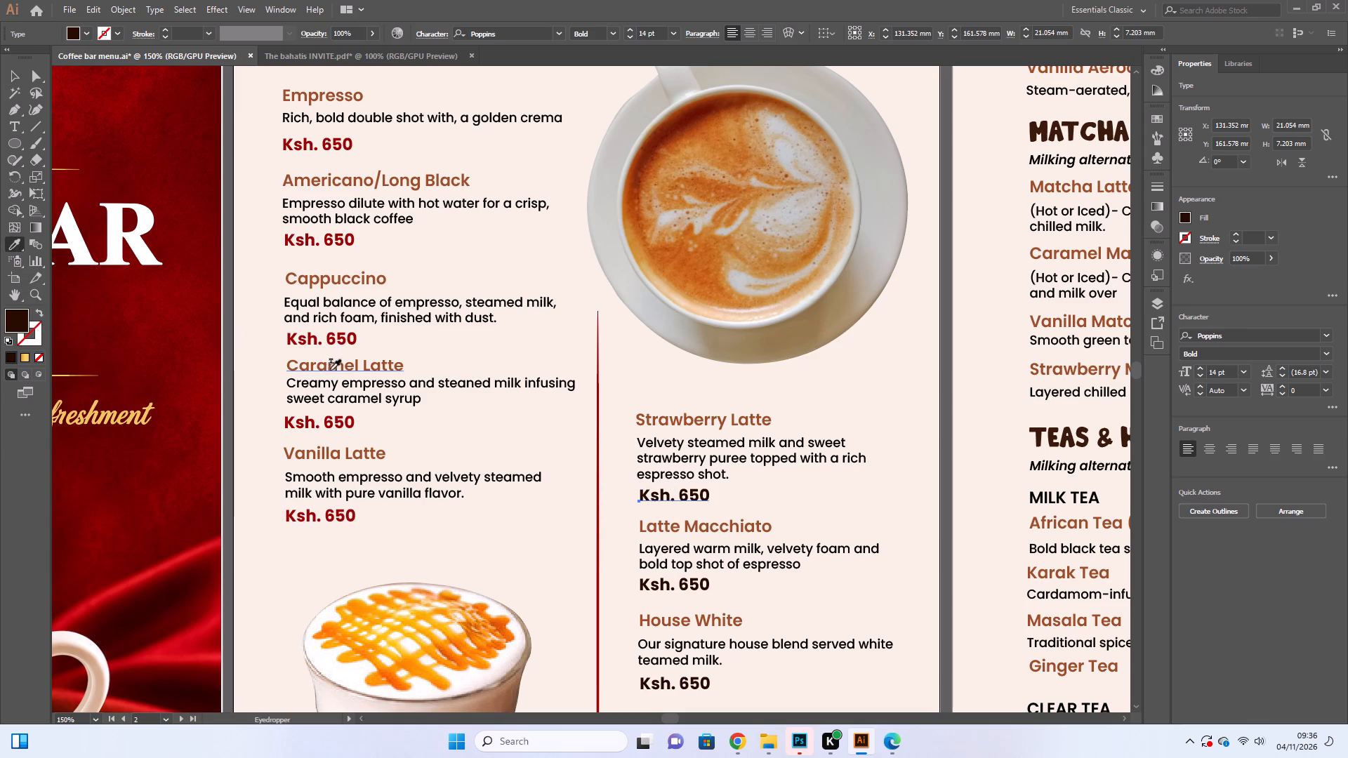
{"action": "left_click", "coordinate": [336, 423]}
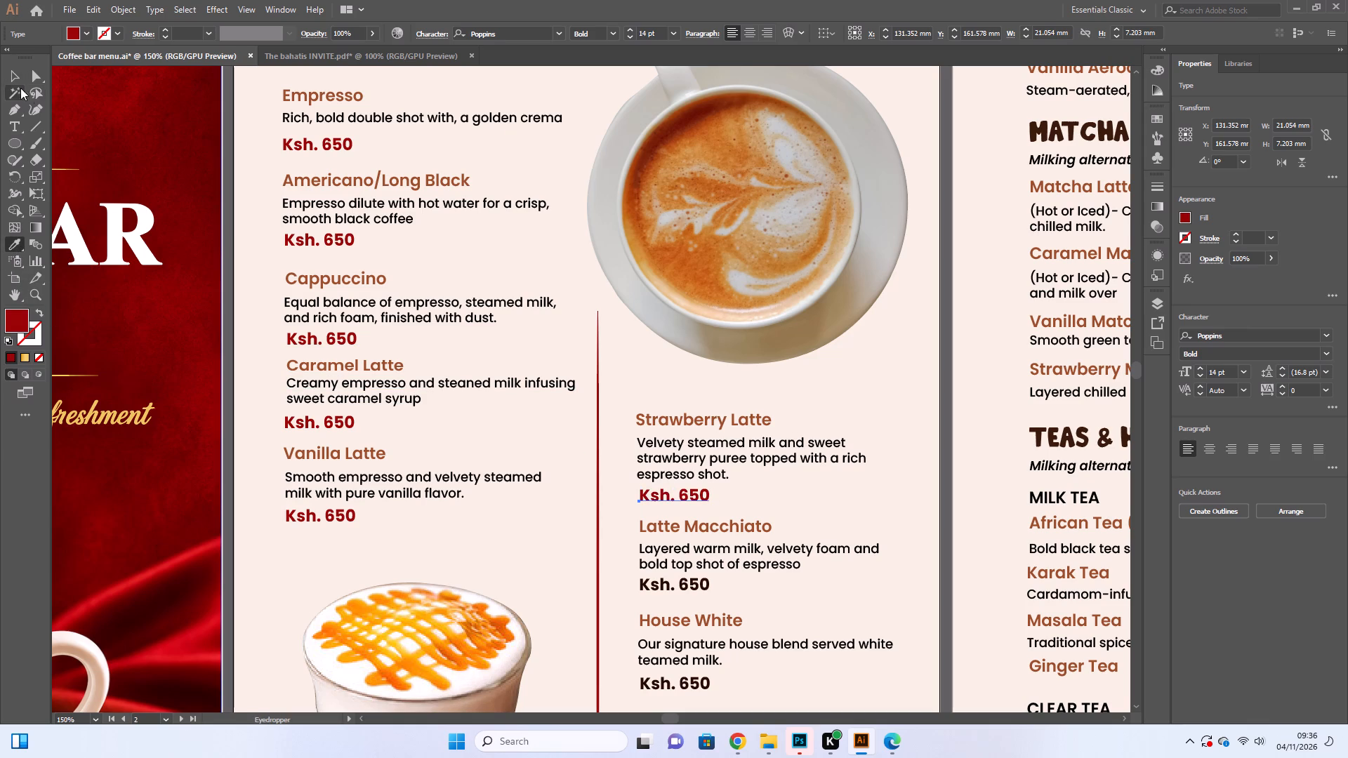
{"action": "left_click", "coordinate": [12, 82]}
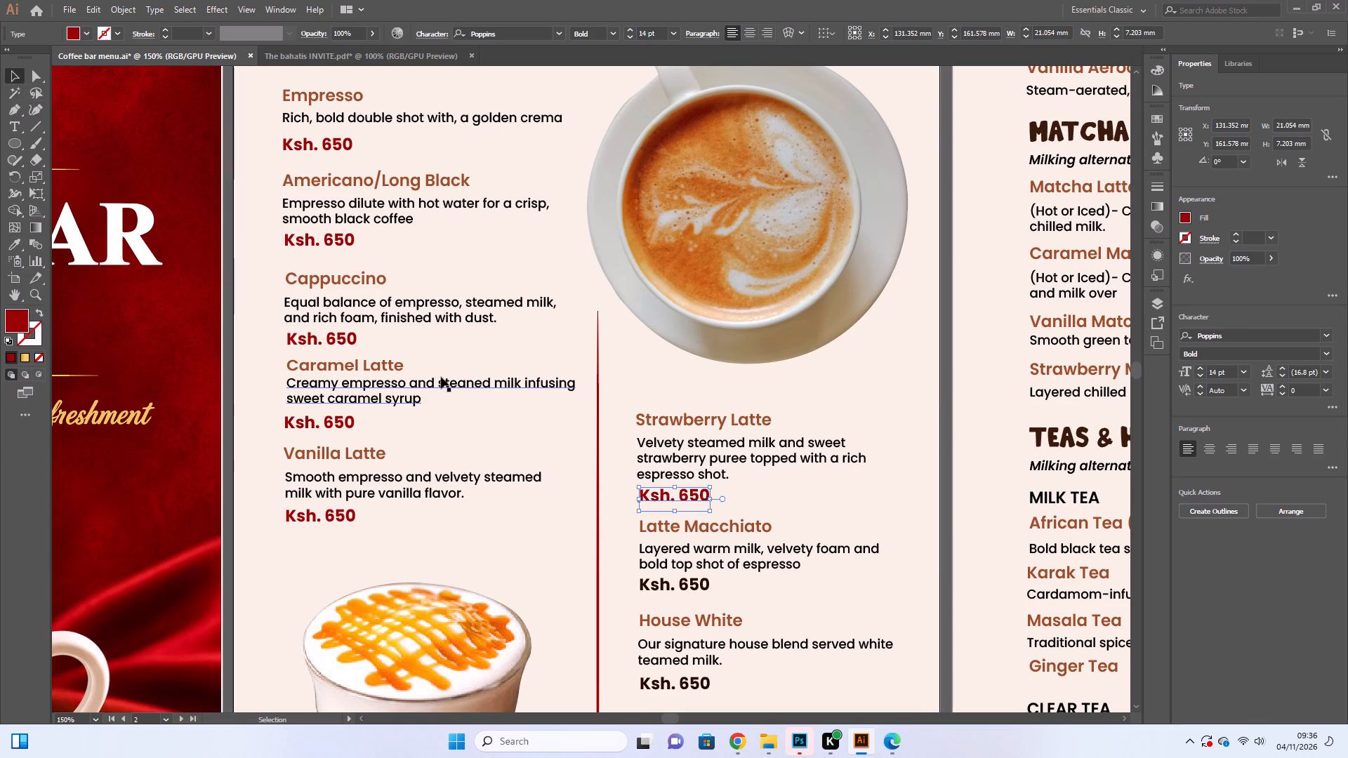
Recolor the Latte Macchiato price dark red by sampling the Strawberry Latte price with the Eyedropper.
{"action": "scroll", "coordinate": [442, 377], "scroll_direction": "down", "scroll_amount": 5}
{"action": "left_click", "coordinate": [646, 501]}
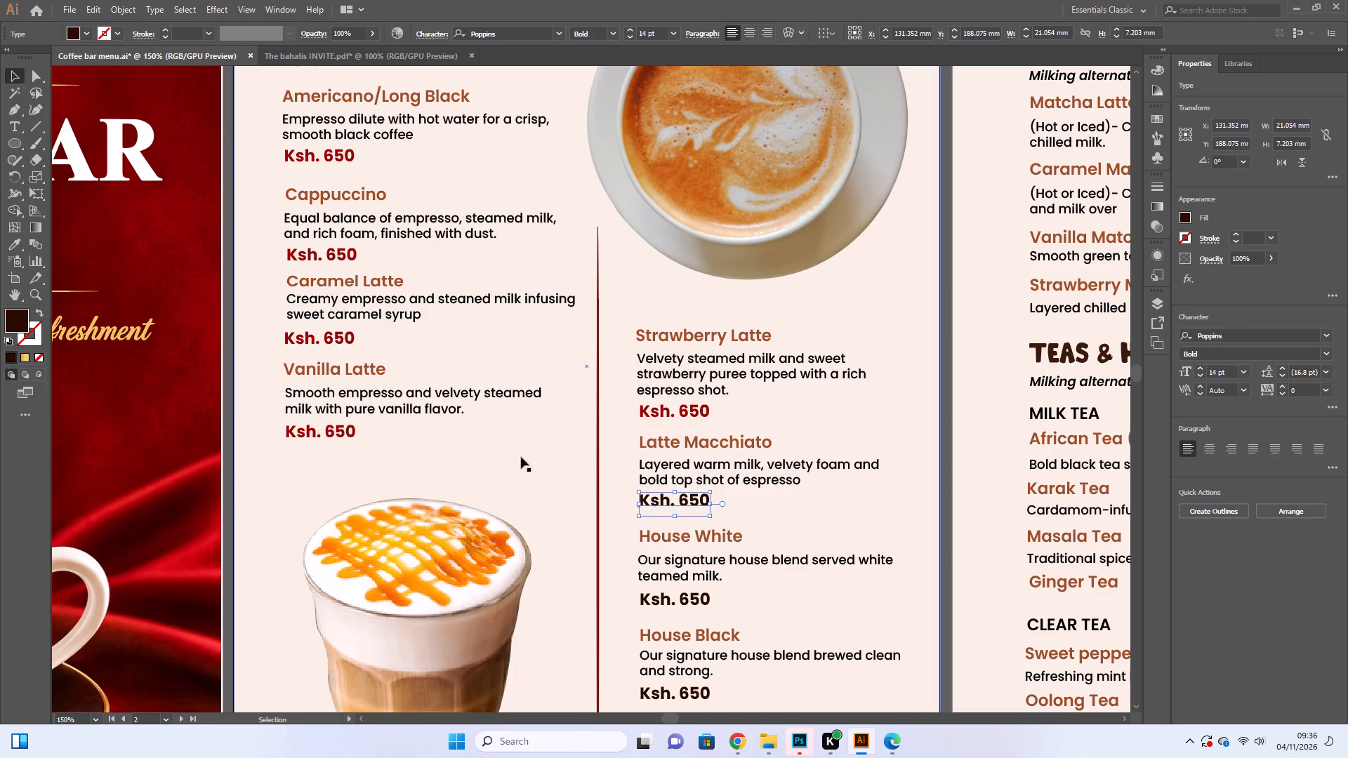
{"action": "left_click", "coordinate": [13, 246]}
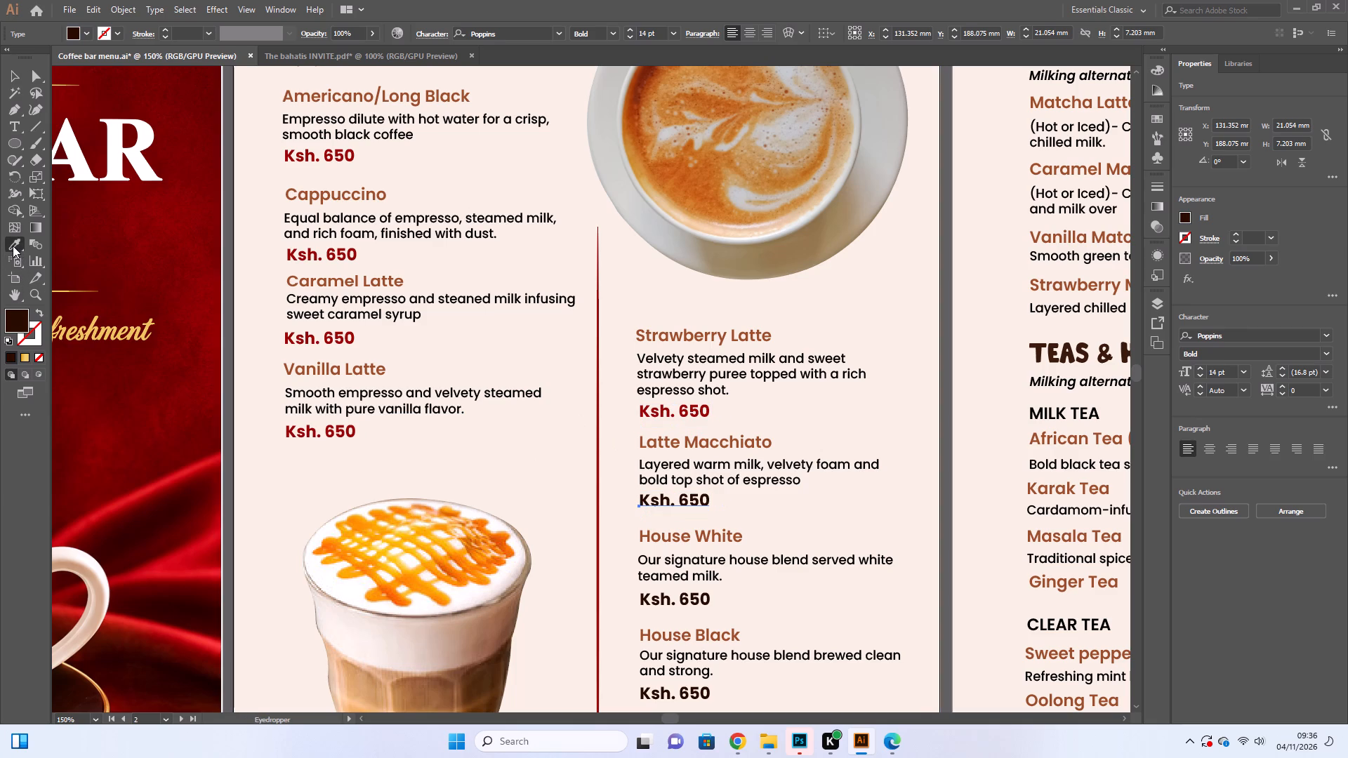
{"action": "left_click", "coordinate": [673, 412]}
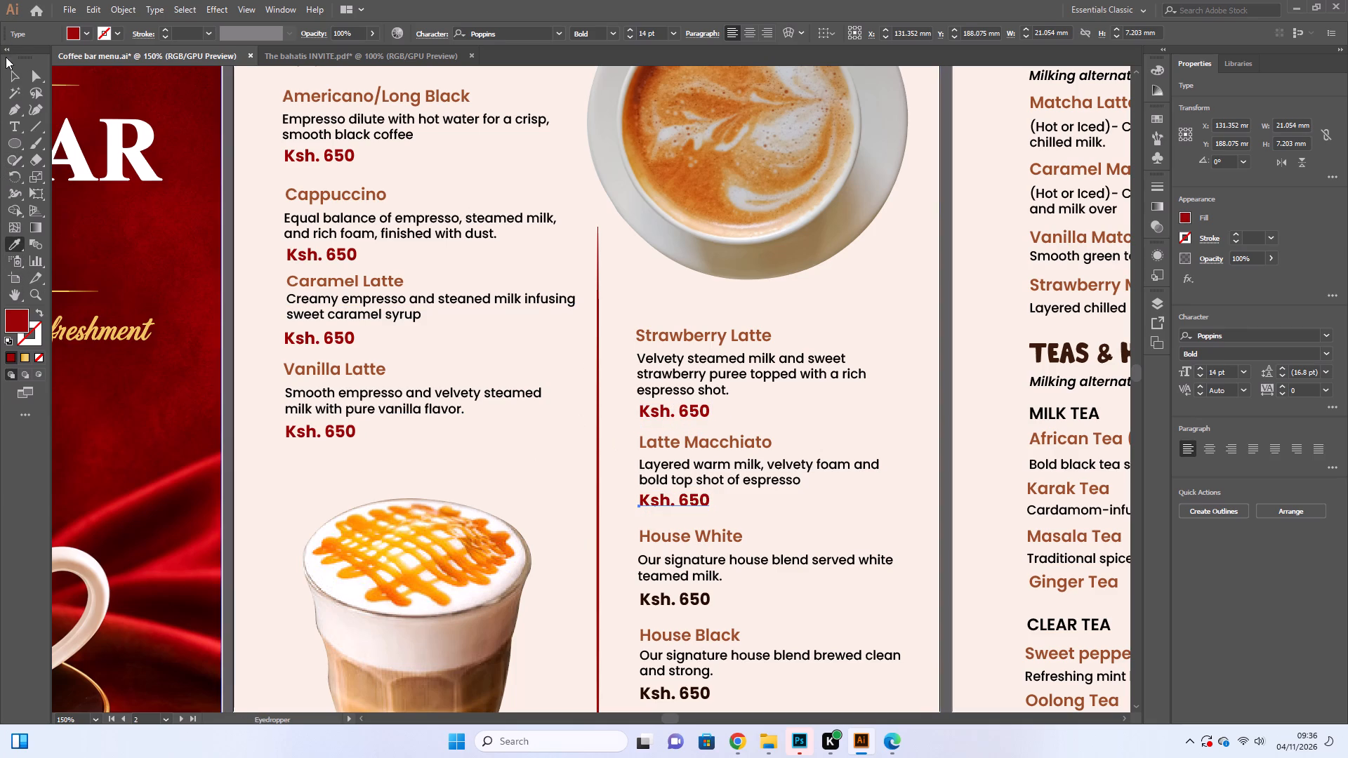
{"action": "left_click", "coordinate": [14, 74]}
Recolor the House White price dark red by sampling the Latte Macchiato price with the Eyedropper.
{"action": "scroll", "coordinate": [703, 594], "scroll_direction": "down", "scroll_amount": 4}
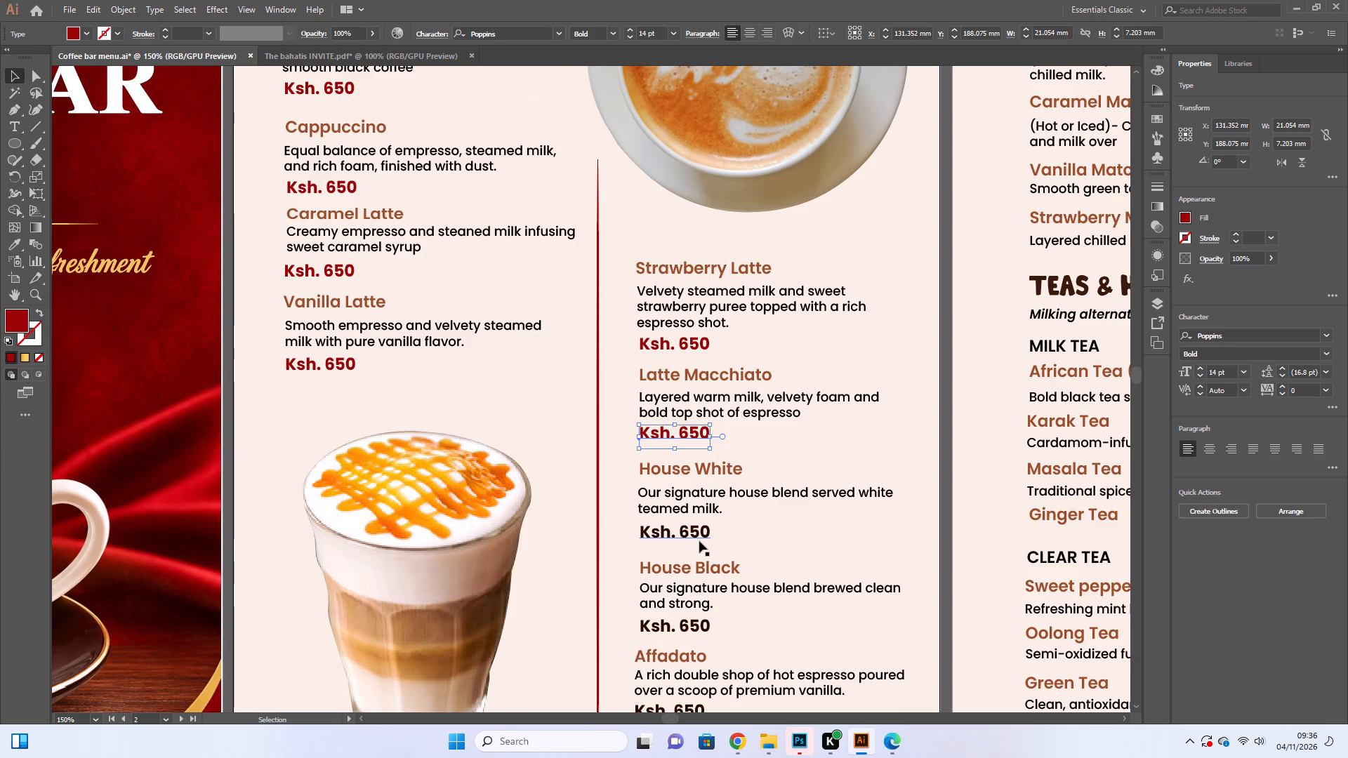
{"action": "left_click", "coordinate": [699, 541]}
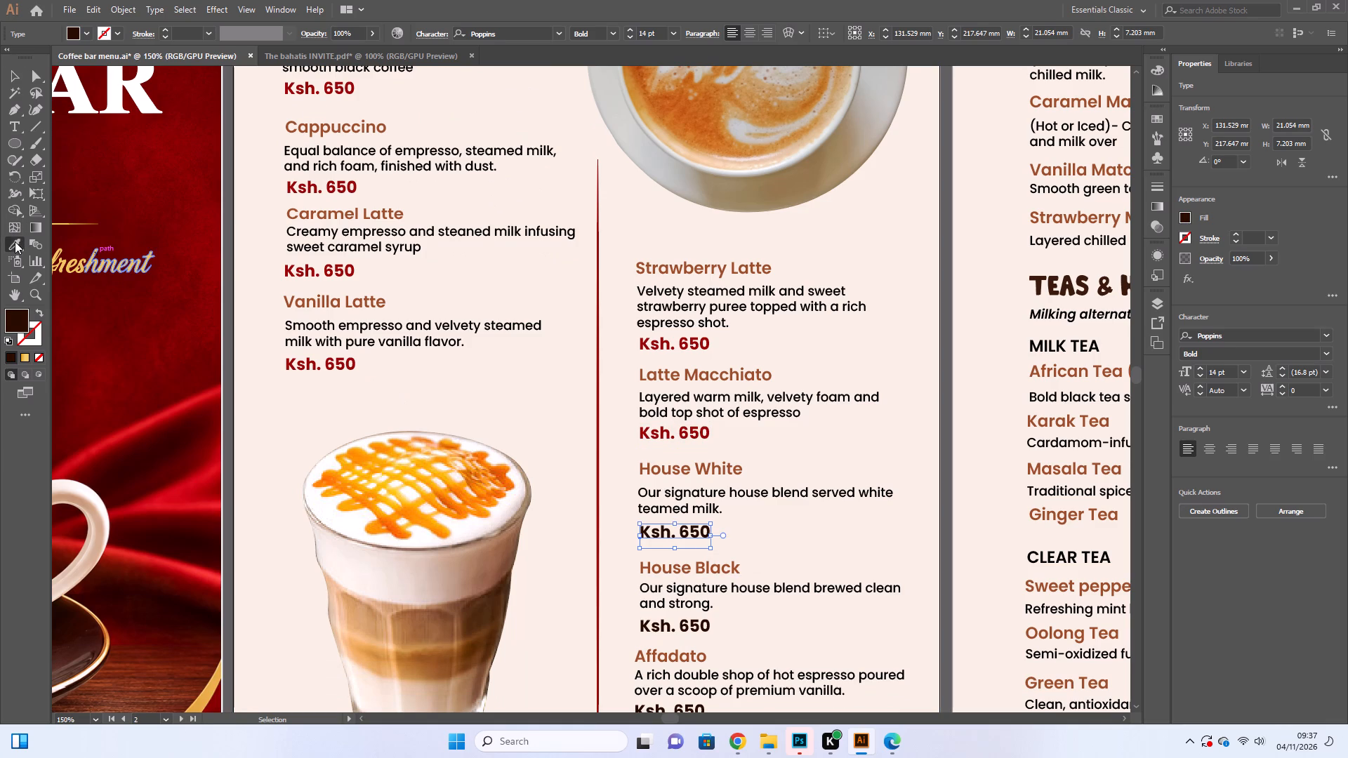
{"action": "left_click", "coordinate": [15, 241]}
{"action": "left_click", "coordinate": [680, 433]}
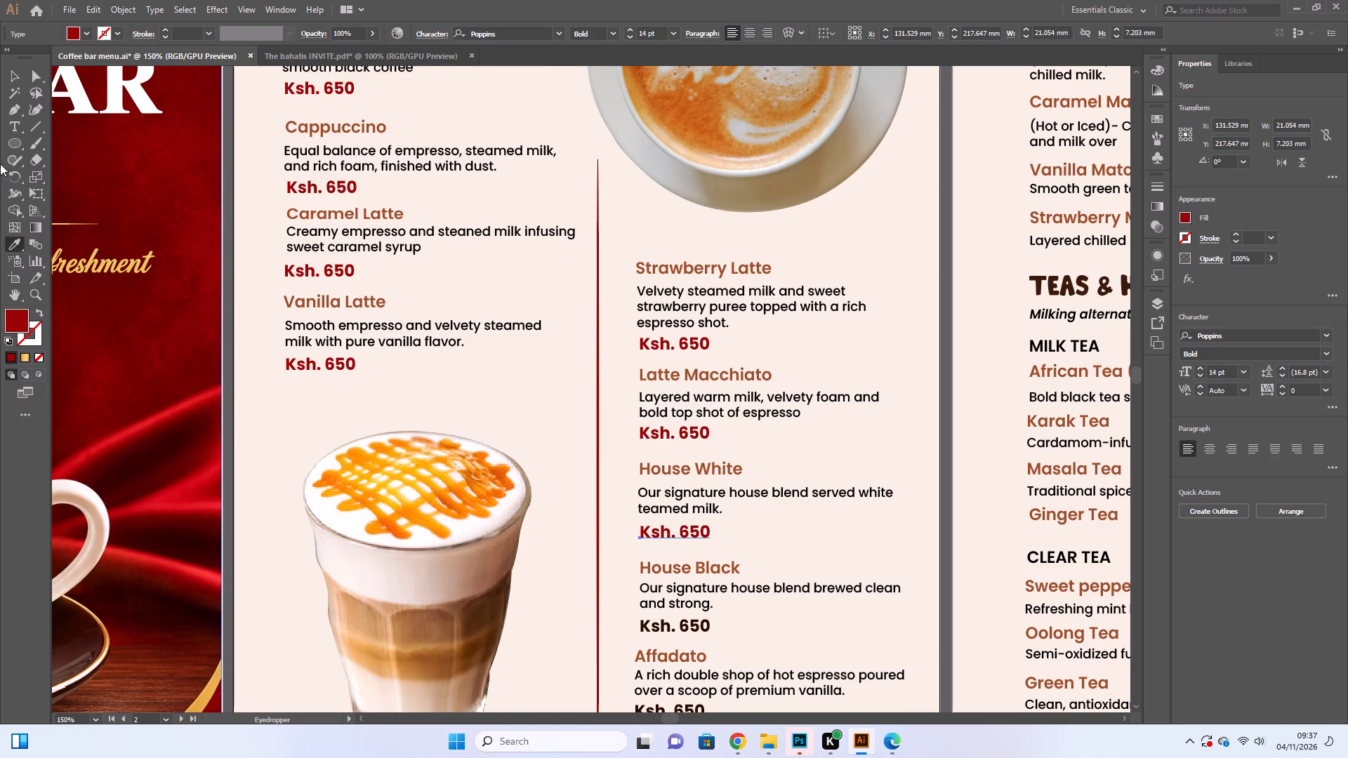
{"action": "left_click", "coordinate": [10, 77]}
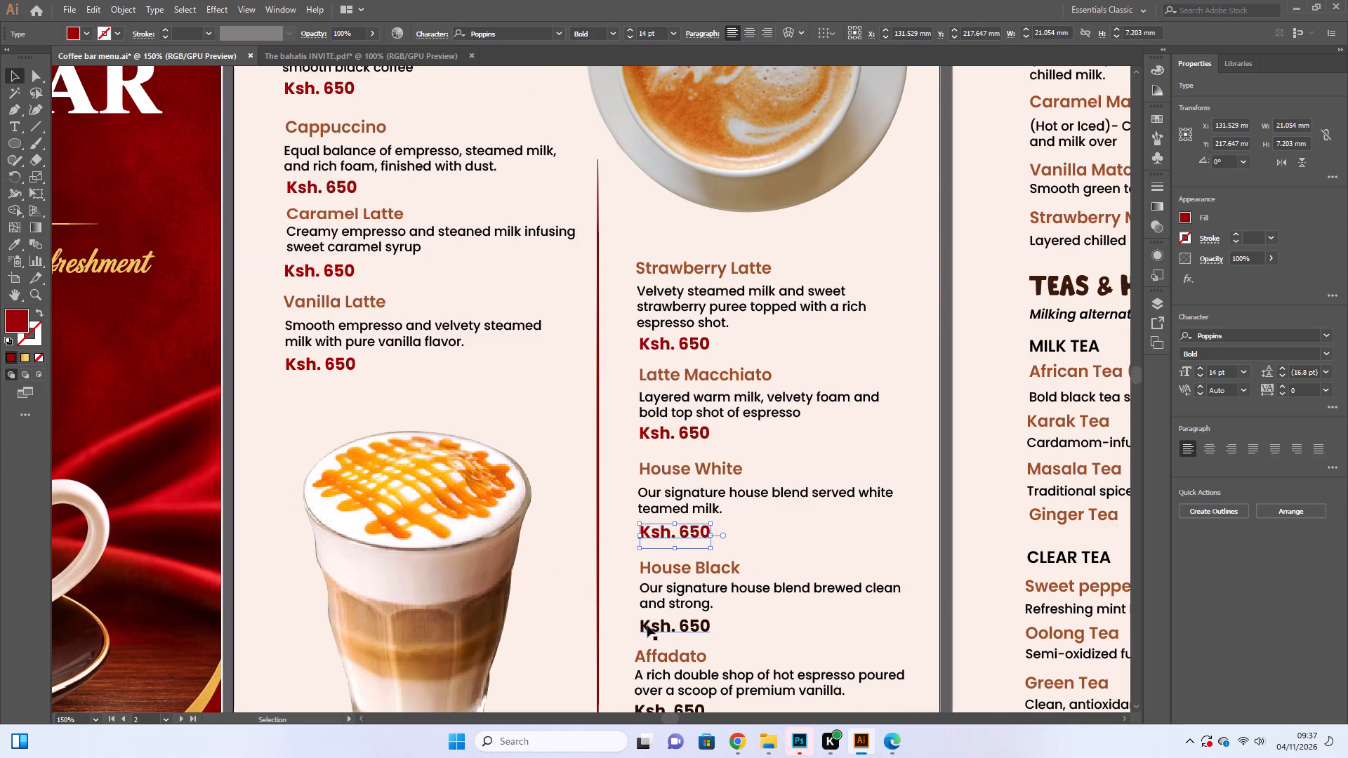
Recolor the House Black price dark red by sampling the Latte Macchiato price with the Eyedropper.
{"action": "left_click", "coordinate": [647, 625]}
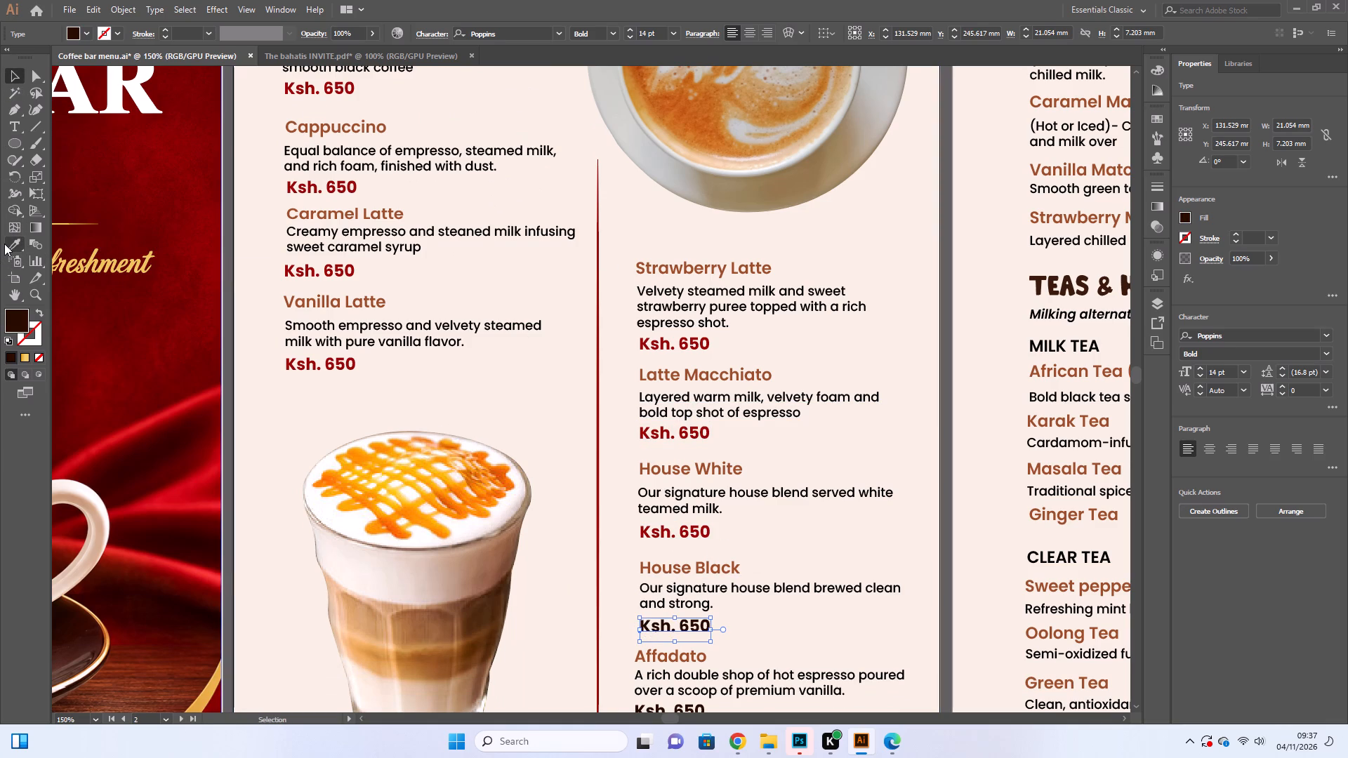
{"action": "left_click", "coordinate": [4, 244]}
{"action": "left_click", "coordinate": [674, 433]}
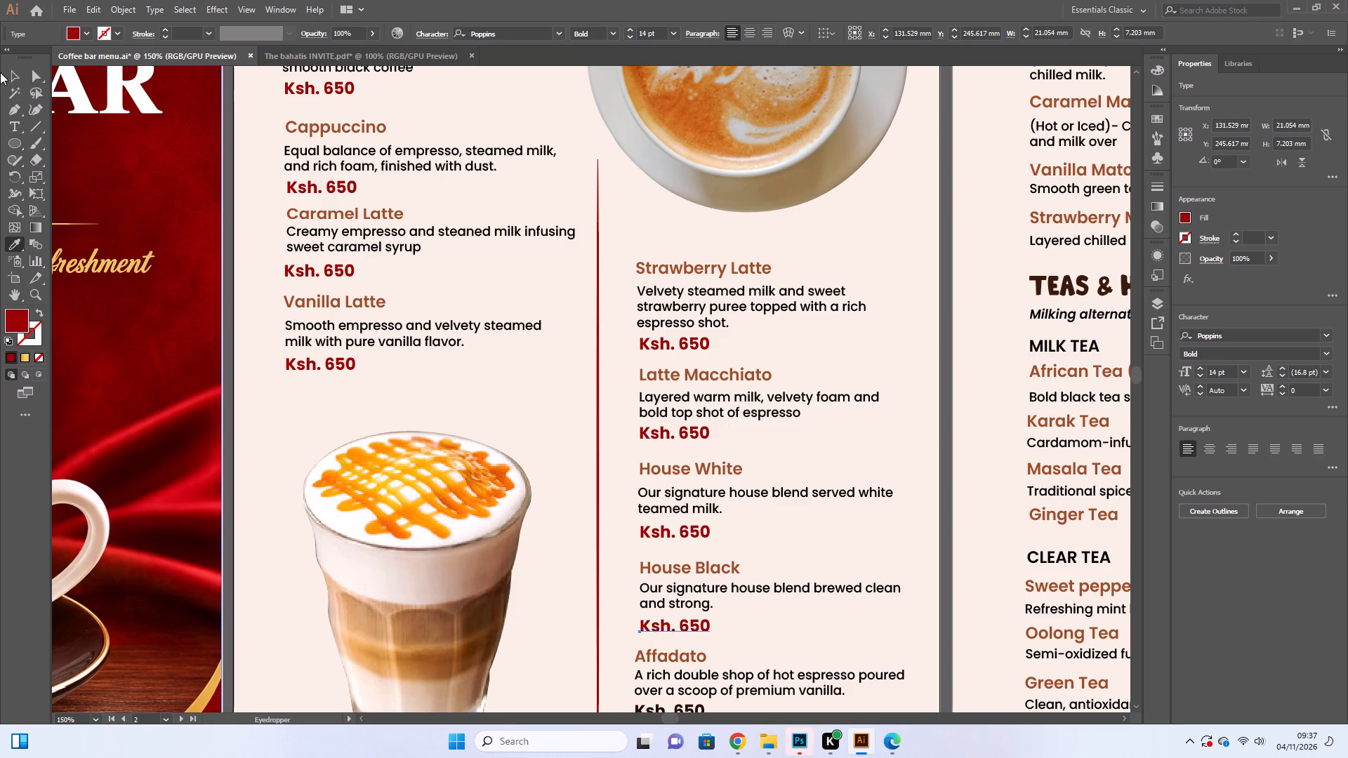
{"action": "left_click", "coordinate": [9, 69]}
Recolor the Affadato price dark red by sampling the House Black price with the Eyedropper.
{"action": "scroll", "coordinate": [648, 478], "scroll_direction": "down", "scroll_amount": 5}
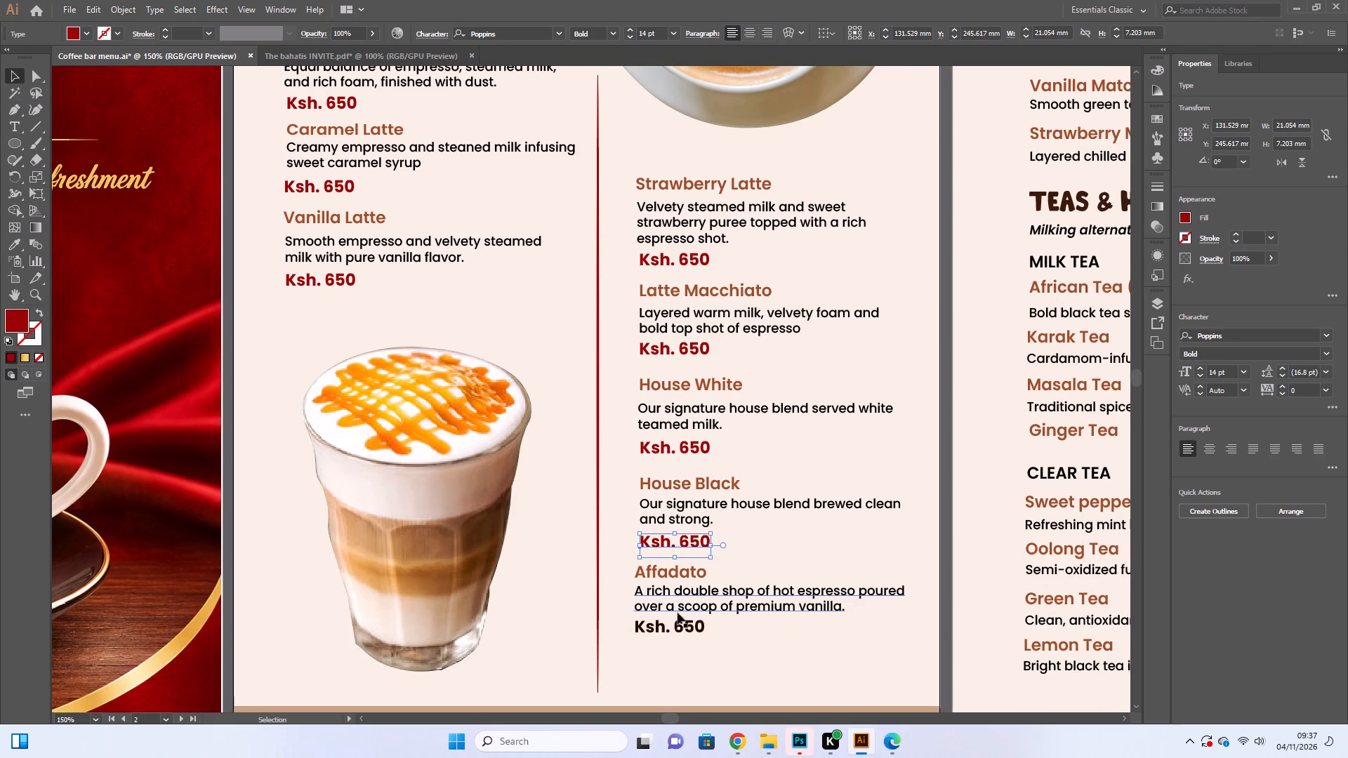
{"action": "left_click", "coordinate": [675, 627]}
{"action": "scroll", "coordinate": [675, 627], "scroll_direction": "down", "scroll_amount": 6}
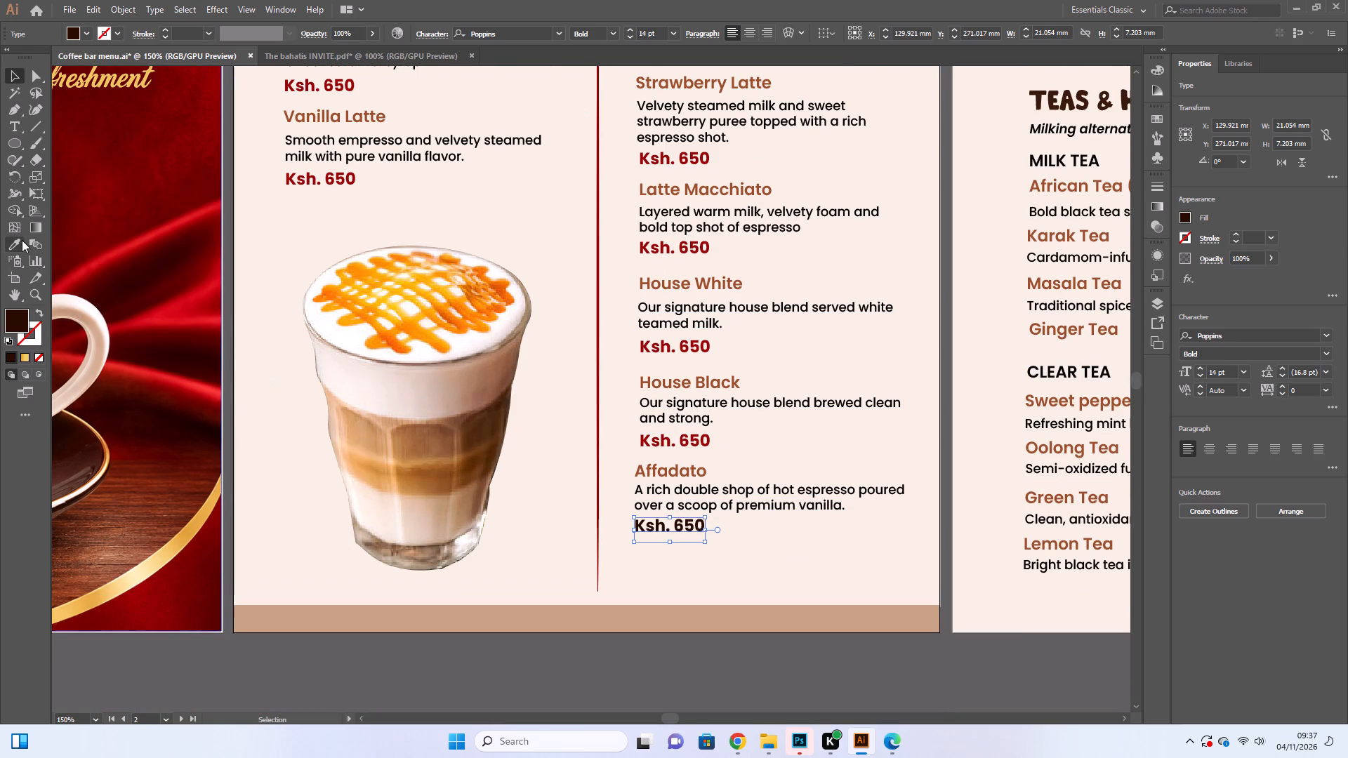
{"action": "left_click", "coordinate": [19, 241]}
{"action": "scroll", "coordinate": [678, 510], "scroll_direction": "up", "scroll_amount": 3}
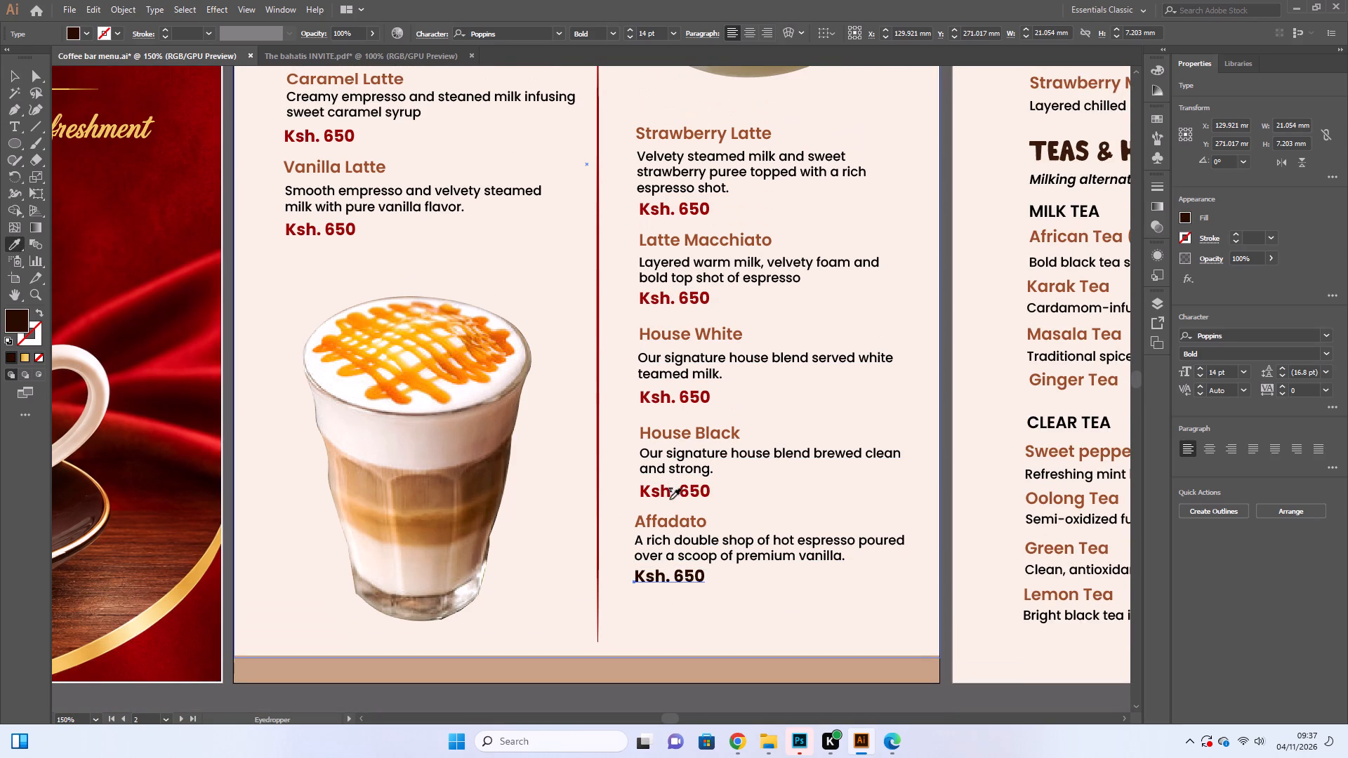
{"action": "left_click", "coordinate": [670, 499]}
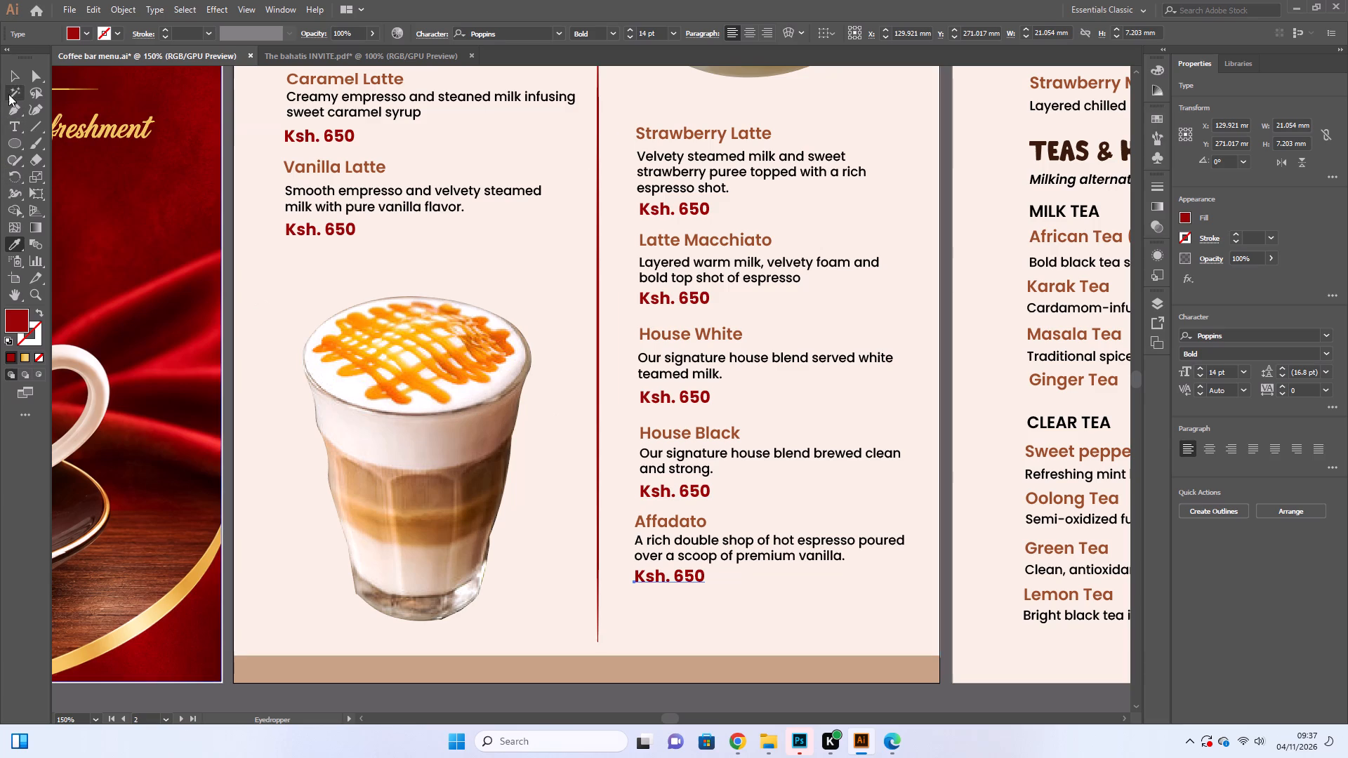
{"action": "left_click", "coordinate": [10, 77]}
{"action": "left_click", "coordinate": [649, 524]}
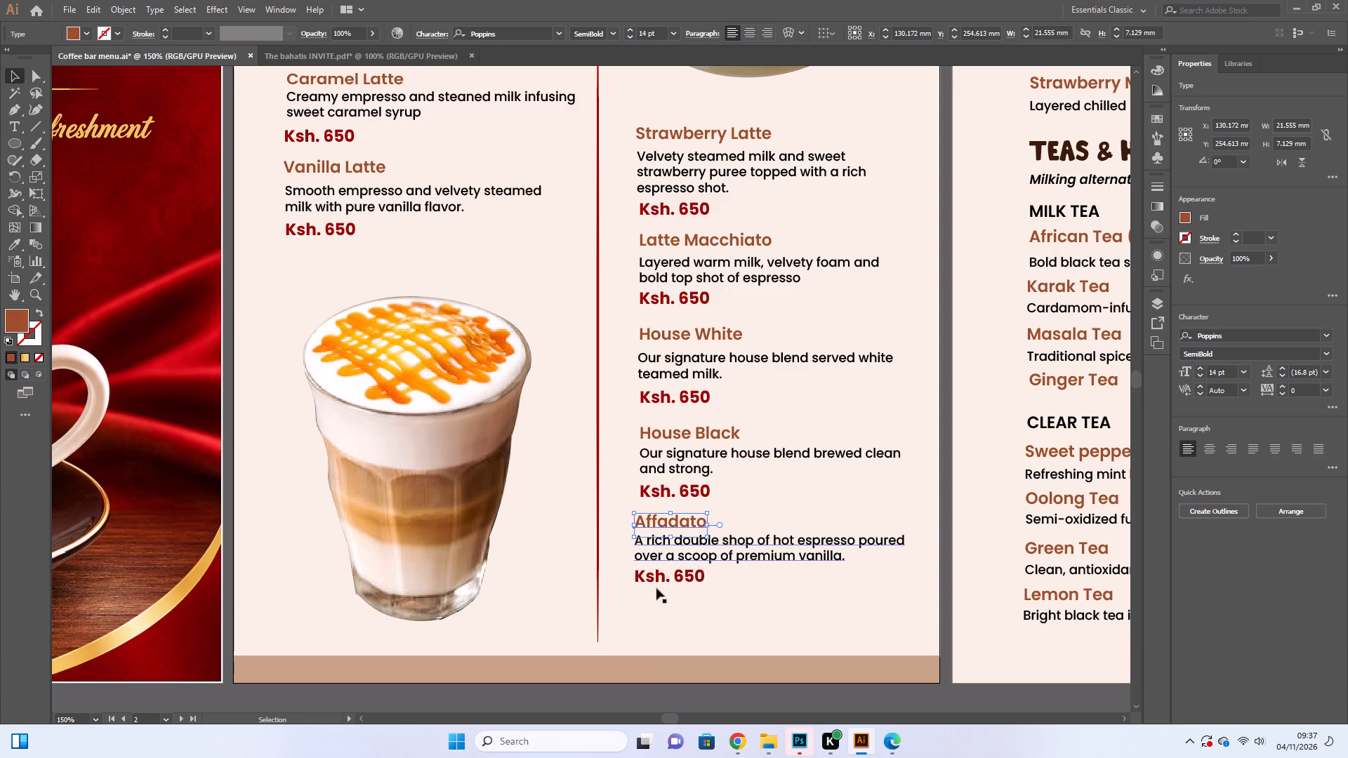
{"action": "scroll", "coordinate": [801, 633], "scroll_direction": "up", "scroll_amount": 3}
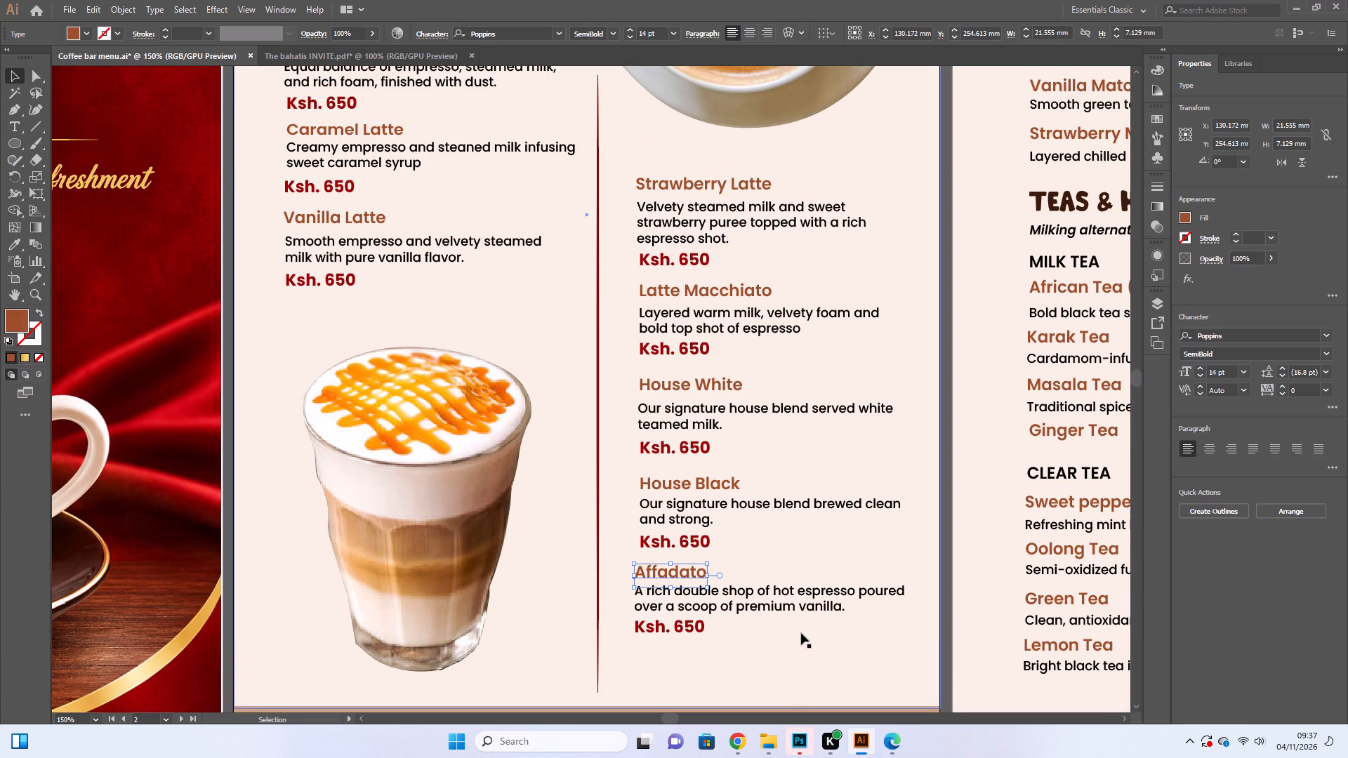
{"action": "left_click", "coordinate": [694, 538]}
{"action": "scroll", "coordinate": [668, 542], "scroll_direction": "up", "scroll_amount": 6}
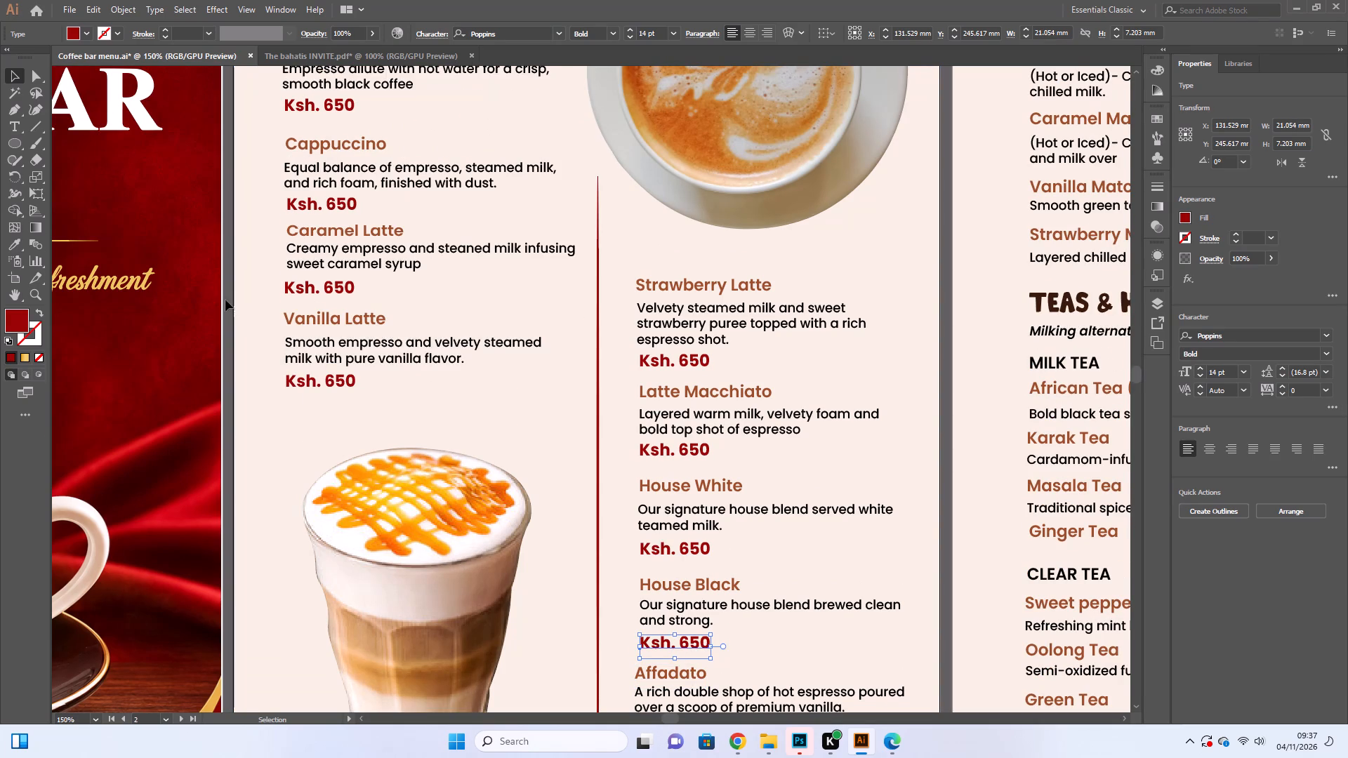
Recolor the Vanilla Latte heading with a dark orange-brown sampled from the saucer's gold rim on the cover photo using the Eyedropper.
{"action": "left_click", "coordinate": [343, 319]}
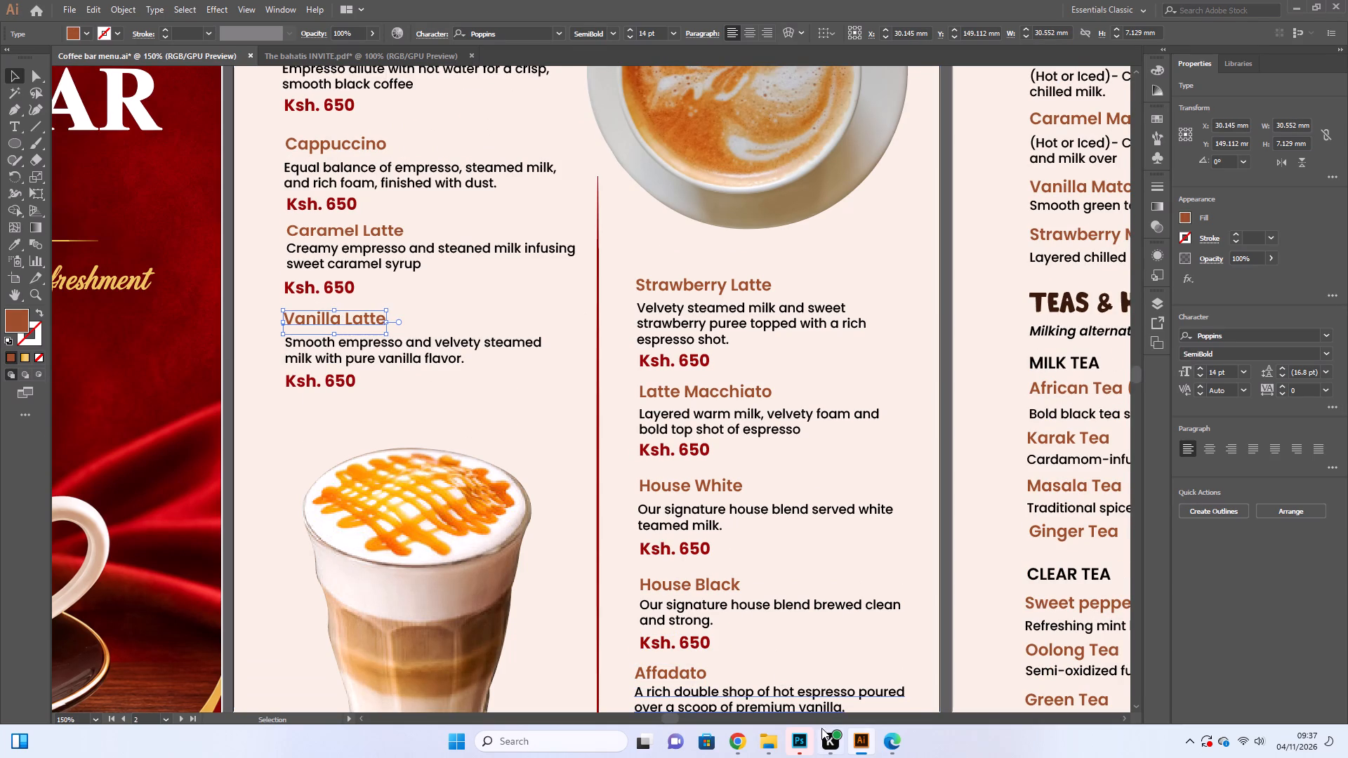
{"action": "left_click_drag", "start_coordinate": [678, 718], "coordinate": [668, 716]}
{"action": "scroll", "coordinate": [438, 559], "scroll_direction": "down", "scroll_amount": 8}
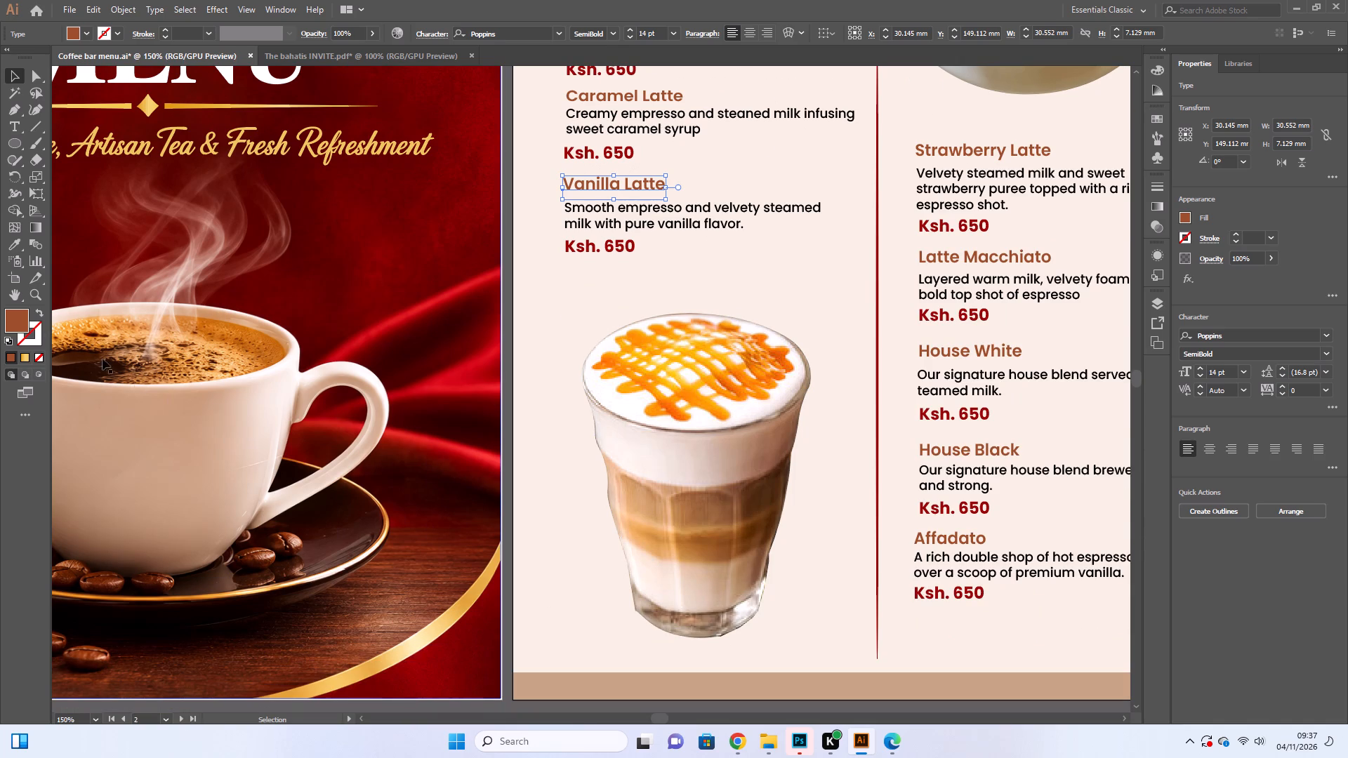
{"action": "left_click", "coordinate": [15, 242]}
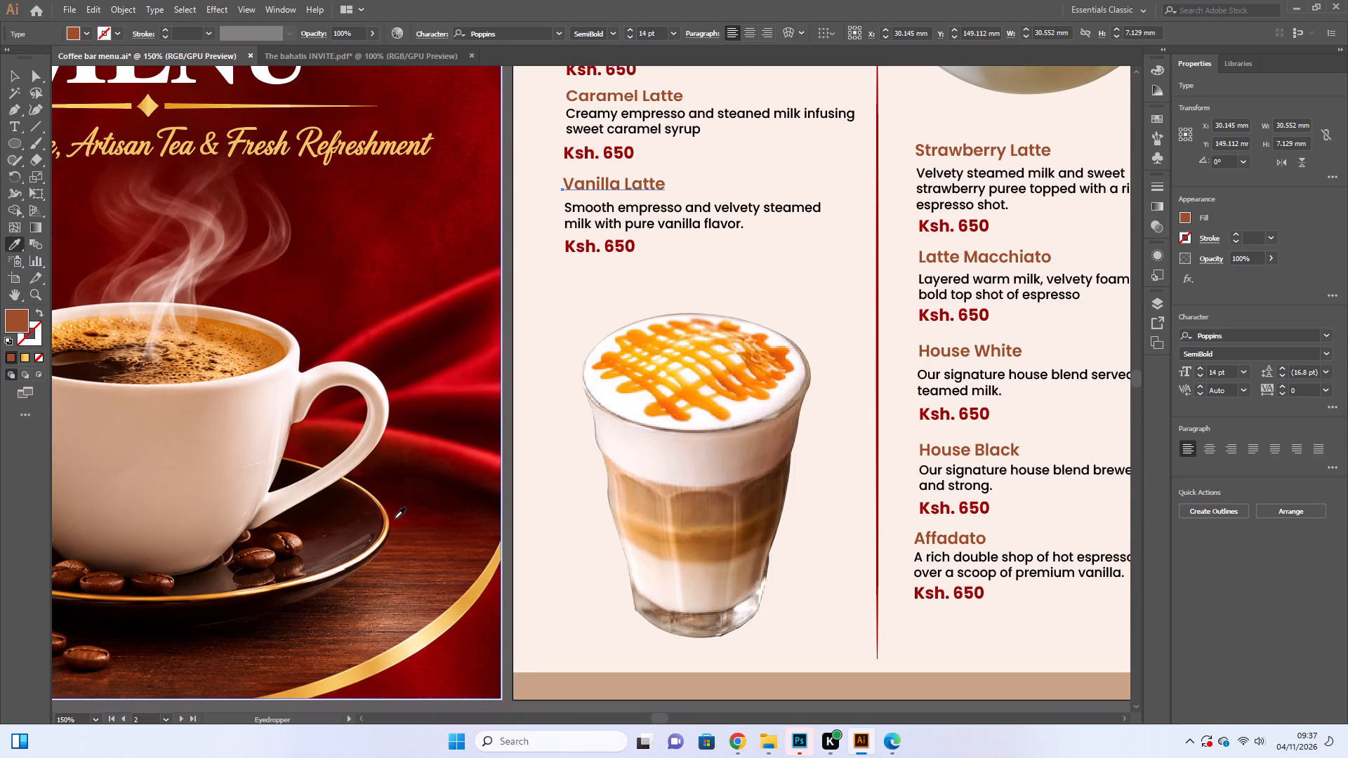
{"action": "left_click", "coordinate": [388, 521]}
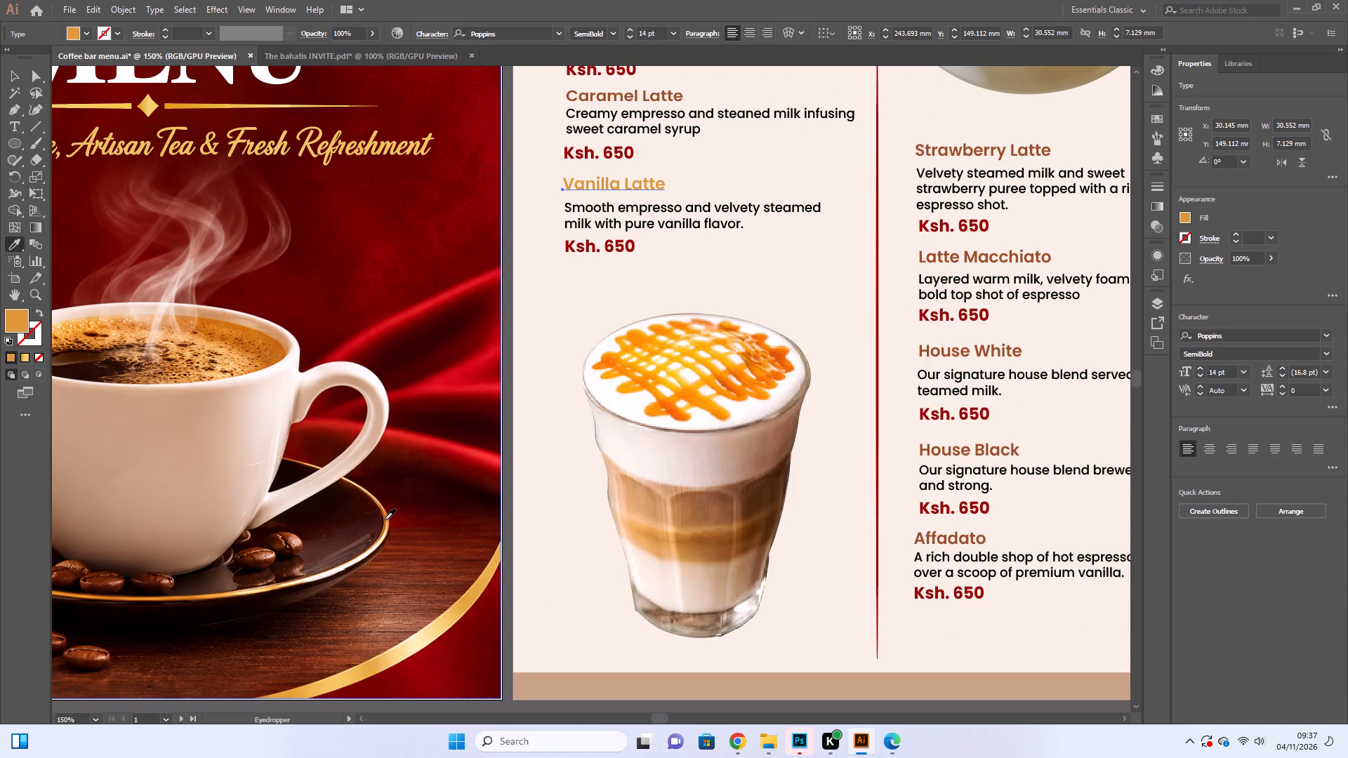
{"action": "left_click", "coordinate": [385, 519]}
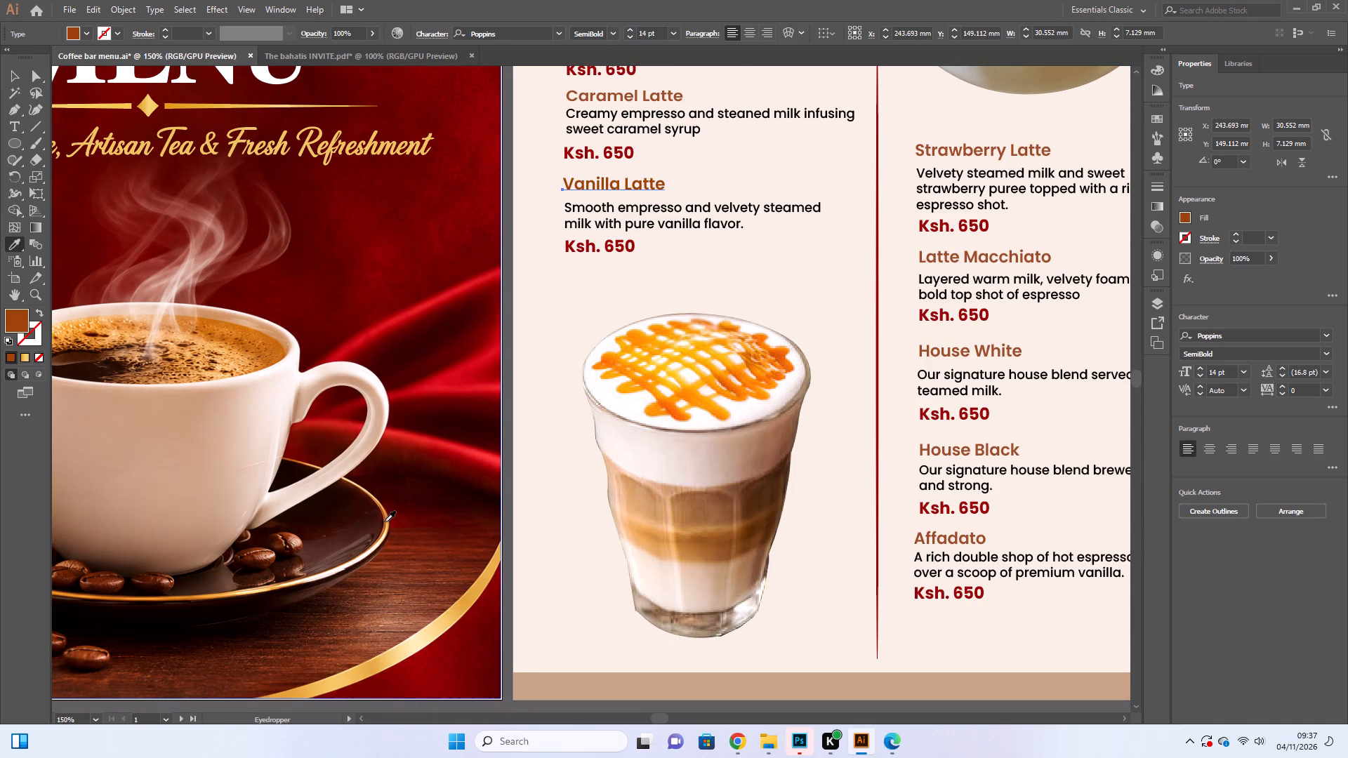
{"action": "scroll", "coordinate": [540, 489], "scroll_direction": "up", "scroll_amount": 14}
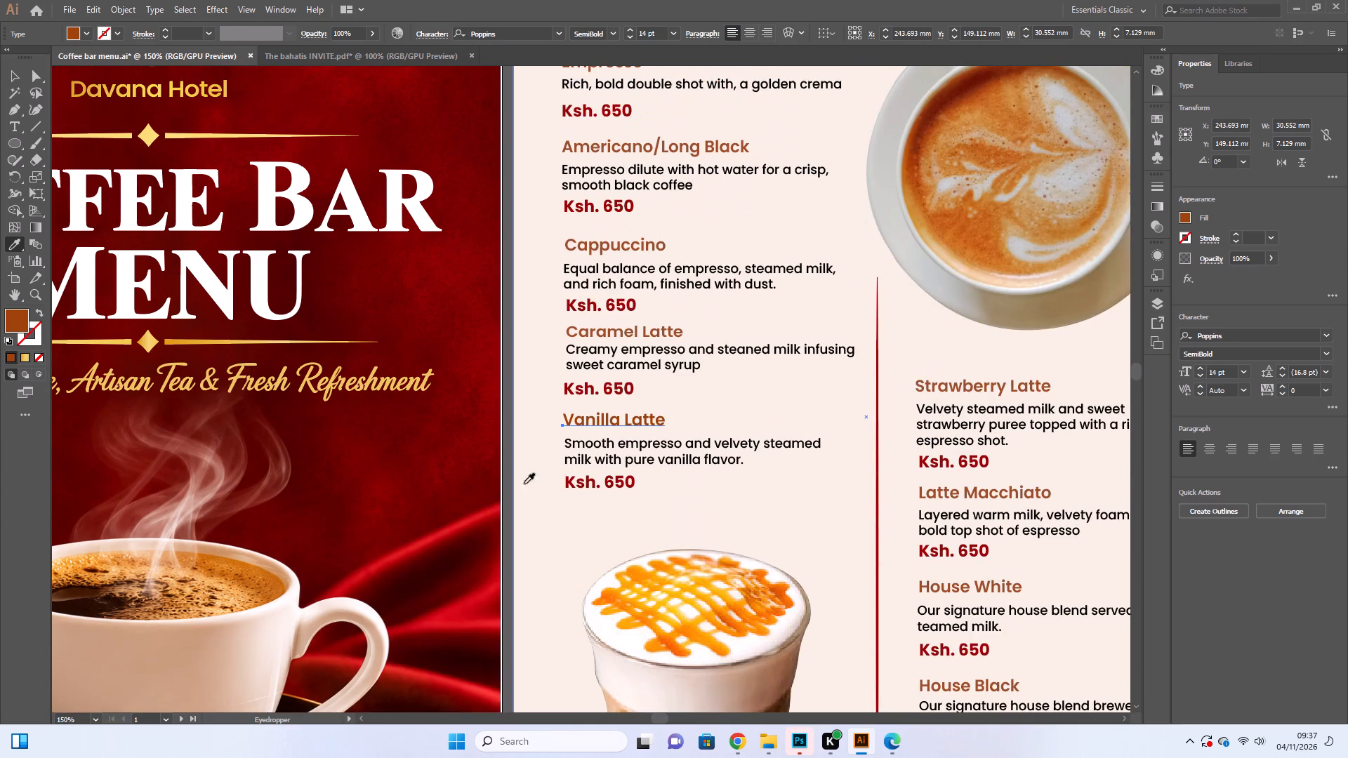
Recolor the Caramel Latte, Cappuccino, Americano/Long Black and Empresso headings dark orange-brown by sampling the Vanilla Latte heading with the Eyedropper.
{"action": "left_click", "coordinate": [12, 75]}
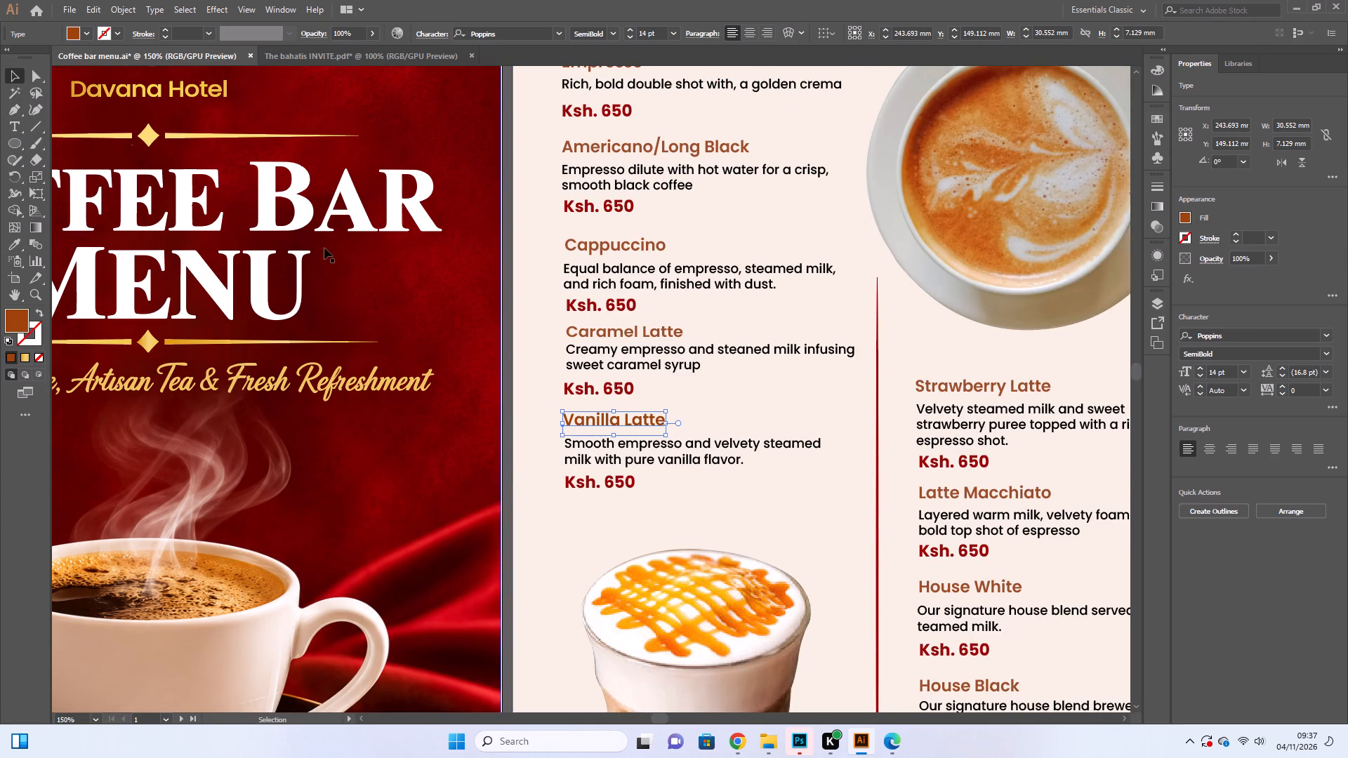
{"action": "left_click", "coordinate": [656, 335]}
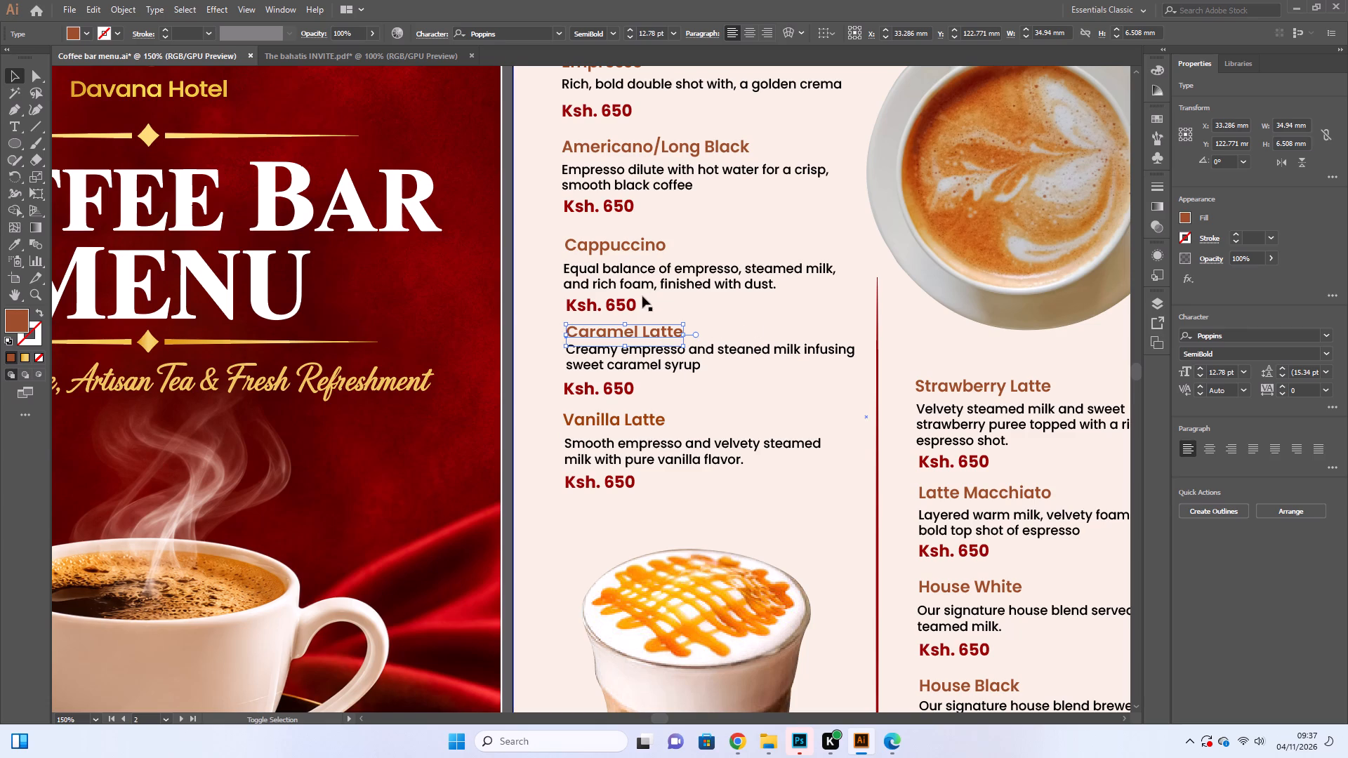
{"action": "left_click", "coordinate": [627, 248], "text": "shift"}
{"action": "left_click", "coordinate": [658, 154], "text": "shift"}
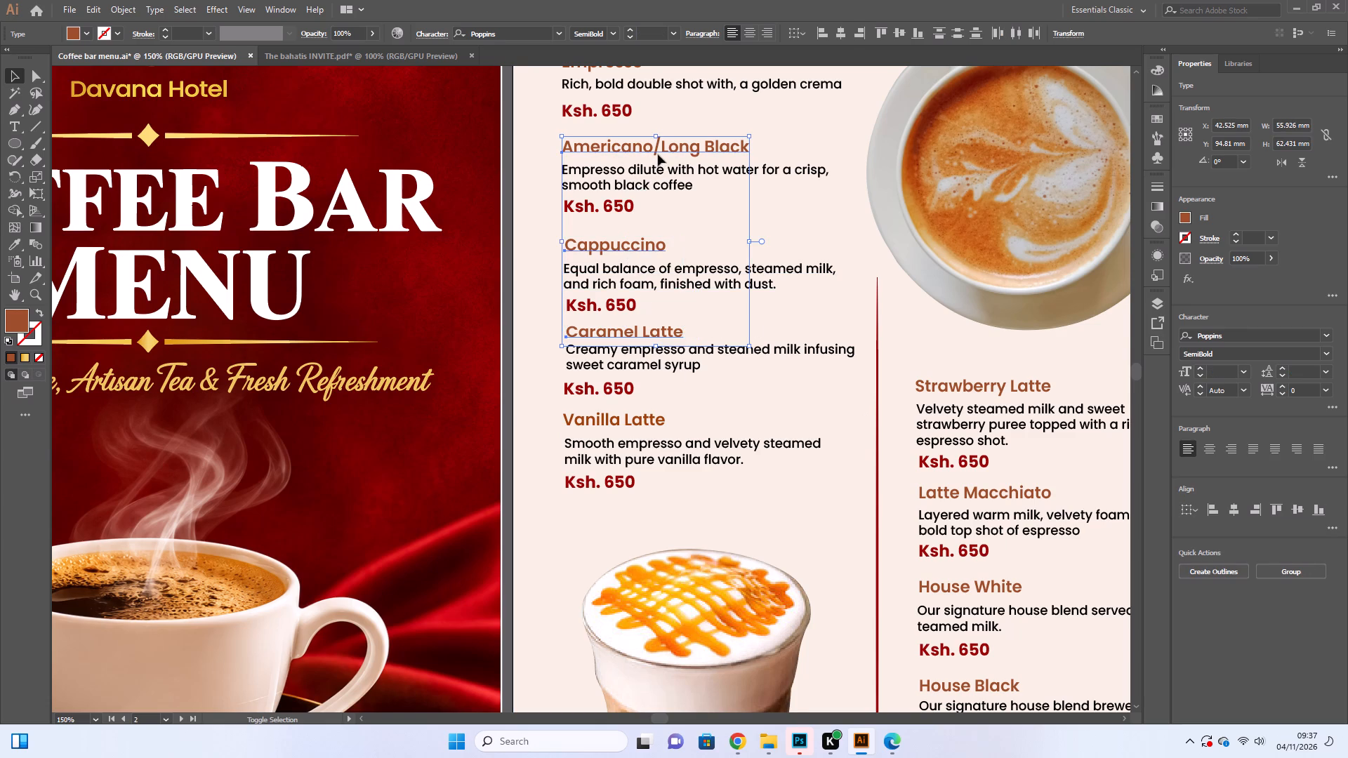
{"action": "scroll", "coordinate": [660, 185], "scroll_direction": "up", "scroll_amount": 3}
{"action": "left_click", "coordinate": [621, 121], "text": "shift"}
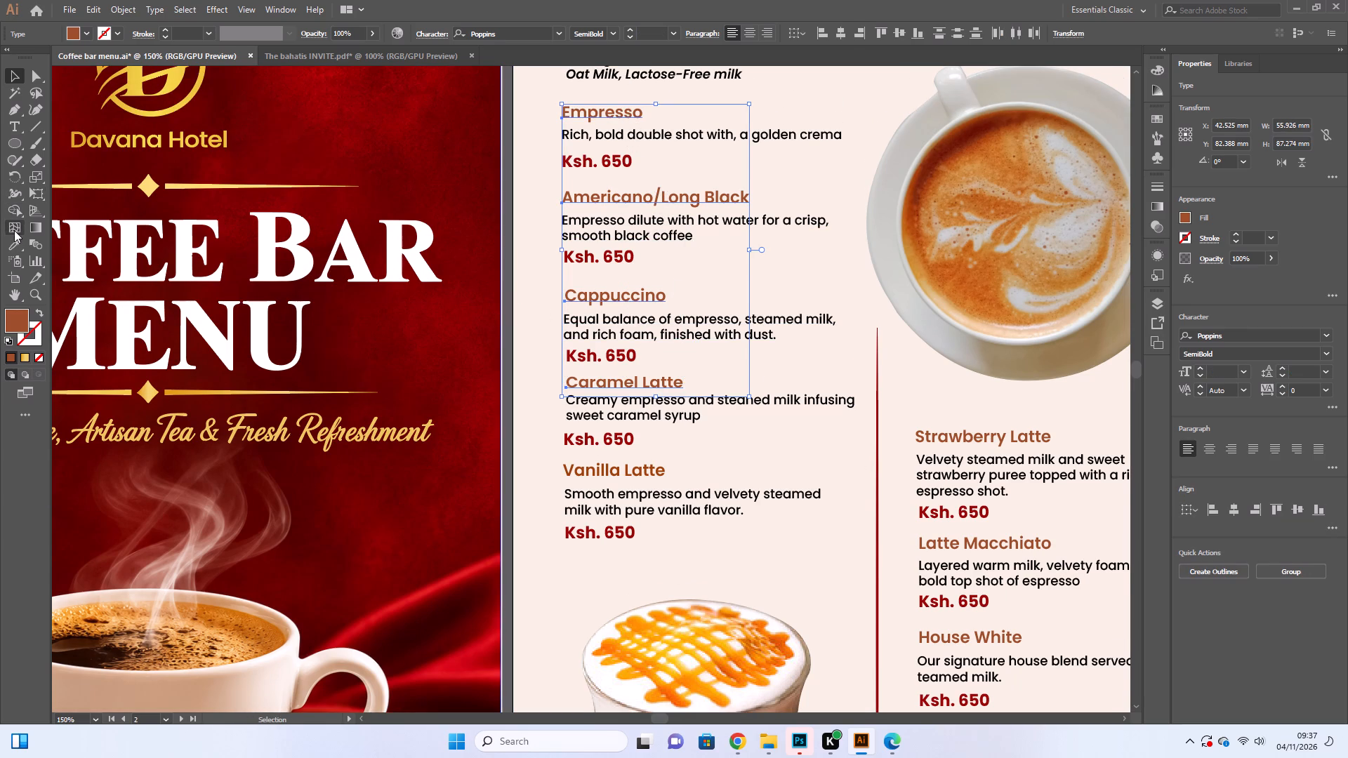
{"action": "left_click", "coordinate": [14, 251]}
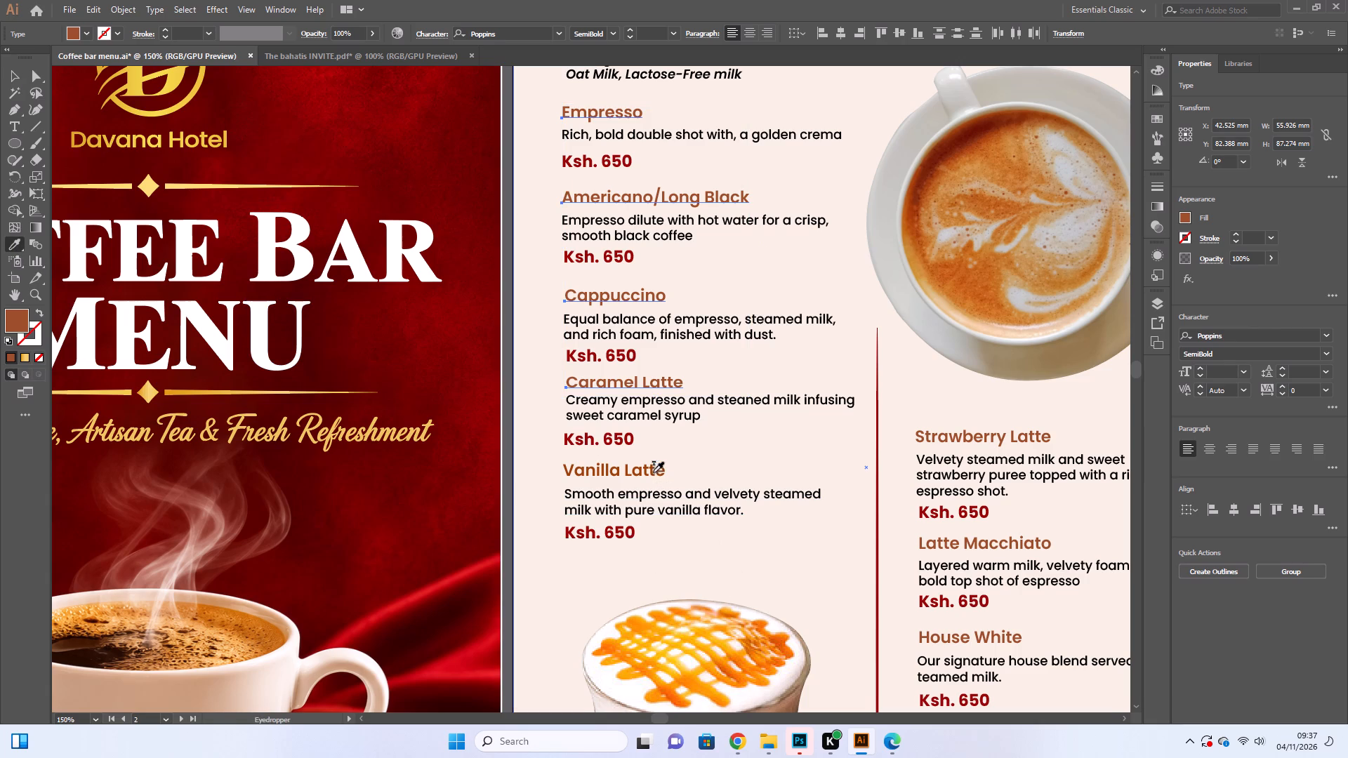
{"action": "left_click", "coordinate": [653, 472]}
{"action": "left_click", "coordinate": [4, 79]}
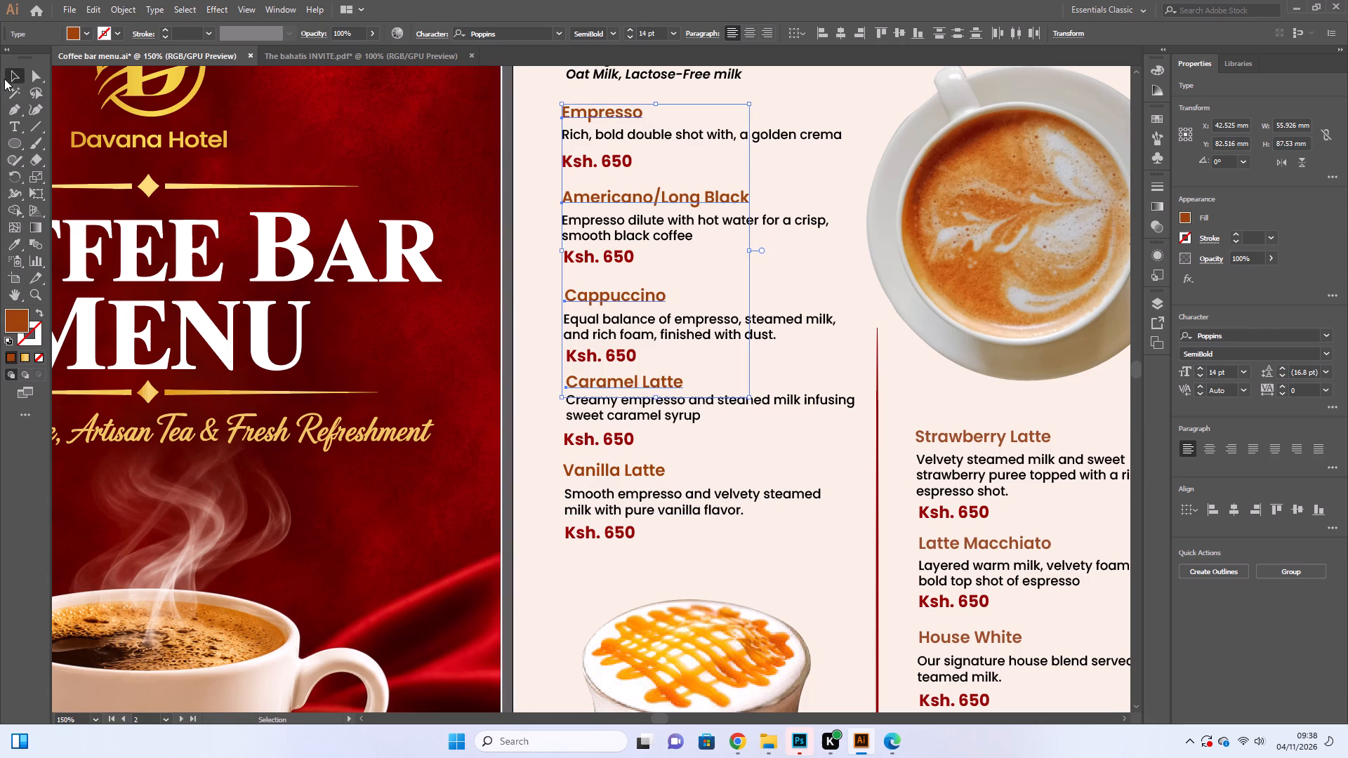
Recolor the Strawberry Latte, Latte Macchiato, House White, House Black and Affadato headings dark orange-brown by sampling the Vanilla Latte heading with the Eyedropper.
{"action": "left_click", "coordinate": [1001, 443]}
{"action": "scroll", "coordinate": [1001, 443], "scroll_direction": "down", "scroll_amount": 3}
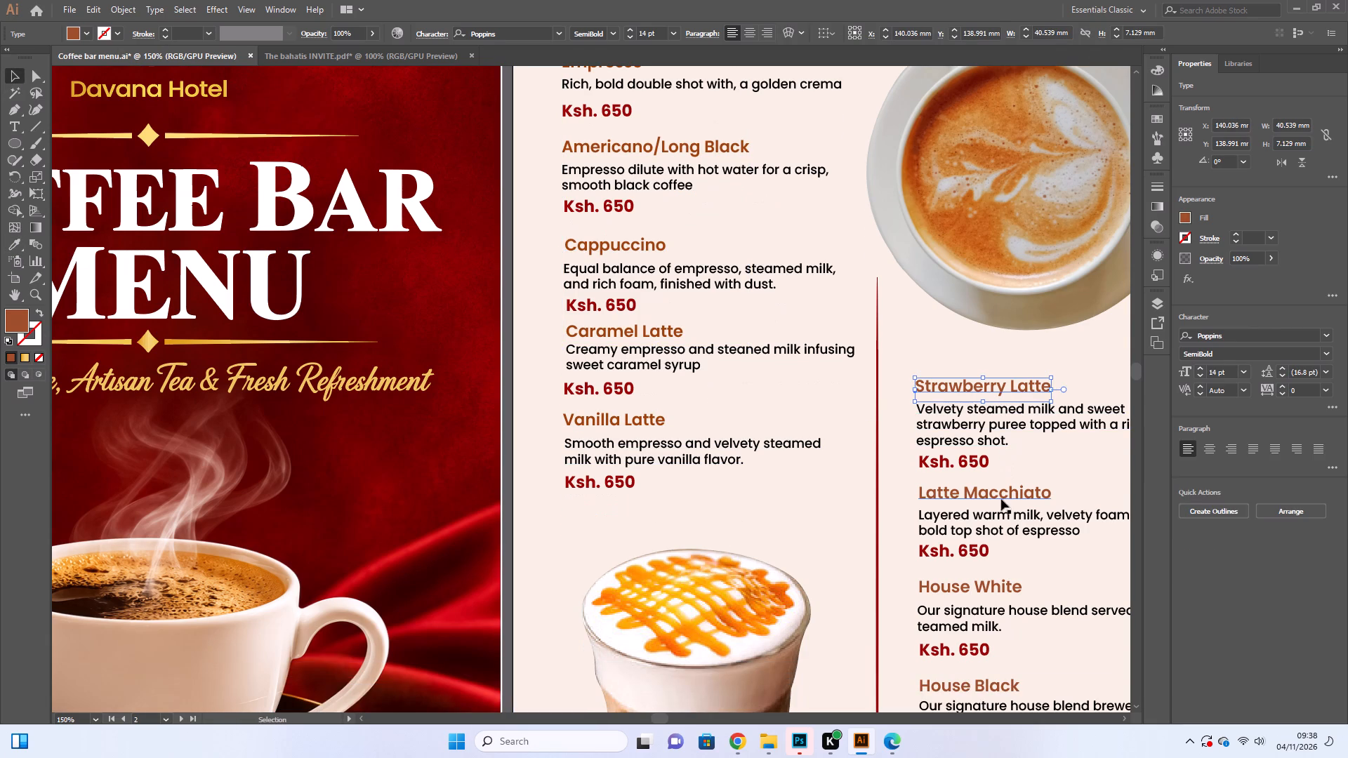
{"action": "left_click", "coordinate": [995, 505], "text": "shift"}
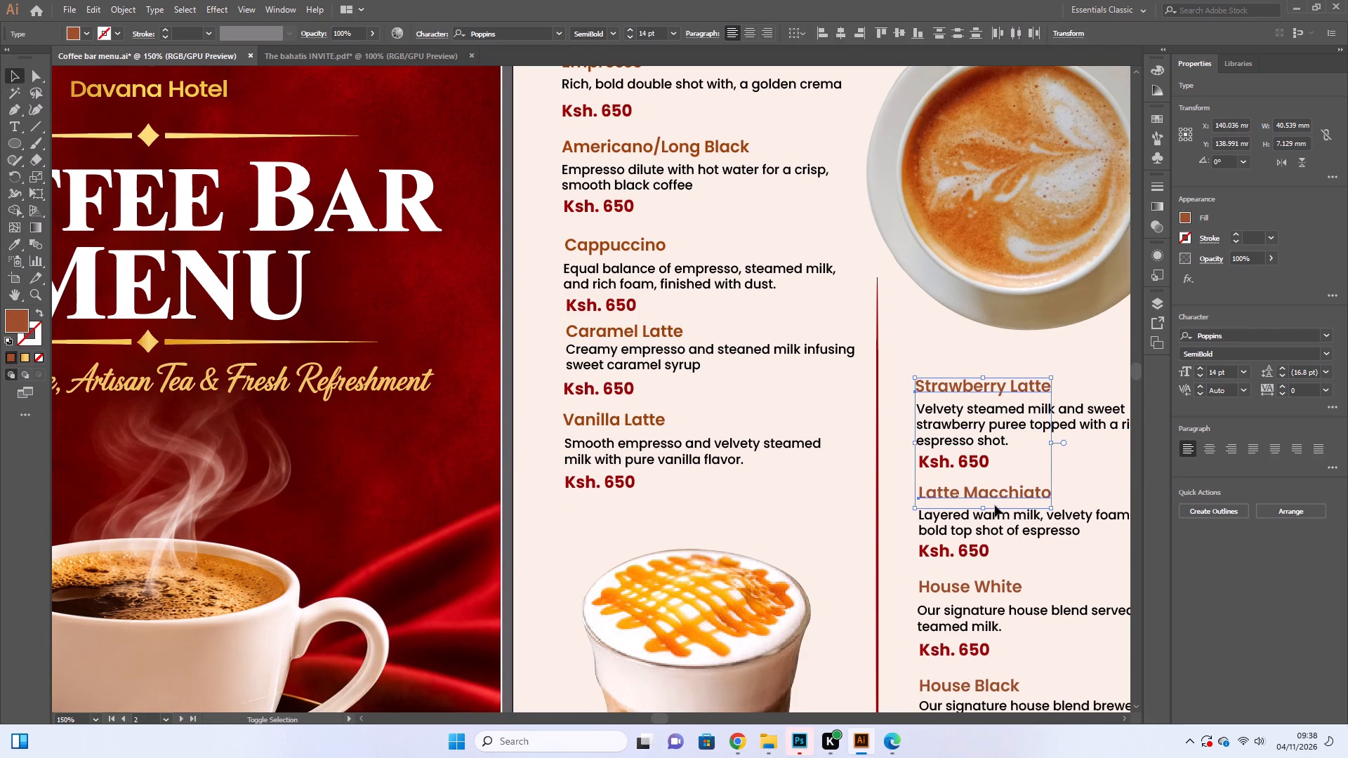
{"action": "left_click", "coordinate": [988, 589], "text": "shift"}
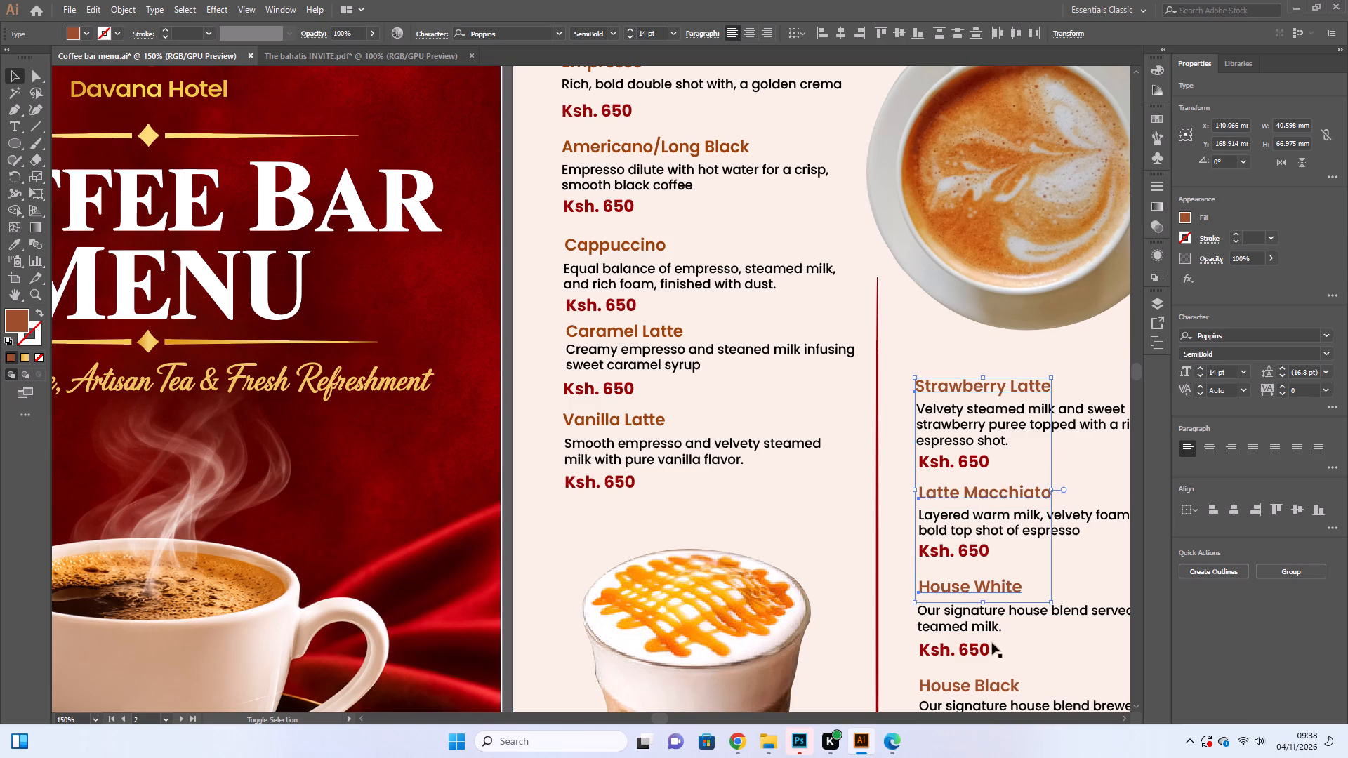
{"action": "left_click", "coordinate": [977, 685], "text": "shift"}
{"action": "scroll", "coordinate": [994, 620], "scroll_direction": "down", "scroll_amount": 3}
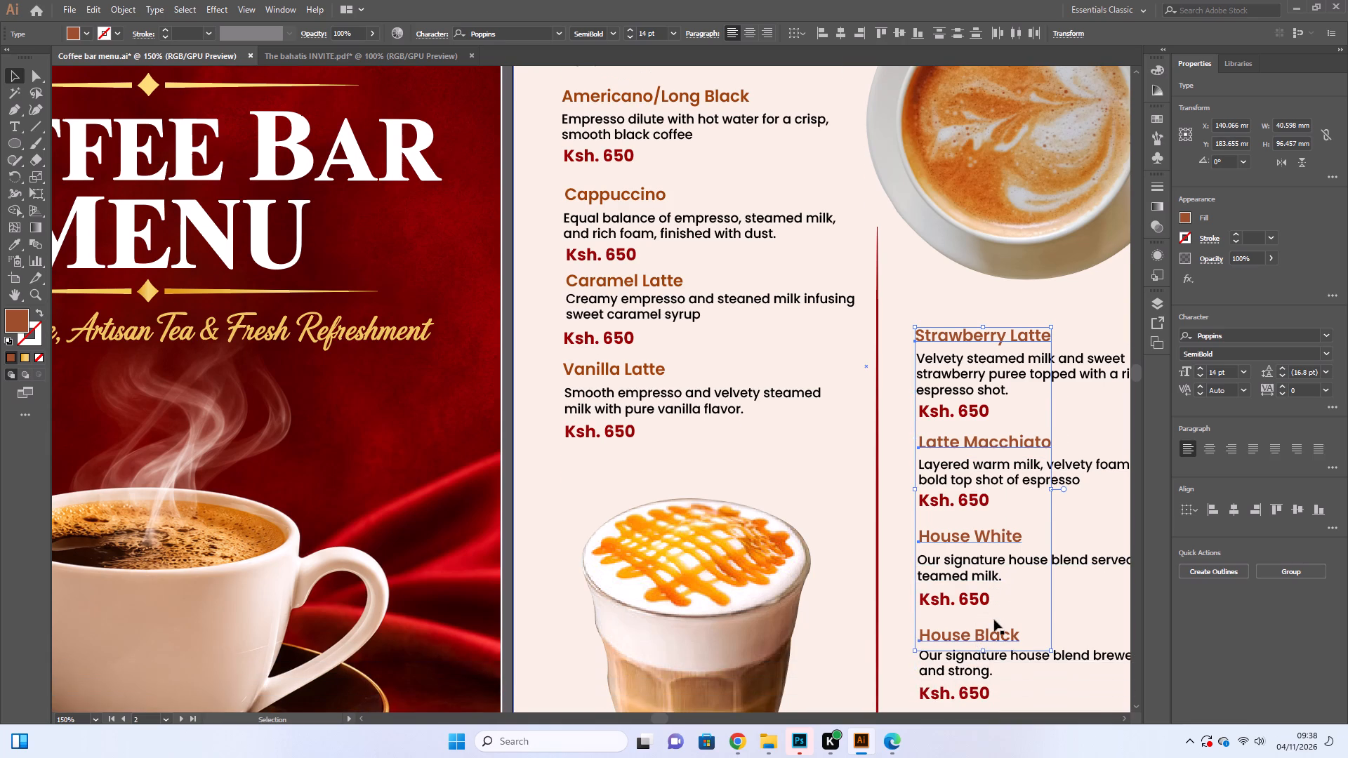
{"action": "scroll", "coordinate": [994, 620], "scroll_direction": "down", "scroll_amount": 7}
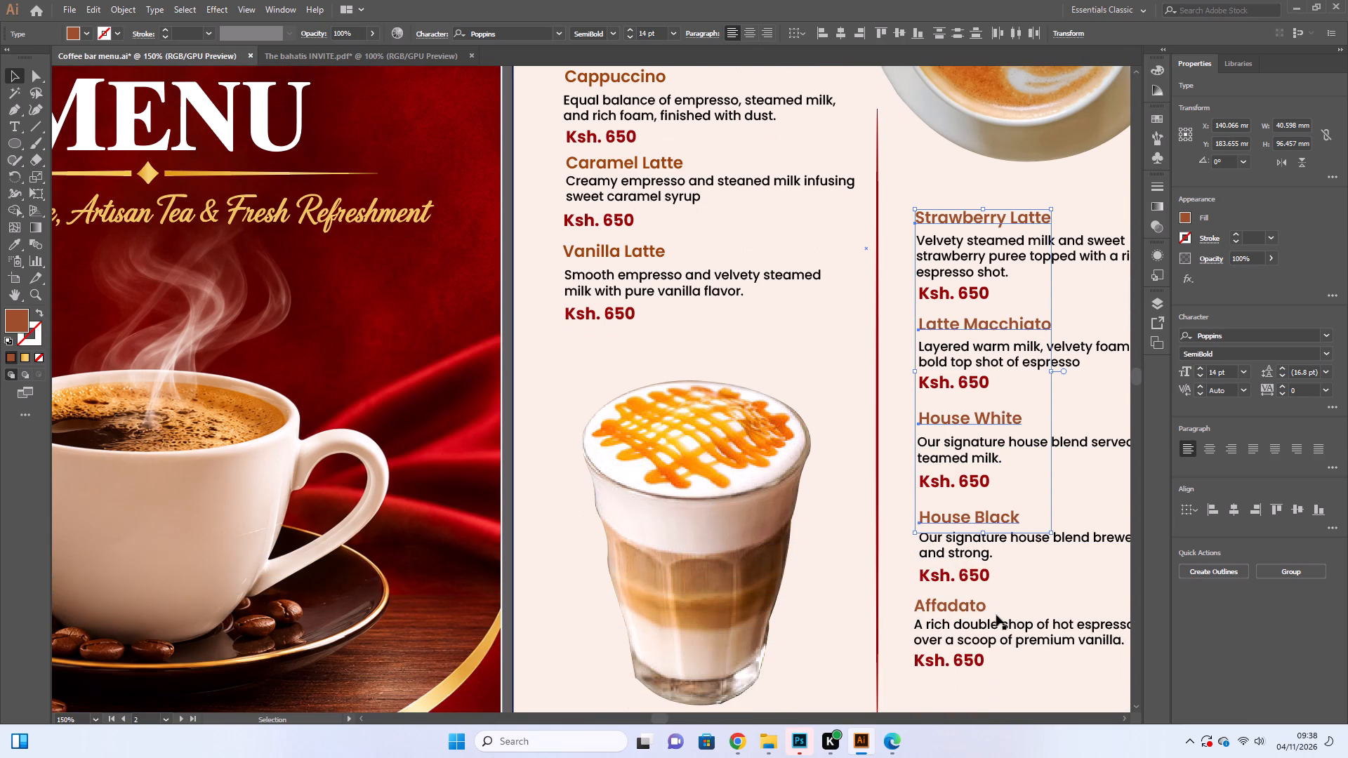
{"action": "left_click", "coordinate": [962, 609], "text": "shift"}
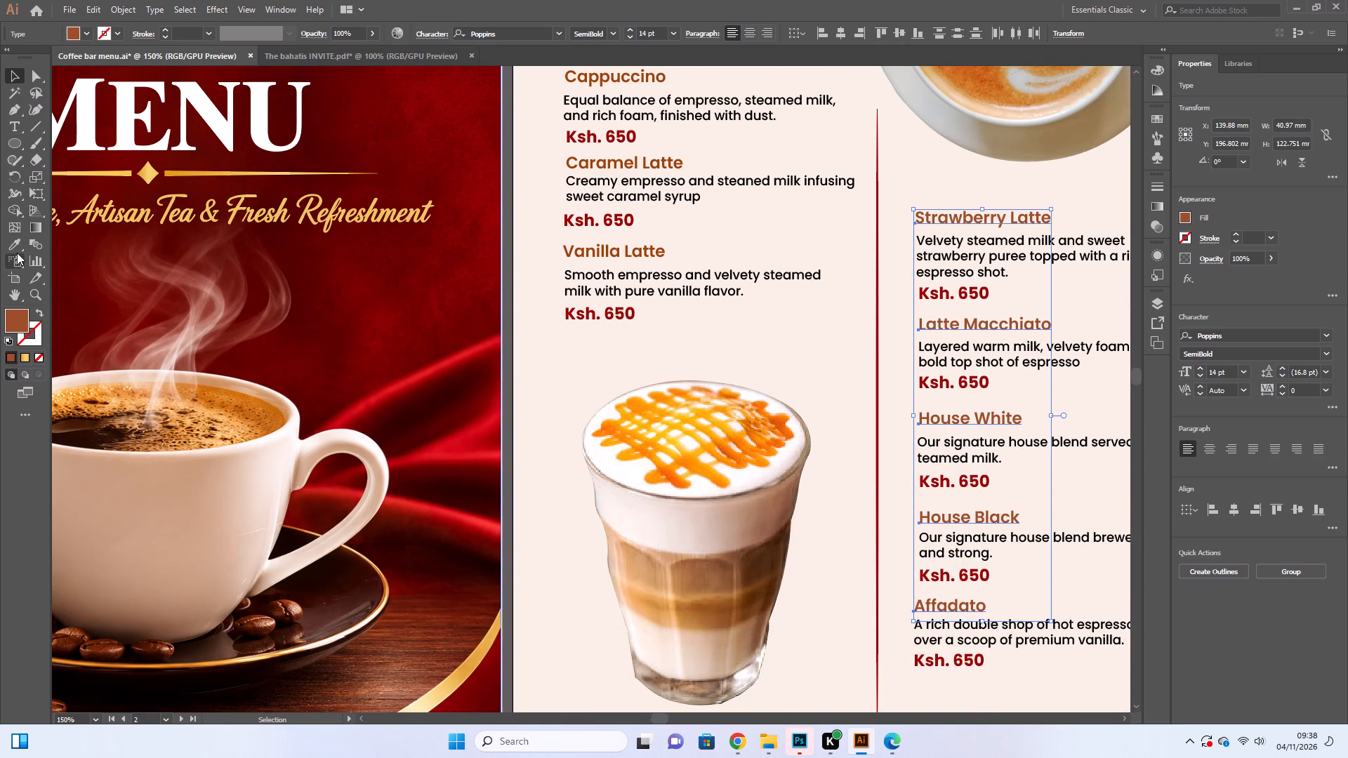
{"action": "left_click", "coordinate": [12, 252]}
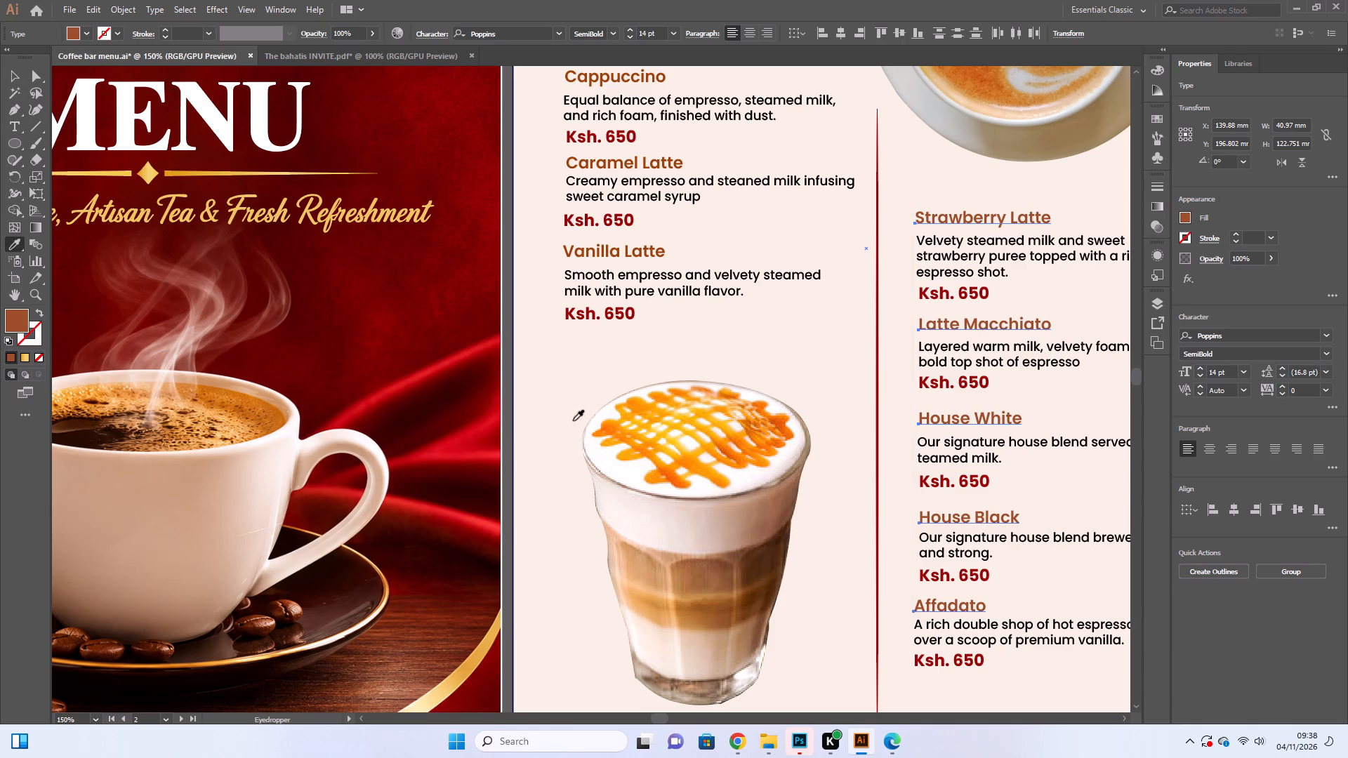
{"action": "left_click", "coordinate": [609, 251]}
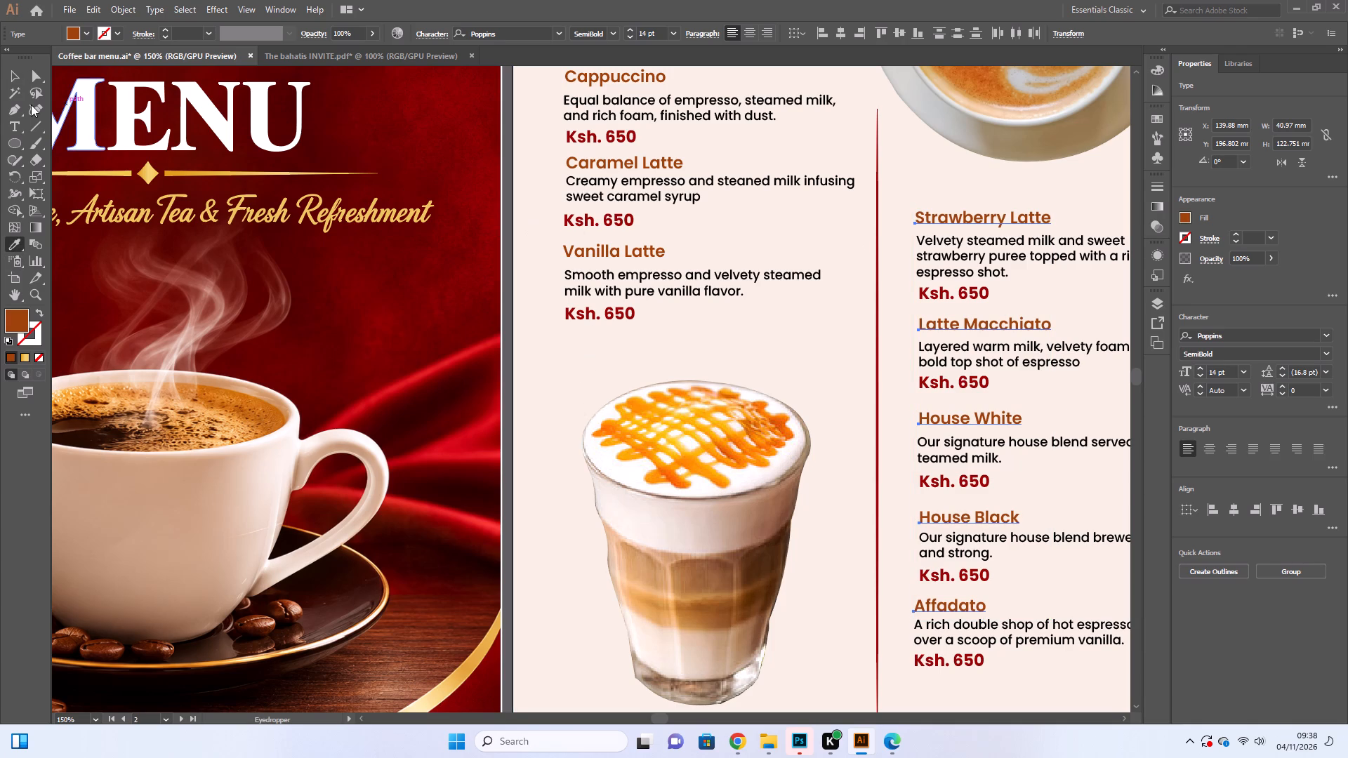
{"action": "left_click", "coordinate": [8, 72]}
Widen the cover page's background image to about 209.98 mm at the edge facing the Coffees page.
{"action": "left_click", "coordinate": [505, 294]}
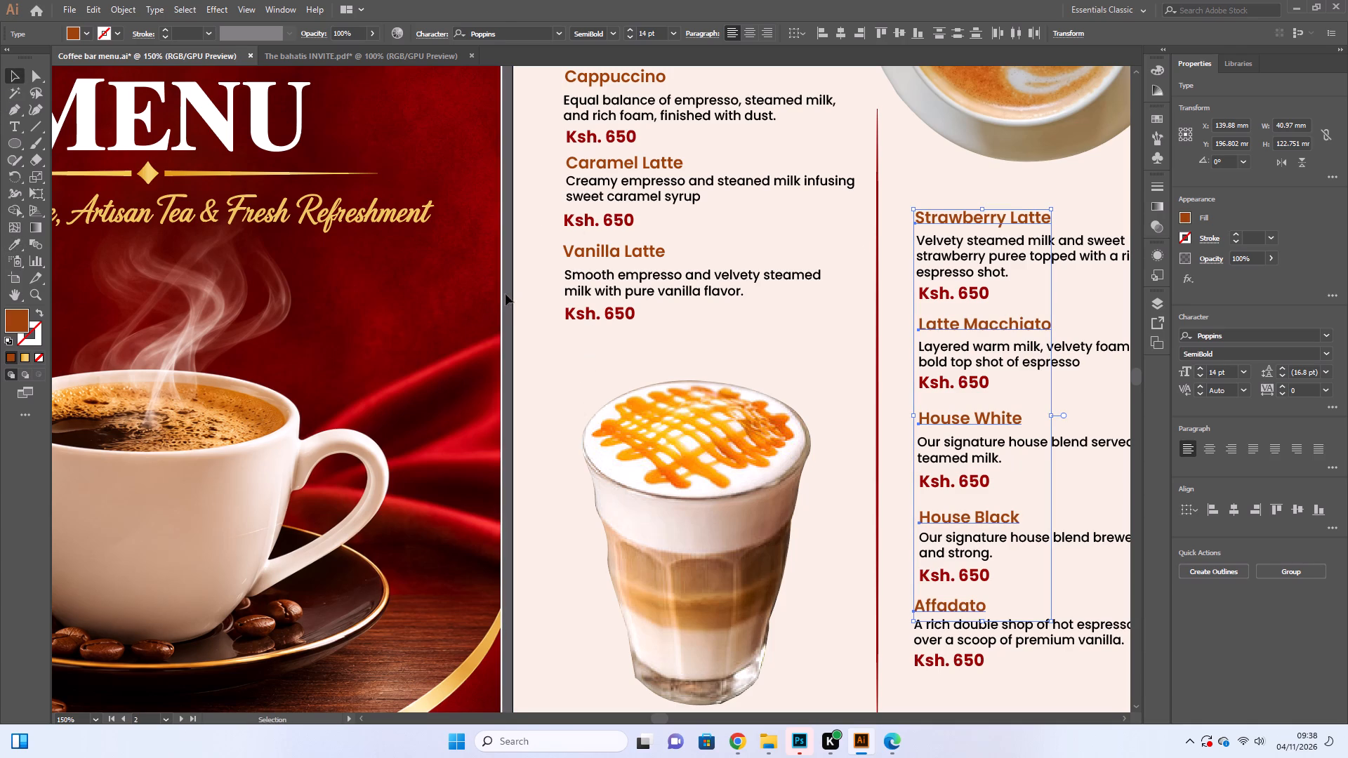
{"action": "left_click", "coordinate": [489, 283]}
{"action": "left_click", "coordinate": [502, 262]}
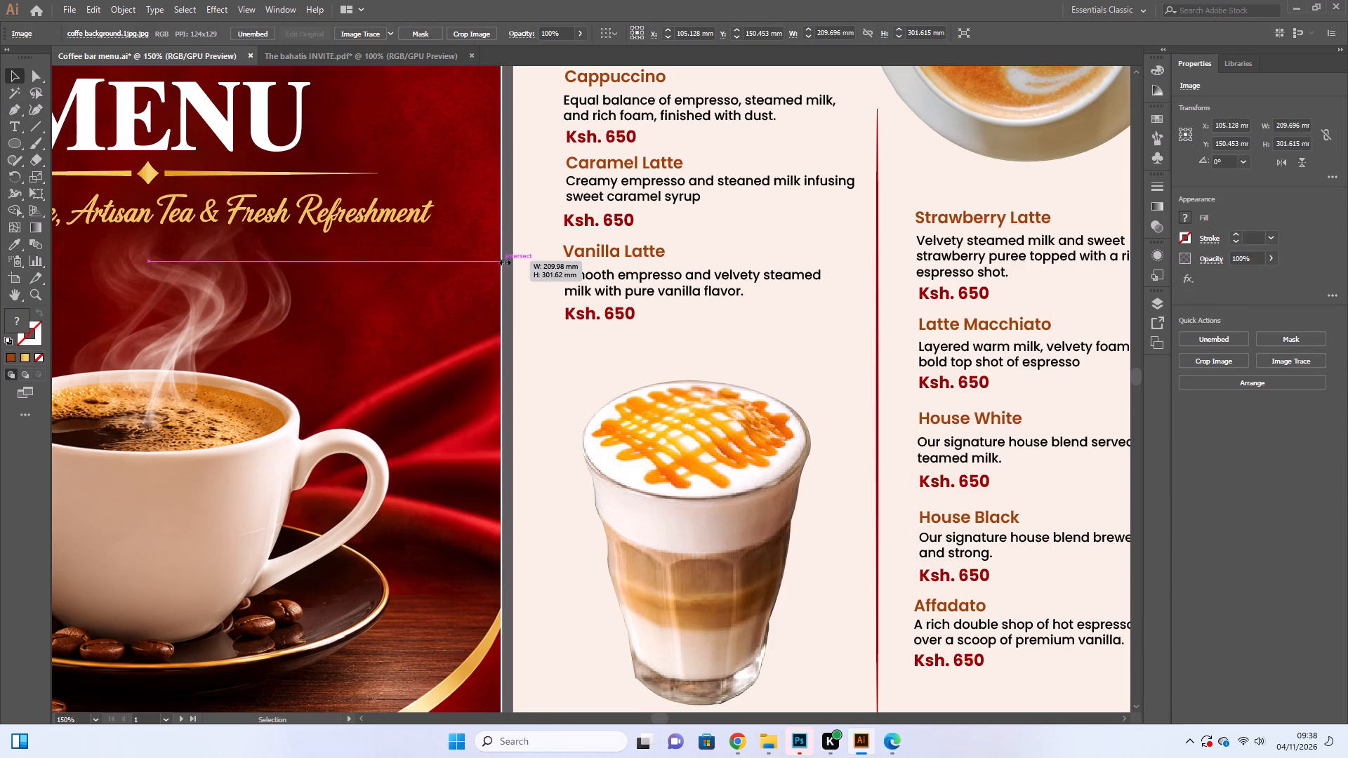
{"action": "left_click", "coordinate": [503, 288]}
Recolor the Iced Mocha, Vanilla Aerocano and four matcha item headings dark orange-brown by sampling the Americano/Long Black heading with the Eyedropper.
{"action": "scroll", "coordinate": [482, 371], "scroll_direction": "up", "scroll_amount": 13}
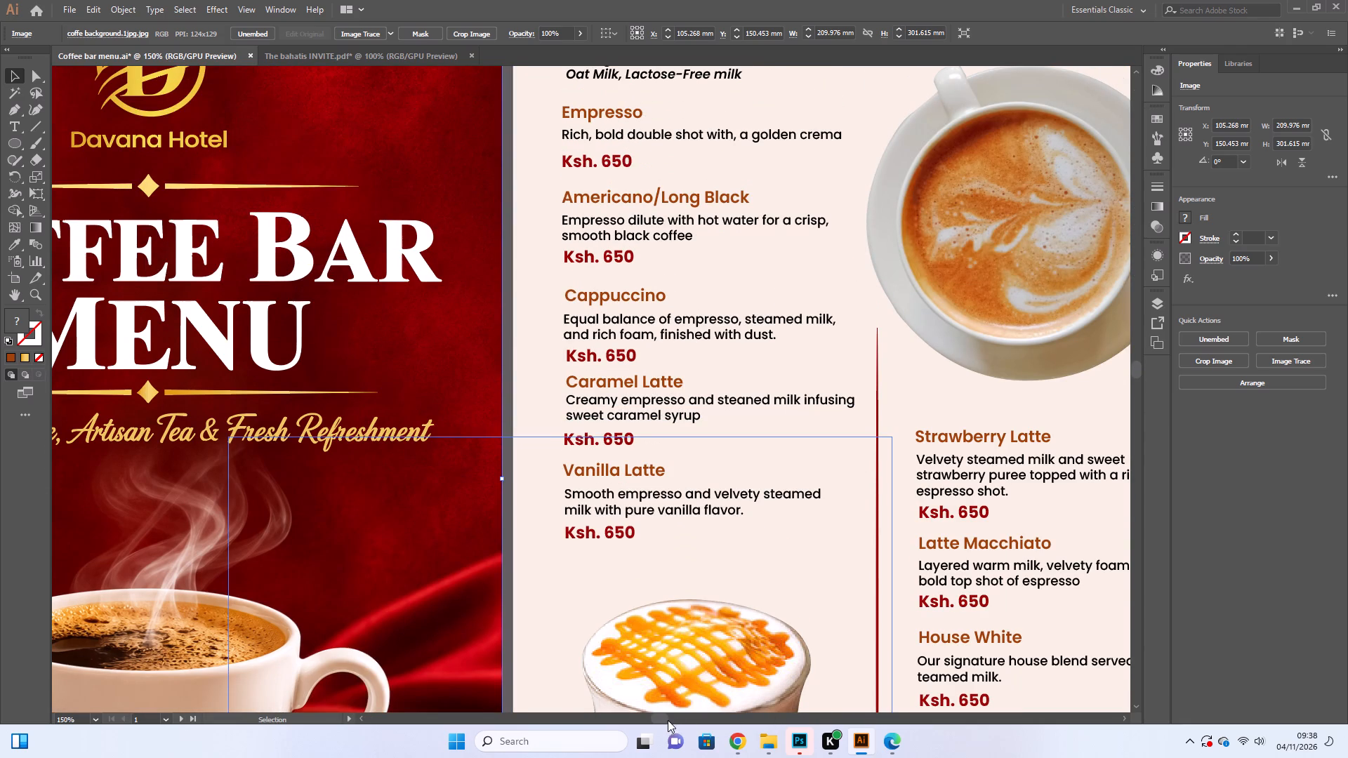
{"action": "left_click_drag", "start_coordinate": [660, 720], "coordinate": [680, 714]}
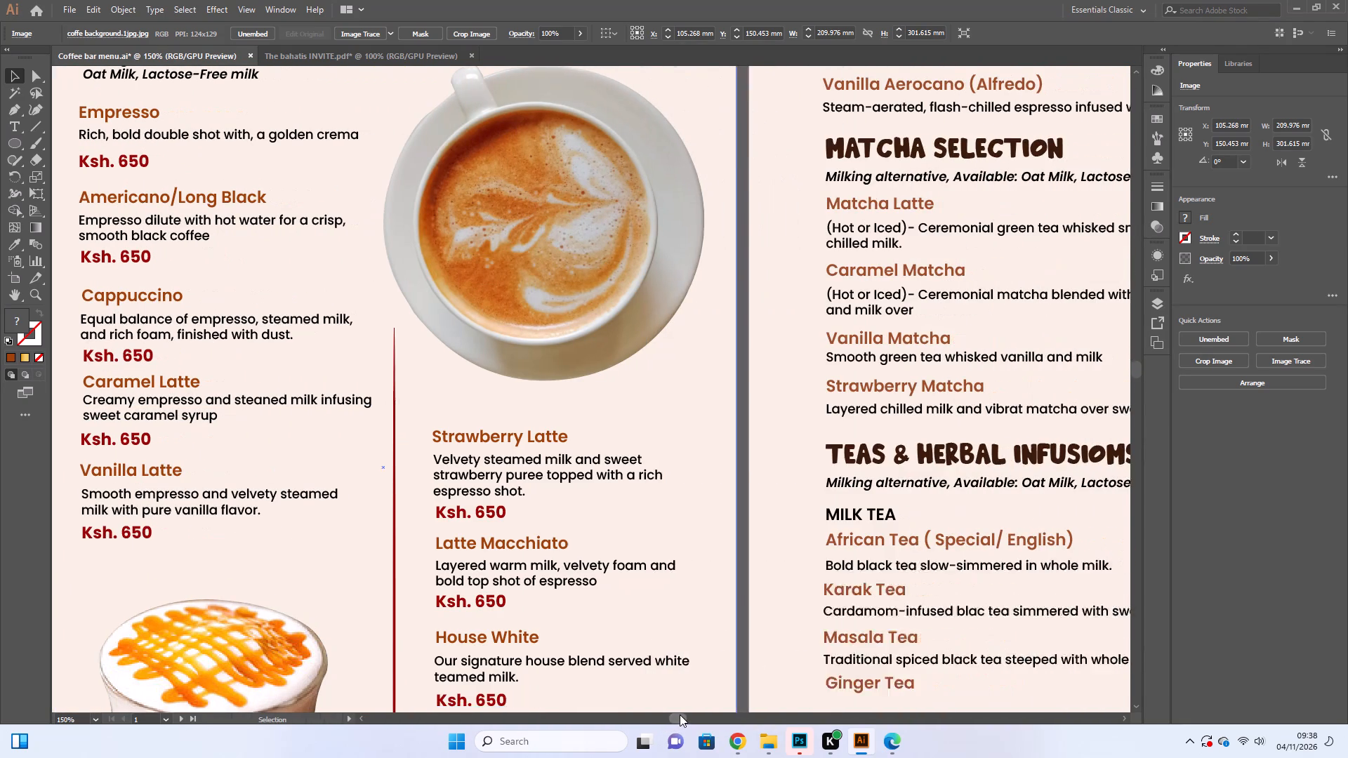
{"action": "left_click_drag", "start_coordinate": [680, 714], "coordinate": [680, 714]}
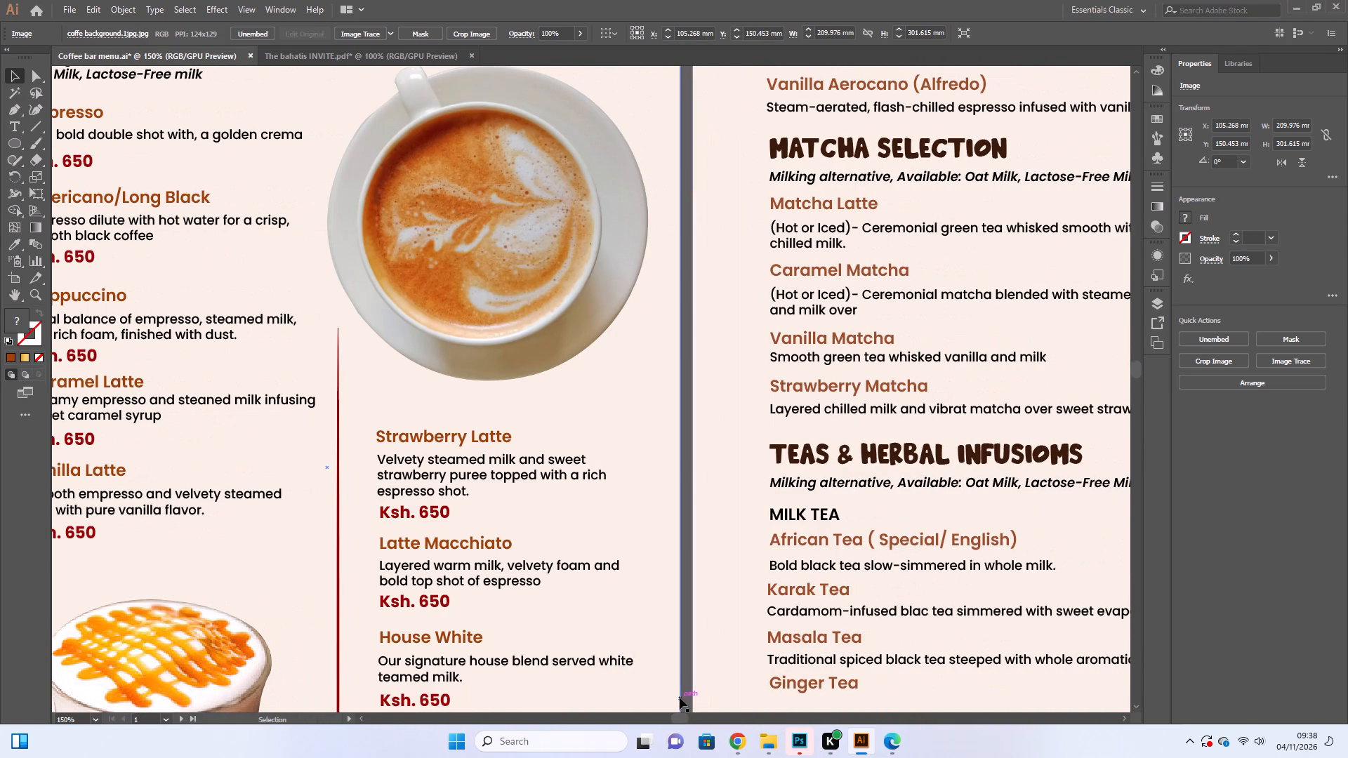
{"action": "scroll", "coordinate": [711, 571], "scroll_direction": "up", "scroll_amount": 5}
{"action": "scroll", "coordinate": [793, 609], "scroll_direction": "up", "scroll_amount": 2}
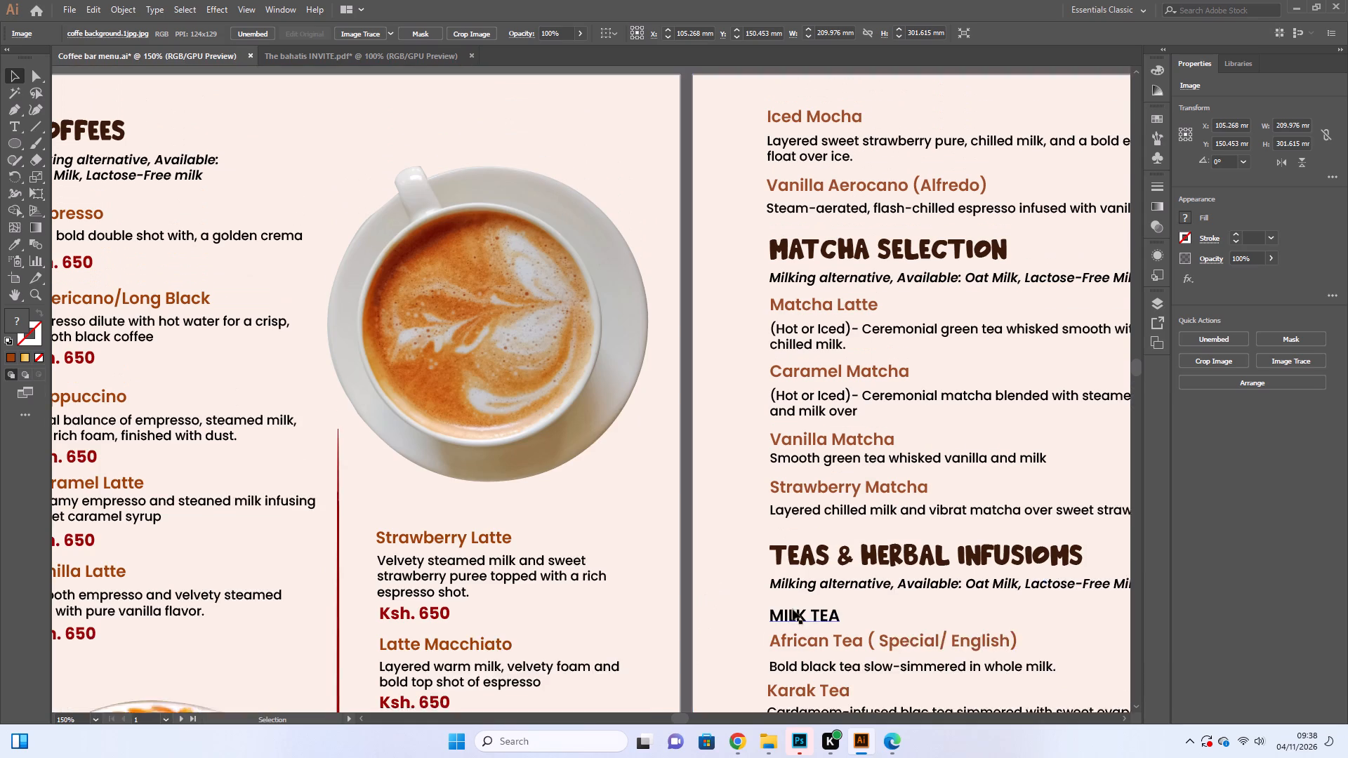
{"action": "scroll", "coordinate": [793, 609], "scroll_direction": "up", "scroll_amount": 4}
{"action": "left_click", "coordinate": [827, 204]}
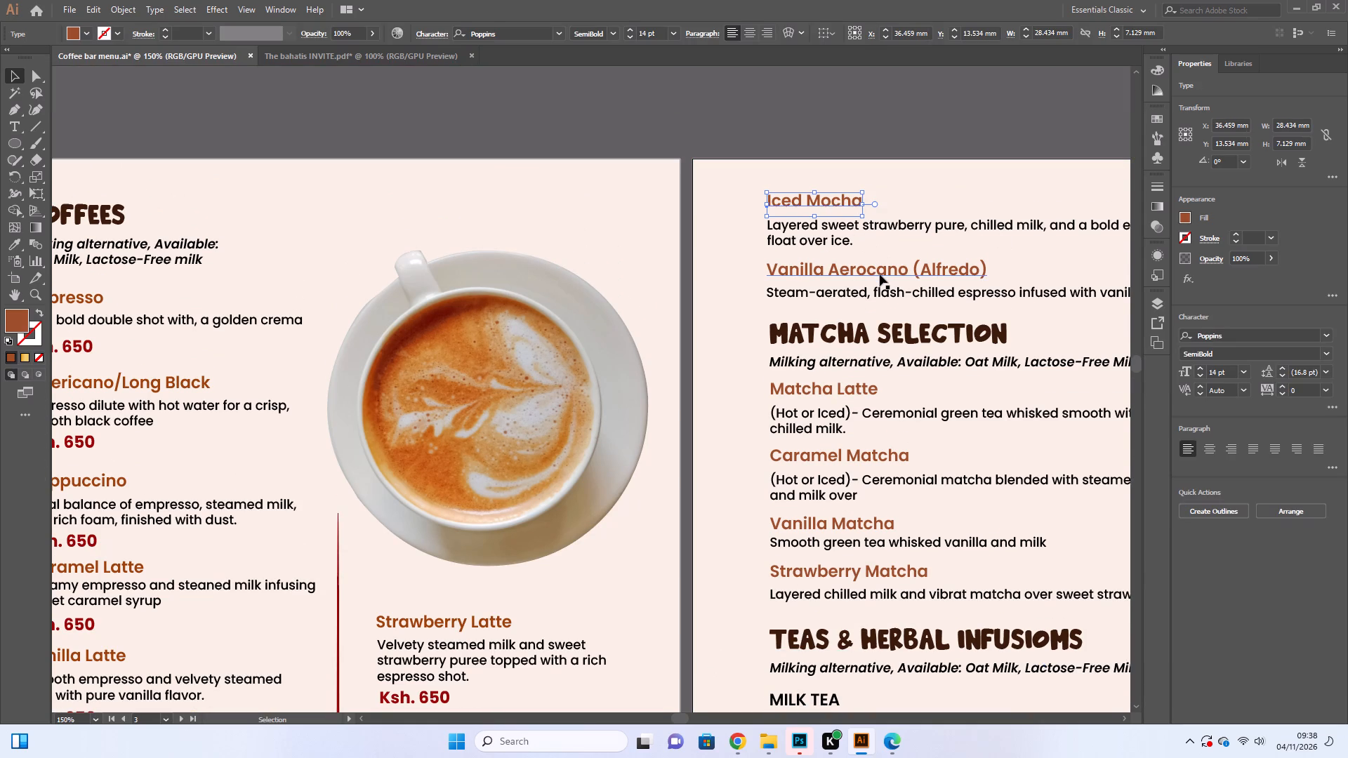
{"action": "left_click", "coordinate": [880, 274], "text": "shift"}
{"action": "scroll", "coordinate": [861, 284], "scroll_direction": "down", "scroll_amount": 4}
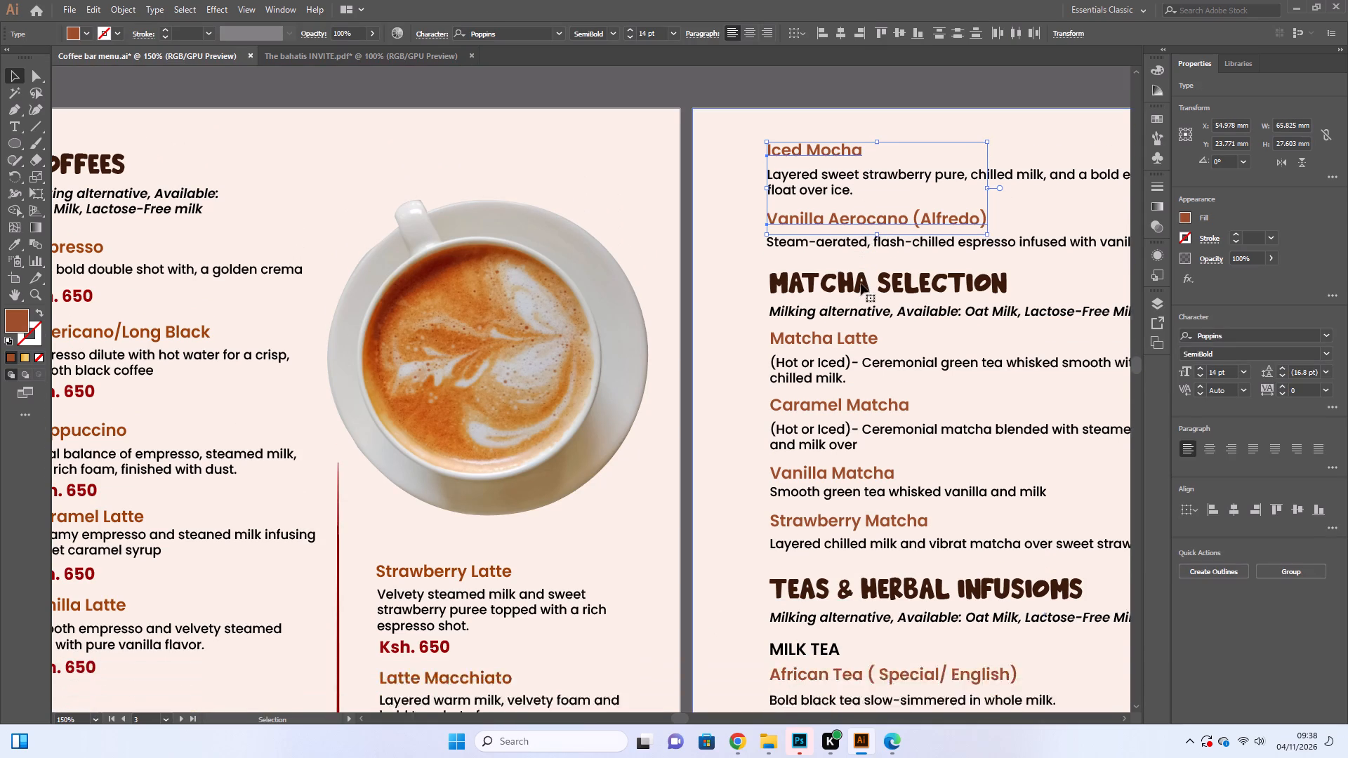
{"action": "scroll", "coordinate": [861, 289], "scroll_direction": "down", "scroll_amount": 4}
{"action": "left_click", "coordinate": [845, 265], "text": "shift"}
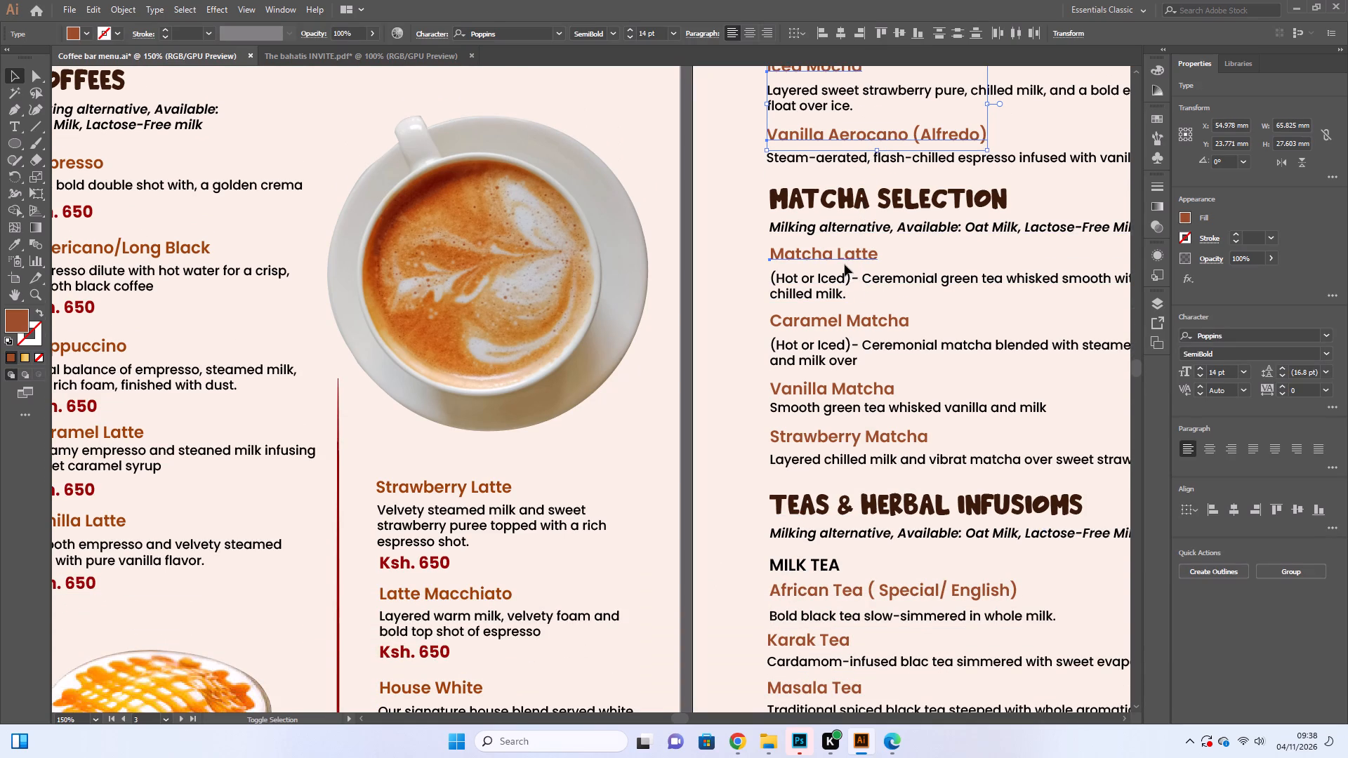
{"action": "left_click", "coordinate": [847, 320], "text": "shift"}
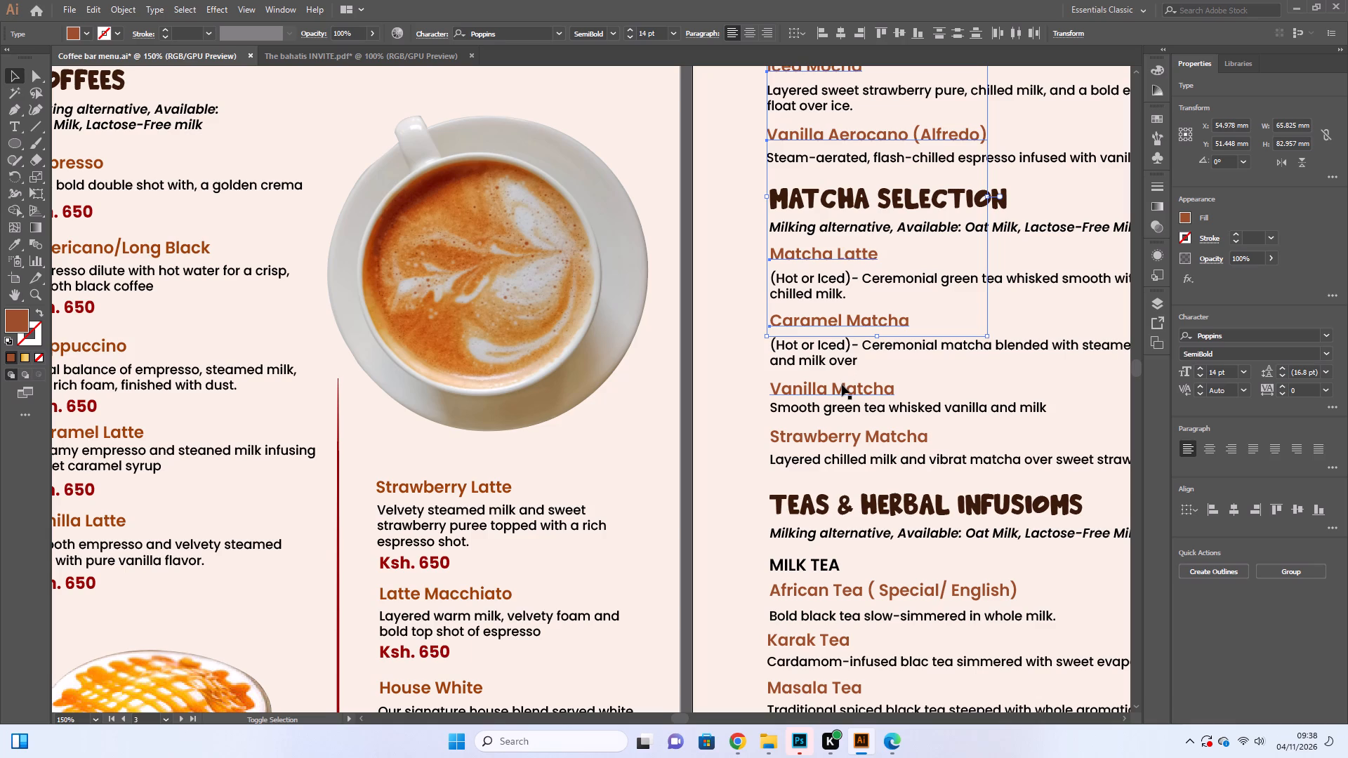
{"action": "left_click", "coordinate": [842, 385], "text": "shift"}
{"action": "left_click", "coordinate": [859, 436], "text": "shift"}
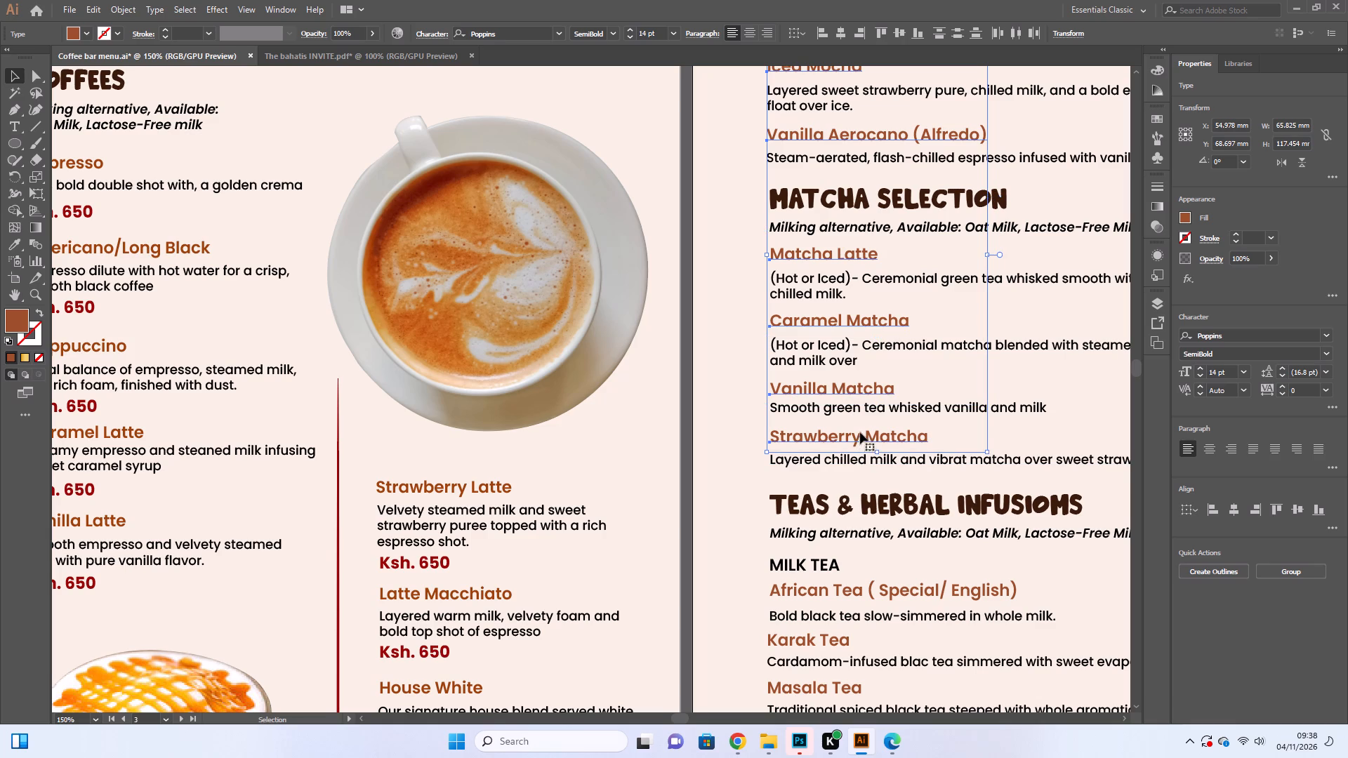
{"action": "left_click", "coordinate": [15, 243]}
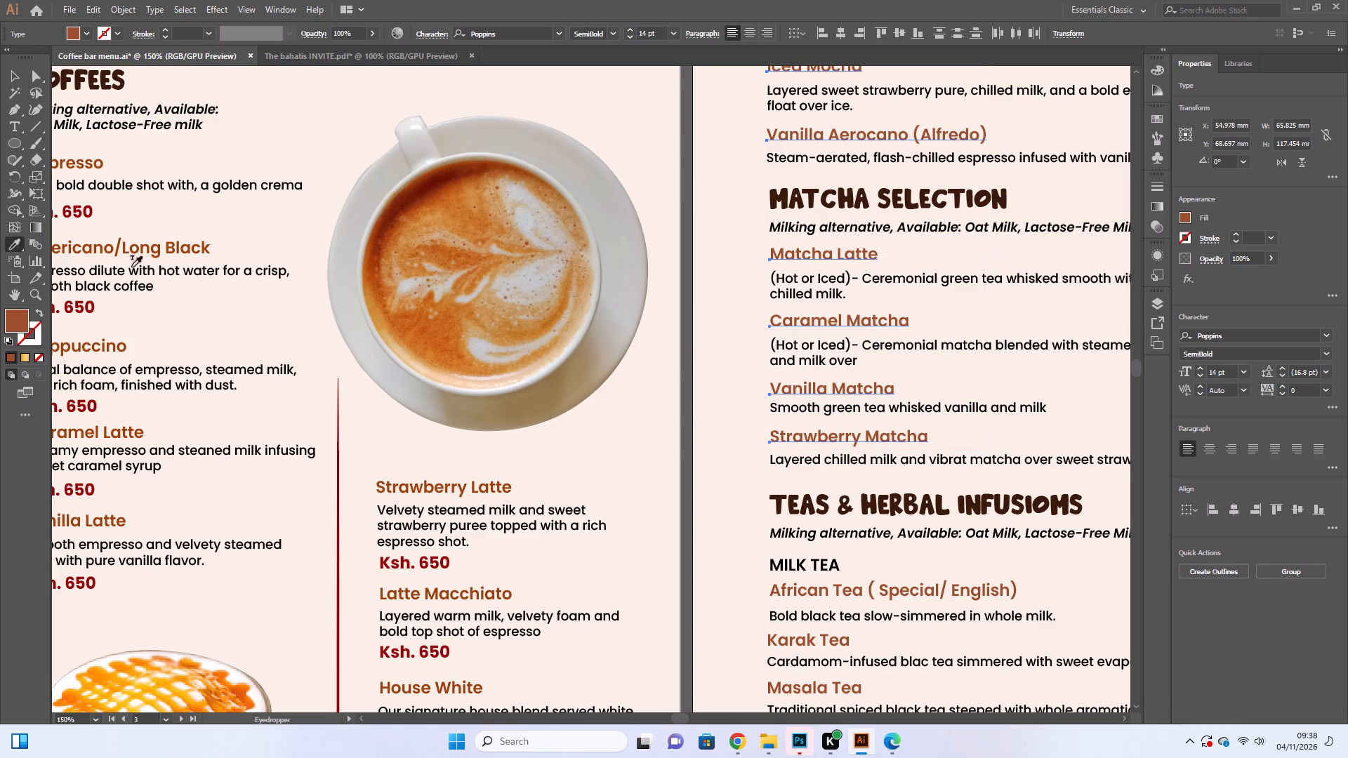
{"action": "left_click", "coordinate": [157, 246]}
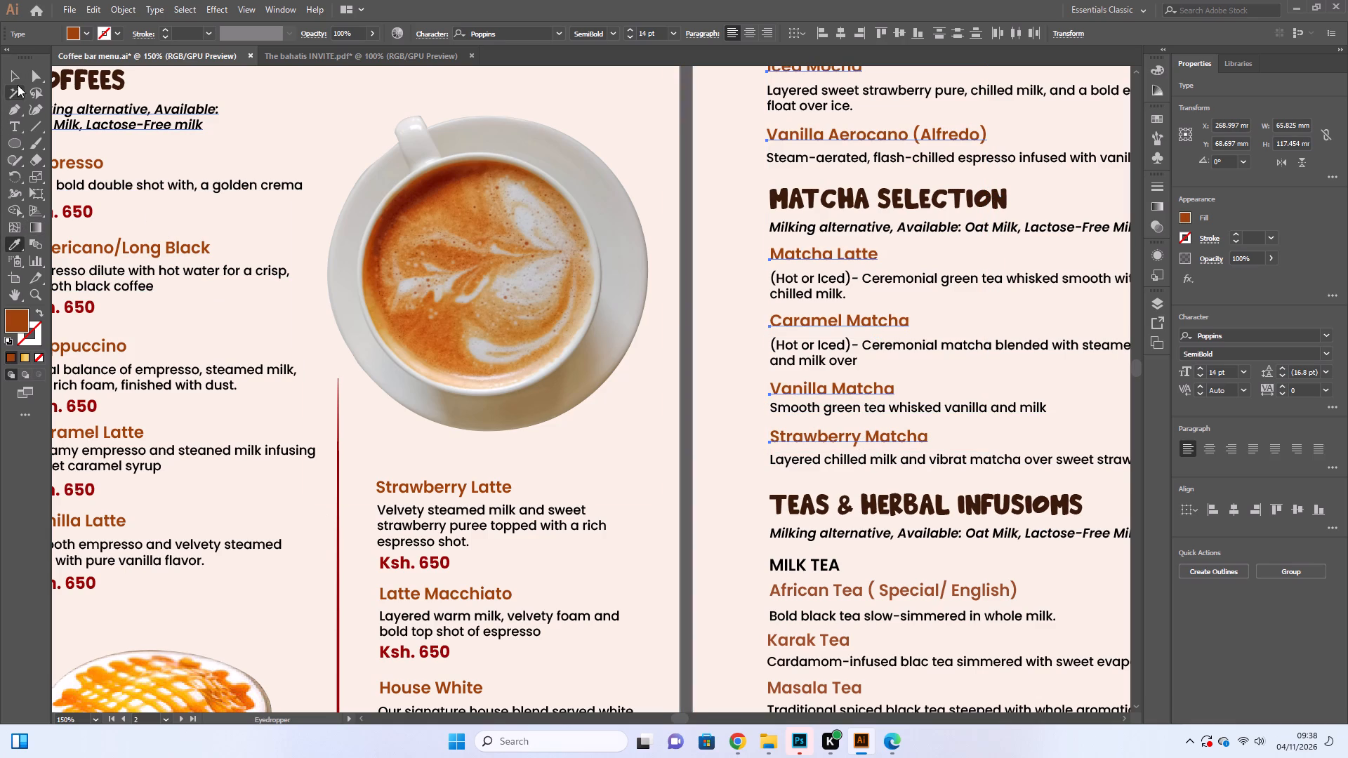
{"action": "left_click", "coordinate": [18, 74]}
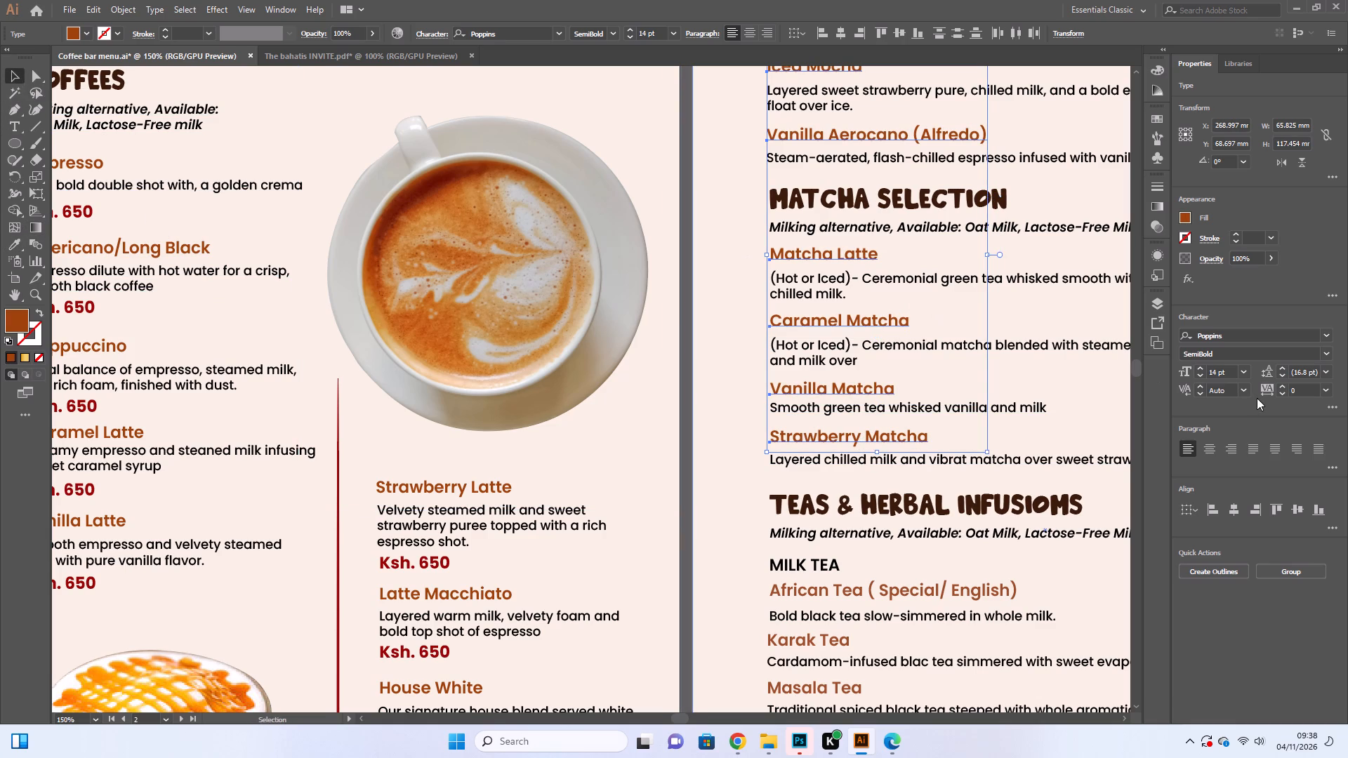
Select all eight Clear Tea and Milk Tea item headings, from Lemon Tea up to African Tea (Special/English).
{"action": "left_click", "coordinate": [934, 258]}
{"action": "scroll", "coordinate": [934, 258], "scroll_direction": "down", "scroll_amount": 6}
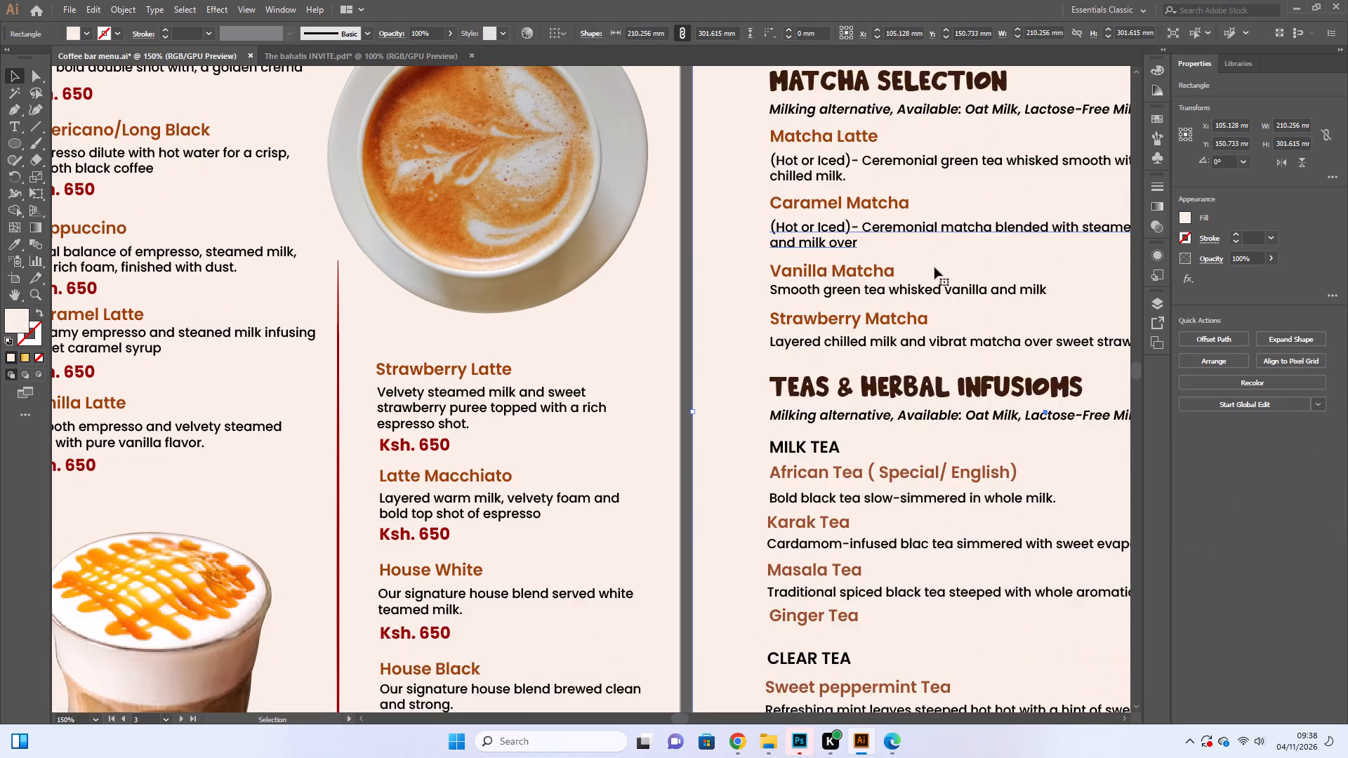
{"action": "scroll", "coordinate": [934, 267], "scroll_direction": "down", "scroll_amount": 7}
{"action": "scroll", "coordinate": [896, 446], "scroll_direction": "down", "scroll_amount": 8}
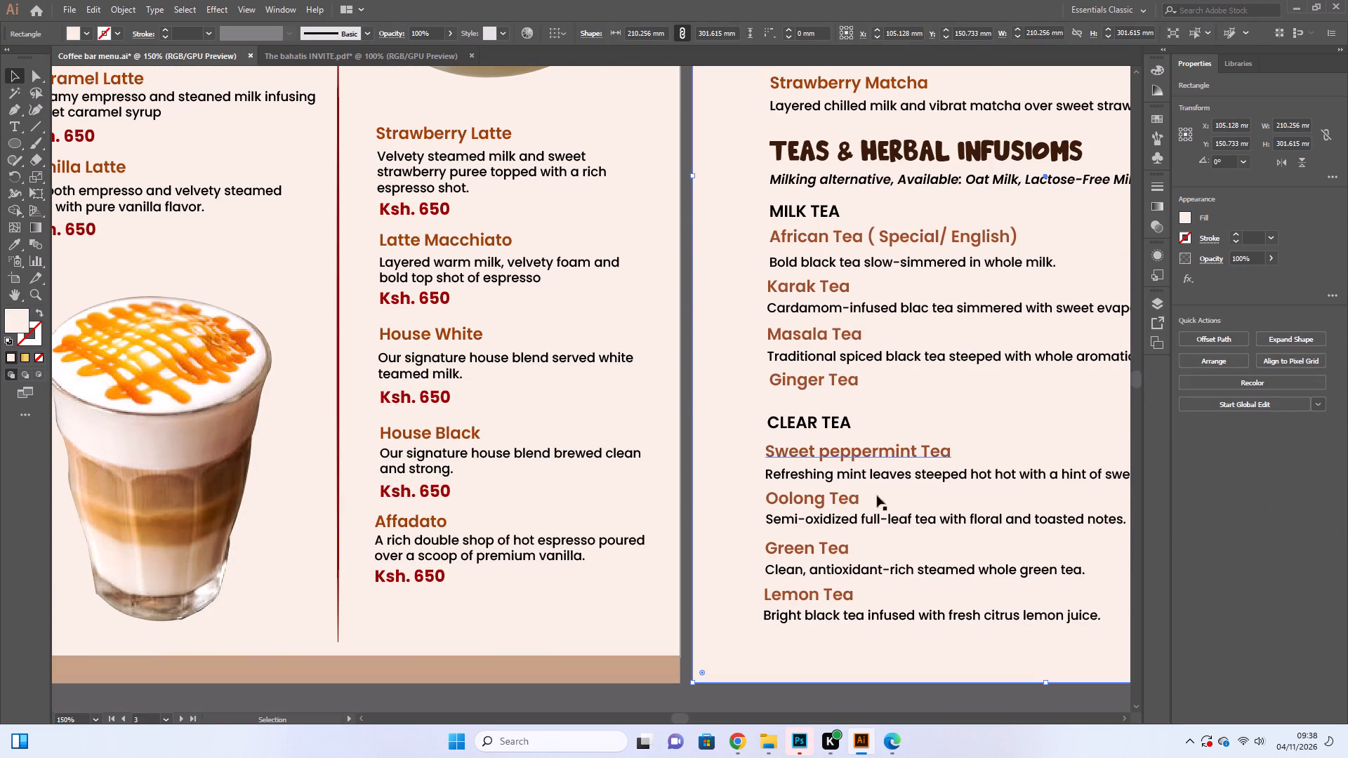
{"action": "left_click", "coordinate": [835, 592], "text": "shift"}
{"action": "left_click", "coordinate": [828, 547], "text": "shift"}
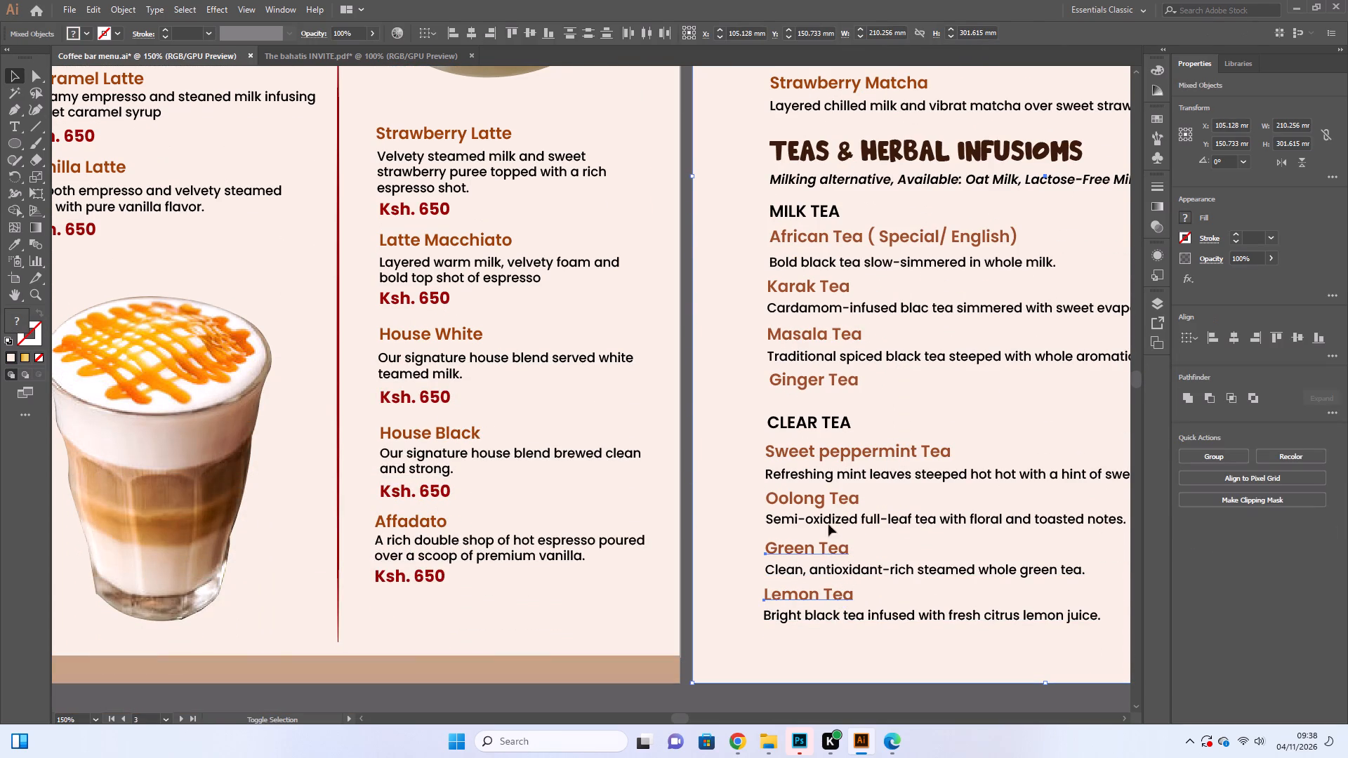
{"action": "left_click", "coordinate": [827, 496], "text": "shift"}
{"action": "left_click", "coordinate": [820, 457], "text": "shift"}
{"action": "left_click", "coordinate": [821, 379], "text": "shift"}
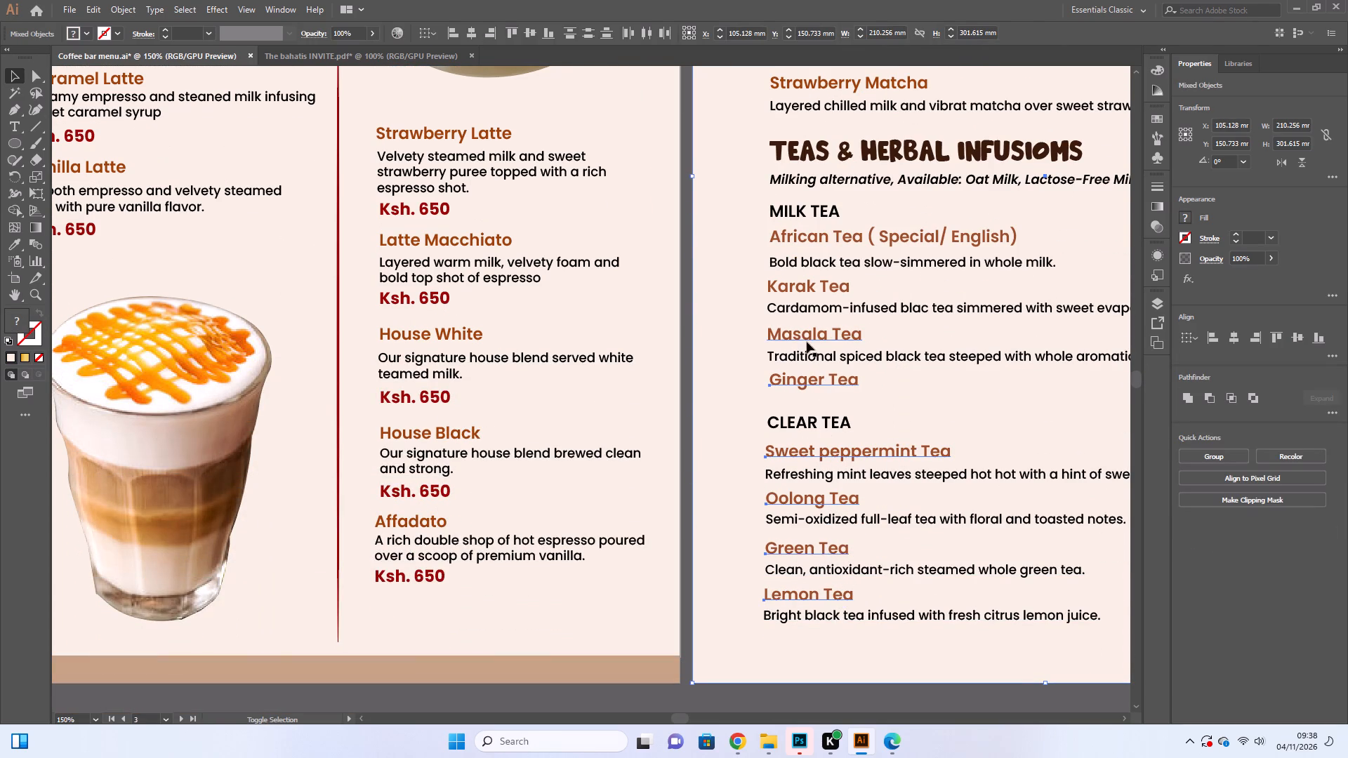
{"action": "left_click", "coordinate": [807, 342], "text": "shift"}
{"action": "left_click", "coordinate": [805, 298], "text": "shift"}
{"action": "left_click", "coordinate": [821, 239], "text": "shift"}
{"action": "scroll", "coordinate": [817, 277], "scroll_direction": "up", "scroll_amount": 2}
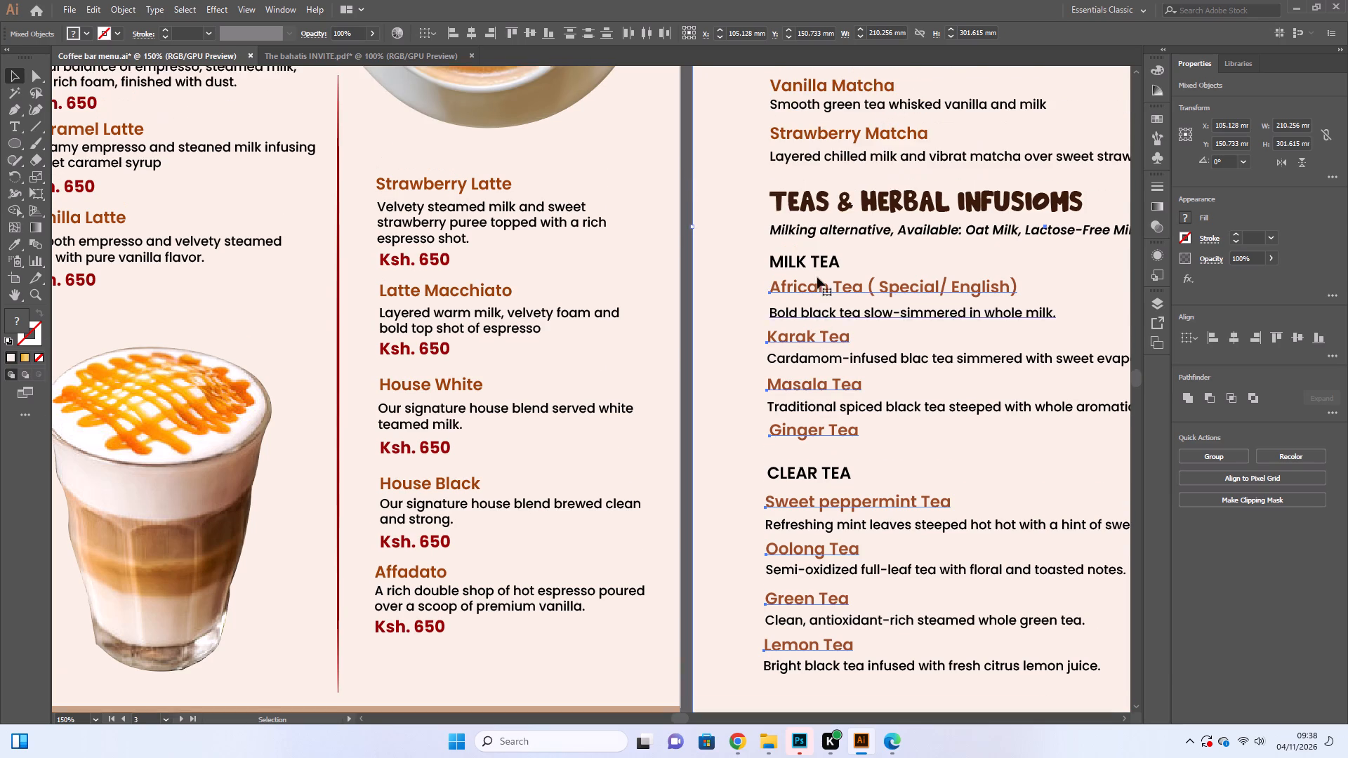
{"action": "scroll", "coordinate": [817, 277], "scroll_direction": "up", "scroll_amount": 2}
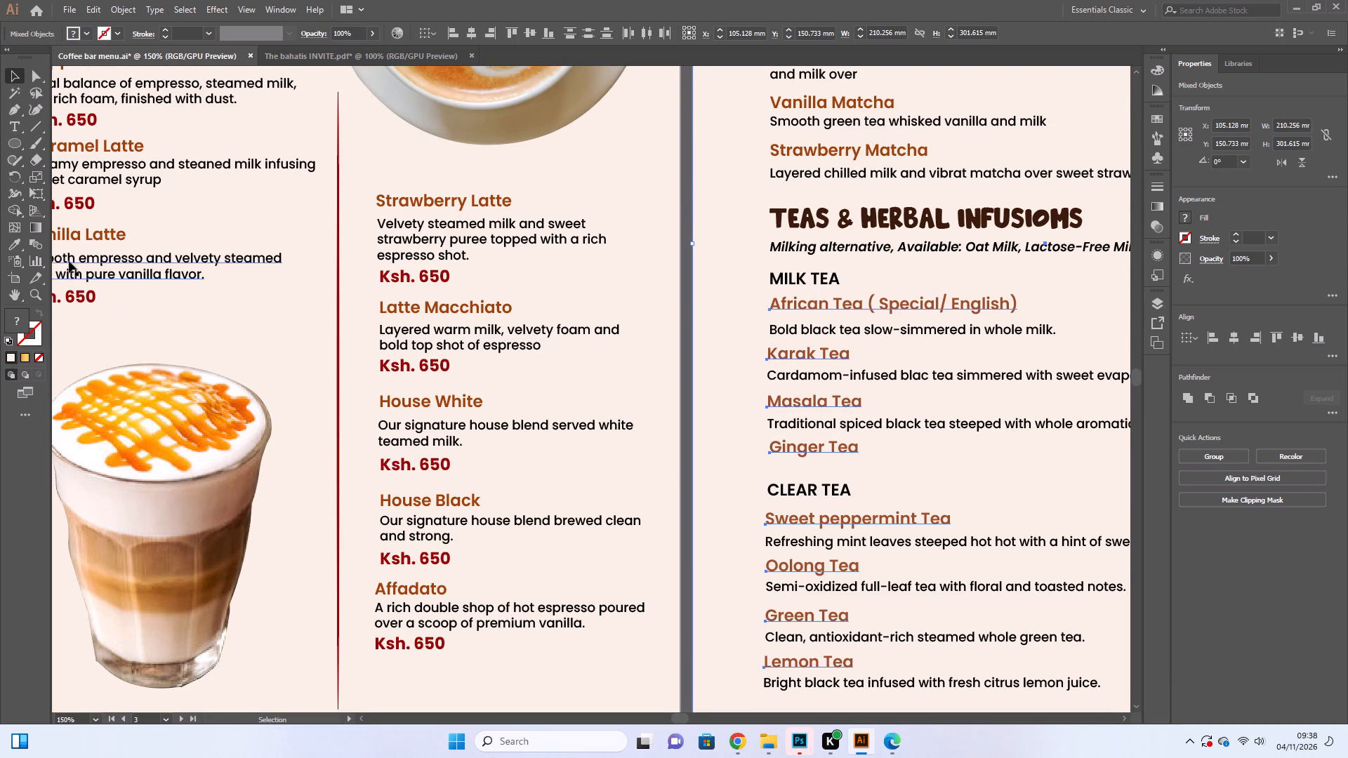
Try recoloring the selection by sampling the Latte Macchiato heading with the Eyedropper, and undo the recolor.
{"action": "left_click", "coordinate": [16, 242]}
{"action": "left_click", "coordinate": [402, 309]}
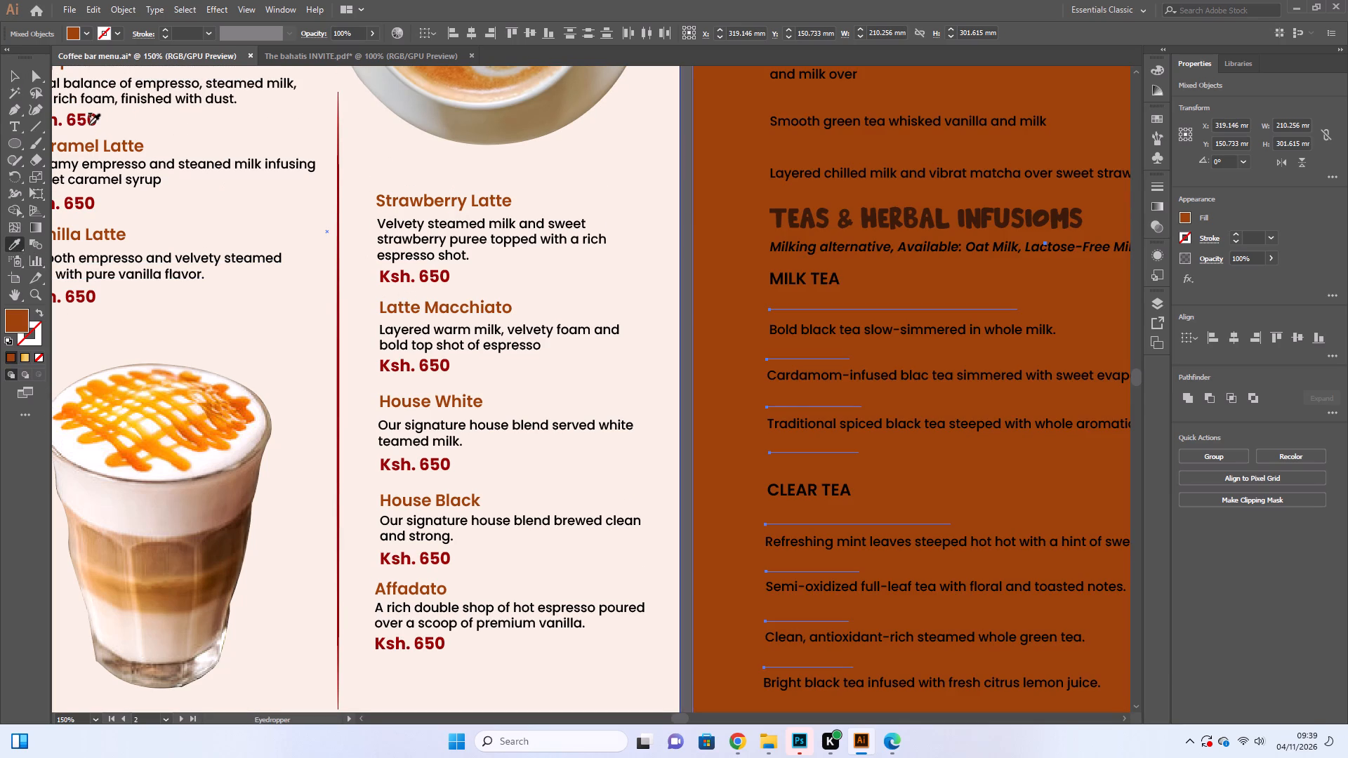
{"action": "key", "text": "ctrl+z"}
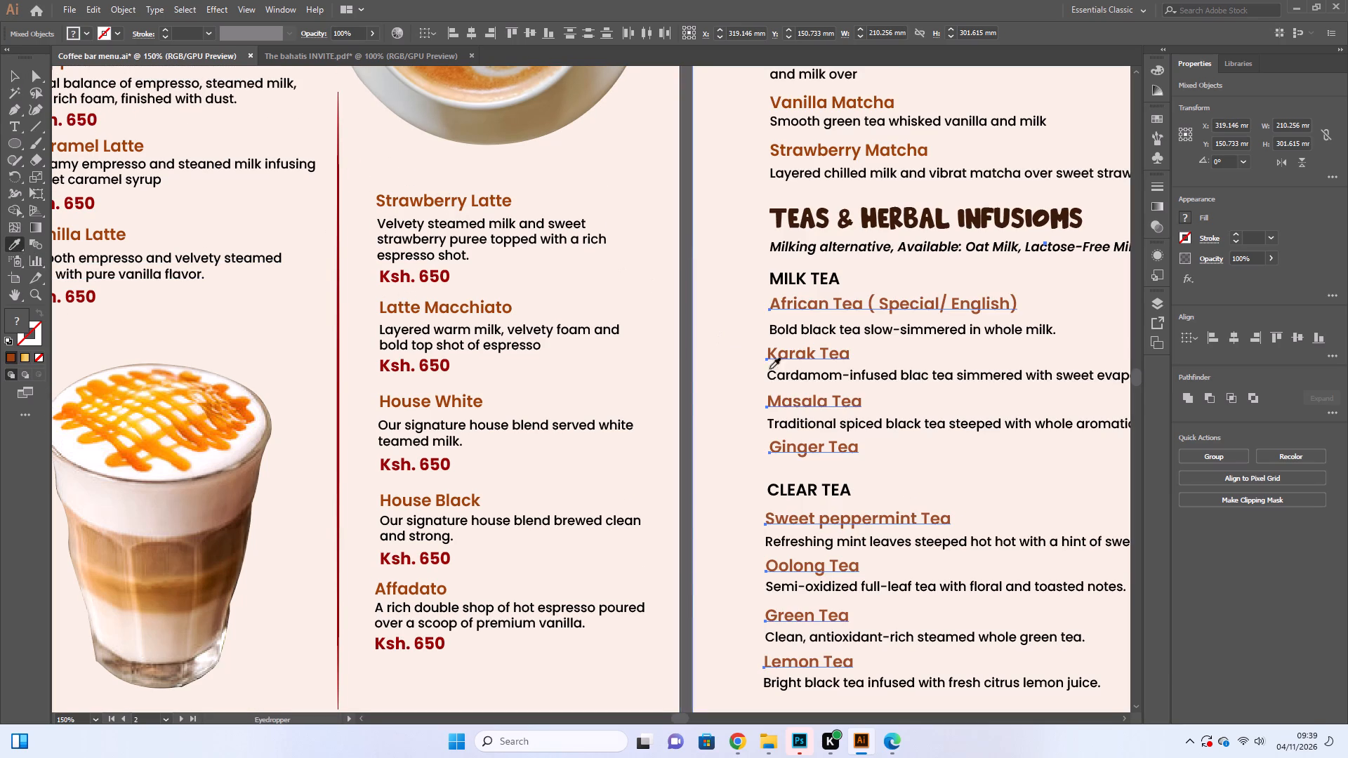
Remove the page background from the selection and recolor the eight tea headings dark orange-brown by sampling the Latte Macchiato heading with the Eyedropper.
{"action": "left_click", "coordinate": [8, 76]}
{"action": "left_click", "coordinate": [720, 380], "text": "shift"}
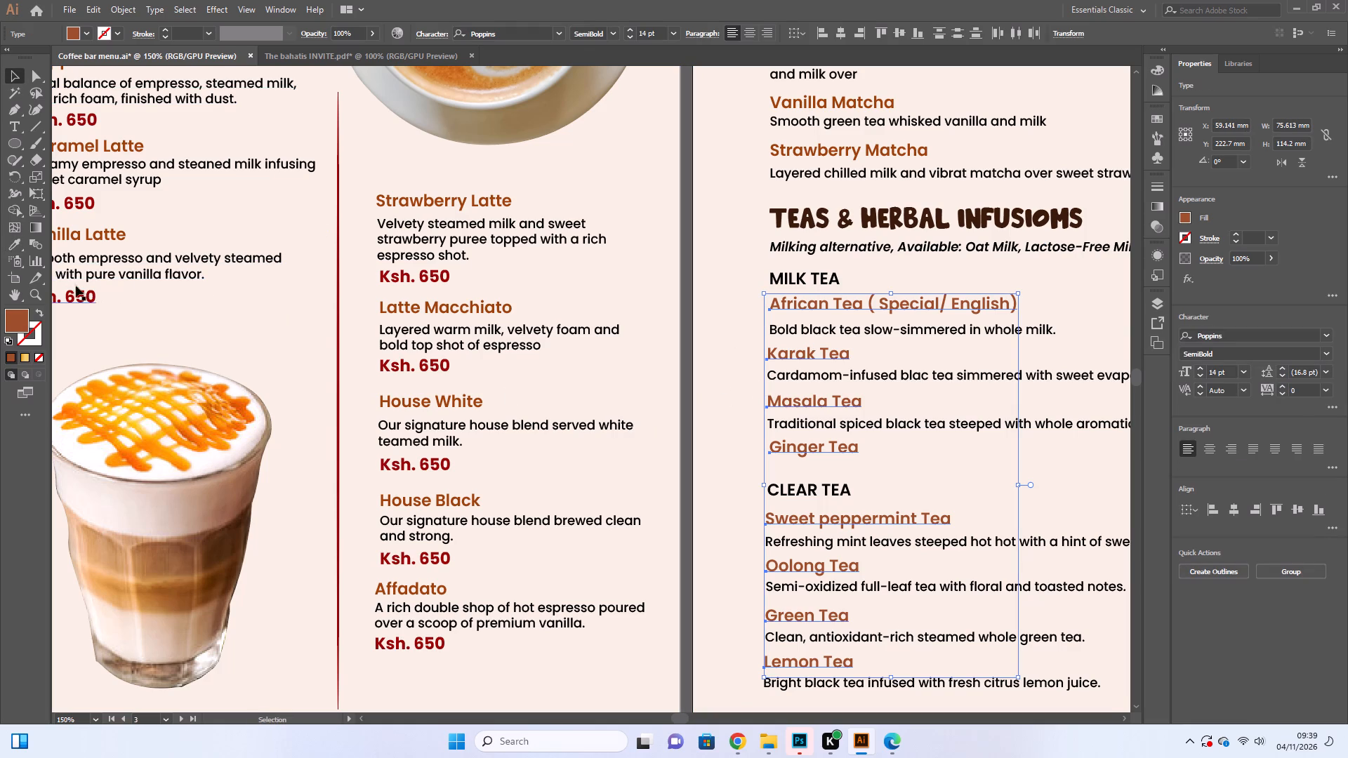
{"action": "left_click", "coordinate": [17, 244]}
{"action": "left_click", "coordinate": [460, 312]}
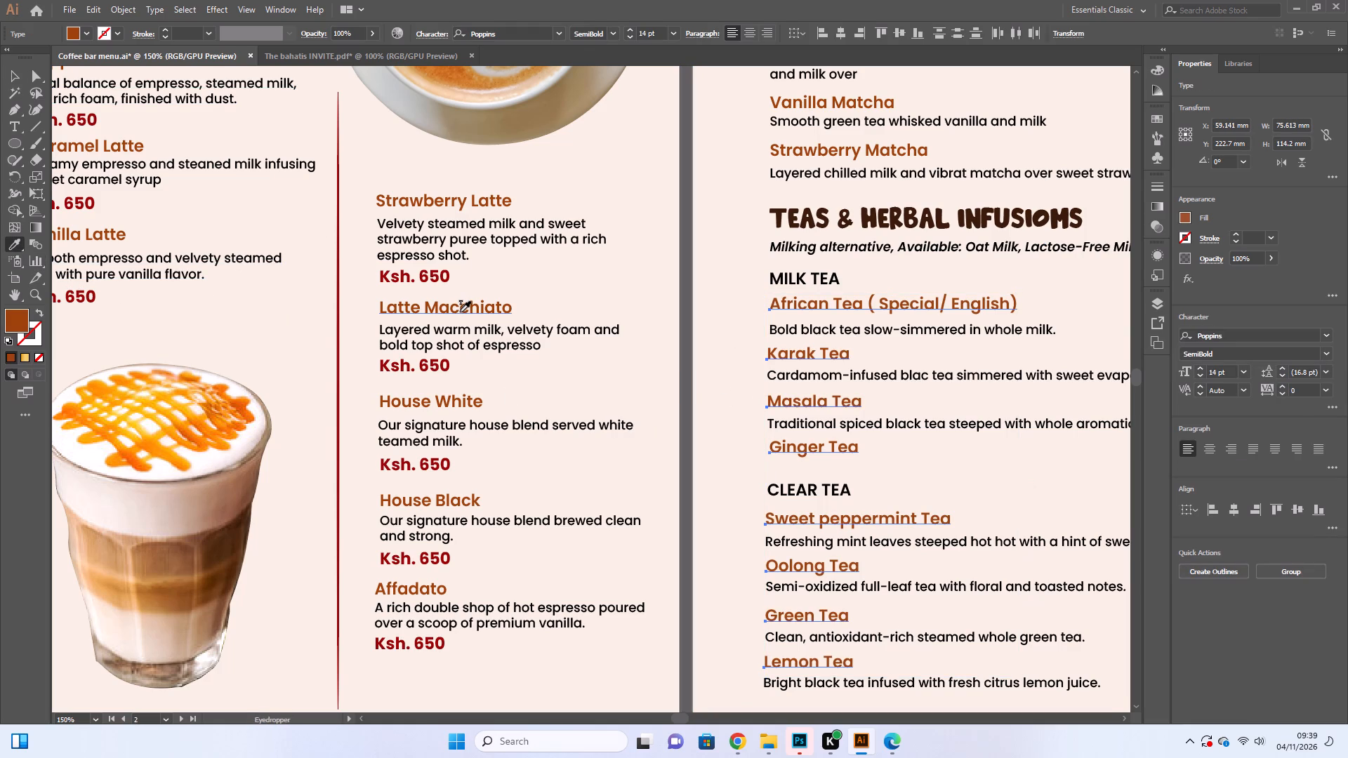
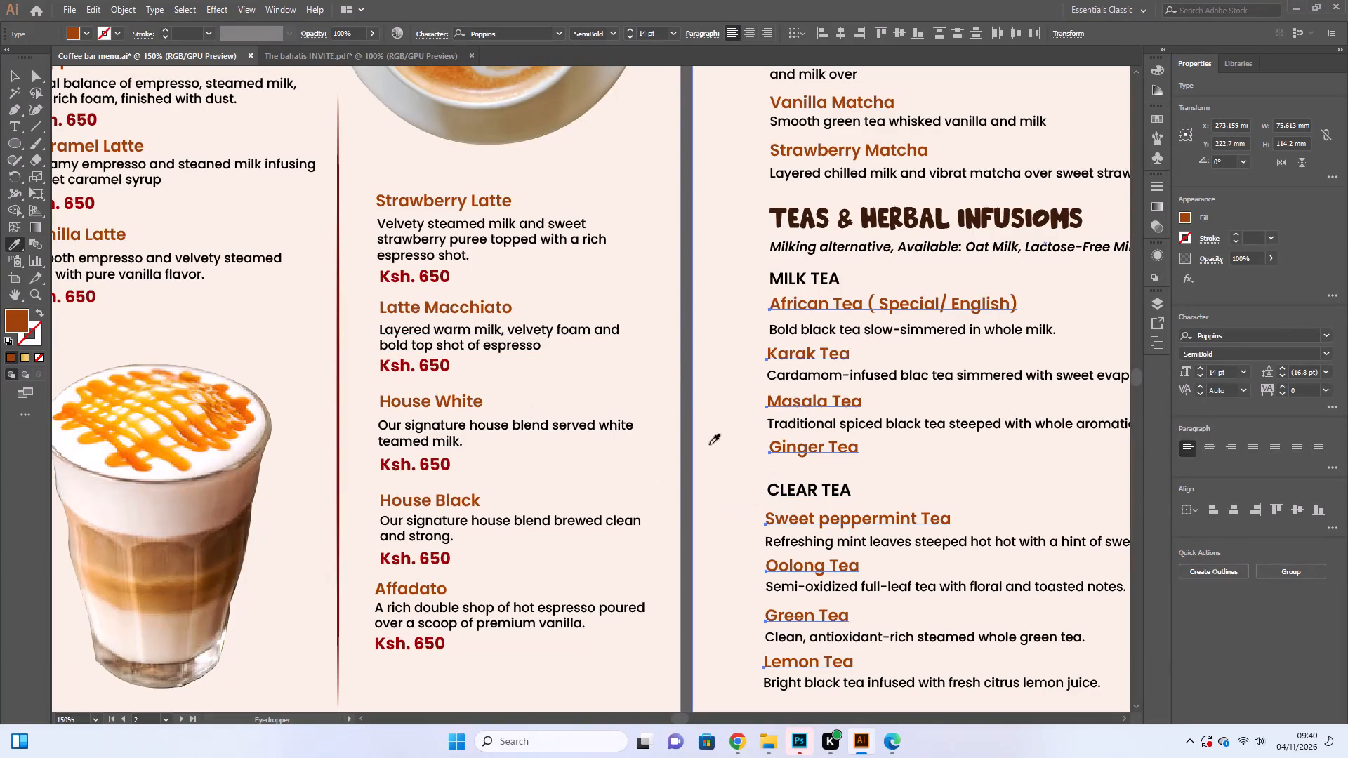
Switch from the Eyedropper back to the Selection tool after recoloring the tea headings.
{"action": "left_click", "coordinate": [14, 72]}
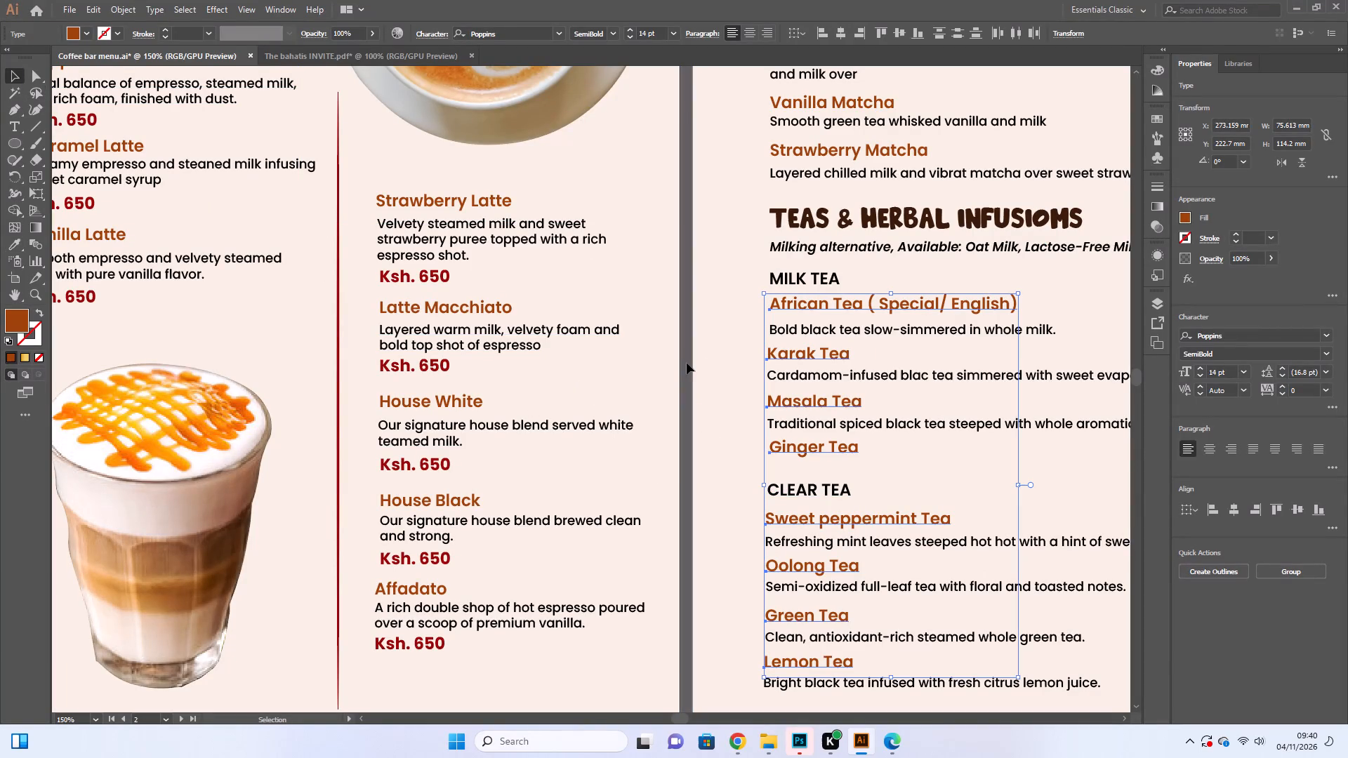
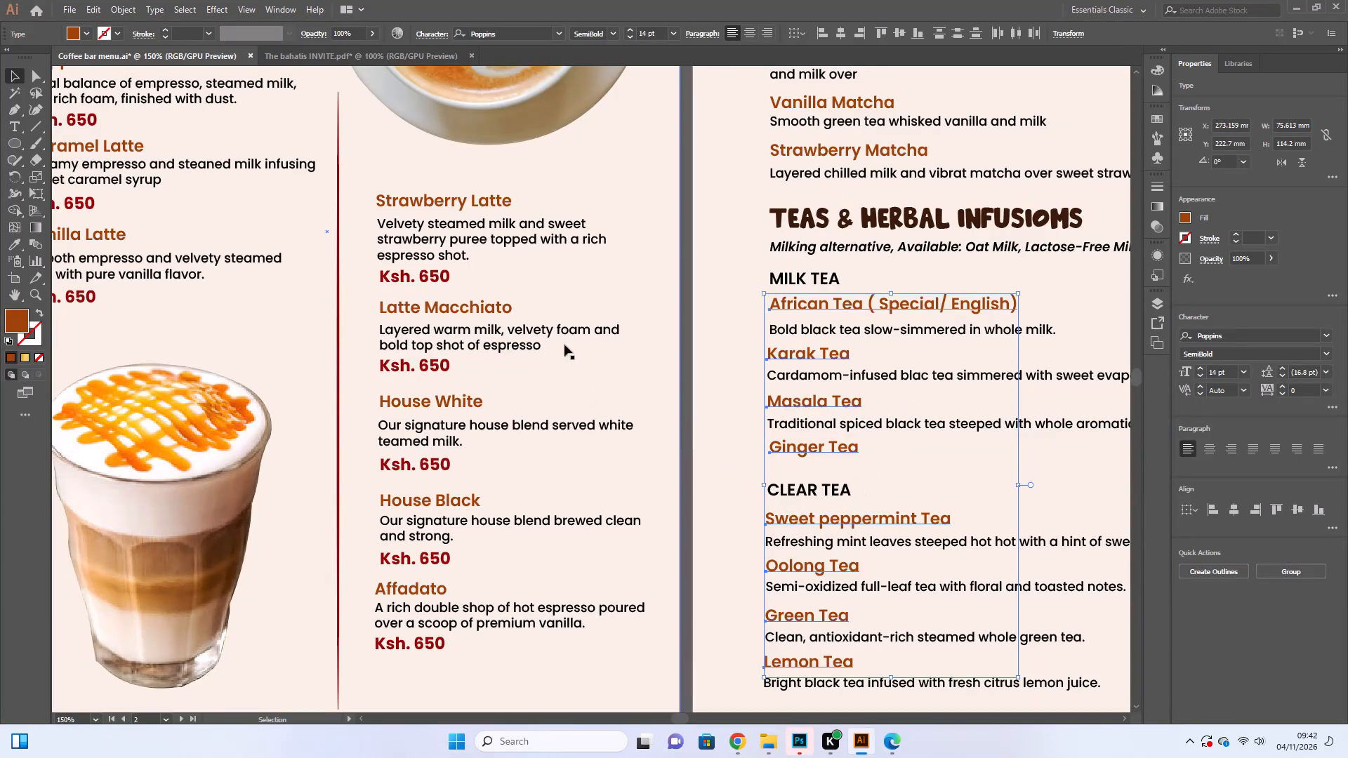
Deselect the recolored milk tea and clear tea item headings.
{"action": "left_click", "coordinate": [649, 317]}
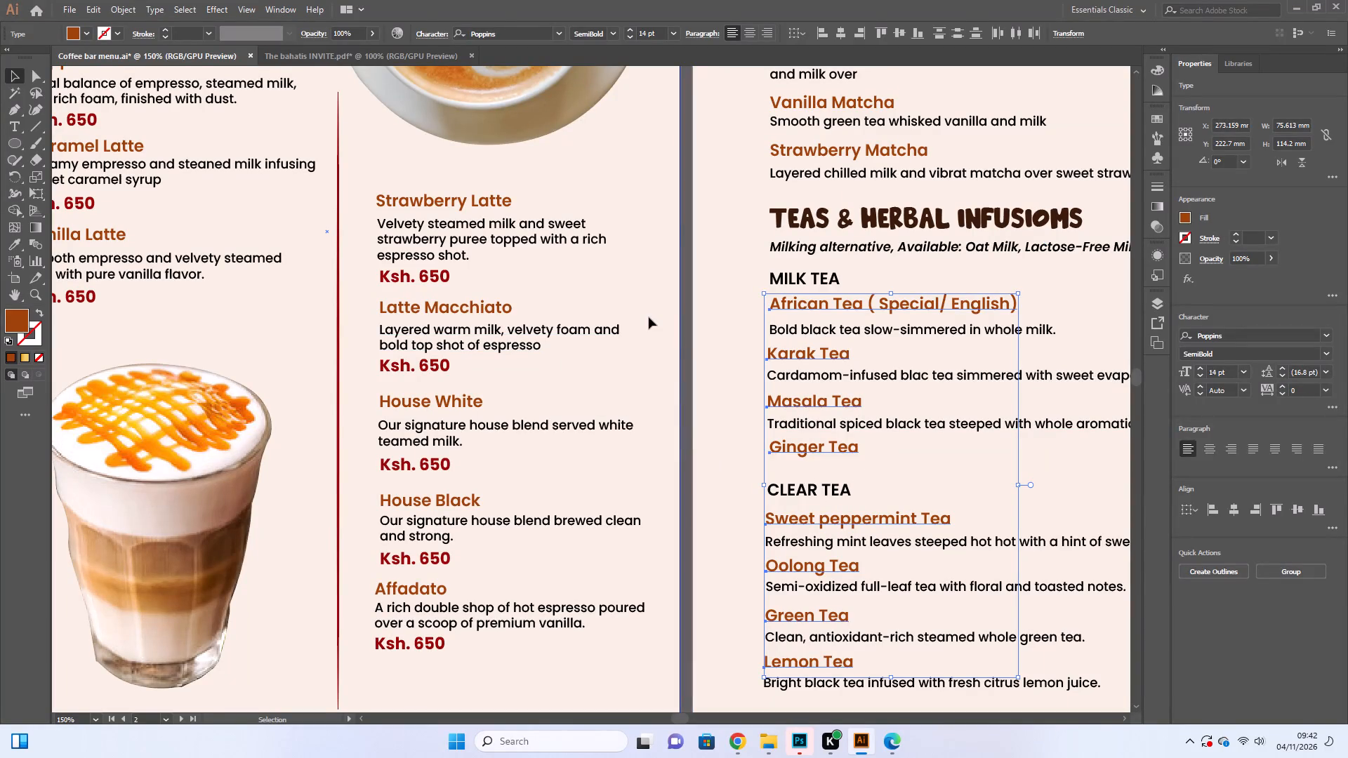
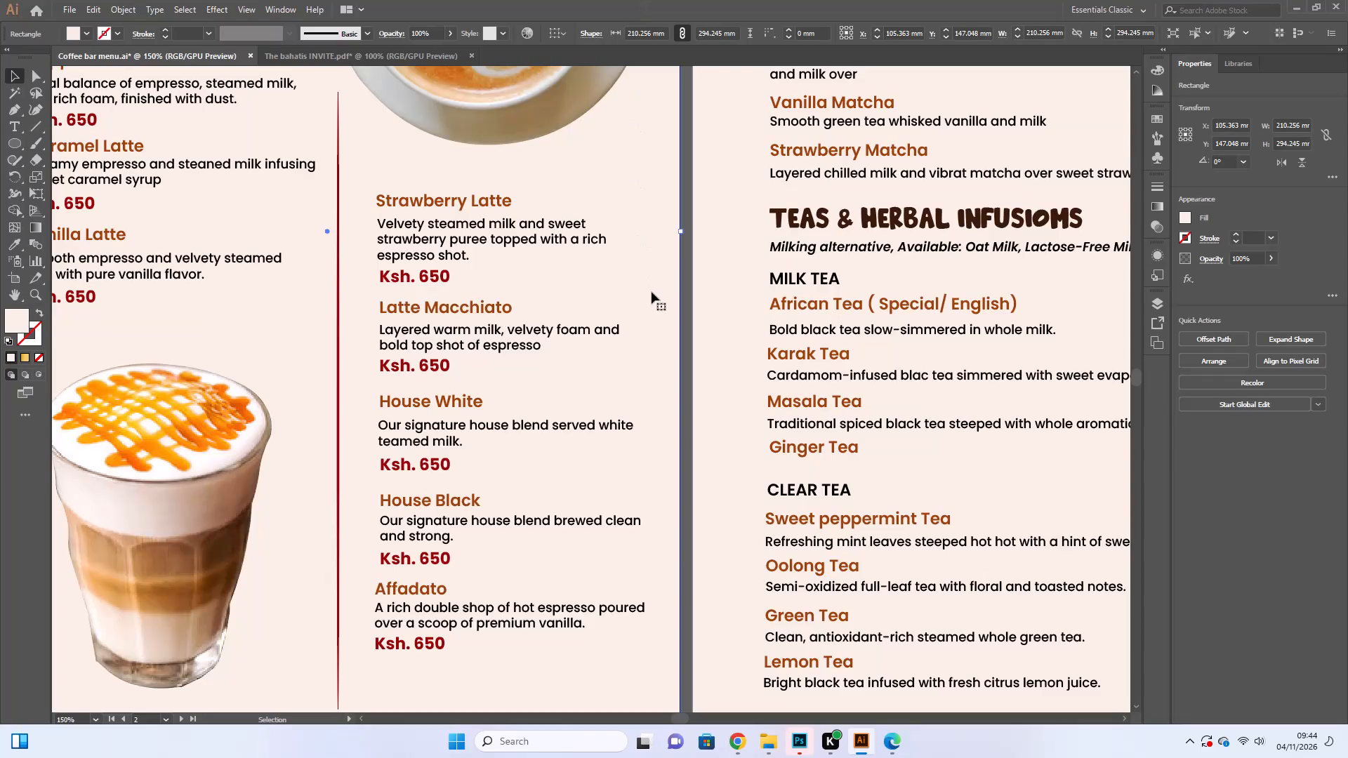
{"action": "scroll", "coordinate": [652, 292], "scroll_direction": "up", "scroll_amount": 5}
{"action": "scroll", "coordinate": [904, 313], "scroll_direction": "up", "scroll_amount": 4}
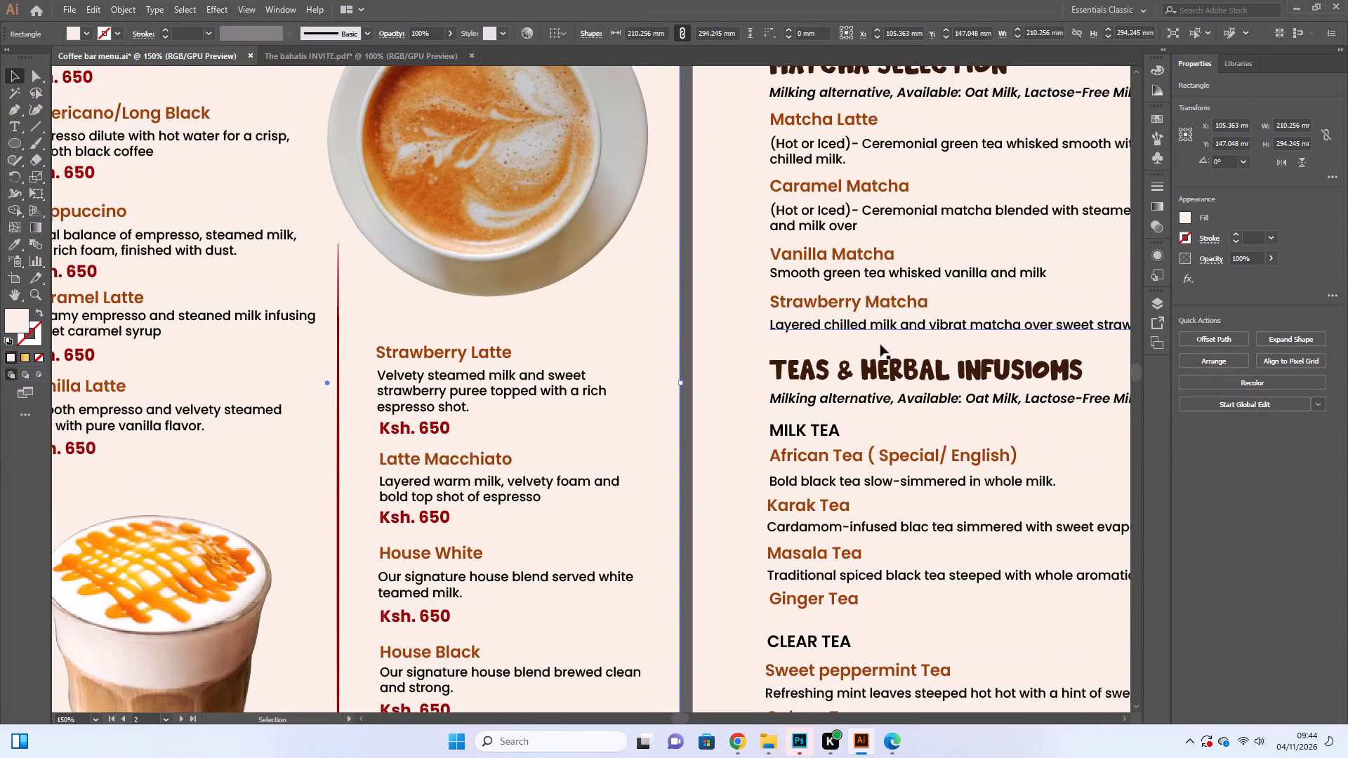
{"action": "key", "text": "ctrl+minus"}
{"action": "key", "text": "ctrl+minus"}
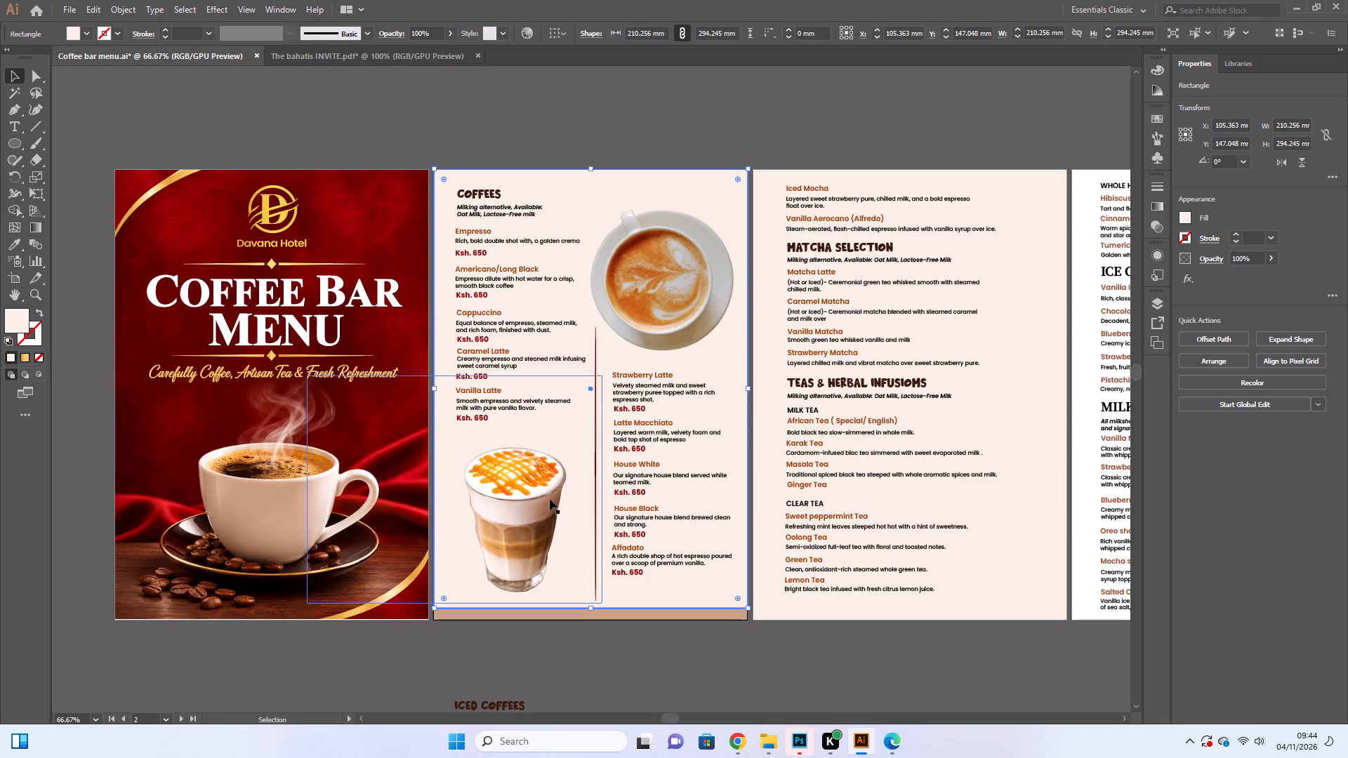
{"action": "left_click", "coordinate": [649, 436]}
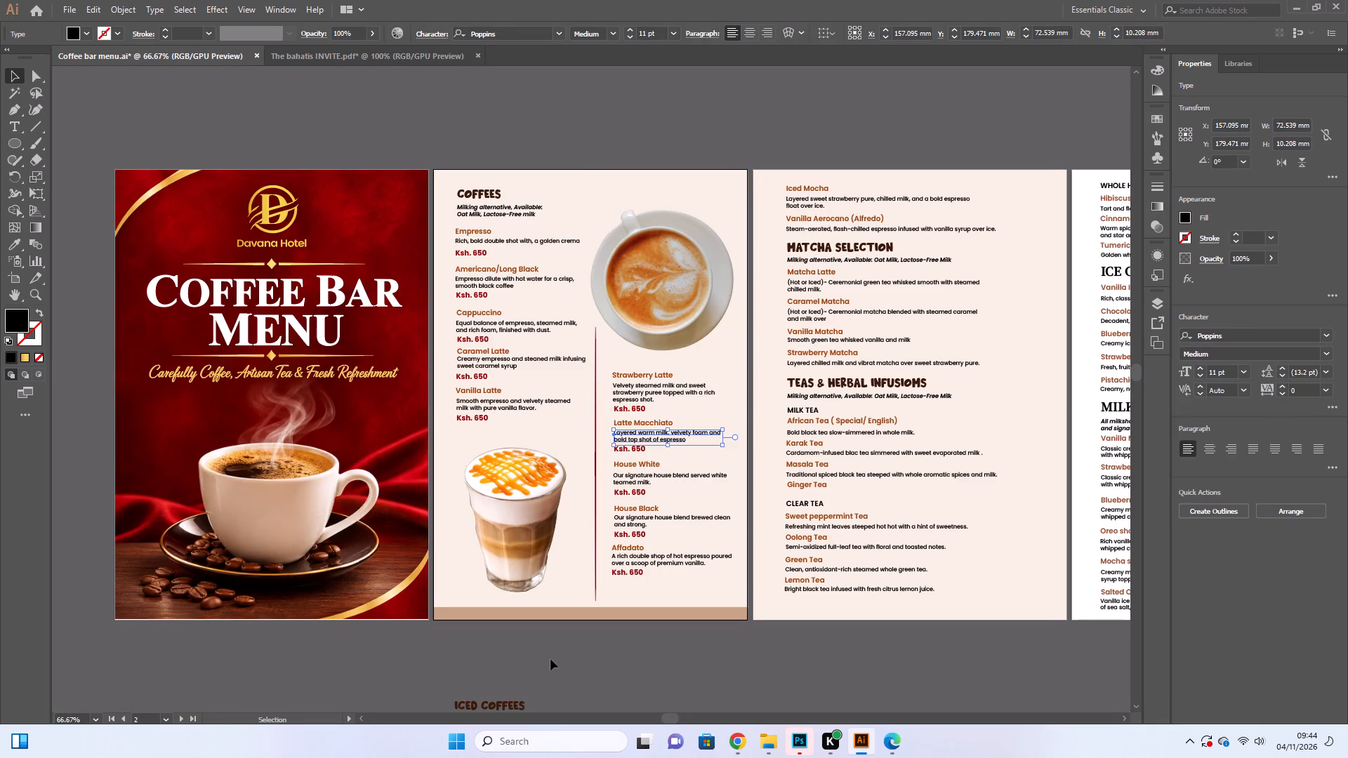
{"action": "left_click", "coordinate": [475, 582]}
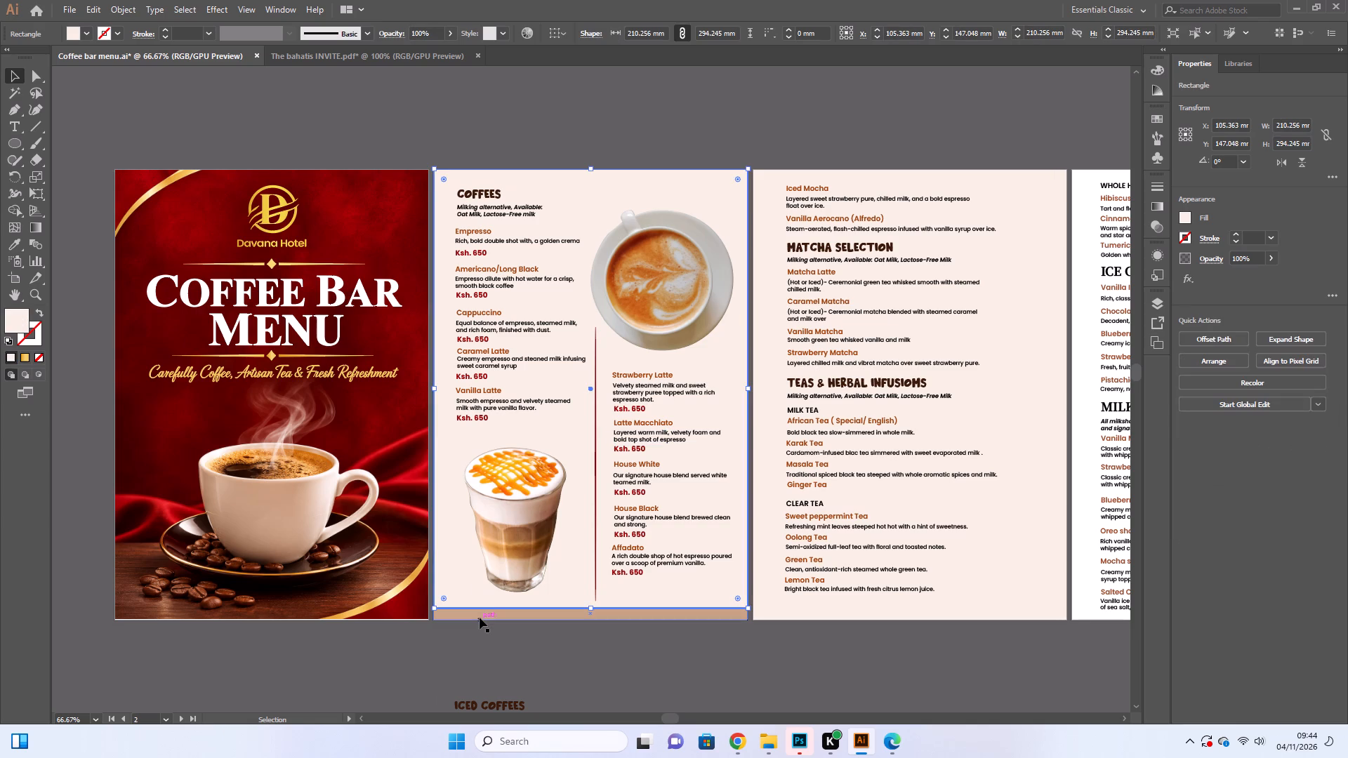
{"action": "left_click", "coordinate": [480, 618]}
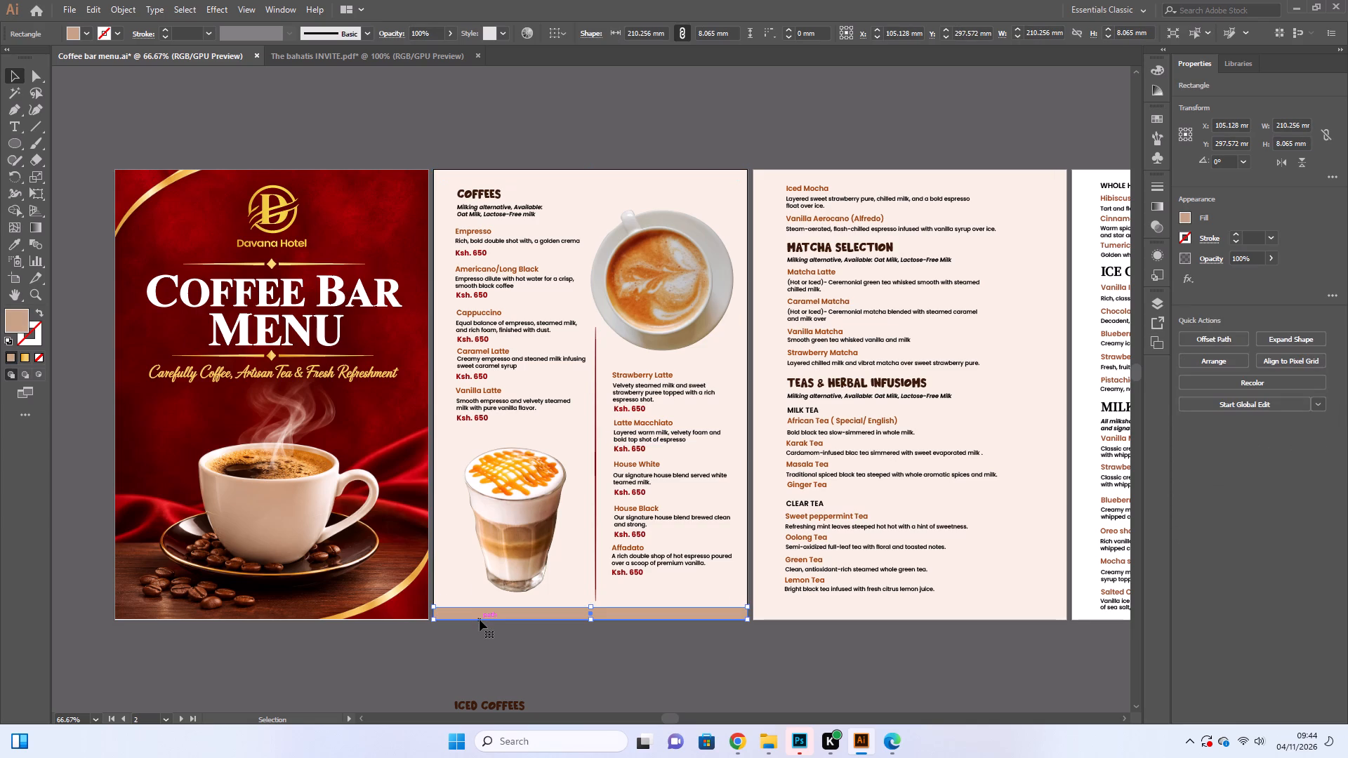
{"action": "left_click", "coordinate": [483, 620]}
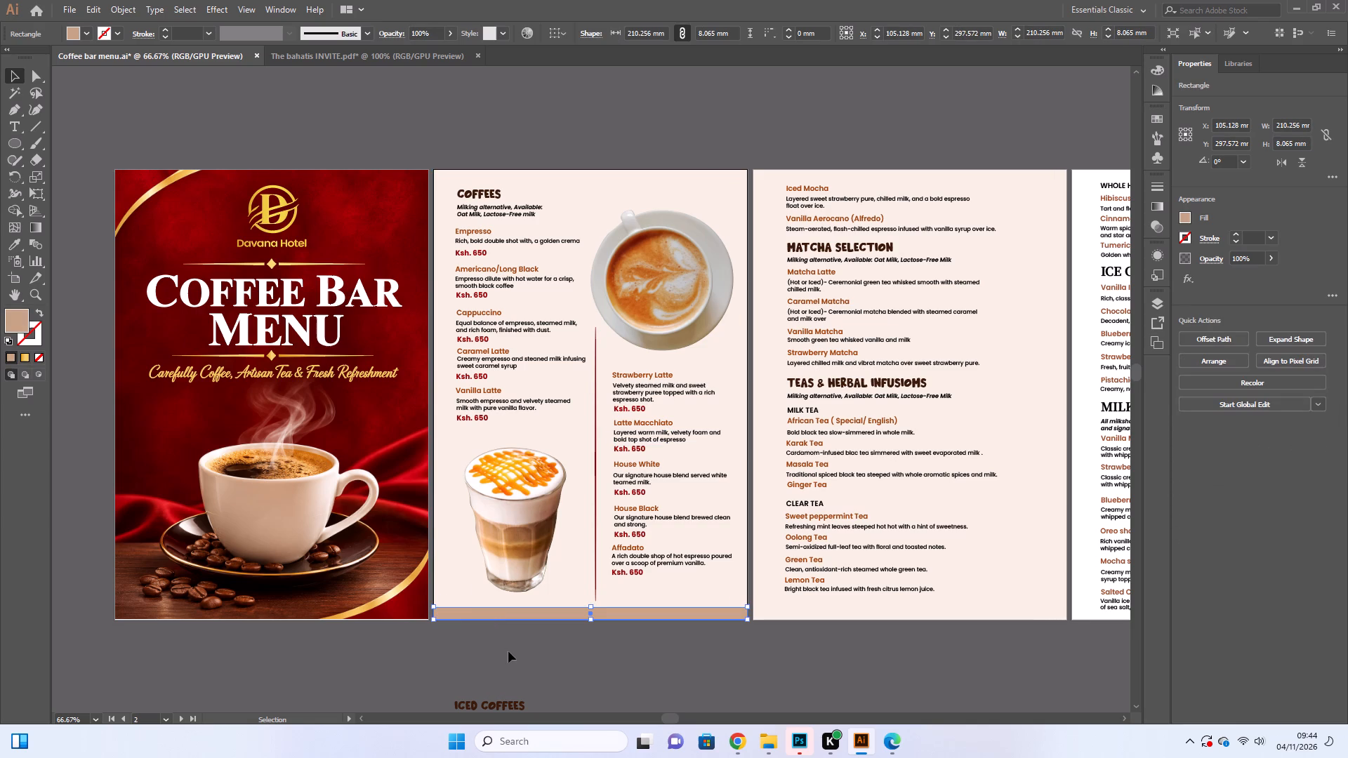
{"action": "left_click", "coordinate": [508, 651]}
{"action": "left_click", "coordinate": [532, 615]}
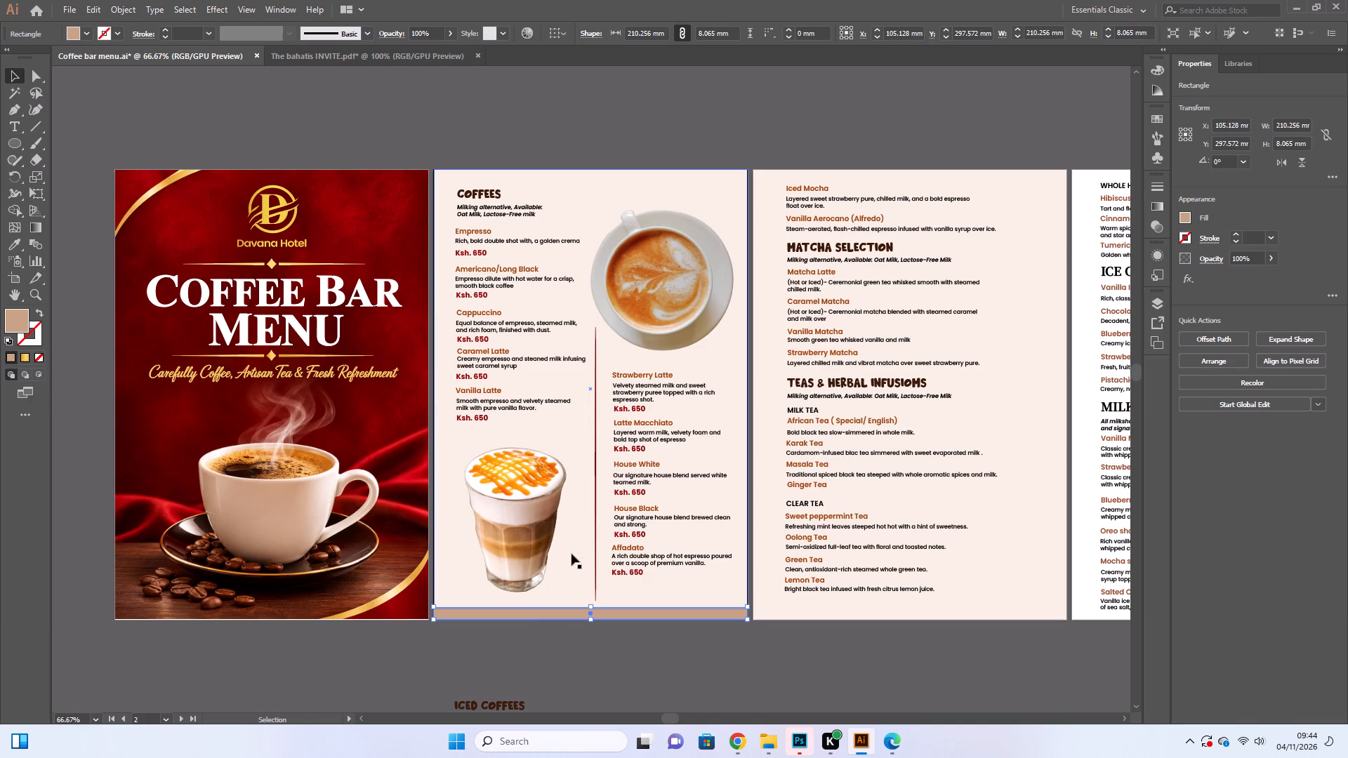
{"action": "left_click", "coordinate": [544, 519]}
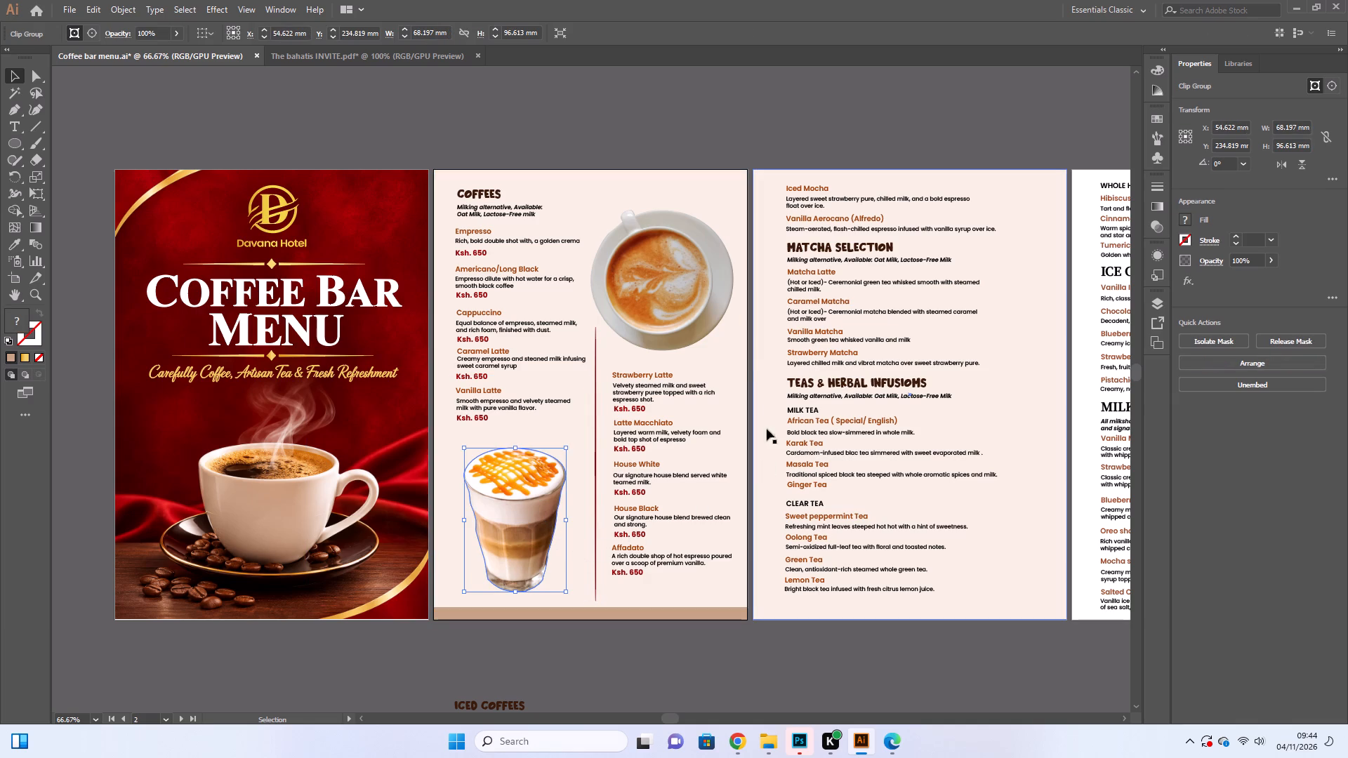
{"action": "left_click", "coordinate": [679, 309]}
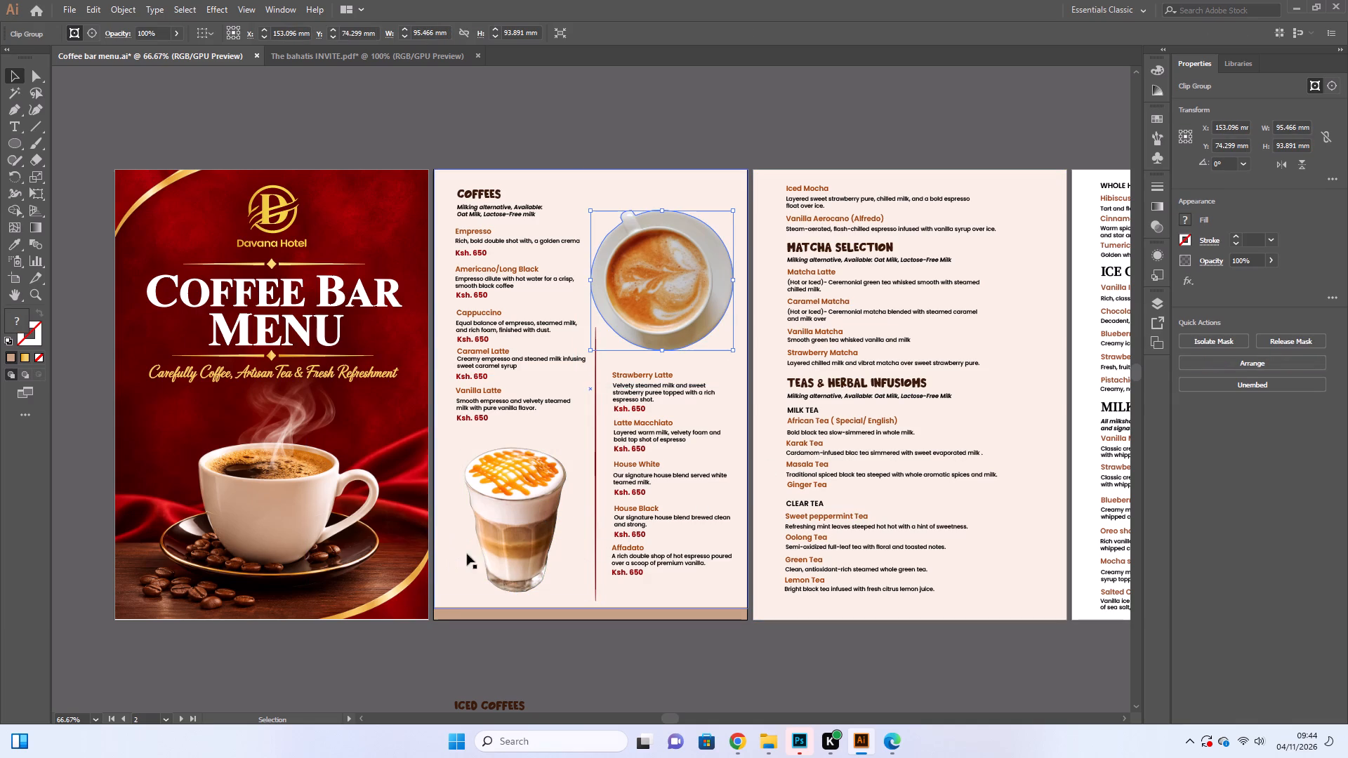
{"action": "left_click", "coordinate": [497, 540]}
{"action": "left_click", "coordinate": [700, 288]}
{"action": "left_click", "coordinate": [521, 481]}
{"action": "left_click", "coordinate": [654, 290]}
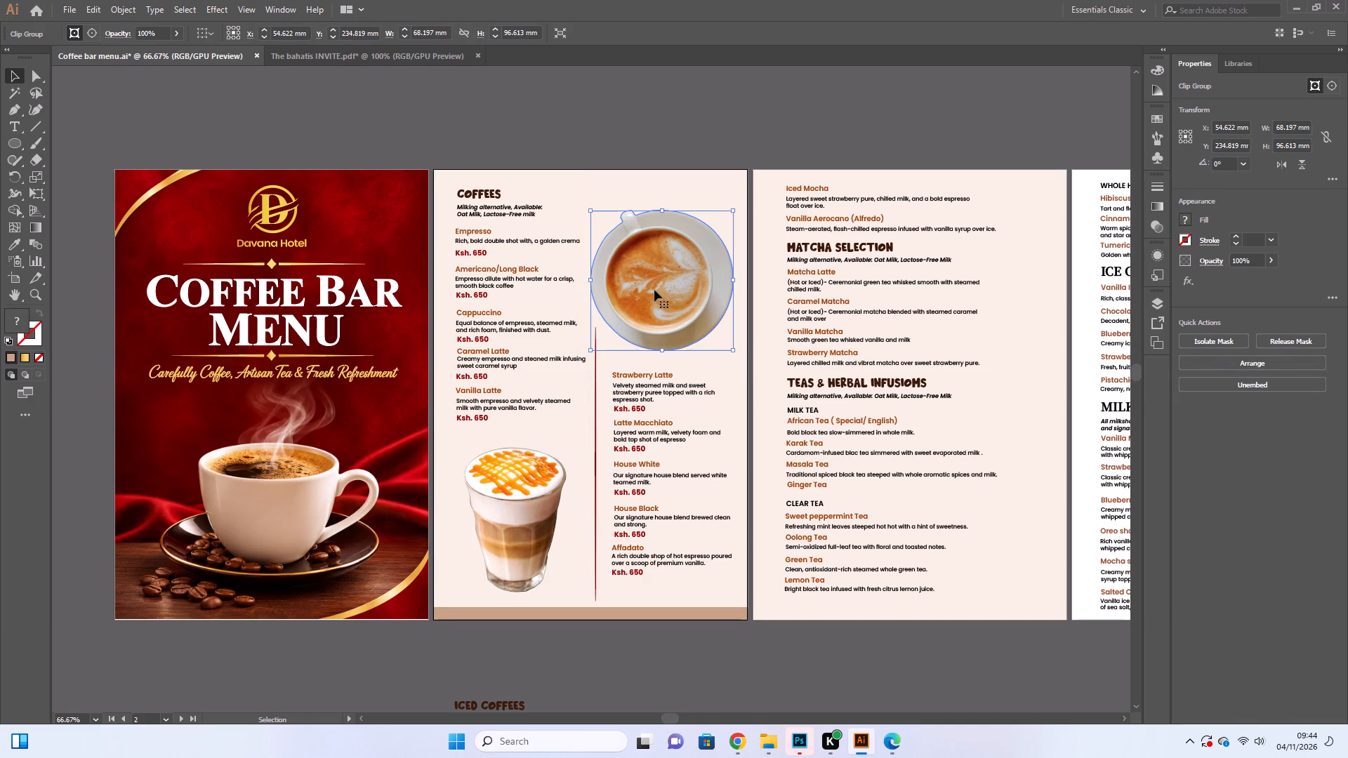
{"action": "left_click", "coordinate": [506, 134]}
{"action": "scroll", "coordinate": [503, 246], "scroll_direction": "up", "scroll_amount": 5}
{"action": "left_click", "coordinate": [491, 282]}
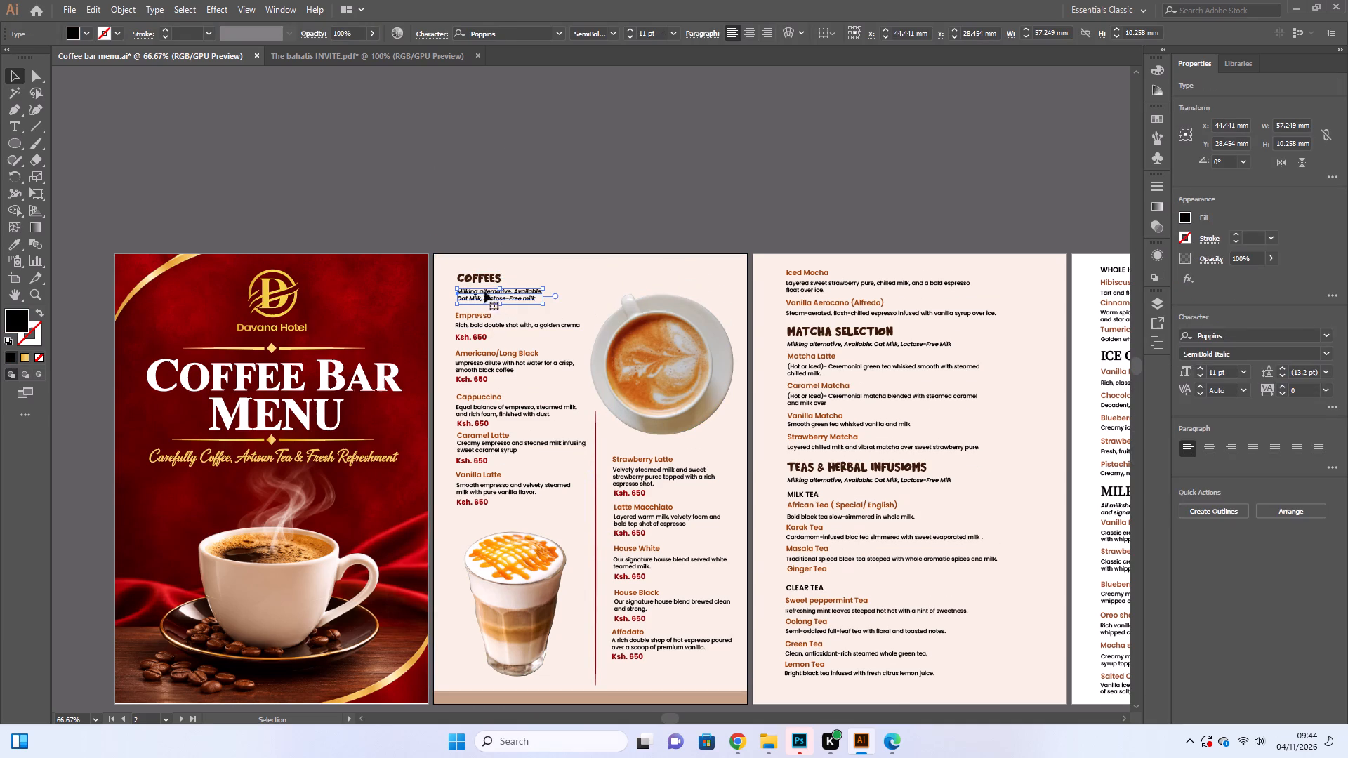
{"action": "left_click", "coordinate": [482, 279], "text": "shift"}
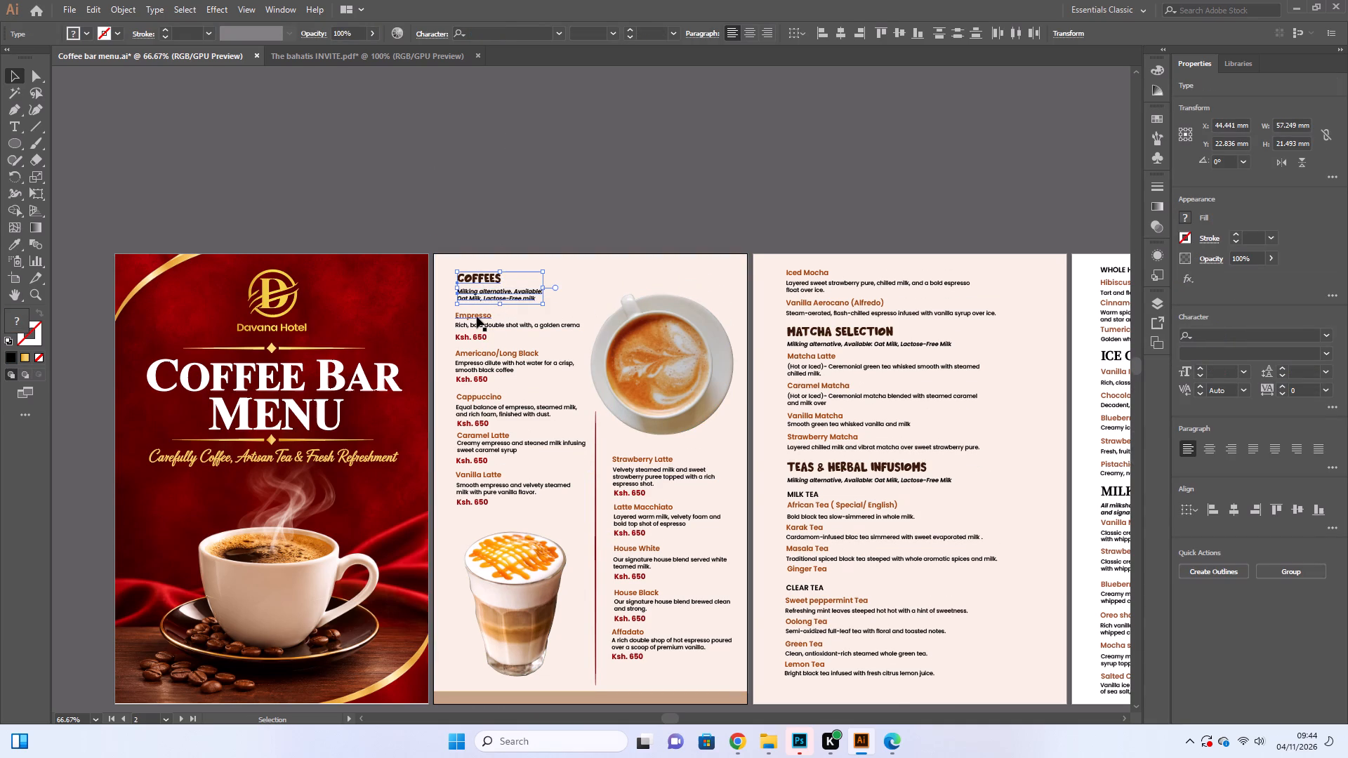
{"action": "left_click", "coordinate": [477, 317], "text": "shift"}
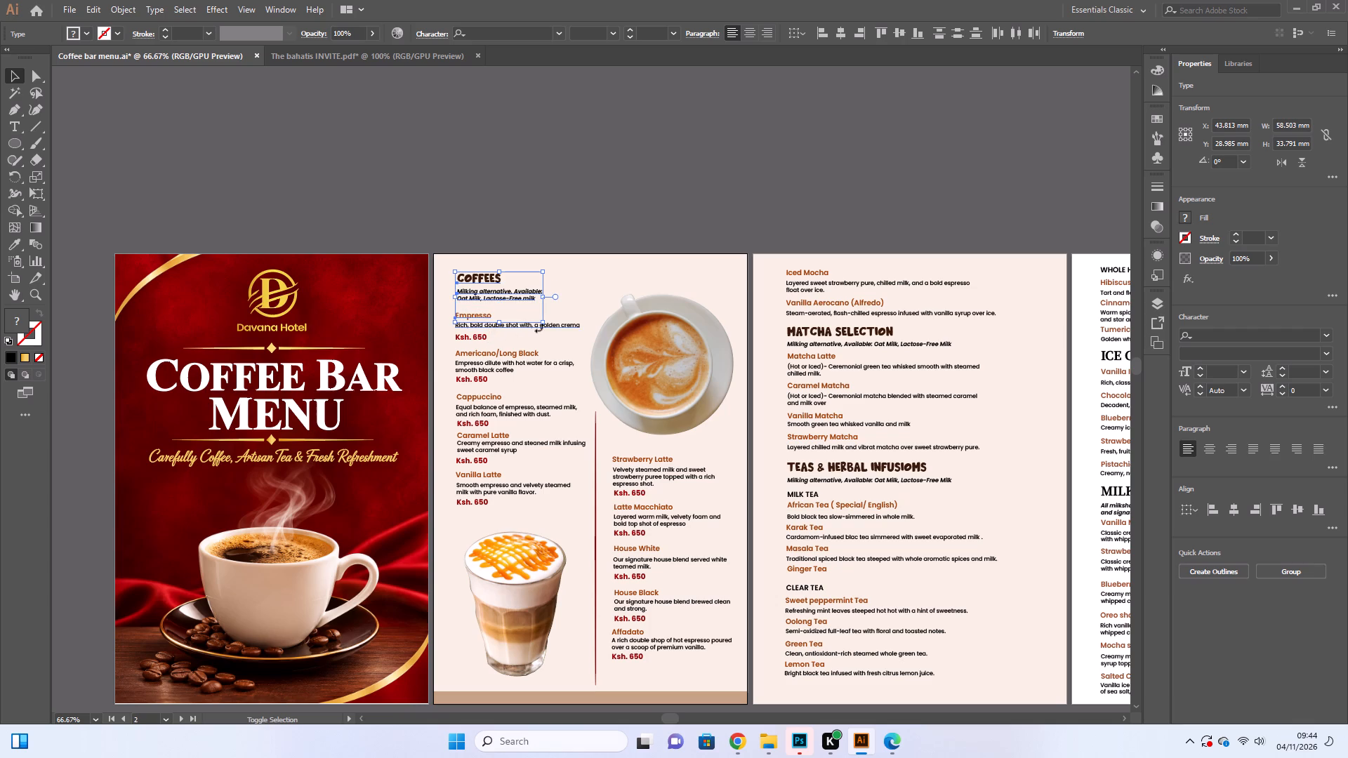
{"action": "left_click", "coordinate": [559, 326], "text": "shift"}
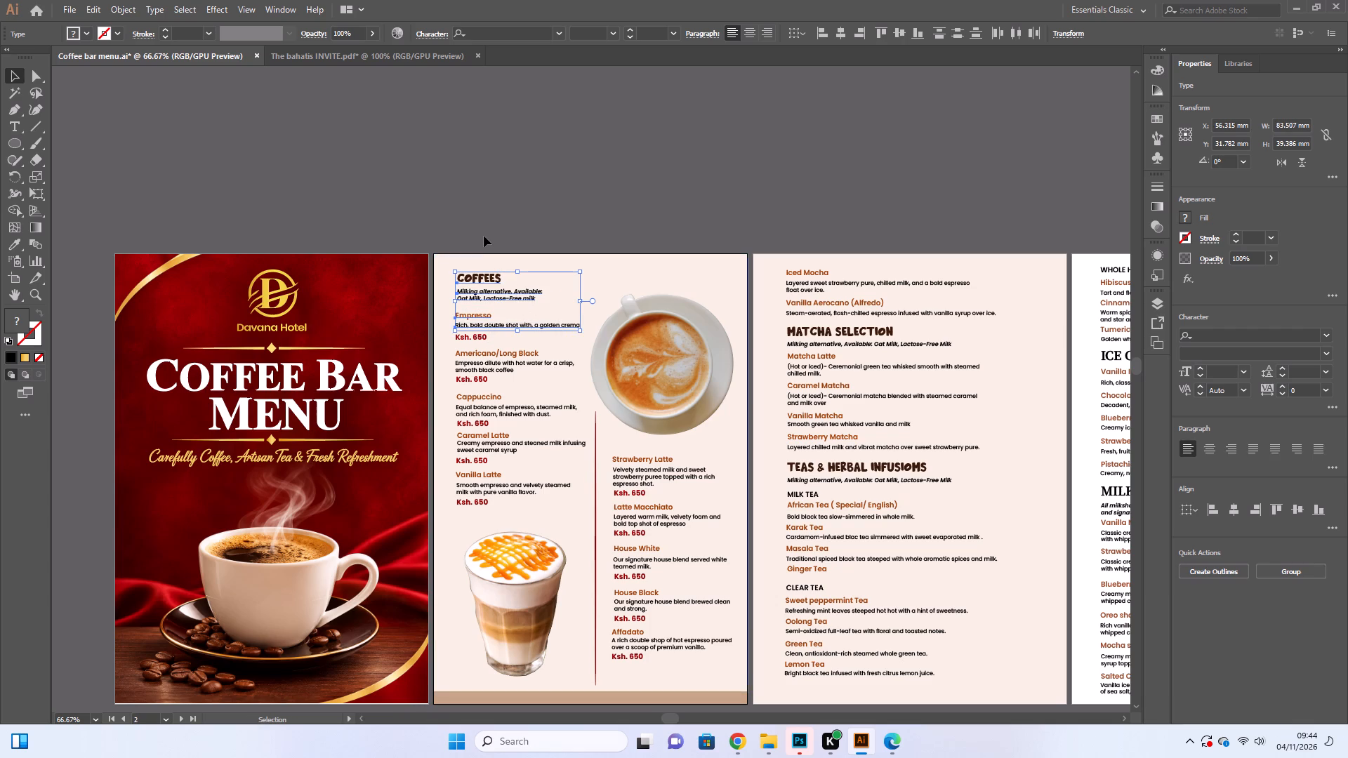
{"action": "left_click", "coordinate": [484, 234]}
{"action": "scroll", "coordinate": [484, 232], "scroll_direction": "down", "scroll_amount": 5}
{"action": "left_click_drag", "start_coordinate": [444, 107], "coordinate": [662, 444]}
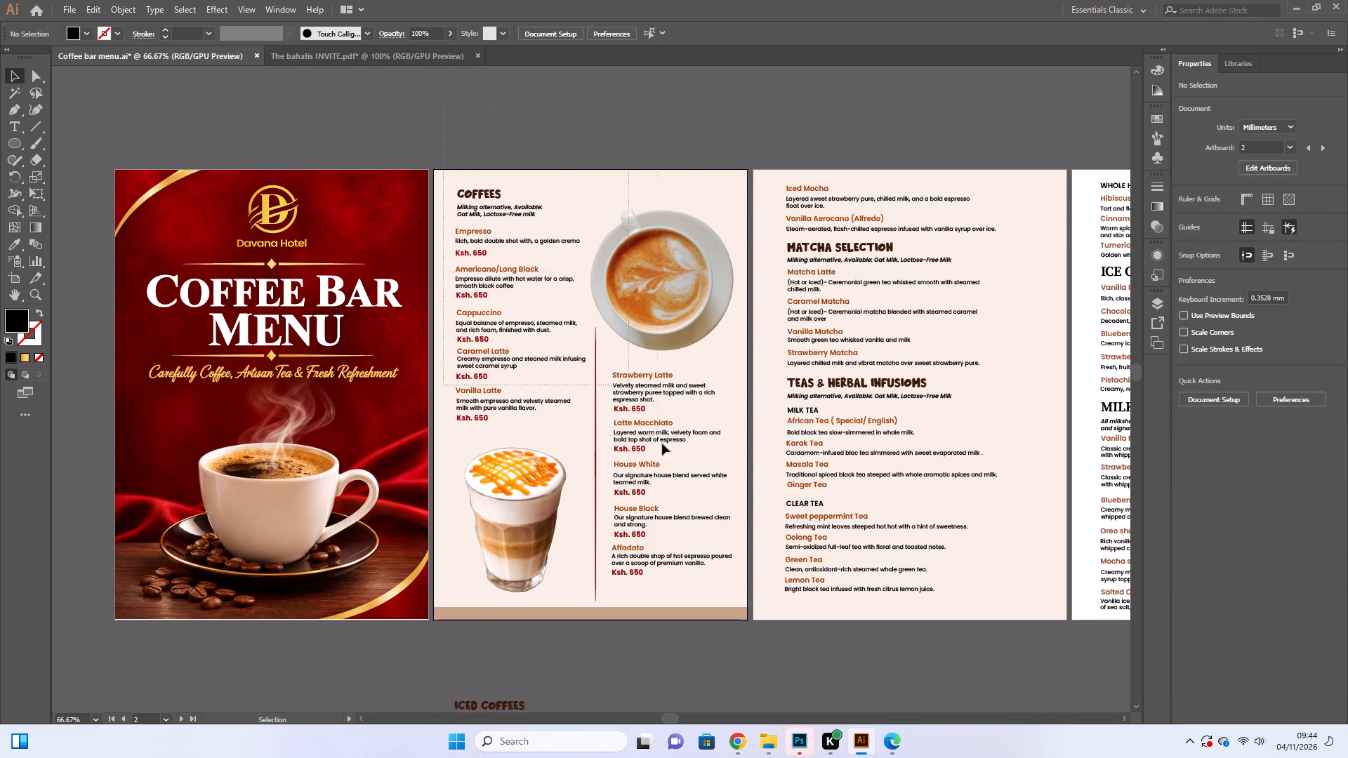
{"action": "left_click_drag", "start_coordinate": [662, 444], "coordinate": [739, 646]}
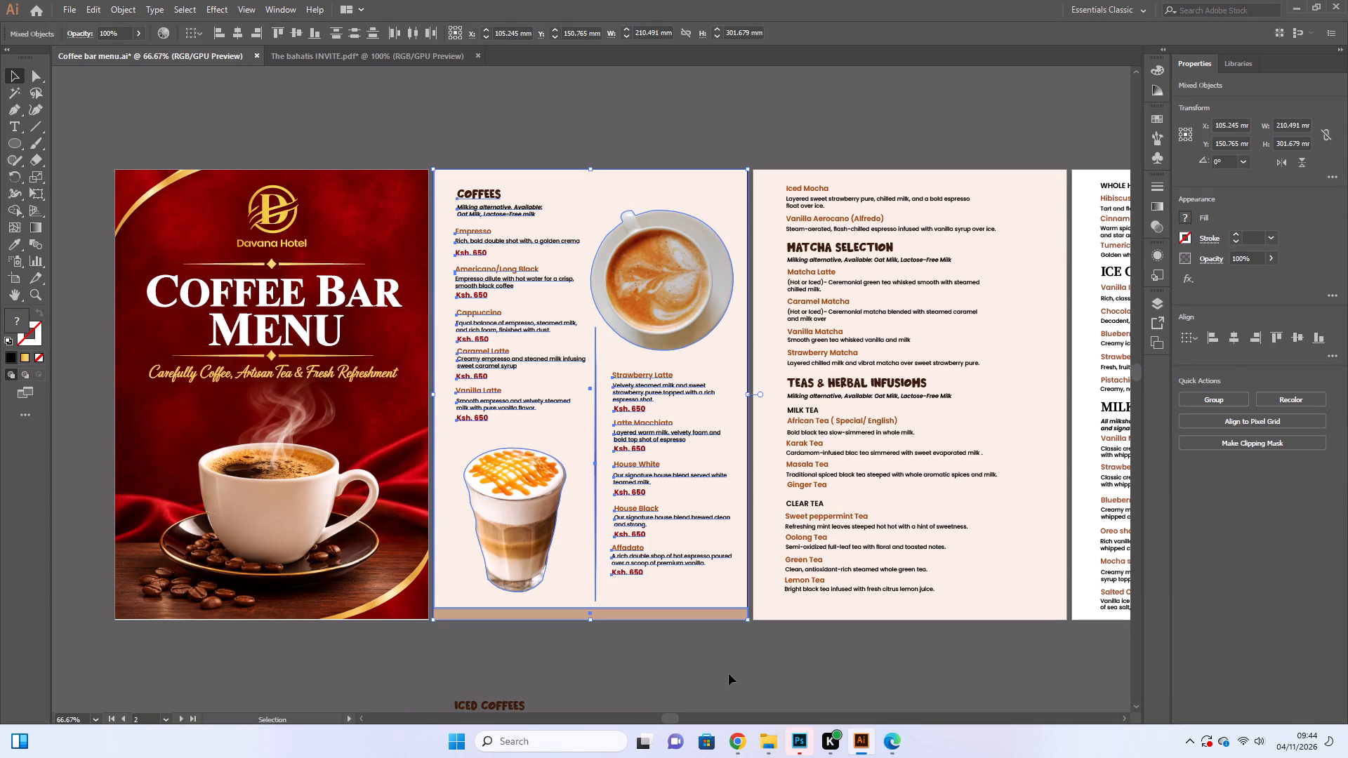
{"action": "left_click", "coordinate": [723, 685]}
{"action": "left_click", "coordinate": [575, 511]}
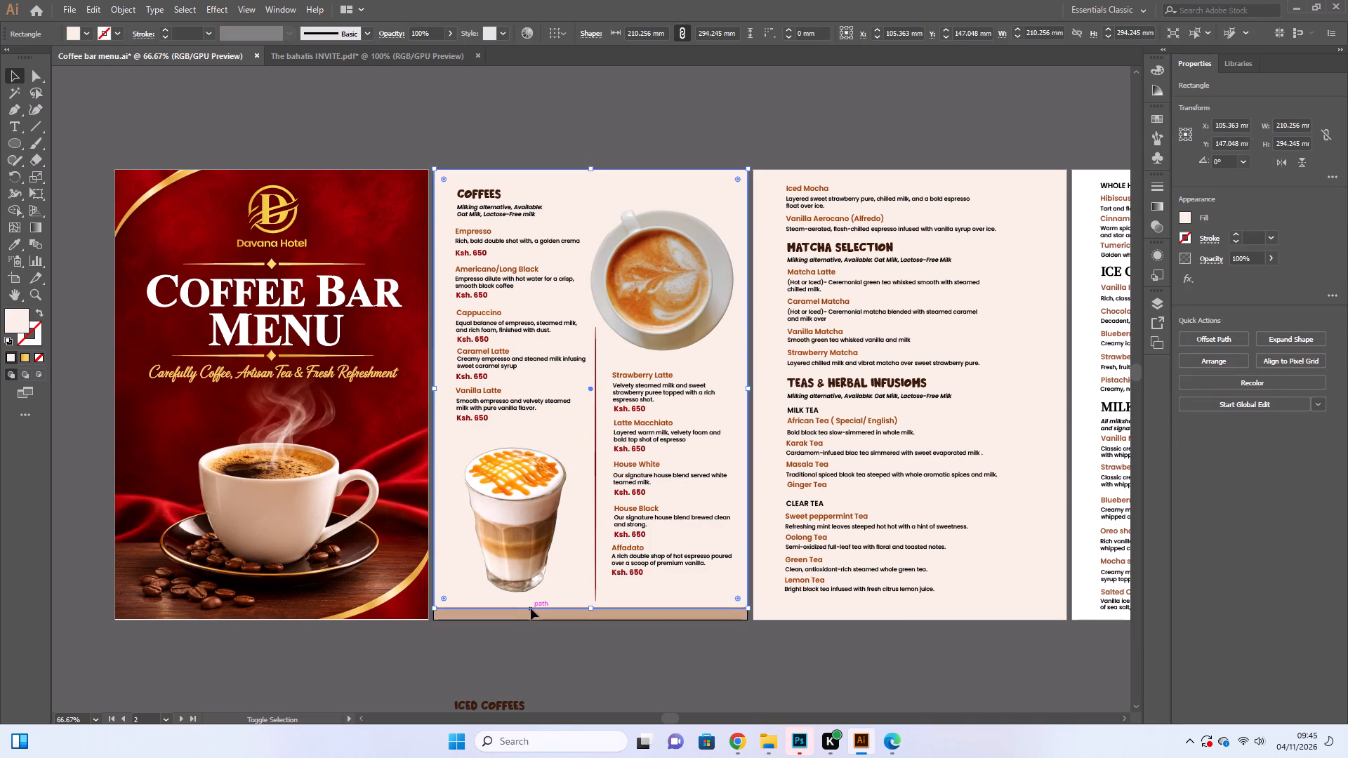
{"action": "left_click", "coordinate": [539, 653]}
Examine the reference coffee menu designs placed beside the menu pages, including their drink photos and coffee bean decorations.
{"action": "scroll", "coordinate": [539, 645], "scroll_direction": "down", "scroll_amount": 5}
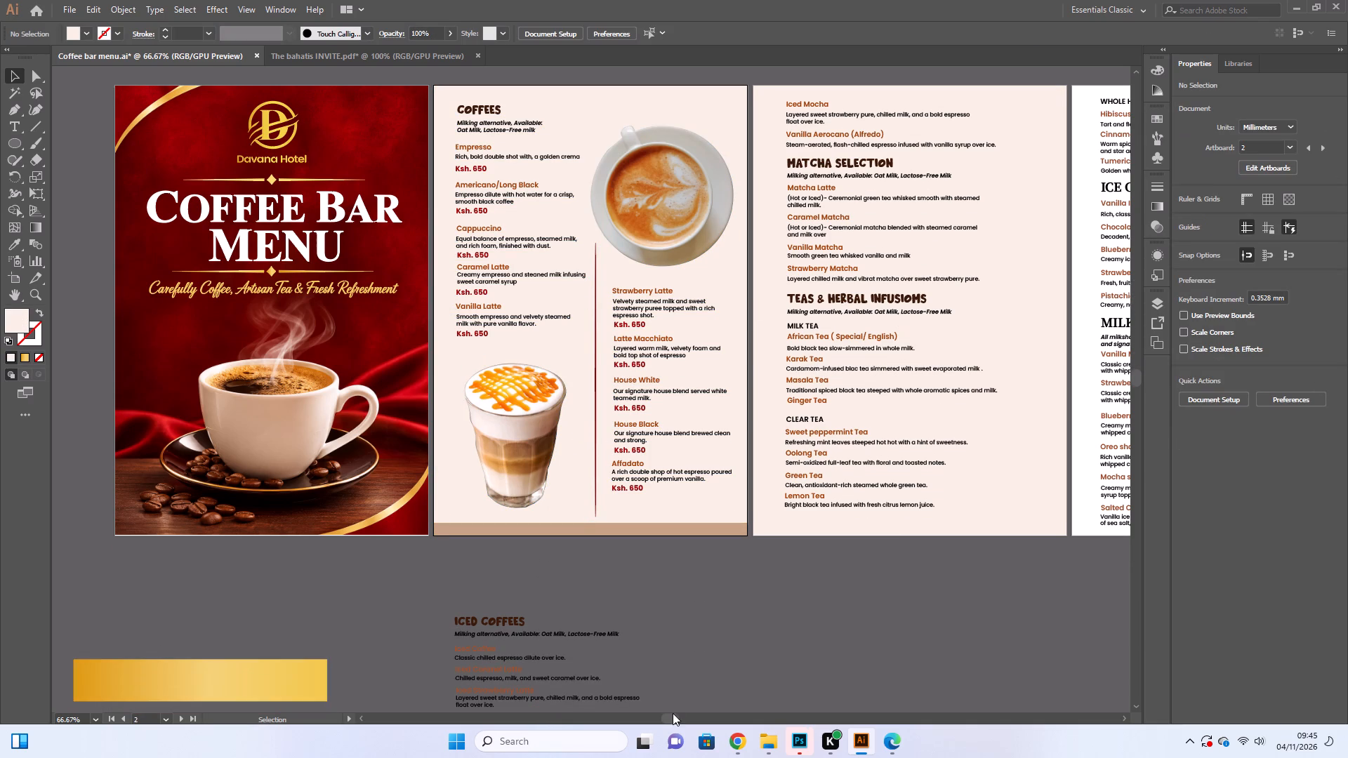
{"action": "left_click_drag", "start_coordinate": [673, 717], "coordinate": [610, 691]}
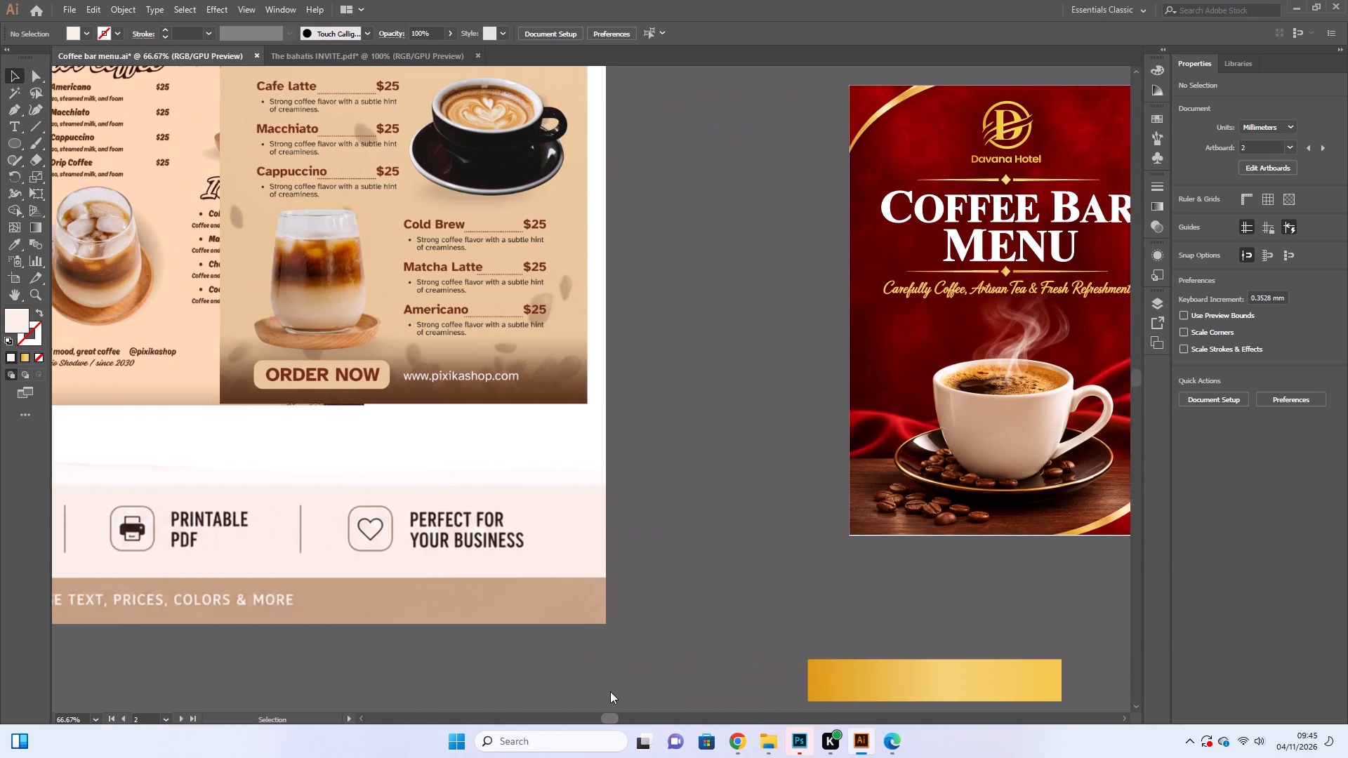
{"action": "left_click_drag", "start_coordinate": [610, 691], "coordinate": [587, 674]}
{"action": "scroll", "coordinate": [429, 521], "scroll_direction": "up", "scroll_amount": 3}
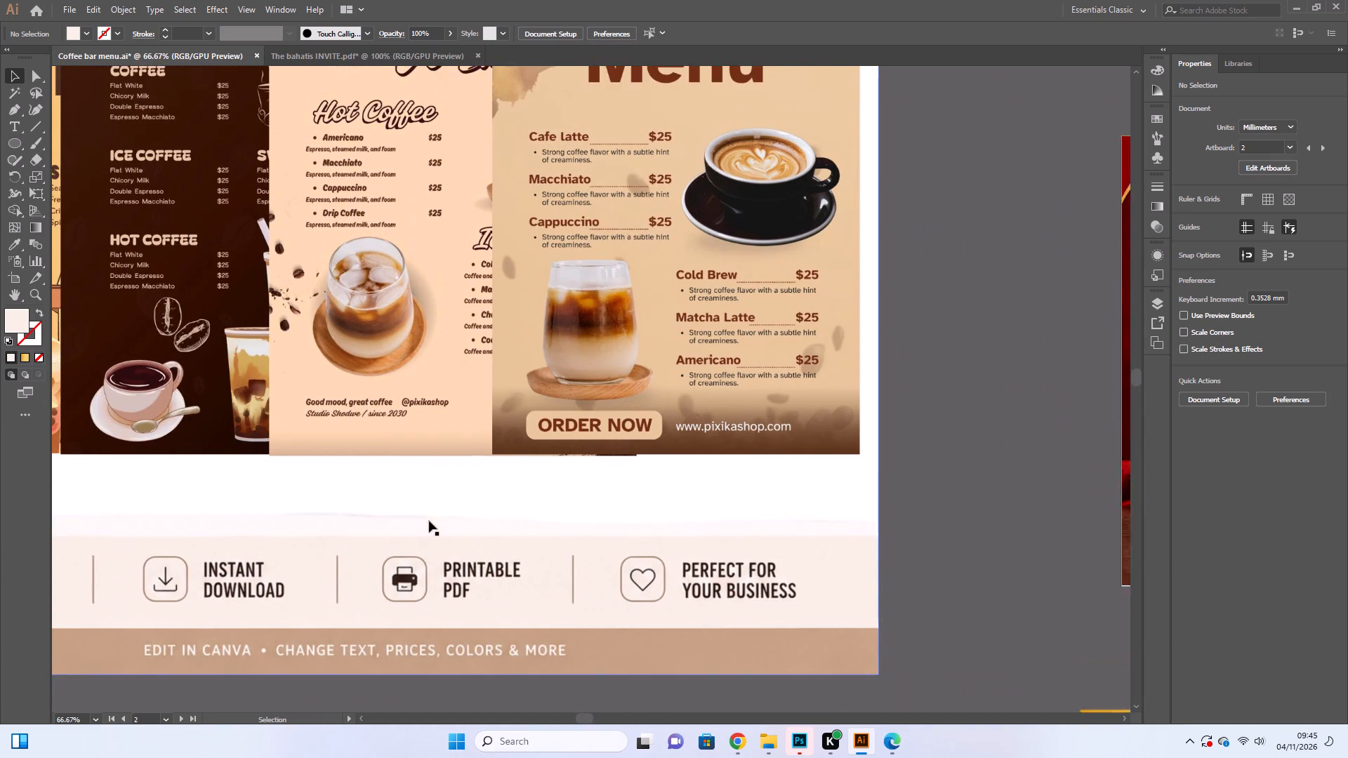
{"action": "scroll", "coordinate": [429, 521], "scroll_direction": "up", "scroll_amount": 2}
{"action": "left_click", "coordinate": [442, 541]}
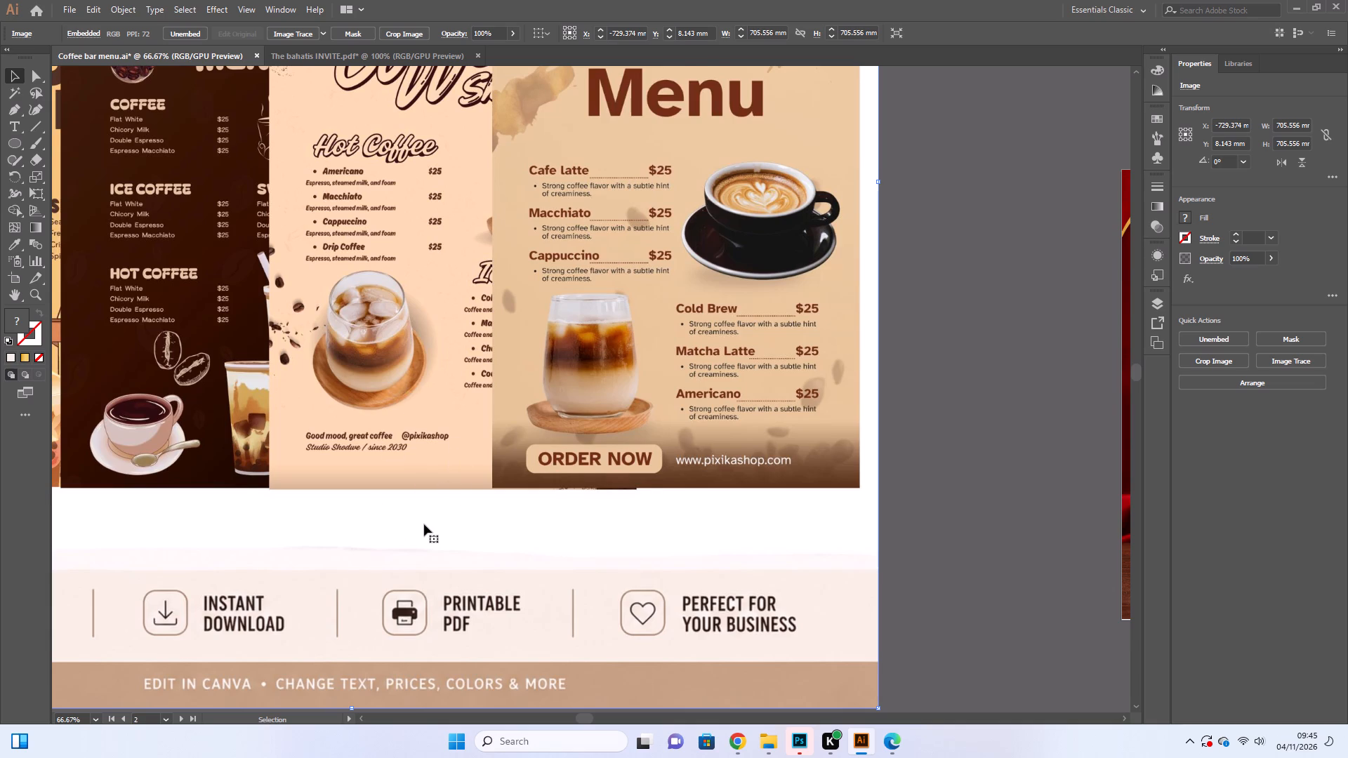
{"action": "scroll", "coordinate": [424, 524], "scroll_direction": "up", "scroll_amount": 8}
{"action": "left_click", "coordinate": [896, 487]}
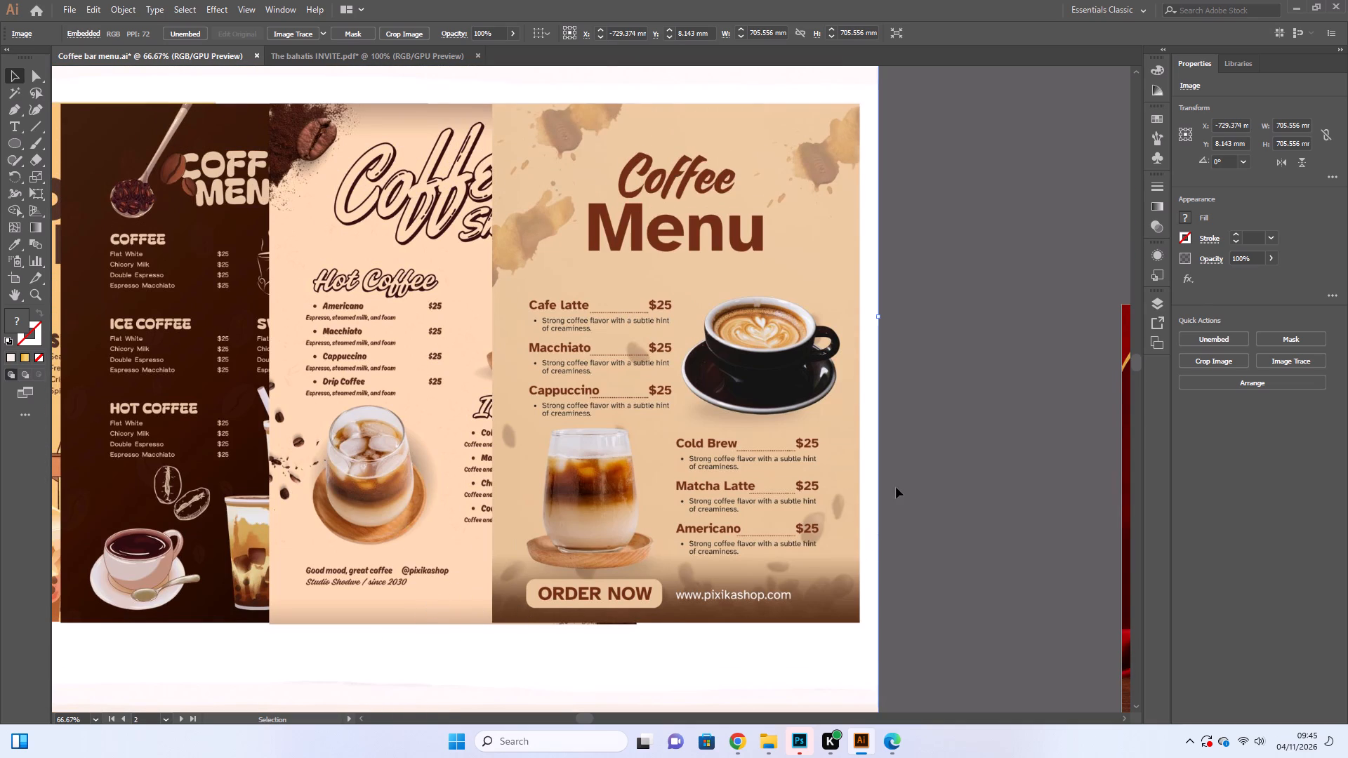
{"action": "left_click", "coordinate": [781, 491]}
{"action": "left_click", "coordinate": [400, 475]}
Trace a closed Pen path around the scattered coffee beans beside the iced coffee glass on the peach reference menu.
{"action": "left_click", "coordinate": [14, 107]}
{"action": "left_click", "coordinate": [267, 375]}
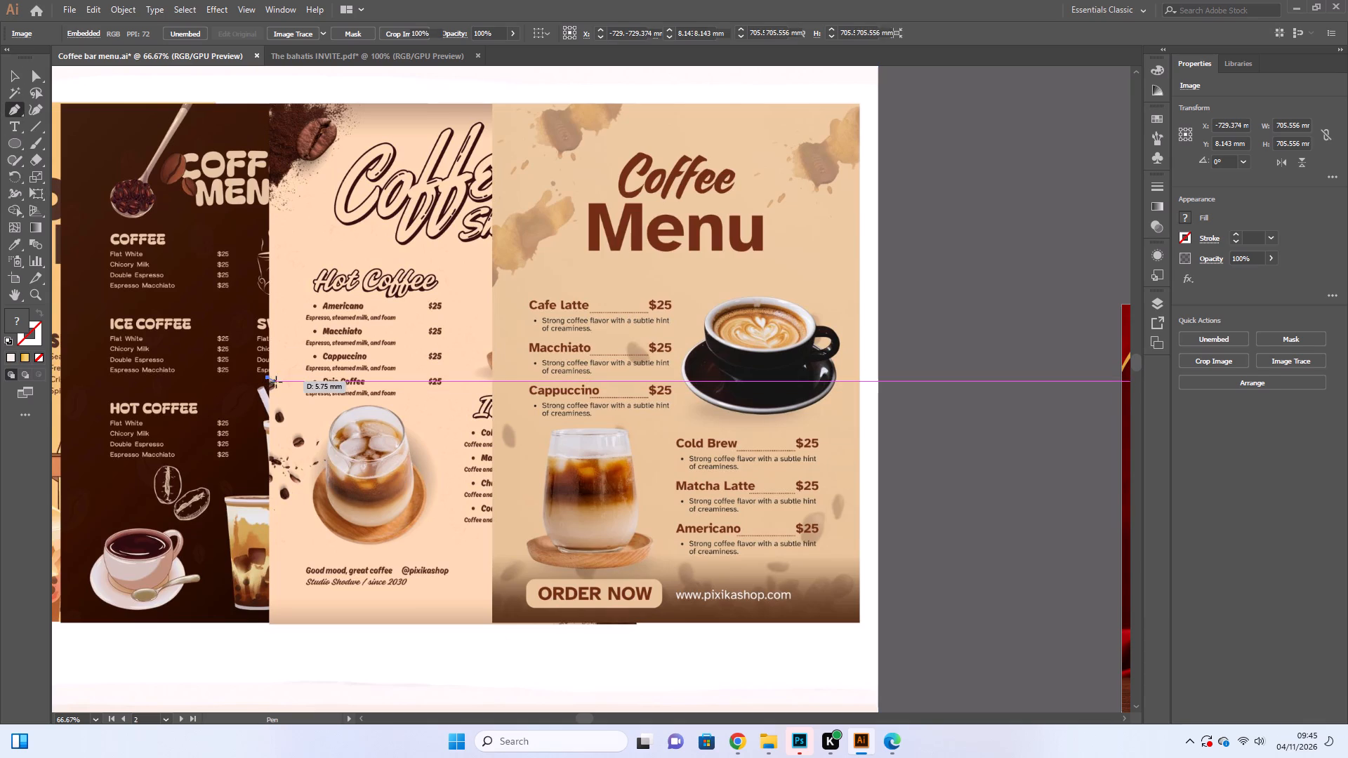
{"action": "key", "text": "BackSpace"}
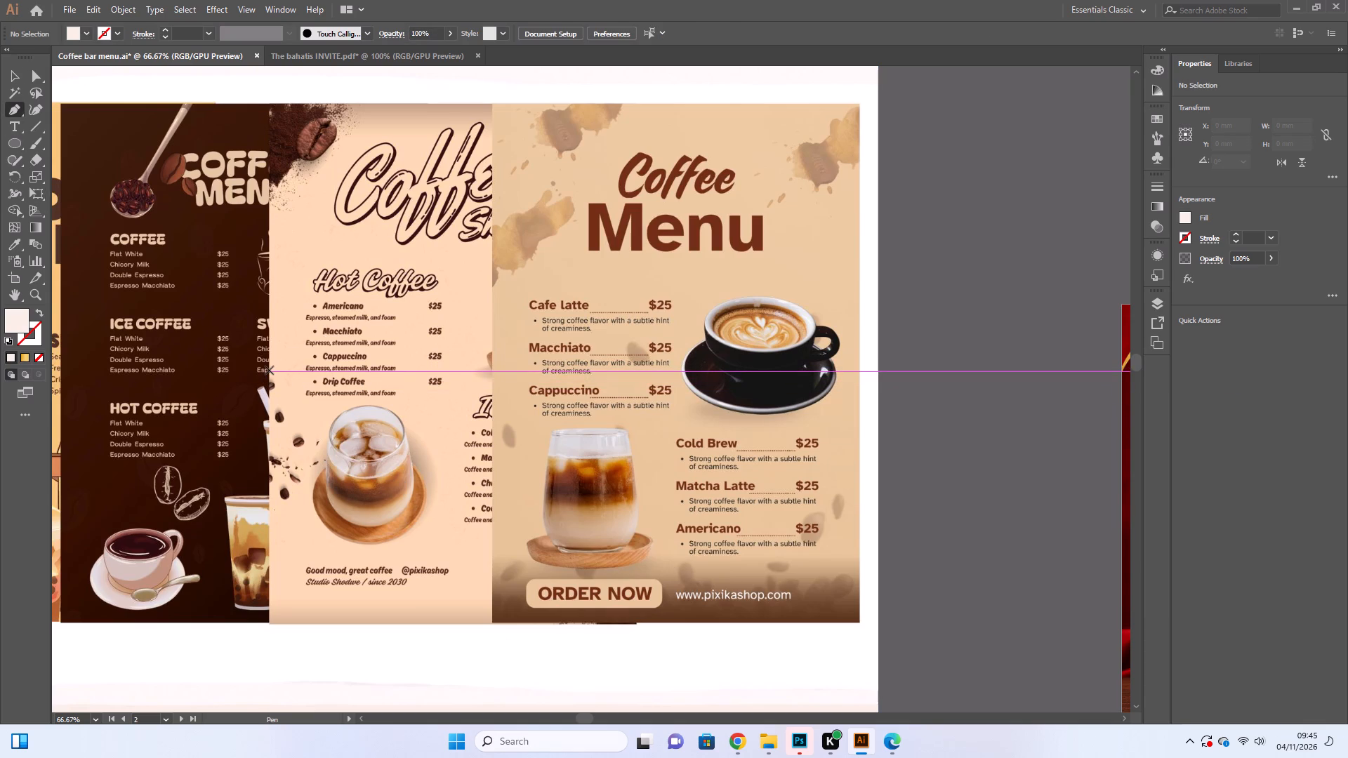
{"action": "left_click", "coordinate": [269, 370]}
{"action": "double_click", "coordinate": [284, 390]}
{"action": "left_click_drag", "start_coordinate": [284, 392], "coordinate": [291, 400]}
{"action": "left_click", "coordinate": [291, 400]}
{"action": "double_click", "coordinate": [298, 408]}
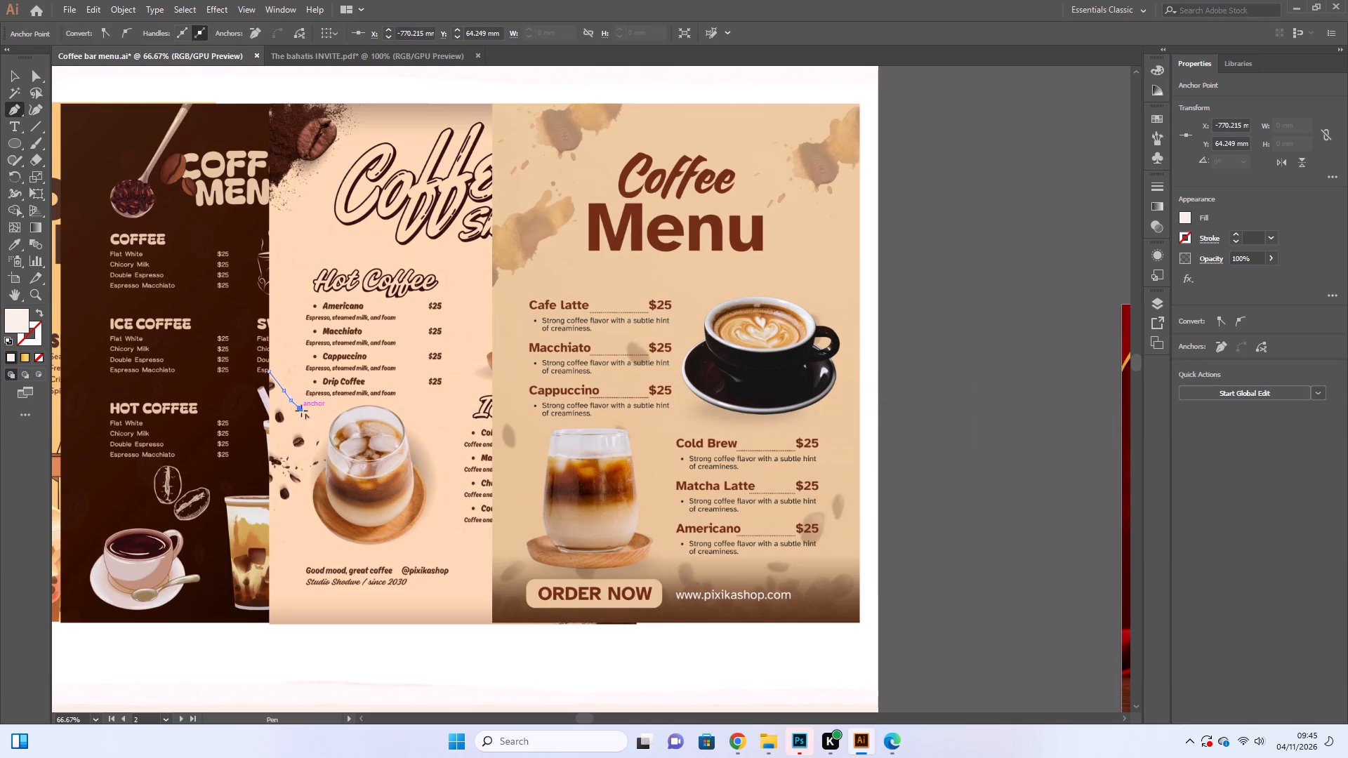
{"action": "left_click", "coordinate": [304, 413]}
{"action": "double_click", "coordinate": [311, 420]}
{"action": "left_click", "coordinate": [315, 425]}
{"action": "left_click", "coordinate": [321, 432]}
{"action": "left_click", "coordinate": [321, 434]}
{"action": "double_click", "coordinate": [322, 438]}
{"action": "double_click", "coordinate": [324, 444]}
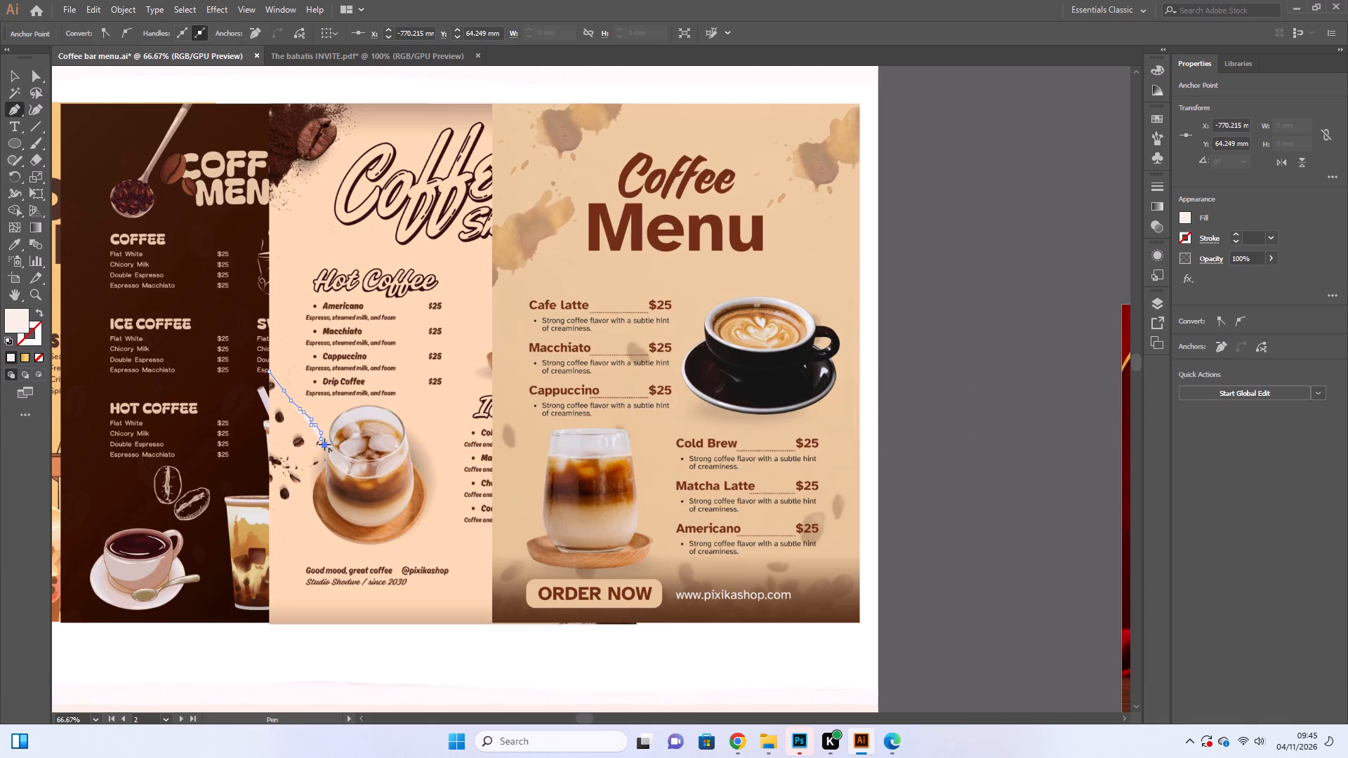
{"action": "double_click", "coordinate": [322, 455]}
{"action": "left_click", "coordinate": [318, 463]}
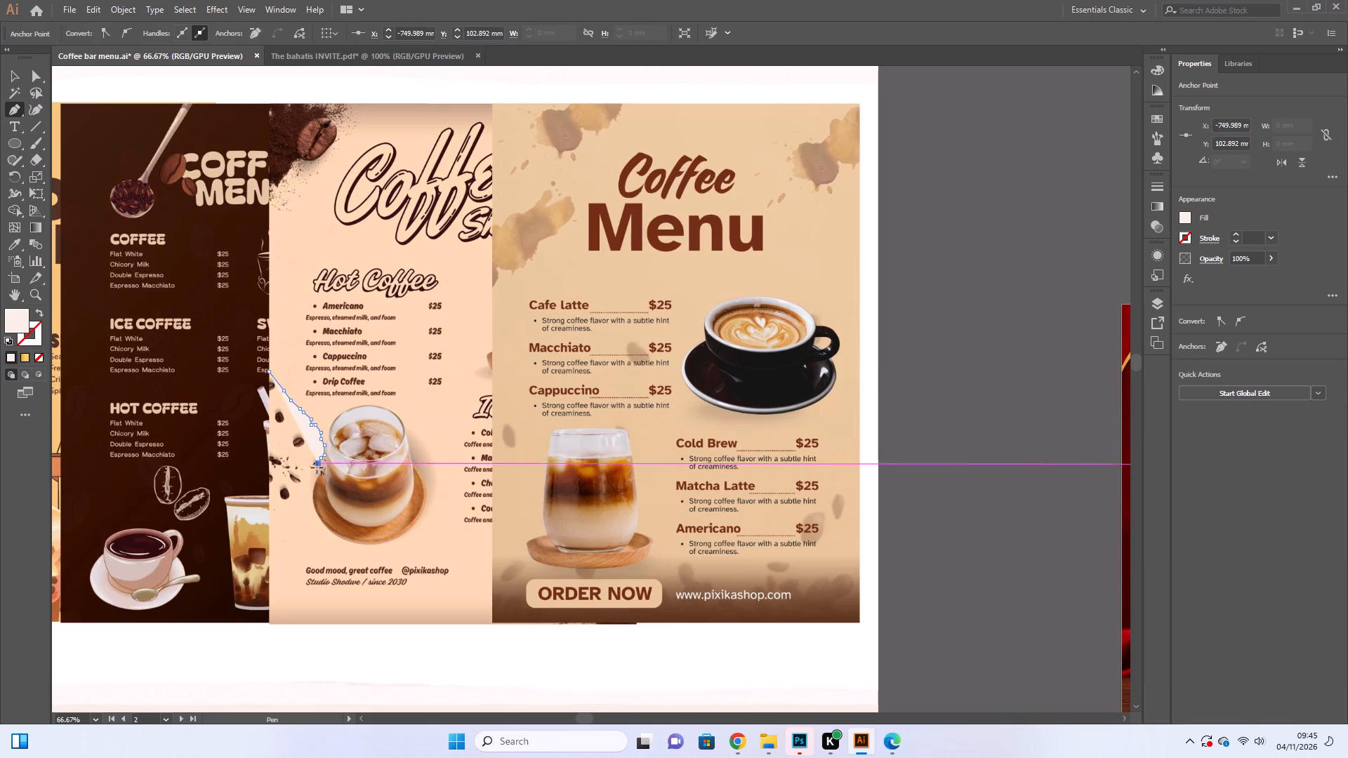
{"action": "double_click", "coordinate": [317, 467]}
{"action": "triple_click", "coordinate": [312, 470]}
{"action": "left_click", "coordinate": [311, 472]}
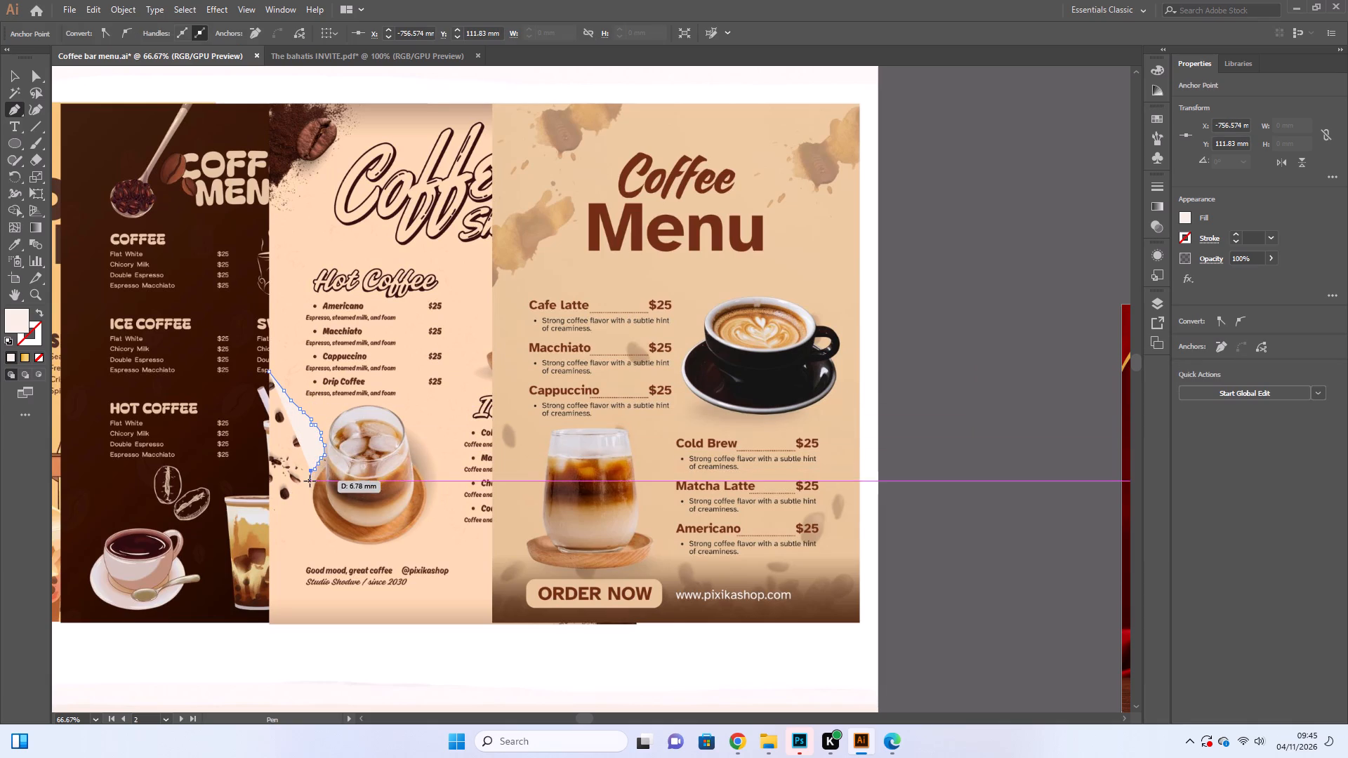
{"action": "double_click", "coordinate": [310, 481]}
{"action": "double_click", "coordinate": [303, 494]}
{"action": "double_click", "coordinate": [298, 503]}
{"action": "double_click", "coordinate": [292, 507]}
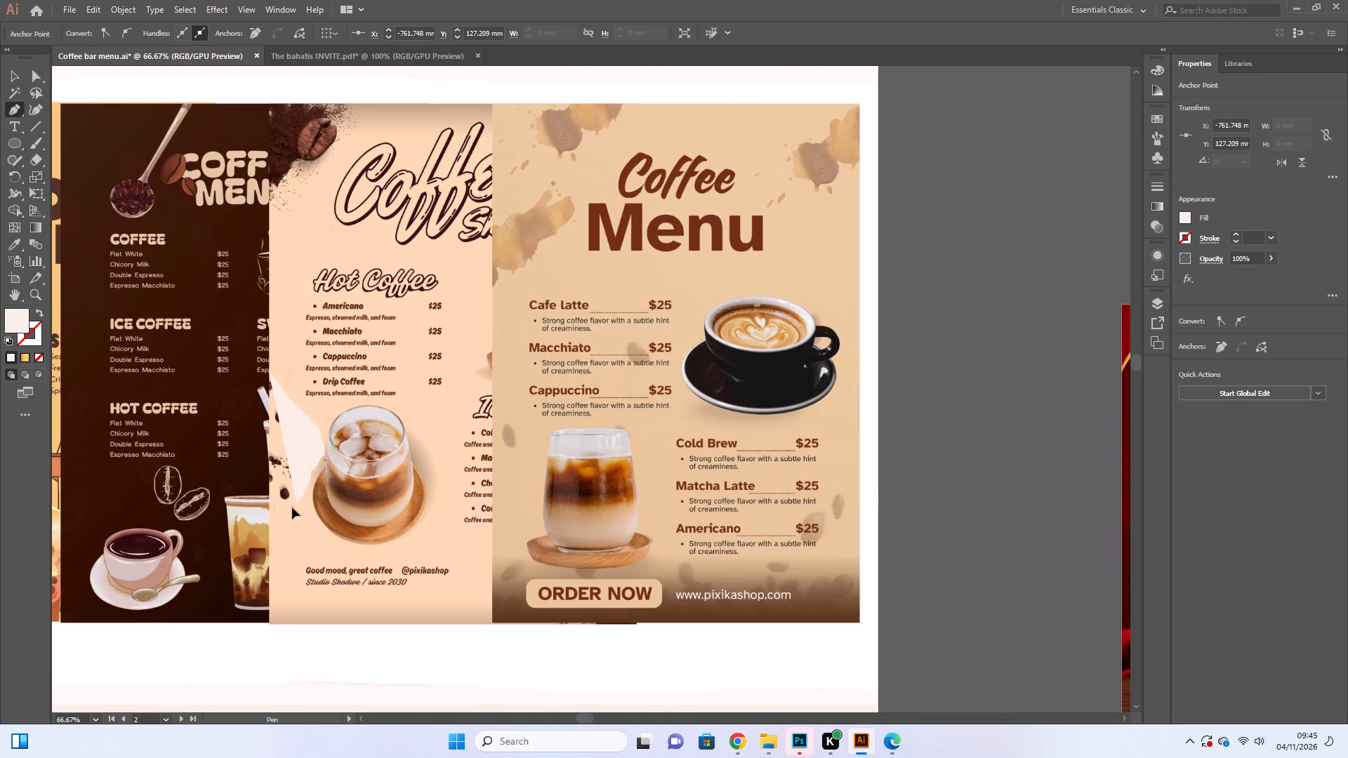
{"action": "left_click", "coordinate": [284, 513]}
{"action": "left_click", "coordinate": [278, 517]}
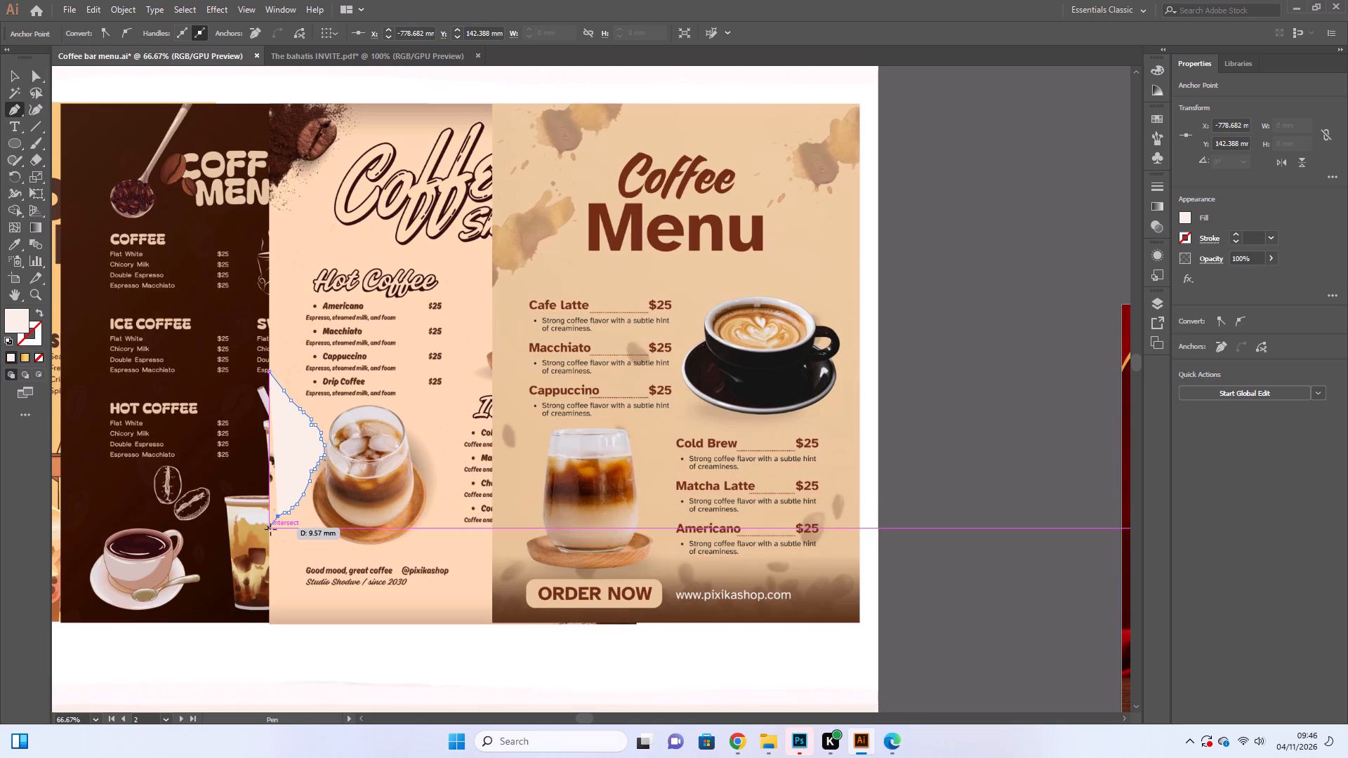
{"action": "left_click", "coordinate": [270, 529]}
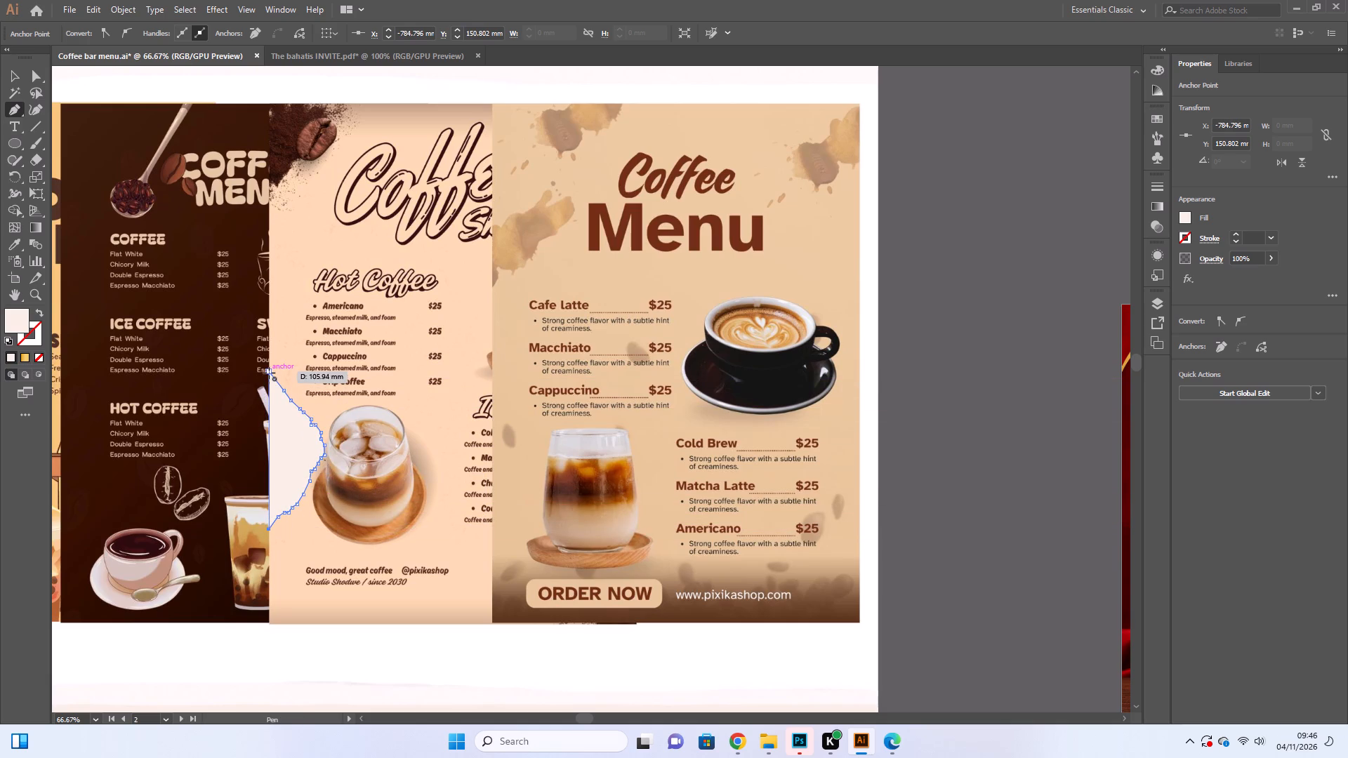
{"action": "left_click", "coordinate": [269, 373]}
Give the traced path around the scattered coffee beans a 1 pt stroke and no fill, and deselect it.
{"action": "left_click", "coordinate": [1236, 231]}
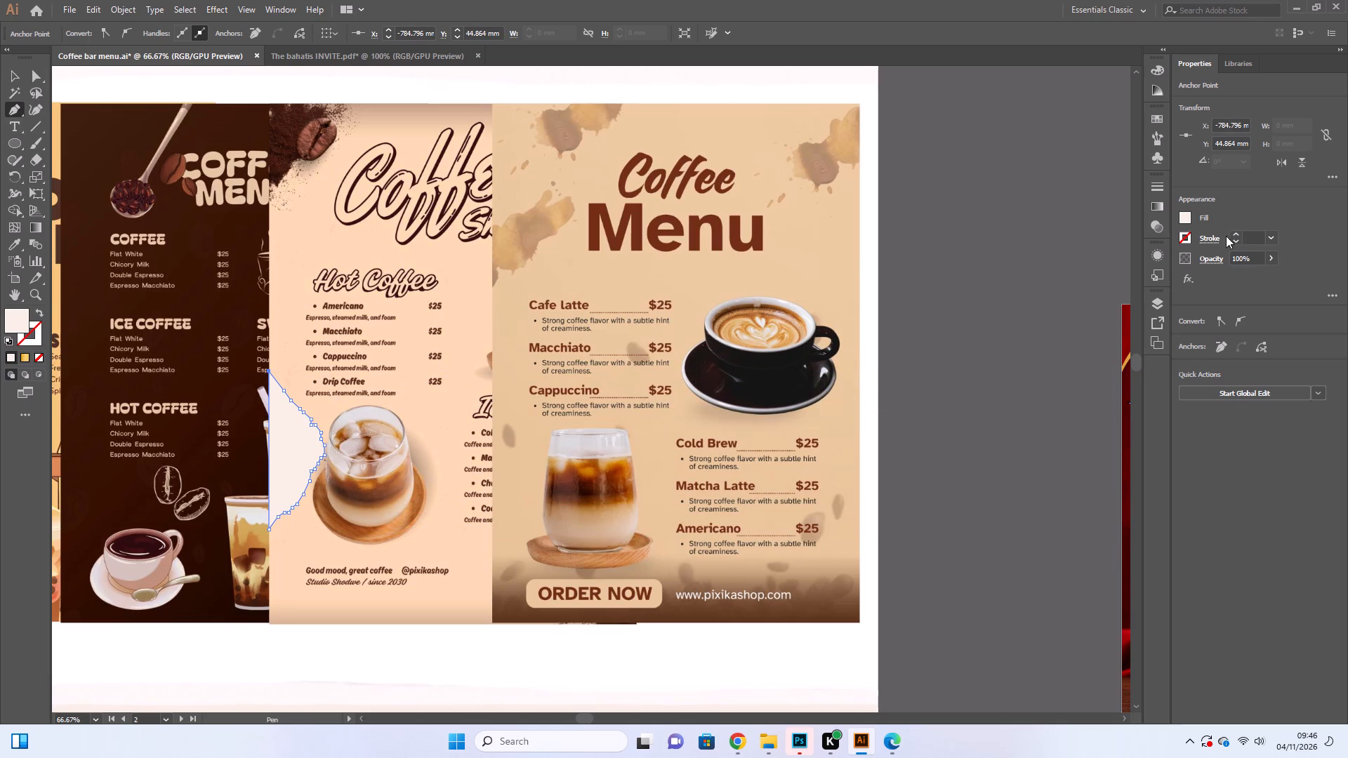
{"action": "left_click", "coordinate": [1235, 234]}
{"action": "left_click", "coordinate": [1185, 220]}
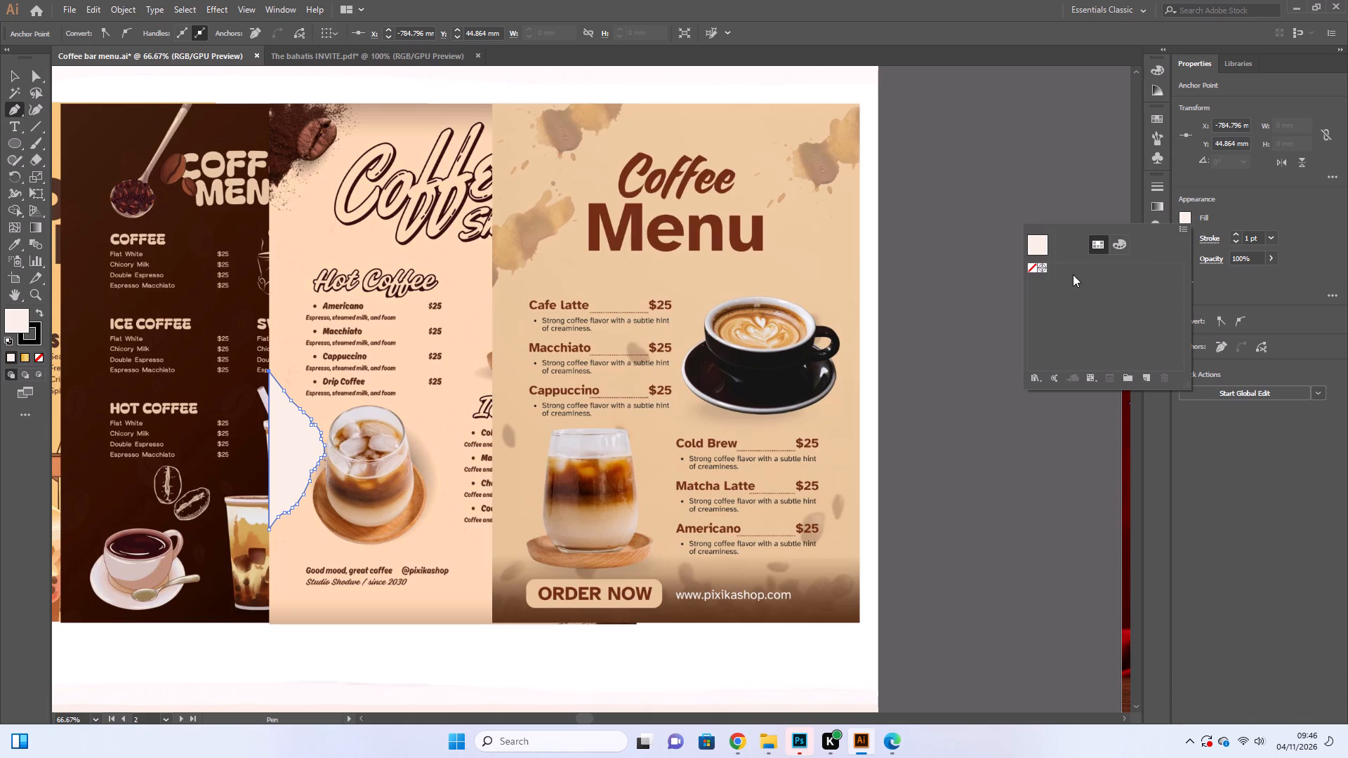
{"action": "left_click", "coordinate": [1035, 265]}
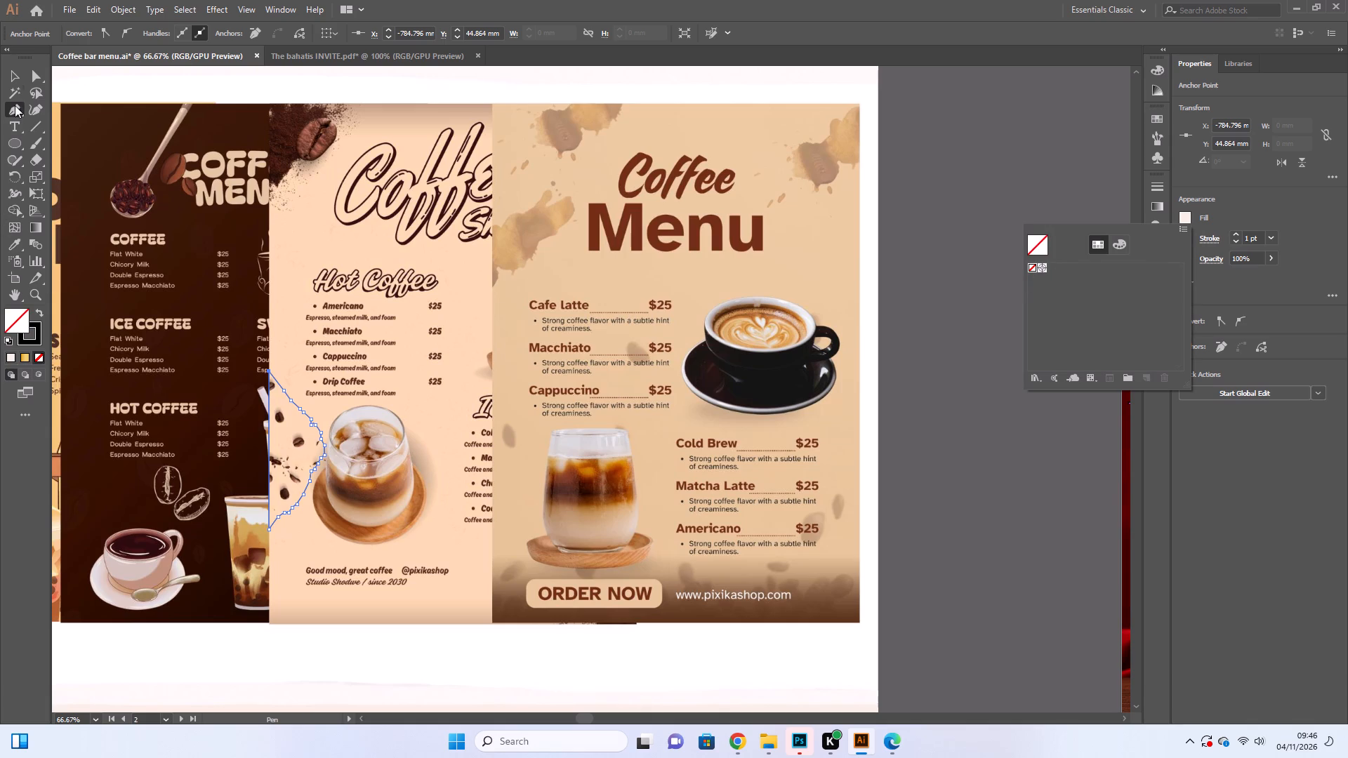
{"action": "left_click", "coordinate": [12, 74]}
{"action": "left_click", "coordinate": [8, 76]}
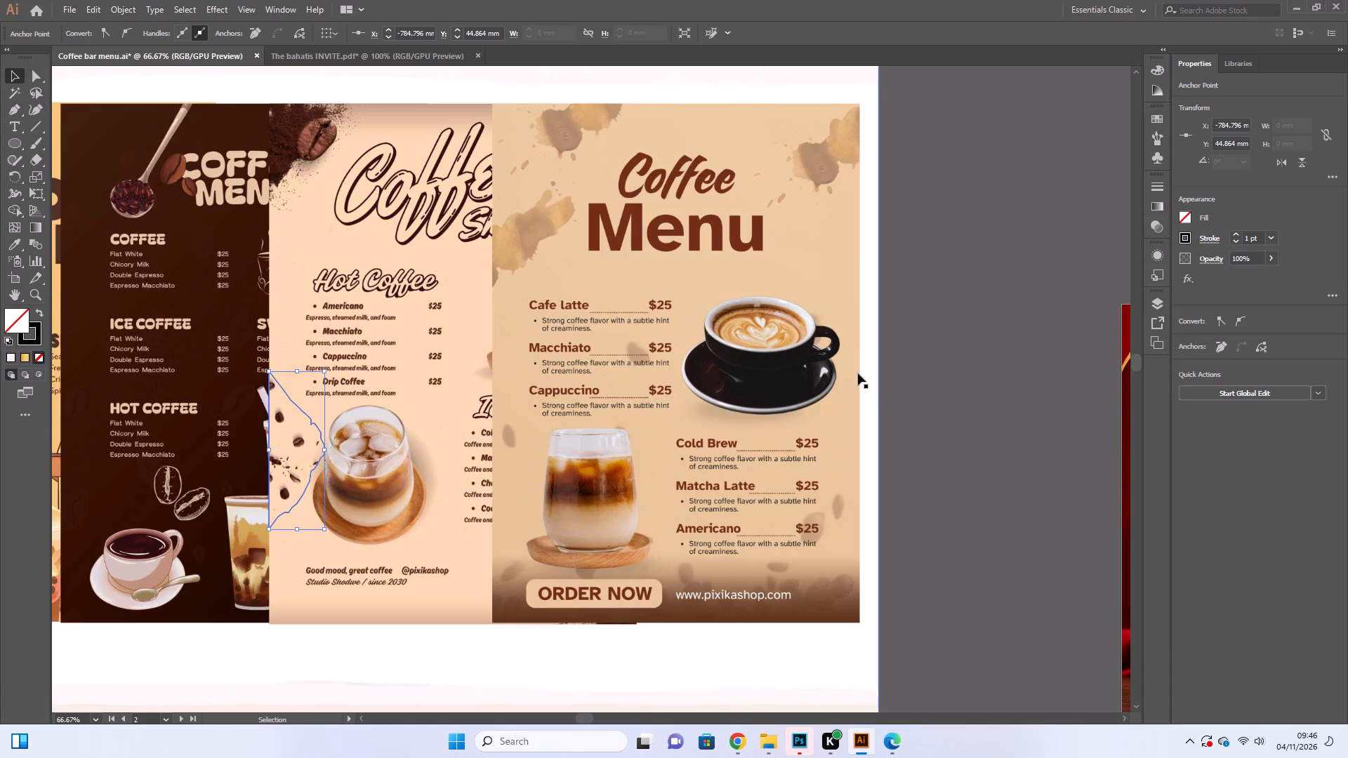
{"action": "left_click", "coordinate": [899, 384]}
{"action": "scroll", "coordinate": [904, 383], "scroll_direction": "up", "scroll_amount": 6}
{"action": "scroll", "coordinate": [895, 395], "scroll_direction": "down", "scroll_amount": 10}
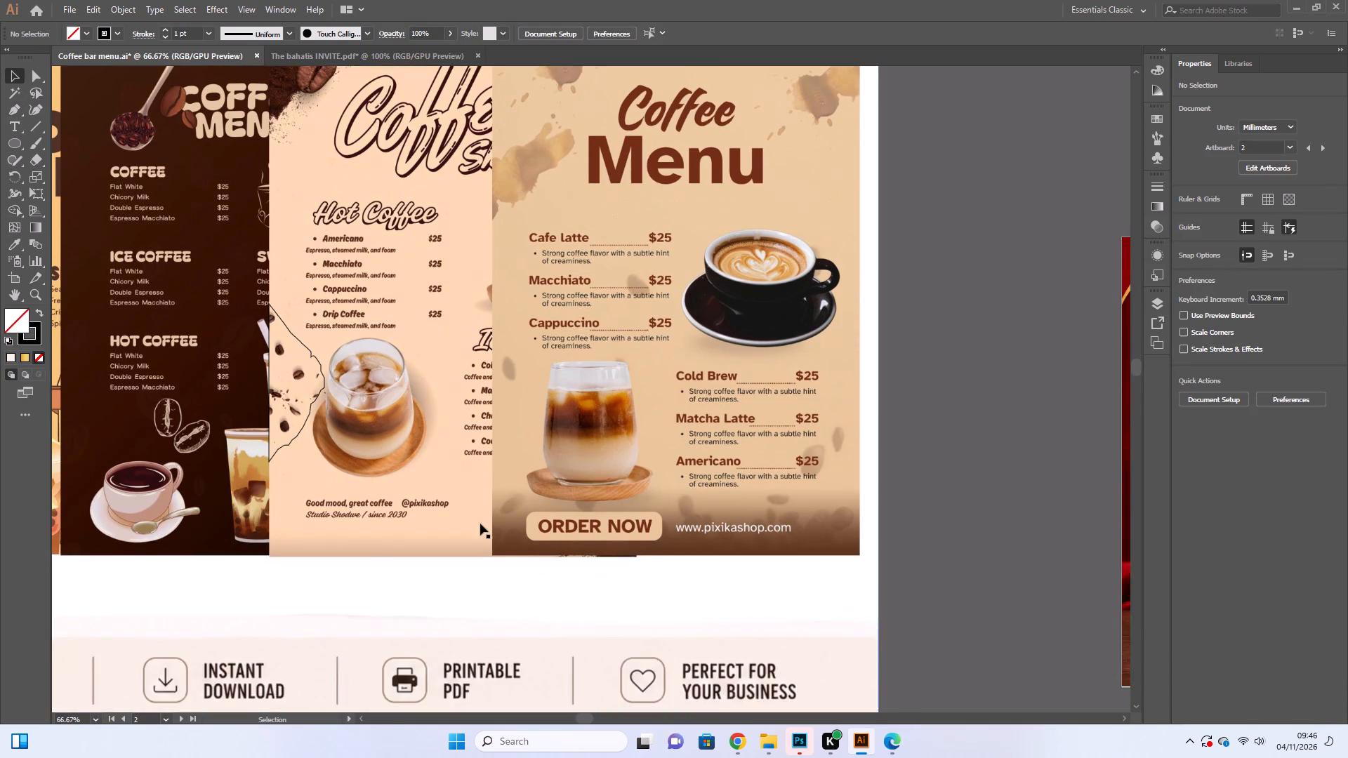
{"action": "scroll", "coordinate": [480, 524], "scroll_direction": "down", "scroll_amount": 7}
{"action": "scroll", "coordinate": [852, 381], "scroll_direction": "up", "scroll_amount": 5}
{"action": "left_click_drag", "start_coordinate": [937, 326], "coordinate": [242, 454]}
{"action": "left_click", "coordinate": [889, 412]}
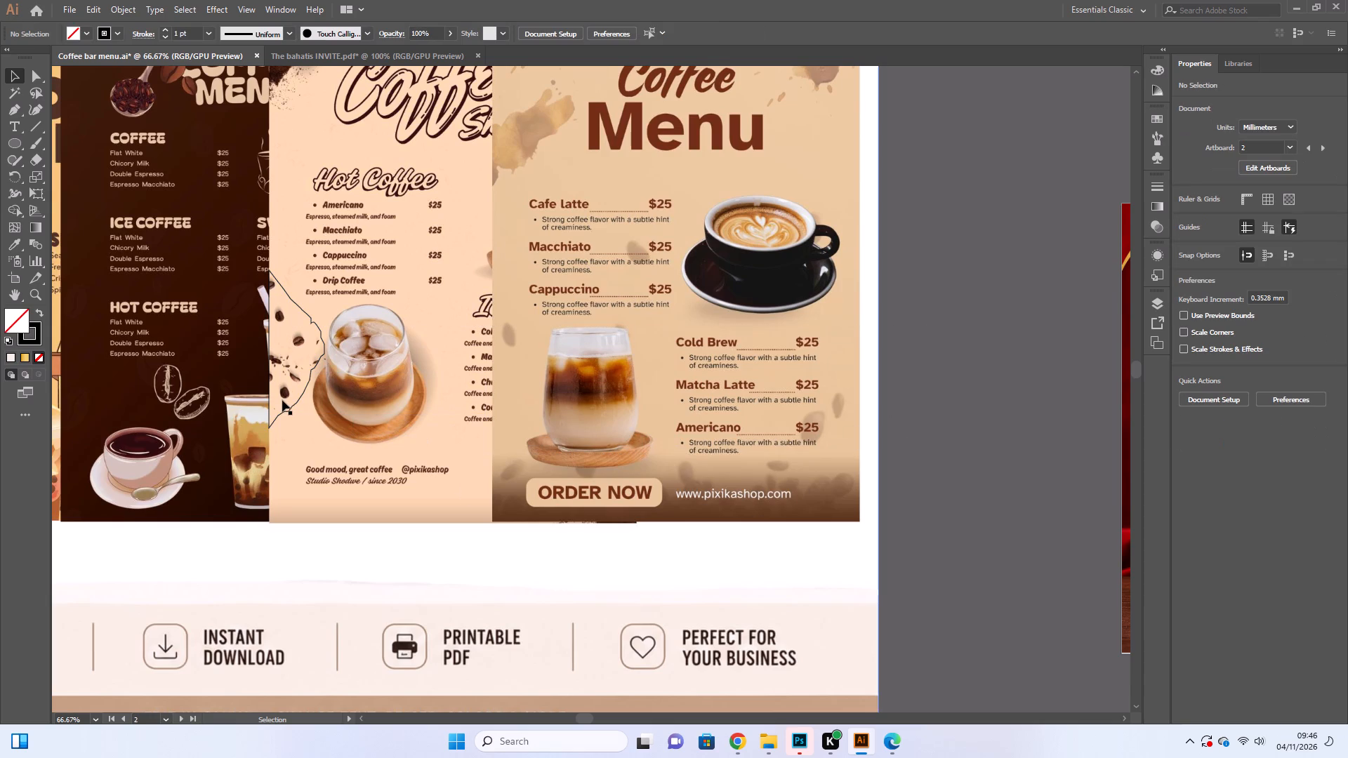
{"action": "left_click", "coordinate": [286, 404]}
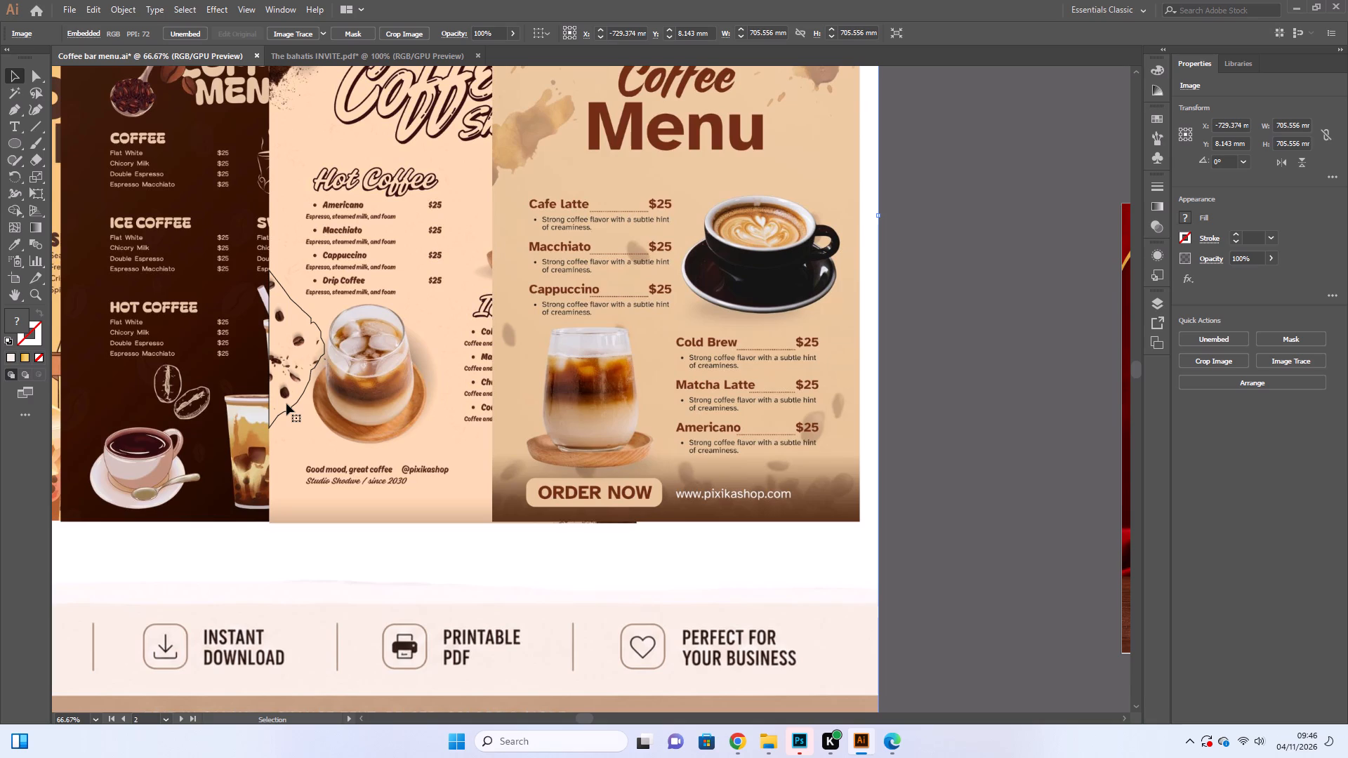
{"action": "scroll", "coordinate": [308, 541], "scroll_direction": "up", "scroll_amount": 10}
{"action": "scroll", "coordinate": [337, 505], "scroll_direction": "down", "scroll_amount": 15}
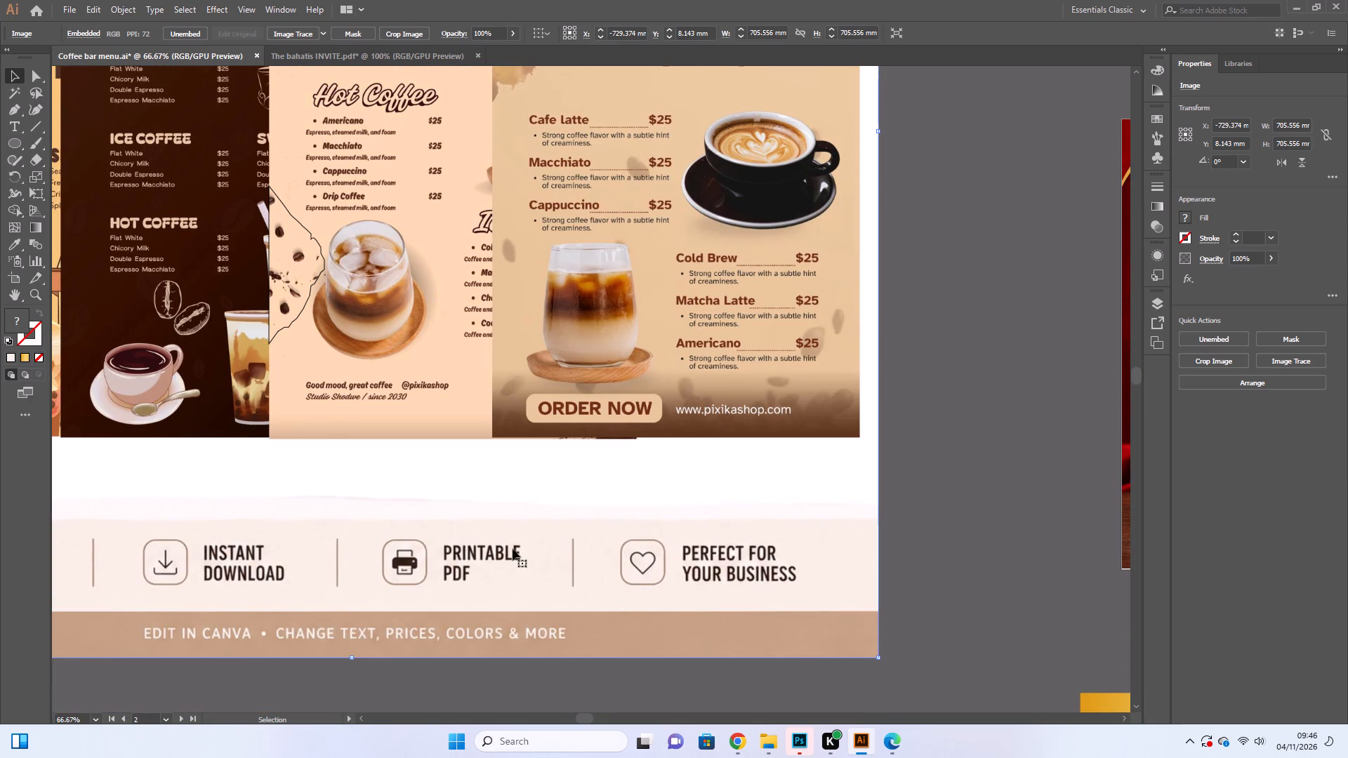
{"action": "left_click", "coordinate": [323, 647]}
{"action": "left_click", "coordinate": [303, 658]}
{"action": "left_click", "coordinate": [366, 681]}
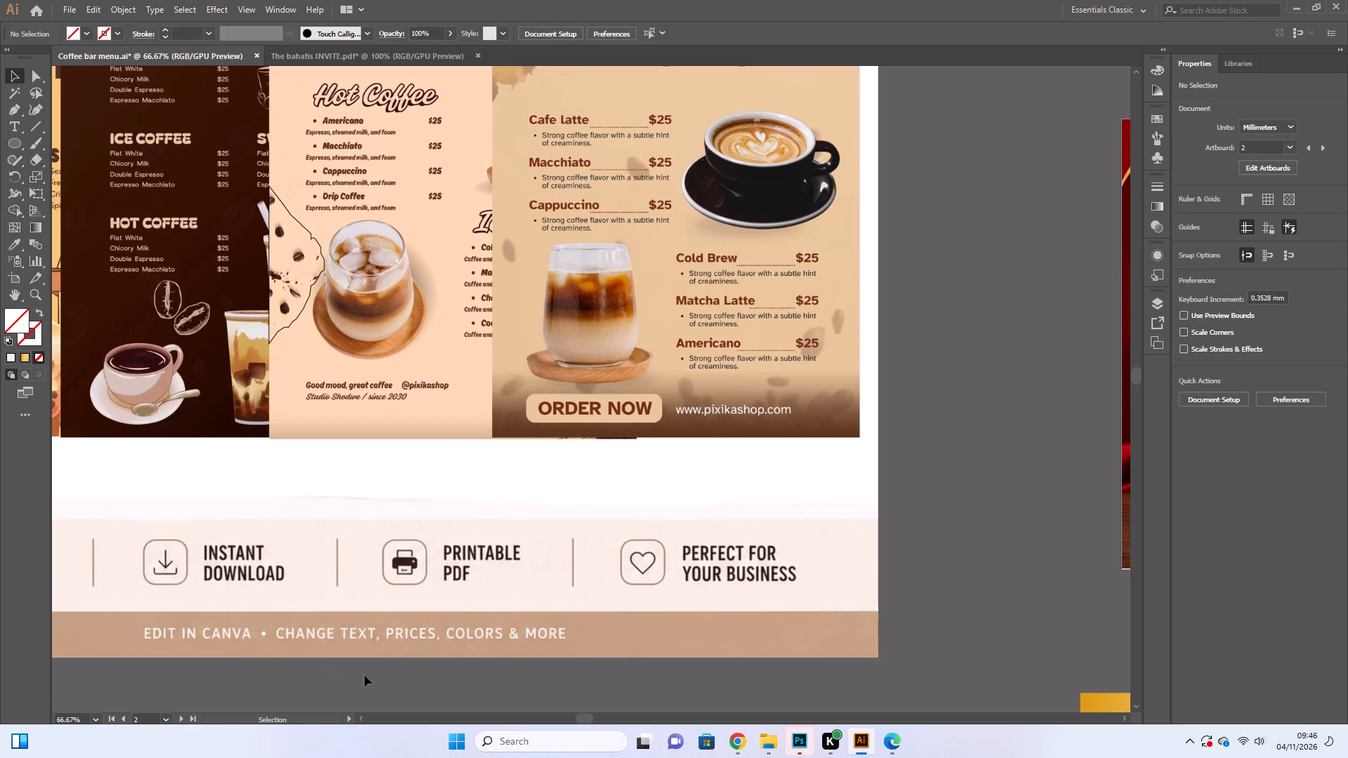
Make a clipping mask from the traced bean outline and the reference menu image, keeping only the coffee bean area.
{"action": "left_click", "coordinate": [246, 547]}
{"action": "scroll", "coordinate": [346, 585], "scroll_direction": "down", "scroll_amount": 5}
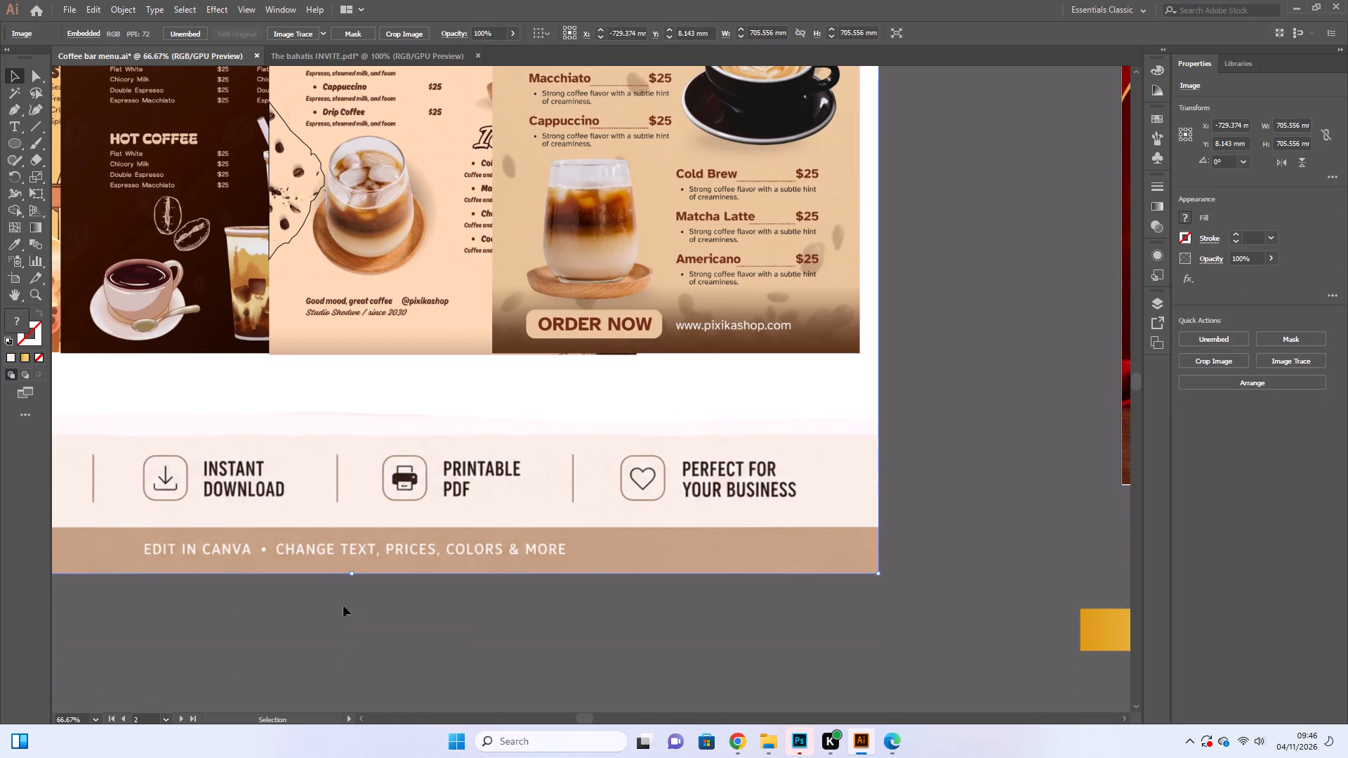
{"action": "left_click_drag", "start_coordinate": [353, 637], "coordinate": [206, 231]}
{"action": "right_click", "coordinate": [206, 230]}
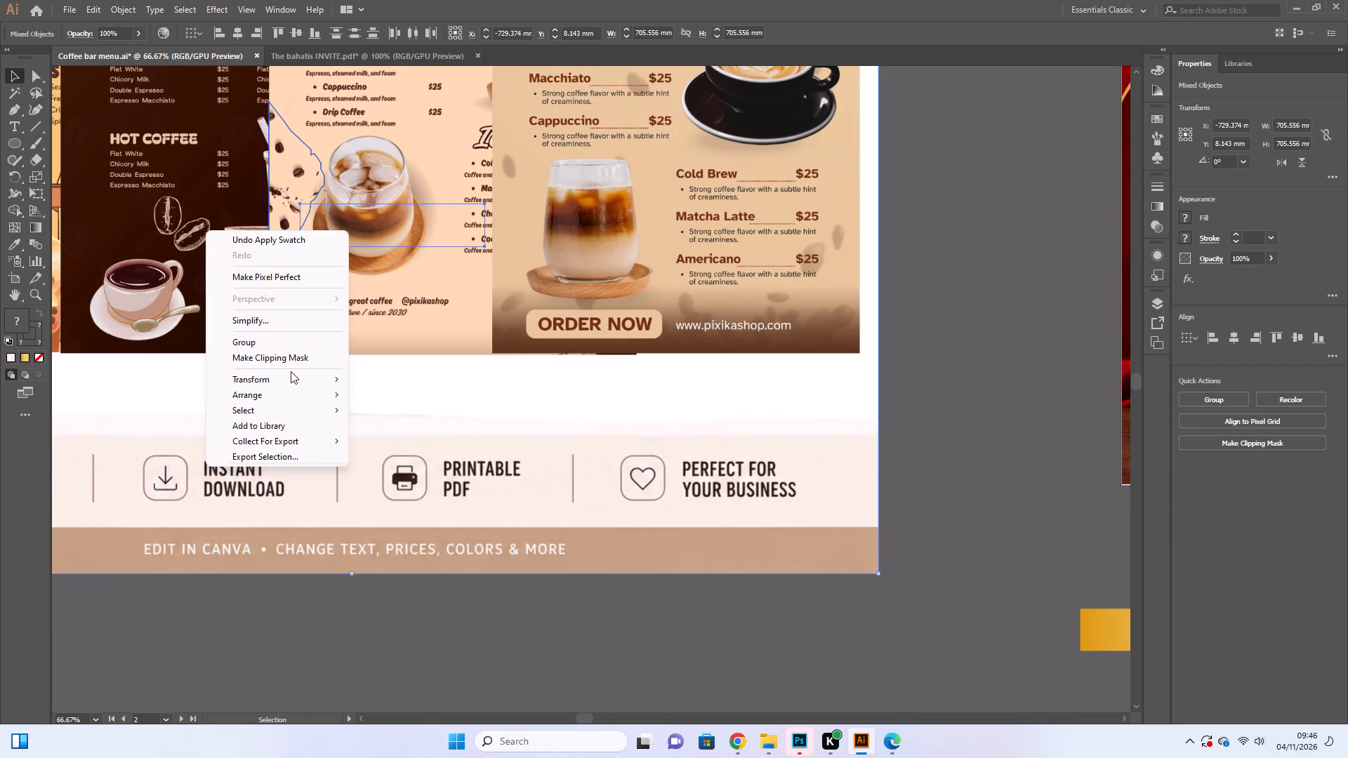
{"action": "left_click", "coordinate": [277, 361]}
{"action": "left_click", "coordinate": [462, 526]}
Move the clipped coffee bean decoration onto the Coffees page, flush with its left edge beside the caramel latte glass.
{"action": "scroll", "coordinate": [456, 532], "scroll_direction": "up", "scroll_amount": 6}
{"action": "left_click_drag", "start_coordinate": [281, 318], "coordinate": [545, 391]}
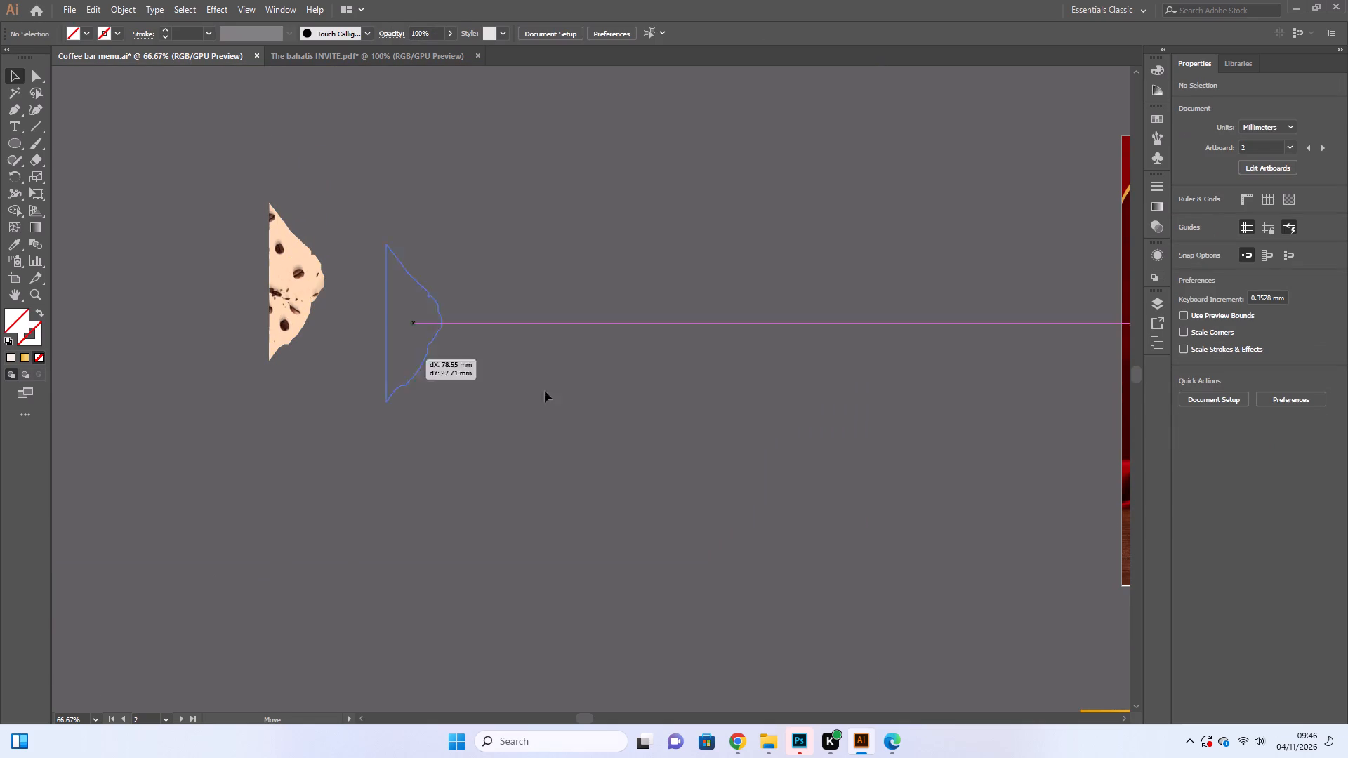
{"action": "left_click_drag", "start_coordinate": [545, 391], "coordinate": [832, 432]}
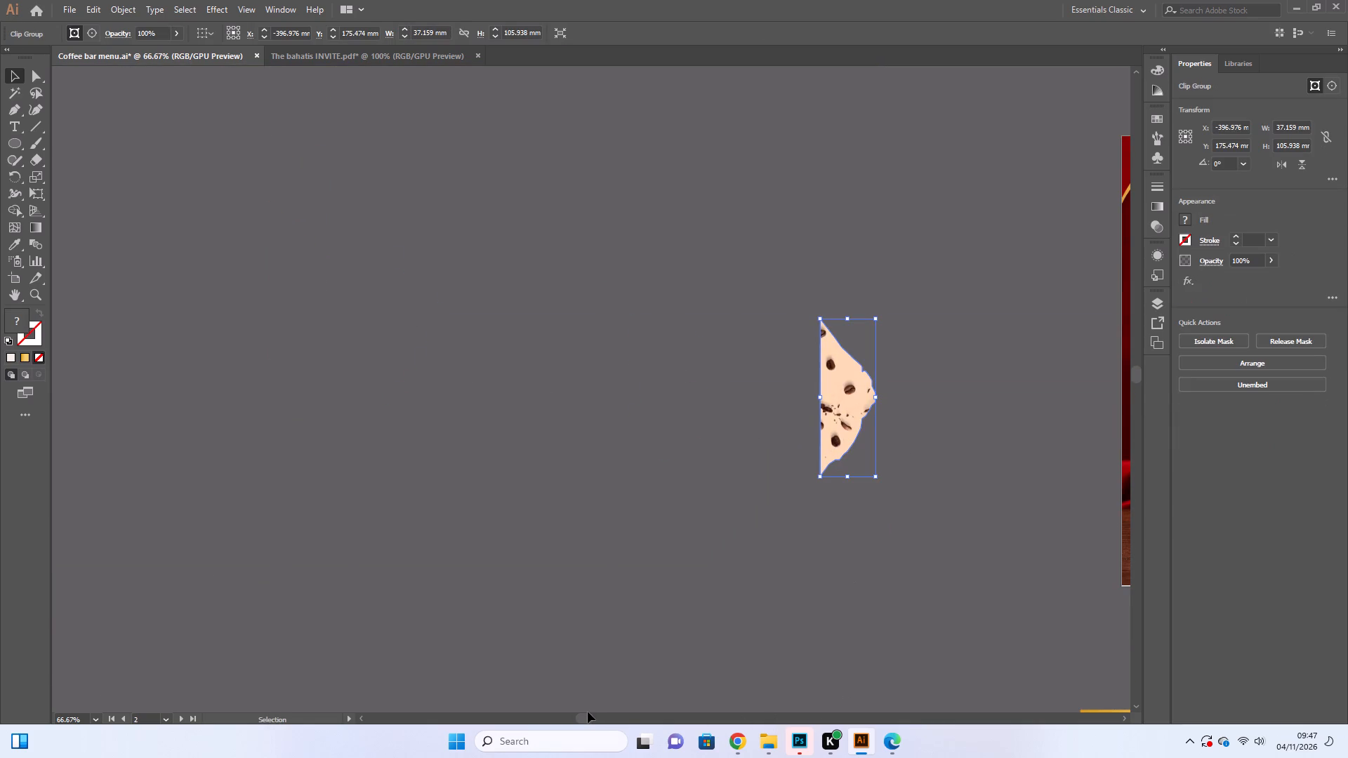
{"action": "left_click_drag", "start_coordinate": [586, 717], "coordinate": [597, 713]}
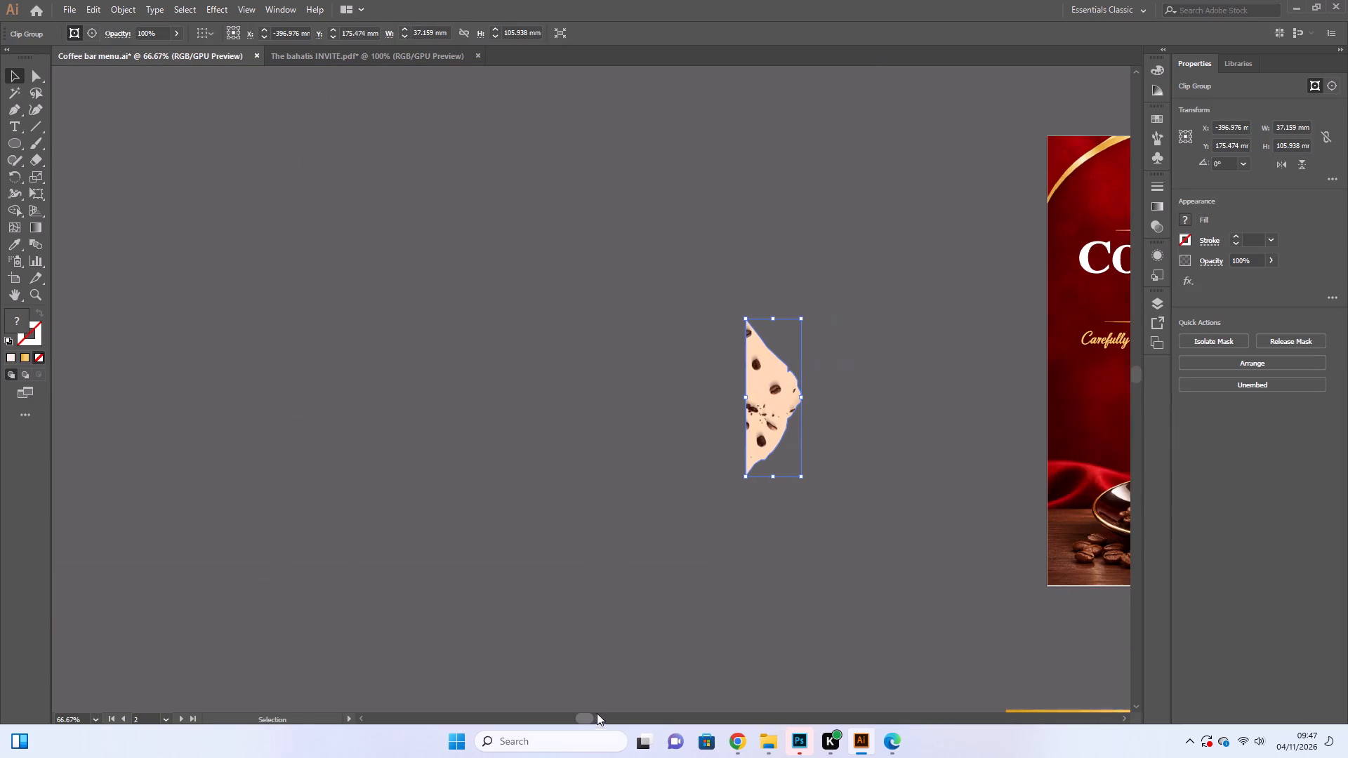
{"action": "left_click_drag", "start_coordinate": [597, 713], "coordinate": [650, 689]}
{"action": "left_click_drag", "start_coordinate": [73, 375], "coordinate": [662, 493]}
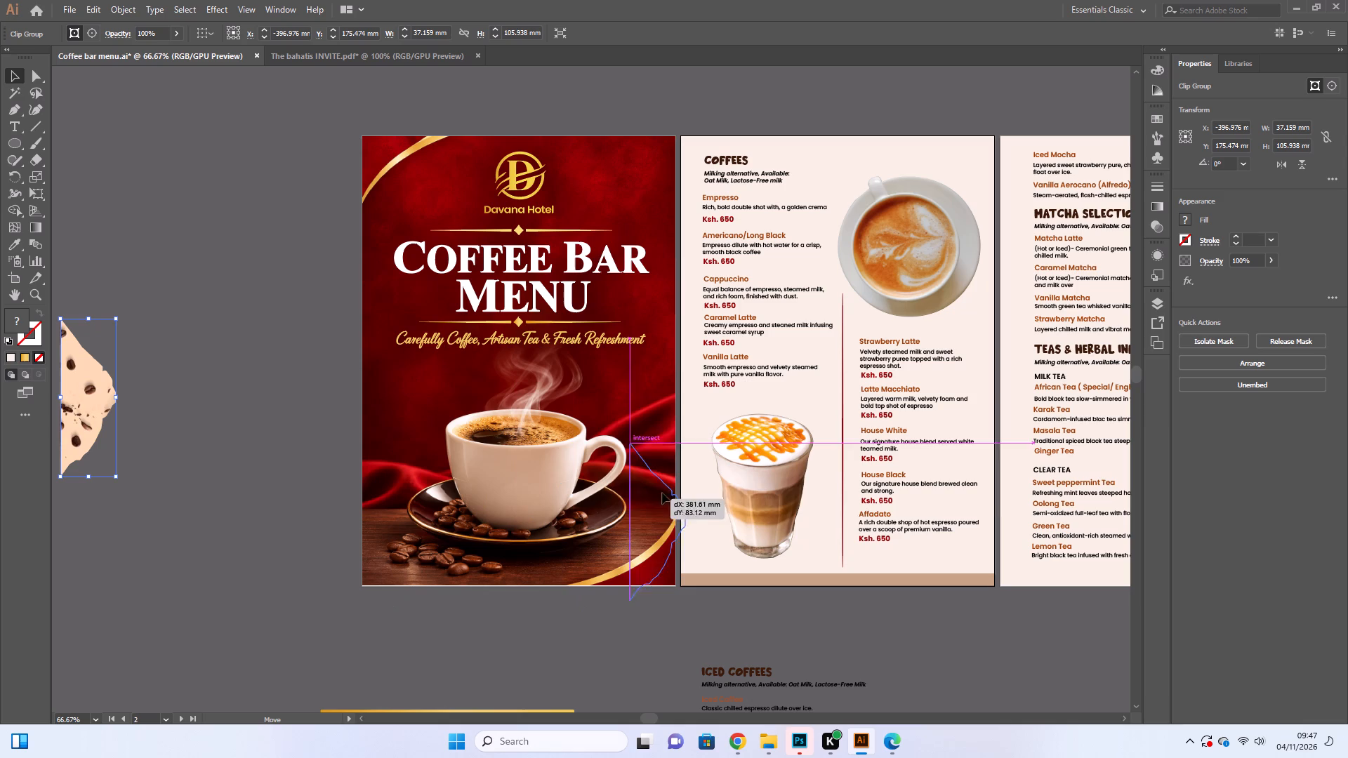
{"action": "left_click_drag", "start_coordinate": [662, 493], "coordinate": [693, 467]}
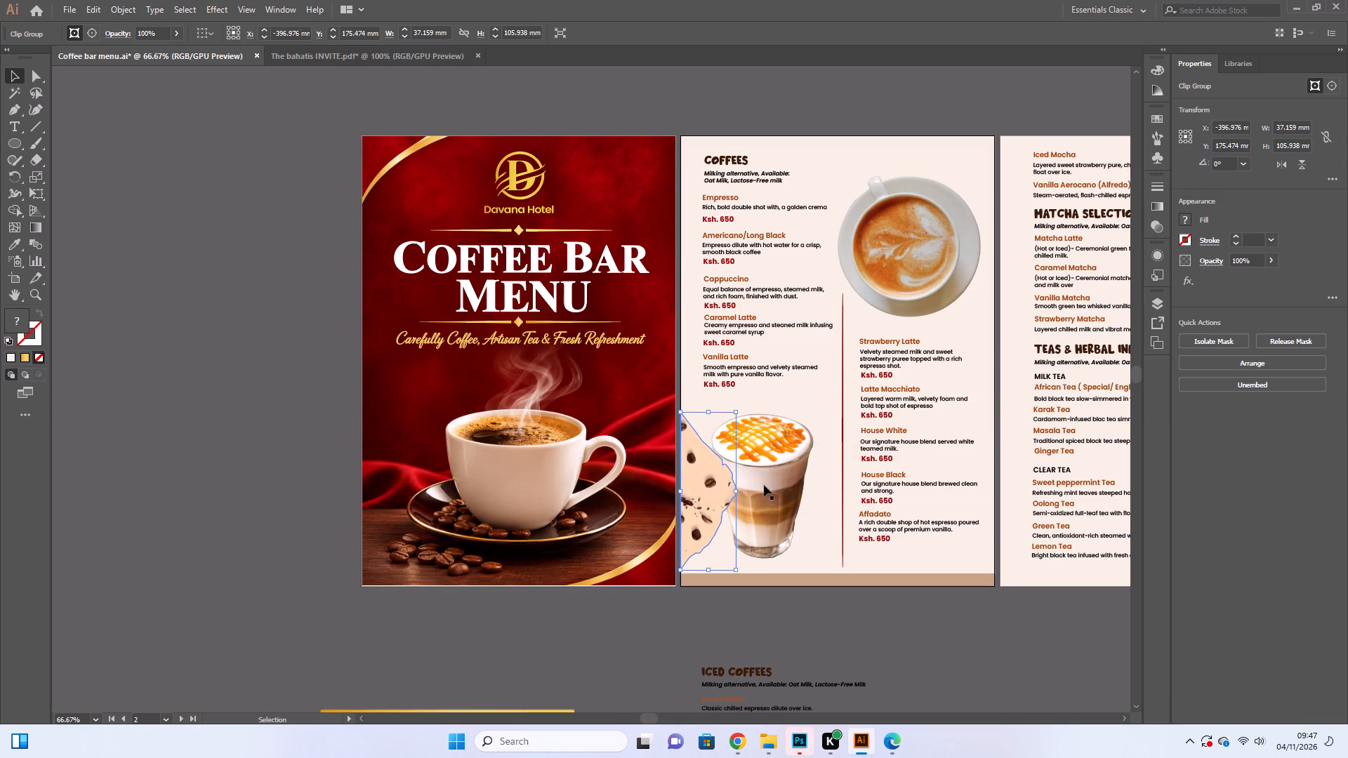
Bring the caramel latte glass photo in front of the coffee bean decoration.
{"action": "left_click", "coordinate": [771, 458]}
{"action": "right_click", "coordinate": [771, 458]}
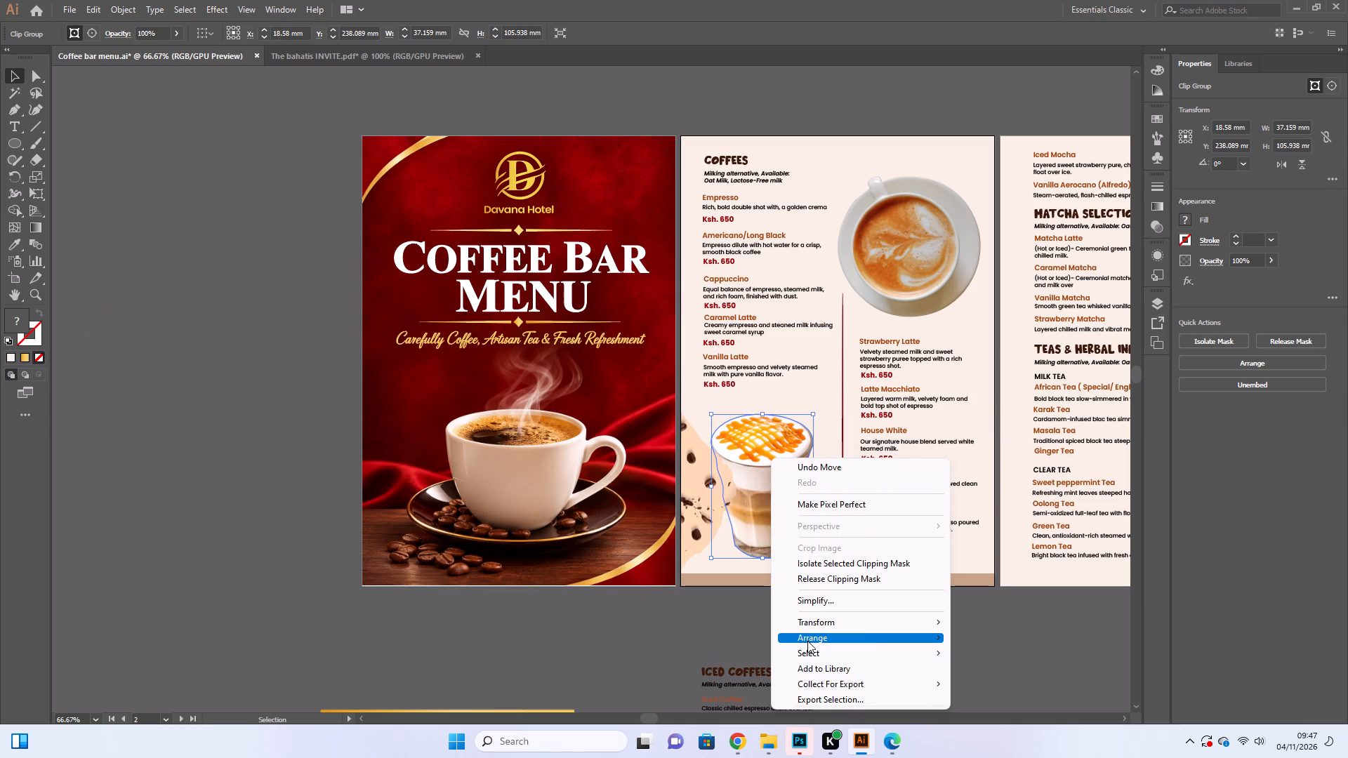
{"action": "left_click", "coordinate": [969, 634]}
{"action": "left_click", "coordinate": [277, 425]}
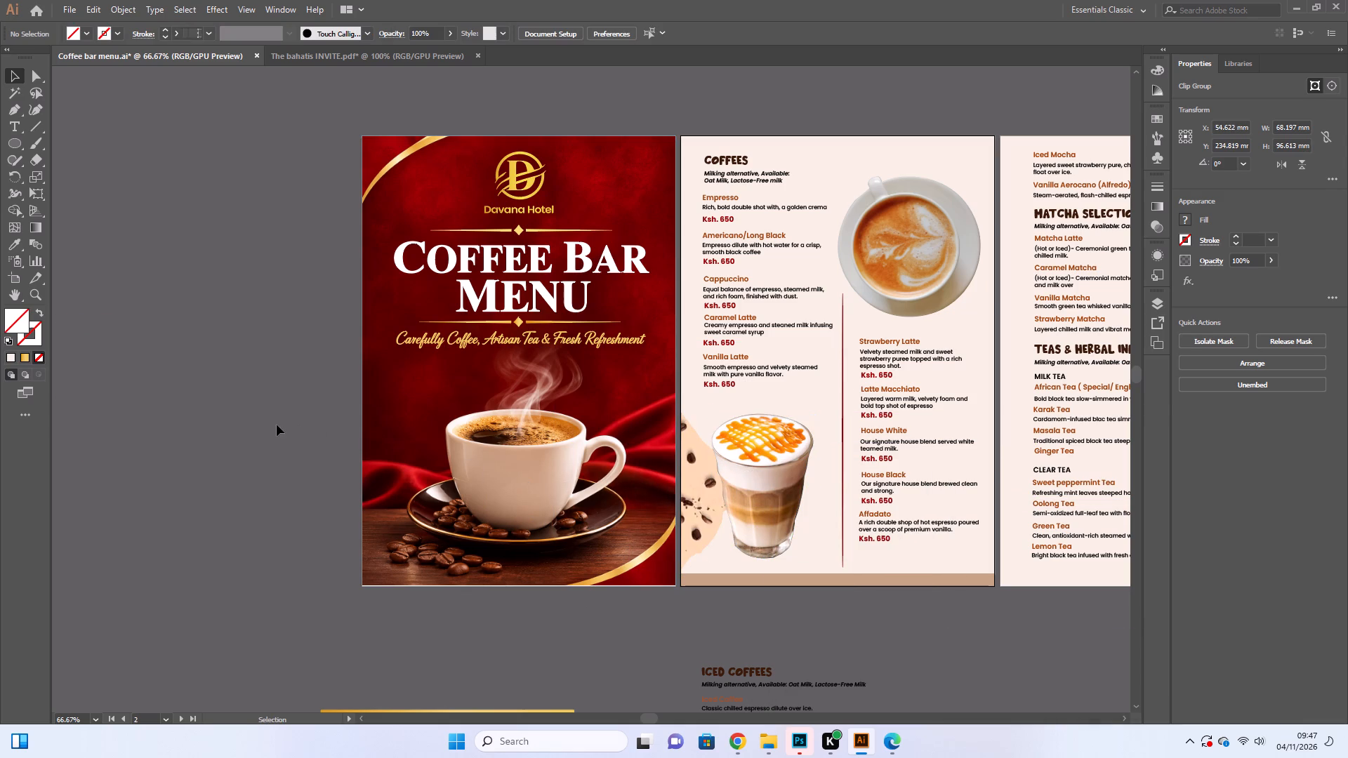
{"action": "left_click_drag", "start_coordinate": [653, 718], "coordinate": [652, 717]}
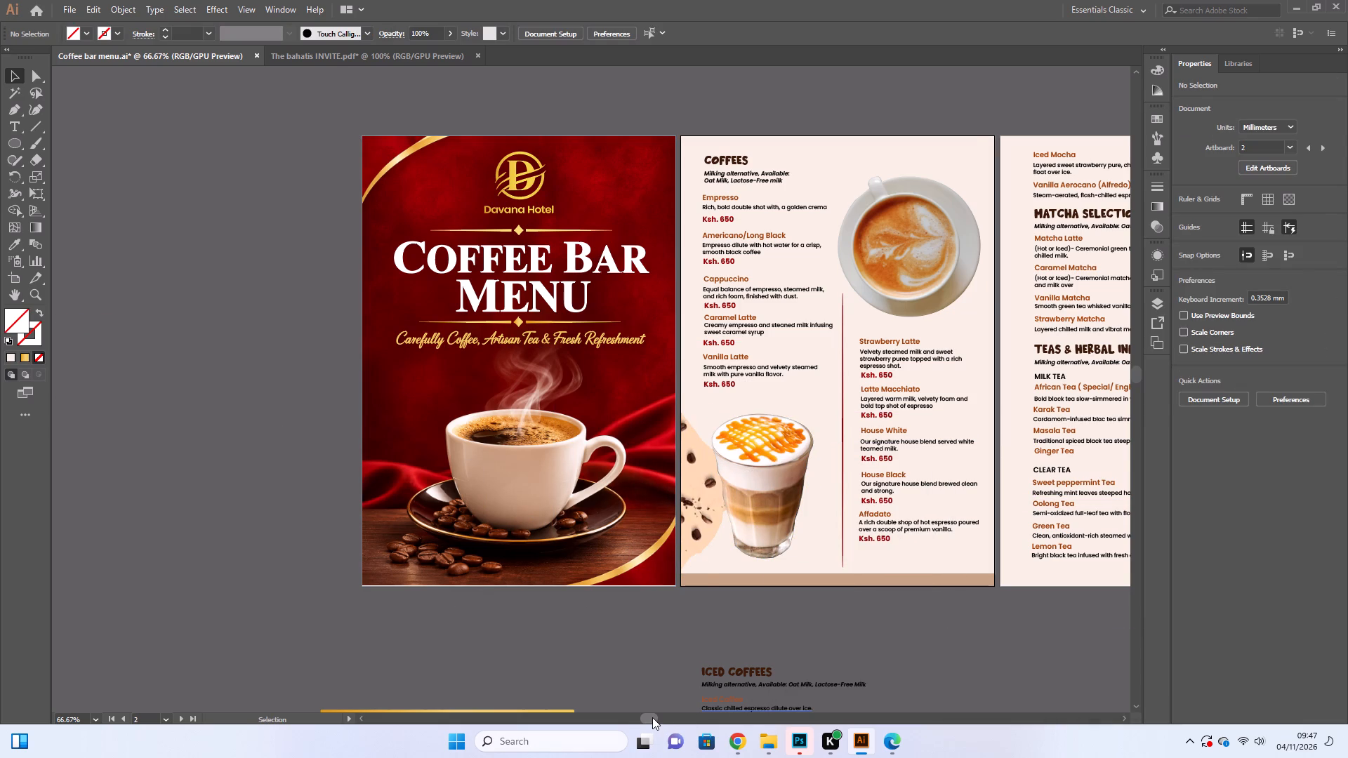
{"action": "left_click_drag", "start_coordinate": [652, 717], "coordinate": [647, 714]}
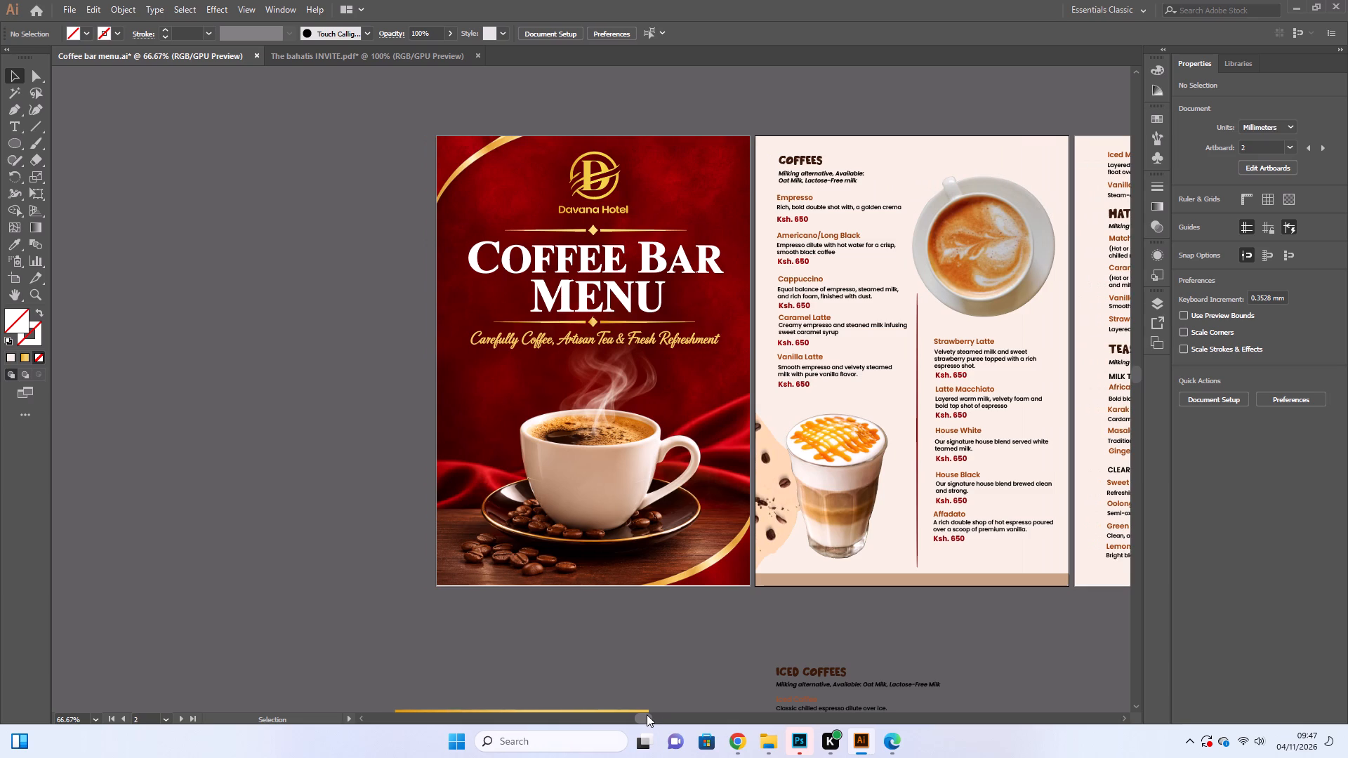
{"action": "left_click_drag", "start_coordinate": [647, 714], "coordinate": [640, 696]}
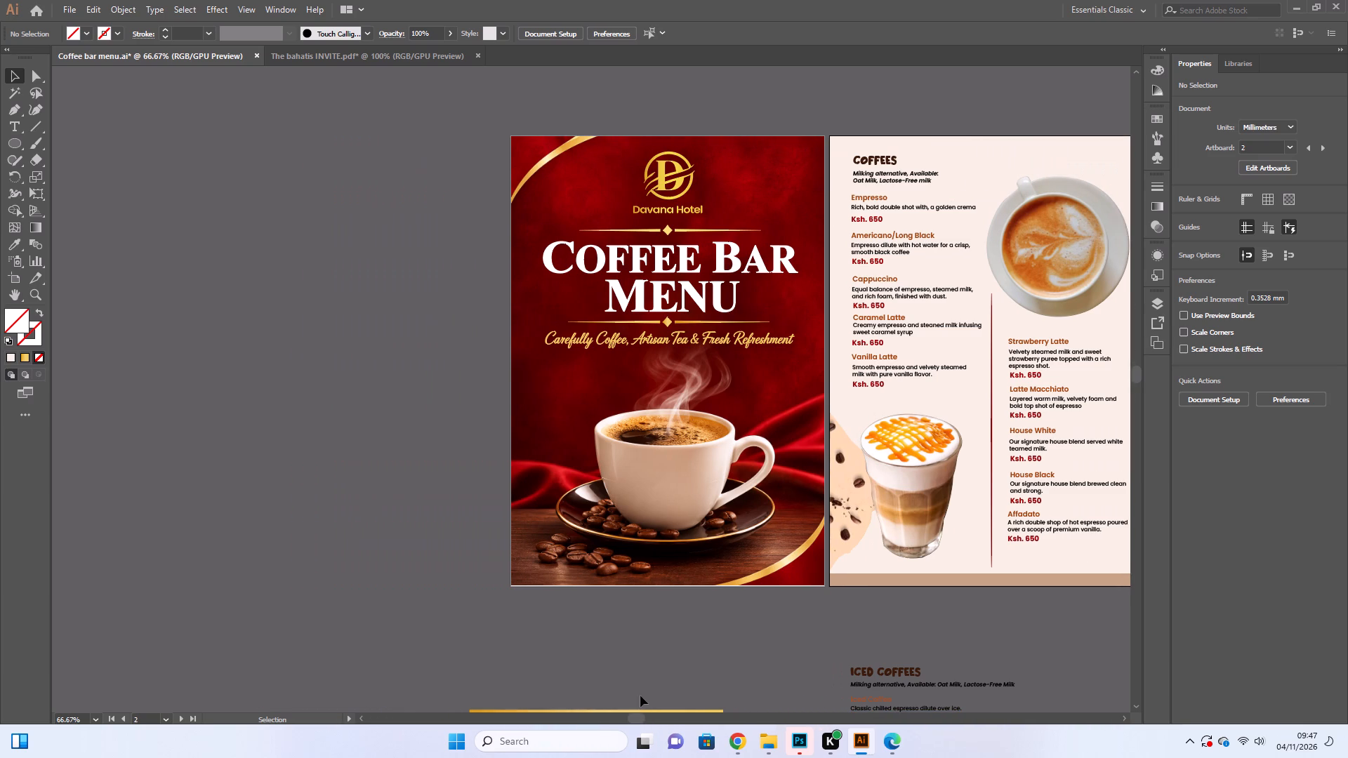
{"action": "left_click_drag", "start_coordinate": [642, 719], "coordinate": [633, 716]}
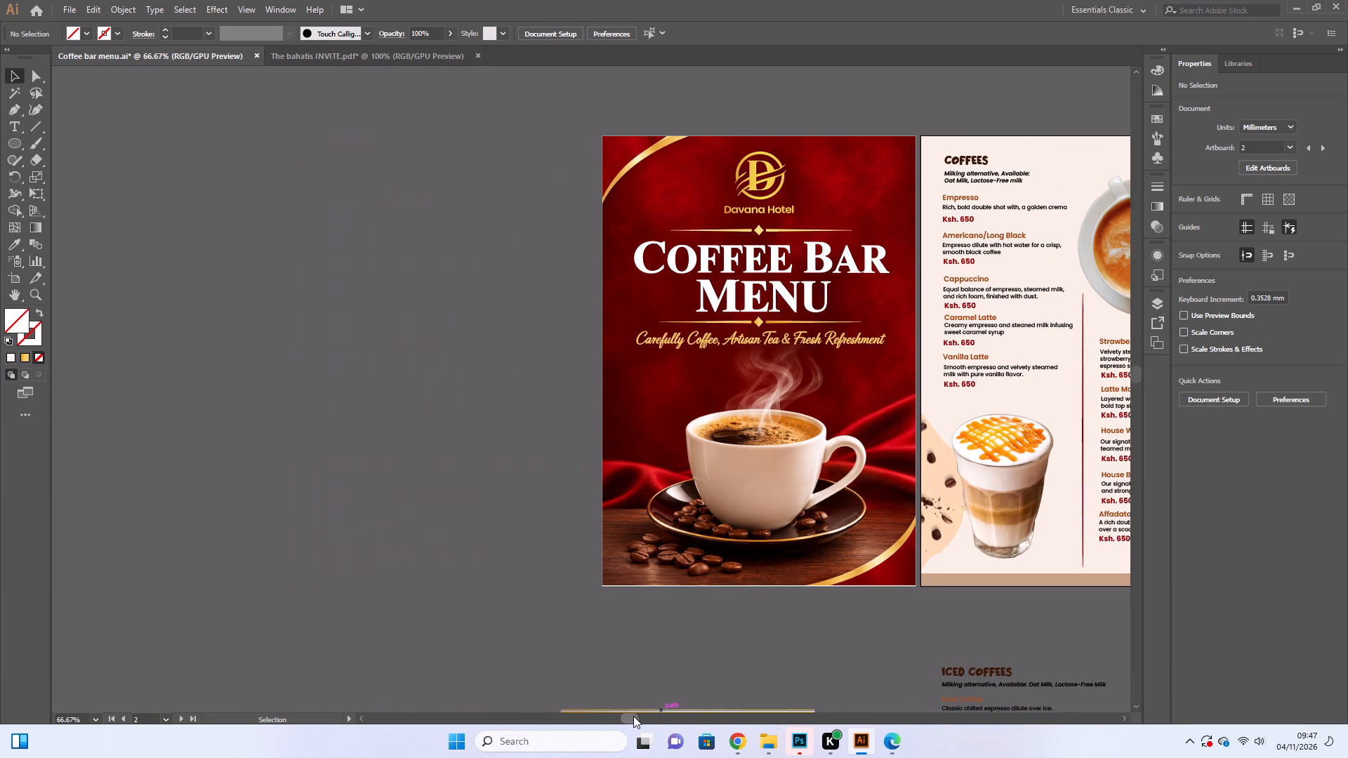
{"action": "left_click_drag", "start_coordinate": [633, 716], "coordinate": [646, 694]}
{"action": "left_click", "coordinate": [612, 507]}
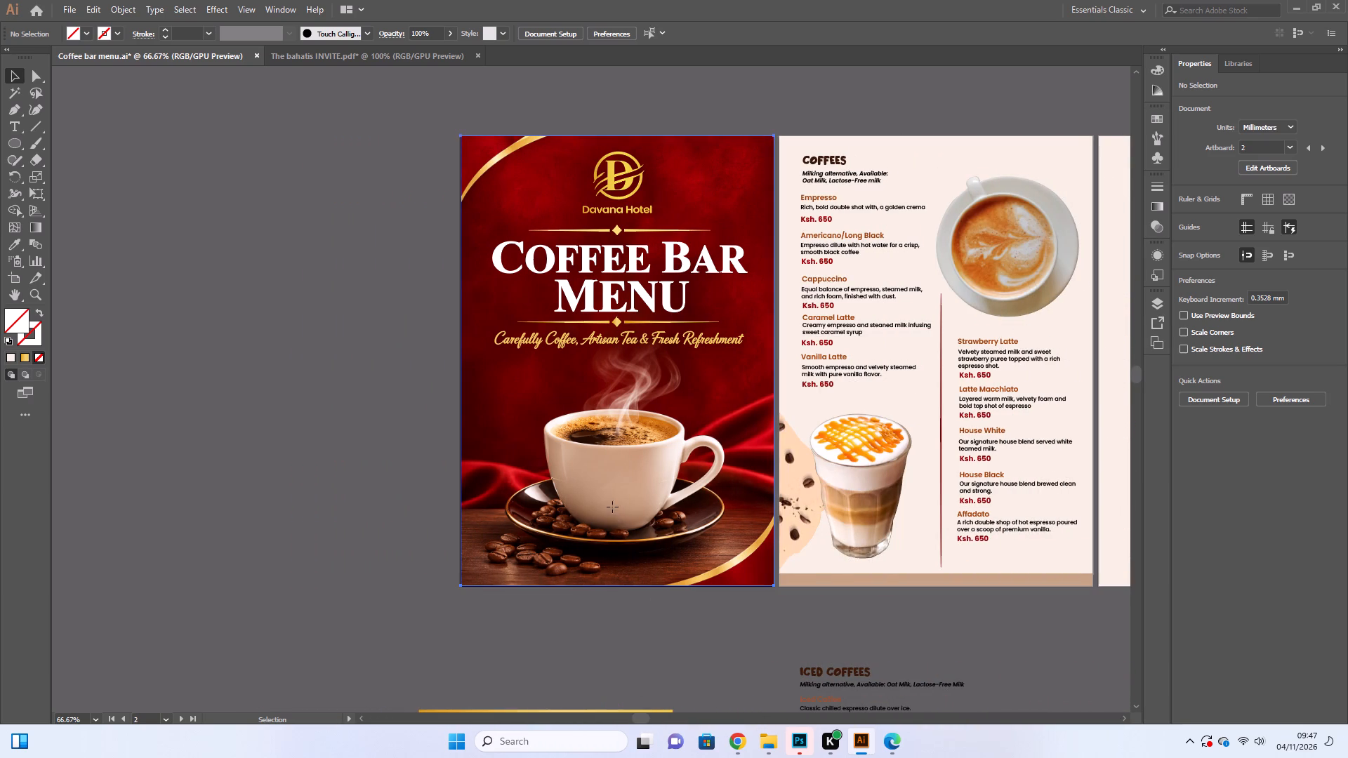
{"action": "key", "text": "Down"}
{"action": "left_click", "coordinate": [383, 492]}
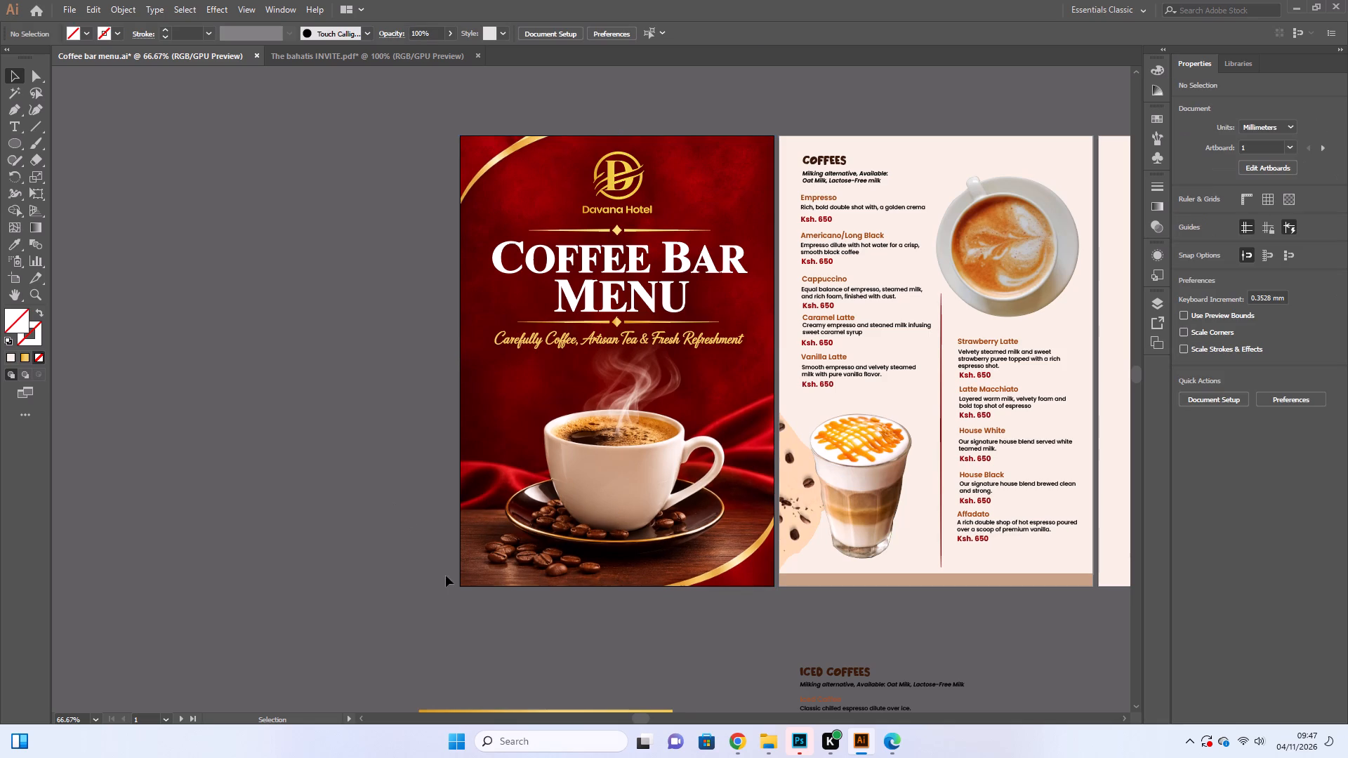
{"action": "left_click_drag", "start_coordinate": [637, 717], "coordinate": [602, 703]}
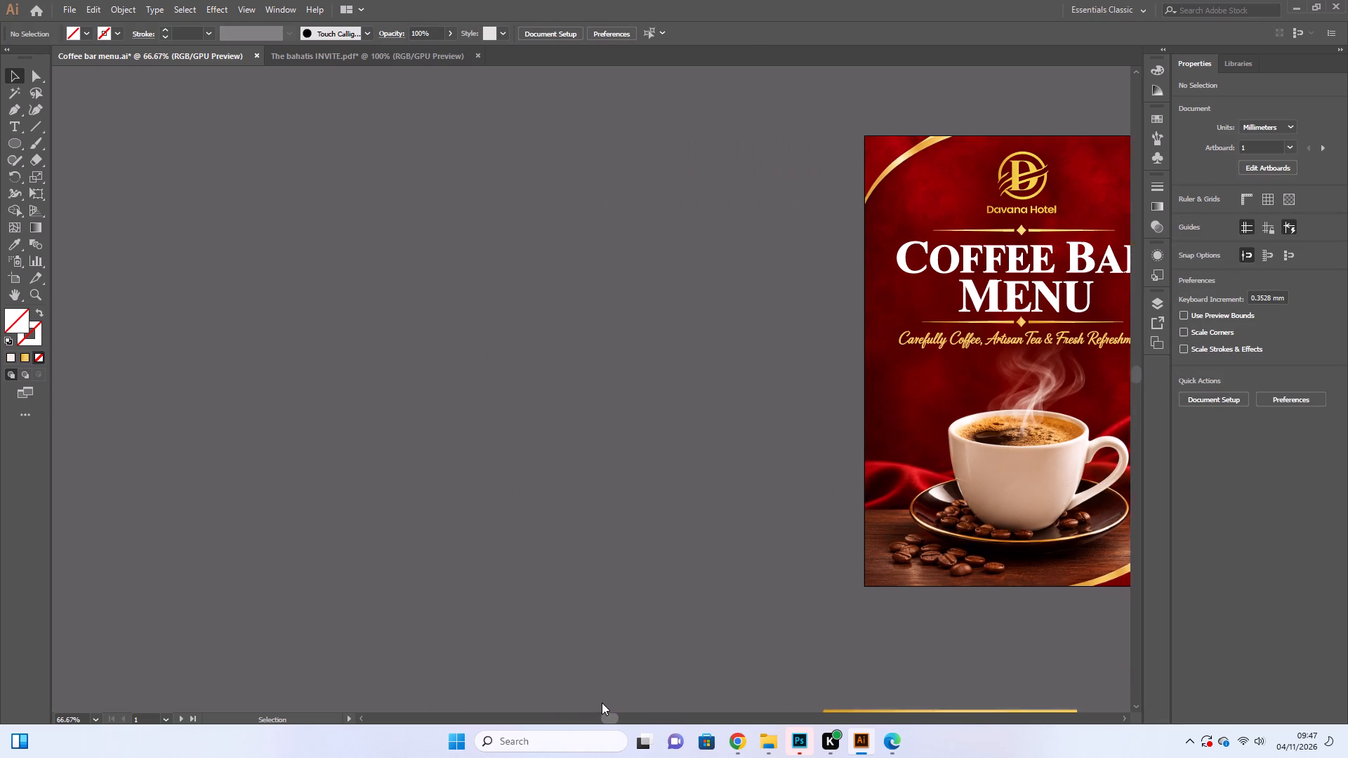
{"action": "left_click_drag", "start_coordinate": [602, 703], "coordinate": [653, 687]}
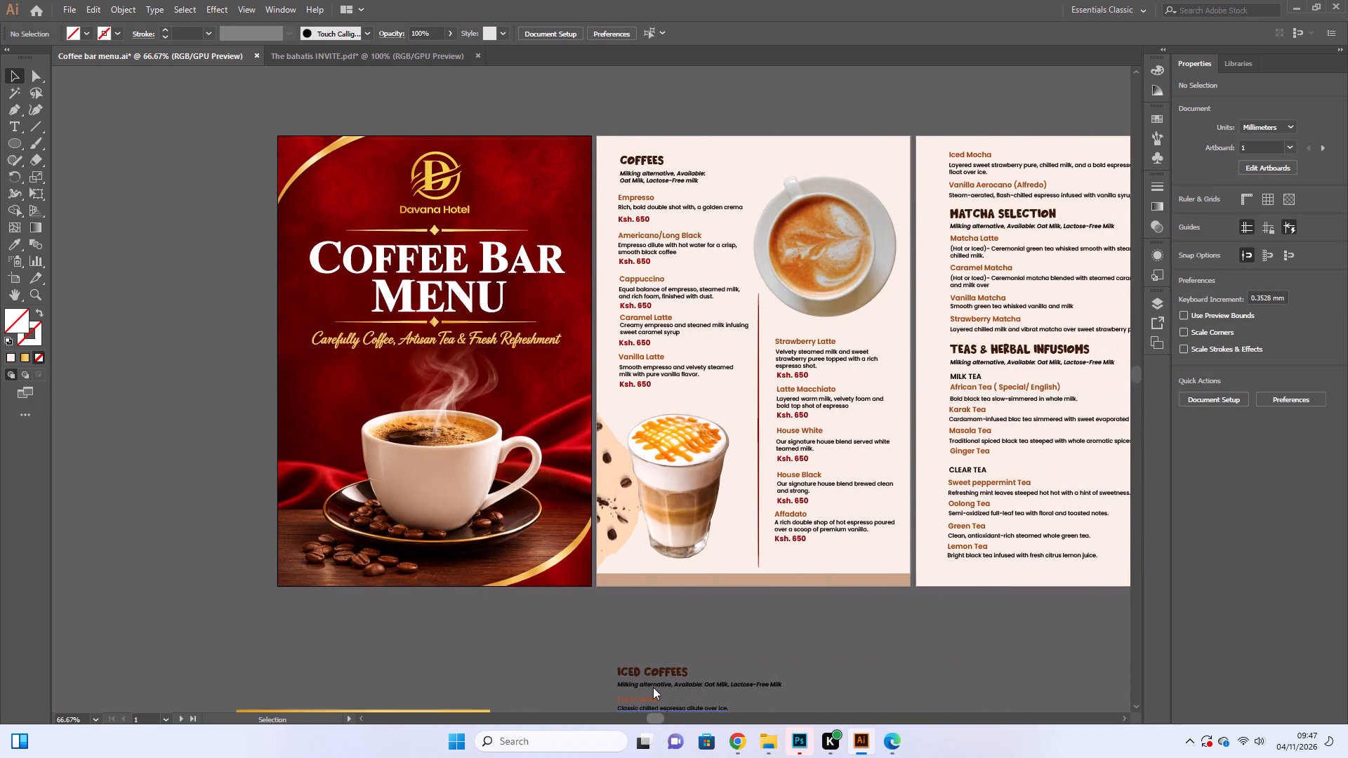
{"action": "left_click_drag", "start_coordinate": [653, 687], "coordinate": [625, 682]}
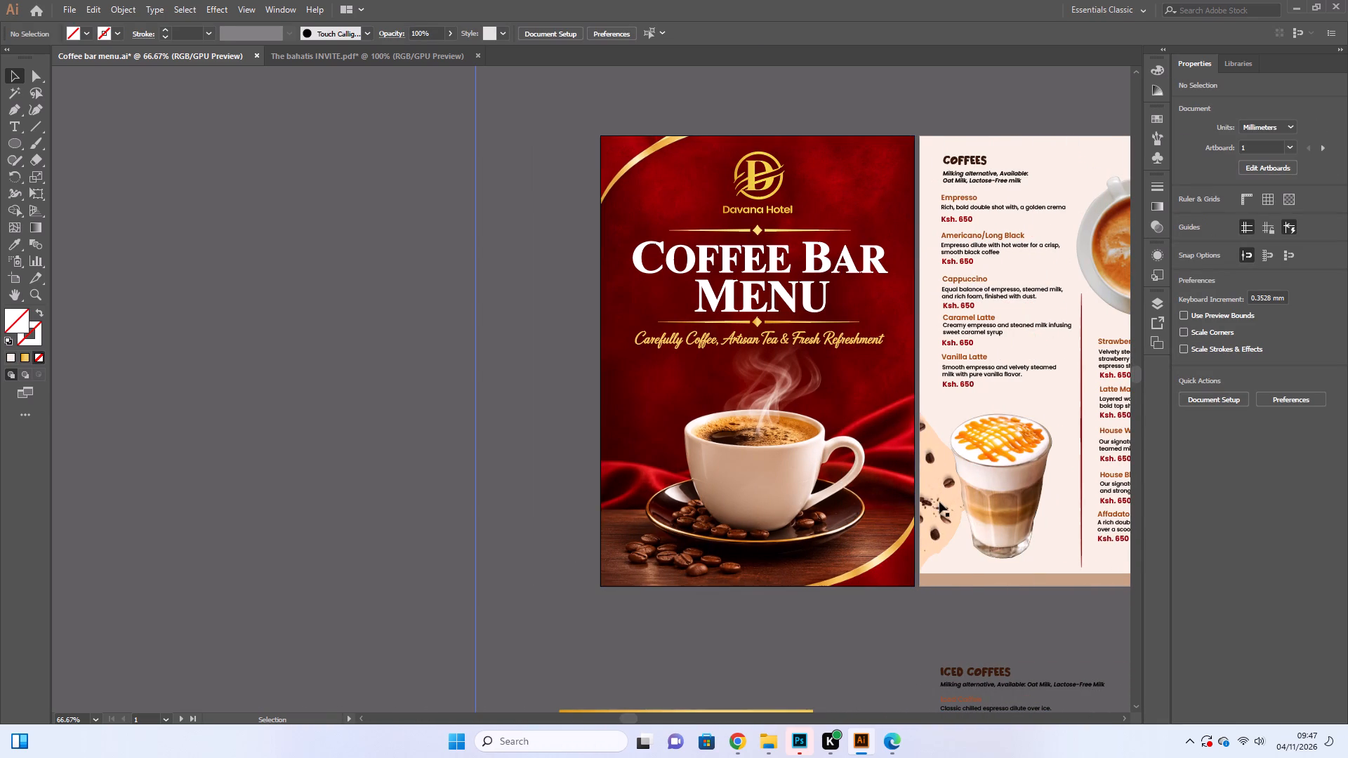
Duplicate the coffee bean decoration and place the copy on the empty canvas far to the left of the cover page.
{"action": "left_click", "coordinate": [939, 502]}
{"action": "left_click_drag", "start_coordinate": [939, 502], "coordinate": [199, 302], "text": "alt"}
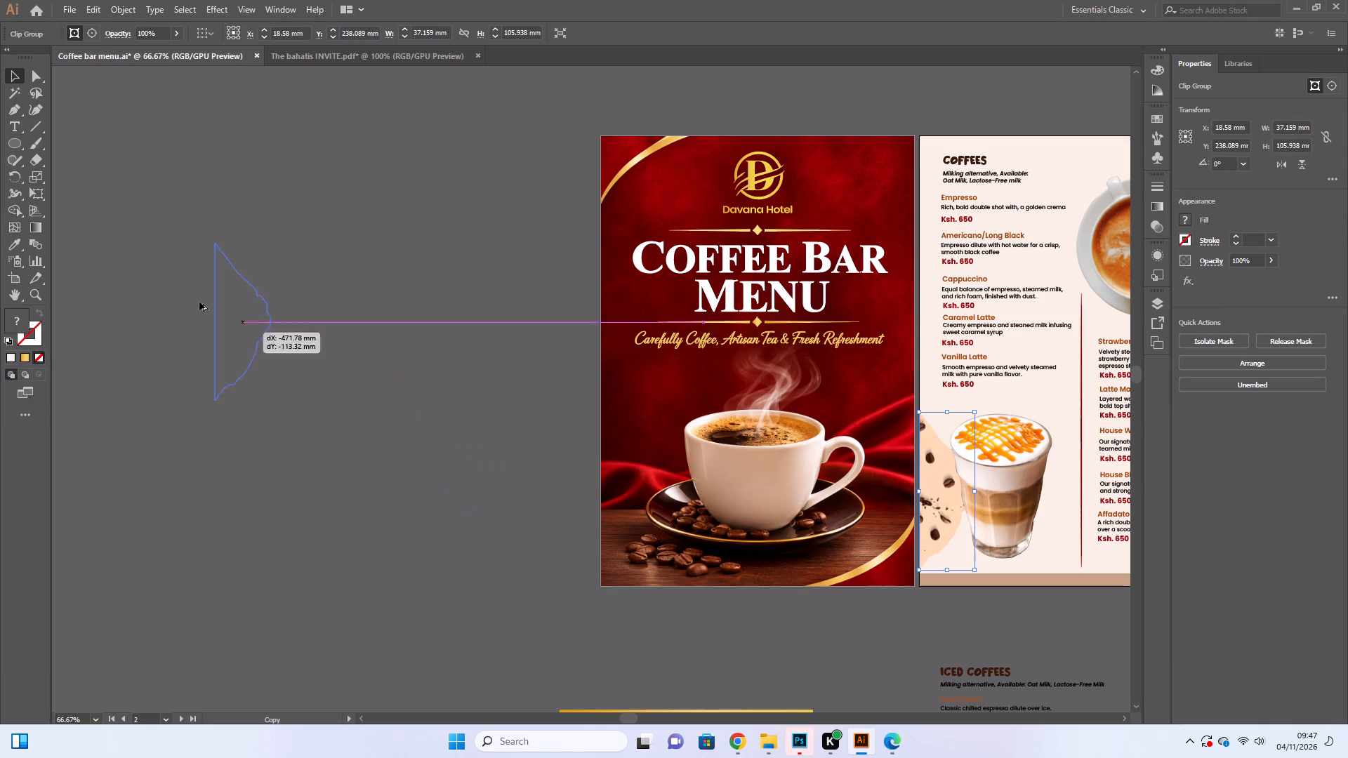
{"action": "left_click_drag", "start_coordinate": [199, 302], "coordinate": [185, 290], "text": "alt"}
{"action": "right_click", "coordinate": [185, 290]}
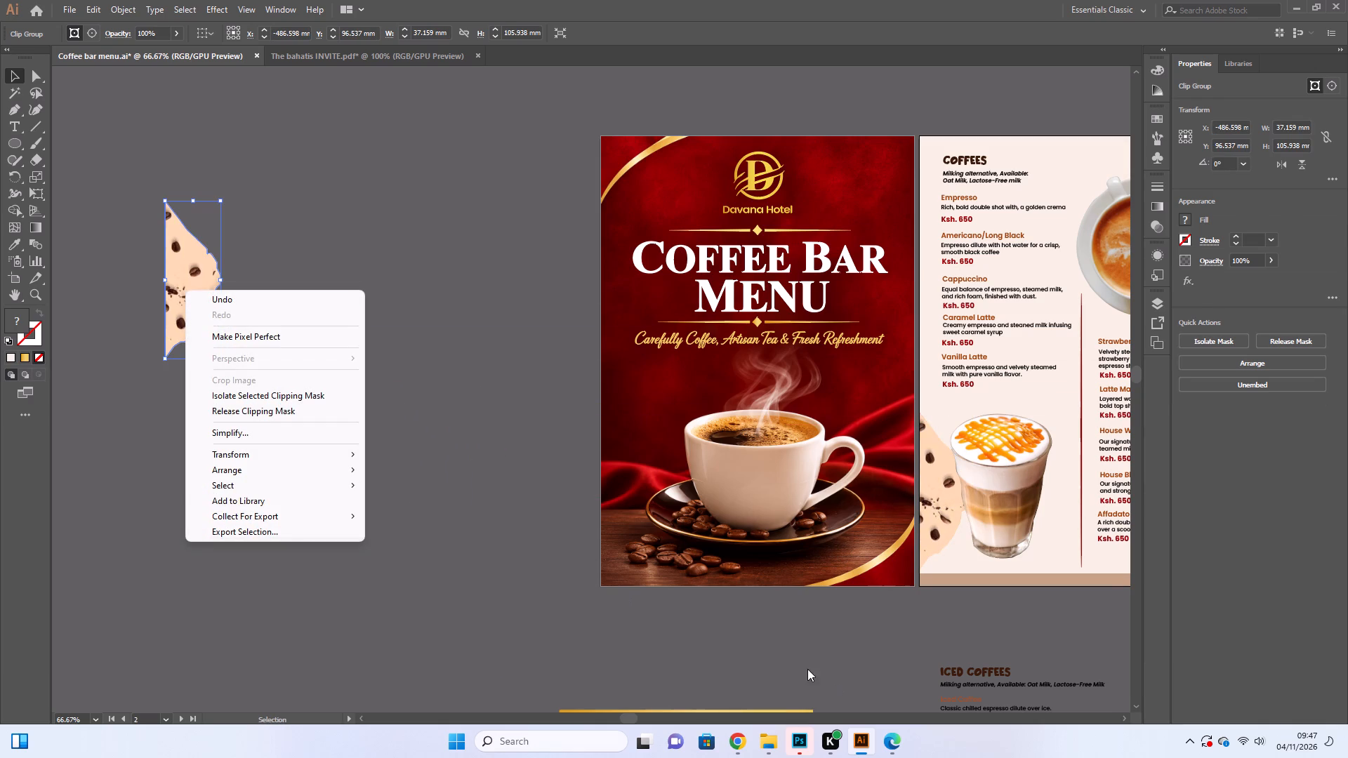
{"action": "left_click", "coordinate": [807, 669]}
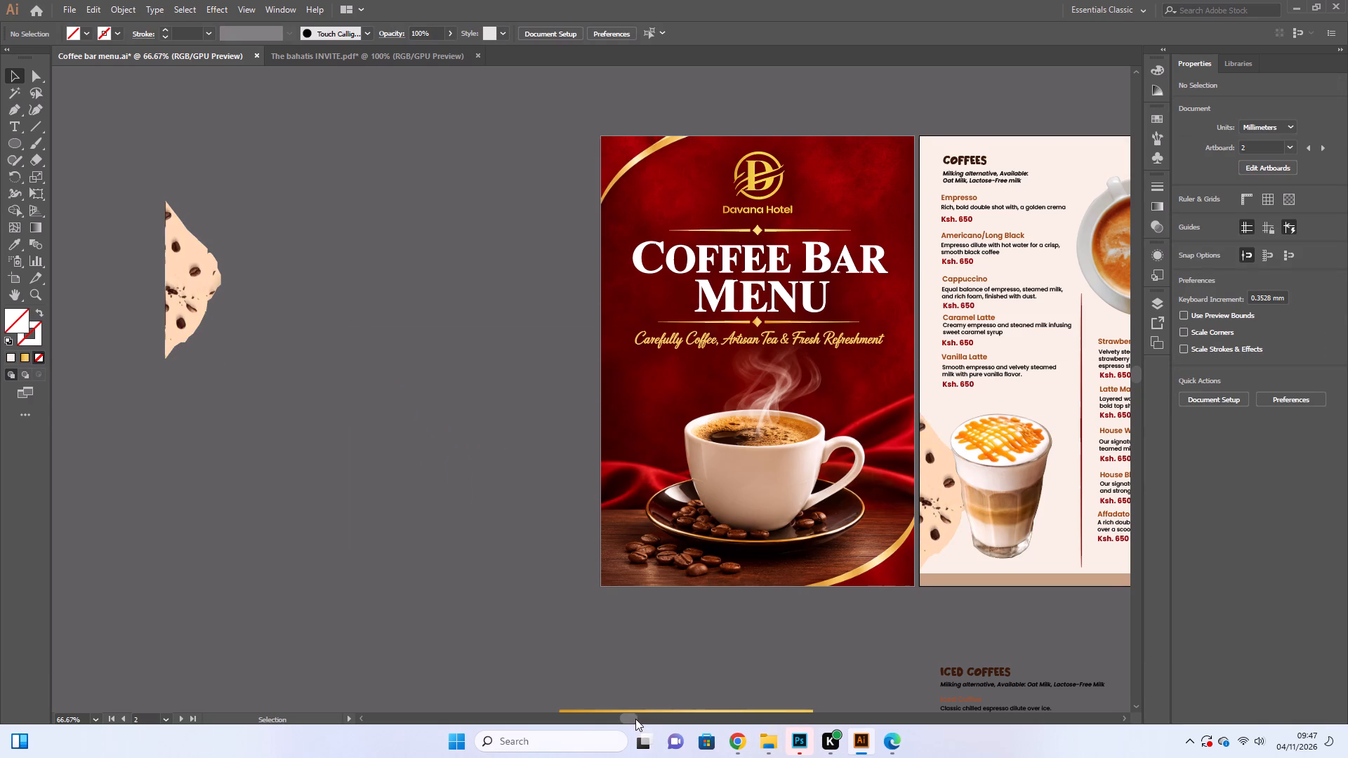
{"action": "left_click_drag", "start_coordinate": [633, 717], "coordinate": [607, 704]}
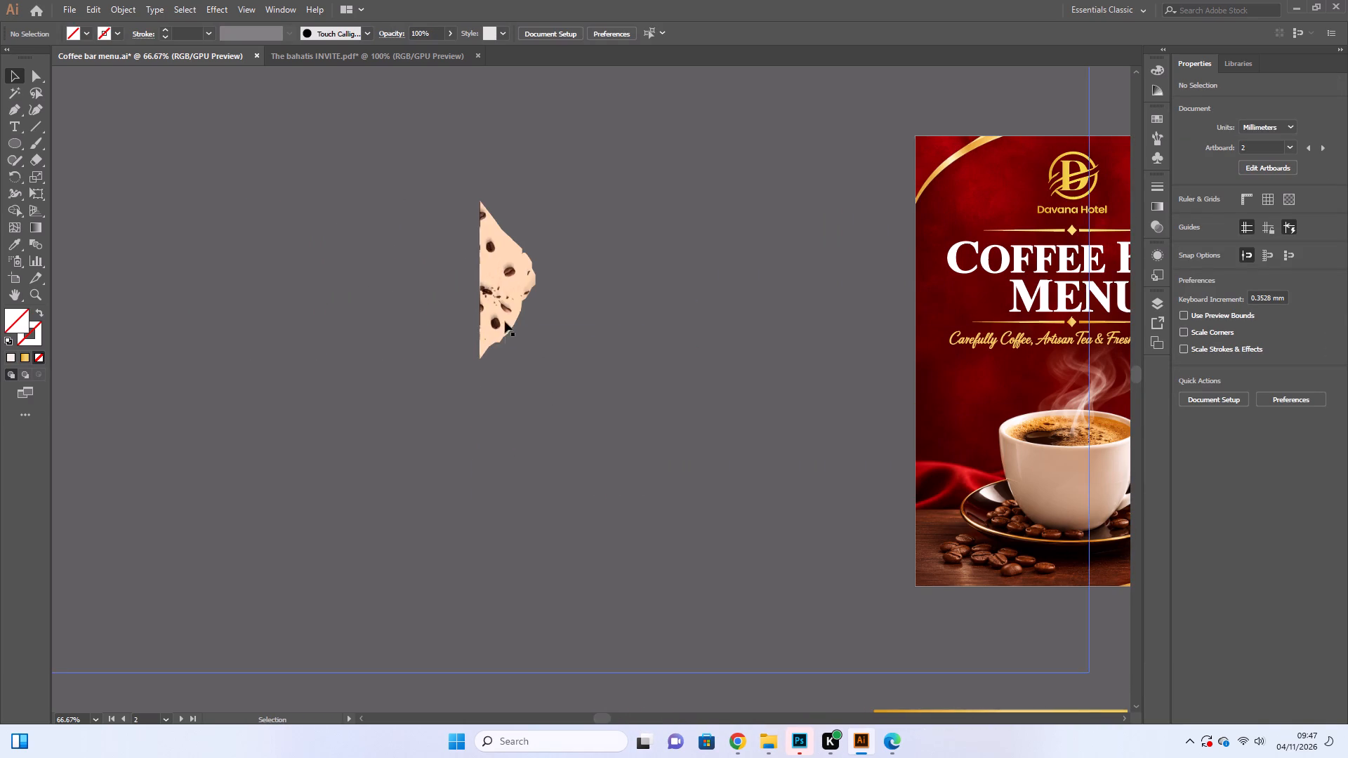
{"action": "left_click_drag", "start_coordinate": [505, 321], "coordinate": [164, 317]}
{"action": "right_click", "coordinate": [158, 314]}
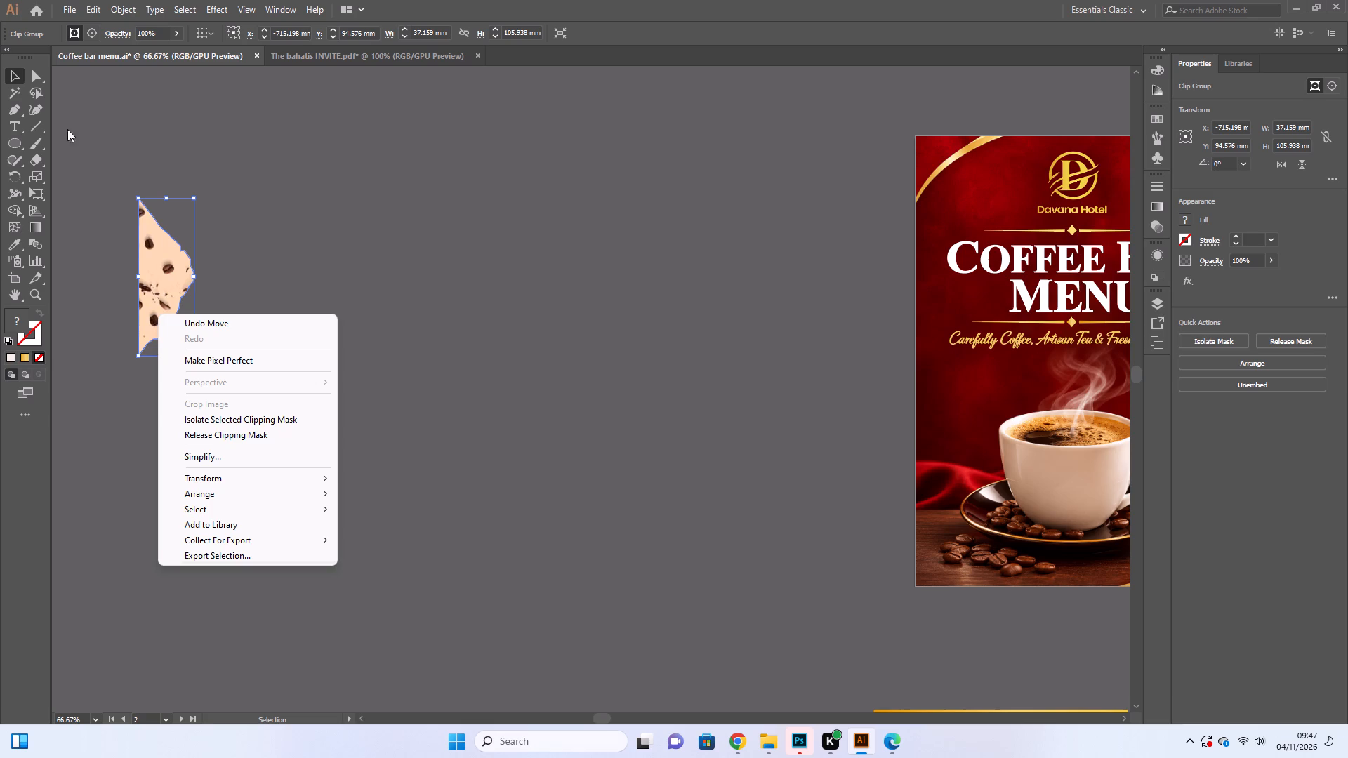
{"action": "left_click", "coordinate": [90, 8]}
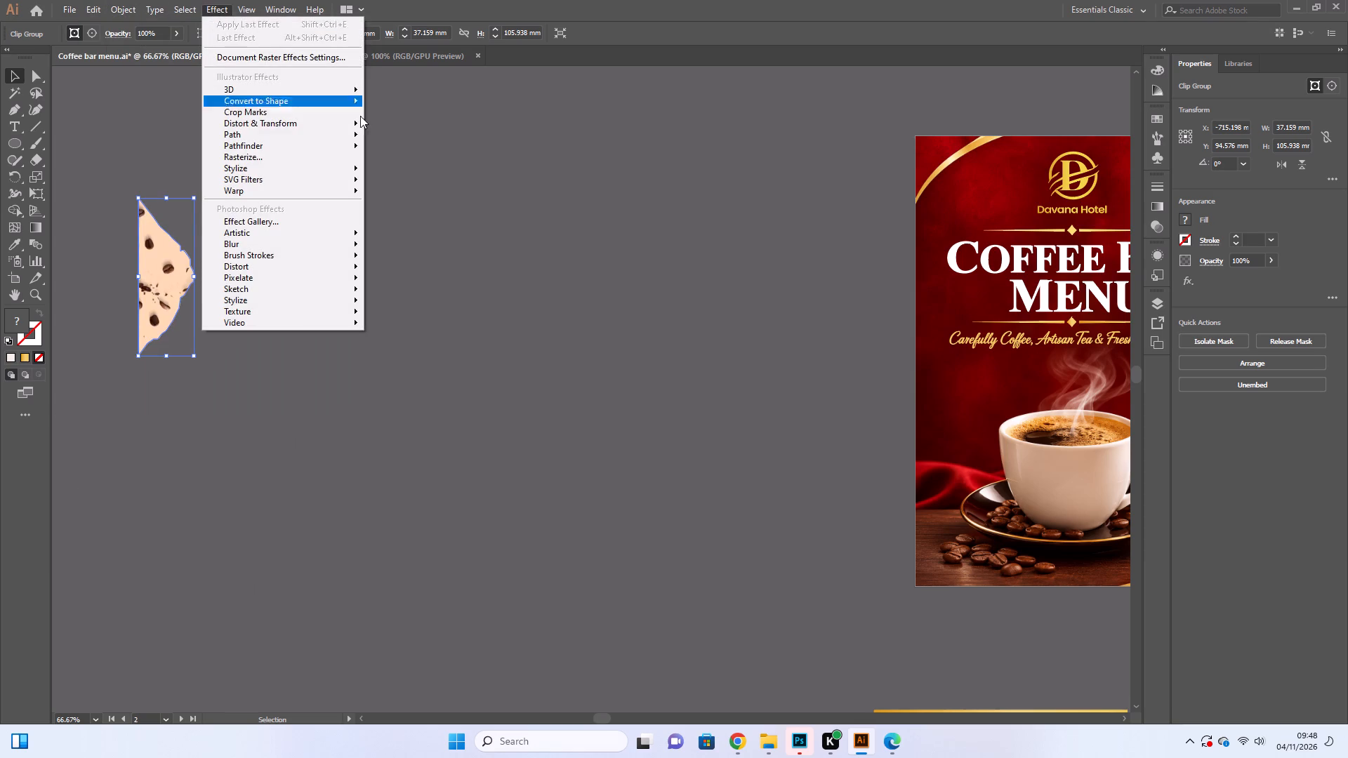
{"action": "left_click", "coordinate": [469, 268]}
Release the clipping mask on the duplicated coffee bean decoration on the empty canvas, then deselect everything.
{"action": "left_click", "coordinate": [185, 290]}
{"action": "right_click", "coordinate": [185, 290]}
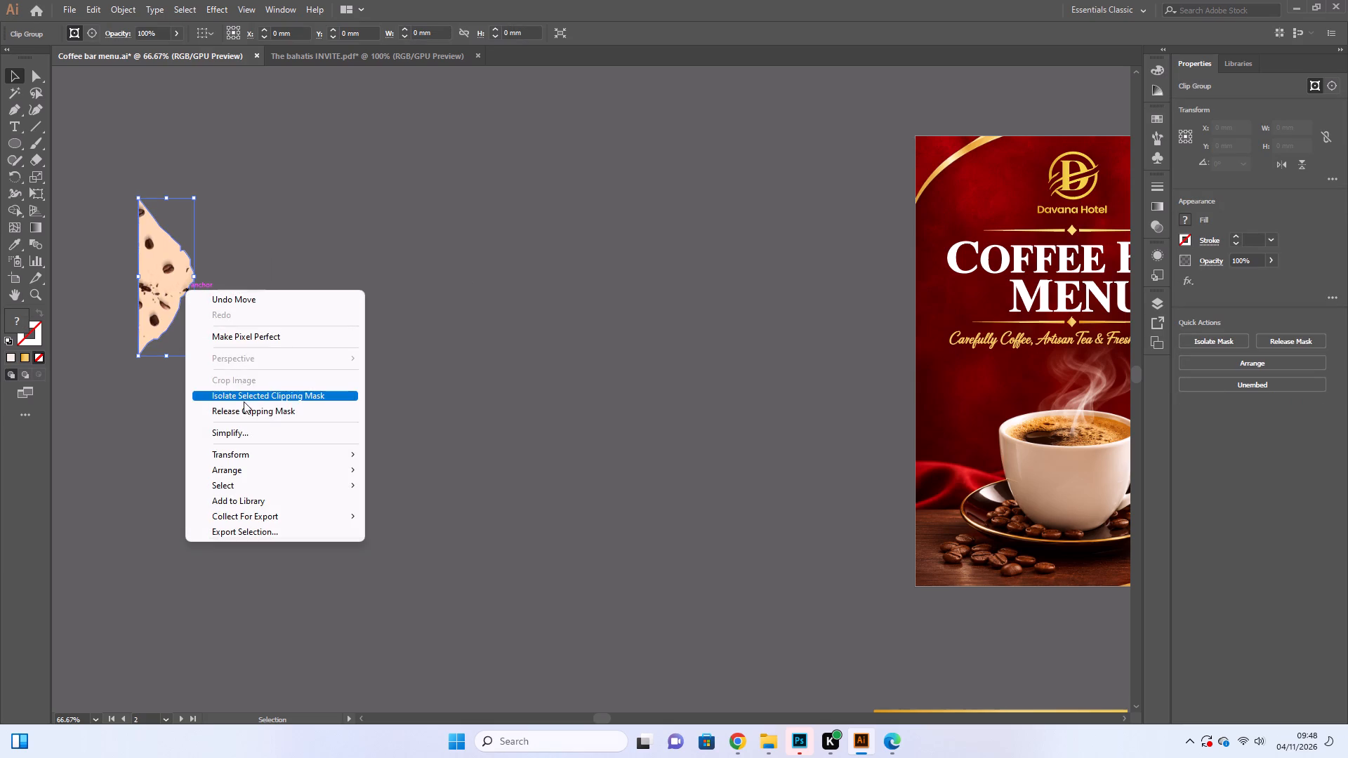
{"action": "left_click", "coordinate": [244, 406]}
{"action": "left_click", "coordinate": [530, 432]}
{"action": "scroll", "coordinate": [591, 445], "scroll_direction": "up", "scroll_amount": 5}
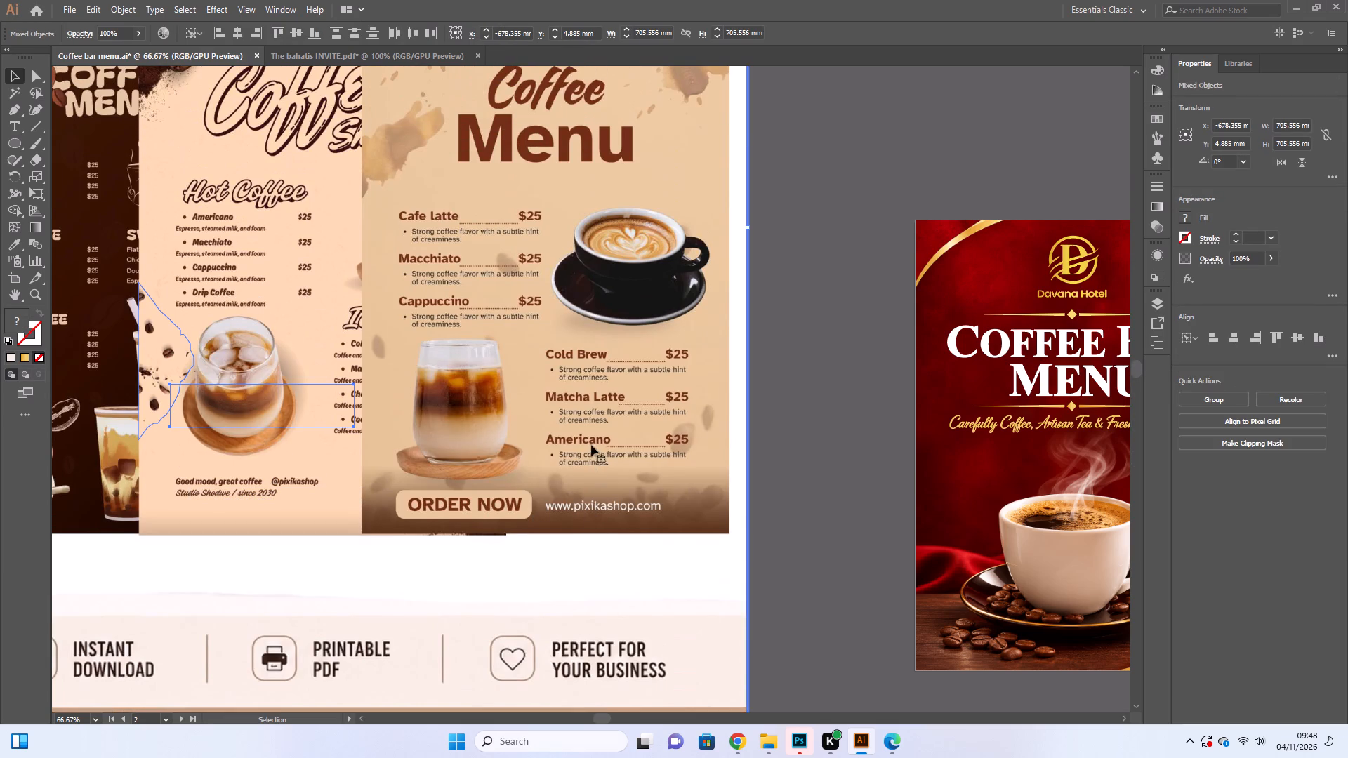
{"action": "double_click", "coordinate": [772, 372]}
Trace a closed Pen outline around the coffee bean and ground coffee in the top-left corner of the reference image's Hot Coffee menu.
{"action": "scroll", "coordinate": [619, 476], "scroll_direction": "up", "scroll_amount": 10}
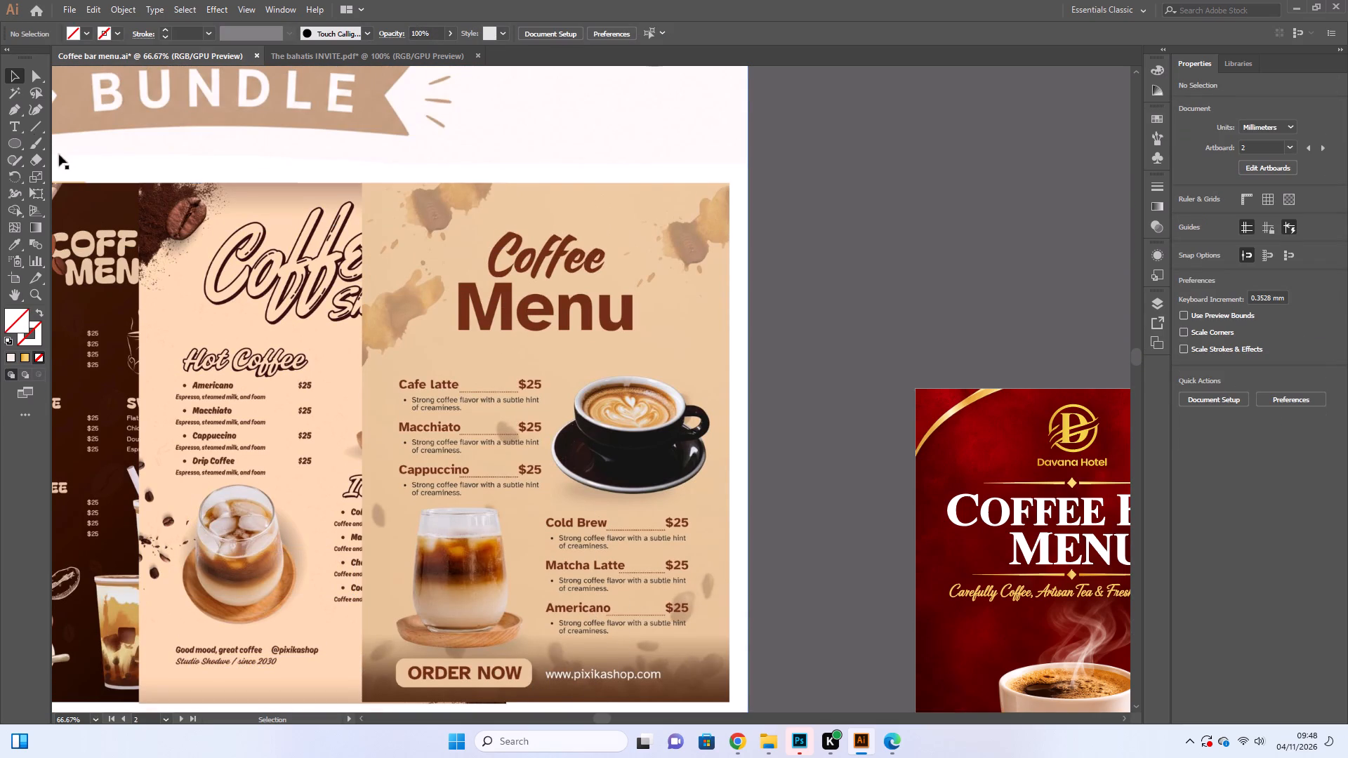
{"action": "left_click", "coordinate": [14, 109]}
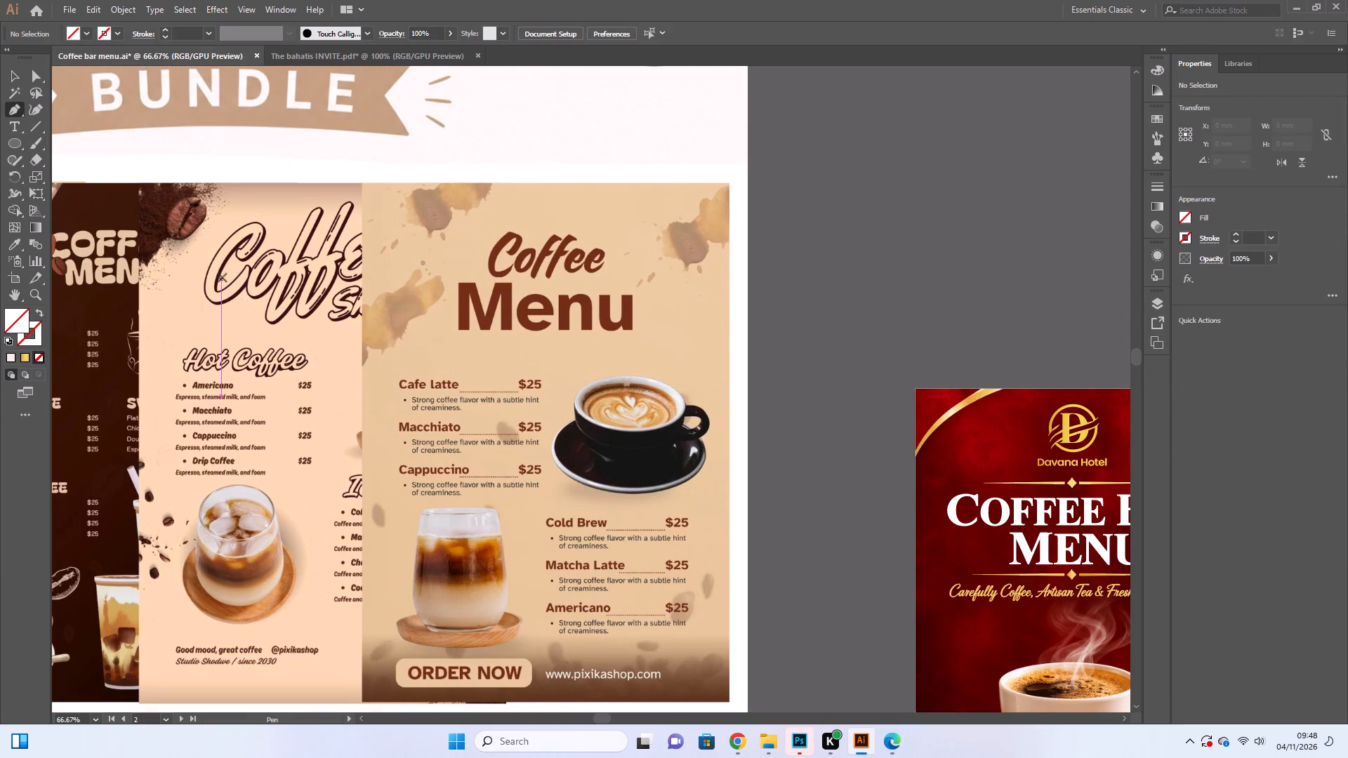
{"action": "left_click", "coordinate": [138, 182]}
{"action": "left_click", "coordinate": [138, 303]}
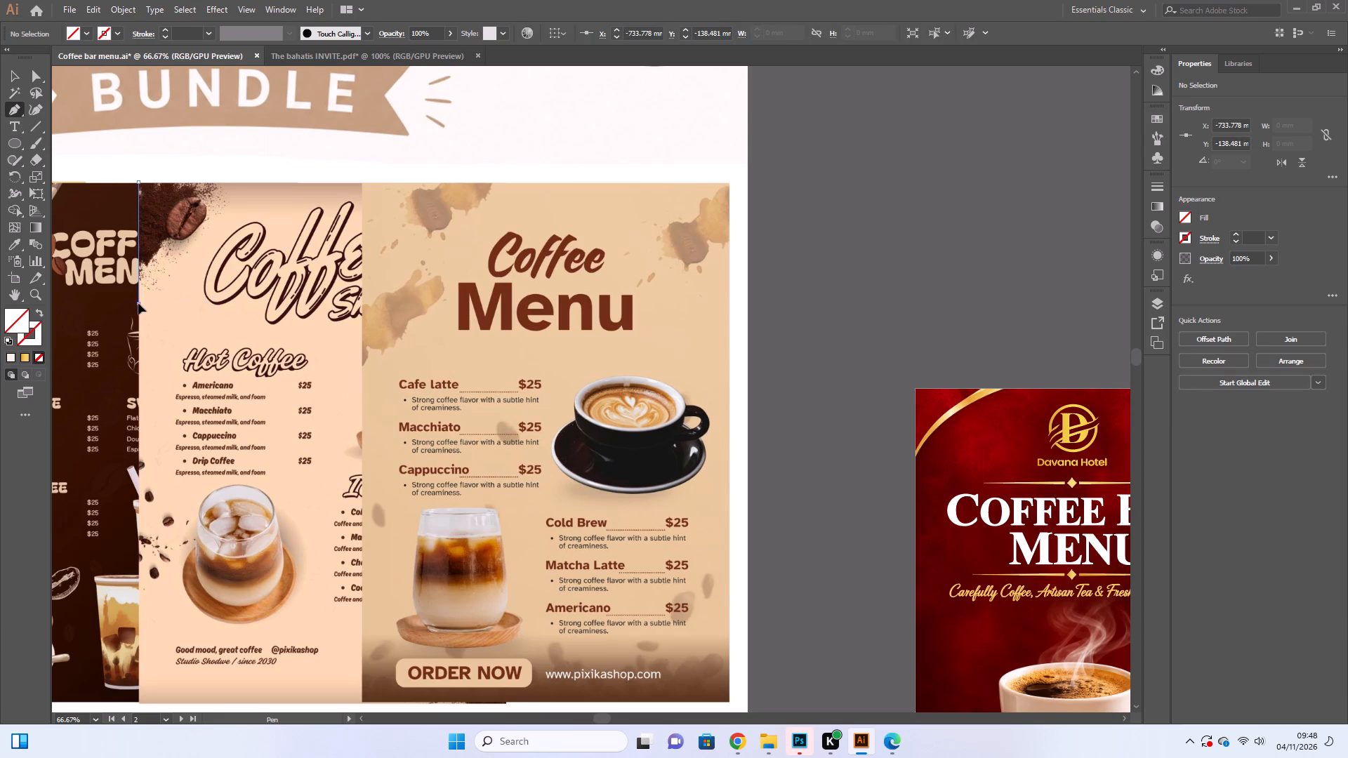
{"action": "left_click", "coordinate": [148, 308]}
{"action": "left_click", "coordinate": [158, 303]}
{"action": "left_click", "coordinate": [172, 293]}
{"action": "left_click", "coordinate": [177, 284]}
{"action": "left_click", "coordinate": [185, 270]}
{"action": "left_click", "coordinate": [188, 265]}
{"action": "left_click_drag", "start_coordinate": [194, 258], "coordinate": [197, 255]}
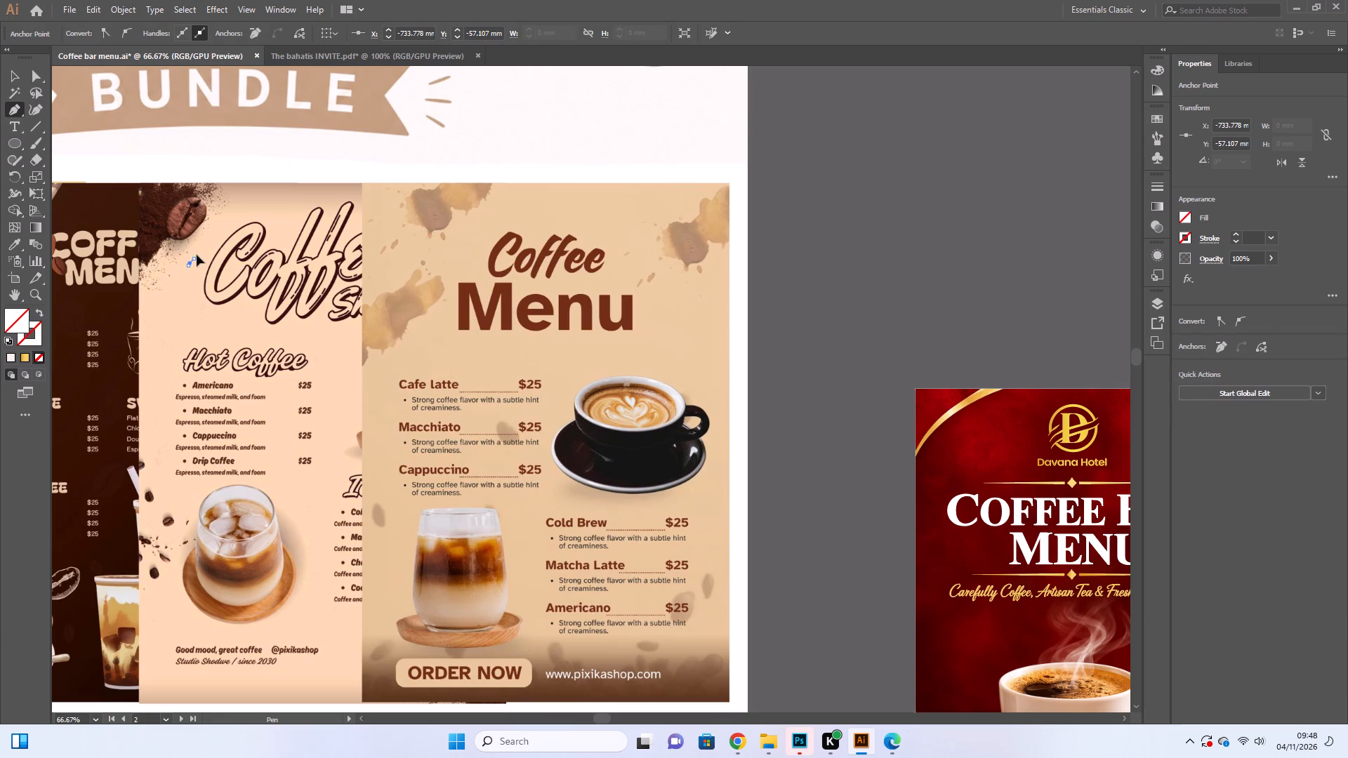
{"action": "left_click_drag", "start_coordinate": [197, 255], "coordinate": [206, 242]}
{"action": "left_click", "coordinate": [211, 239]}
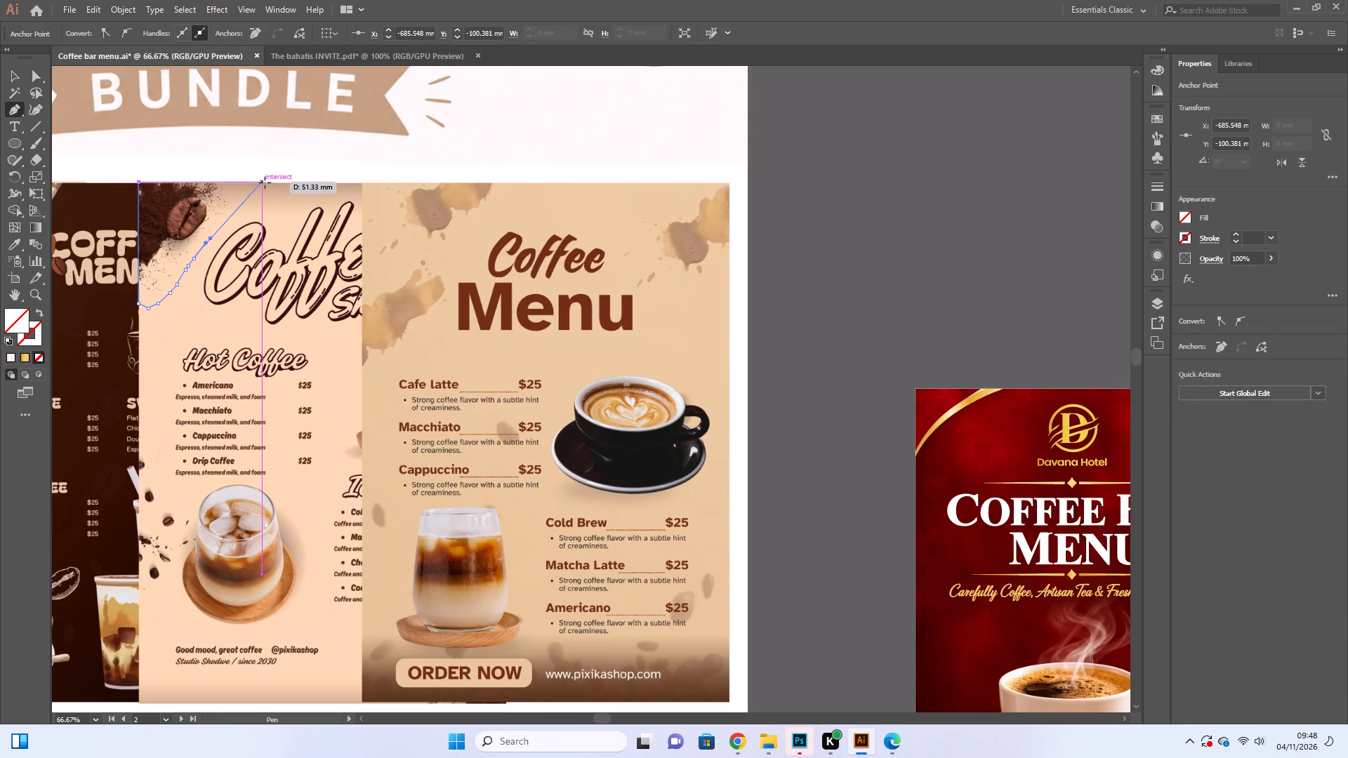
{"action": "left_click", "coordinate": [265, 182]}
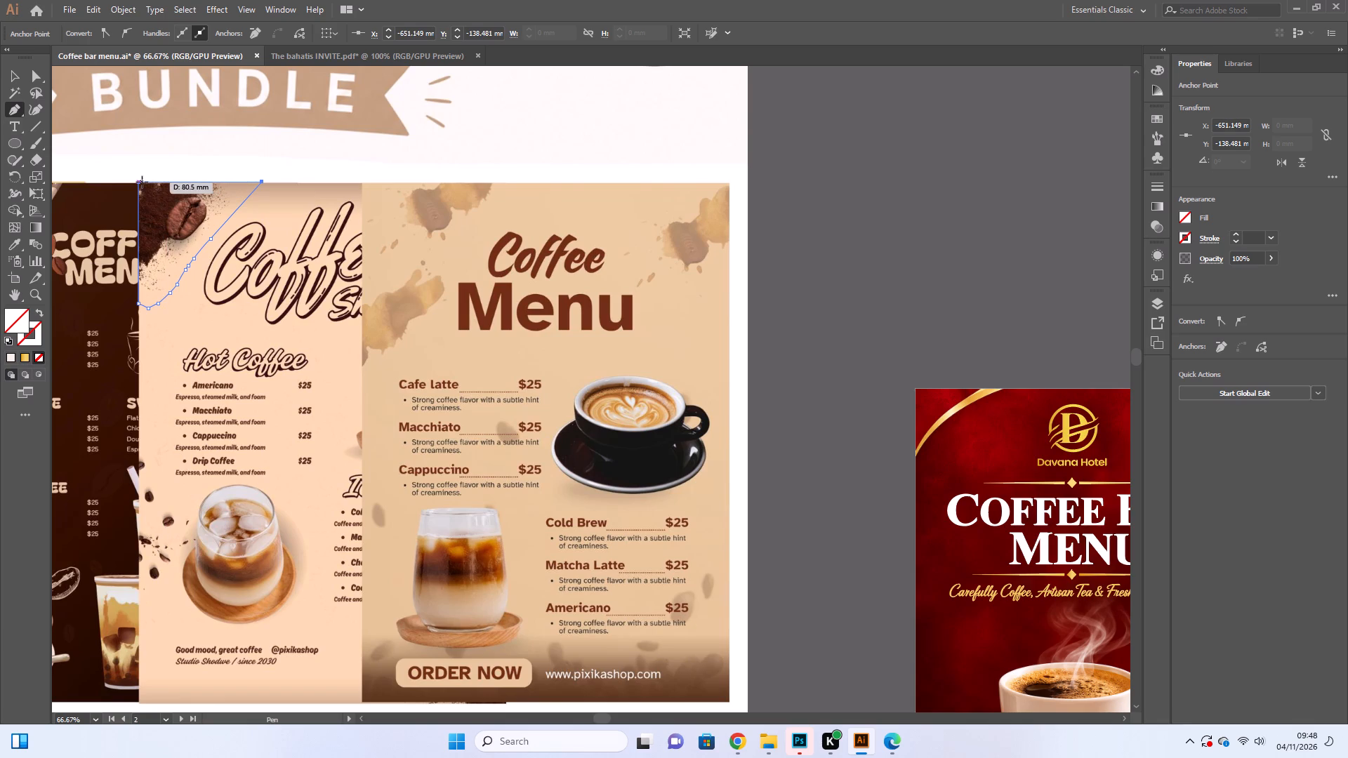
{"action": "left_click", "coordinate": [141, 181]}
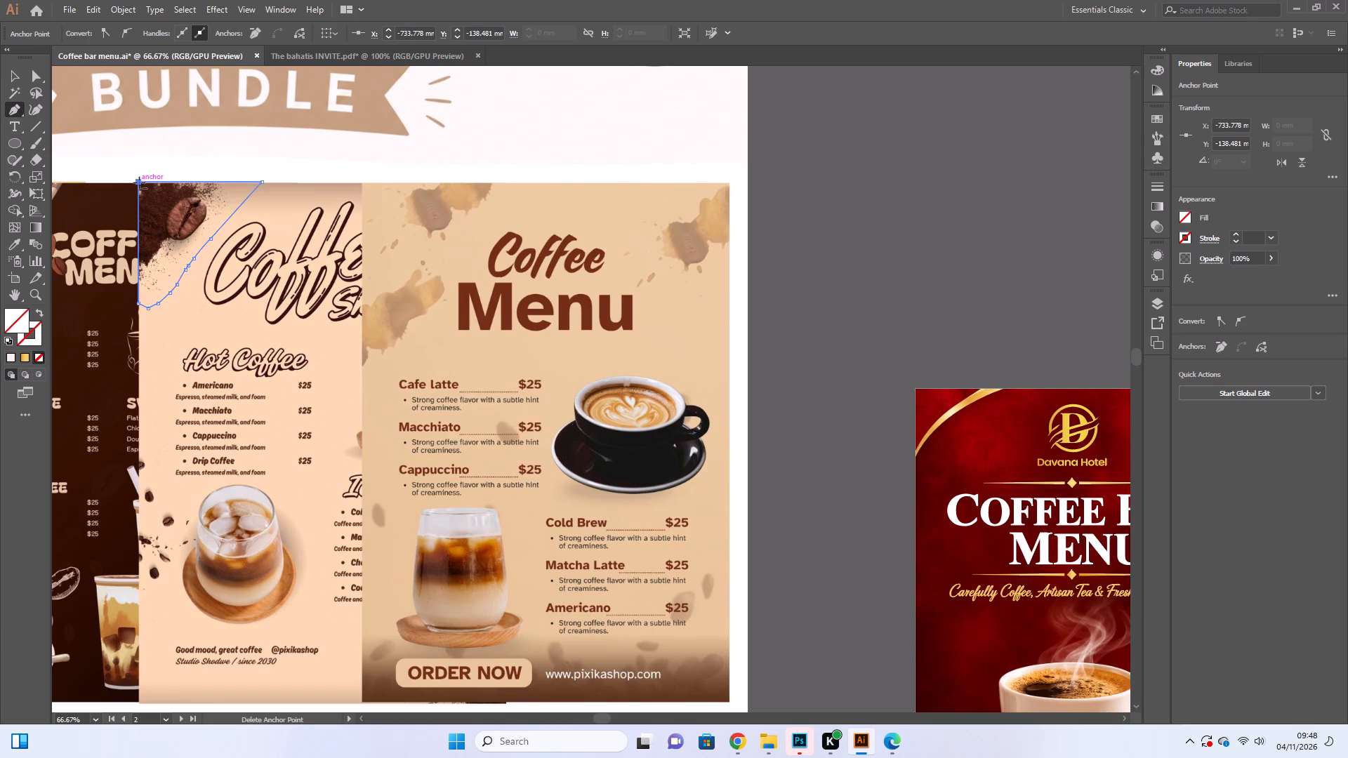
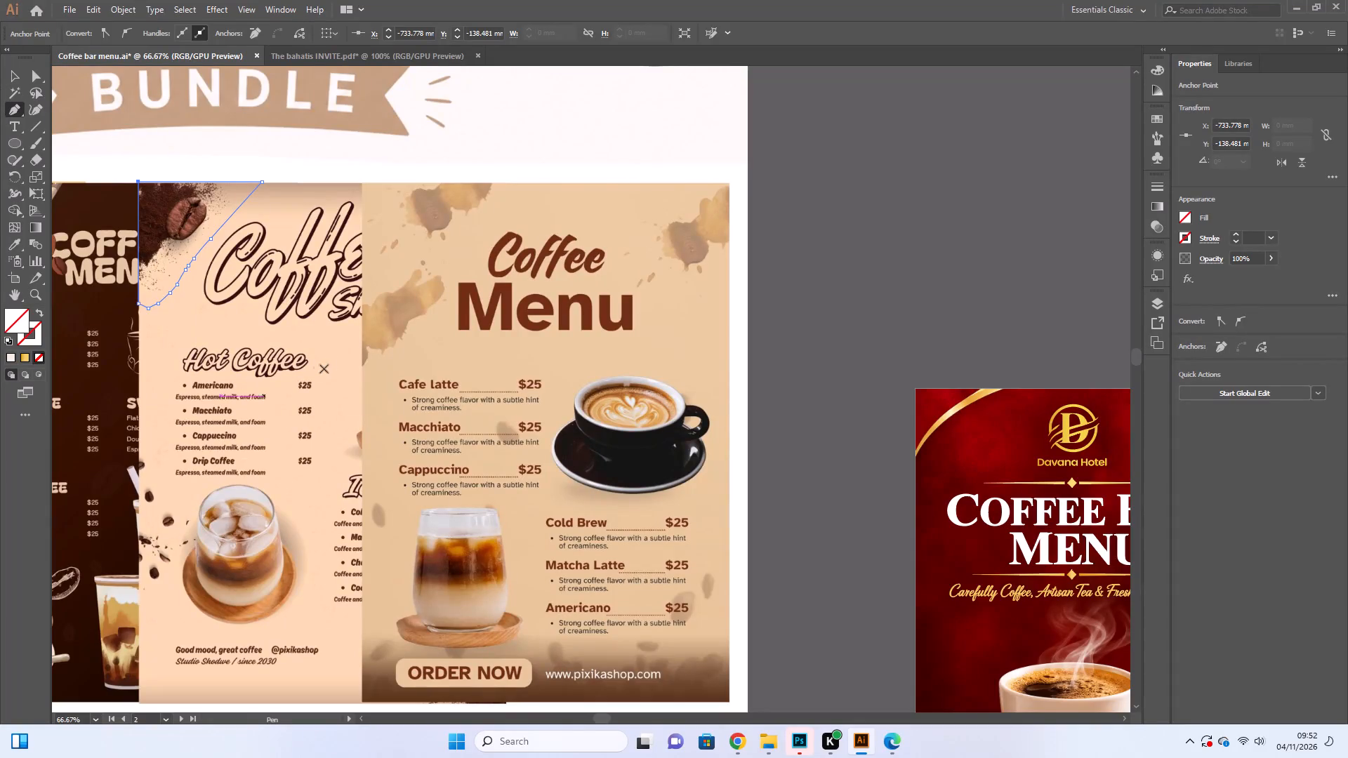
Clip the reference menu image to the traced coffee bean and ground coffee outline with a clipping mask, then deselect.
{"action": "left_click", "coordinate": [13, 72]}
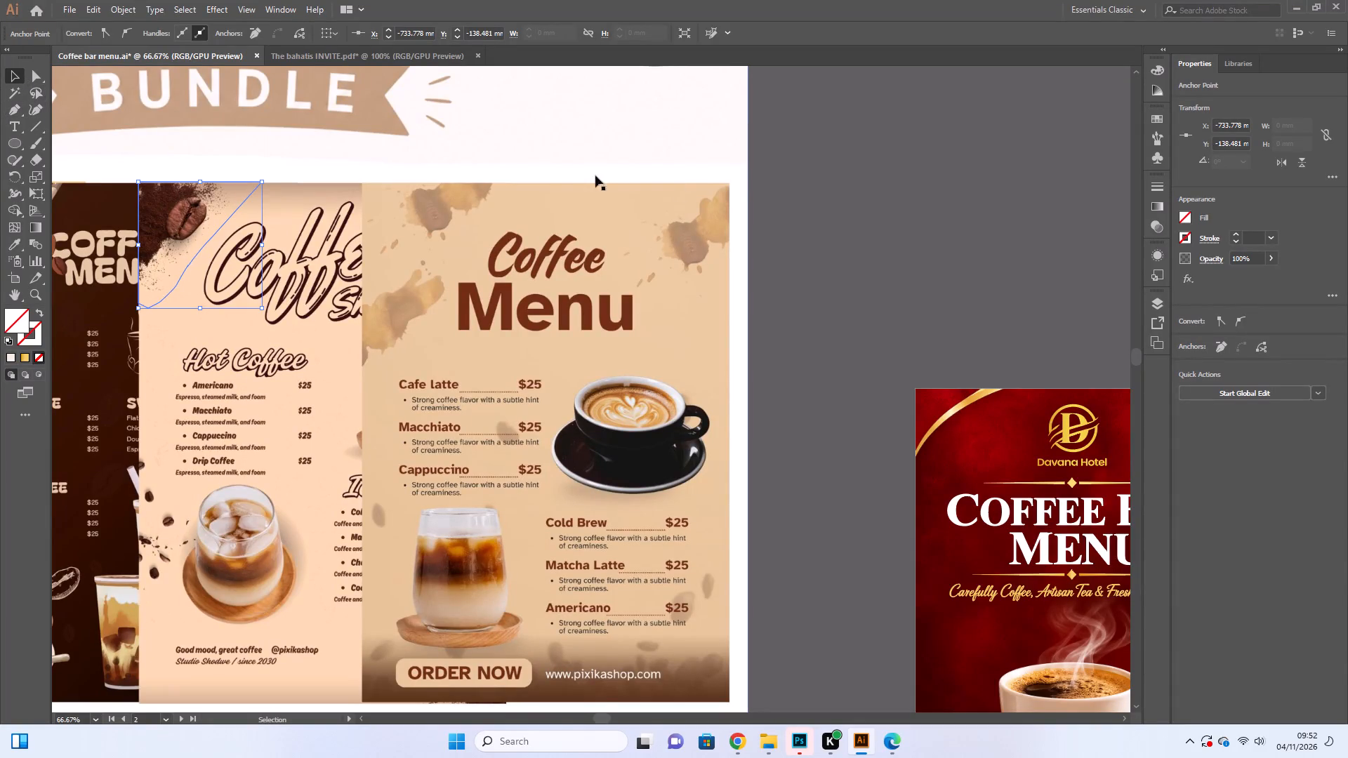
{"action": "left_click", "coordinate": [812, 189]}
{"action": "left_click_drag", "start_coordinate": [817, 181], "coordinate": [81, 278]}
{"action": "right_click", "coordinate": [277, 241]}
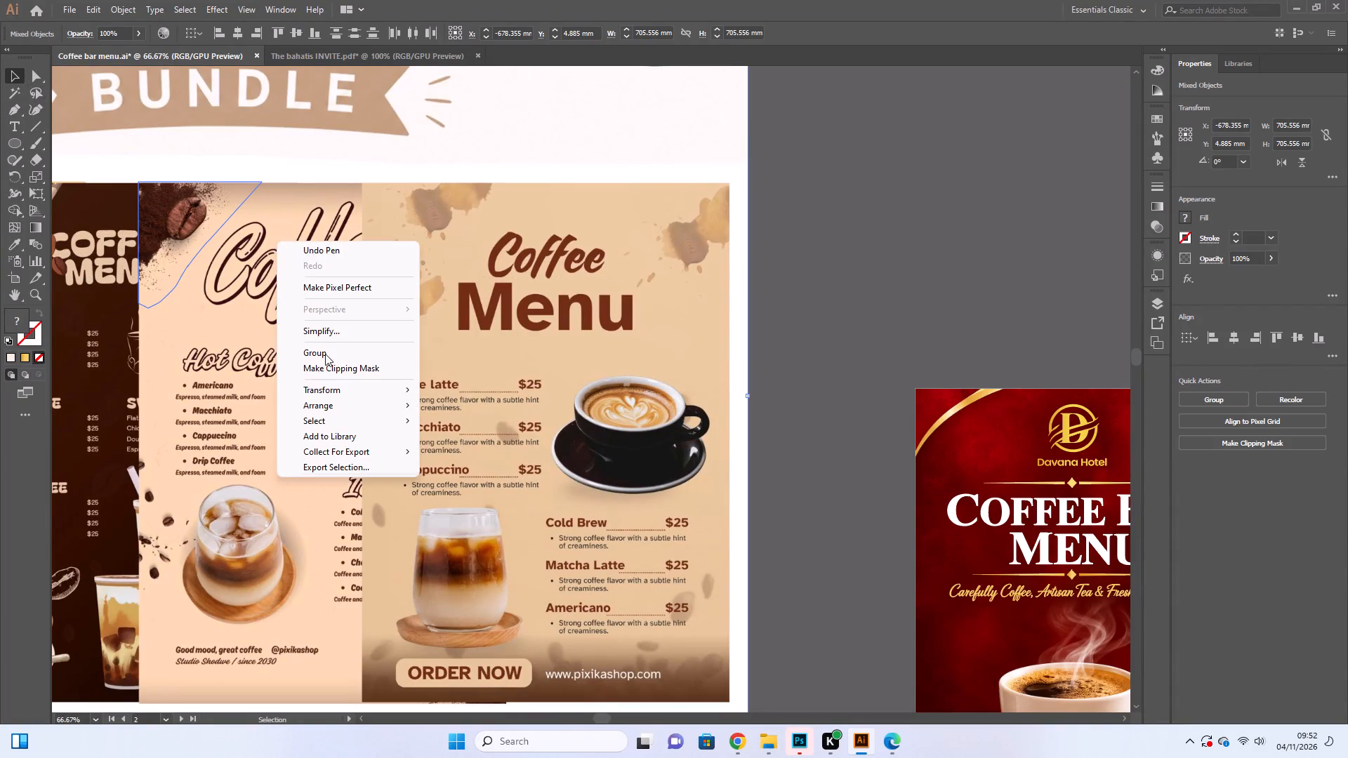
{"action": "left_click", "coordinate": [331, 368]}
{"action": "left_click", "coordinate": [699, 330]}
Move the clipped coffee bean decoration across the canvas to the top-left corner of the Coffees page.
{"action": "left_click_drag", "start_coordinate": [185, 206], "coordinate": [542, 327]}
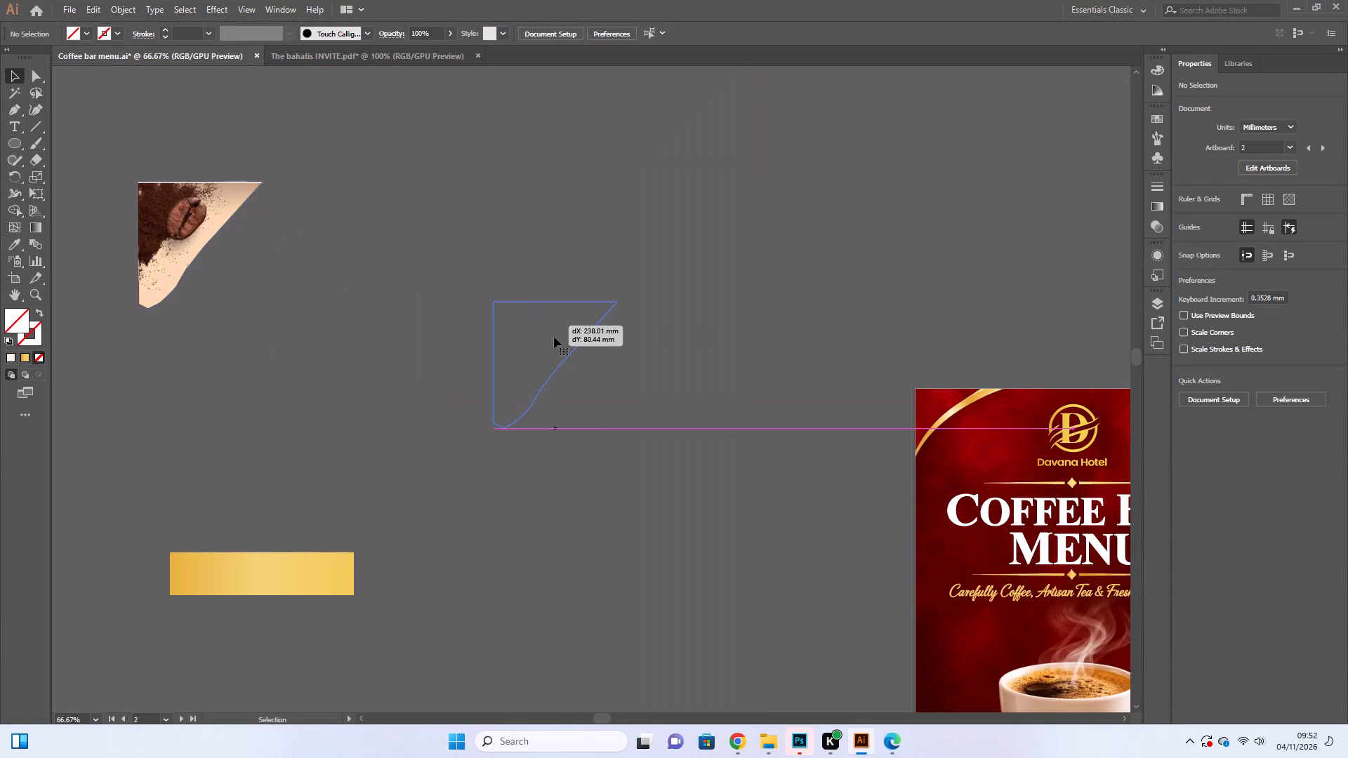
{"action": "left_click_drag", "start_coordinate": [603, 719], "coordinate": [628, 710]}
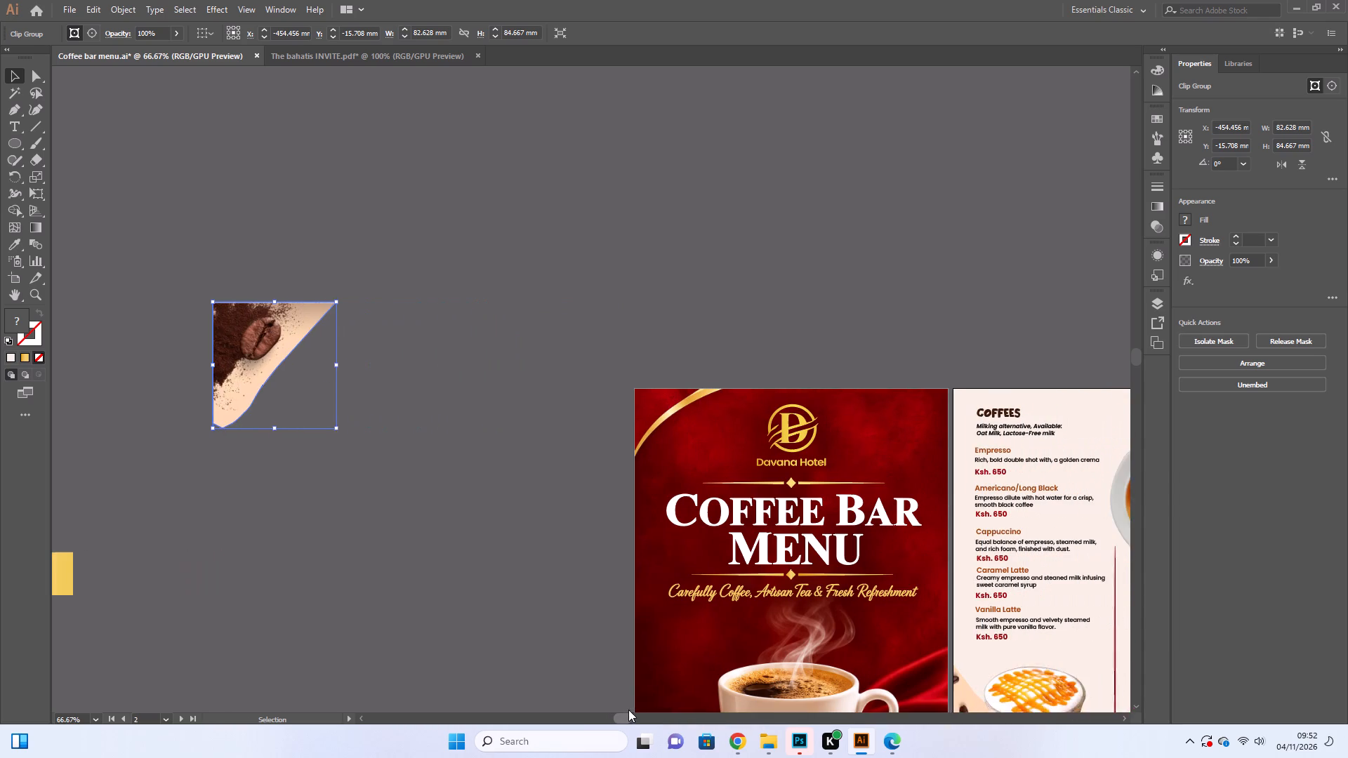
{"action": "left_click_drag", "start_coordinate": [628, 710], "coordinate": [644, 707]}
{"action": "left_click_drag", "start_coordinate": [104, 364], "coordinate": [657, 434]}
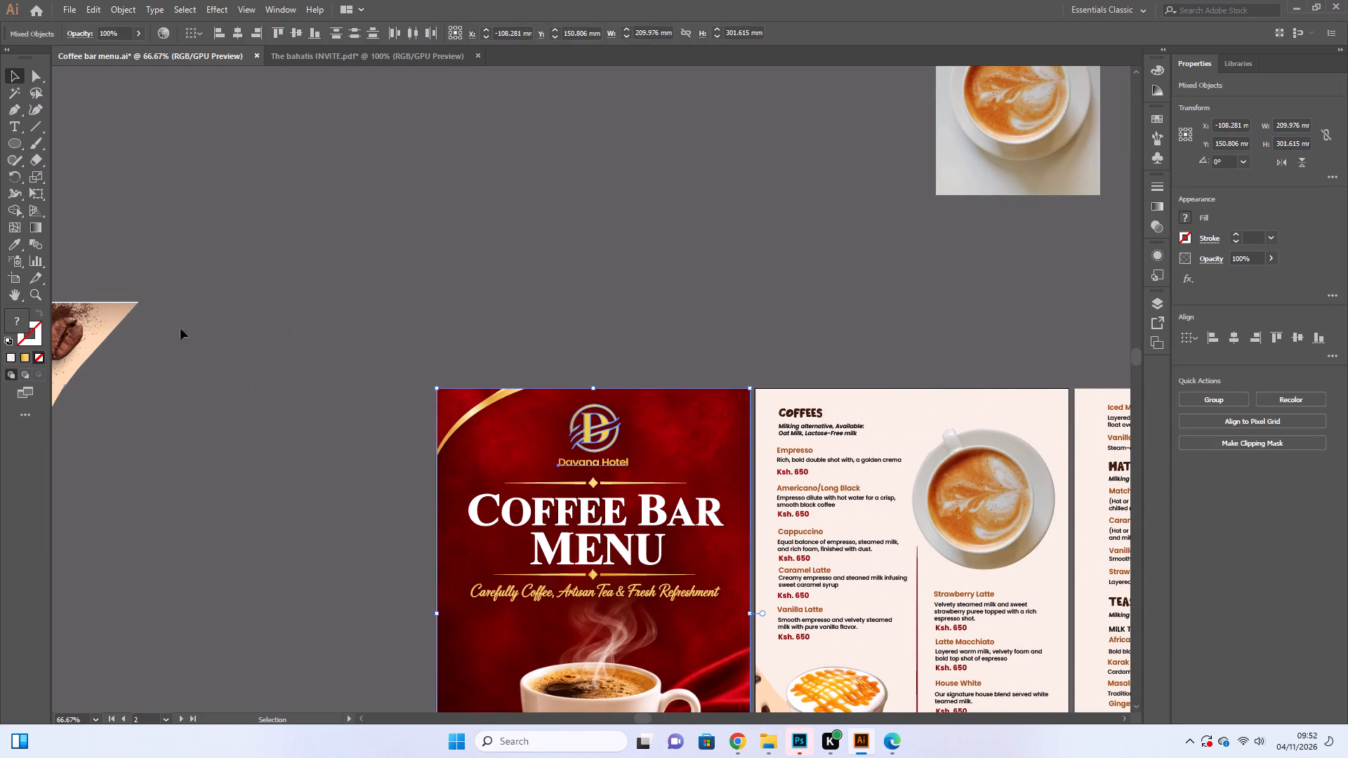
{"action": "left_click", "coordinate": [86, 317]}
{"action": "left_click_drag", "start_coordinate": [87, 318], "coordinate": [829, 309]}
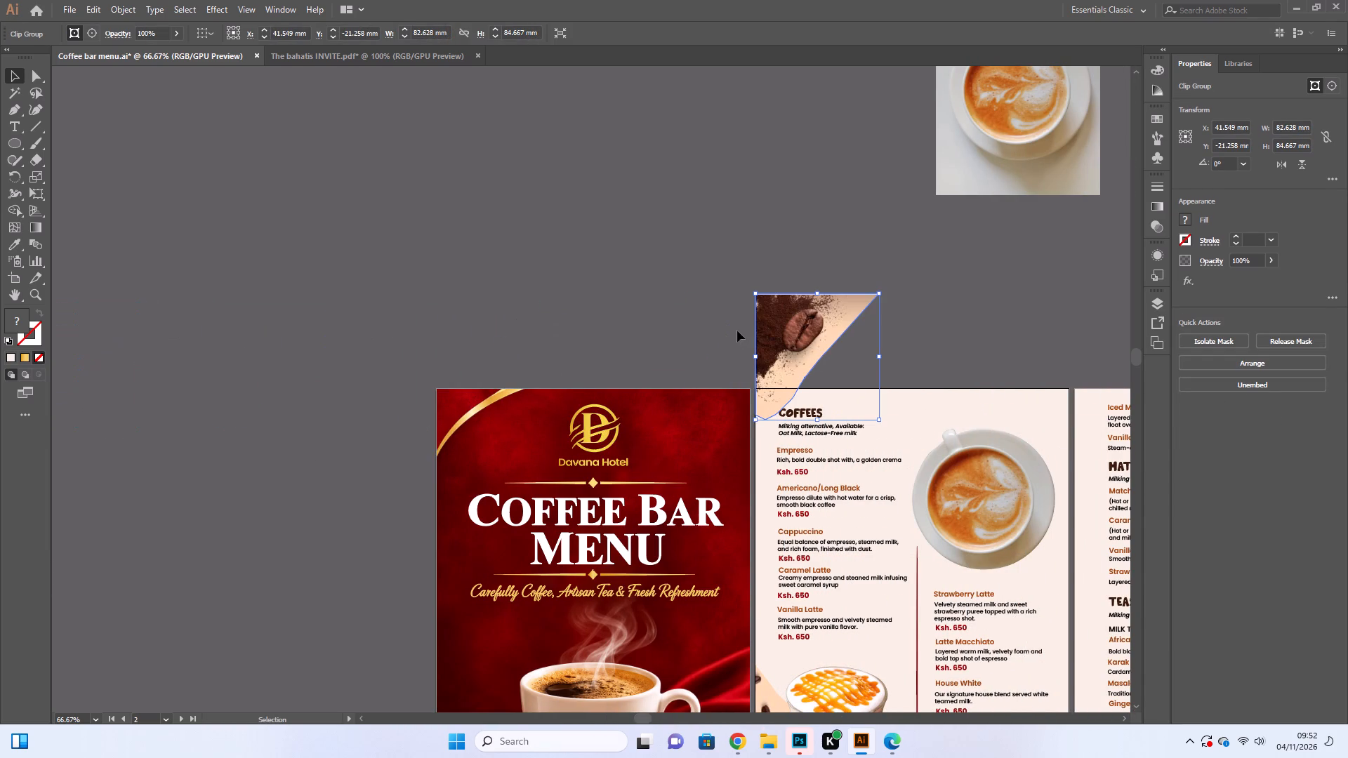
Mirror the clipped coffee bean decoration horizontally so the ground coffee faces the opposite side.
{"action": "left_click_drag", "start_coordinate": [758, 359], "coordinate": [989, 375]}
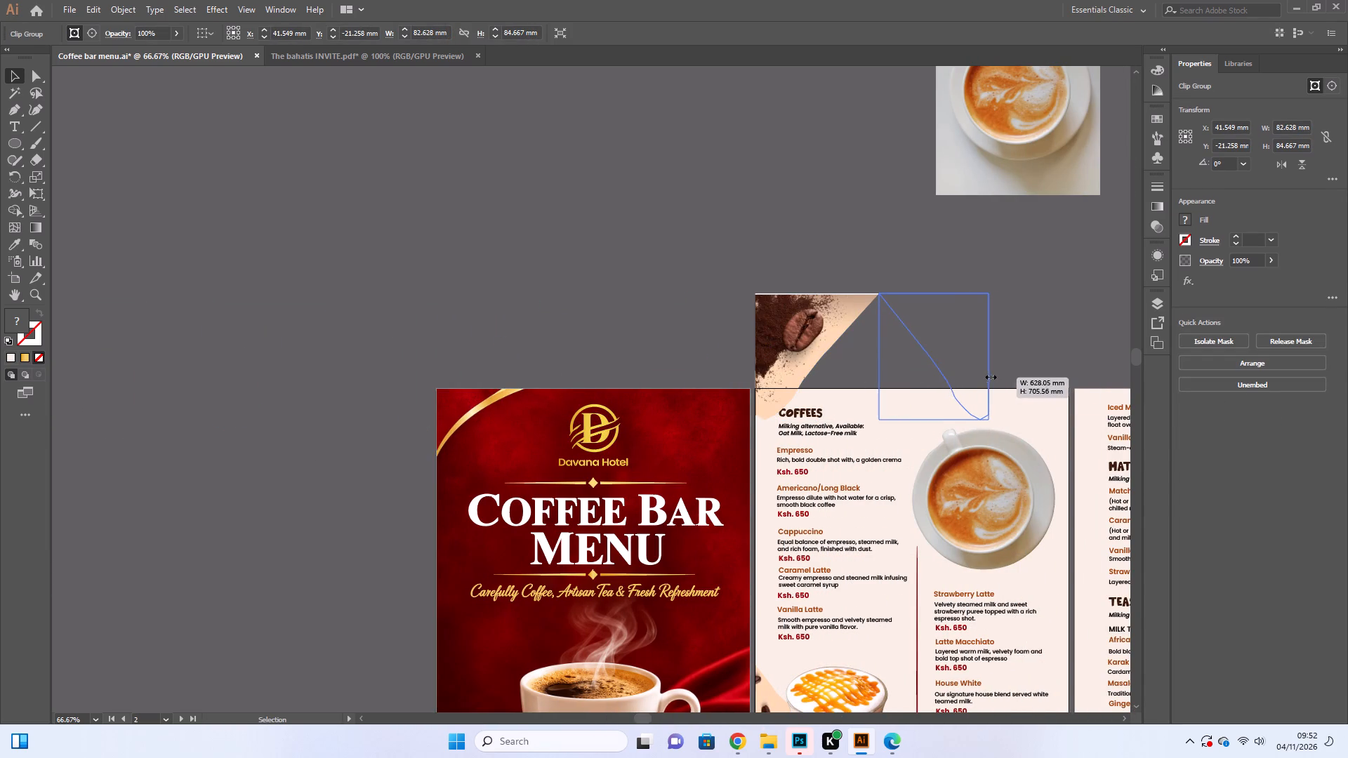
{"action": "left_click_drag", "start_coordinate": [989, 375], "coordinate": [1003, 375]}
Shrink the mirrored coffee bean decoration to about 73 × 64 mm and fit it into the Coffees page's top-right corner.
{"action": "left_click_drag", "start_coordinate": [950, 340], "coordinate": [1018, 431]}
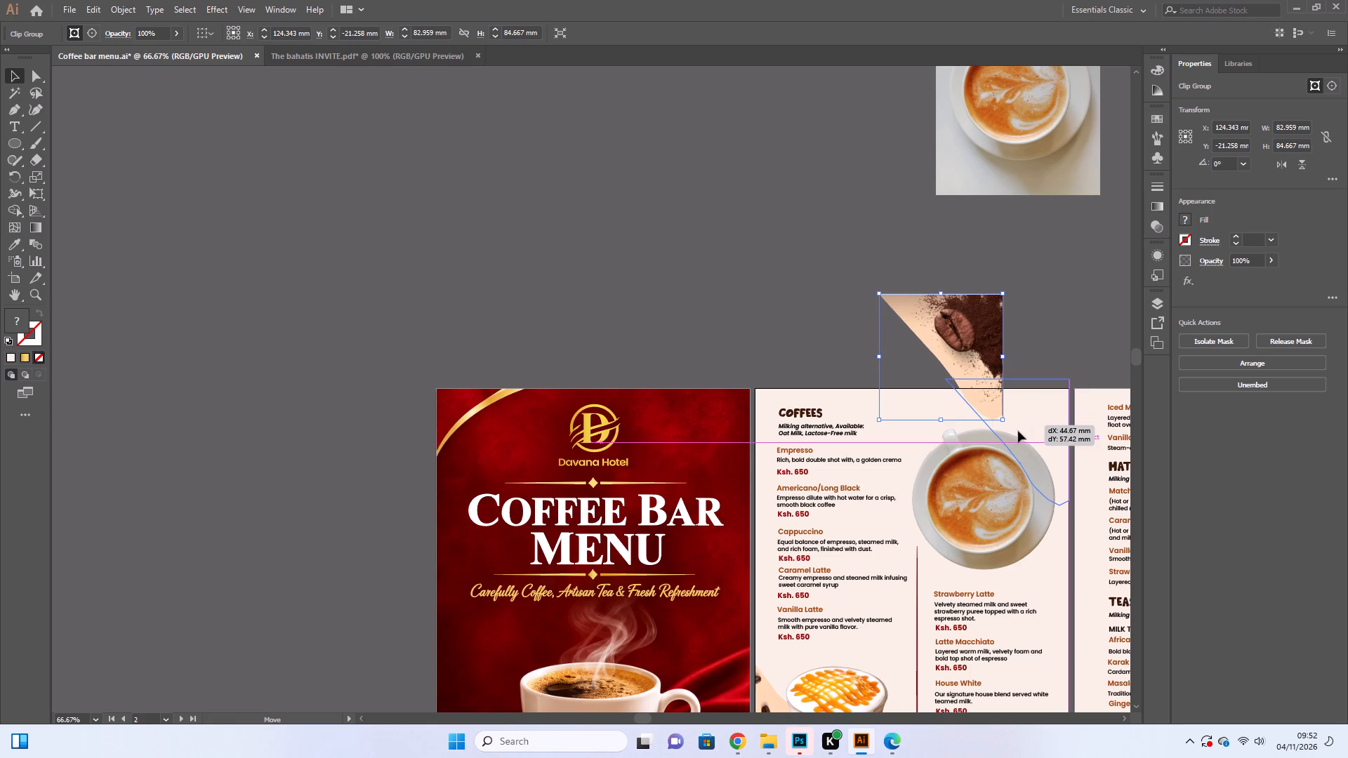
{"action": "left_click_drag", "start_coordinate": [1018, 431], "coordinate": [1017, 434]}
{"action": "left_click_drag", "start_coordinate": [1069, 513], "coordinate": [1055, 481]}
{"action": "left_click_drag", "start_coordinate": [1029, 443], "coordinate": [1044, 448]}
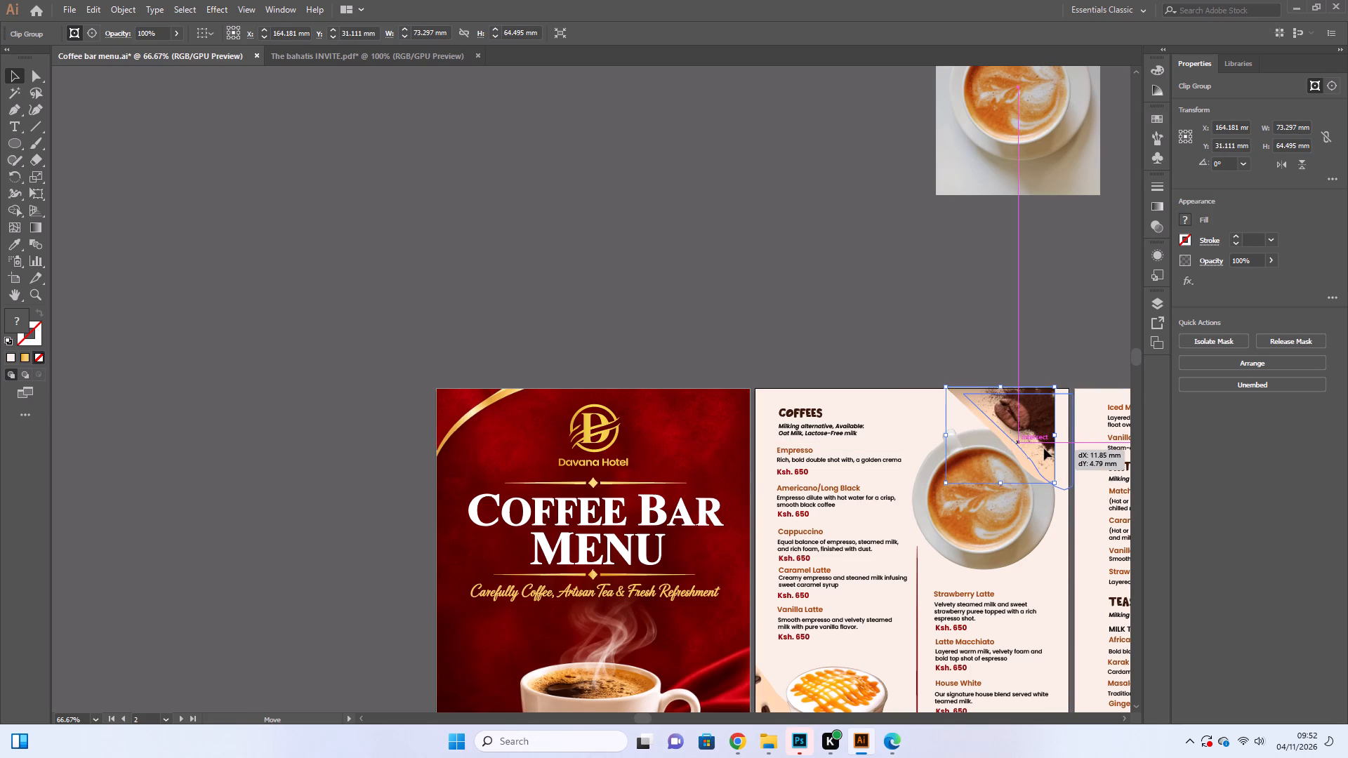
{"action": "left_click_drag", "start_coordinate": [1044, 448], "coordinate": [1043, 444]}
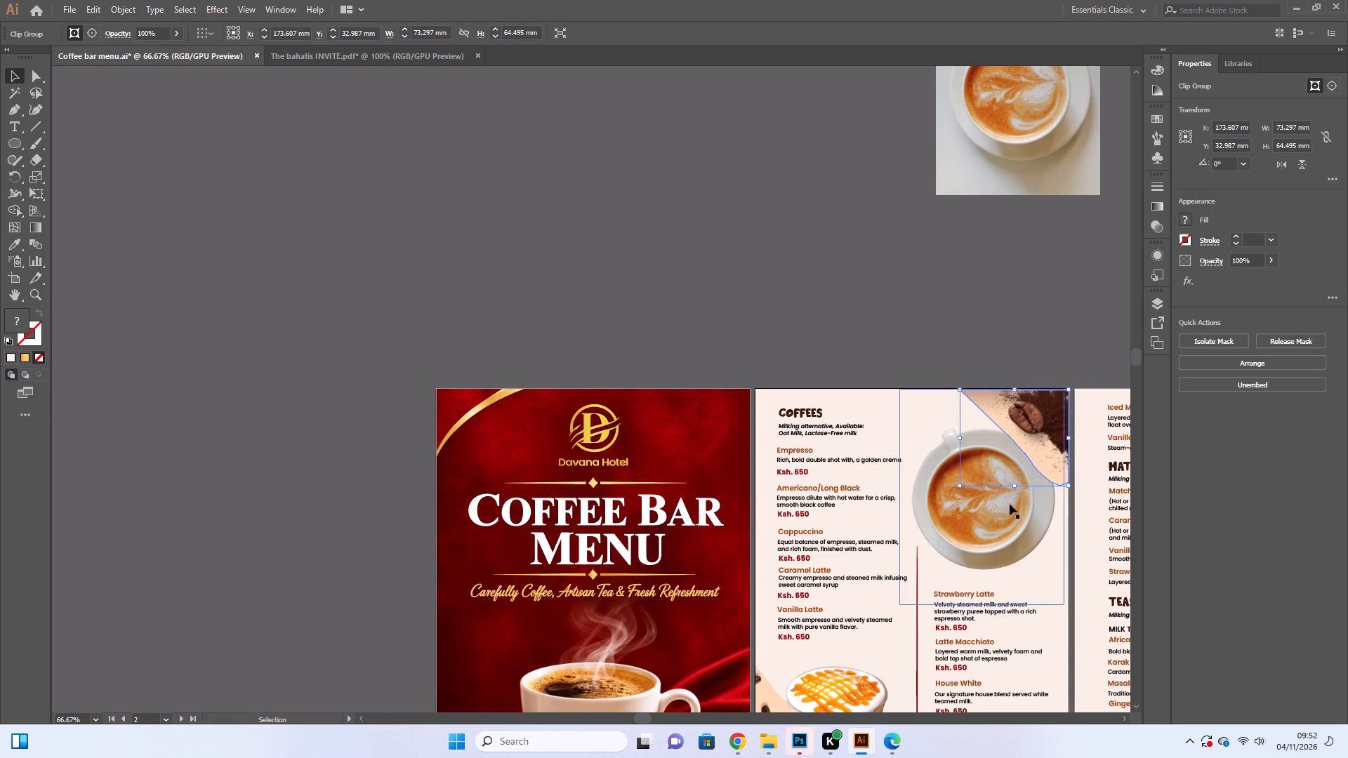
Bring the latte cup photo on the Coffees page in front of the corner coffee bean decoration.
{"action": "left_click", "coordinate": [1010, 504]}
{"action": "right_click", "coordinate": [1010, 504]}
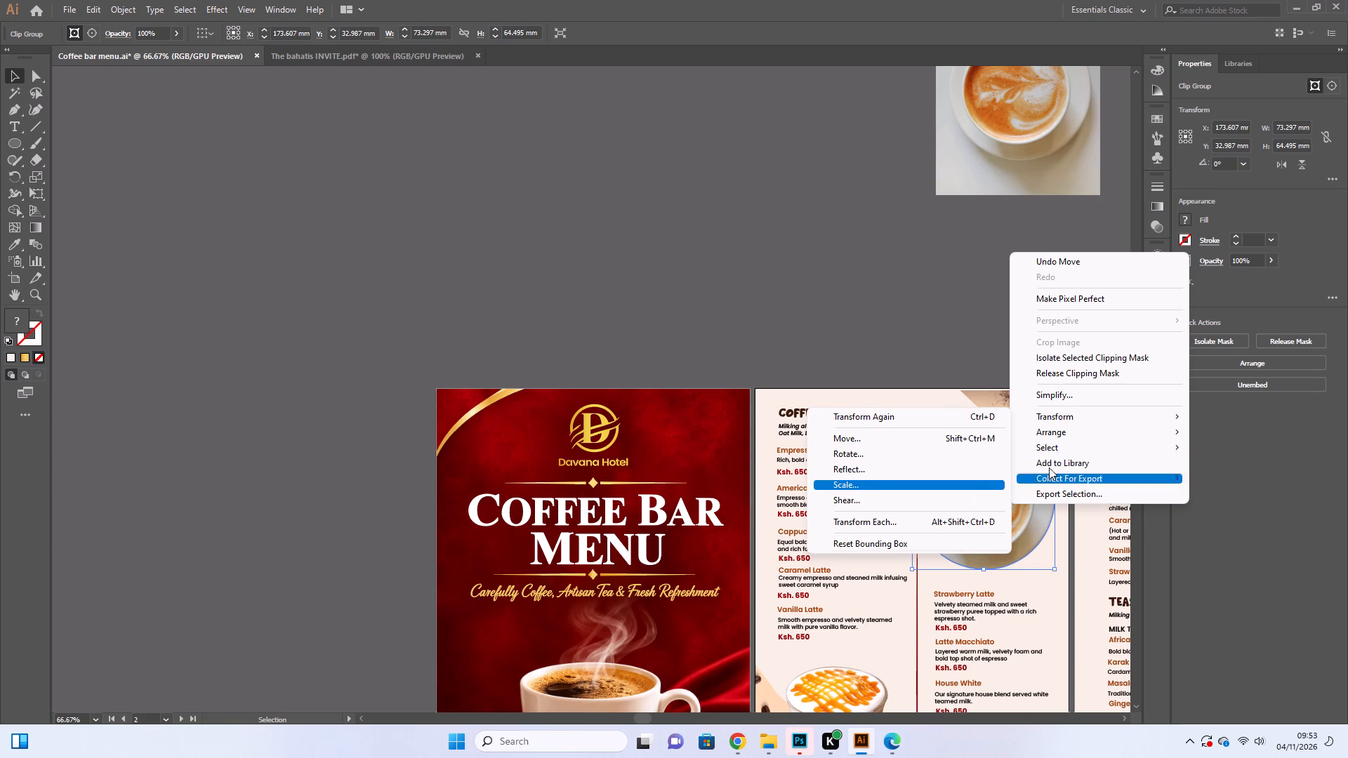
{"action": "left_click", "coordinate": [892, 438]}
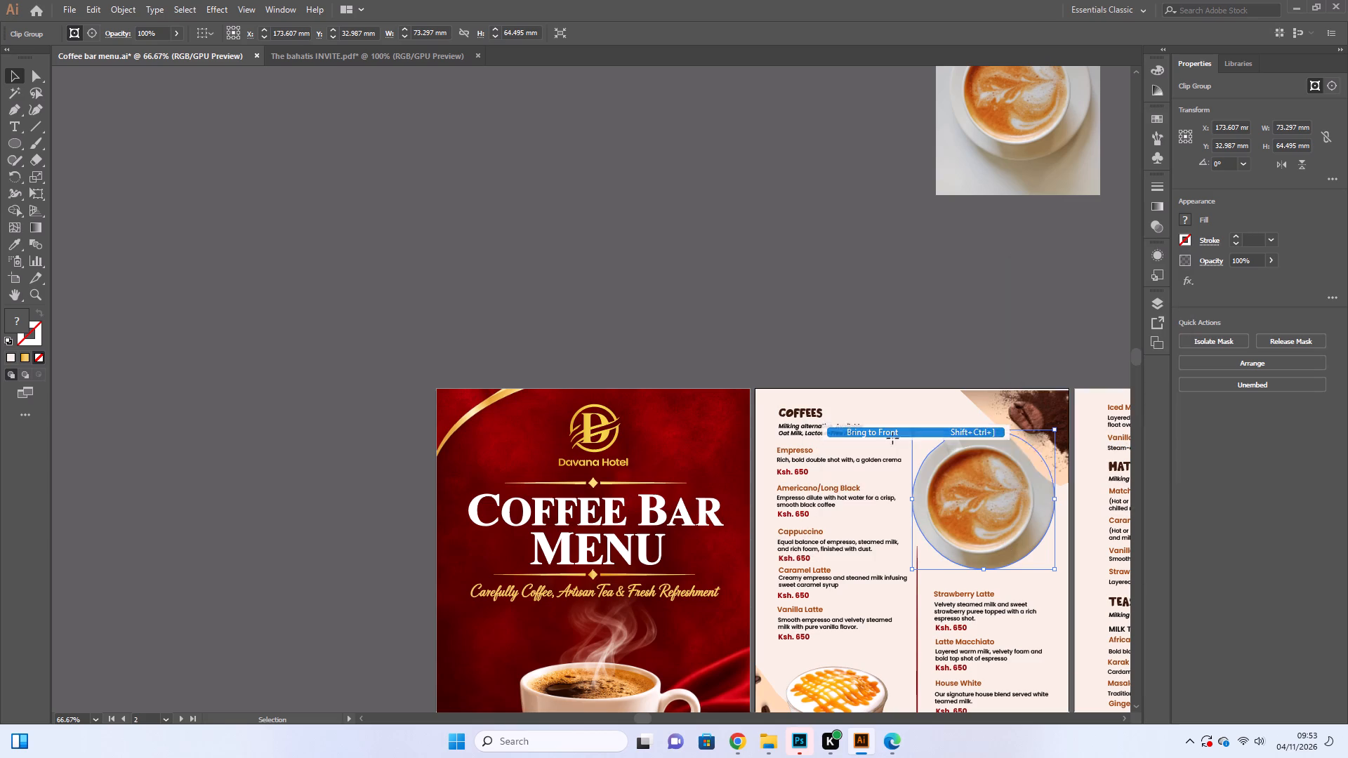
Nudge the corner coffee bean decoration slightly up and right to meet the Coffees page edges, then deselect.
{"action": "scroll", "coordinate": [911, 326], "scroll_direction": "down", "scroll_amount": 7}
{"action": "left_click", "coordinate": [1011, 281]}
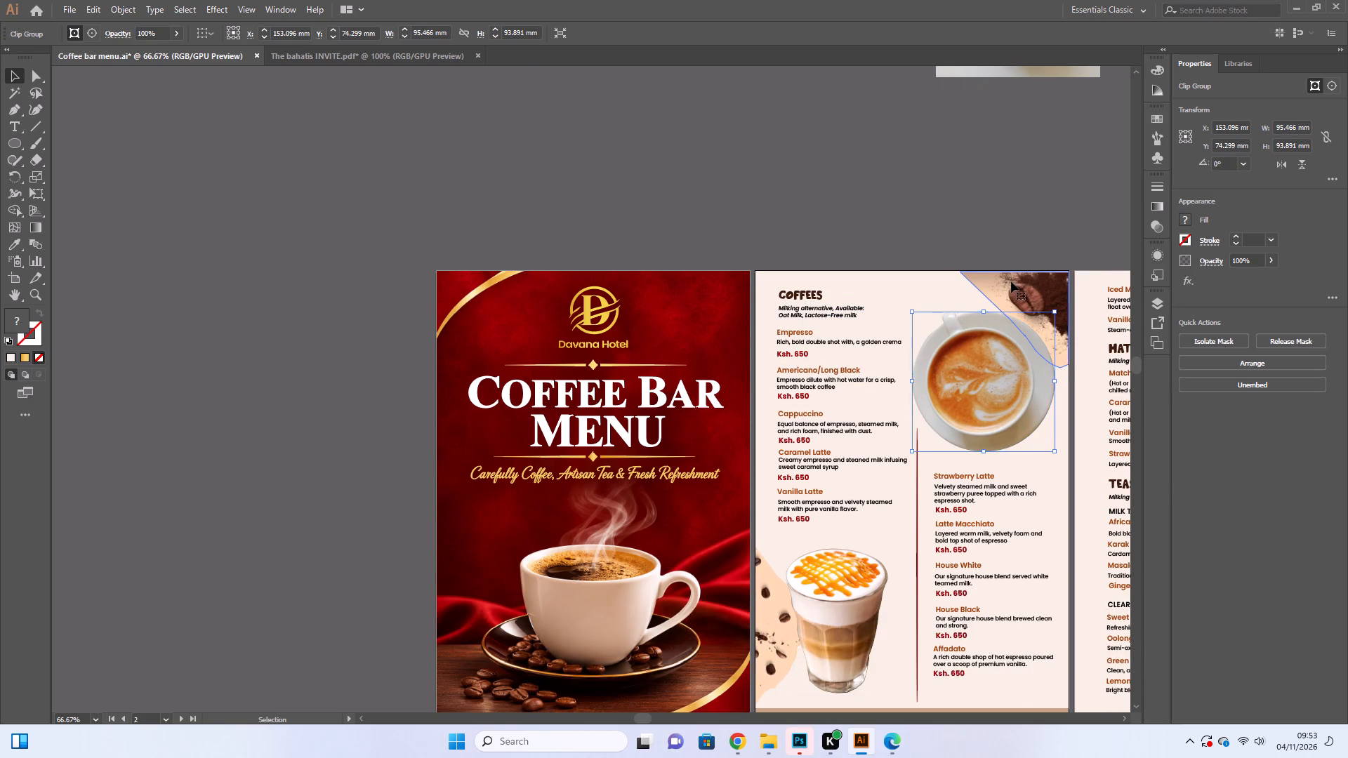
{"action": "key", "text": "Up"}
{"action": "key", "text": "Right"}
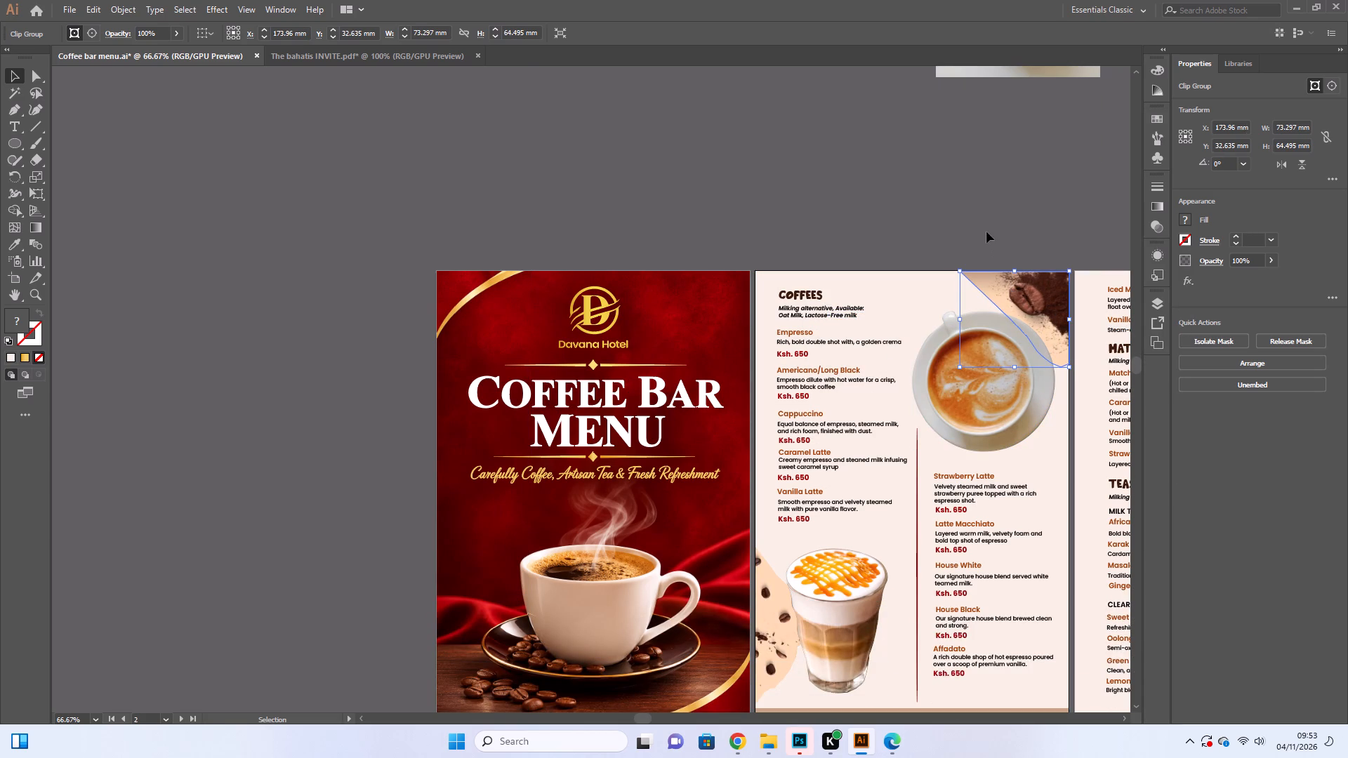
{"action": "left_click", "coordinate": [986, 232]}
Reduce the height of the tan strip at the bottom of the Coffees page to a thin band, then deselect.
{"action": "scroll", "coordinate": [986, 203], "scroll_direction": "down", "scroll_amount": 11}
{"action": "left_click", "coordinate": [781, 427]}
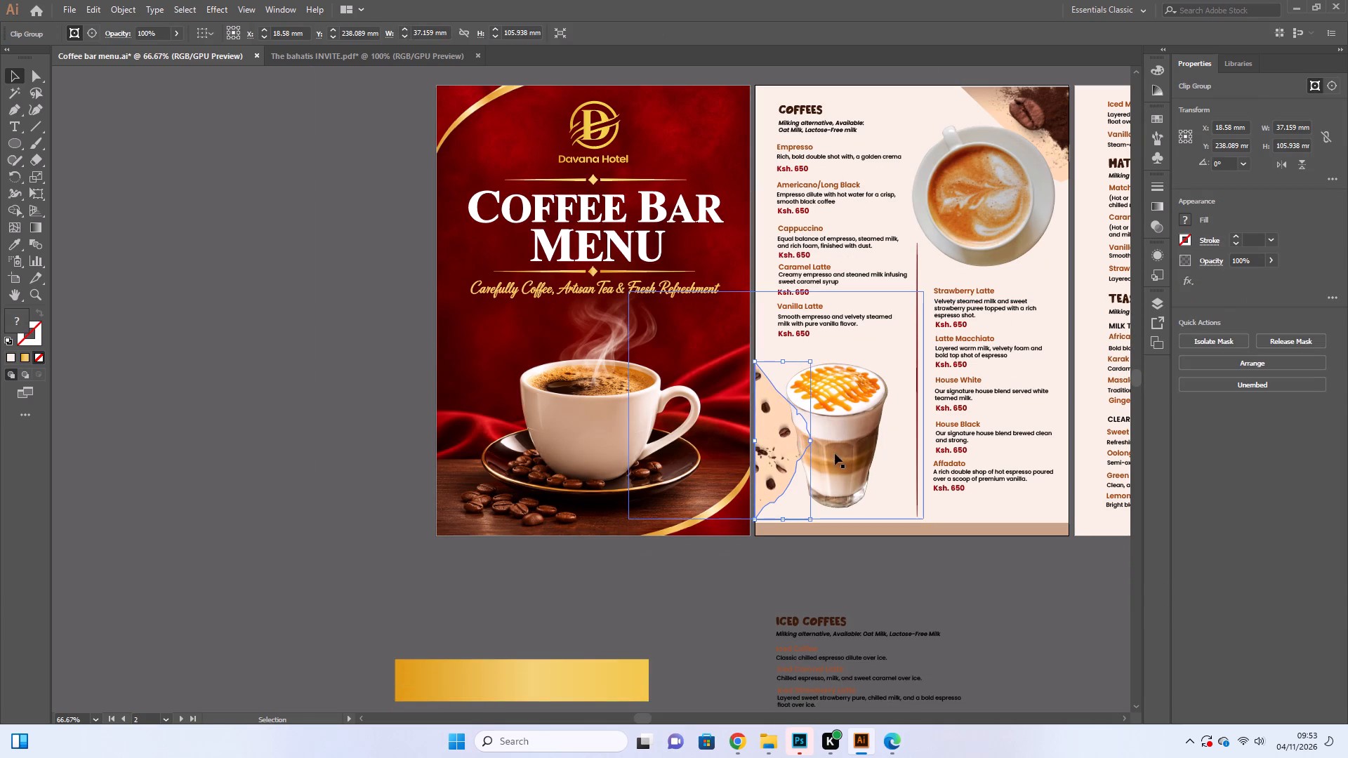
{"action": "left_click", "coordinate": [958, 535]}
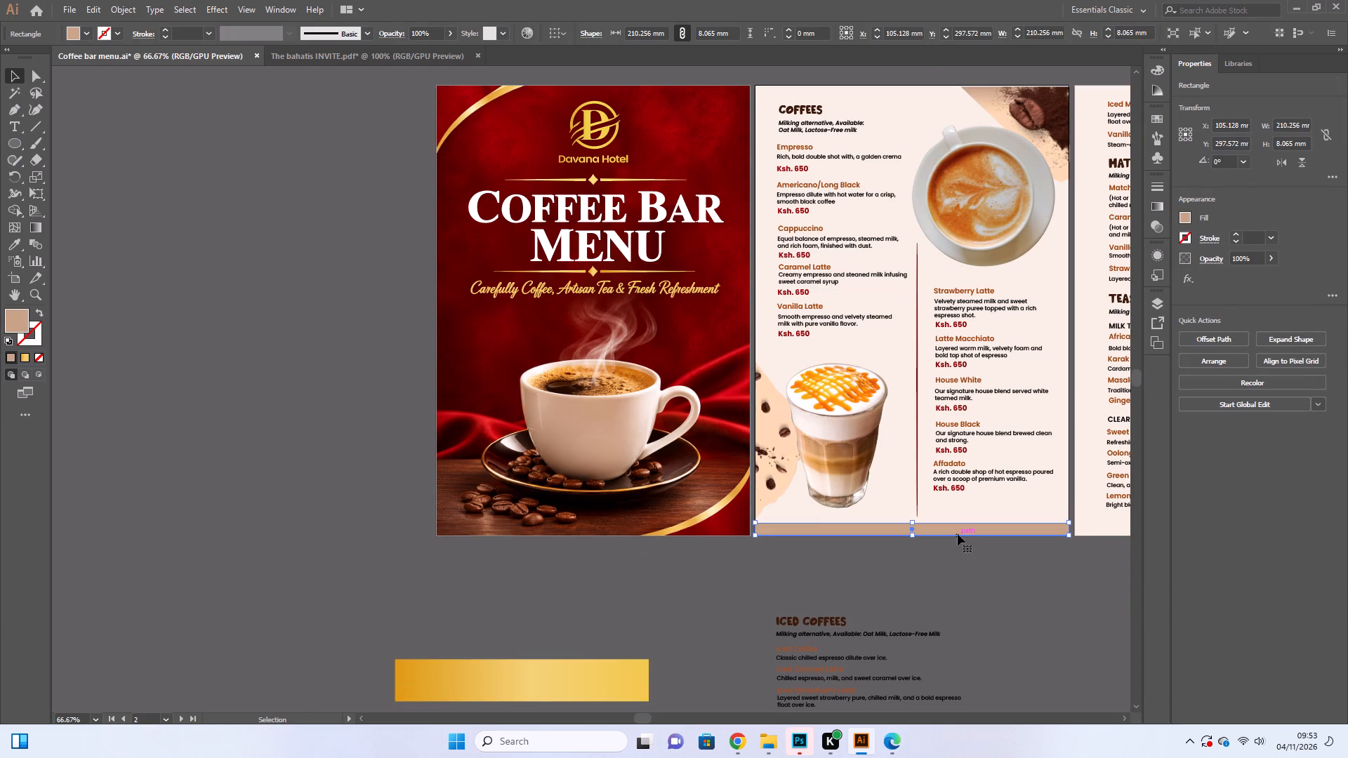
{"action": "scroll", "coordinate": [931, 520], "scroll_direction": "up", "scroll_amount": 4}
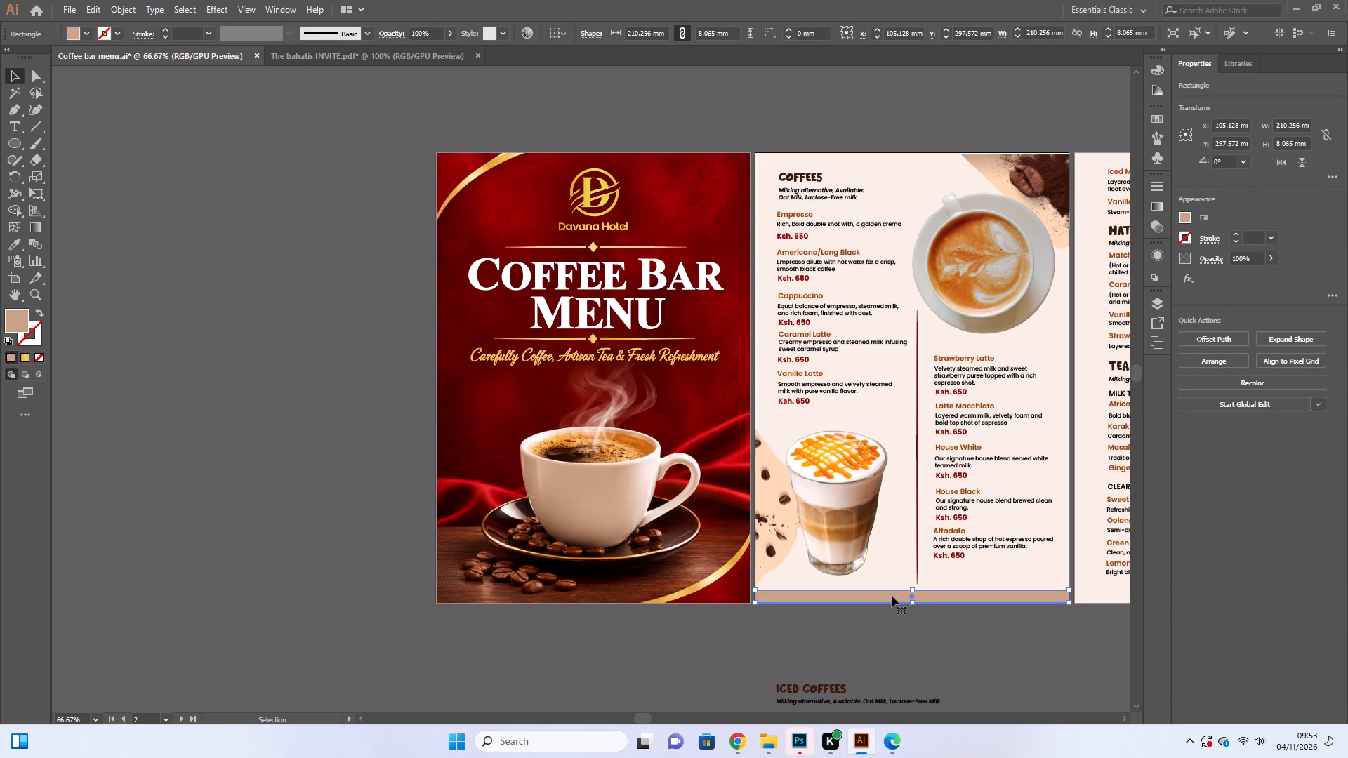
{"action": "left_click", "coordinate": [892, 596]}
{"action": "left_click", "coordinate": [910, 590]}
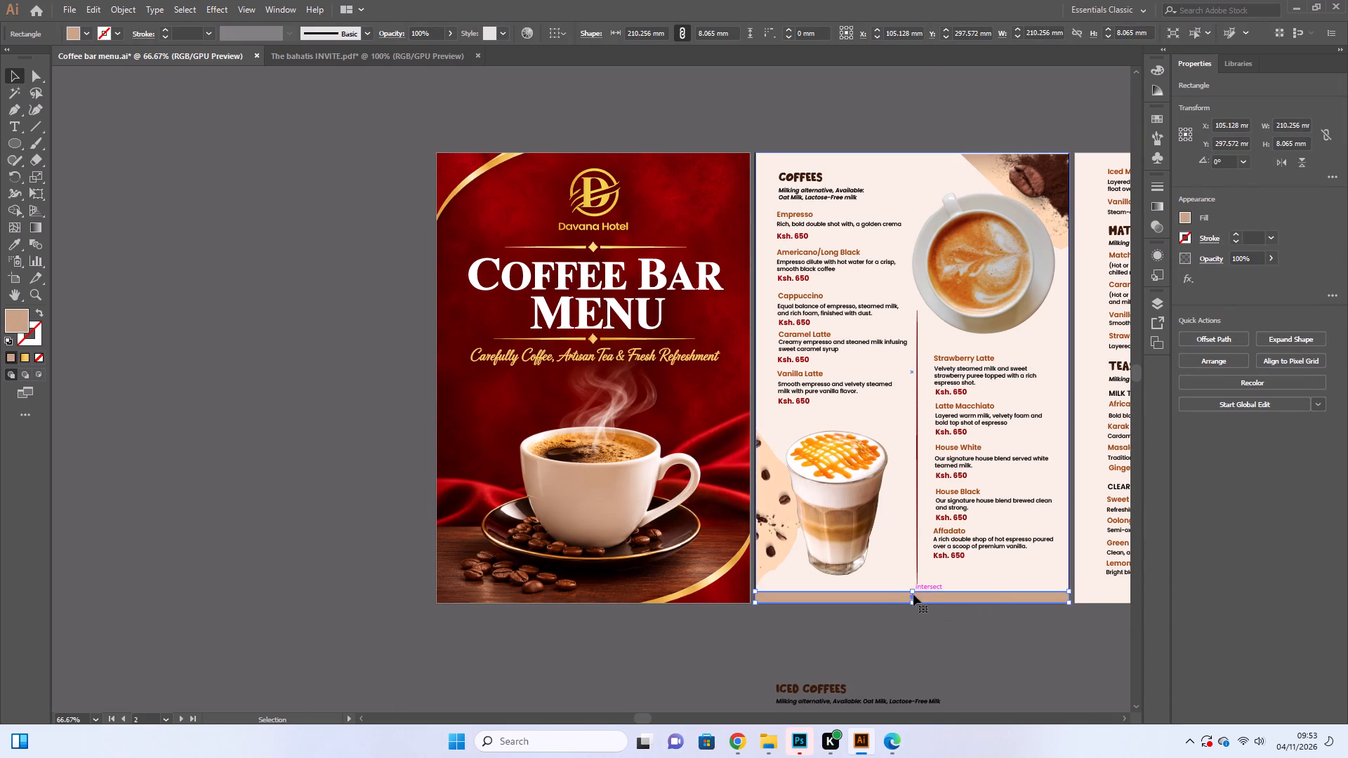
{"action": "left_click", "coordinate": [973, 634]}
{"action": "left_click", "coordinate": [969, 600]}
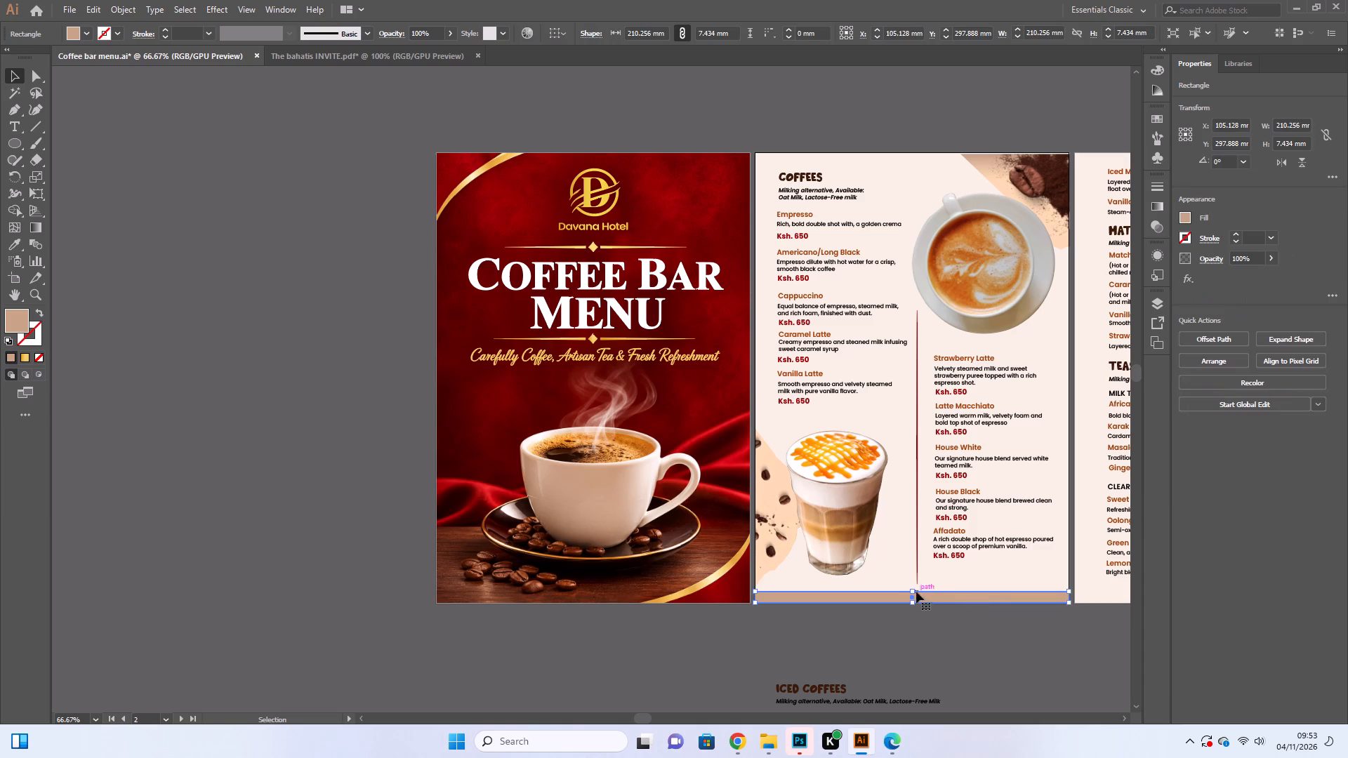
{"action": "left_click_drag", "start_coordinate": [911, 592], "coordinate": [915, 600]}
{"action": "left_click", "coordinate": [984, 667]}
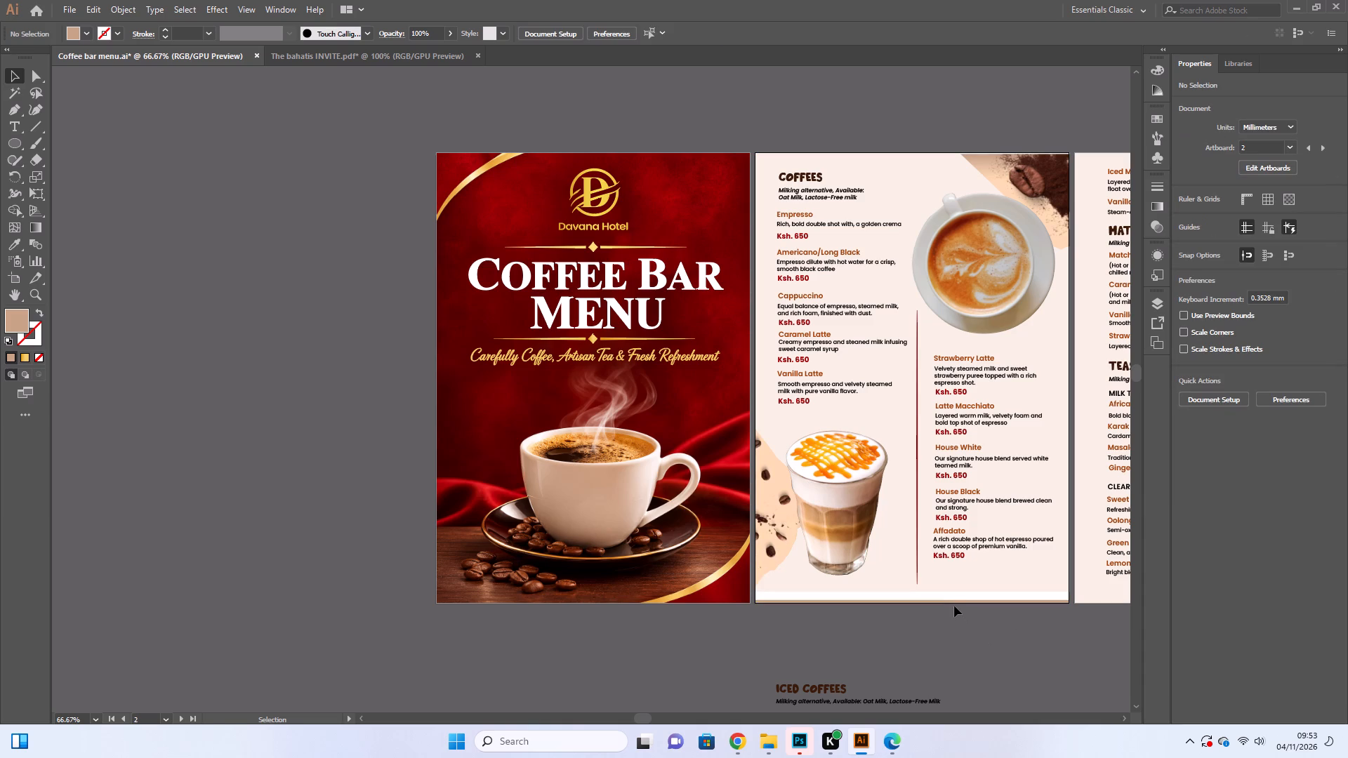
Select the cover page's background image and shift it slightly to the right.
{"action": "left_click", "coordinate": [711, 471]}
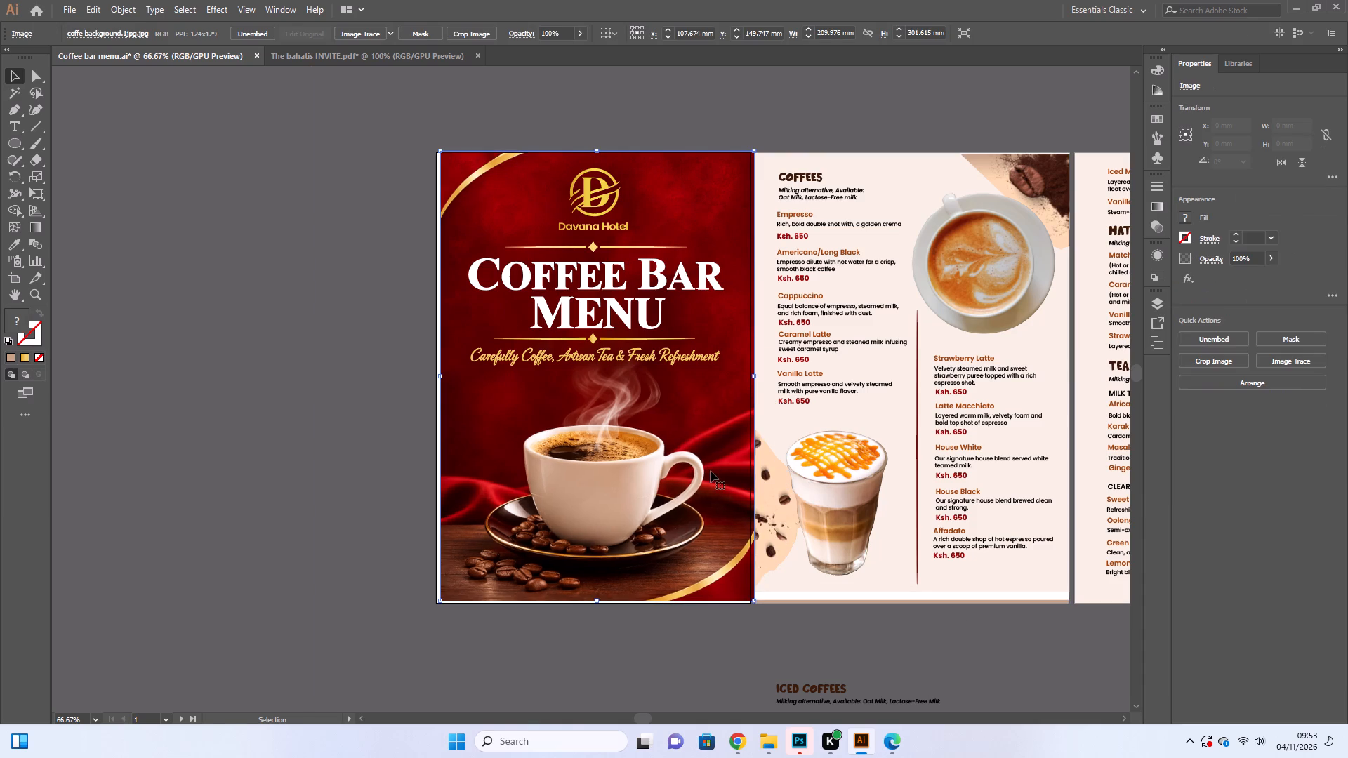
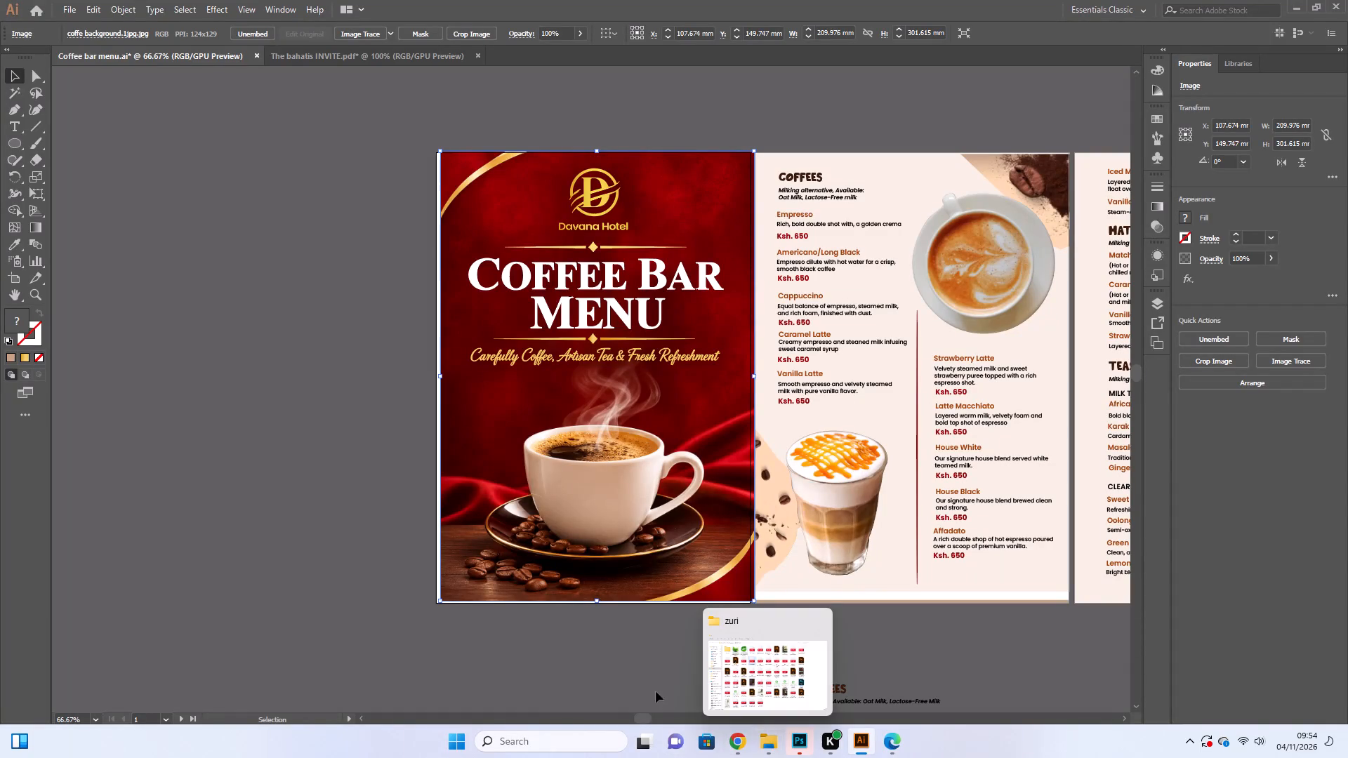
Shift the cover page's background image about 4.5 mm to the left.
{"action": "left_click", "coordinate": [731, 514]}
{"action": "left_click", "coordinate": [656, 507]}
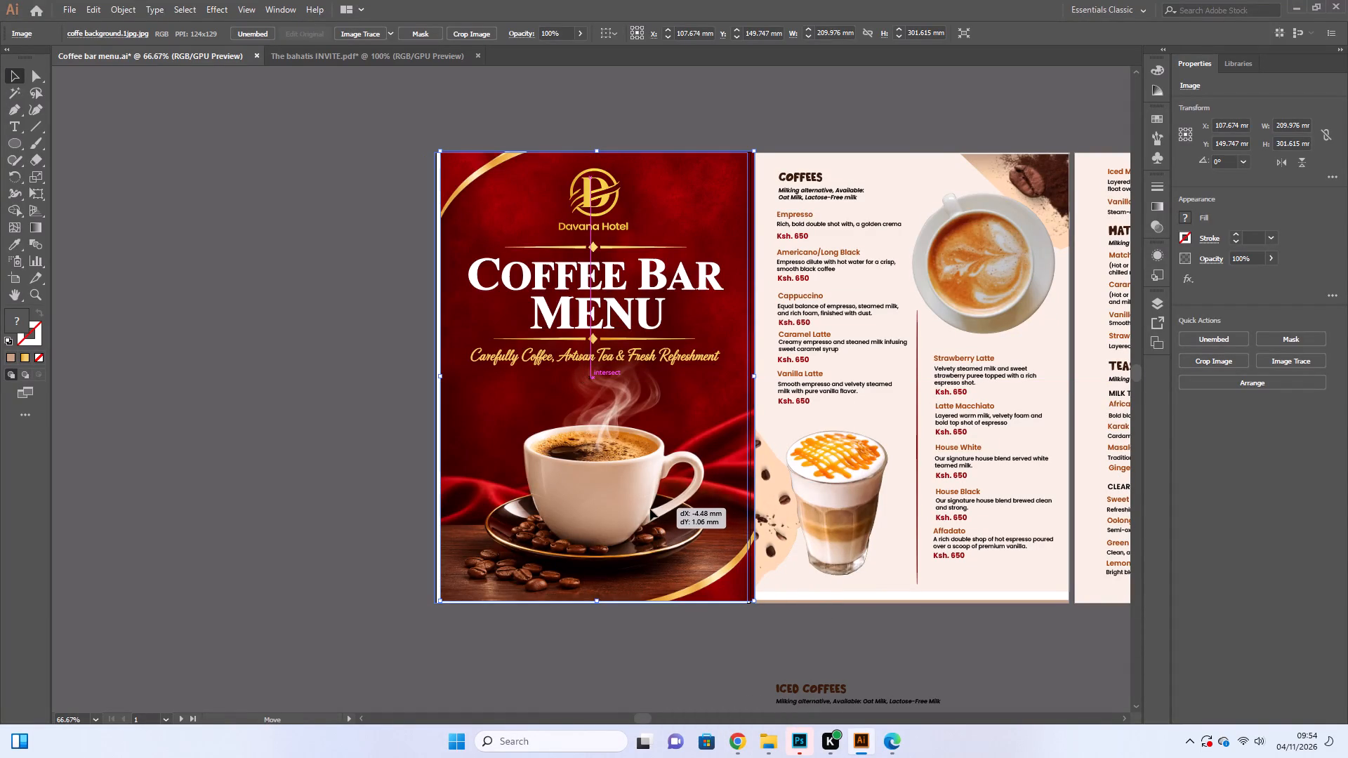
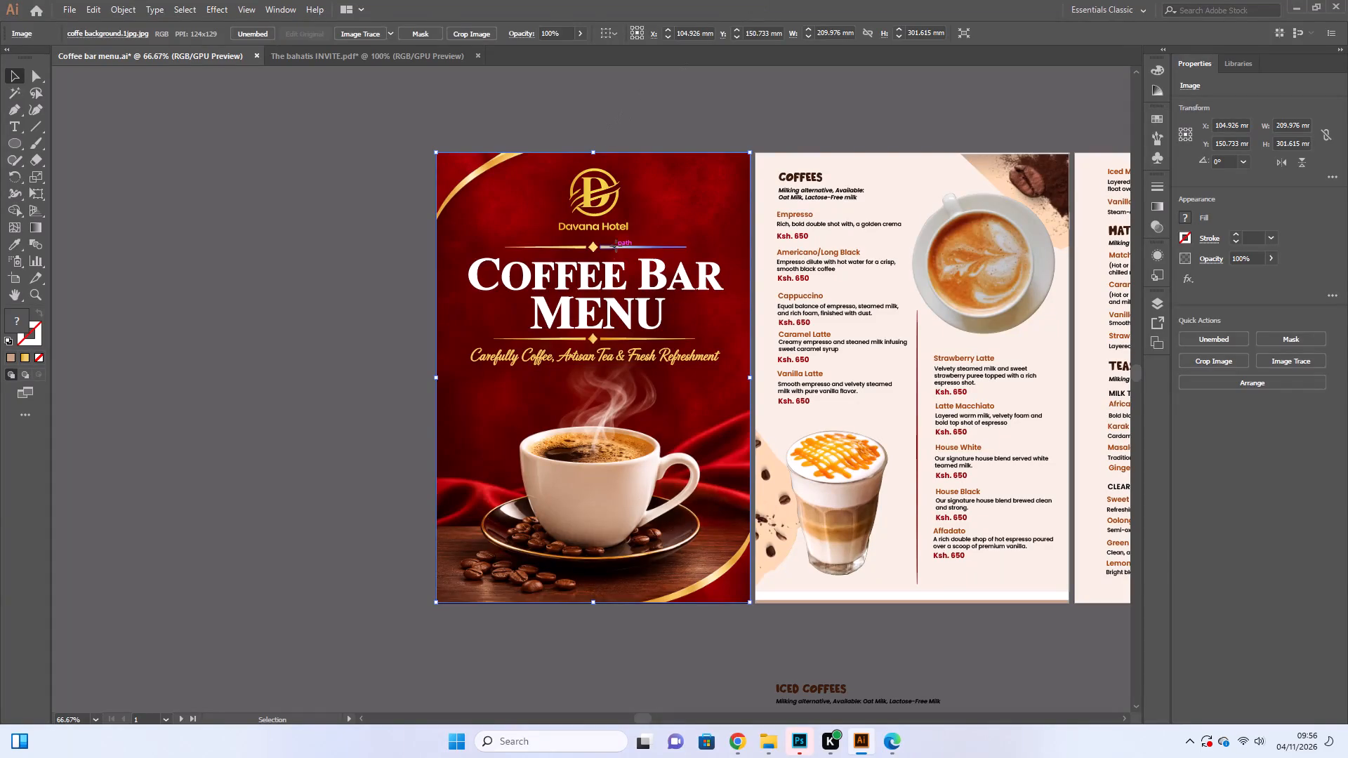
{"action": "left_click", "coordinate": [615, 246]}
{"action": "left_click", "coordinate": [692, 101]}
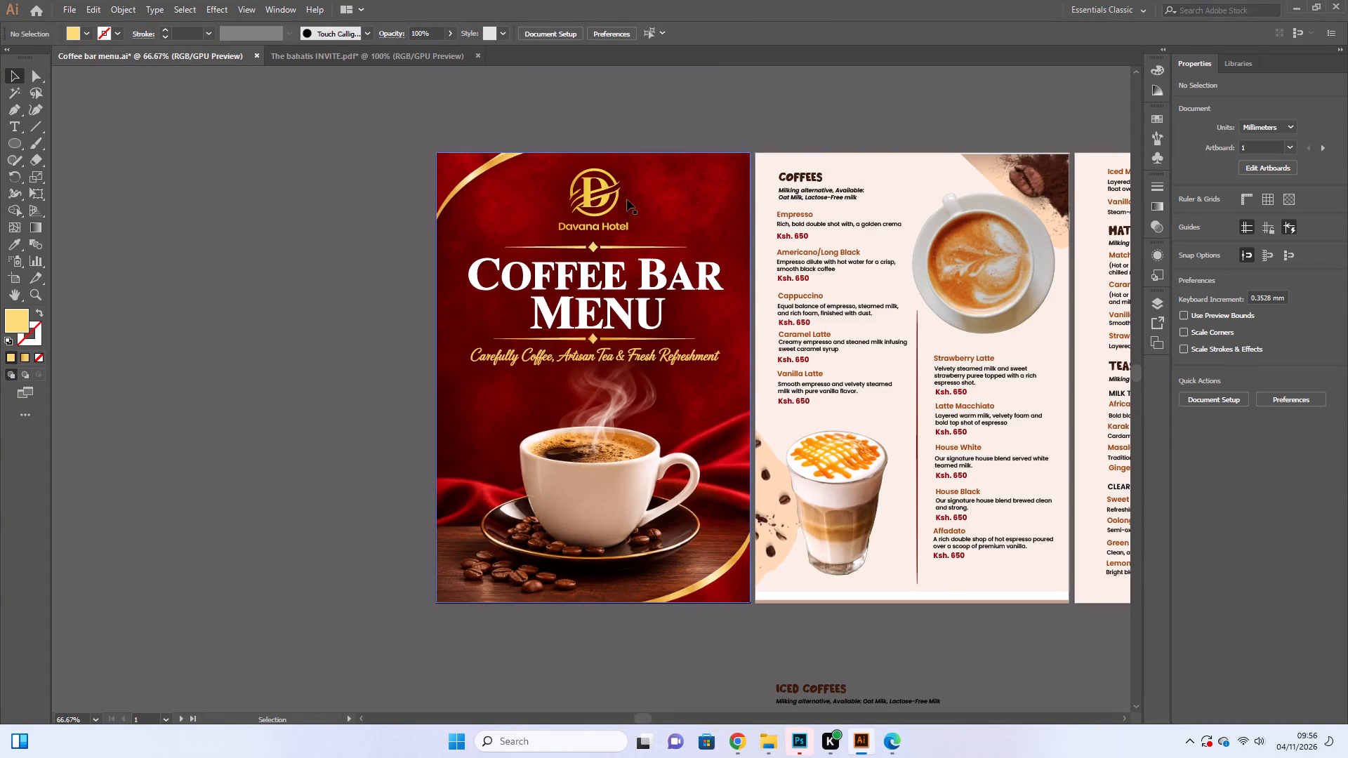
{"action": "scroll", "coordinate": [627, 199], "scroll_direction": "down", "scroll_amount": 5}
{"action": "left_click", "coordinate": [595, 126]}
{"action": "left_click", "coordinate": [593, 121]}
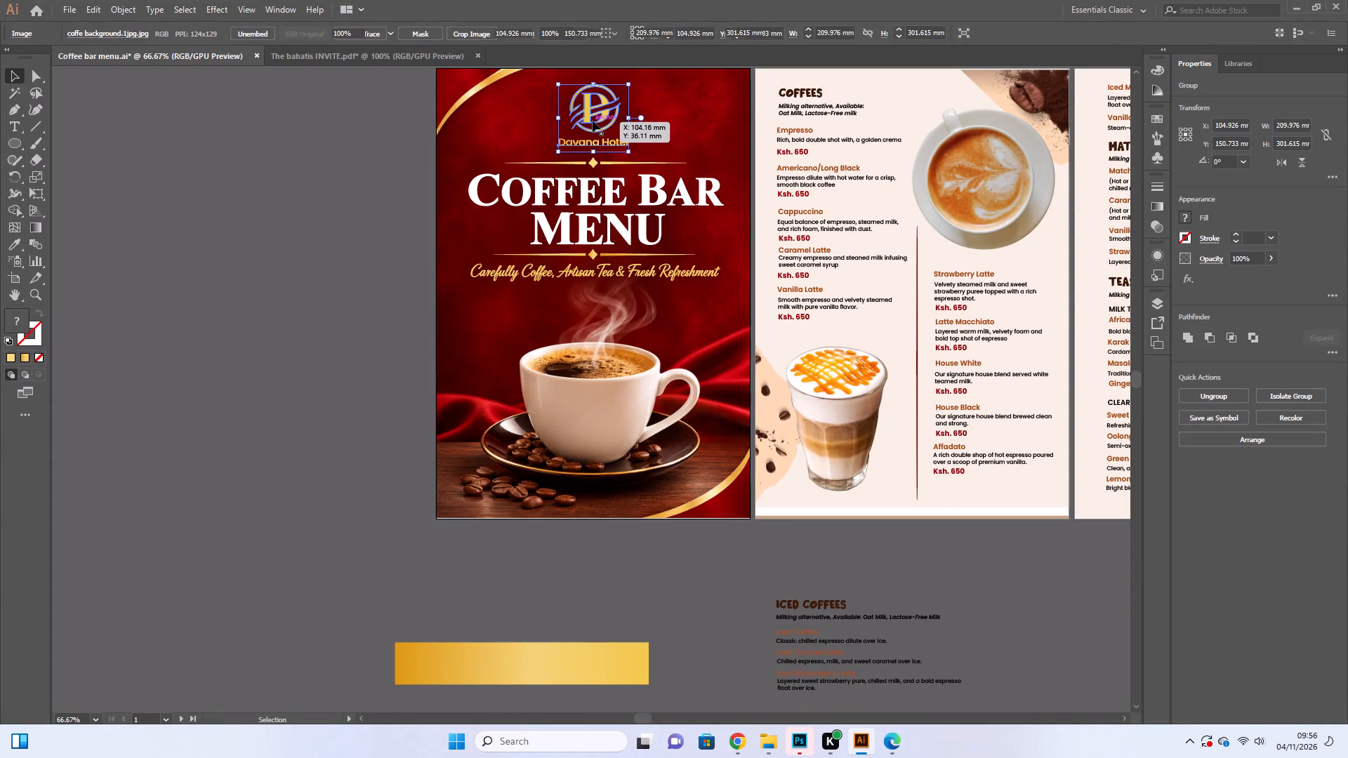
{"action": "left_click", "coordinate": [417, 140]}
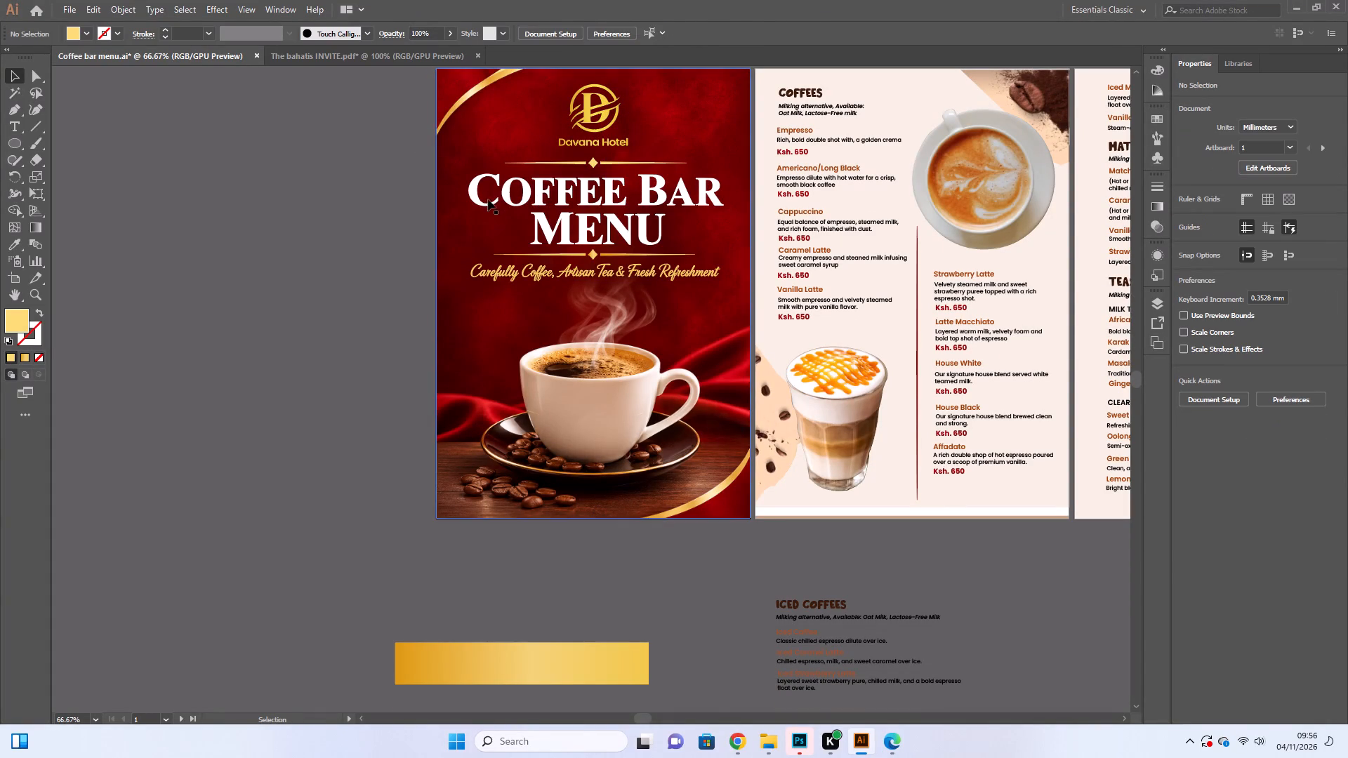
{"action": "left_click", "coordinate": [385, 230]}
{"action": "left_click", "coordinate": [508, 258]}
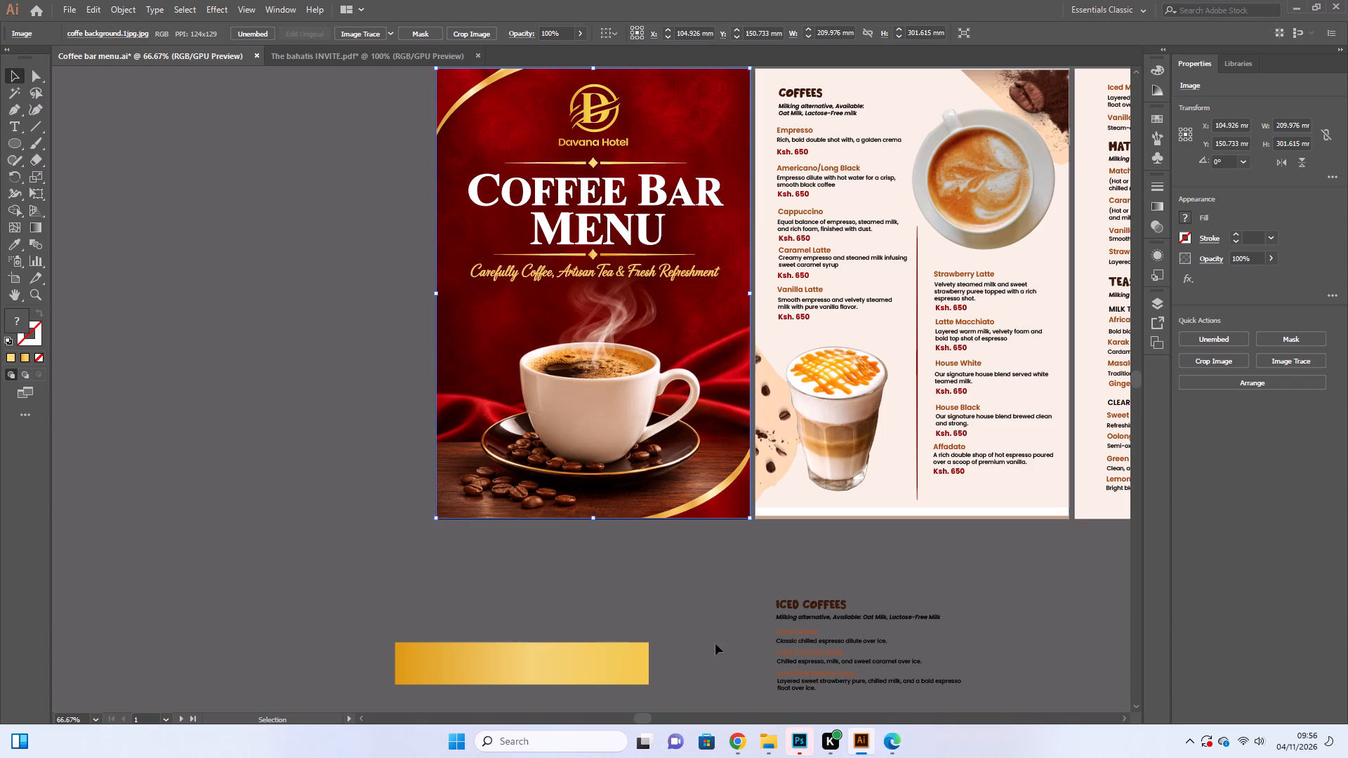
Switch to Chrome, resume the paused YouTube music video, and return to the coffee bar menu document.
{"action": "left_click", "coordinate": [732, 635]}
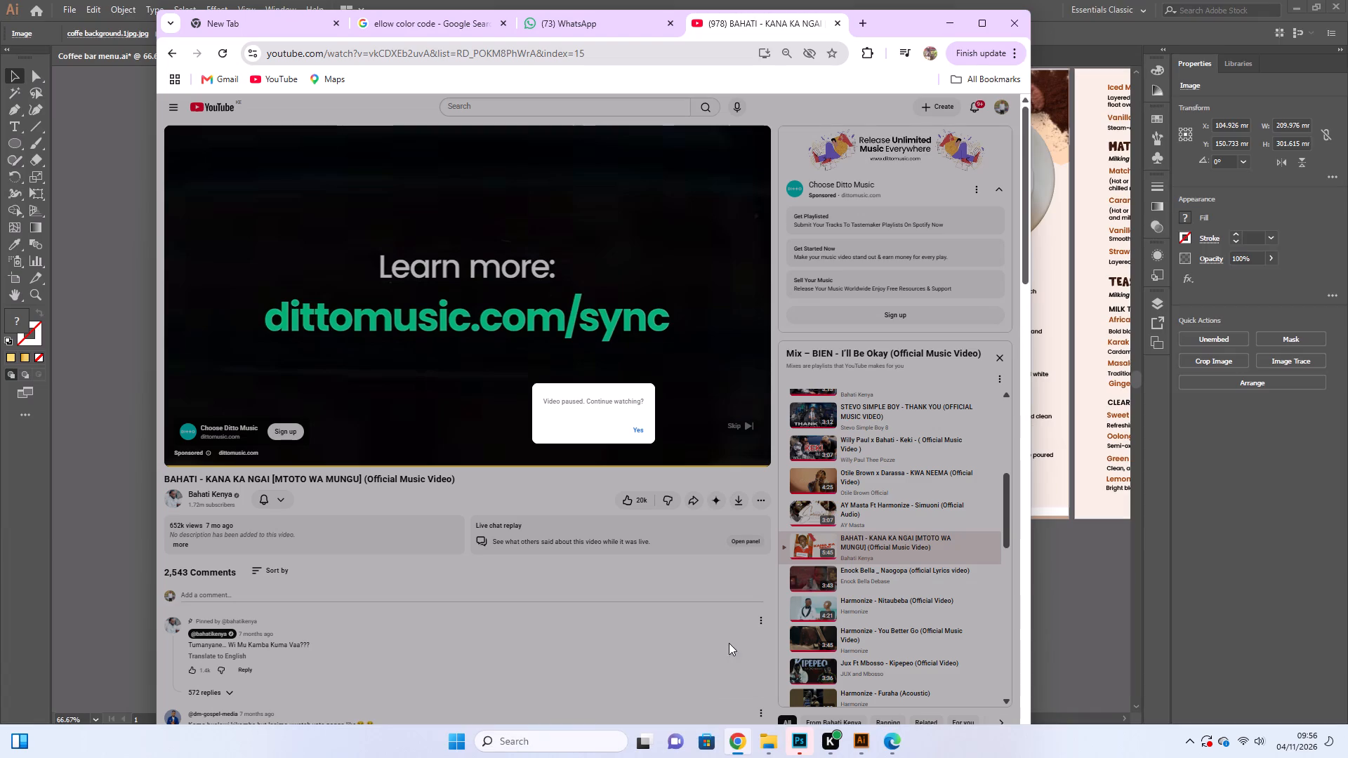
{"action": "left_click", "coordinate": [633, 430]}
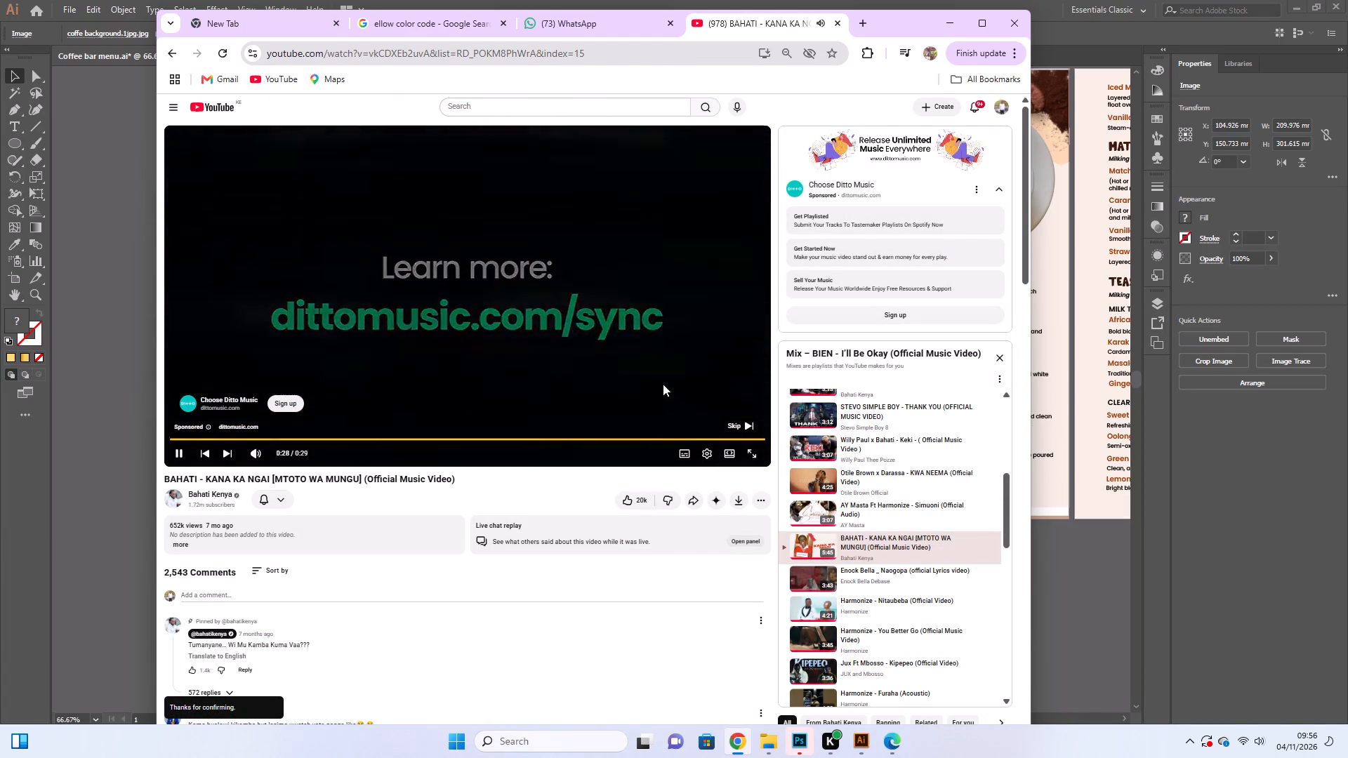
{"action": "left_click", "coordinate": [1066, 394]}
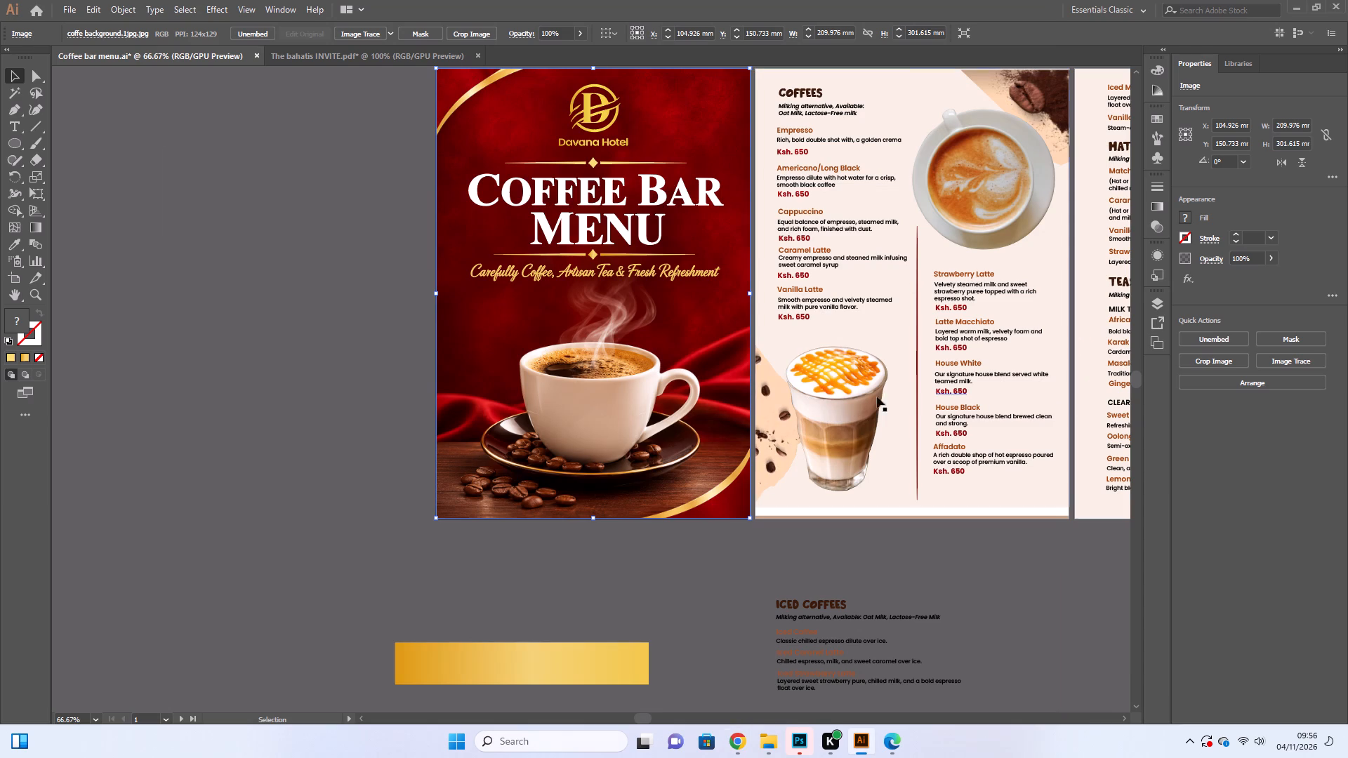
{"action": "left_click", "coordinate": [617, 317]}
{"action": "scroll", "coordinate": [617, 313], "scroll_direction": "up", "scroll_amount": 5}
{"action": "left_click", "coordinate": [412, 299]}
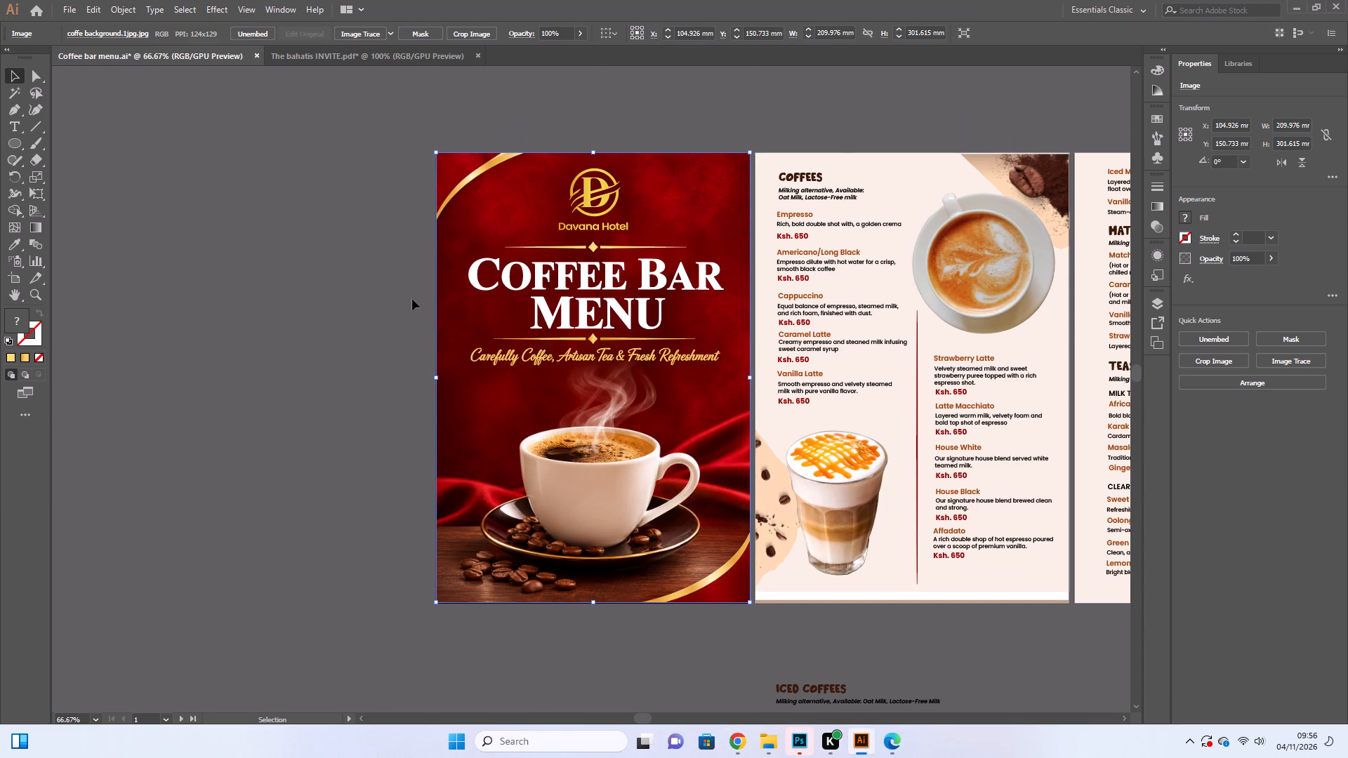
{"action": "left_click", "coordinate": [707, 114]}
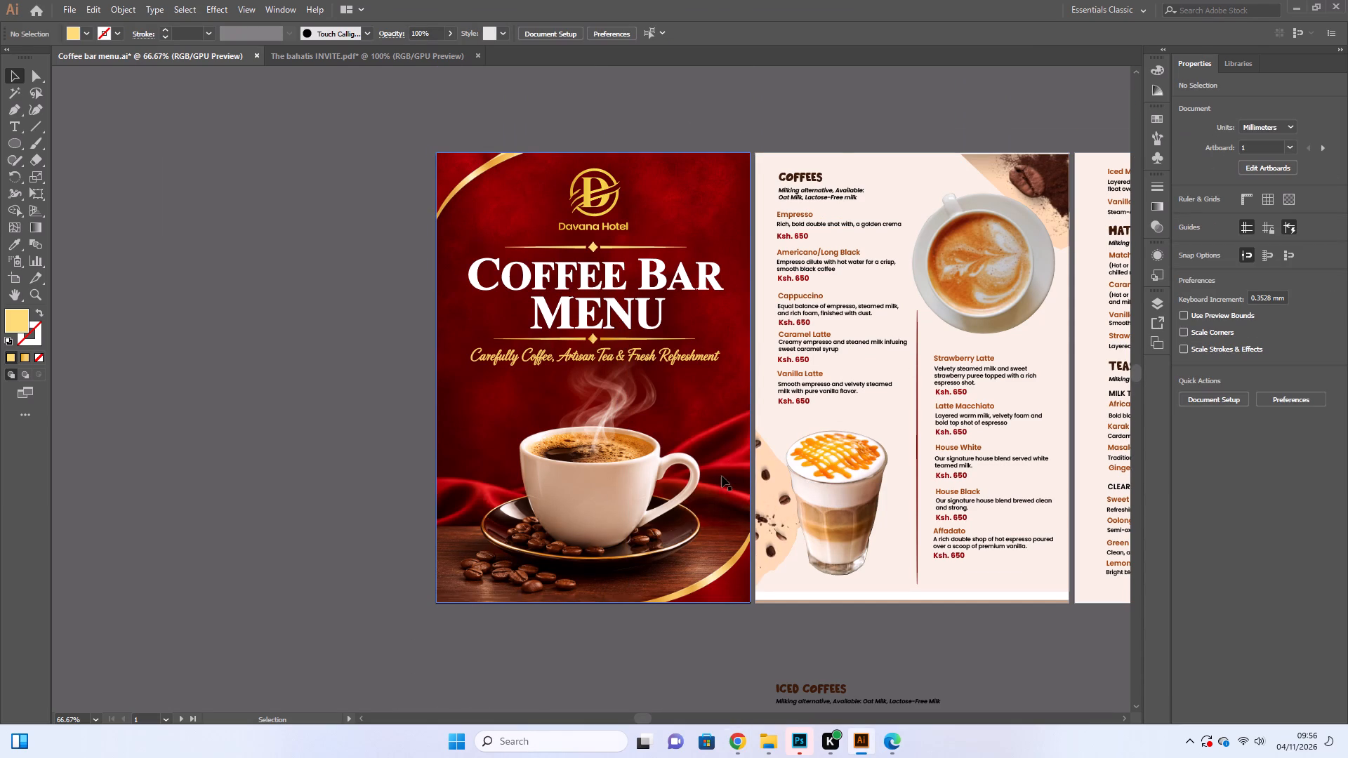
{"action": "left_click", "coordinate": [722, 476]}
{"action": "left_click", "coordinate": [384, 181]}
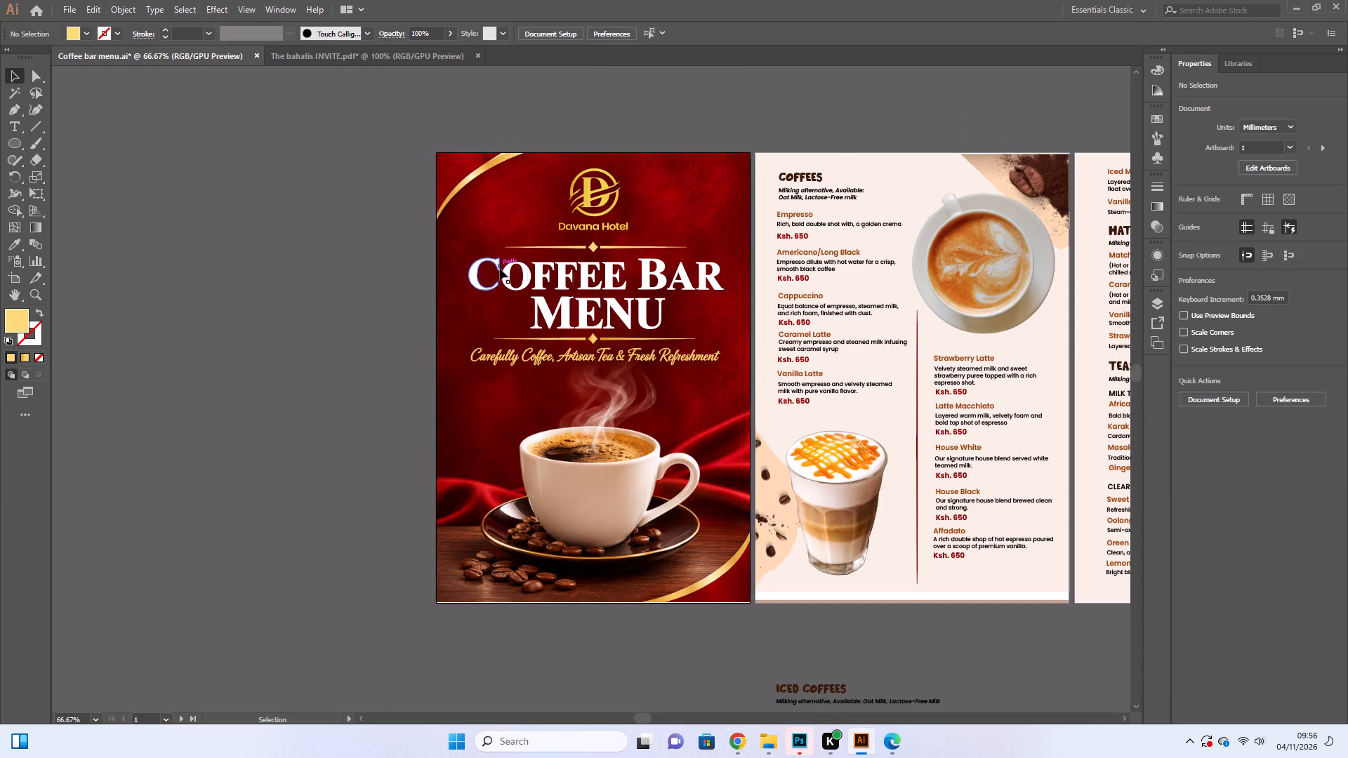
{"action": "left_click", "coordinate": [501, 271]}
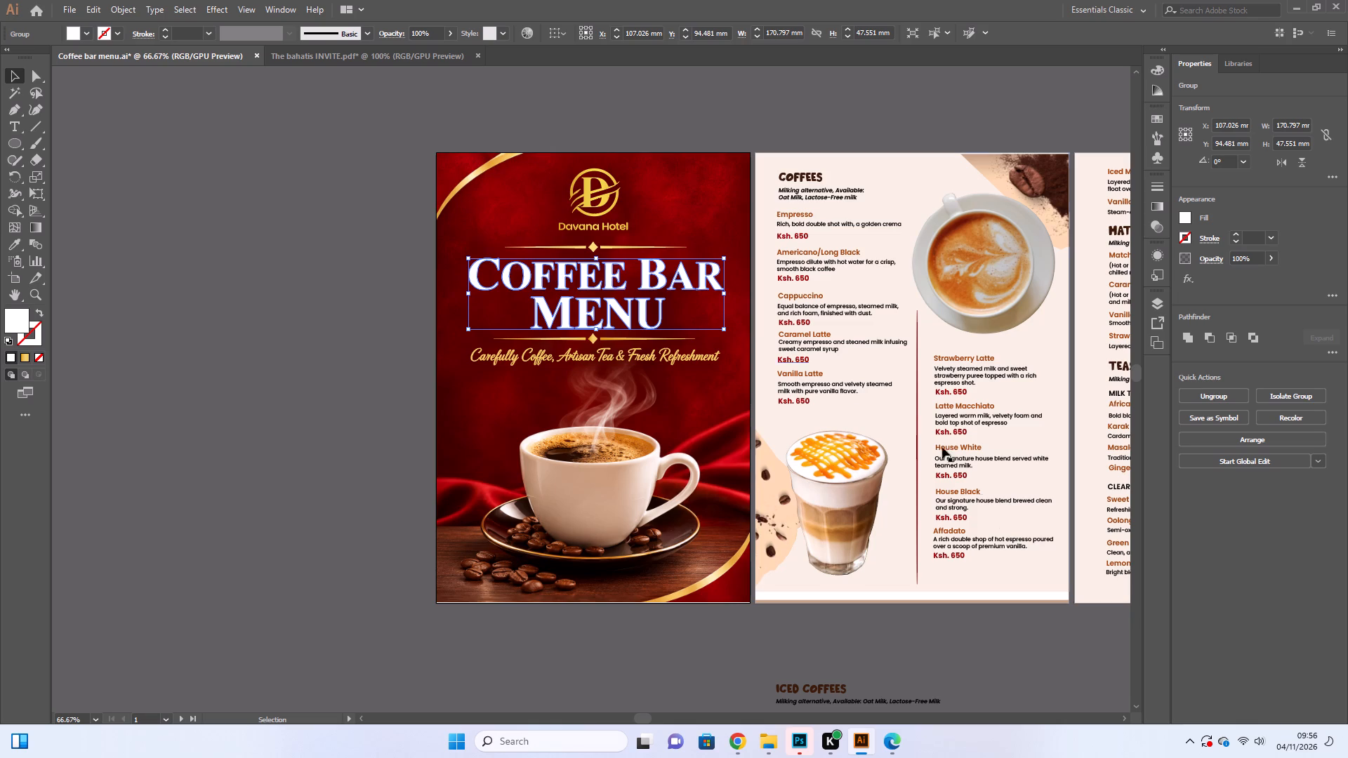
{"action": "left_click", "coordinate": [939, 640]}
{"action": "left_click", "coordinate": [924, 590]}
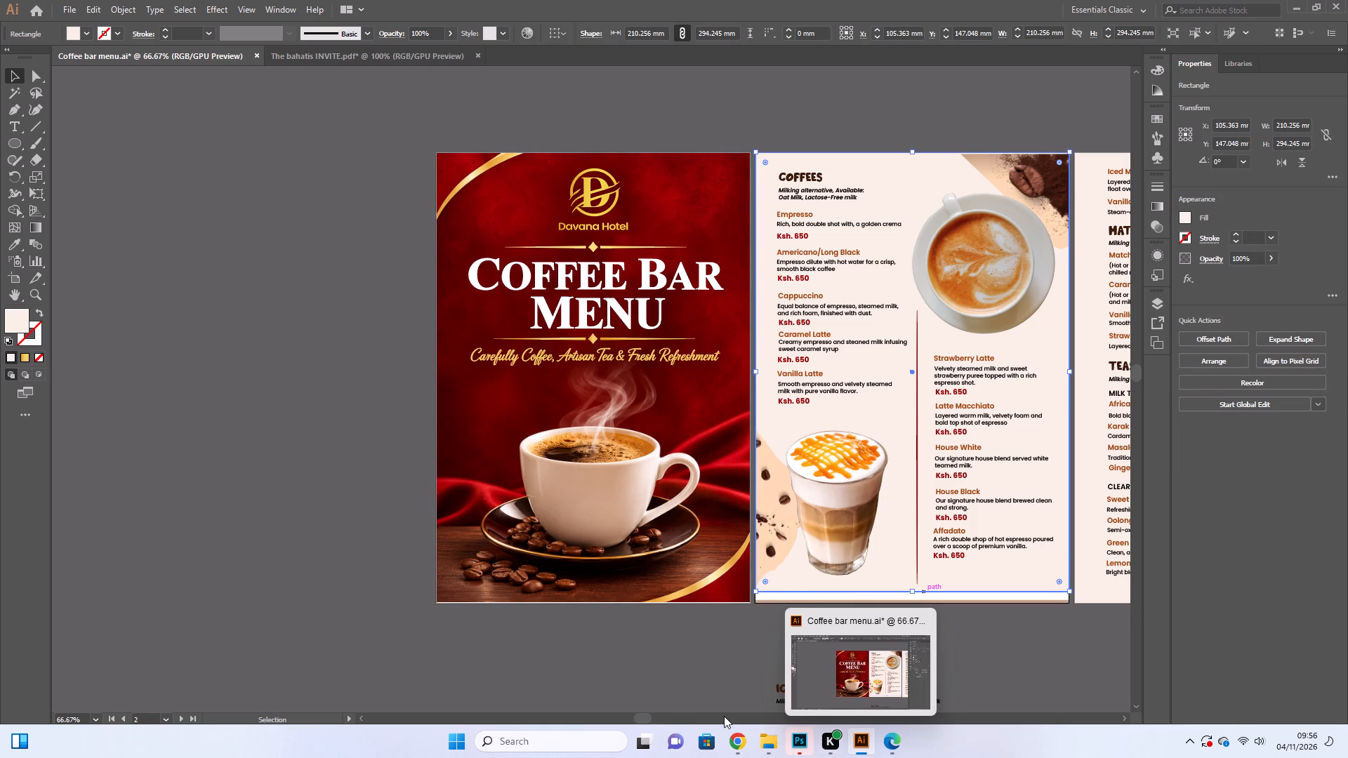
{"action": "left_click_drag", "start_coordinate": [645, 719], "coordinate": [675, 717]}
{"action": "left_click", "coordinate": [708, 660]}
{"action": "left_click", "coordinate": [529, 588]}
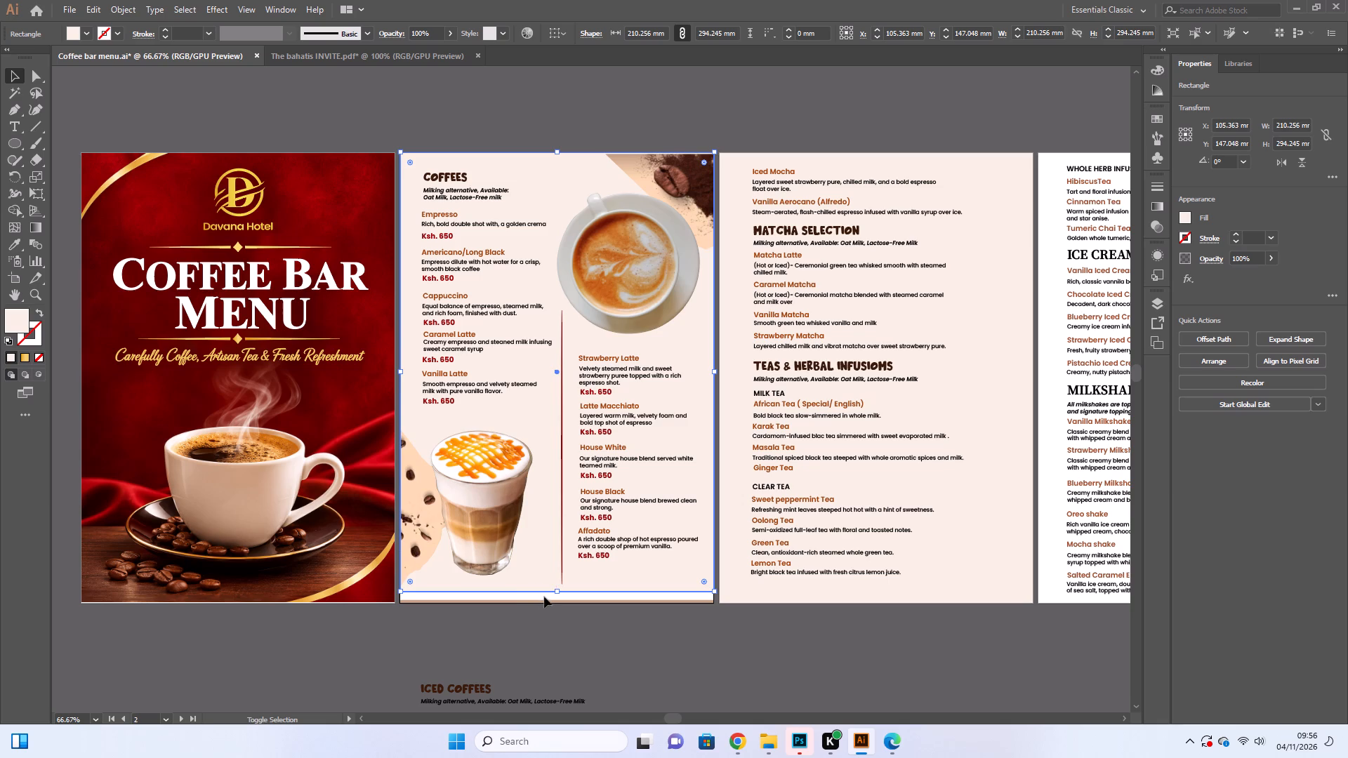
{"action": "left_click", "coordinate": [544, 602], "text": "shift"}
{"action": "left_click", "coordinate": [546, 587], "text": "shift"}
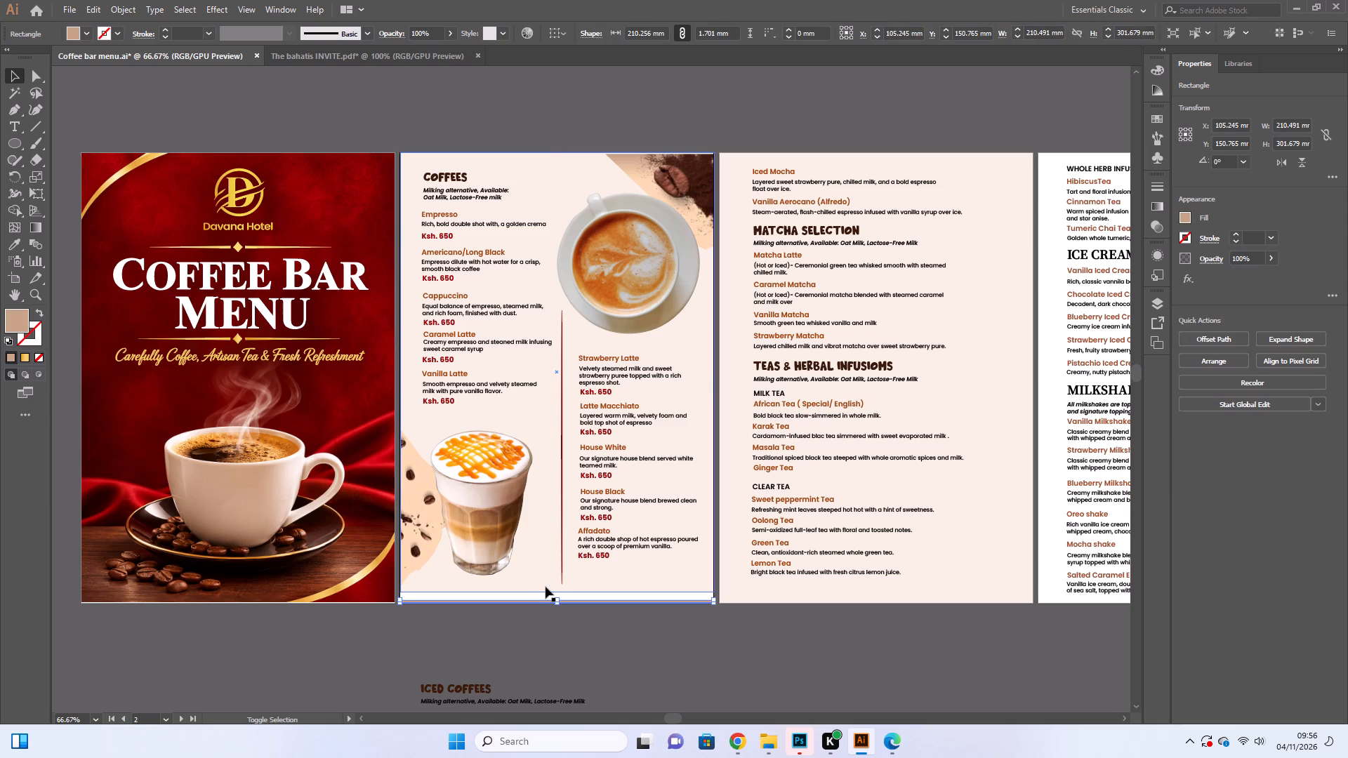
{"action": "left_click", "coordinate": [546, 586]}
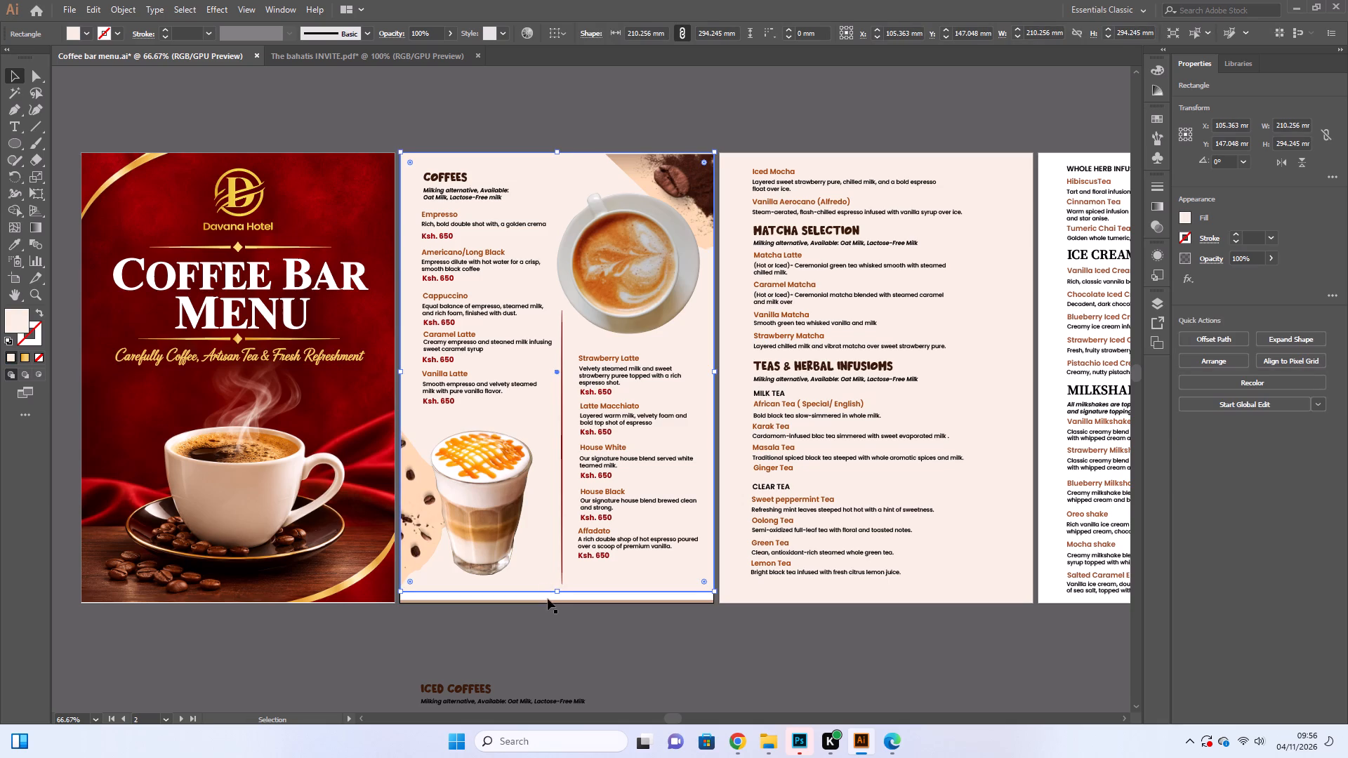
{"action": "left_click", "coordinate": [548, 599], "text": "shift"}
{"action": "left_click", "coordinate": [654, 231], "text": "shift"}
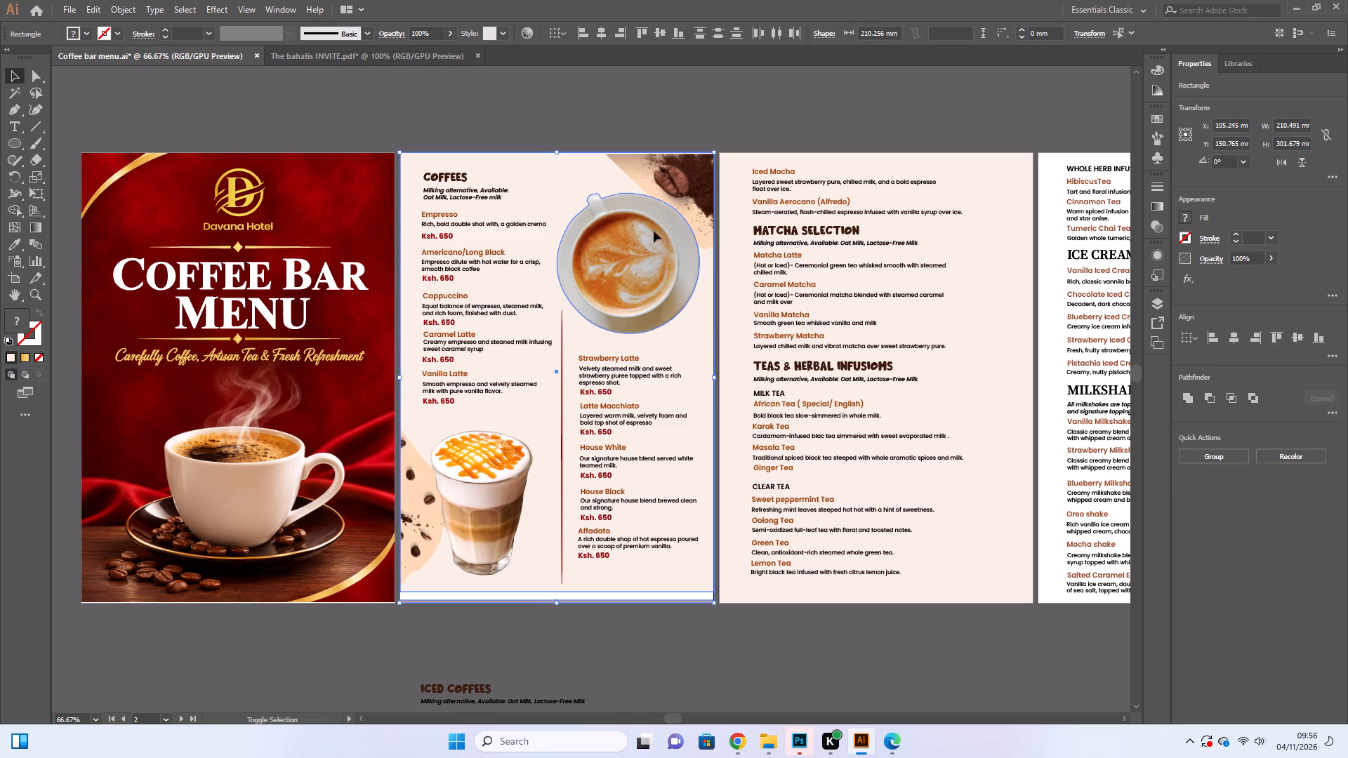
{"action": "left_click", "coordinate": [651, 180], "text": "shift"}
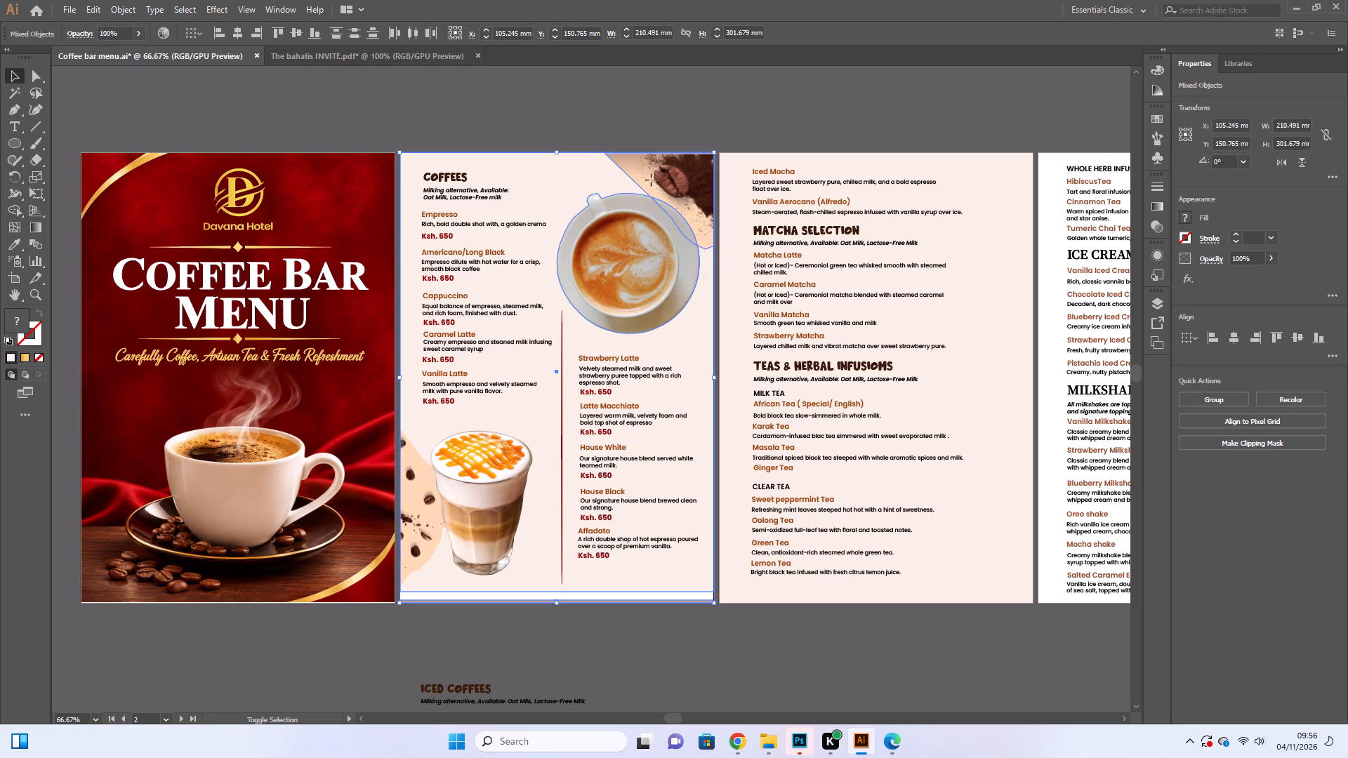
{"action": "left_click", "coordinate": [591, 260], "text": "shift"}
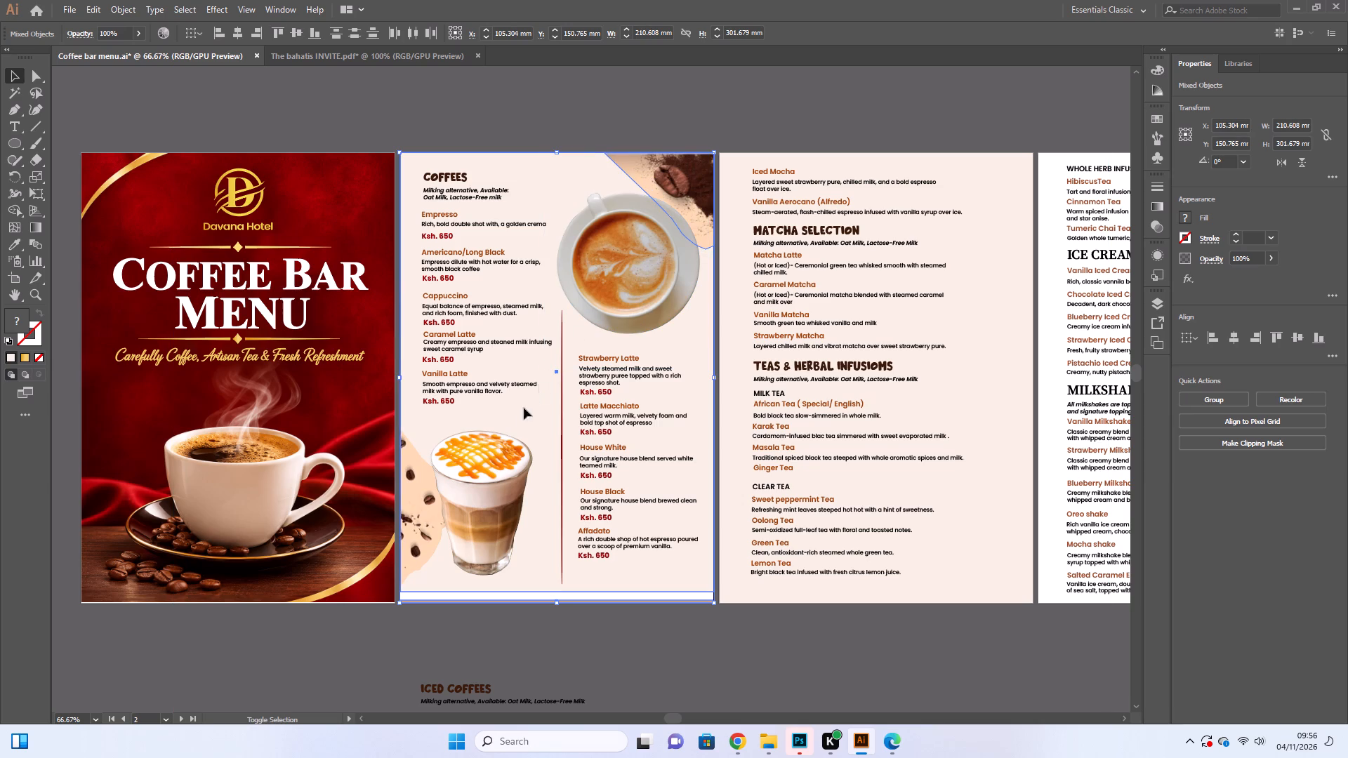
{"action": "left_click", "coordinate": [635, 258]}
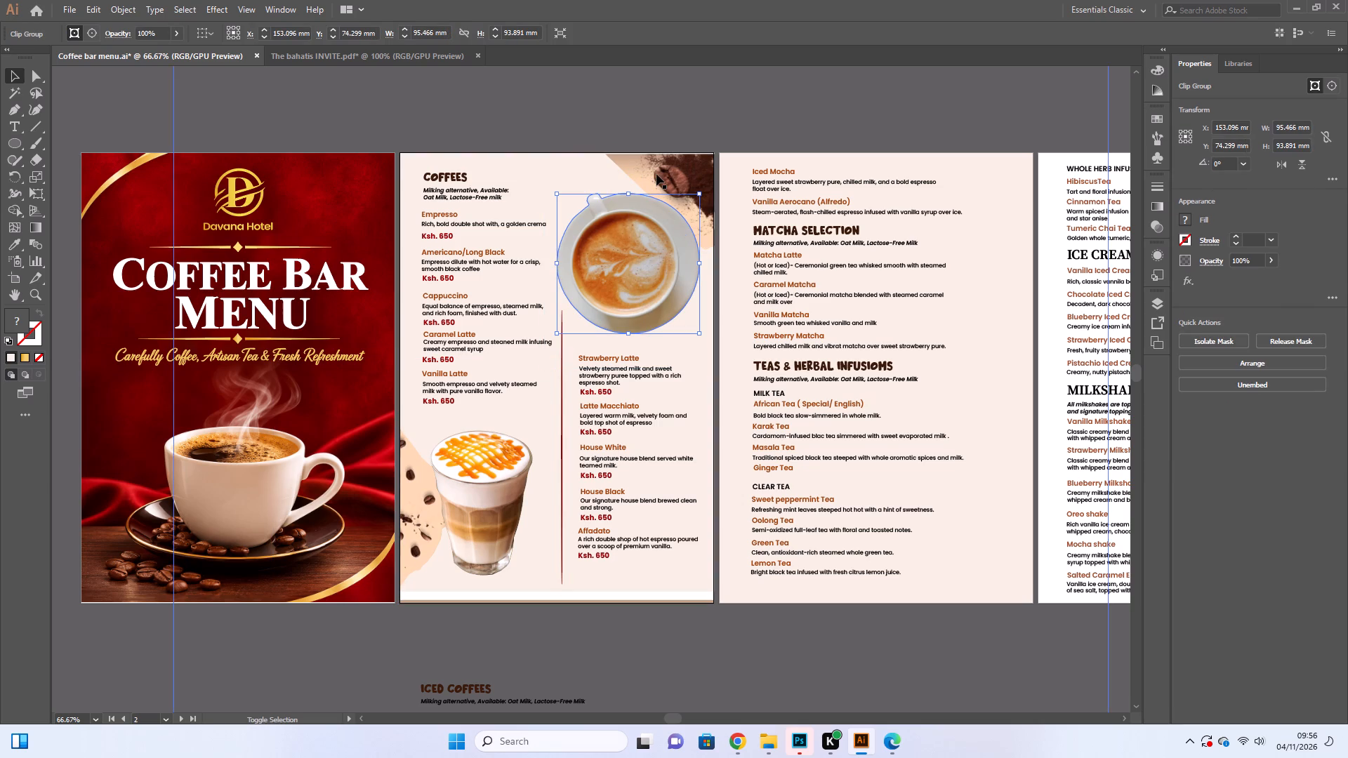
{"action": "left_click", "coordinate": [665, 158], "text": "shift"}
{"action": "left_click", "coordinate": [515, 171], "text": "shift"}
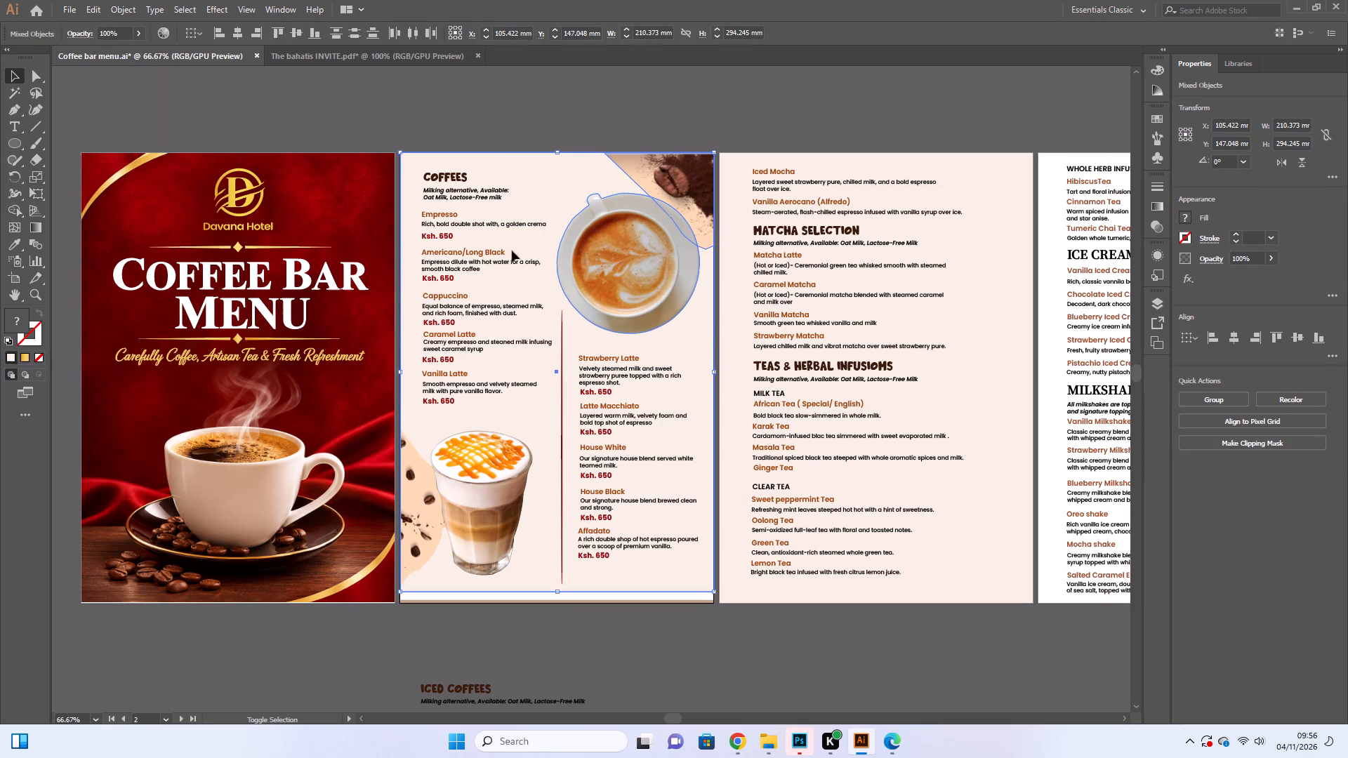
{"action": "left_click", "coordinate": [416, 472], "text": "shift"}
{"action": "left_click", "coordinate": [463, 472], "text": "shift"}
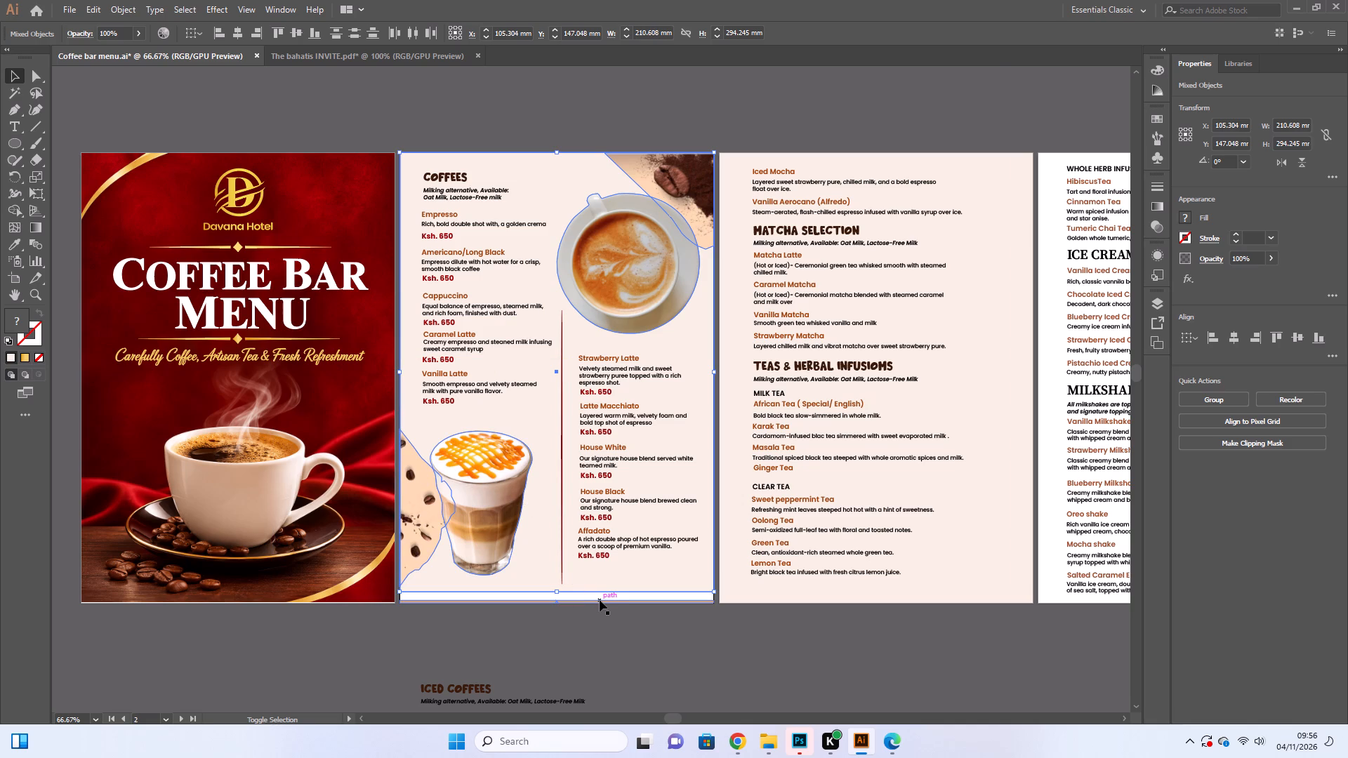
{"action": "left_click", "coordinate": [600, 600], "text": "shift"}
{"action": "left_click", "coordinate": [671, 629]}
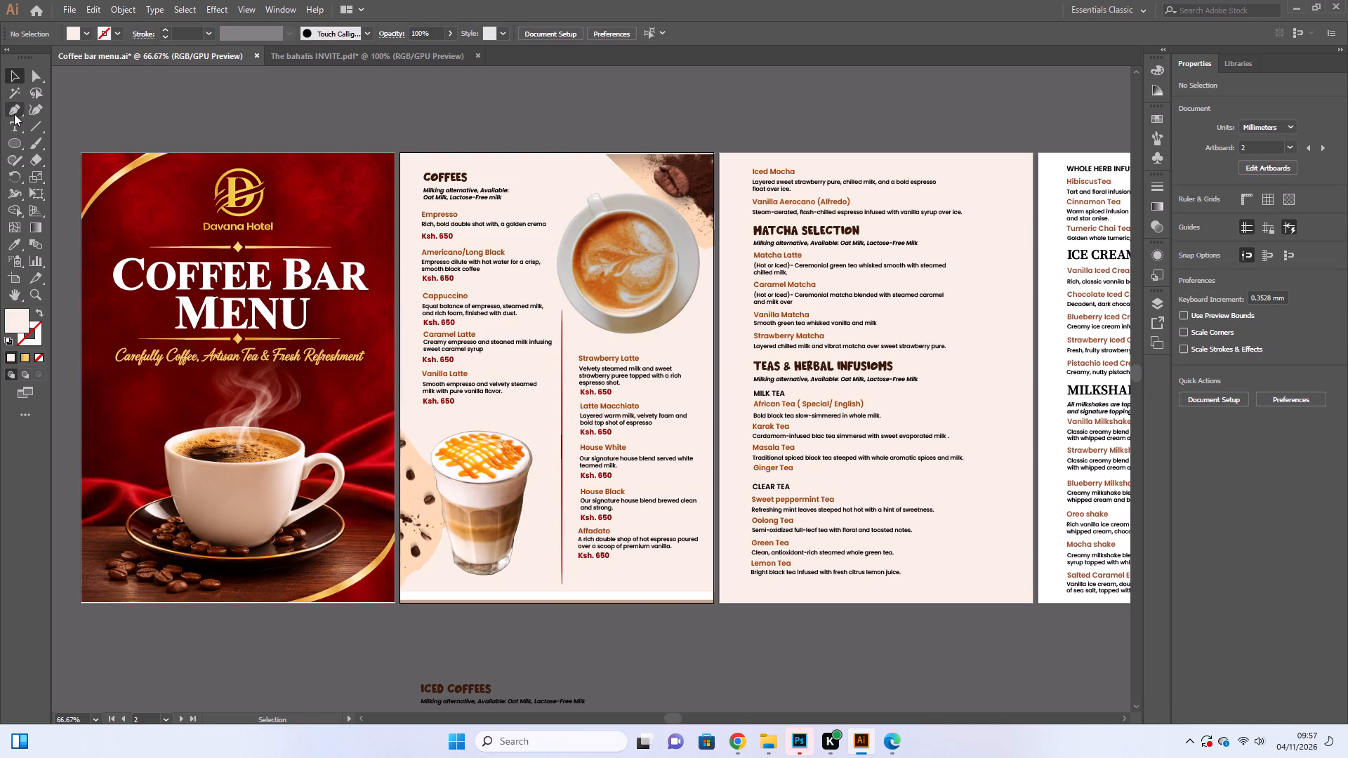
Copy page two's latte cup, layered coffee glass, both clipped coffee bean areas and footer strip to the empty canvas above the cover.
{"action": "left_click", "coordinate": [546, 425], "text": "shift"}
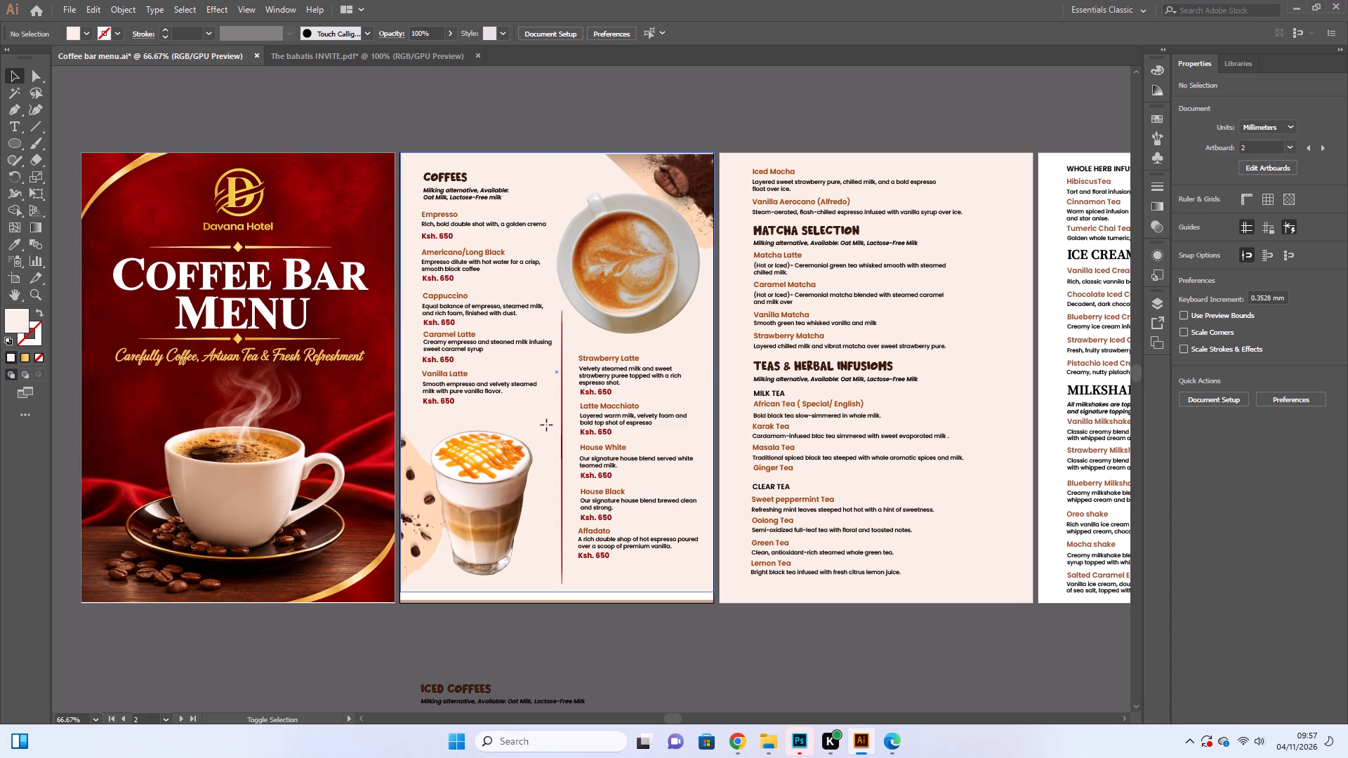
{"action": "left_click", "coordinate": [424, 493], "text": "shift"}
{"action": "left_click", "coordinate": [642, 262], "text": "shift"}
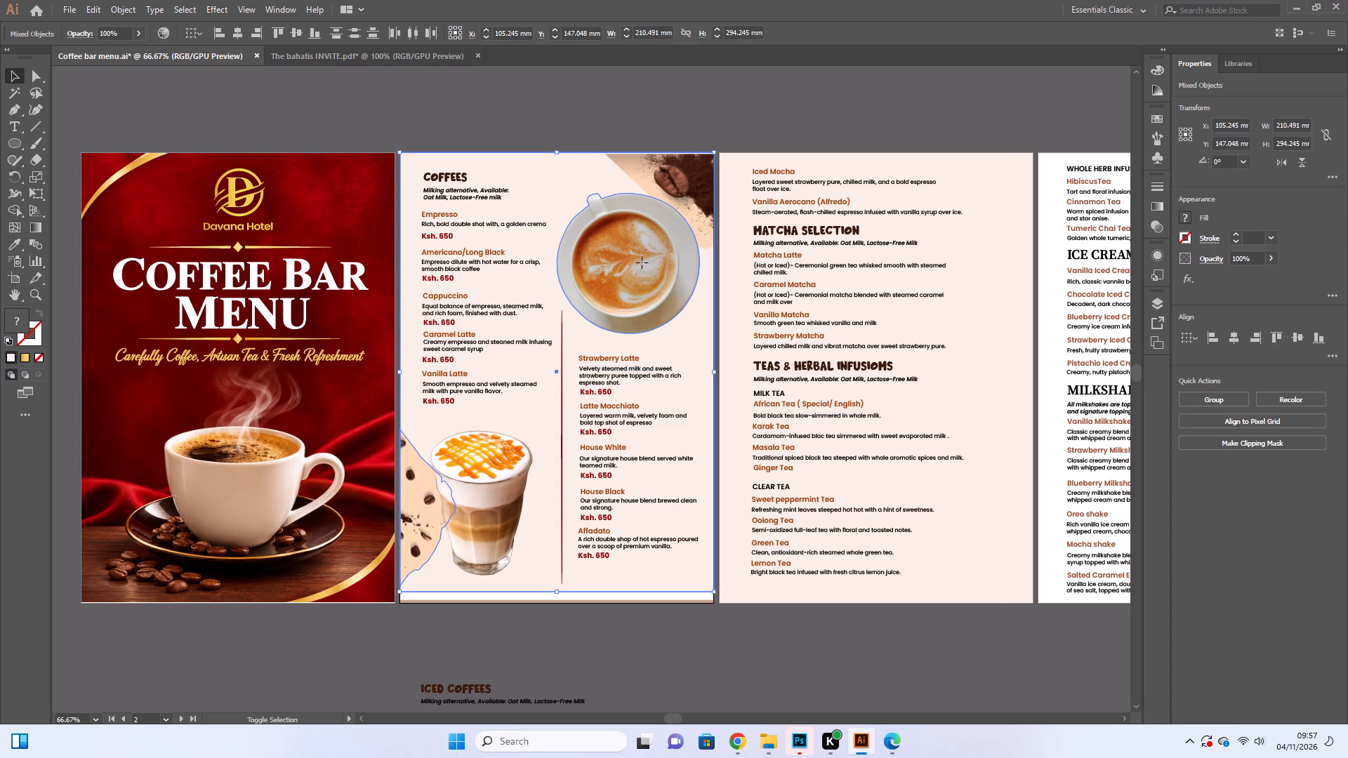
{"action": "left_click", "coordinate": [666, 182], "text": "shift"}
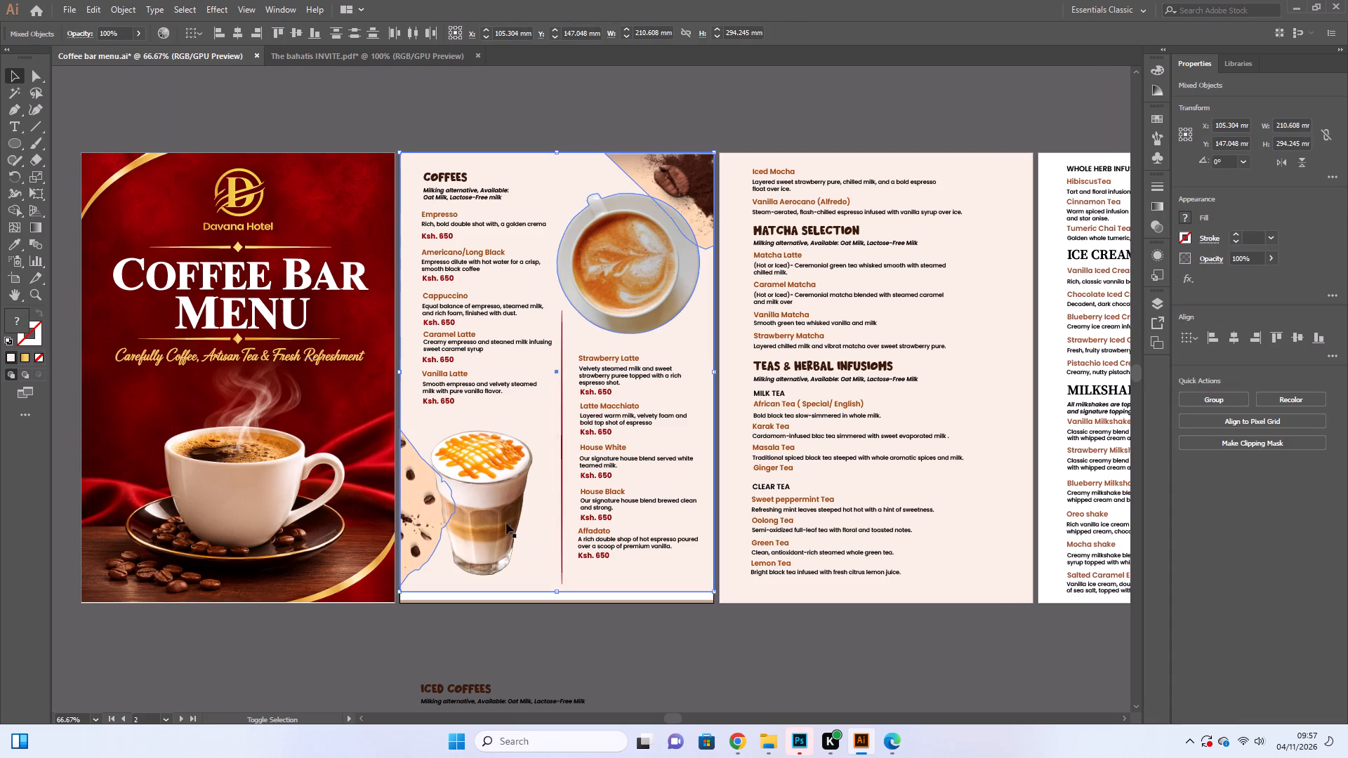
{"action": "left_click", "coordinate": [504, 495], "text": "shift"}
{"action": "left_click", "coordinate": [609, 601], "text": "shift"}
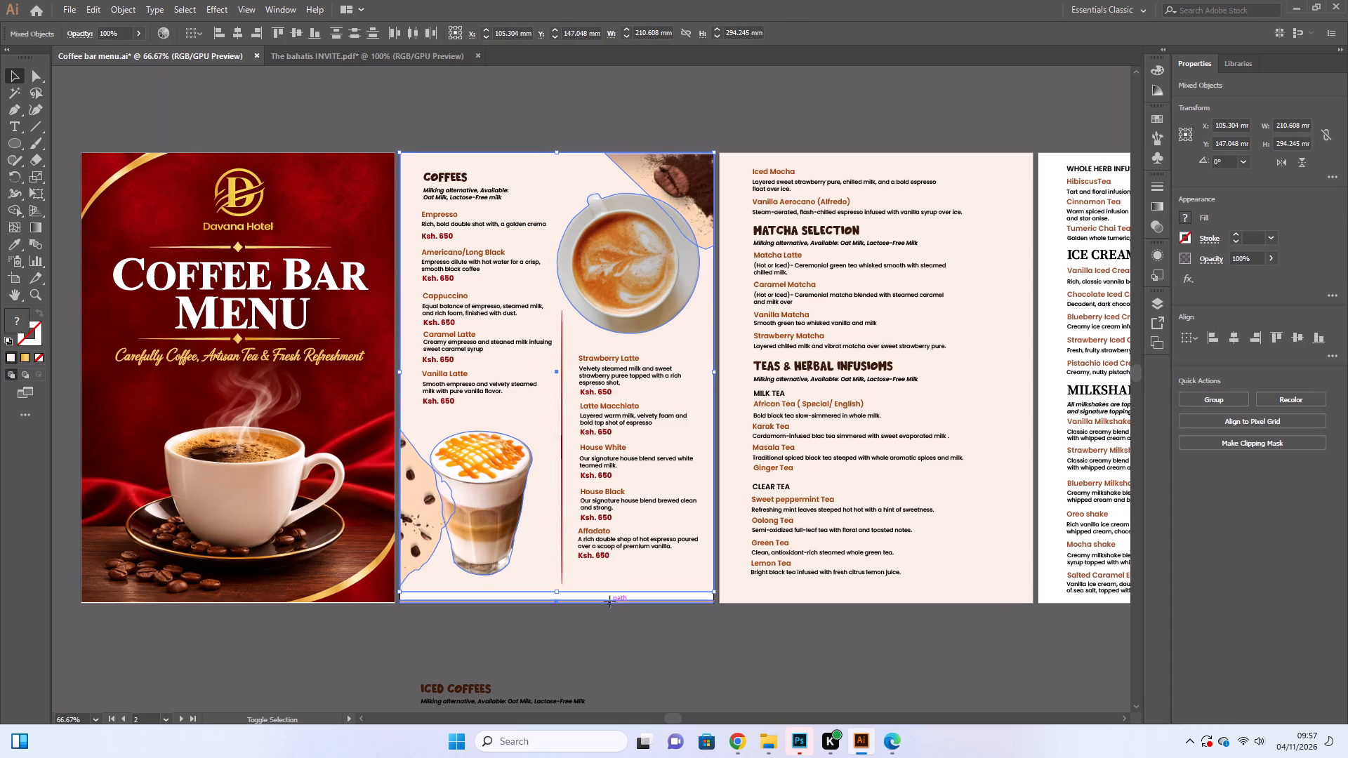
{"action": "scroll", "coordinate": [633, 327], "scroll_direction": "up", "scroll_amount": 6}
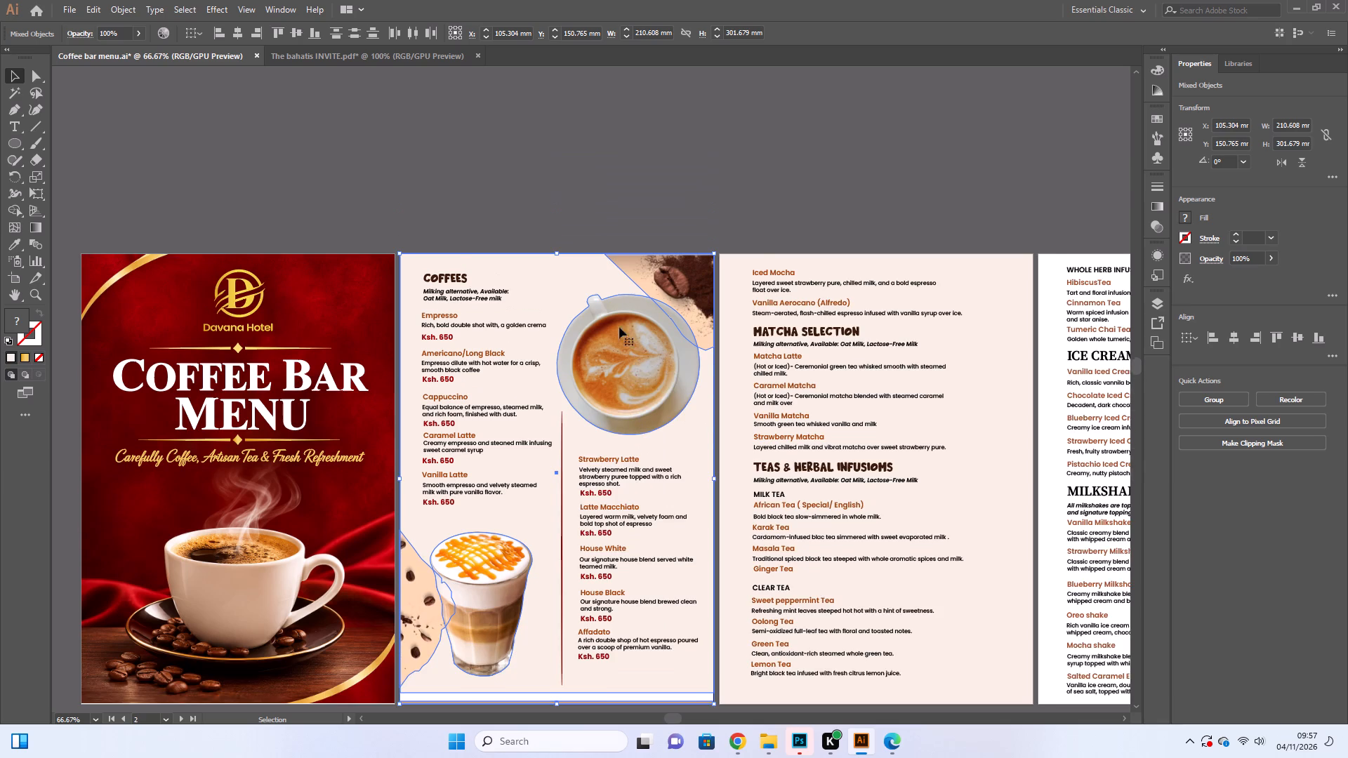
{"action": "scroll", "coordinate": [585, 328], "scroll_direction": "up", "scroll_amount": 6}
{"action": "left_click_drag", "start_coordinate": [588, 390], "coordinate": [441, 248], "text": "shift"}
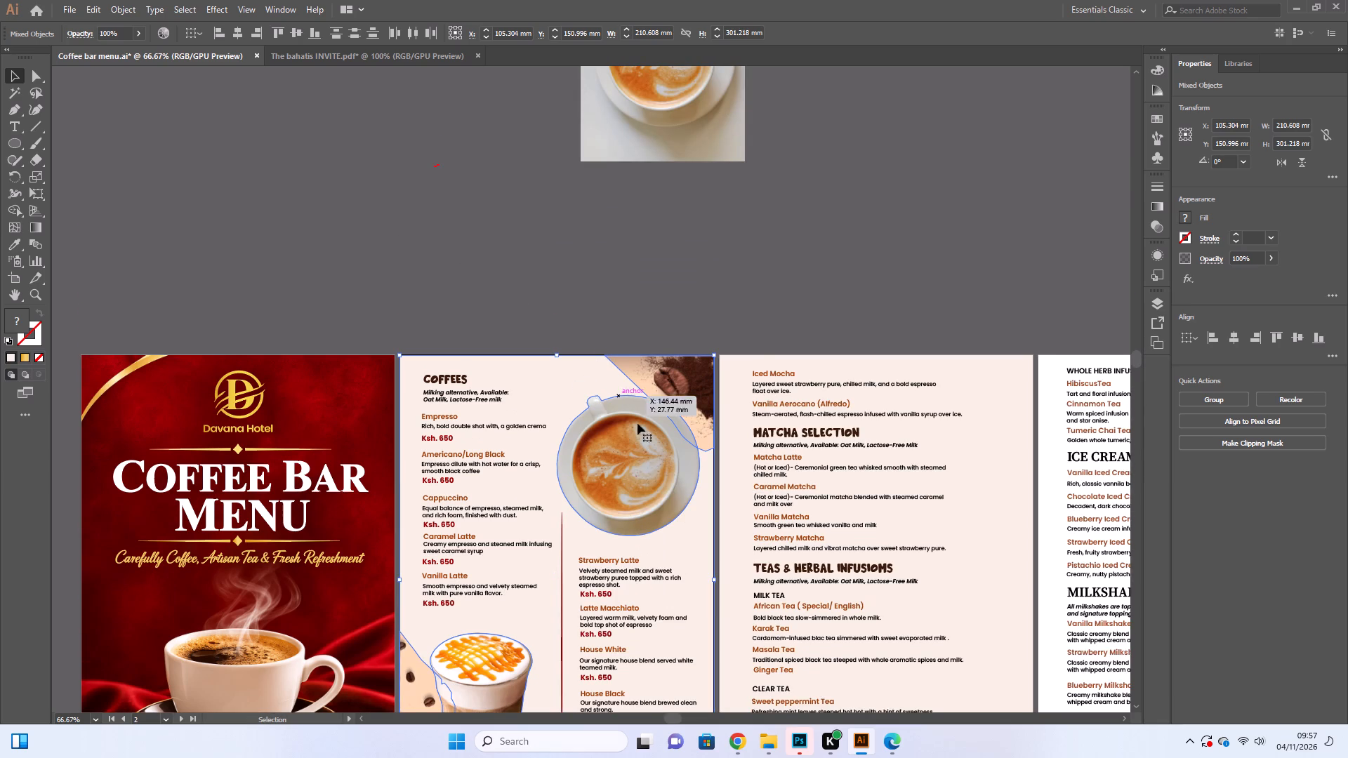
{"action": "left_click_drag", "start_coordinate": [633, 448], "coordinate": [422, 120], "text": "alt"}
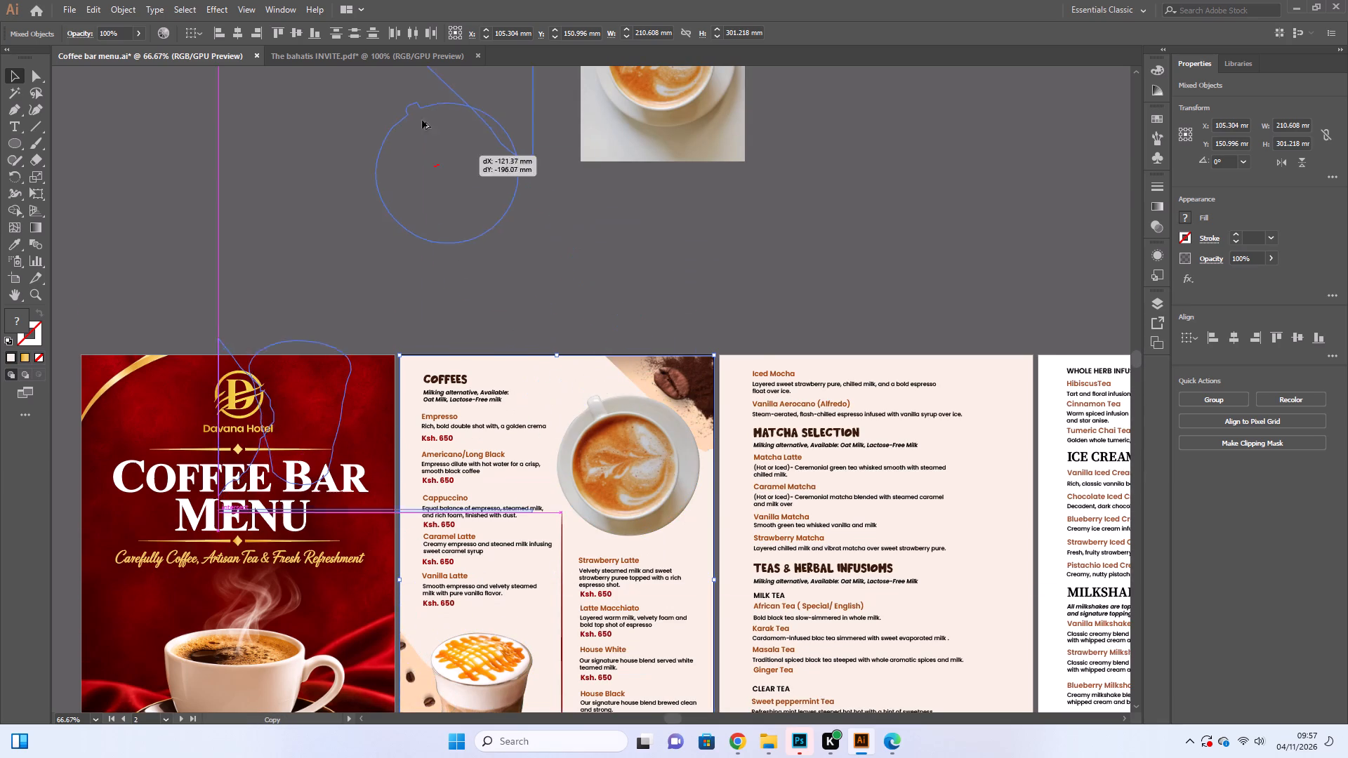
{"action": "left_click_drag", "start_coordinate": [422, 120], "coordinate": [408, 100], "text": "alt"}
{"action": "scroll", "coordinate": [482, 273], "scroll_direction": "up", "scroll_amount": 14}
{"action": "left_click_drag", "start_coordinate": [427, 331], "coordinate": [421, 171]}
{"action": "left_click_drag", "start_coordinate": [422, 229], "coordinate": [416, 182]}
Draw a rectangle about 210 by 309 mm over the copied decorations, using the fill of page two's cream background.
{"action": "scroll", "coordinate": [634, 430], "scroll_direction": "down", "scroll_amount": 5}
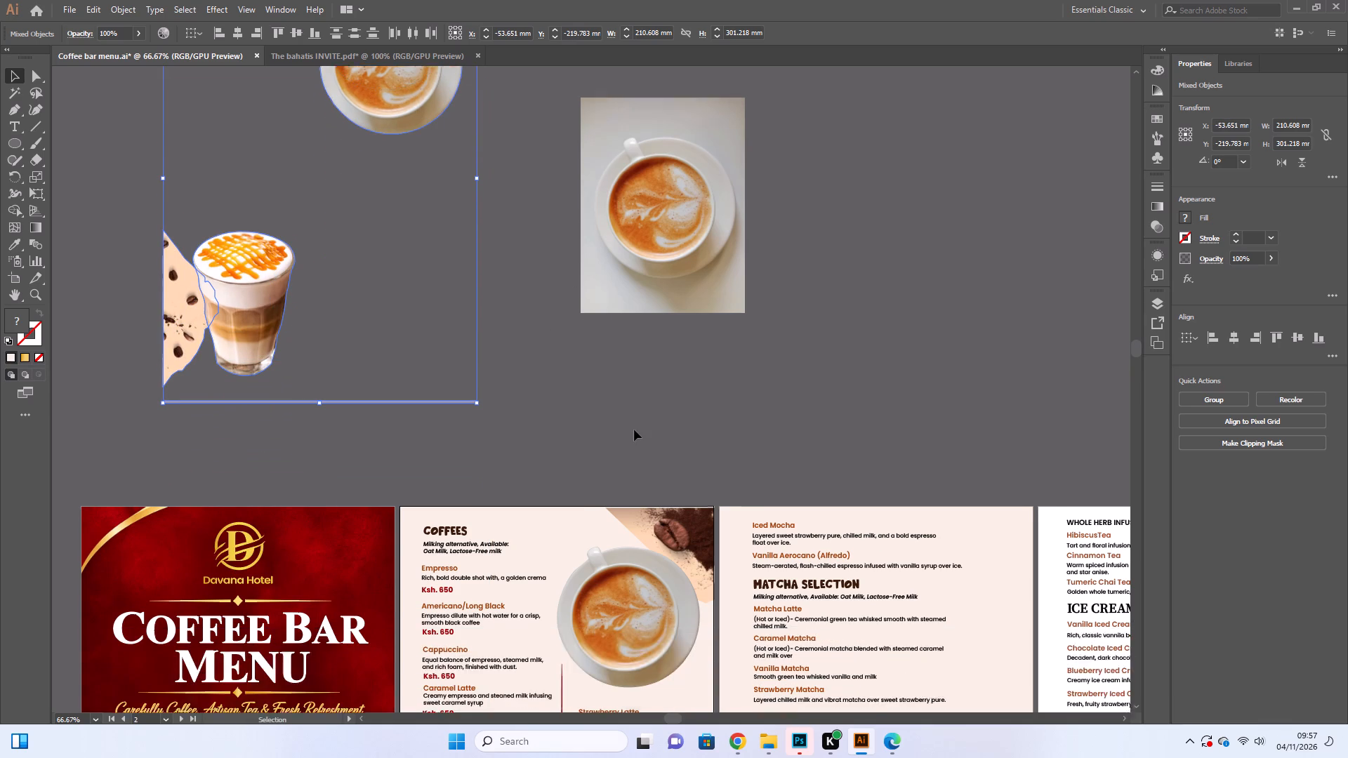
{"action": "scroll", "coordinate": [634, 430], "scroll_direction": "down", "scroll_amount": 3}
{"action": "left_click", "coordinate": [552, 479]}
{"action": "scroll", "coordinate": [552, 479], "scroll_direction": "up", "scroll_amount": 9}
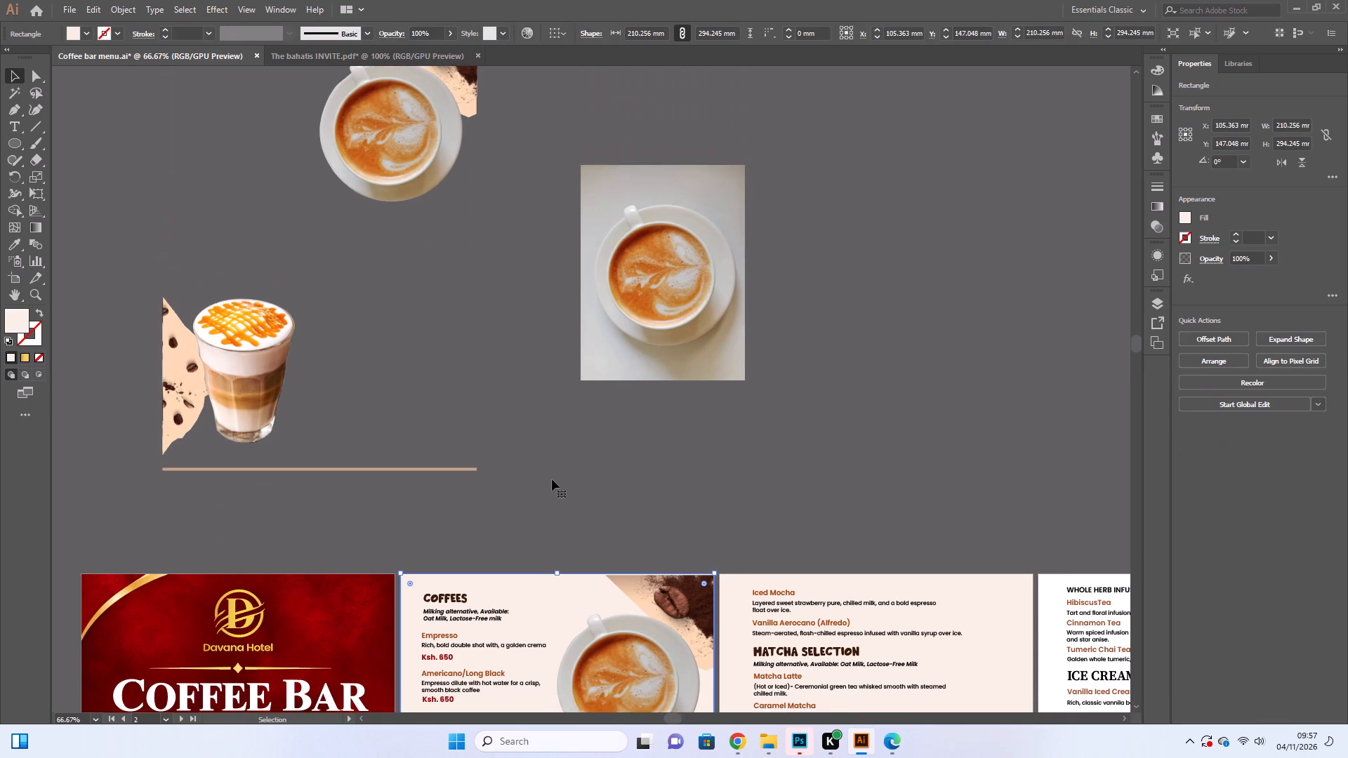
{"action": "scroll", "coordinate": [552, 479], "scroll_direction": "up", "scroll_amount": 3}
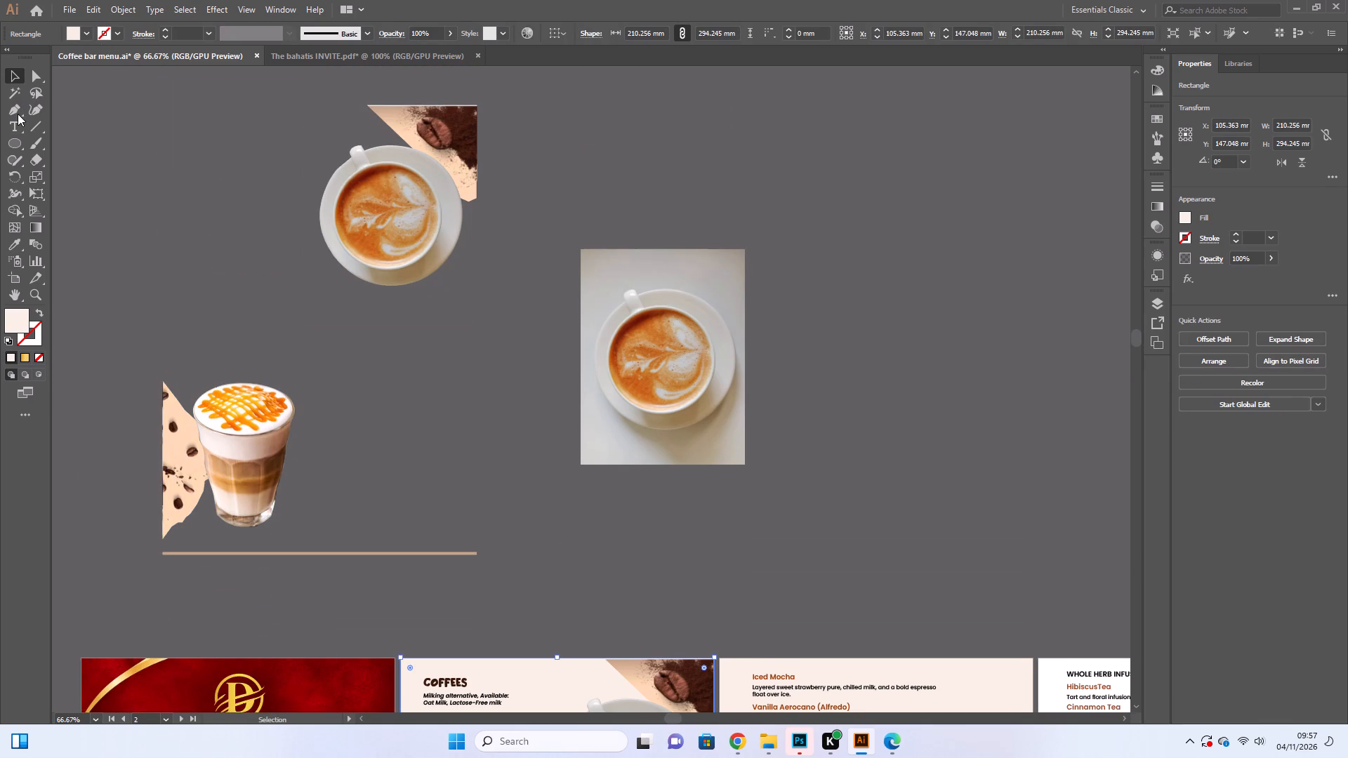
{"action": "left_click", "coordinate": [17, 138]}
{"action": "right_click", "coordinate": [17, 138]}
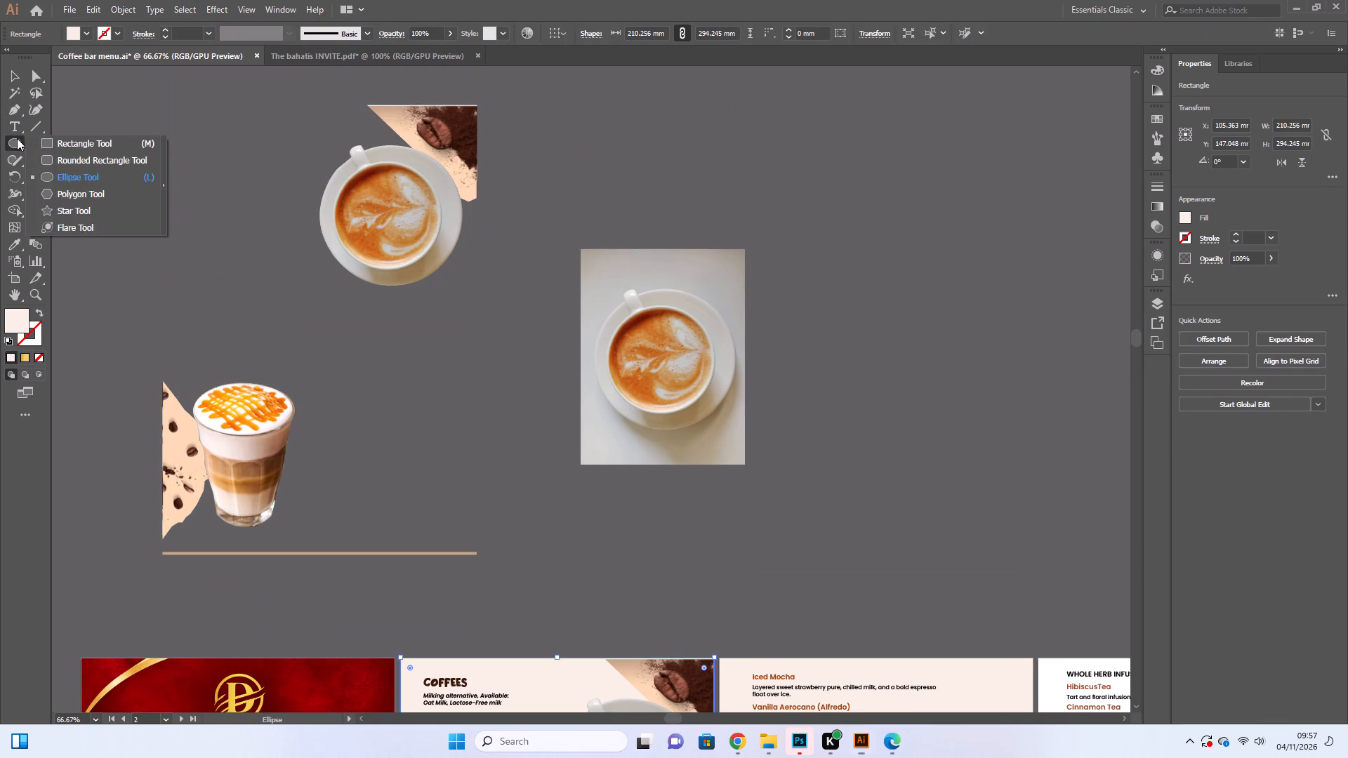
{"action": "left_click", "coordinate": [39, 138]}
{"action": "left_click_drag", "start_coordinate": [165, 93], "coordinate": [276, 186]}
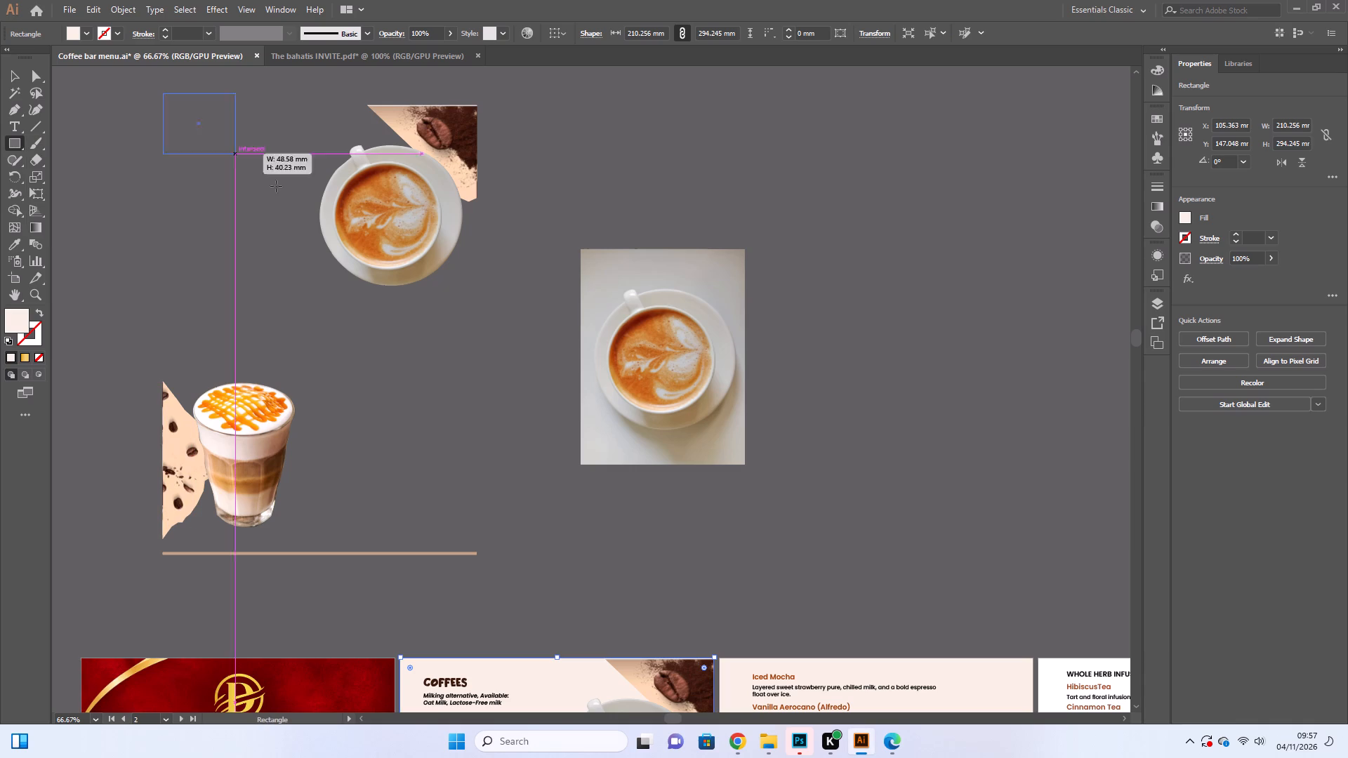
{"action": "left_click_drag", "start_coordinate": [276, 186], "coordinate": [477, 555]}
{"action": "scroll", "coordinate": [530, 256], "scroll_direction": "up", "scroll_amount": 6}
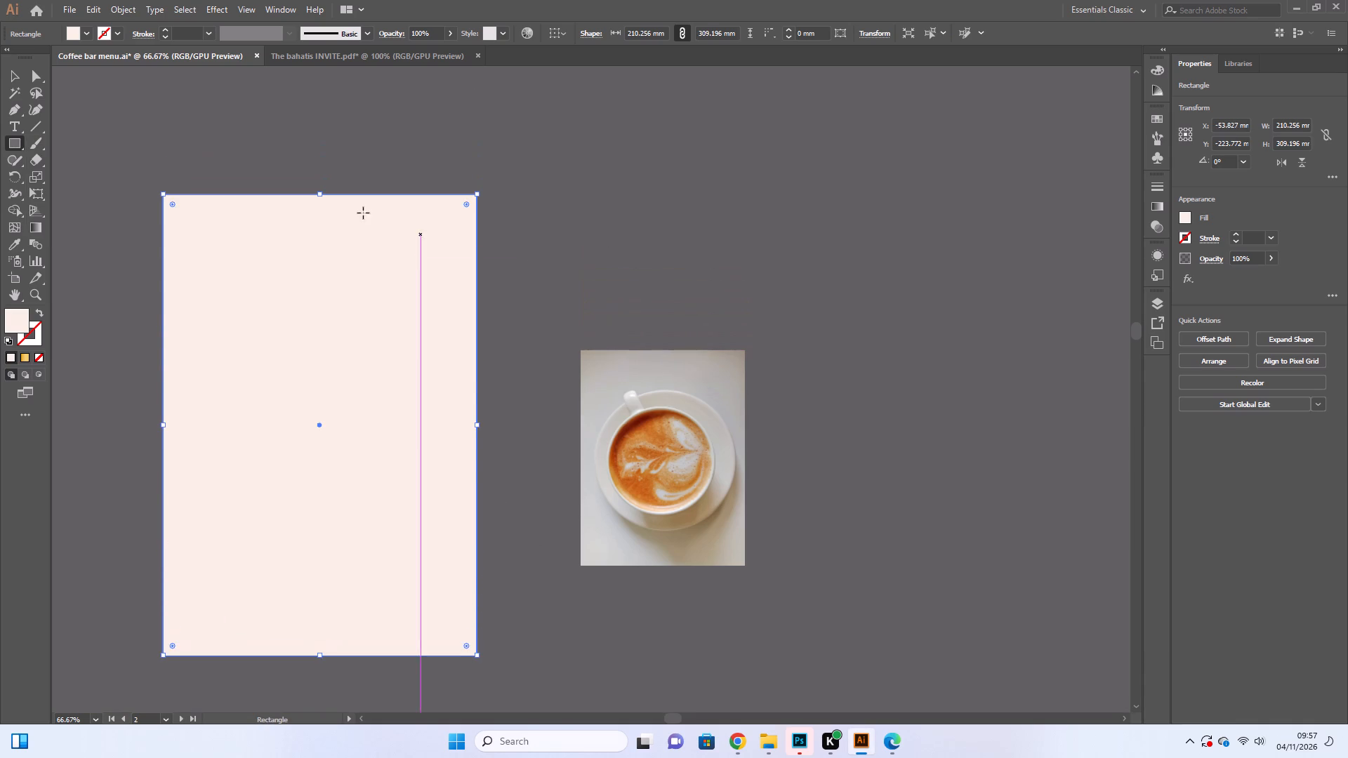
Send the cream rectangle to the back, behind the copied coffee decorations.
{"action": "left_click", "coordinate": [7, 69]}
{"action": "right_click", "coordinate": [224, 345]}
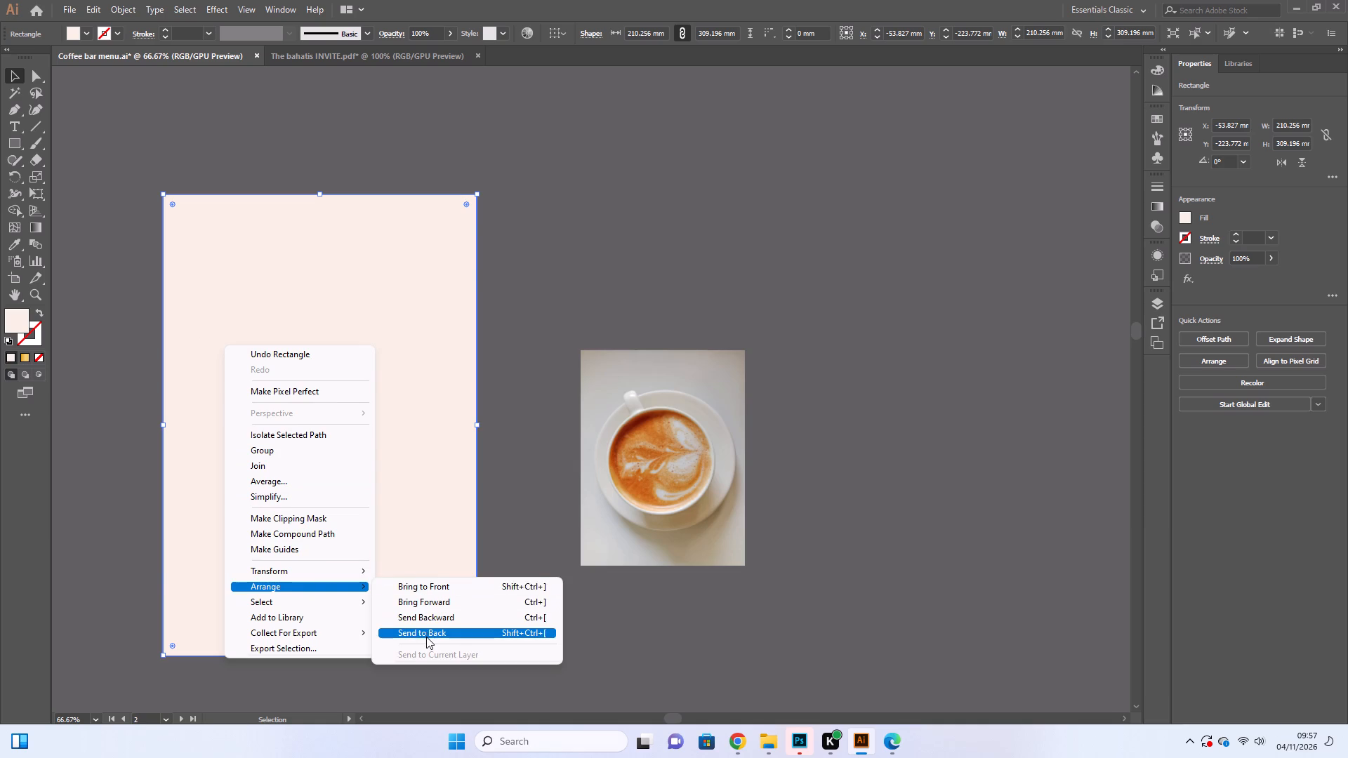
{"action": "left_click", "coordinate": [426, 637]}
{"action": "left_click", "coordinate": [538, 477]}
Shorten the cream rectangle from its top edge to about 301 mm high, level with the top of the coffee bean image.
{"action": "left_click", "coordinate": [455, 512]}
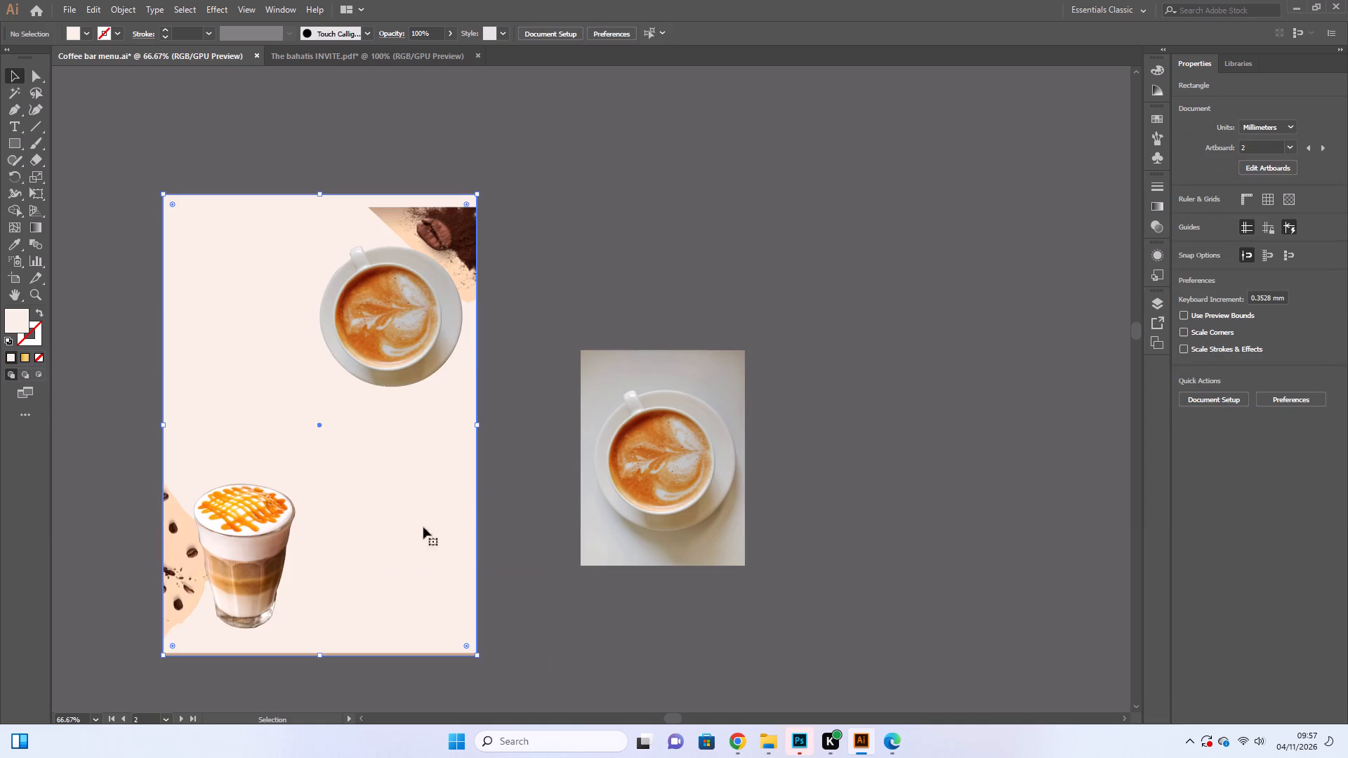
{"action": "left_click_drag", "start_coordinate": [319, 192], "coordinate": [322, 202]}
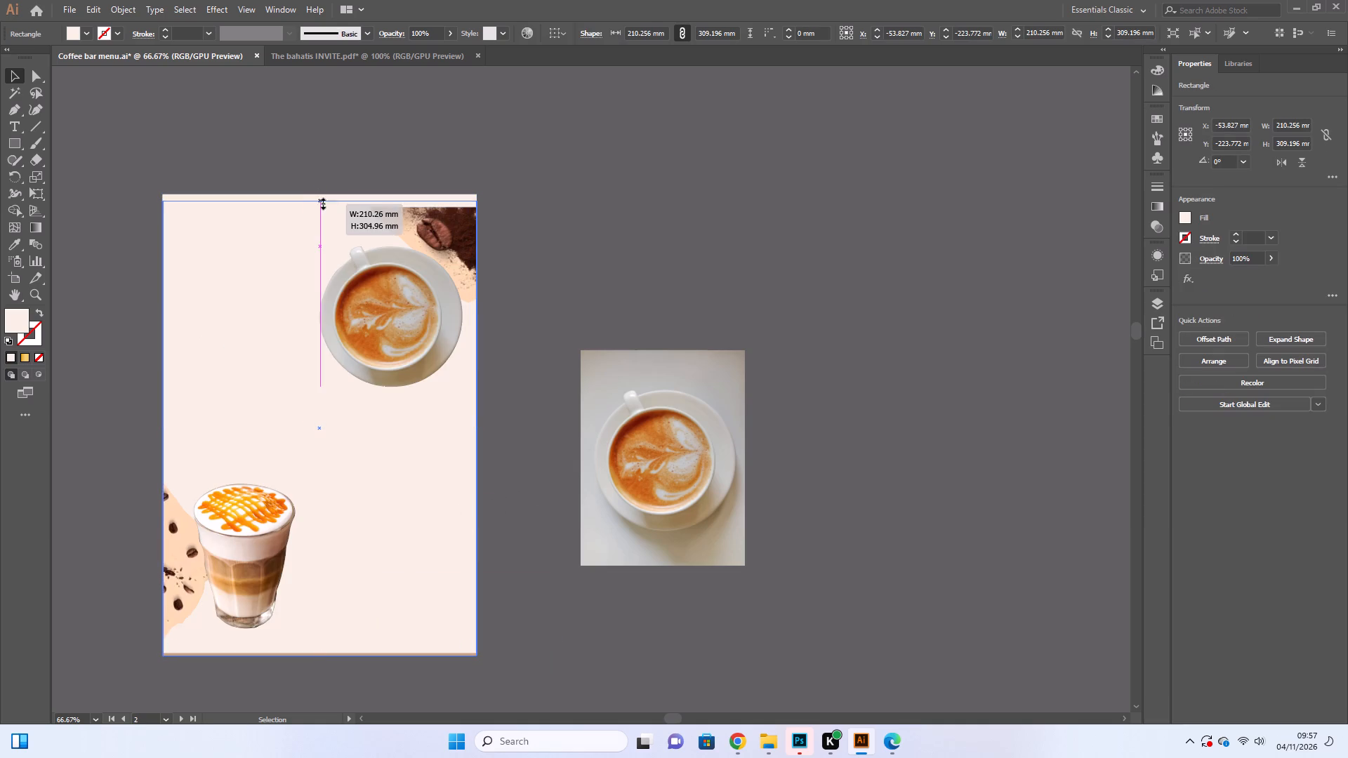
{"action": "left_click_drag", "start_coordinate": [322, 202], "coordinate": [327, 208]}
{"action": "left_click", "coordinate": [505, 302]}
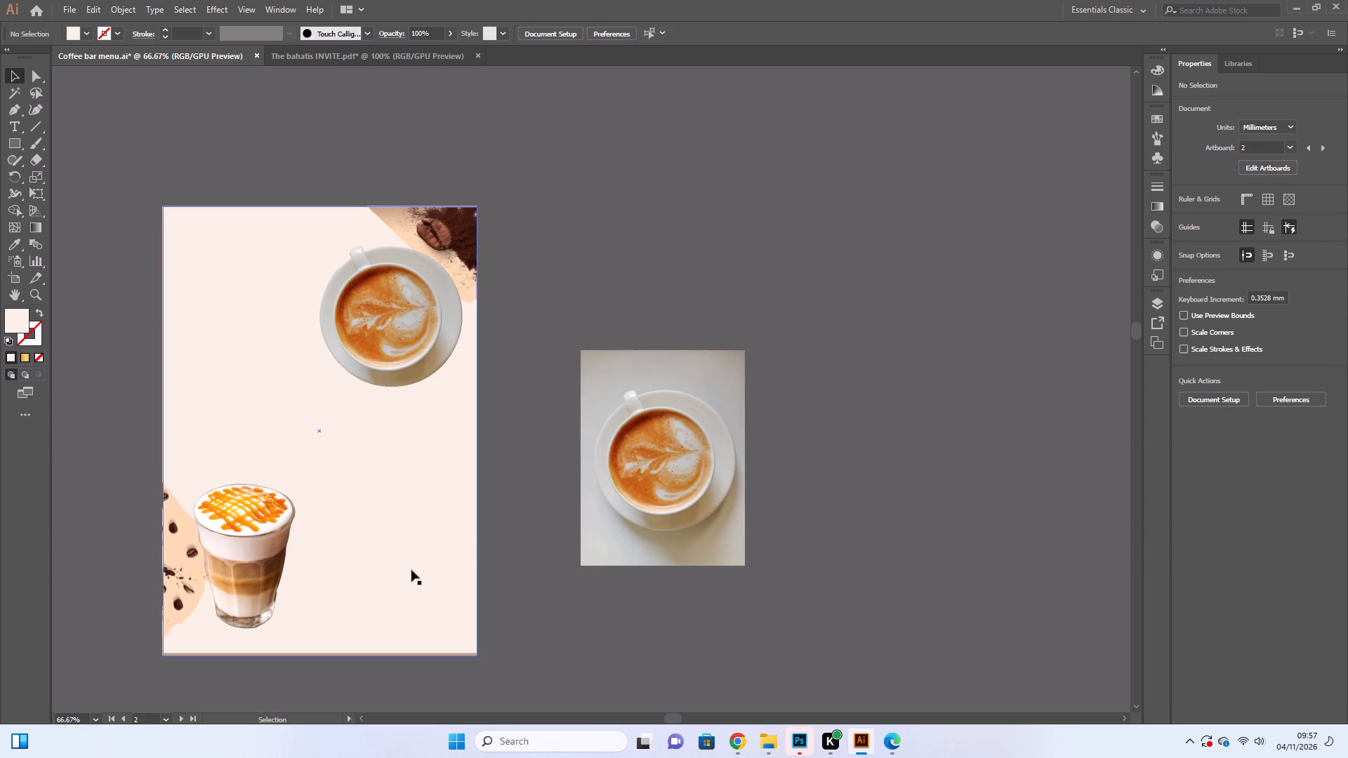
Duplicate the cream rectangle about 8.5 mm upward and fill the original white so it forms a strip above the footer.
{"action": "left_click_drag", "start_coordinate": [411, 570], "coordinate": [412, 557], "text": "alt"}
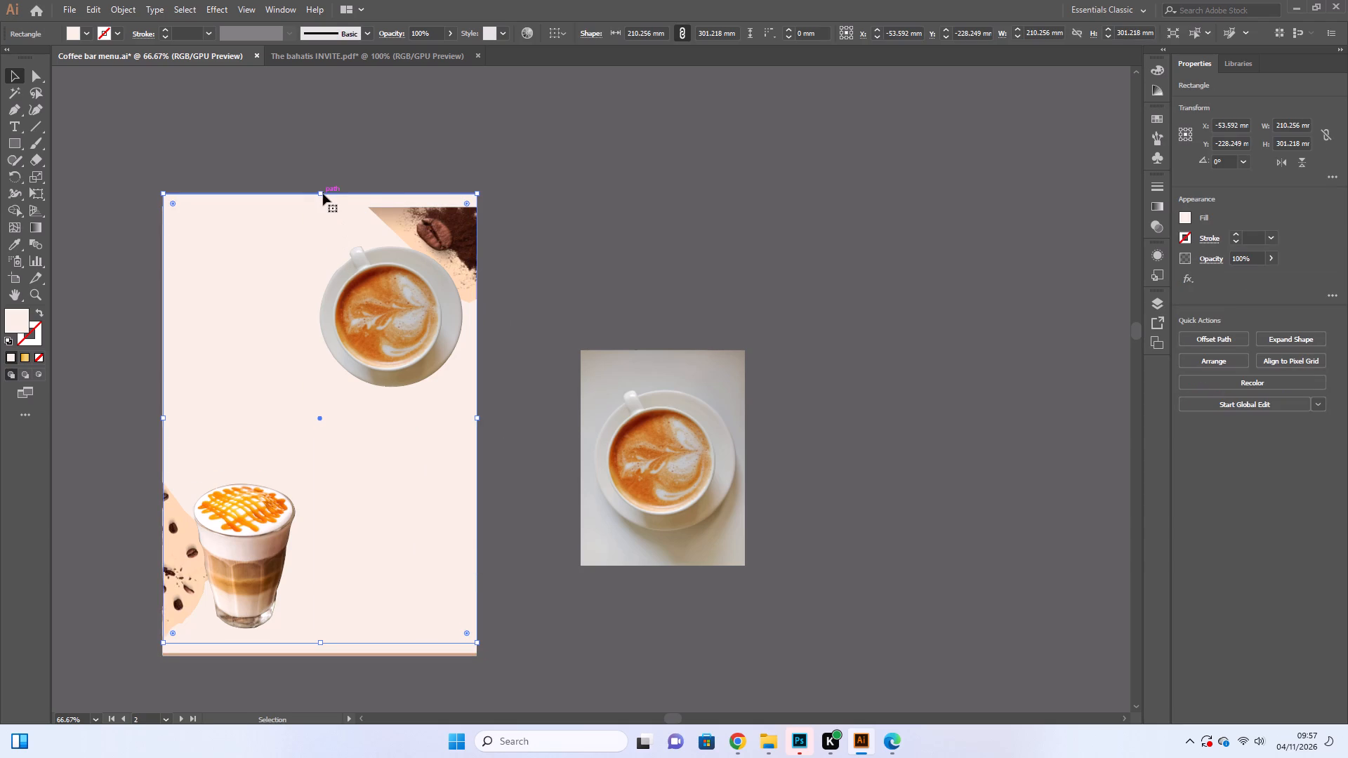
{"action": "left_click", "coordinate": [409, 649]}
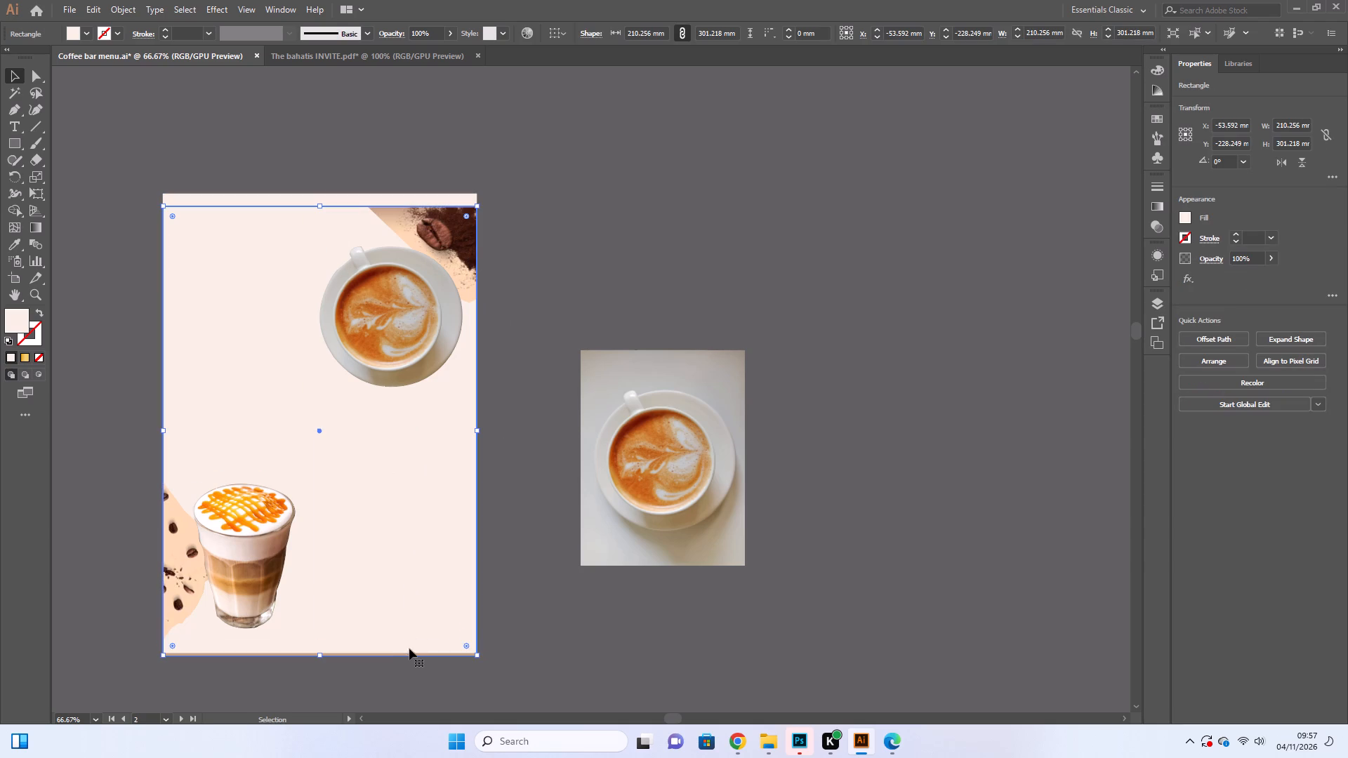
{"action": "left_click", "coordinate": [1184, 216]}
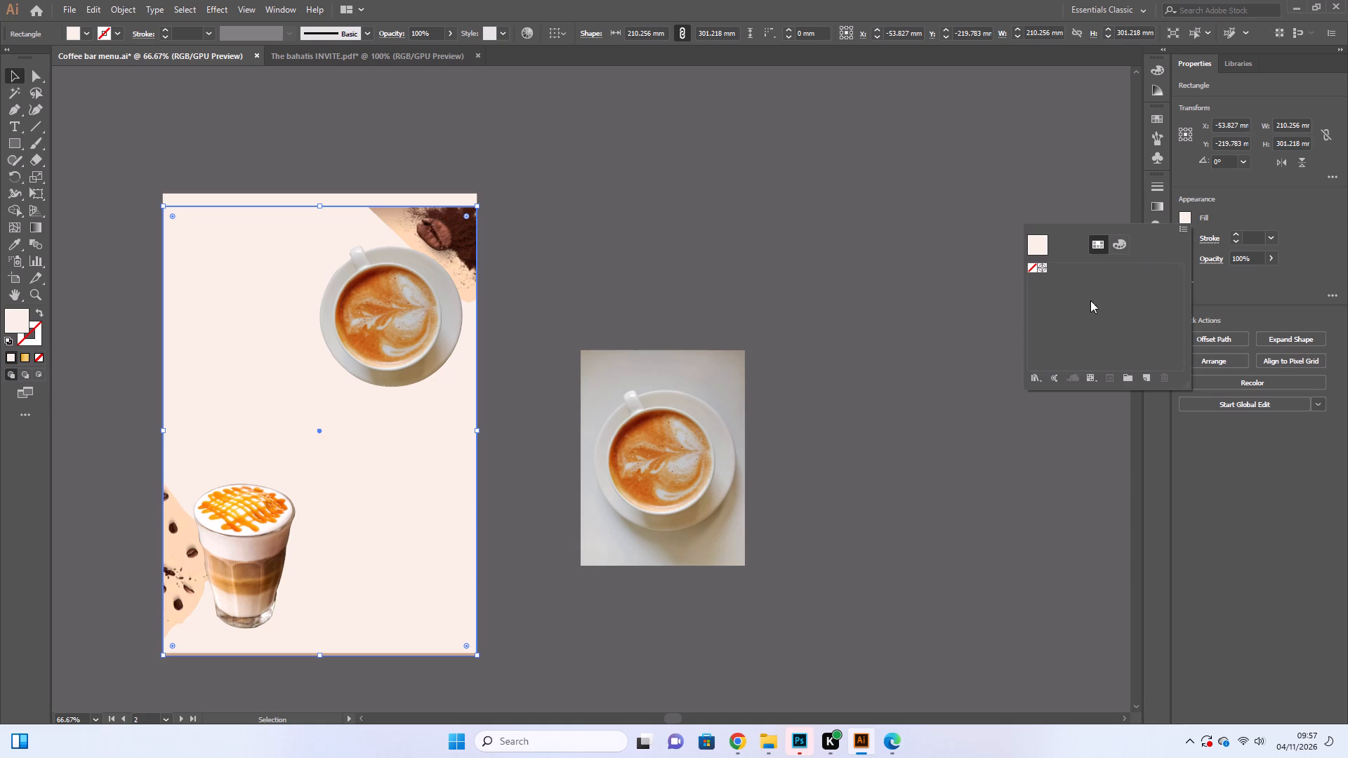
{"action": "left_click", "coordinate": [1122, 244]}
{"action": "left_click", "coordinate": [1053, 341]}
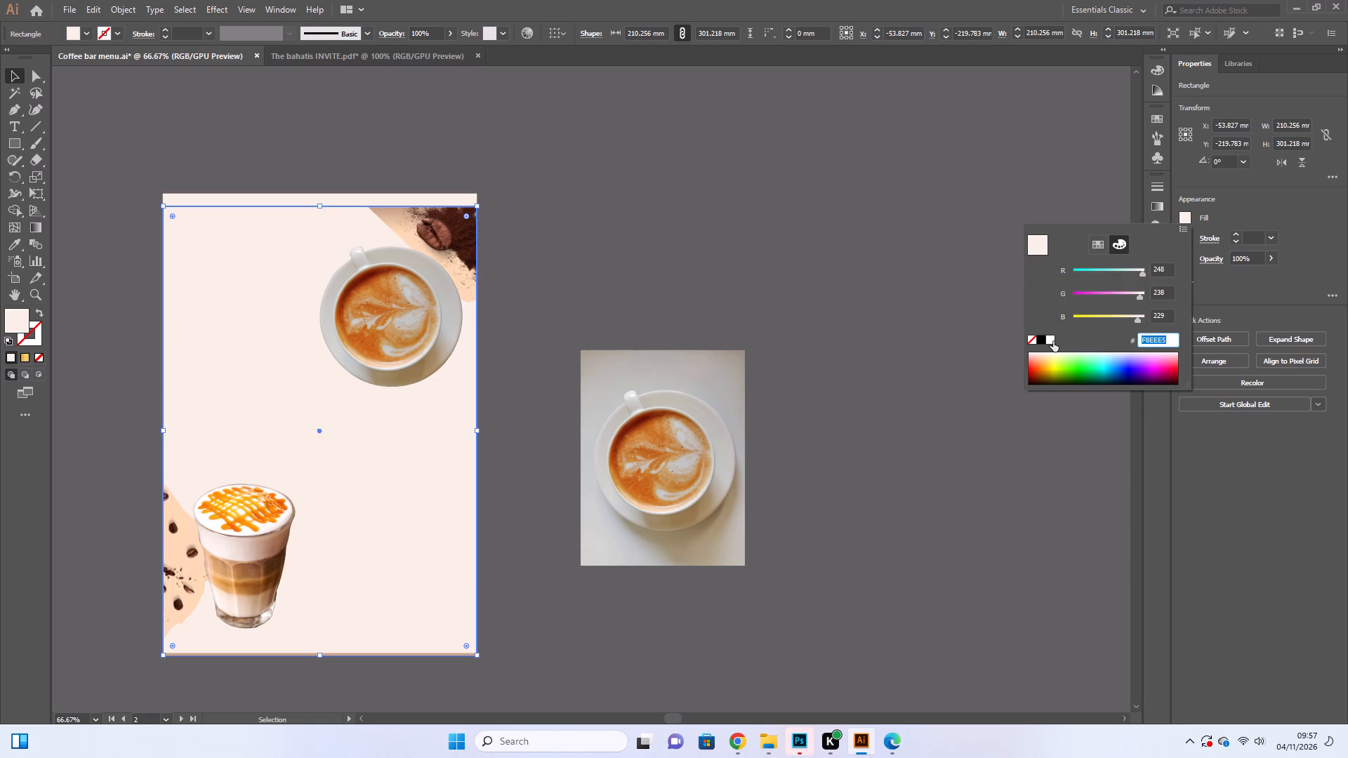
{"action": "double_click", "coordinate": [755, 290]}
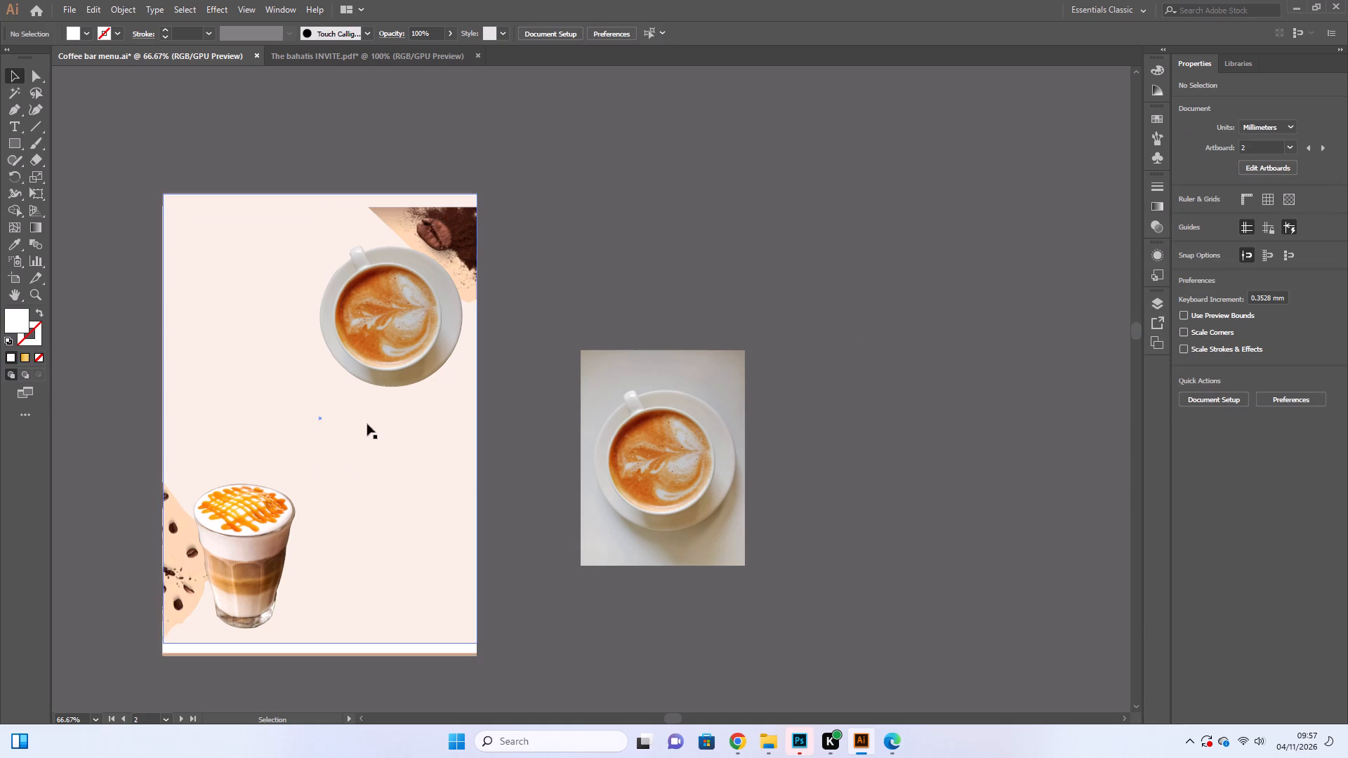
Lower the cream copy's top edge to line up with the top of the white rectangle.
{"action": "left_click", "coordinate": [300, 296]}
{"action": "left_click_drag", "start_coordinate": [320, 194], "coordinate": [320, 199]}
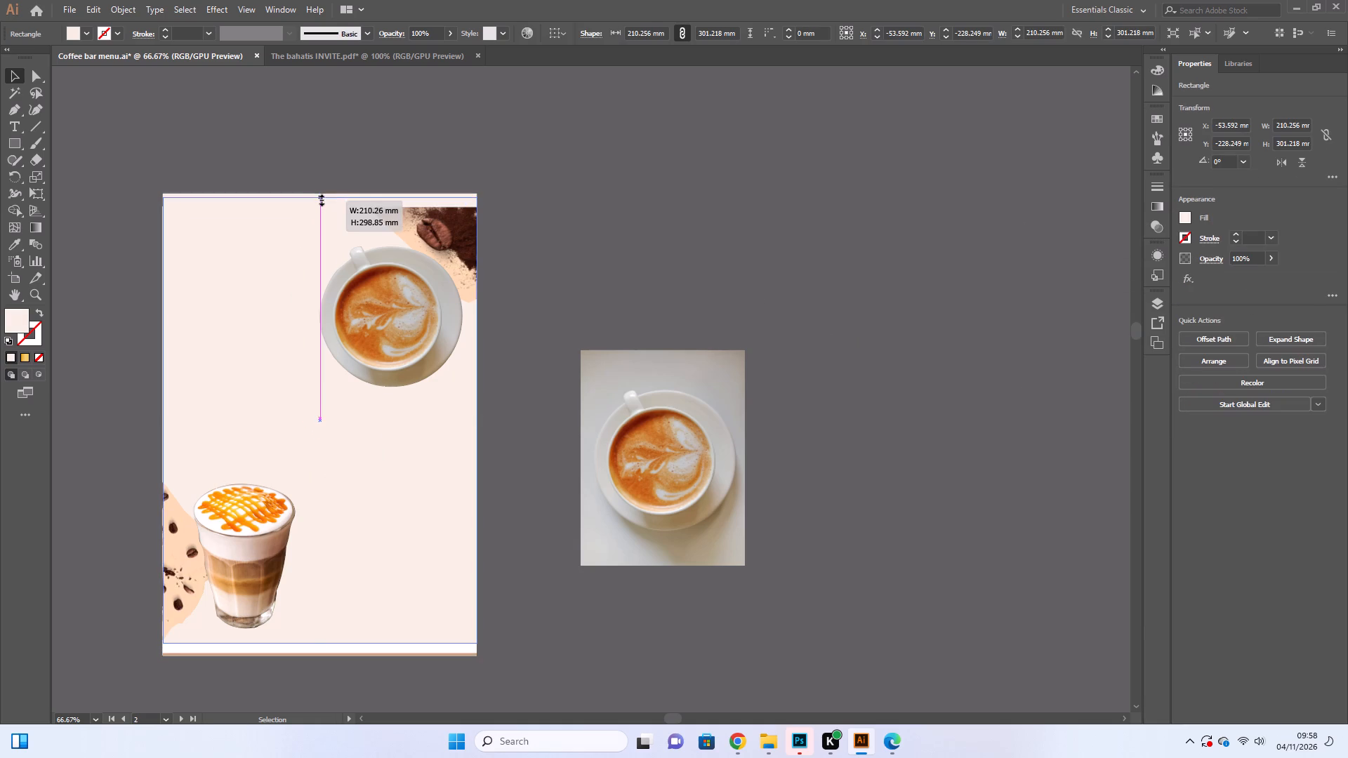
{"action": "left_click_drag", "start_coordinate": [320, 199], "coordinate": [324, 208]}
{"action": "left_click", "coordinate": [649, 163]}
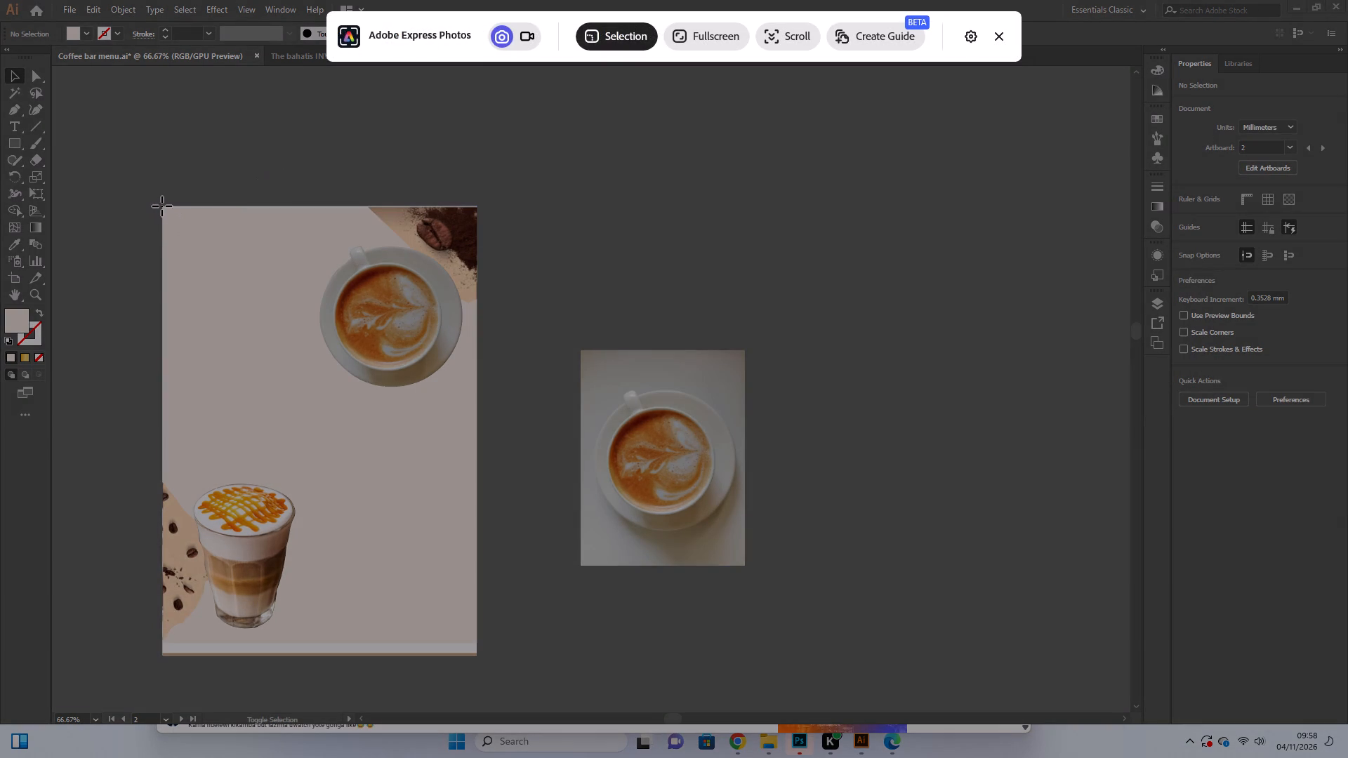
Capture a screenshot selection of the whole decorated page layout with Adobe Express Photos.
{"action": "left_click_drag", "start_coordinate": [162, 208], "coordinate": [439, 608]}
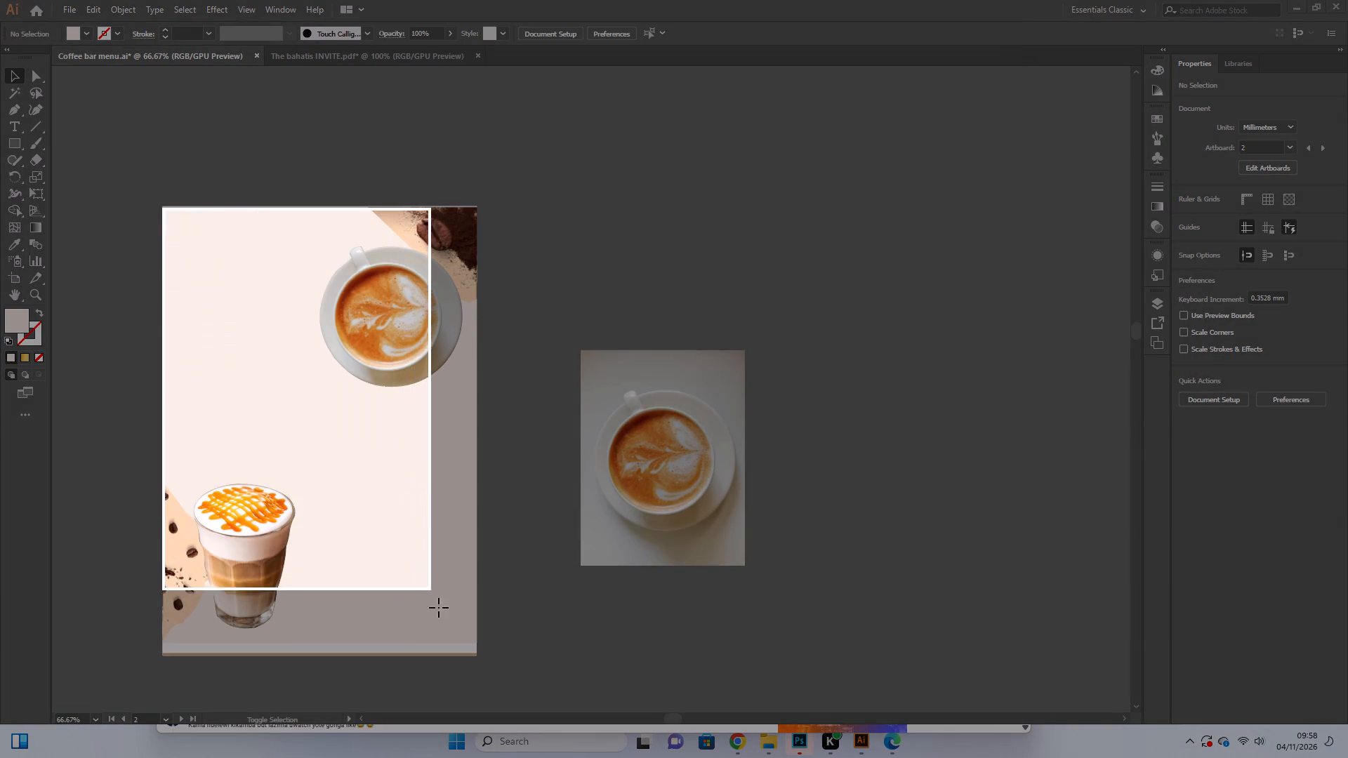
{"action": "left_click_drag", "start_coordinate": [439, 608], "coordinate": [477, 657]}
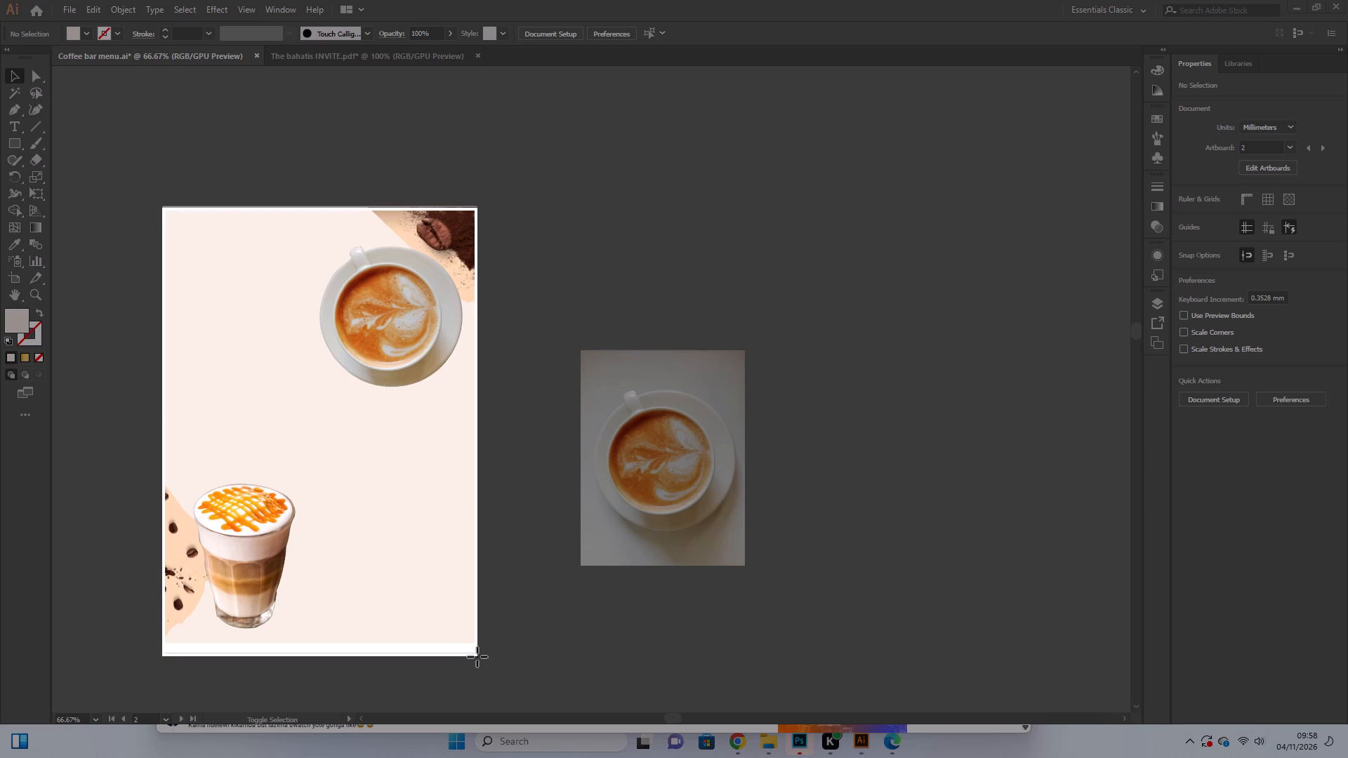
{"action": "left_click_drag", "start_coordinate": [477, 657], "coordinate": [477, 658]}
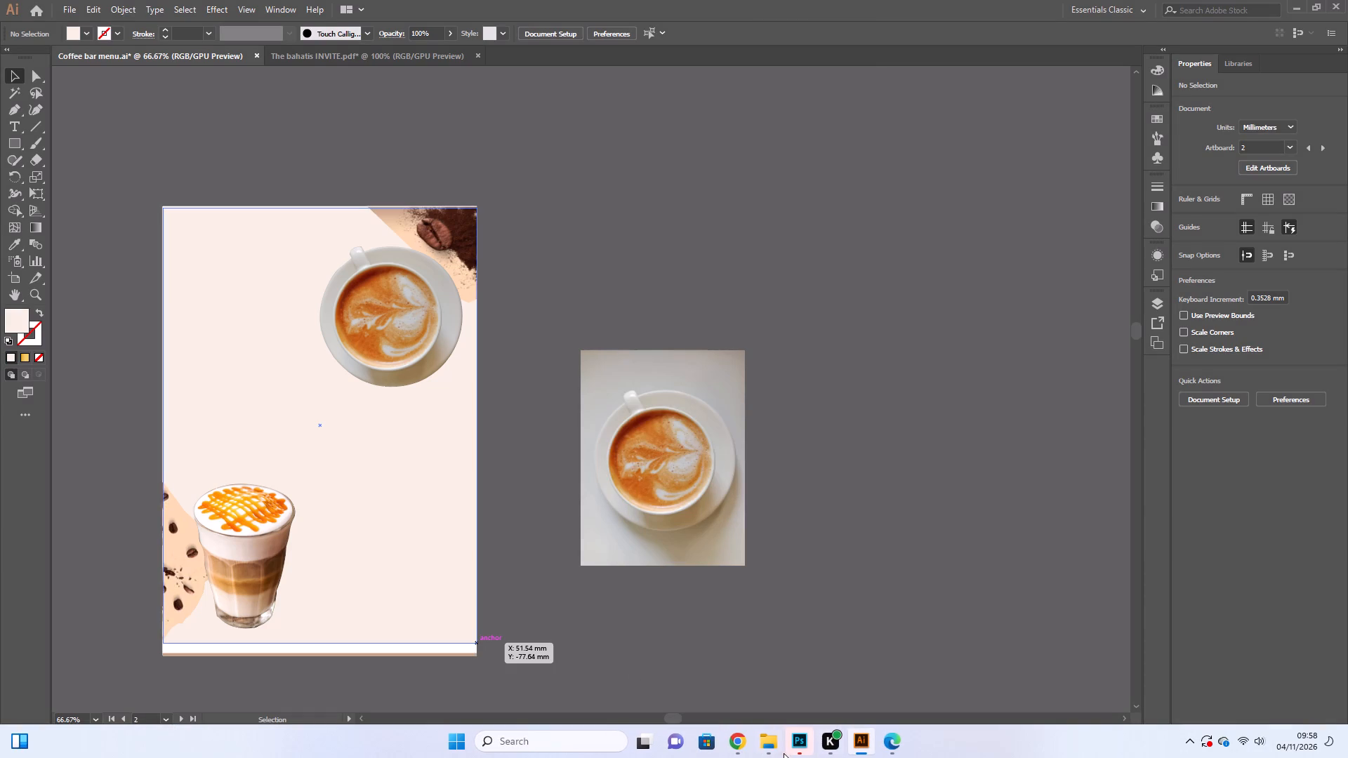
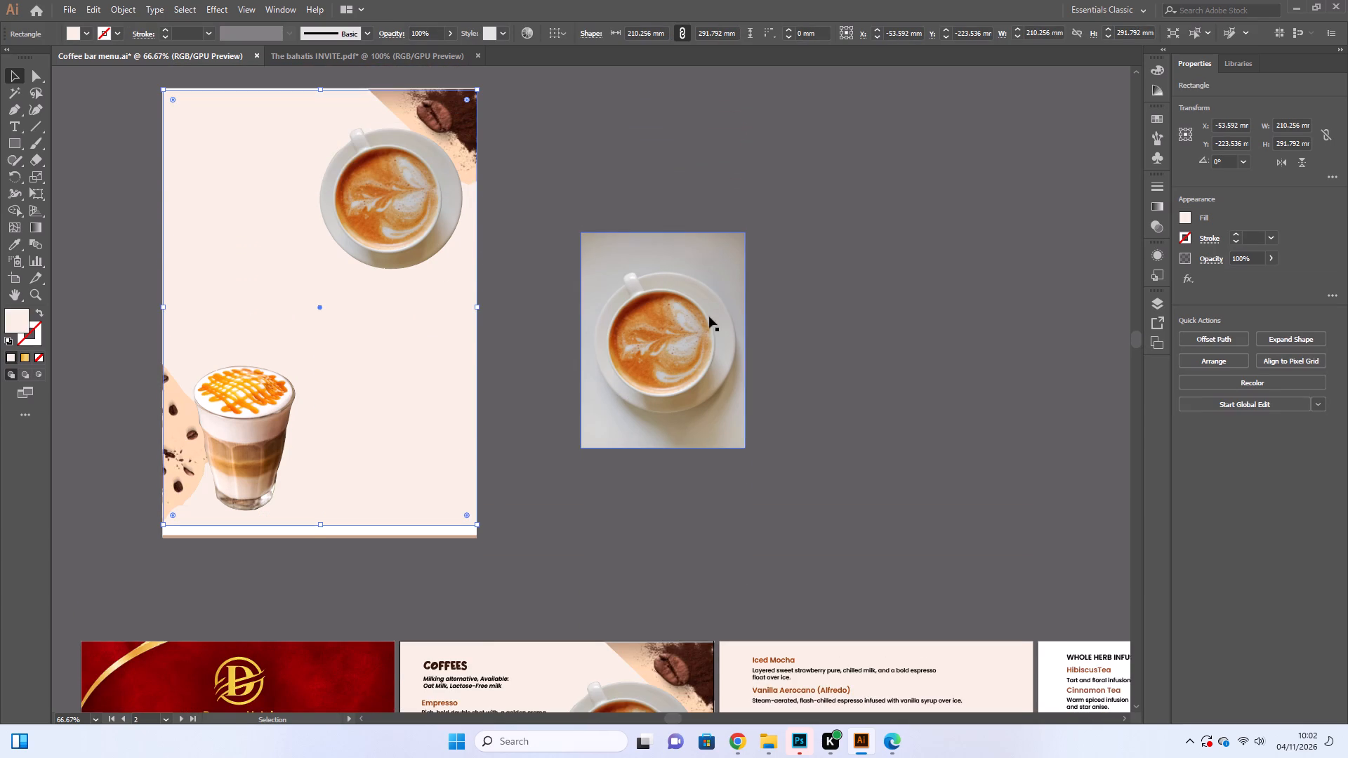
{"action": "left_click_drag", "start_coordinate": [736, 189], "coordinate": [263, 566]}
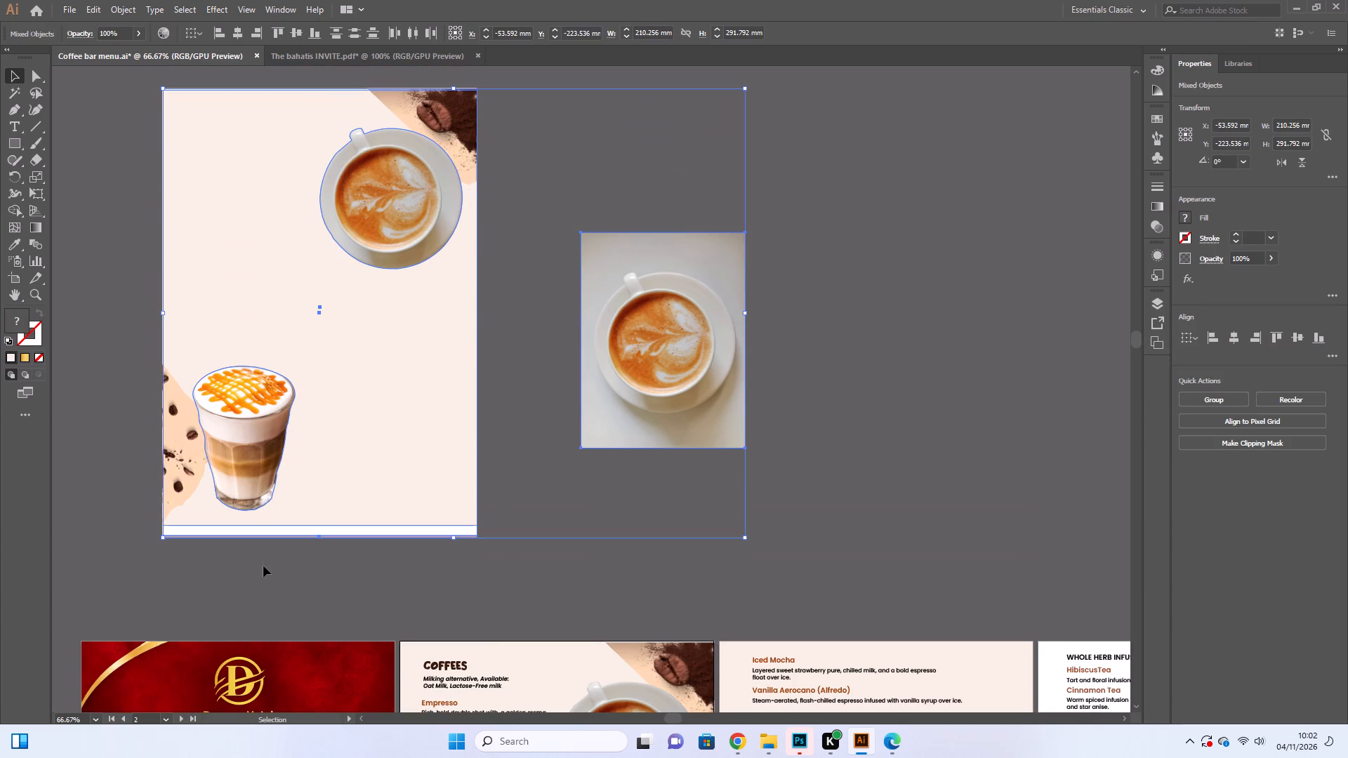
{"action": "key", "text": "BackSpace"}
Delete the leftover coffee seed shape and coffee bean corner piece above the artboards.
{"action": "scroll", "coordinate": [325, 532], "scroll_direction": "down", "scroll_amount": 5}
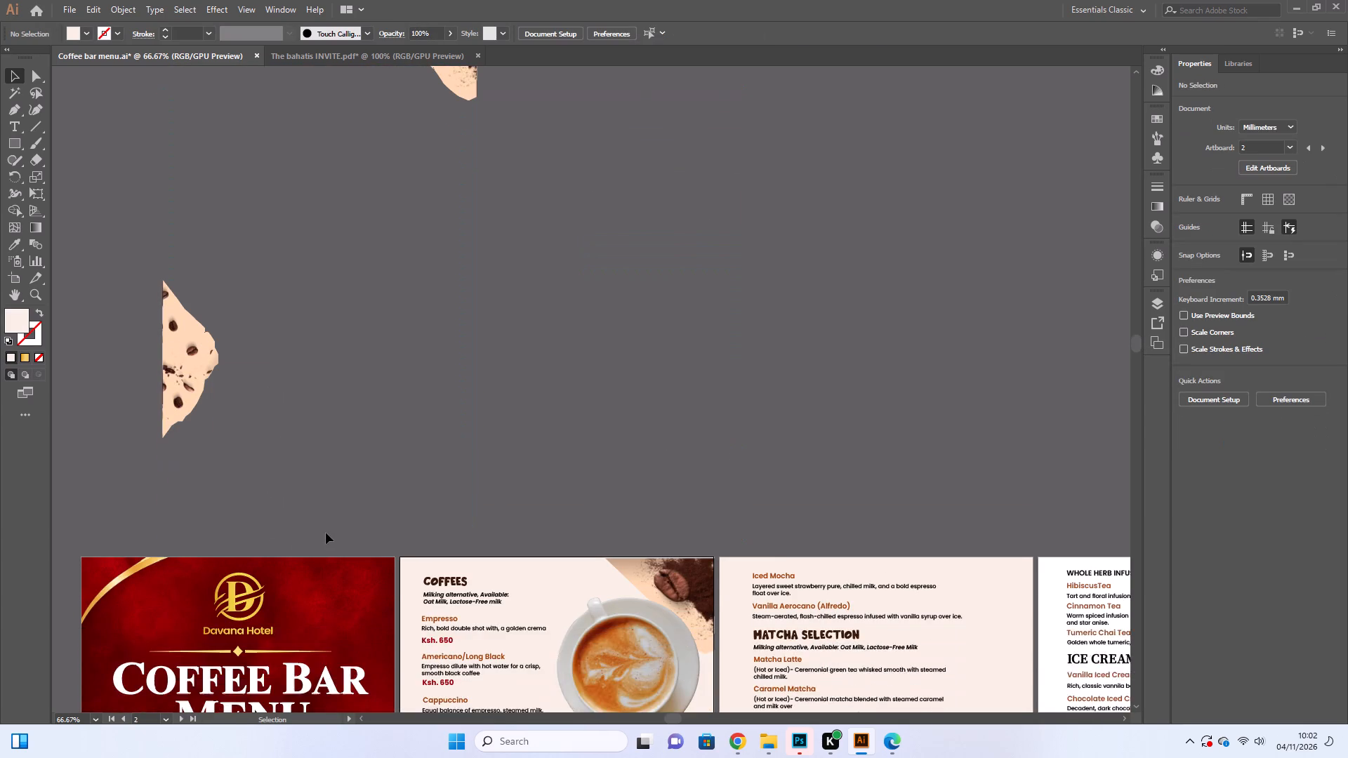
{"action": "scroll", "coordinate": [306, 572], "scroll_direction": "up", "scroll_amount": 6}
{"action": "left_click", "coordinate": [157, 421]}
{"action": "left_click", "coordinate": [185, 444]}
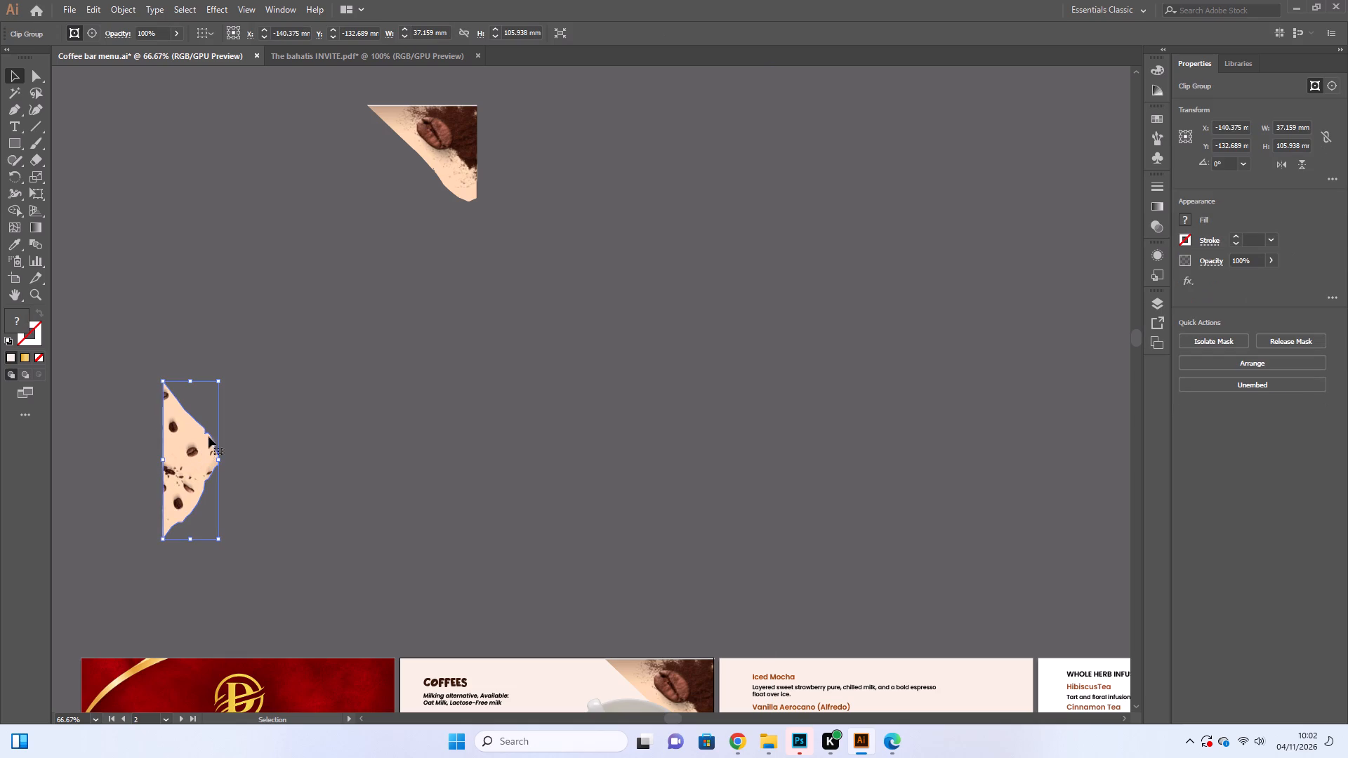
{"action": "key", "text": "BackSpace"}
{"action": "left_click", "coordinate": [471, 171]}
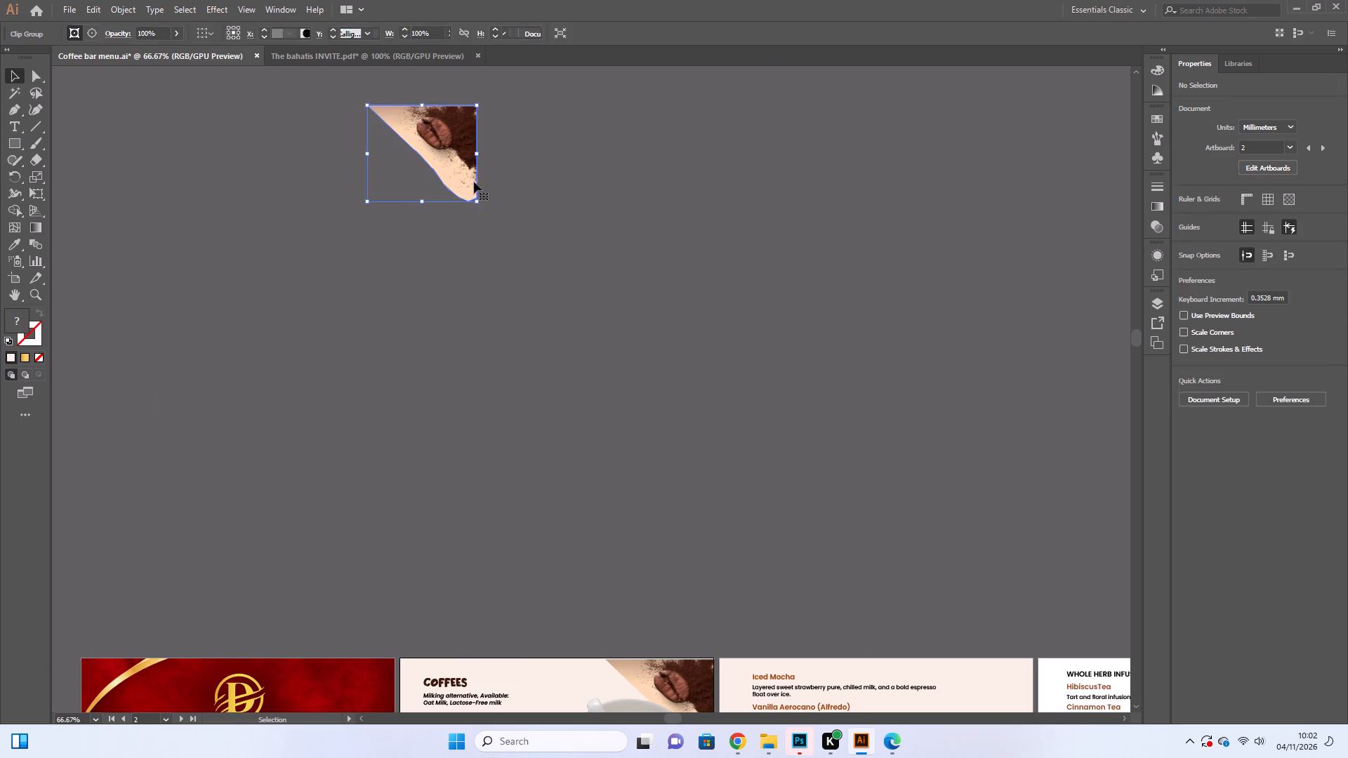
{"action": "key", "text": "BackSpace"}
Examine the Coffees page and the Matcha and tea page for layout and spacing.
{"action": "scroll", "coordinate": [549, 404], "scroll_direction": "down", "scroll_amount": 16}
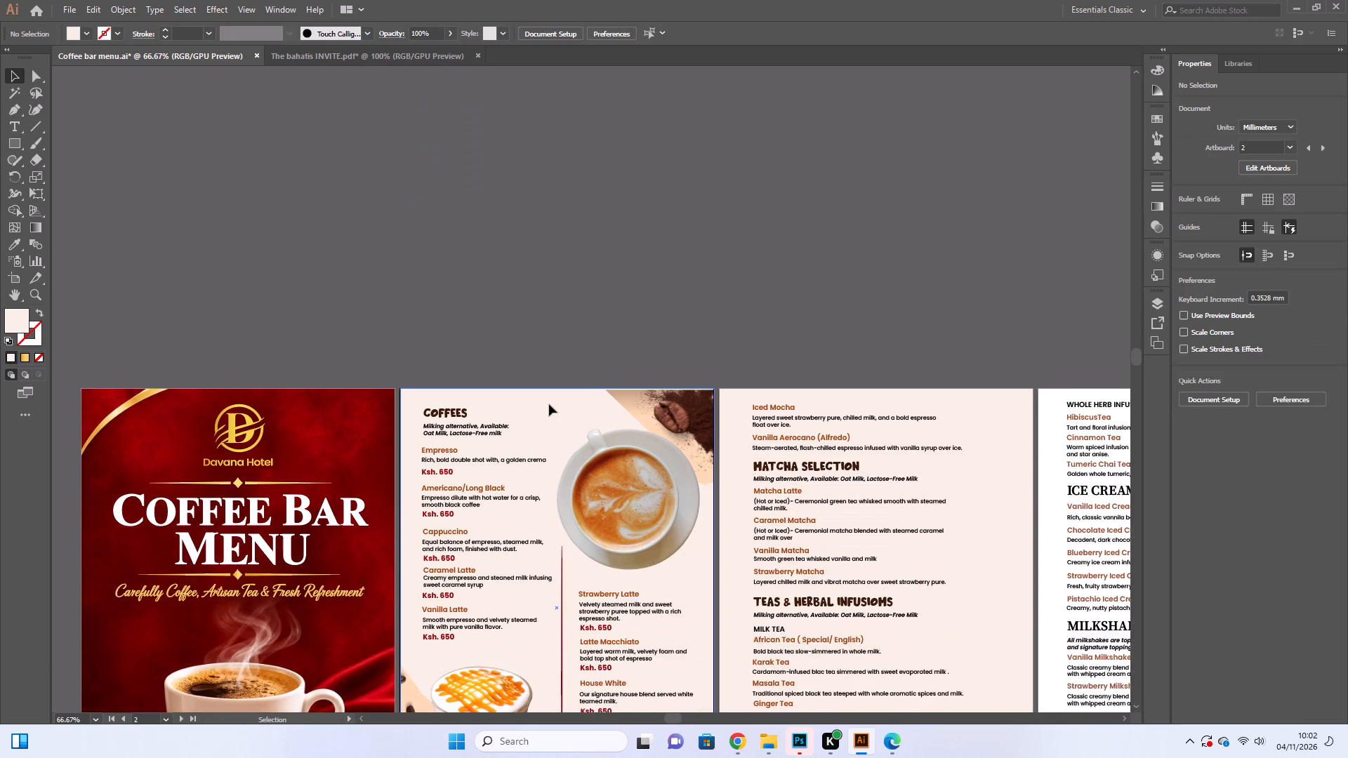
{"action": "scroll", "coordinate": [549, 404], "scroll_direction": "down", "scroll_amount": 10}
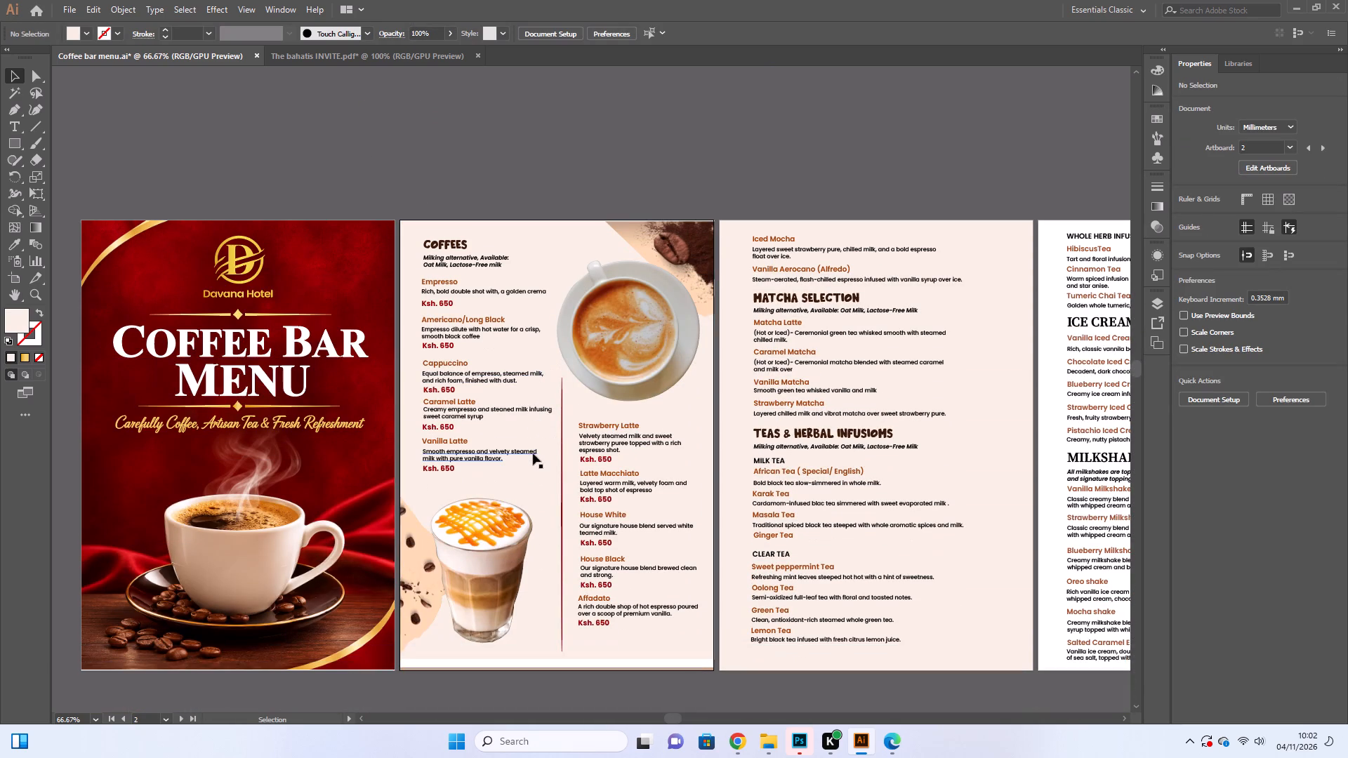
{"action": "scroll", "coordinate": [435, 544], "scroll_direction": "down", "scroll_amount": 4}
{"action": "left_click", "coordinate": [655, 662]}
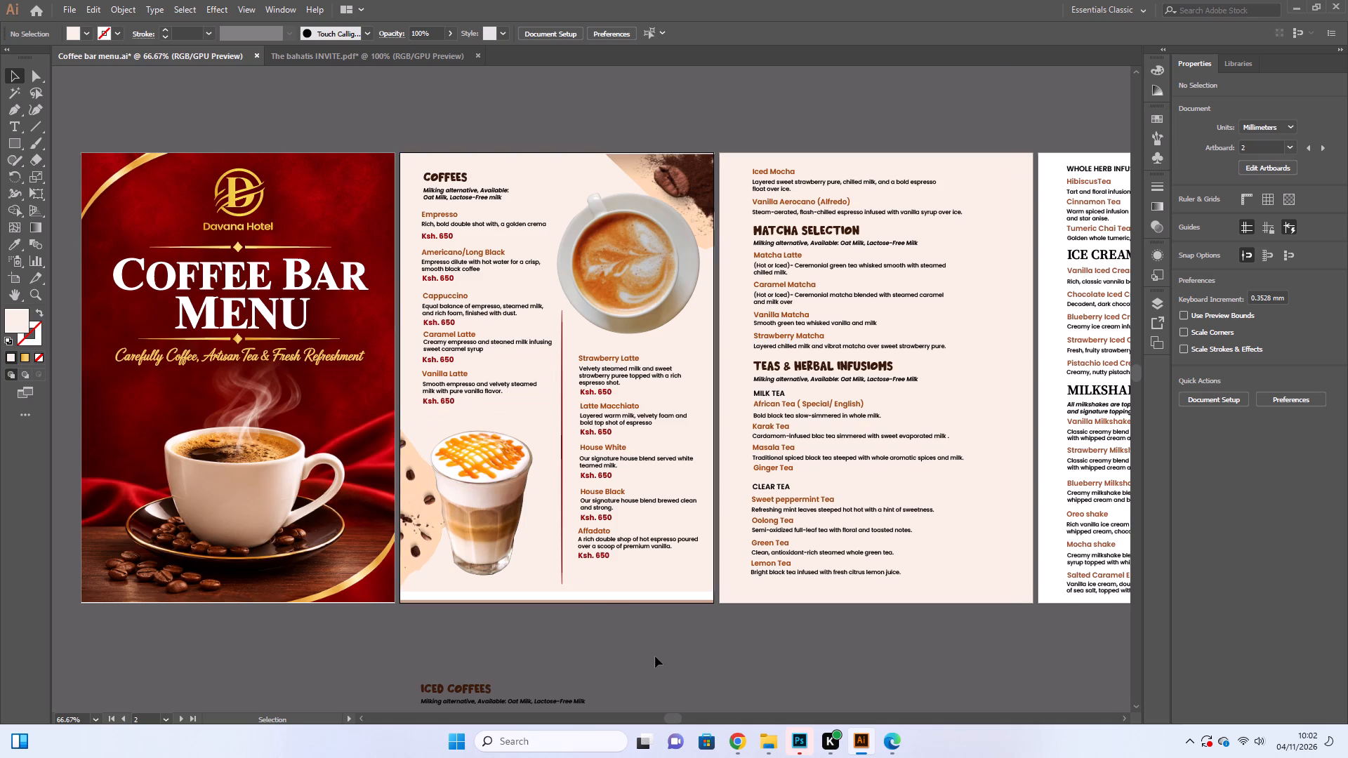
{"action": "scroll", "coordinate": [656, 637], "scroll_direction": "down", "scroll_amount": 6}
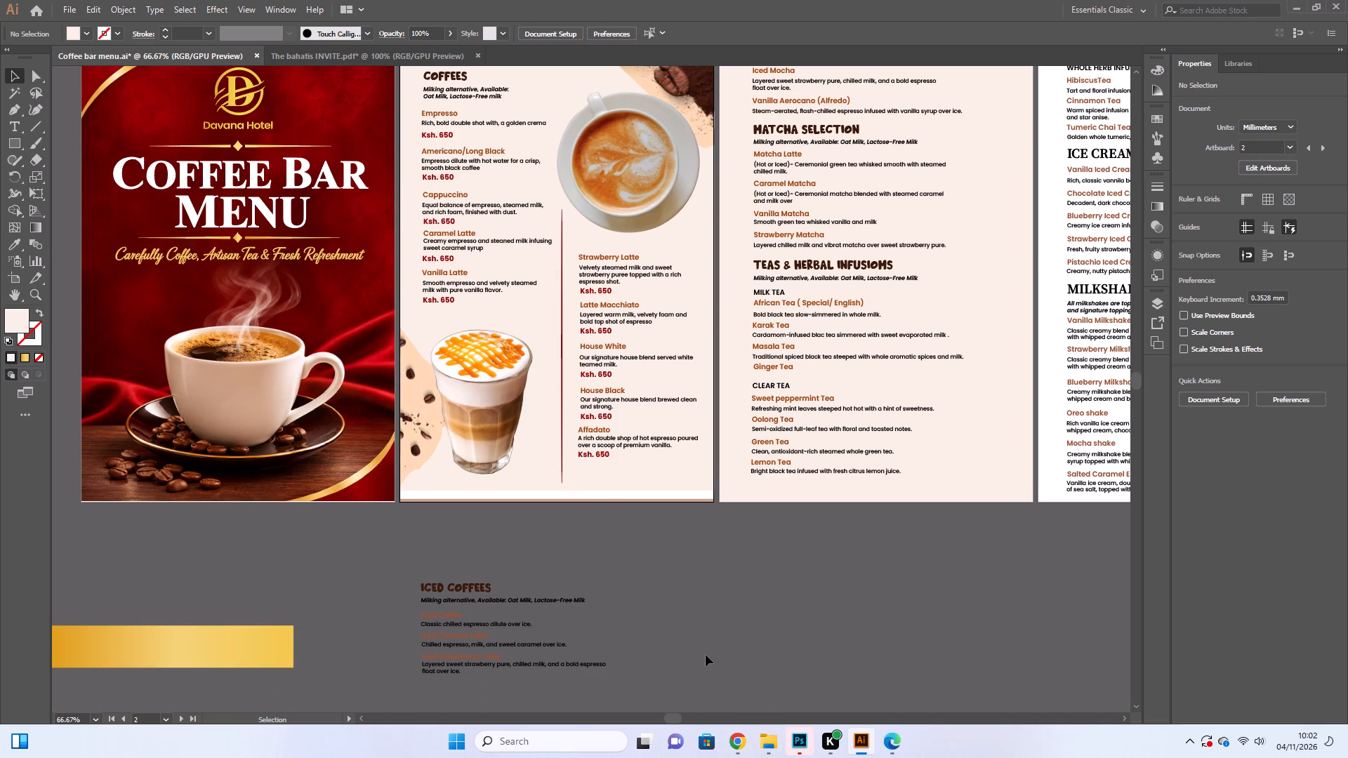
{"action": "left_click", "coordinate": [520, 358]}
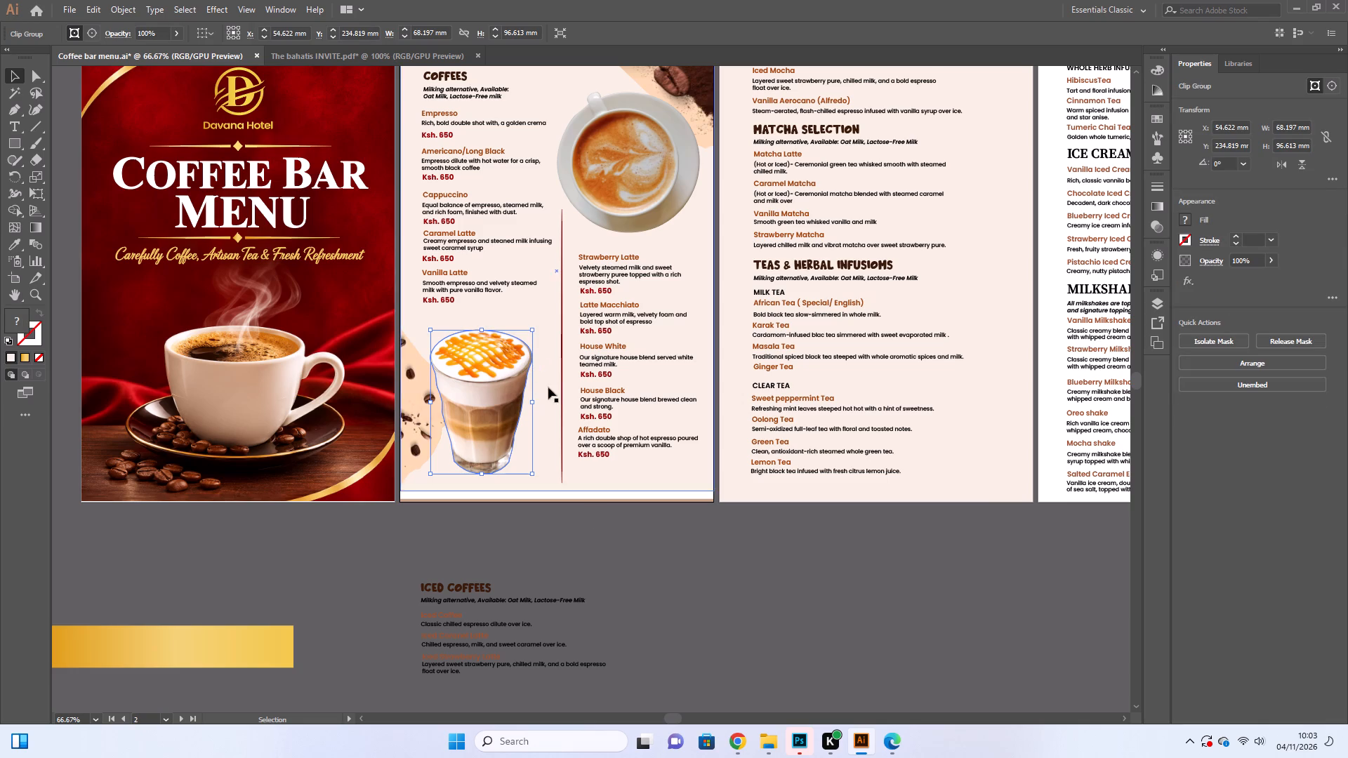
{"action": "left_click", "coordinate": [622, 386]}
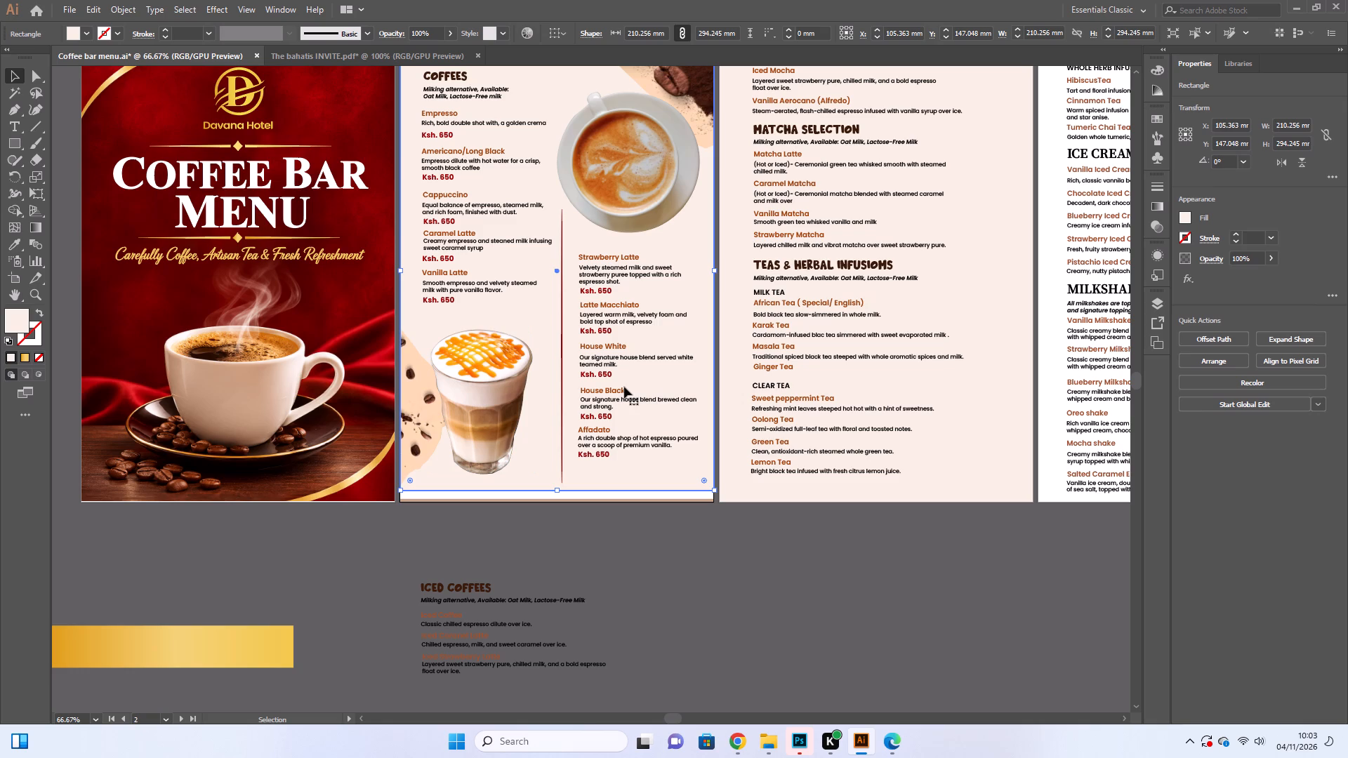
{"action": "left_click", "coordinate": [625, 387]}
{"action": "left_click", "coordinate": [668, 559]}
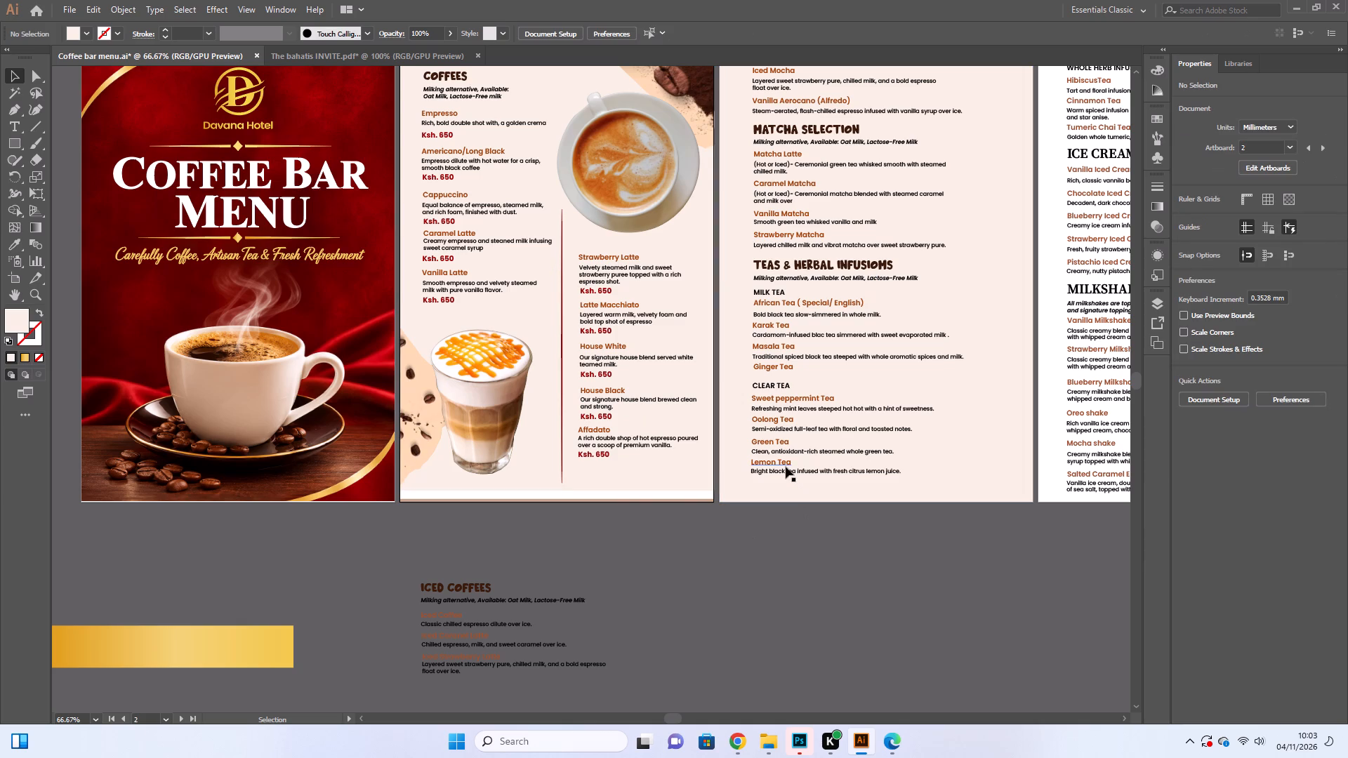
{"action": "left_click", "coordinate": [784, 464]}
{"action": "left_click", "coordinate": [802, 549]}
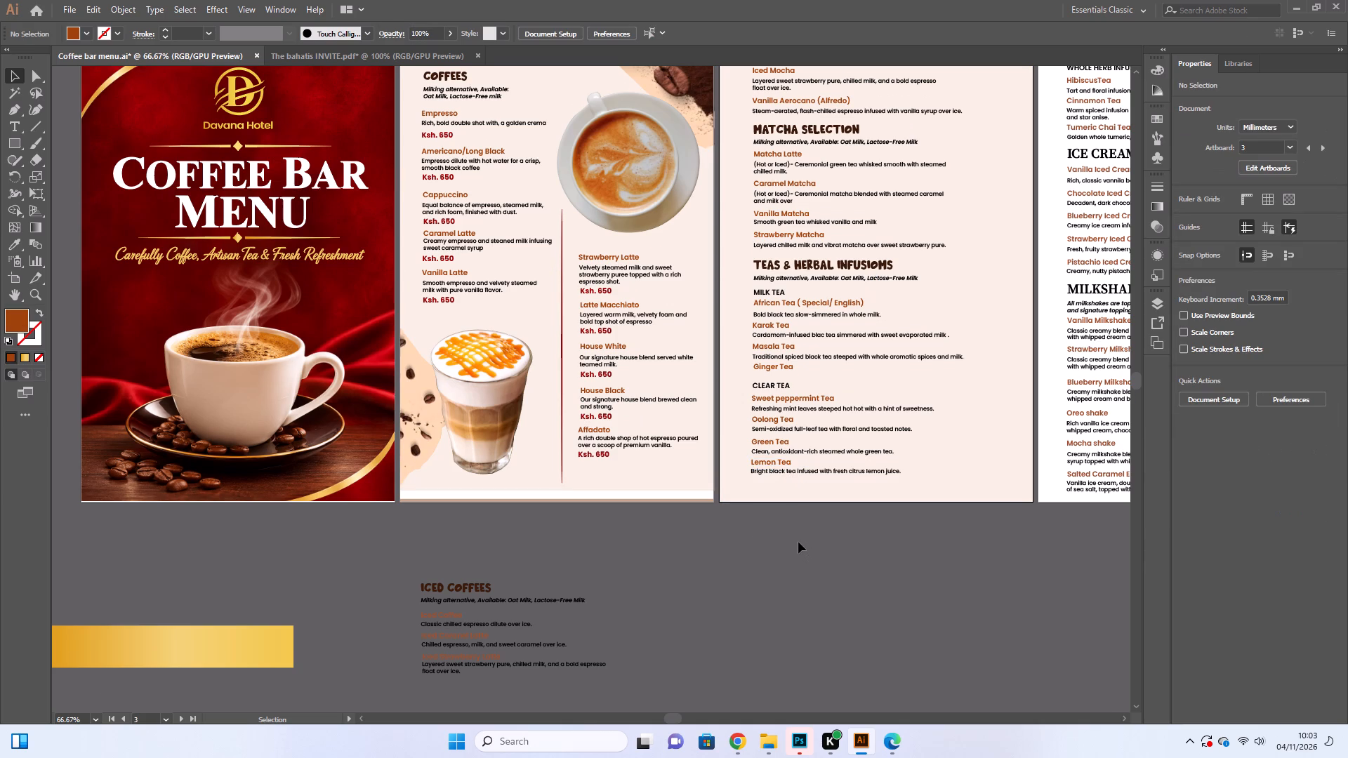
{"action": "scroll", "coordinate": [798, 542], "scroll_direction": "up", "scroll_amount": 4}
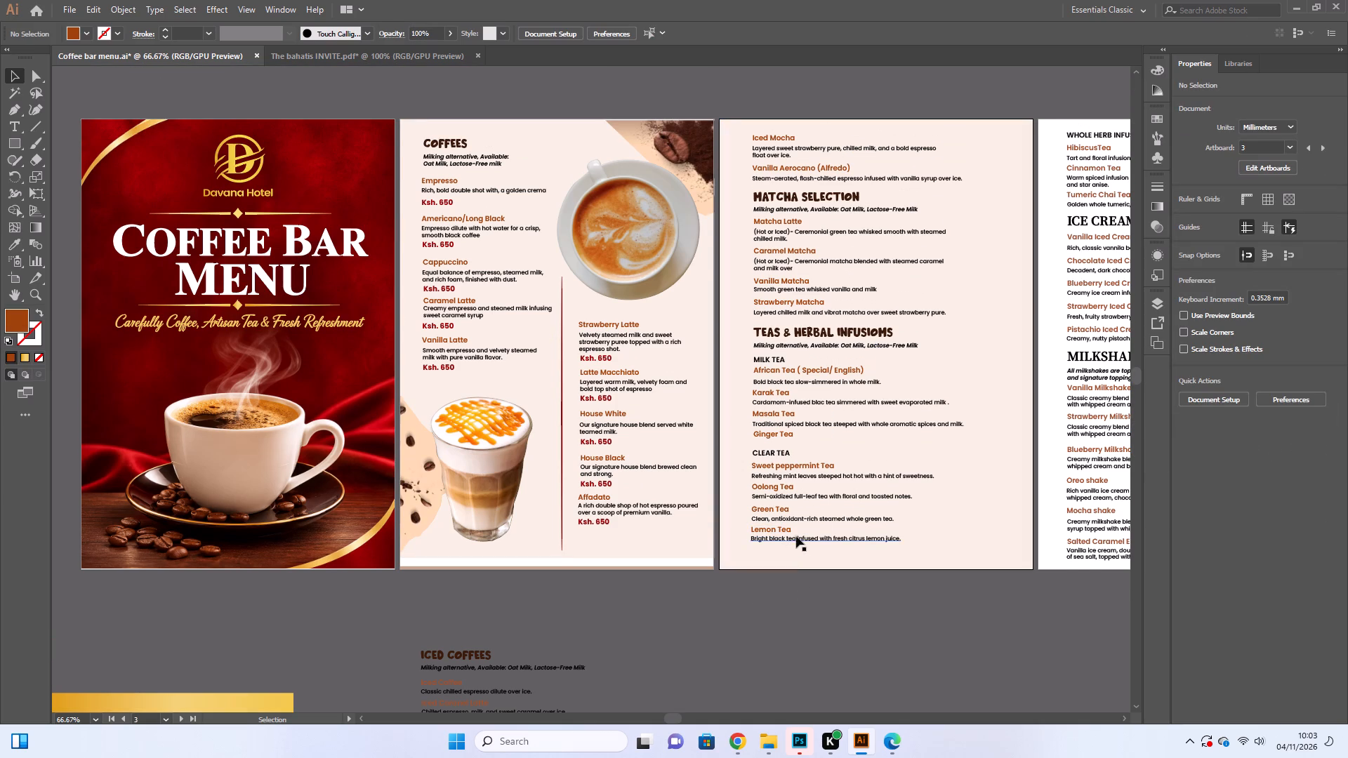
{"action": "left_click", "coordinate": [746, 637]}
Nudge the milk alternatives note under the Coffees heading down five increments.
{"action": "left_click", "coordinate": [456, 166]}
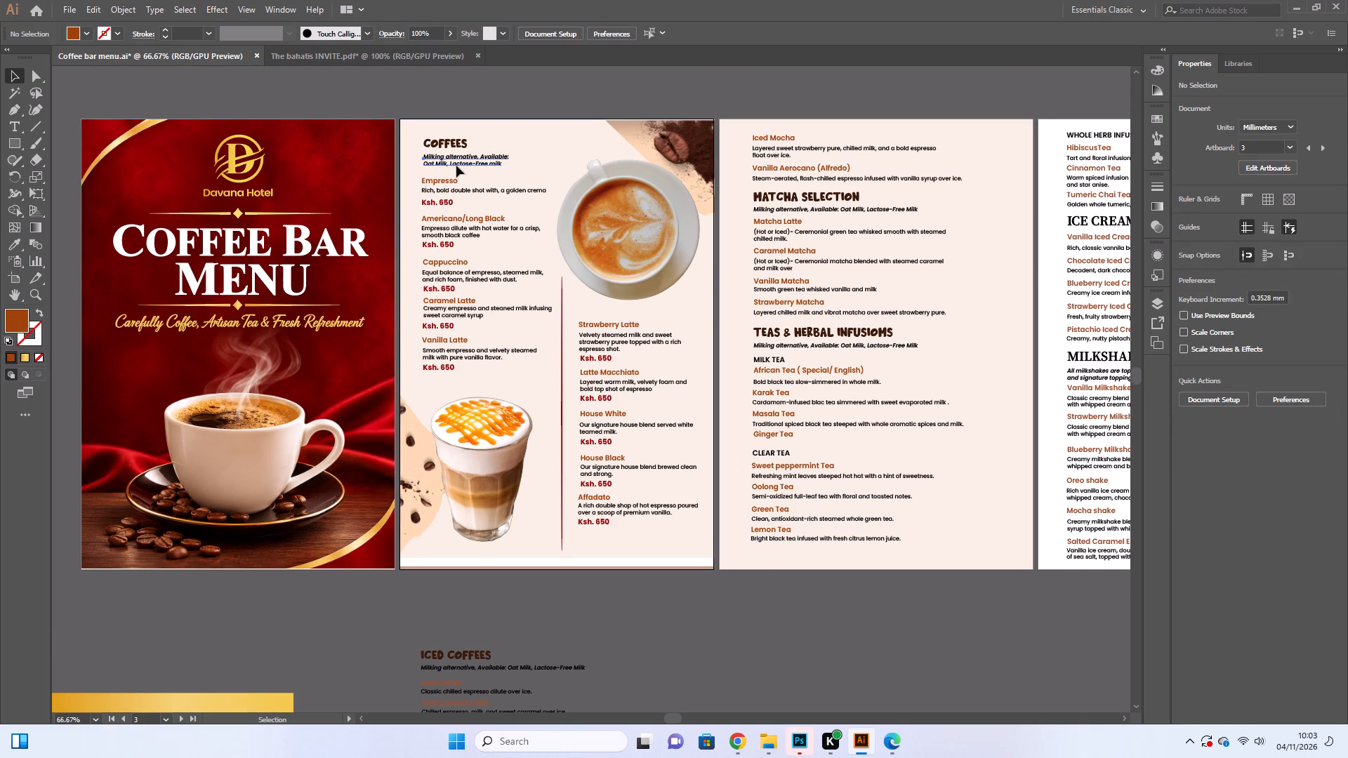
{"action": "key", "text": "Down"}
{"action": "key", "text": "Down"}
{"action": "key", "text": "Down"}
{"action": "key", "text": "Down"}
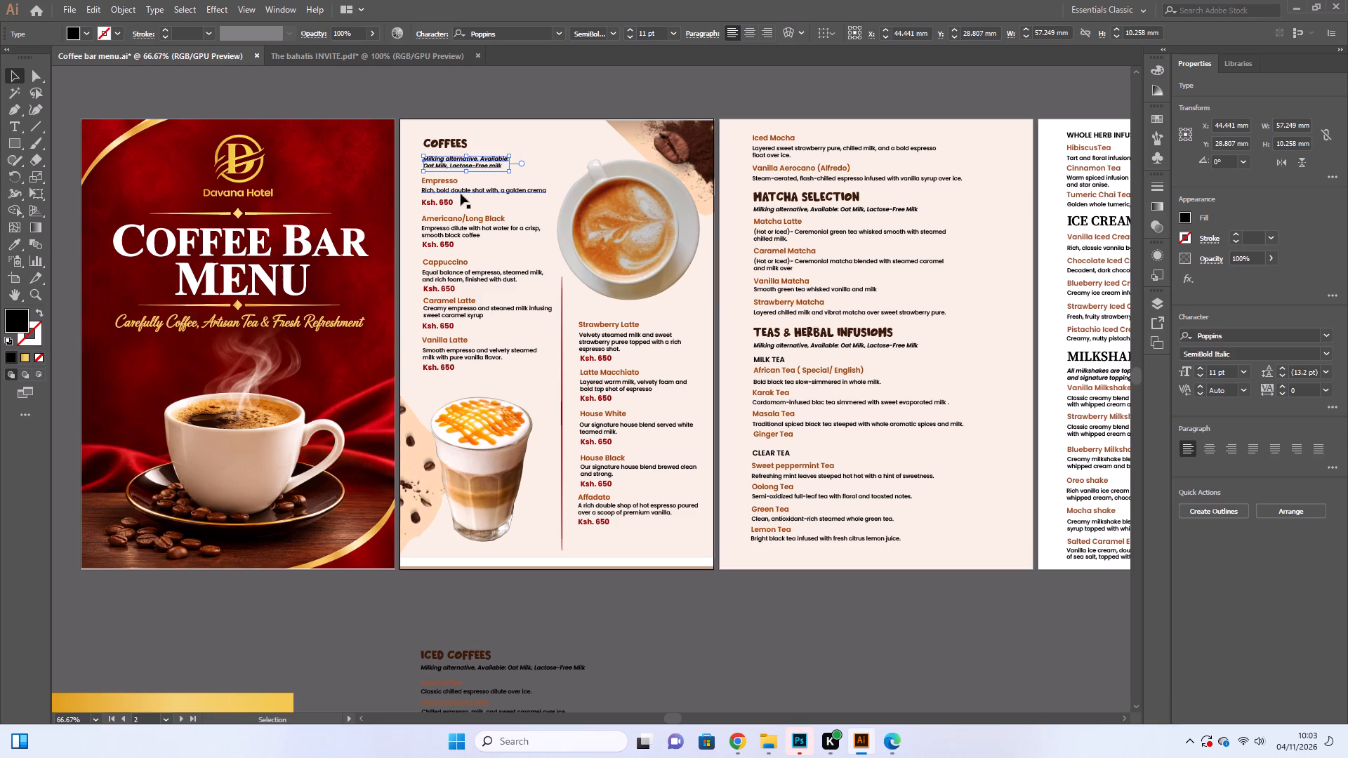
{"action": "key", "text": "Down"}
Nudge the Coffees heading down six increments, closer to the milk alternatives note.
{"action": "left_click", "coordinate": [448, 145]}
{"action": "key", "text": "Down"}
{"action": "key", "text": "Down"}
{"action": "key", "text": "Down"}
{"action": "key", "text": "Down"}
{"action": "key", "text": "Down"}
{"action": "key", "text": "Down"}
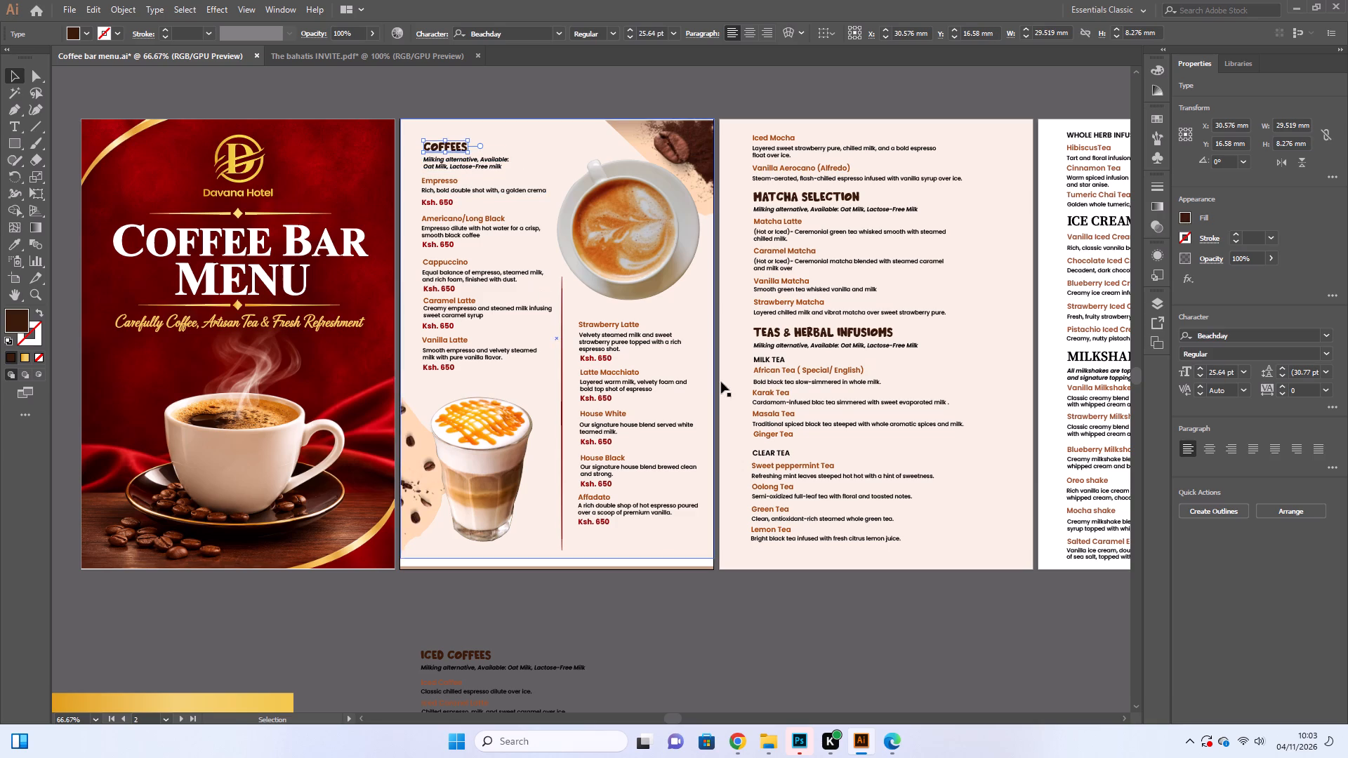
{"action": "left_click", "coordinate": [657, 609]}
Stretch the red vertical divider on the Coffees page upward to a height of about 225 mm.
{"action": "scroll", "coordinate": [666, 578], "scroll_direction": "down", "scroll_amount": 5}
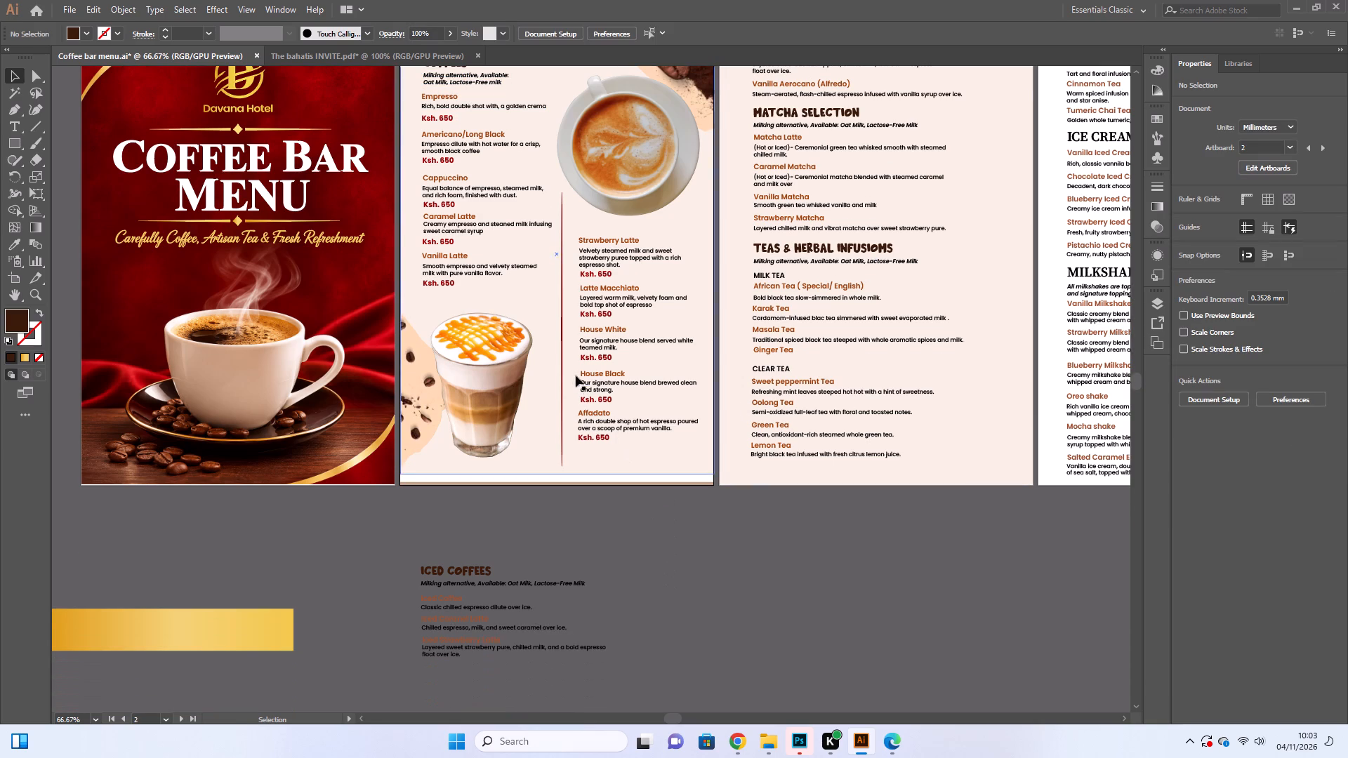
{"action": "left_click", "coordinate": [563, 359]}
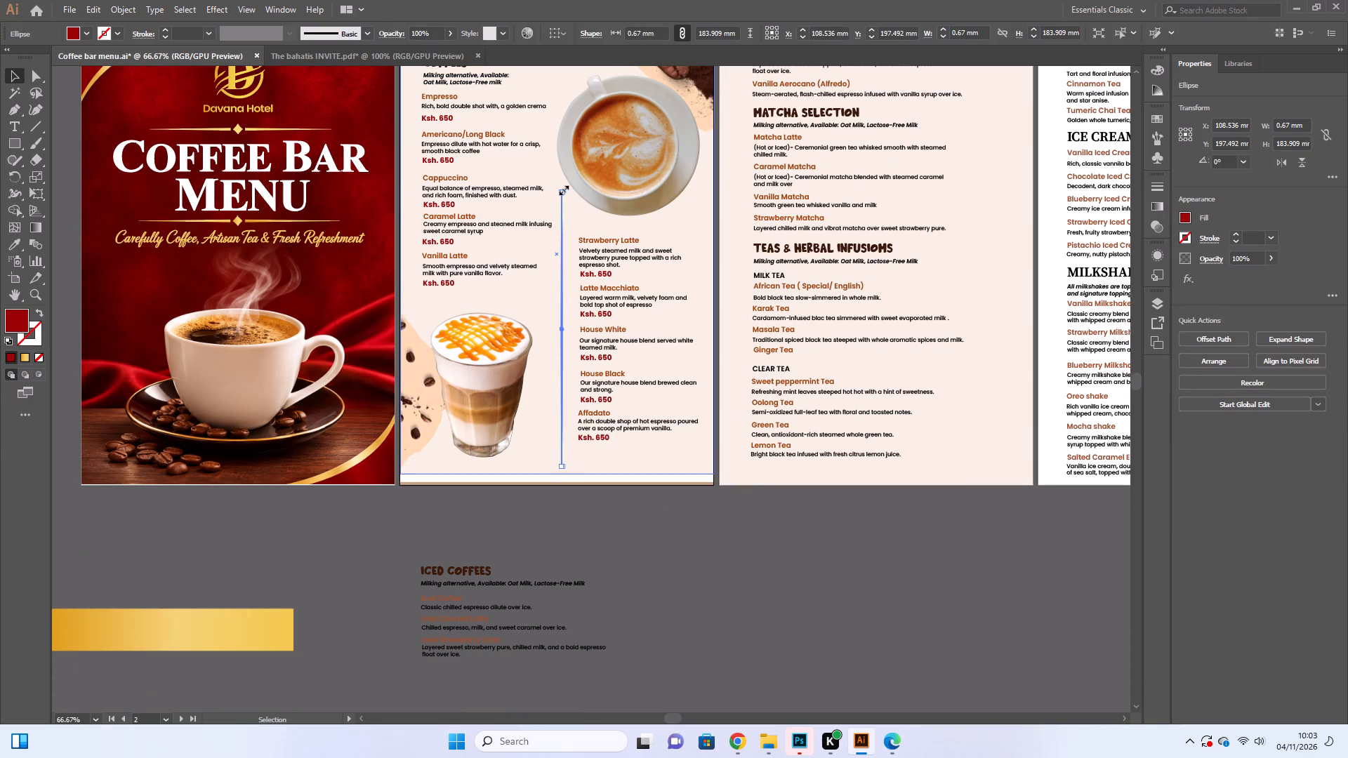
{"action": "left_click_drag", "start_coordinate": [562, 189], "coordinate": [561, 131]}
{"action": "left_click", "coordinate": [684, 576]}
{"action": "scroll", "coordinate": [689, 561], "scroll_direction": "up", "scroll_amount": 5}
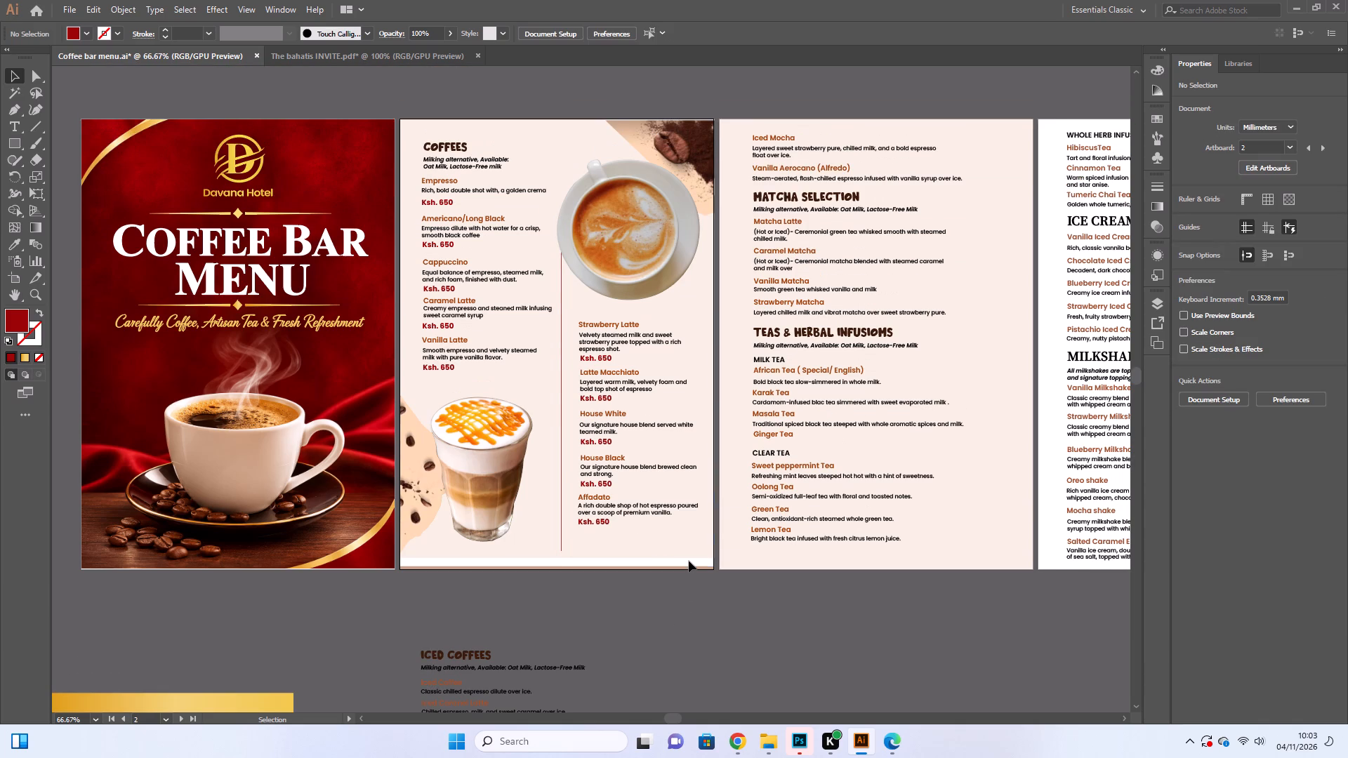
Nudge the red vertical divider on the Coffees page left by one increment.
{"action": "left_click", "coordinate": [562, 452]}
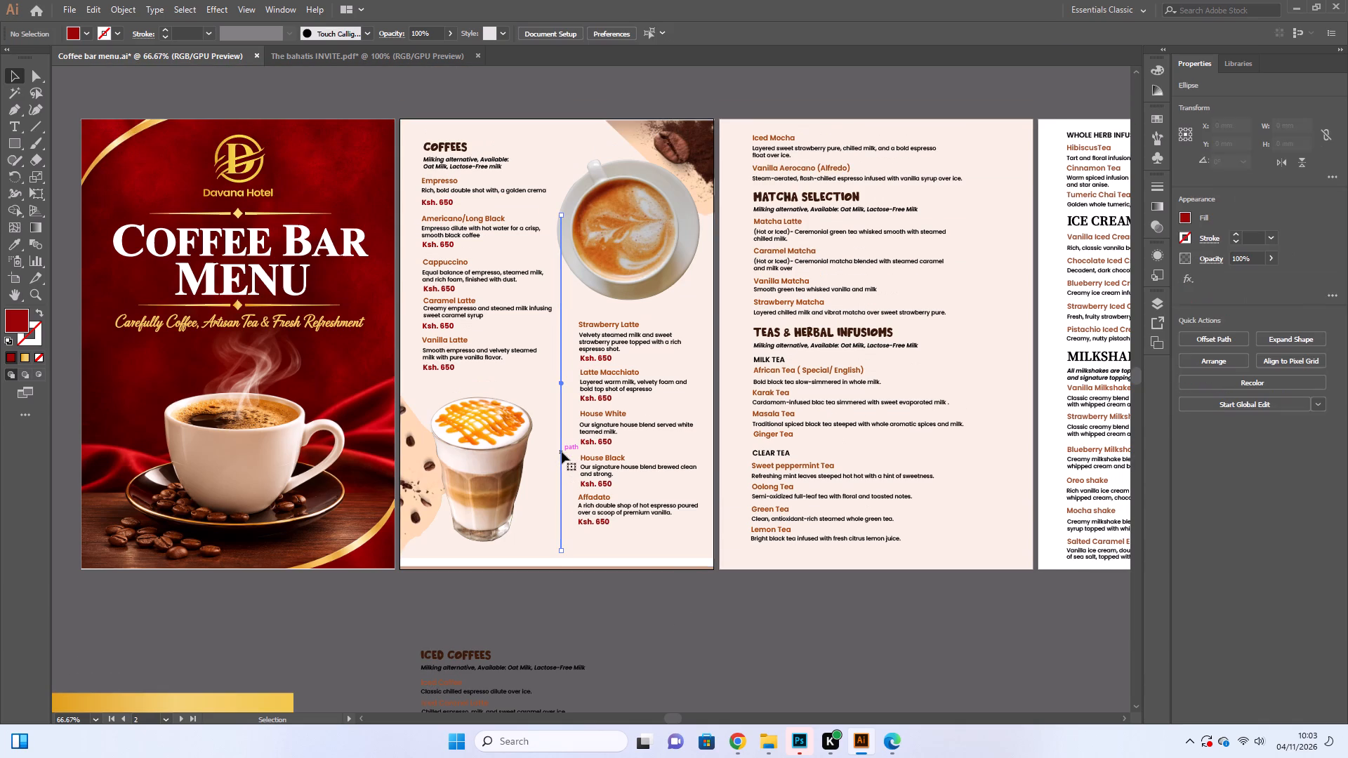
{"action": "key", "text": "Left"}
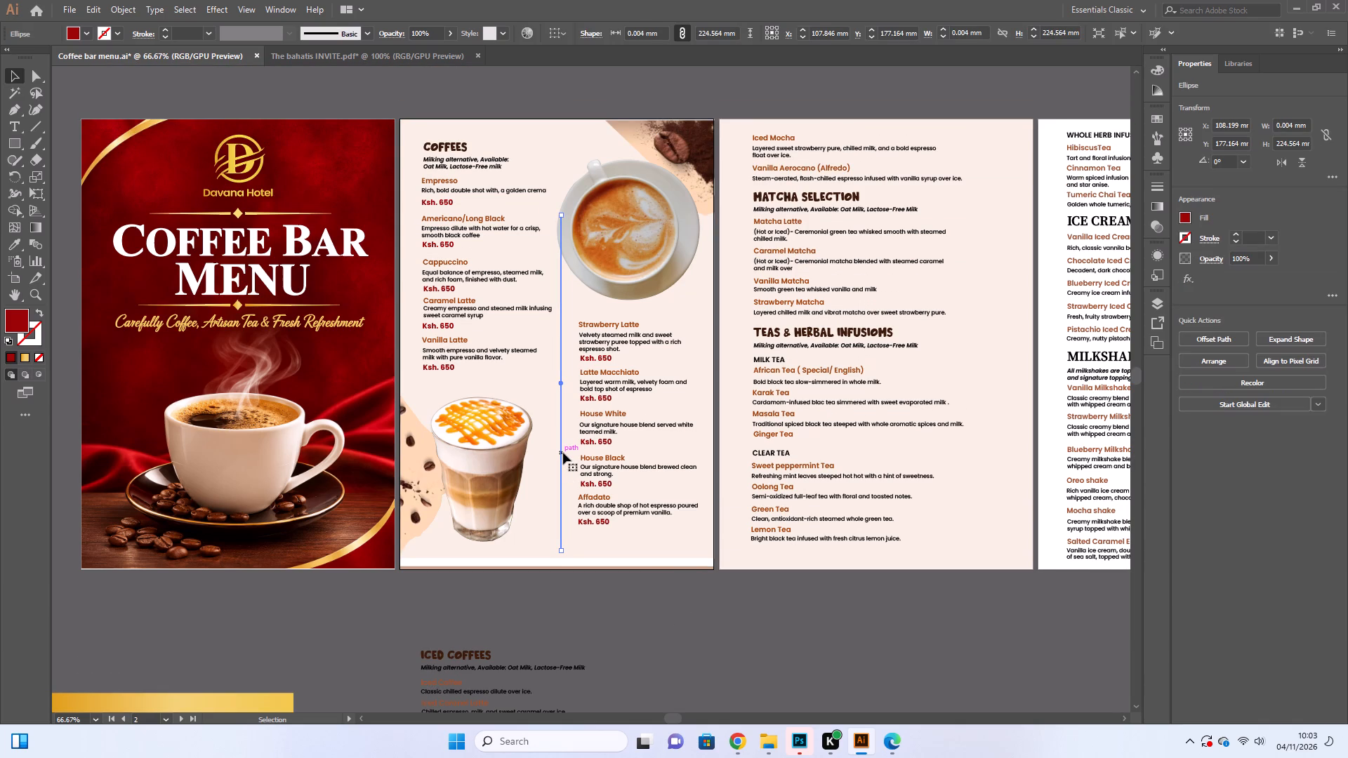
{"action": "left_click", "coordinate": [651, 626]}
{"action": "scroll", "coordinate": [650, 625], "scroll_direction": "up", "scroll_amount": 5}
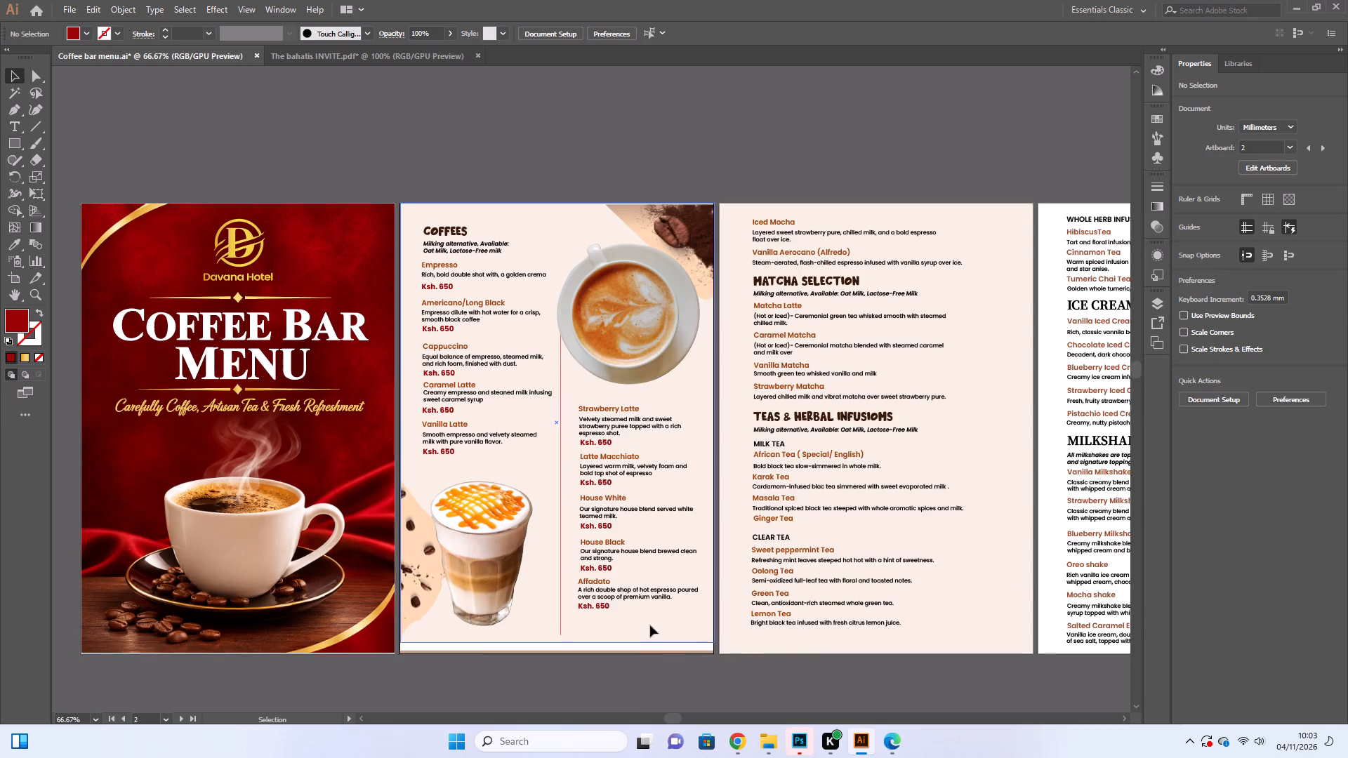
Stretch the red vertical divider on the Coffees page upward to a height of about 249 mm.
{"action": "left_click", "coordinate": [558, 550]}
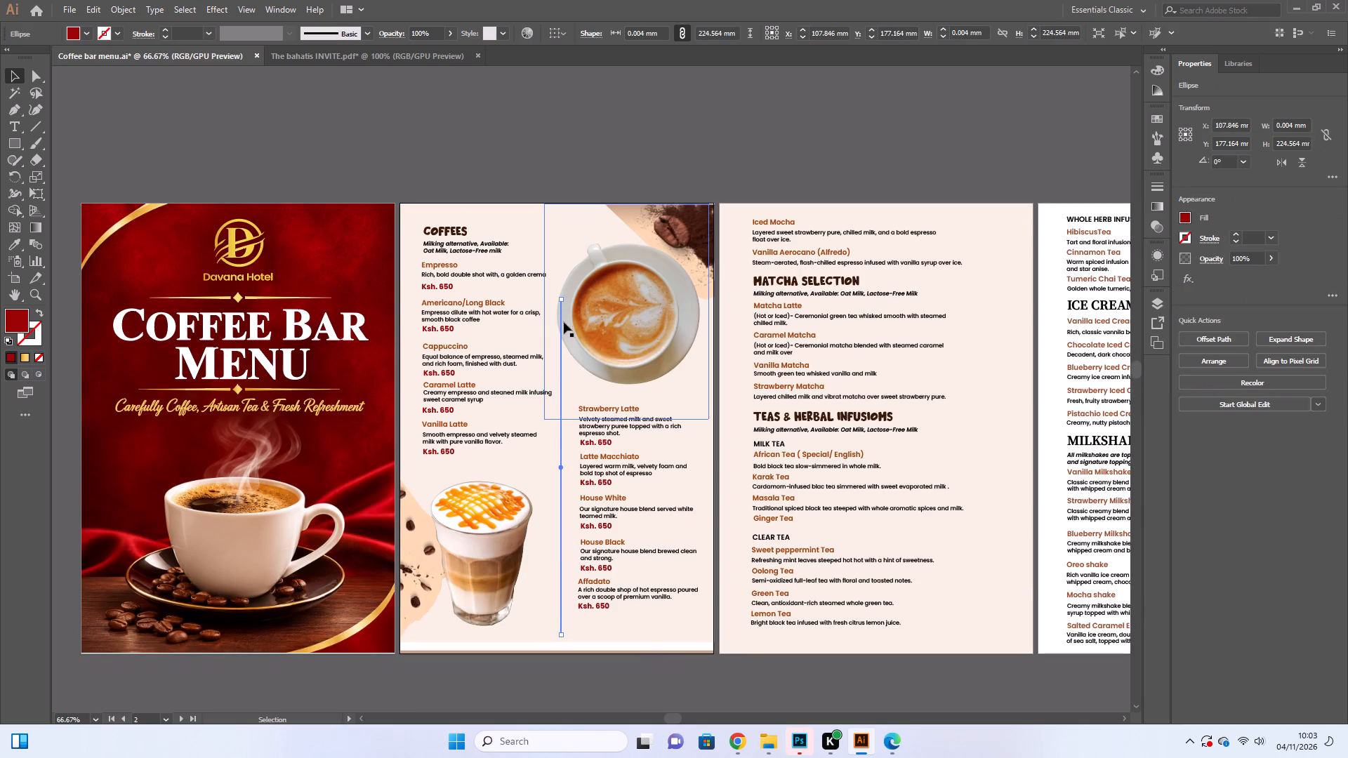
{"action": "left_click_drag", "start_coordinate": [564, 296], "coordinate": [563, 276]}
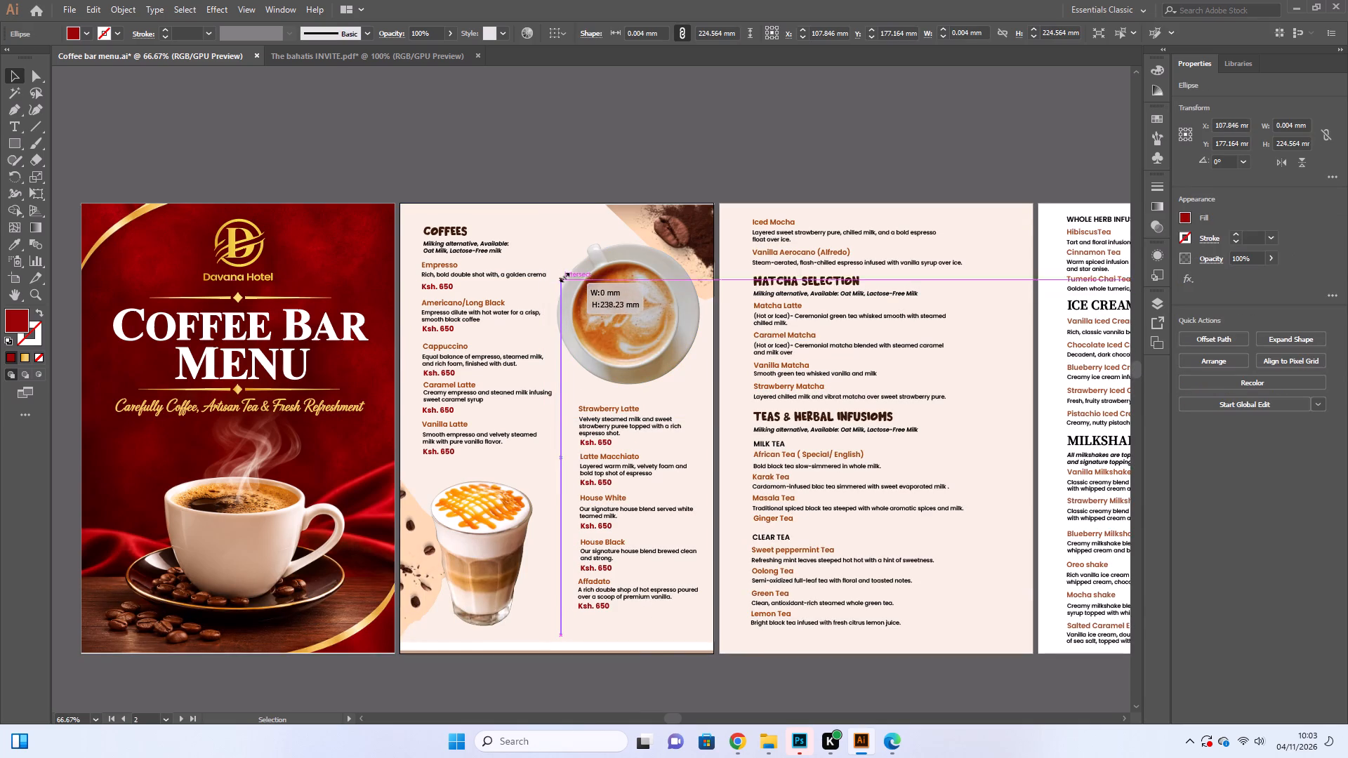
{"action": "left_click_drag", "start_coordinate": [563, 276], "coordinate": [564, 265]}
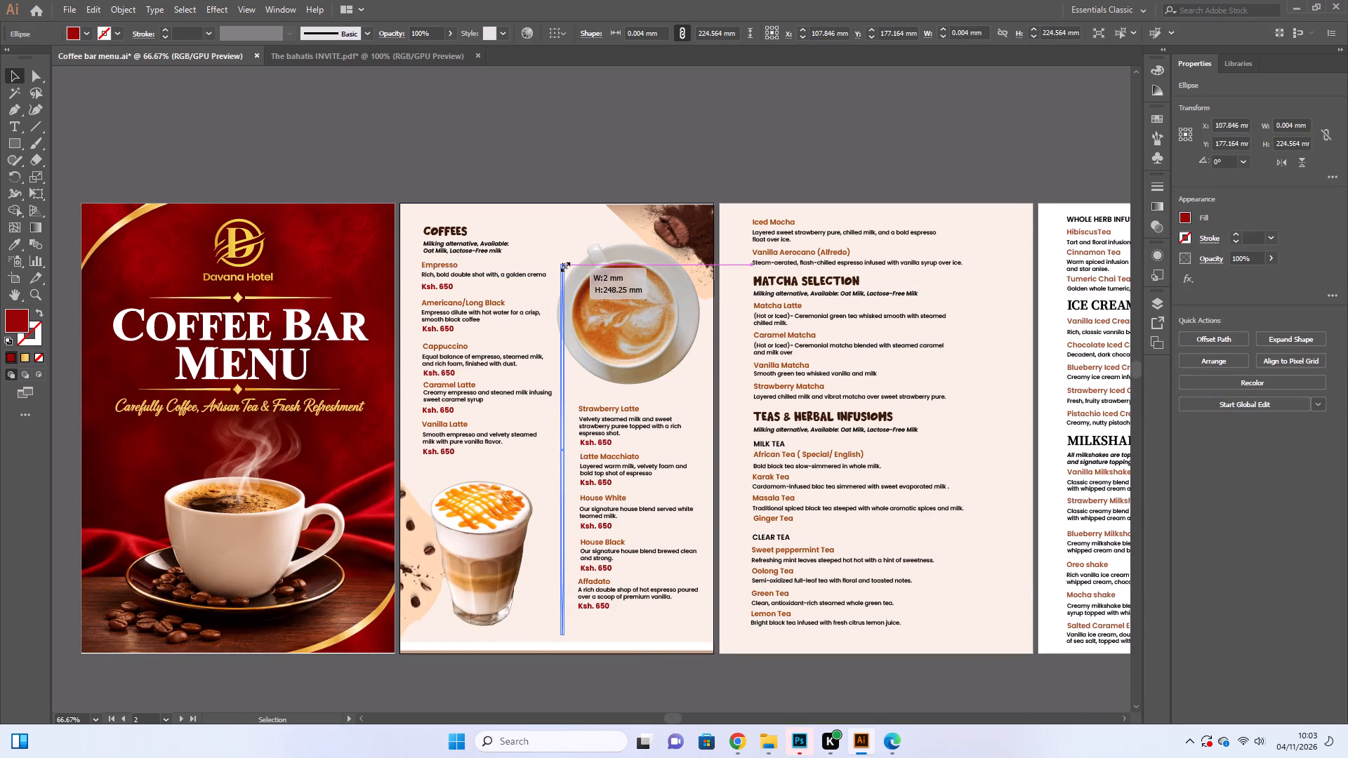
{"action": "left_click_drag", "start_coordinate": [564, 265], "coordinate": [563, 263]}
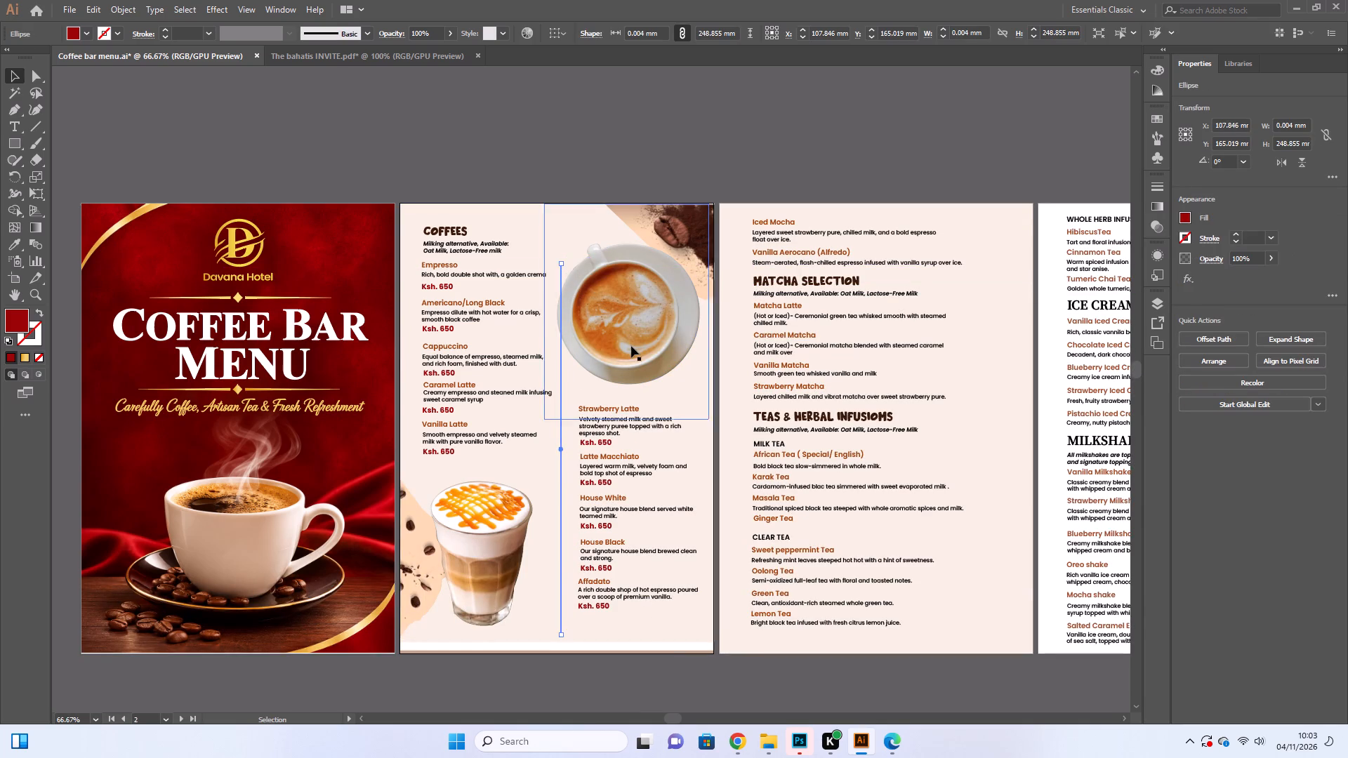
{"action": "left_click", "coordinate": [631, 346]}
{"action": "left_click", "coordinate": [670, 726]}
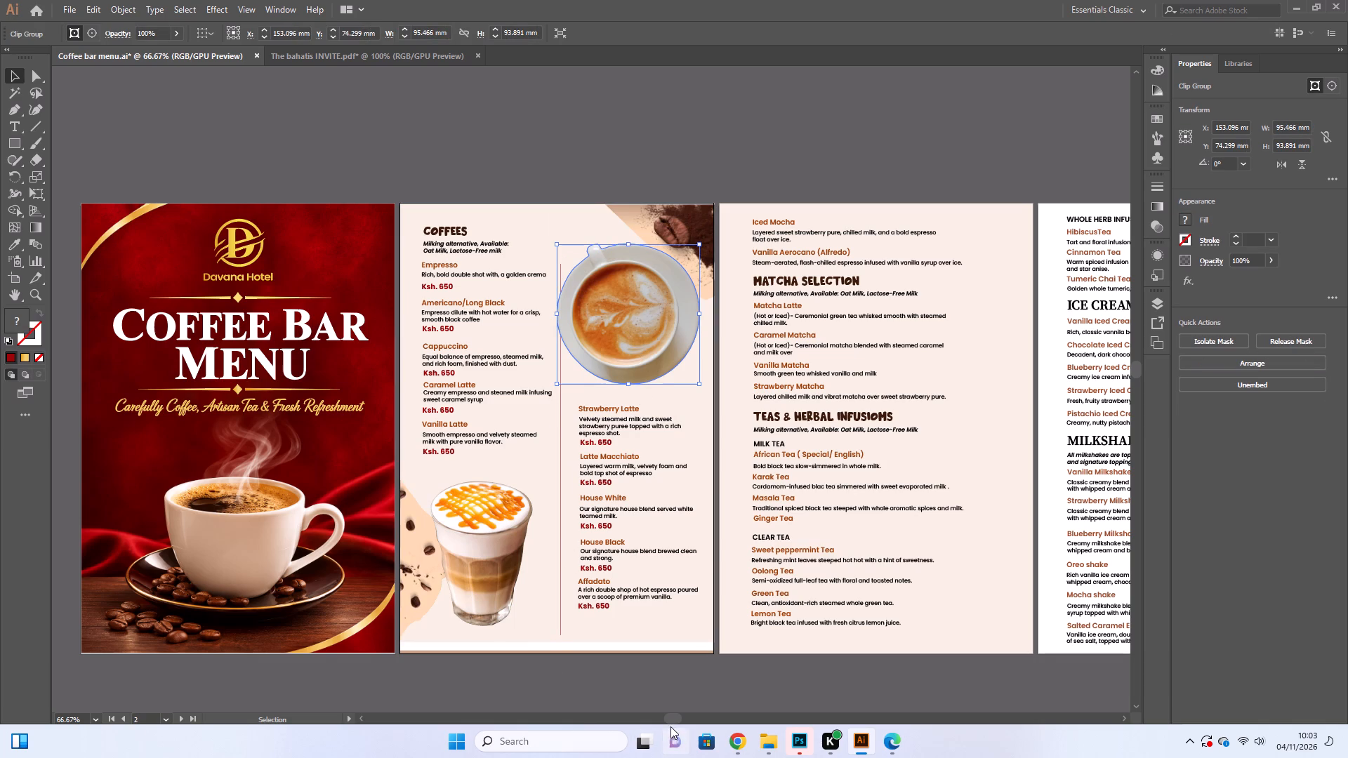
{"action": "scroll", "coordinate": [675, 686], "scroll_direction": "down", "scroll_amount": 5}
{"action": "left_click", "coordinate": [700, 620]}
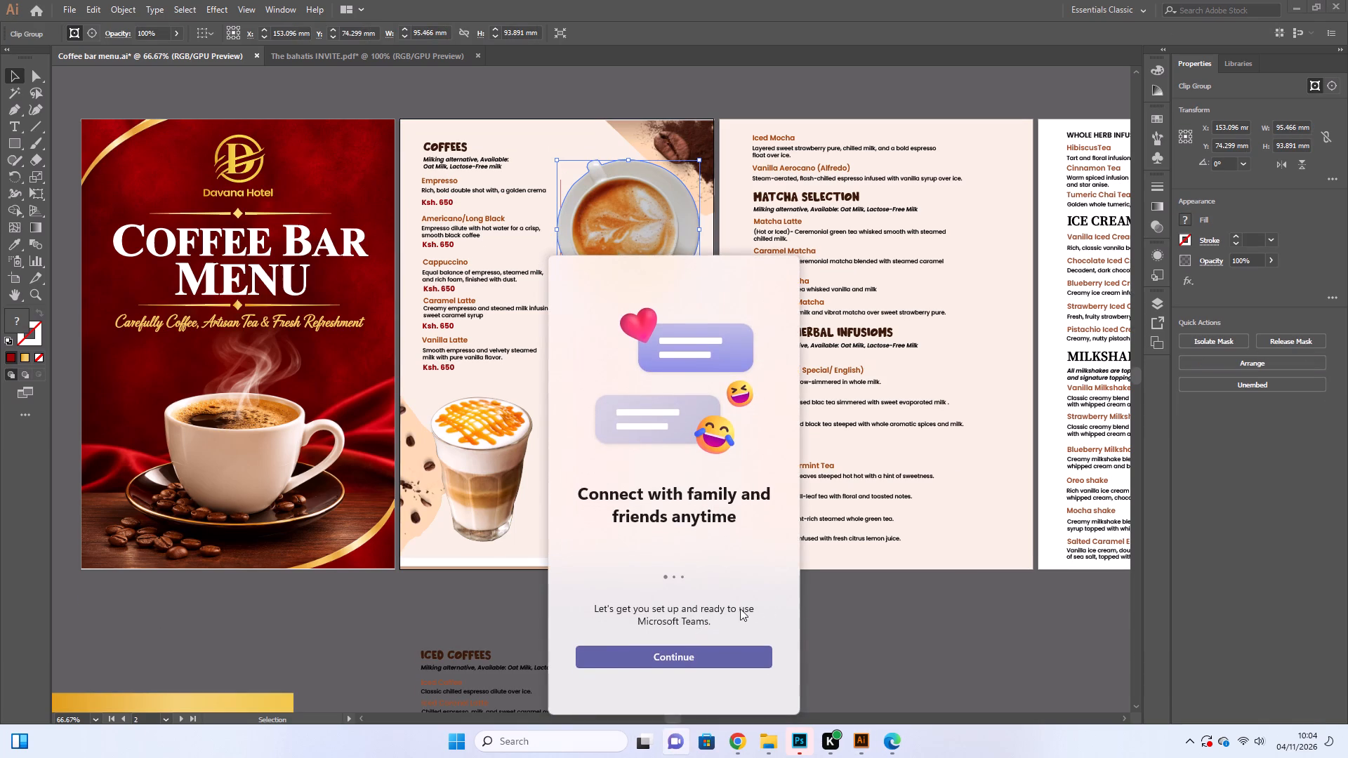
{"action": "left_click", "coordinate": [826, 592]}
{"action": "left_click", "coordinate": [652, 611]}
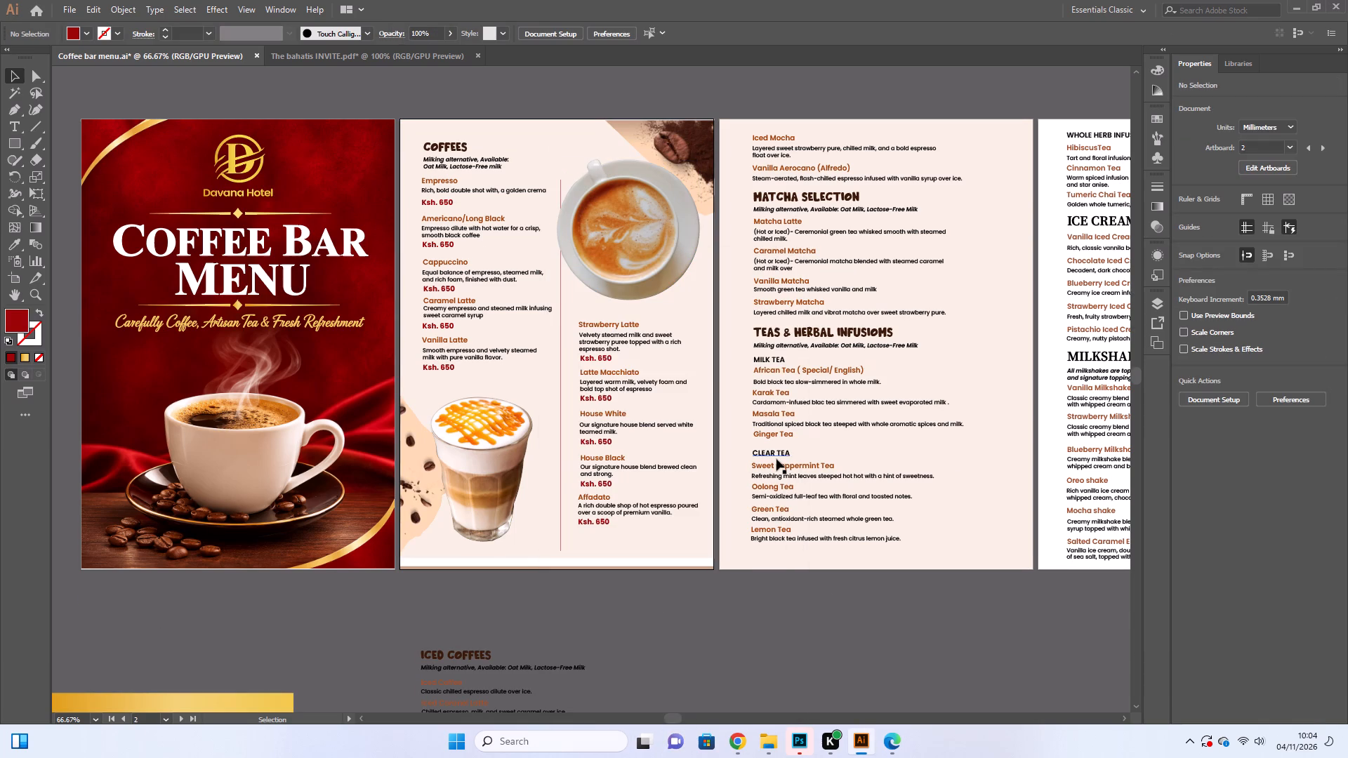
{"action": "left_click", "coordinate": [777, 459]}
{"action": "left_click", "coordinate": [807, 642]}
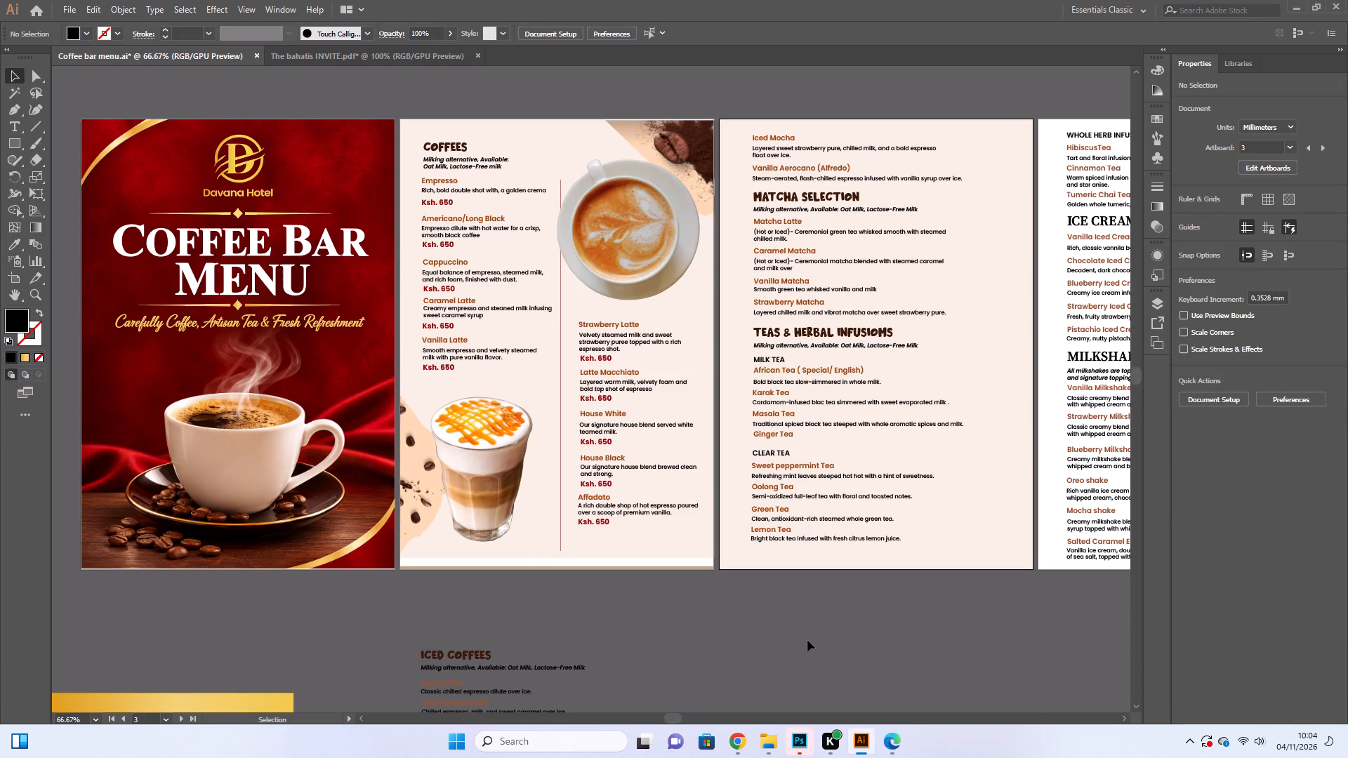
Move the top-view coffee cup picture on the Coffees page about 5 mm to the right, away from the divider.
{"action": "left_click", "coordinate": [634, 267]}
{"action": "left_click_drag", "start_coordinate": [631, 249], "coordinate": [640, 252]}
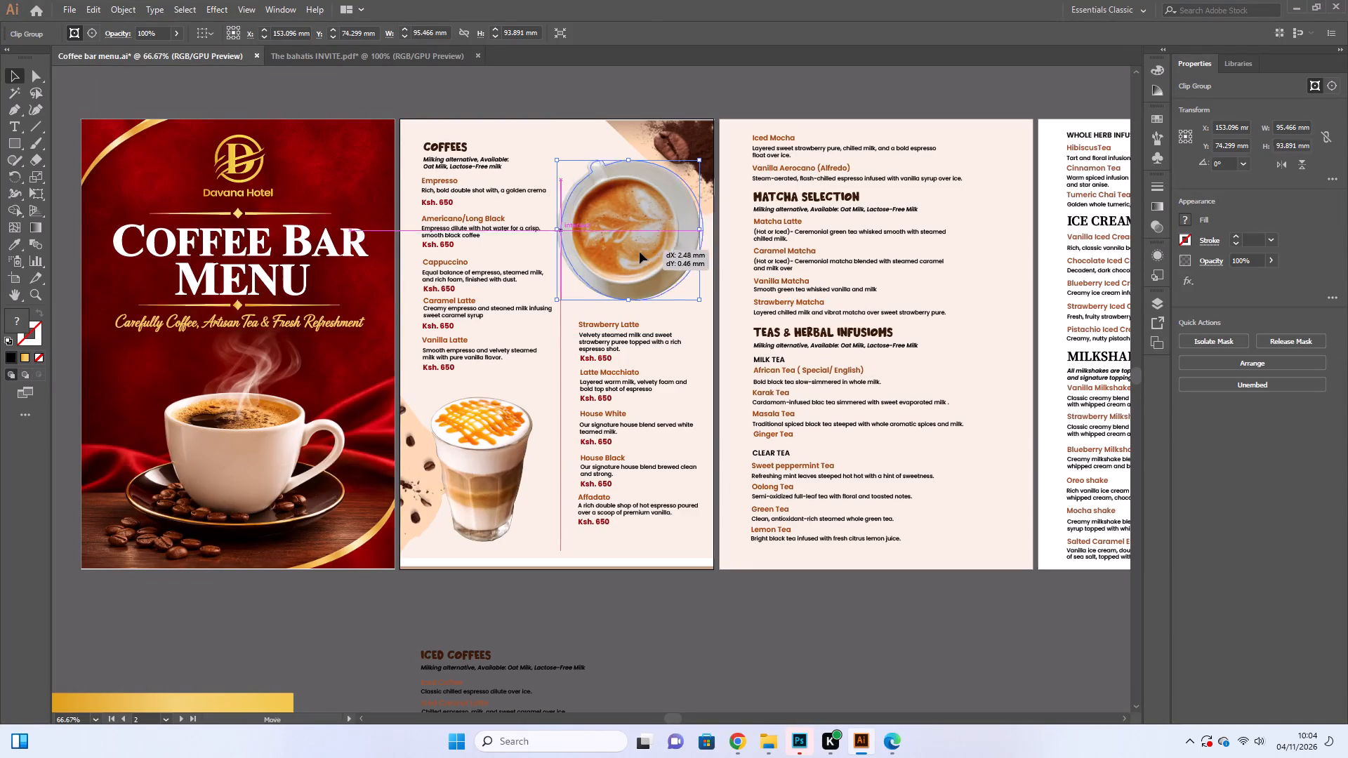
{"action": "left_click_drag", "start_coordinate": [640, 252], "coordinate": [639, 251]}
{"action": "left_click", "coordinate": [734, 601]}
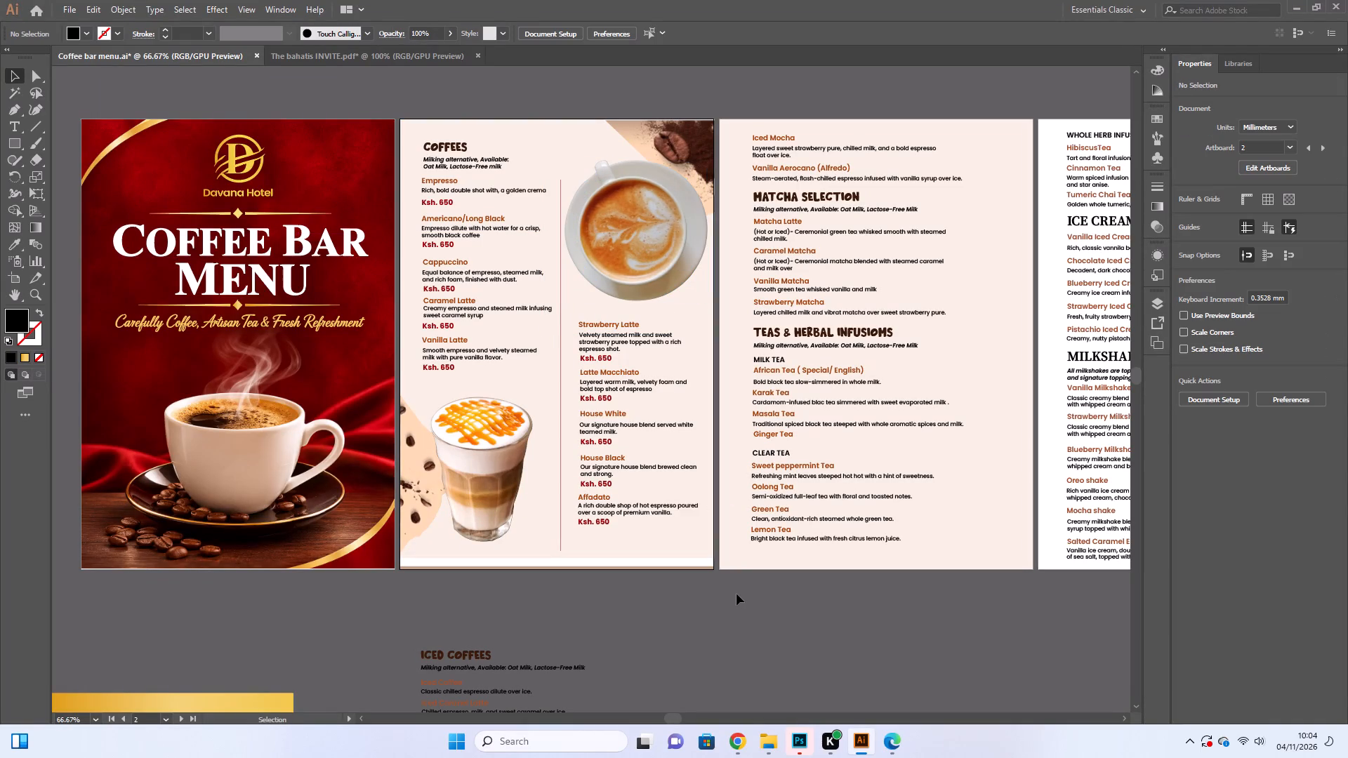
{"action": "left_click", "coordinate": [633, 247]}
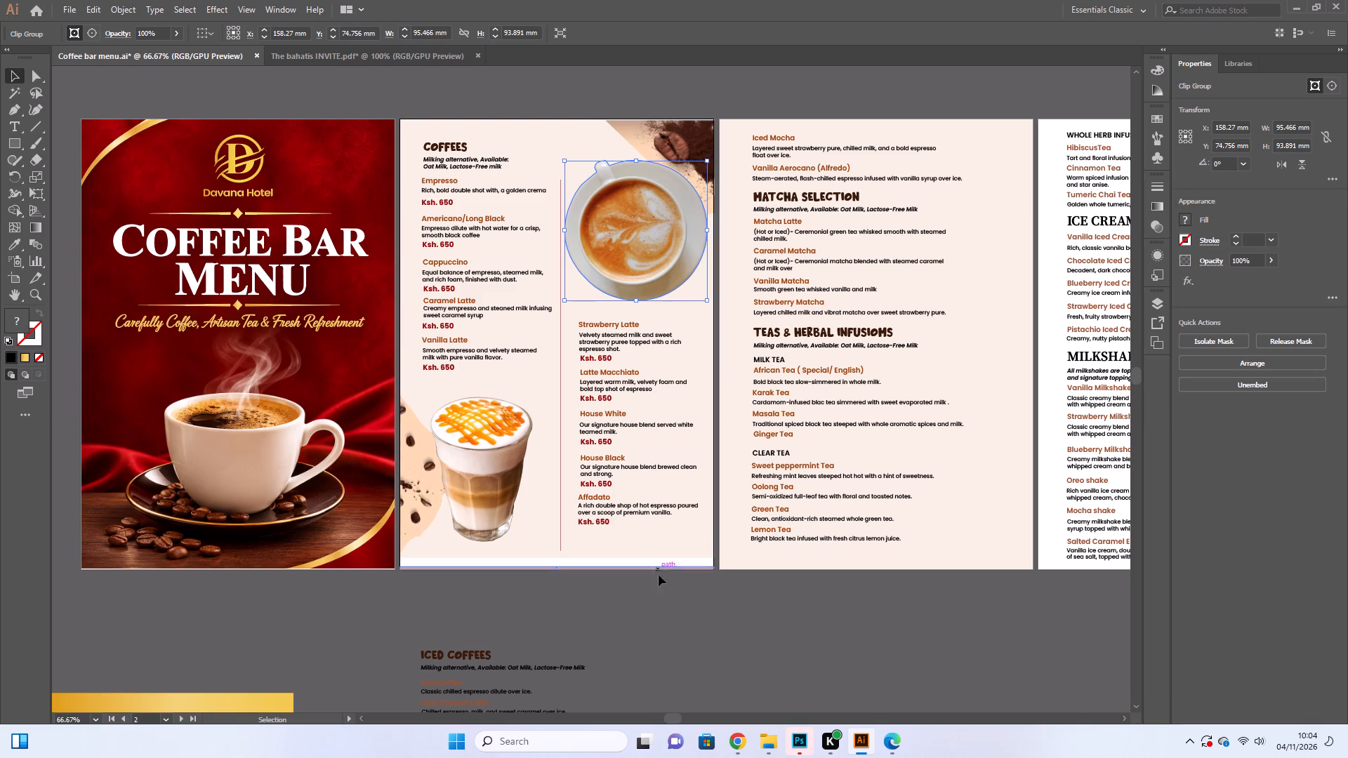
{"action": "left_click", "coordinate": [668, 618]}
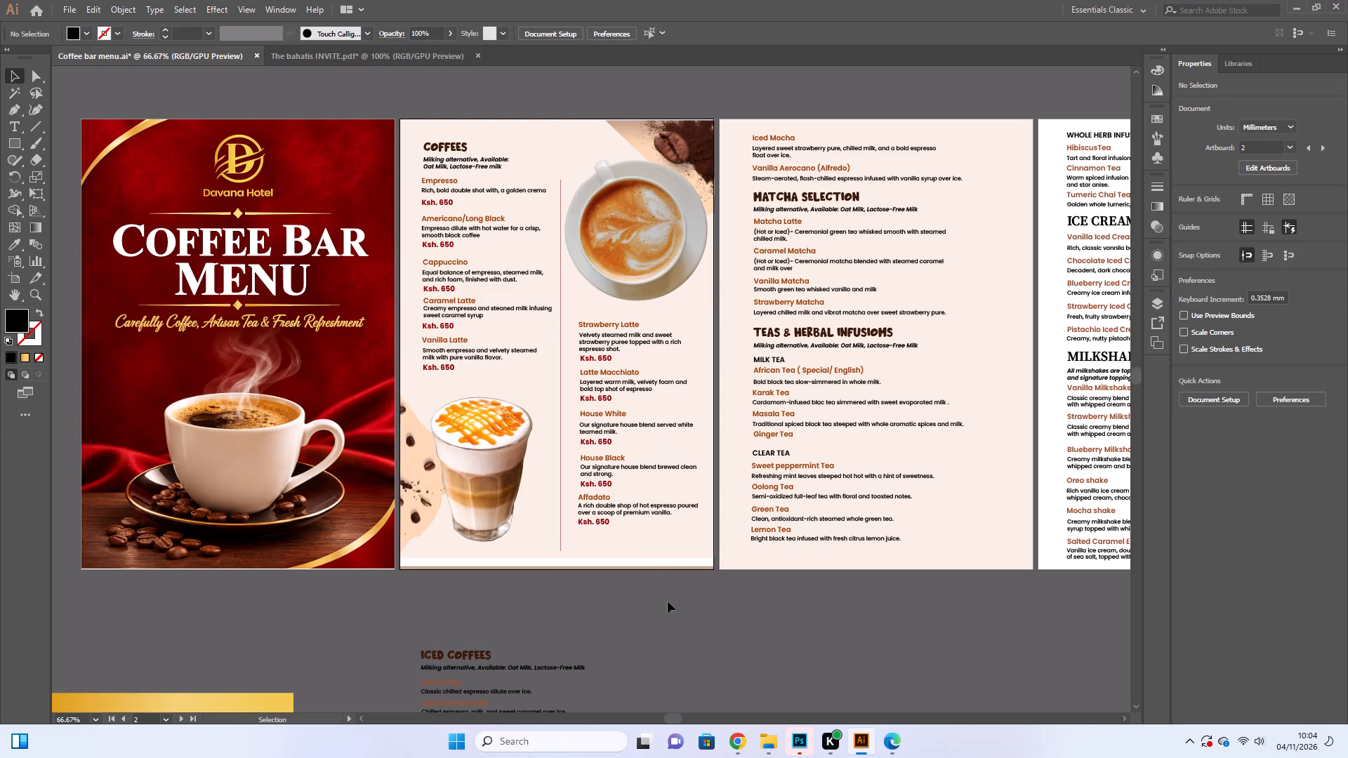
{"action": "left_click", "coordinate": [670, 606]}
{"action": "left_click", "coordinate": [739, 689]}
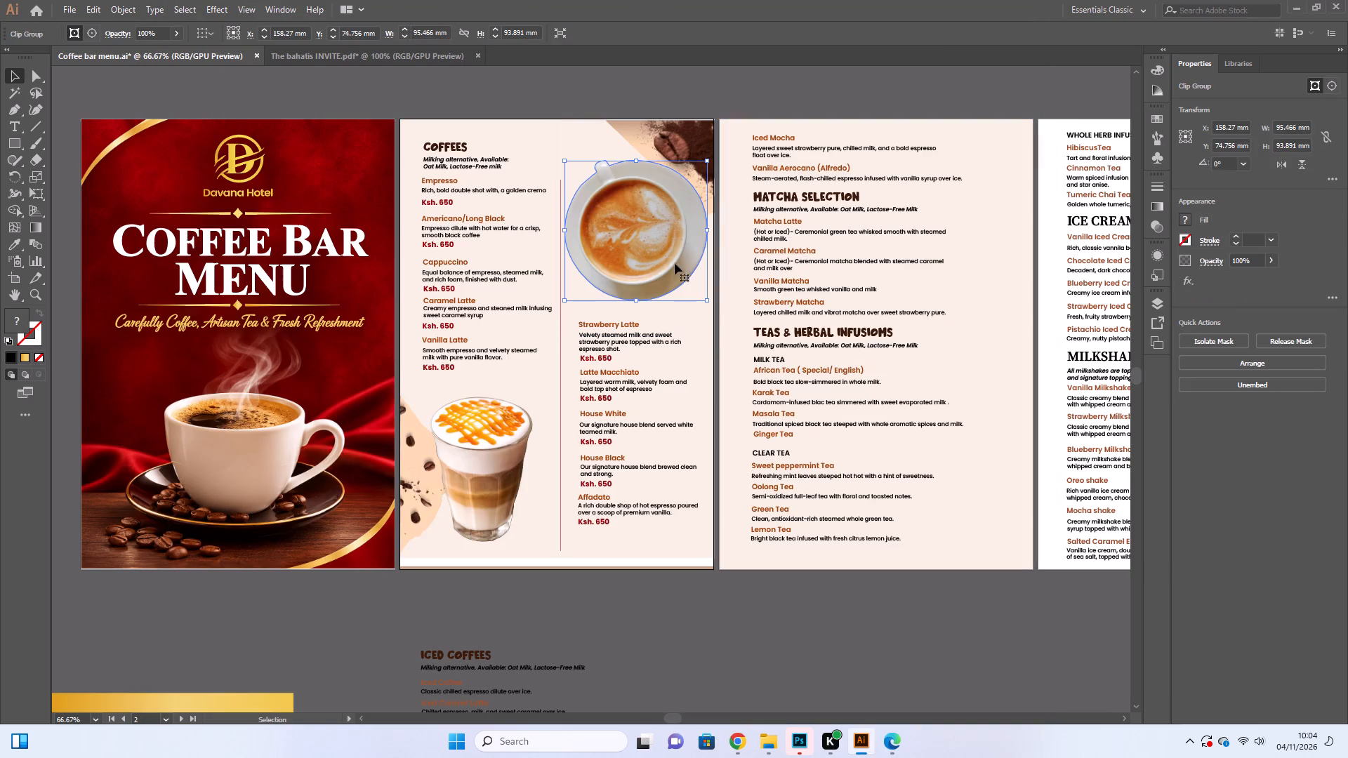
{"action": "left_click", "coordinate": [887, 307]}
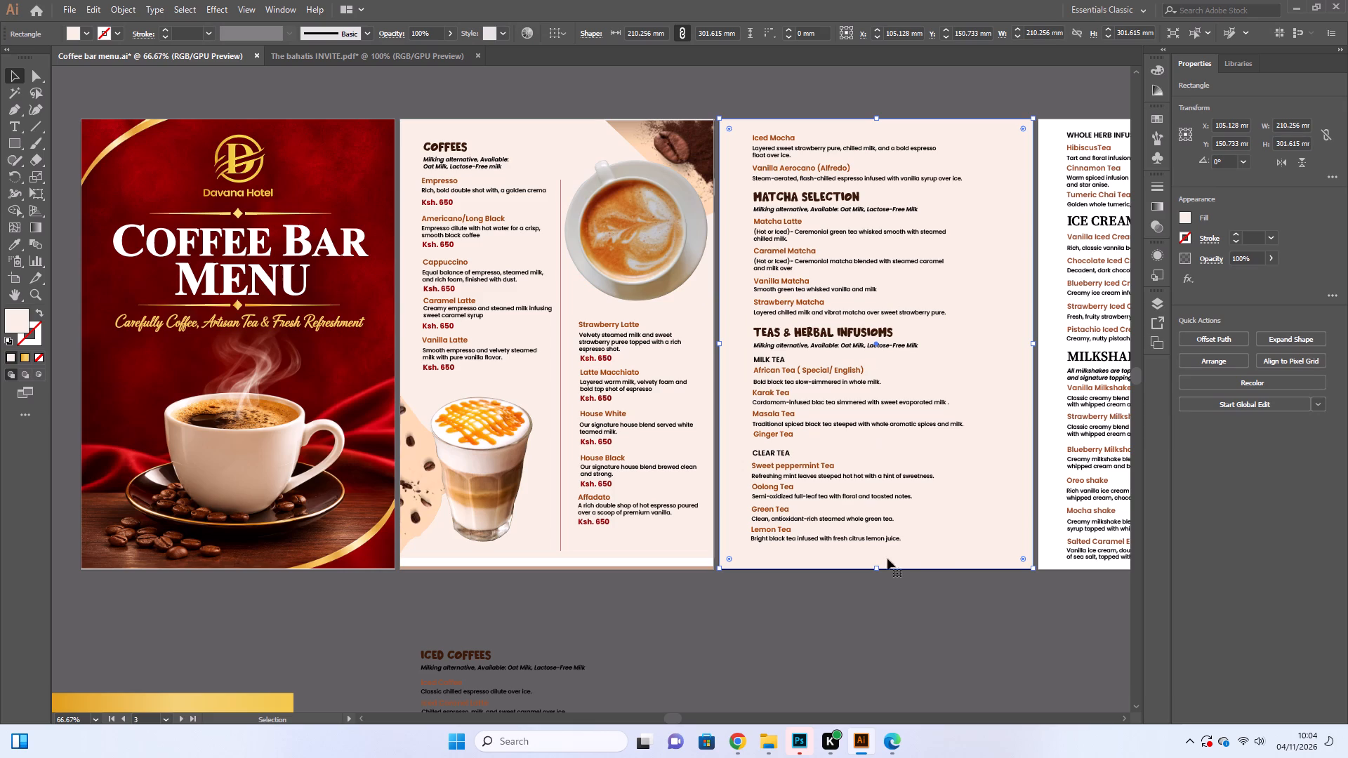
{"action": "left_click", "coordinate": [813, 453]}
{"action": "left_click", "coordinate": [800, 428]}
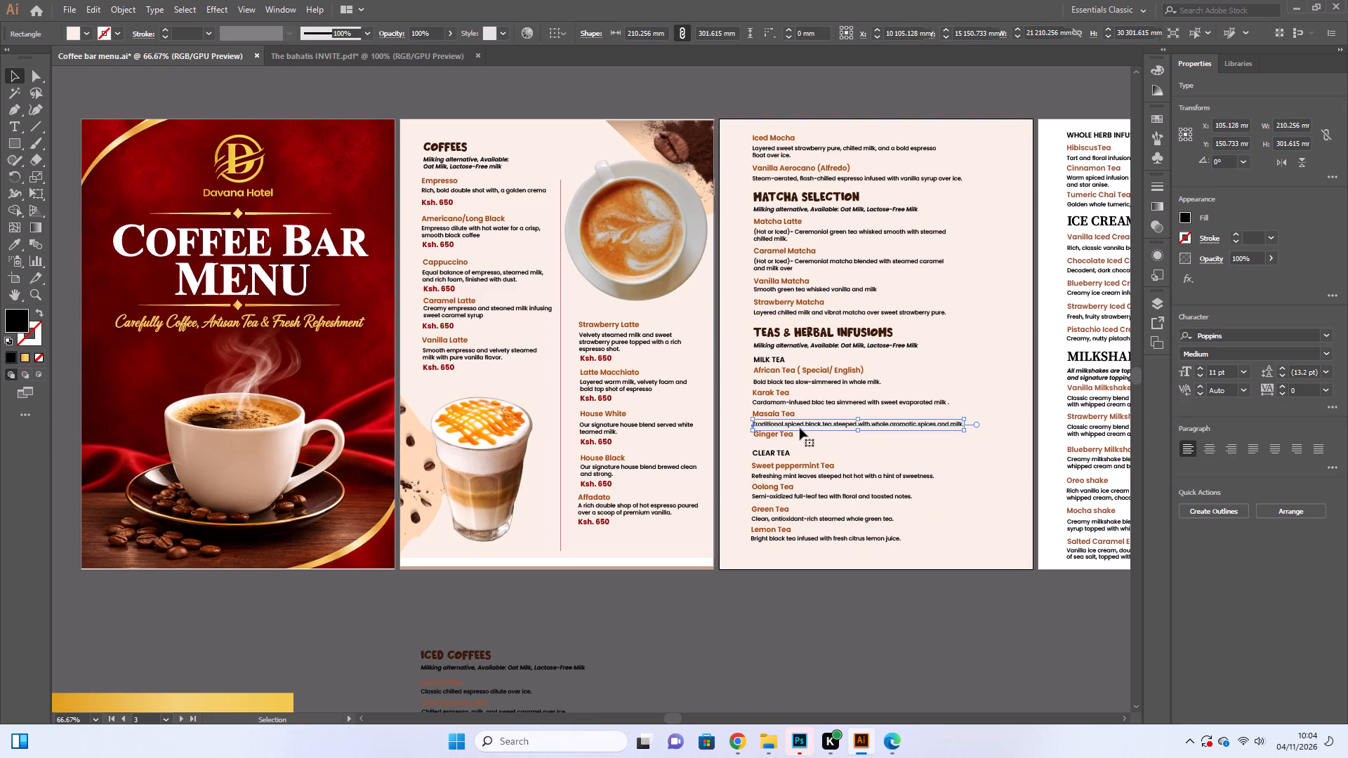
{"action": "left_click", "coordinate": [805, 380]}
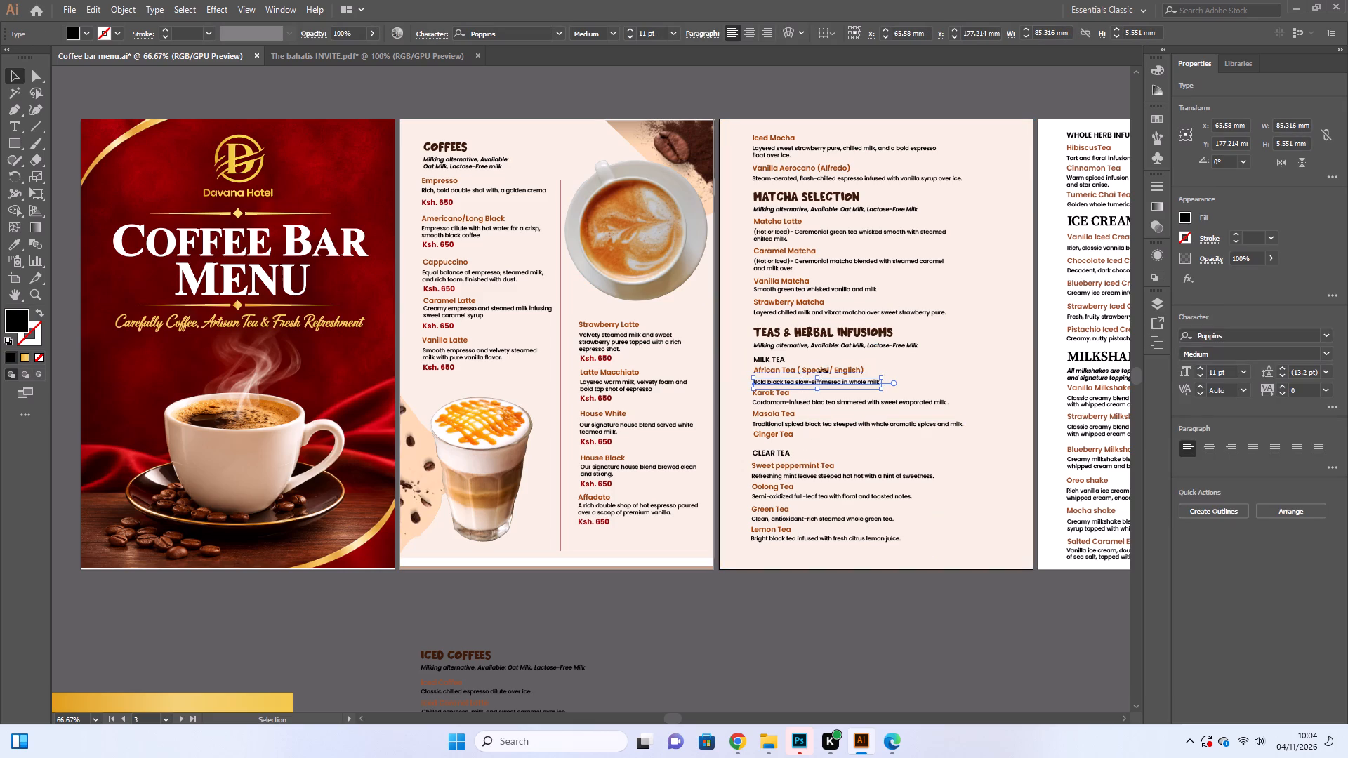
{"action": "left_click", "coordinate": [883, 347]}
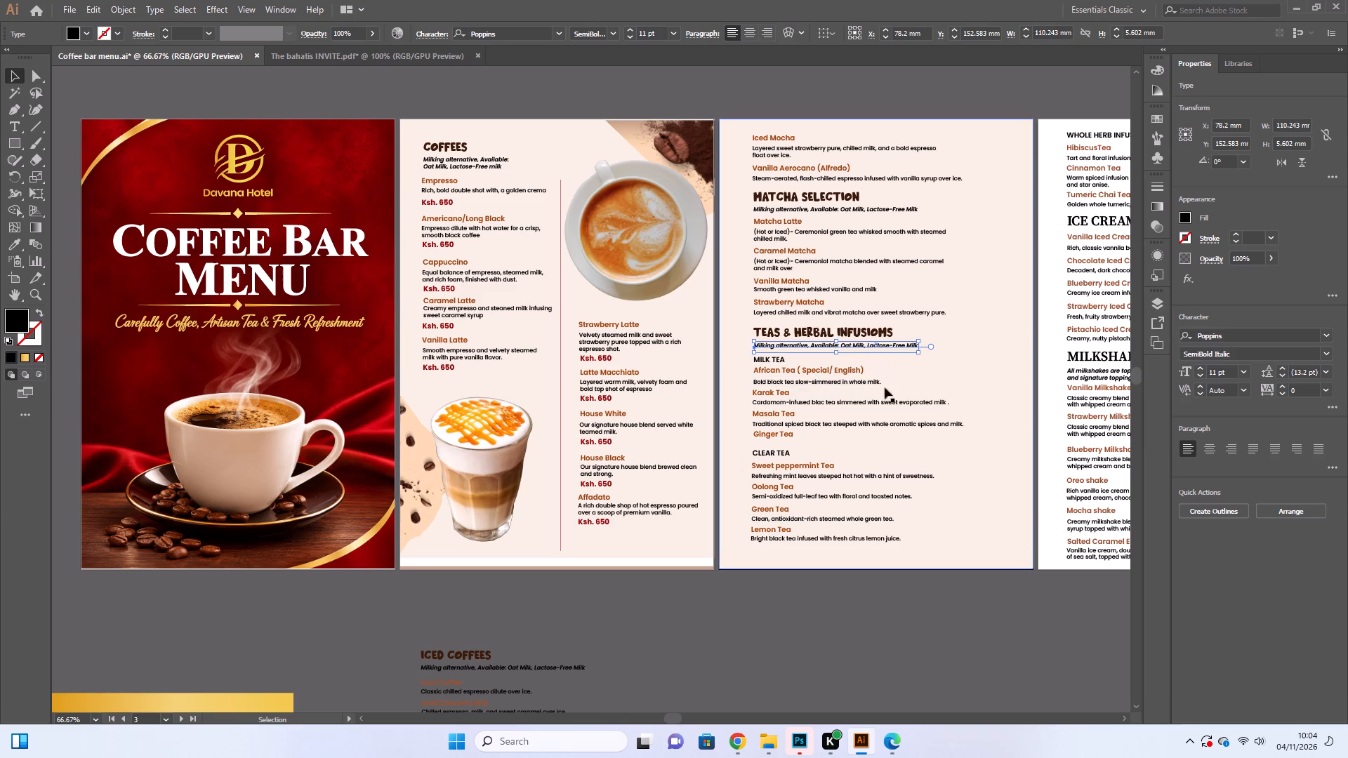
{"action": "left_click", "coordinate": [785, 415]}
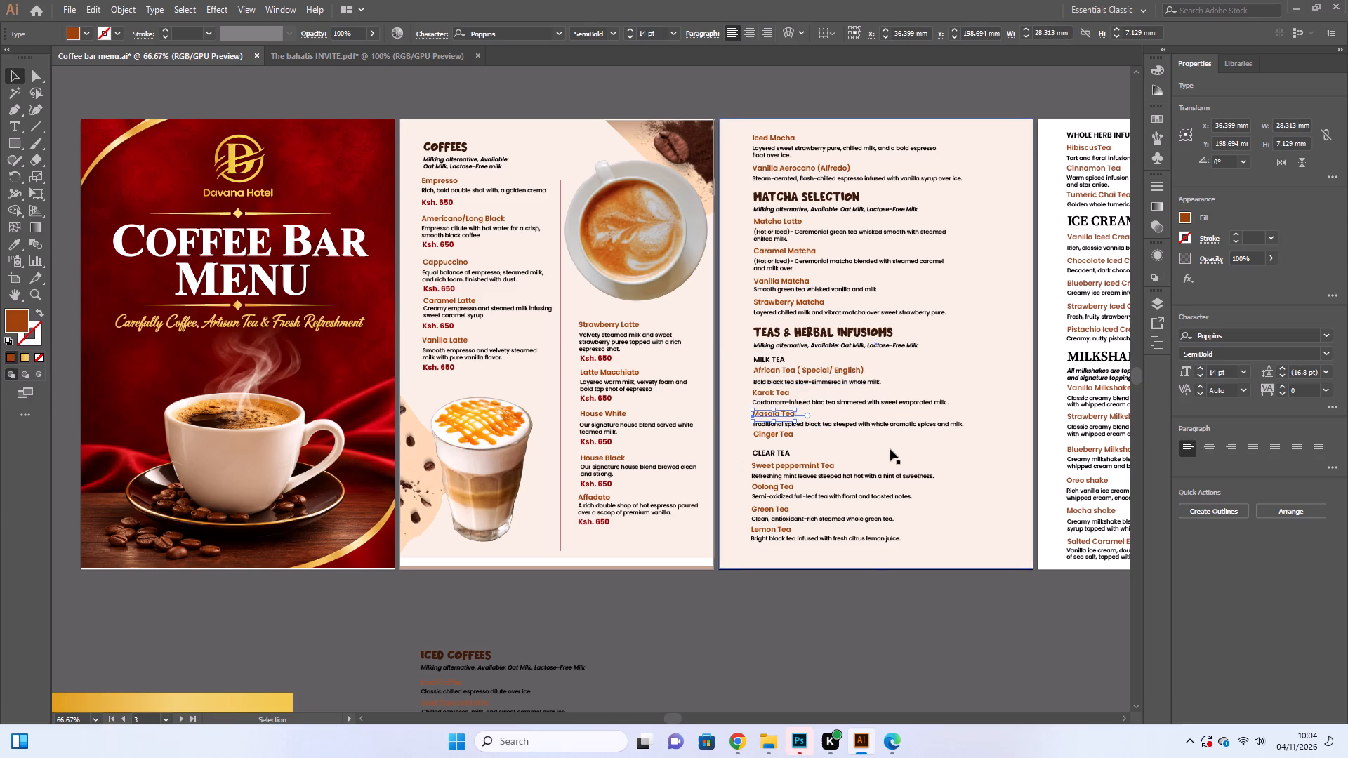
{"action": "left_click", "coordinate": [890, 449]}
{"action": "scroll", "coordinate": [890, 447], "scroll_direction": "down", "scroll_amount": 4}
{"action": "left_click", "coordinate": [826, 547]}
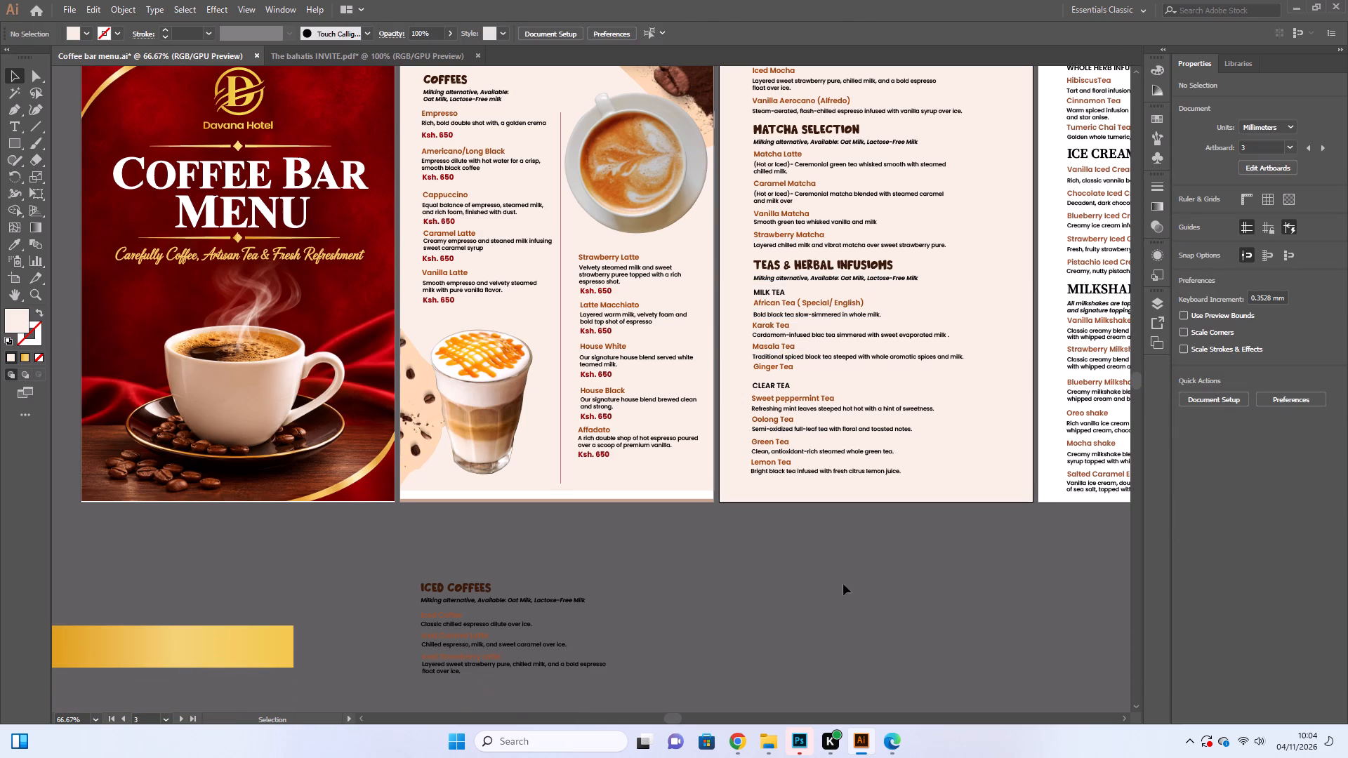
{"action": "left_click", "coordinate": [904, 439]}
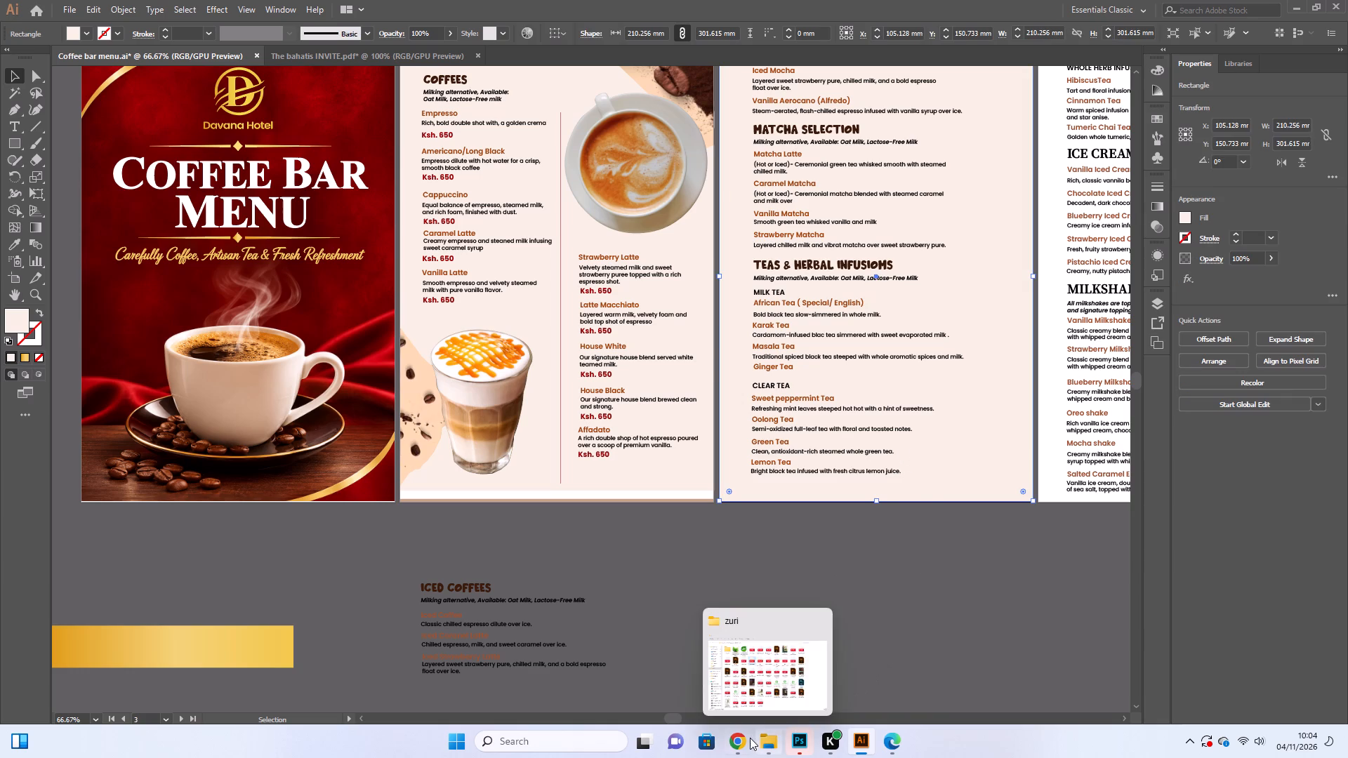
Switch to Chrome and search for "pinterest .com" in a new tab.
{"action": "left_click", "coordinate": [758, 668]}
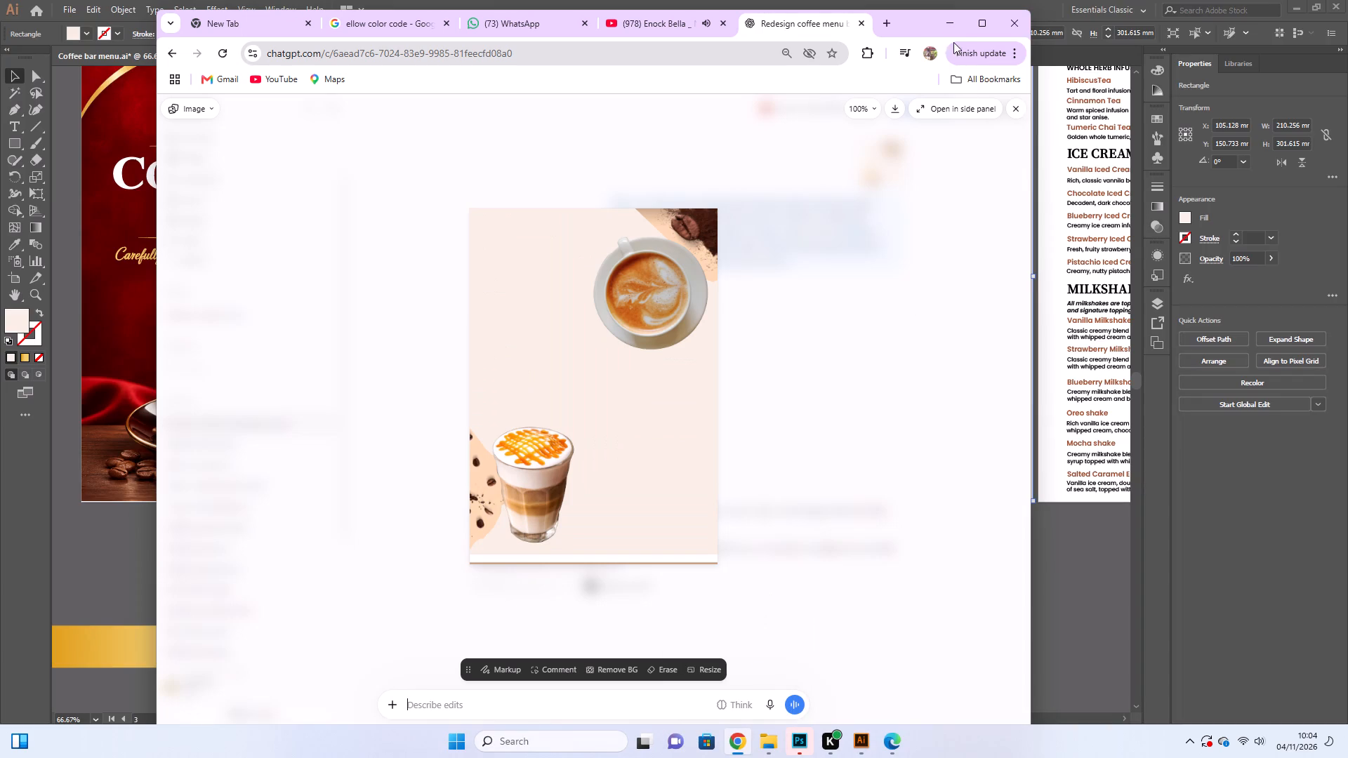
{"action": "left_click", "coordinate": [895, 24]}
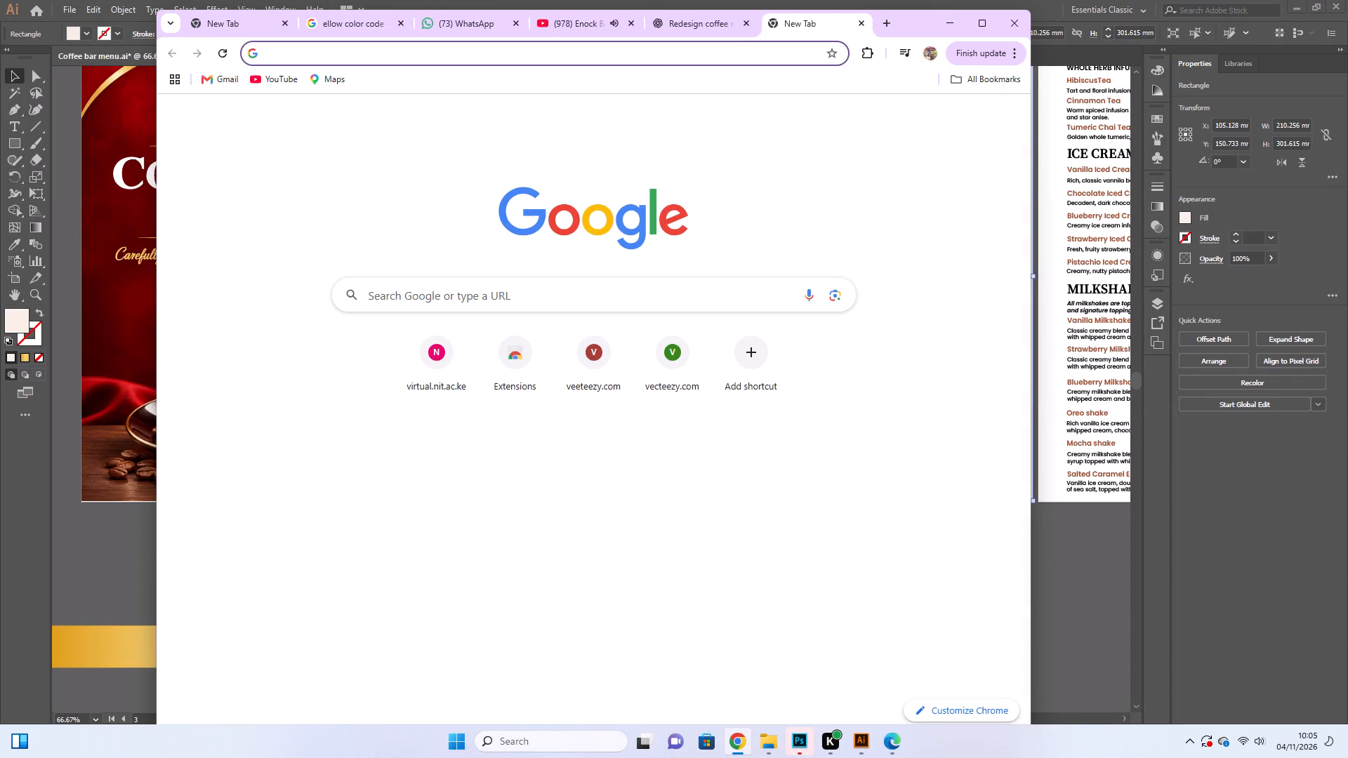
{"action": "left_click", "coordinate": [645, 51]}
{"action": "type", "text": "pin"}
{"action": "type", "text": "tere"}
{"action": "key", "text": "s"}
{"action": "type", "text": "t"}
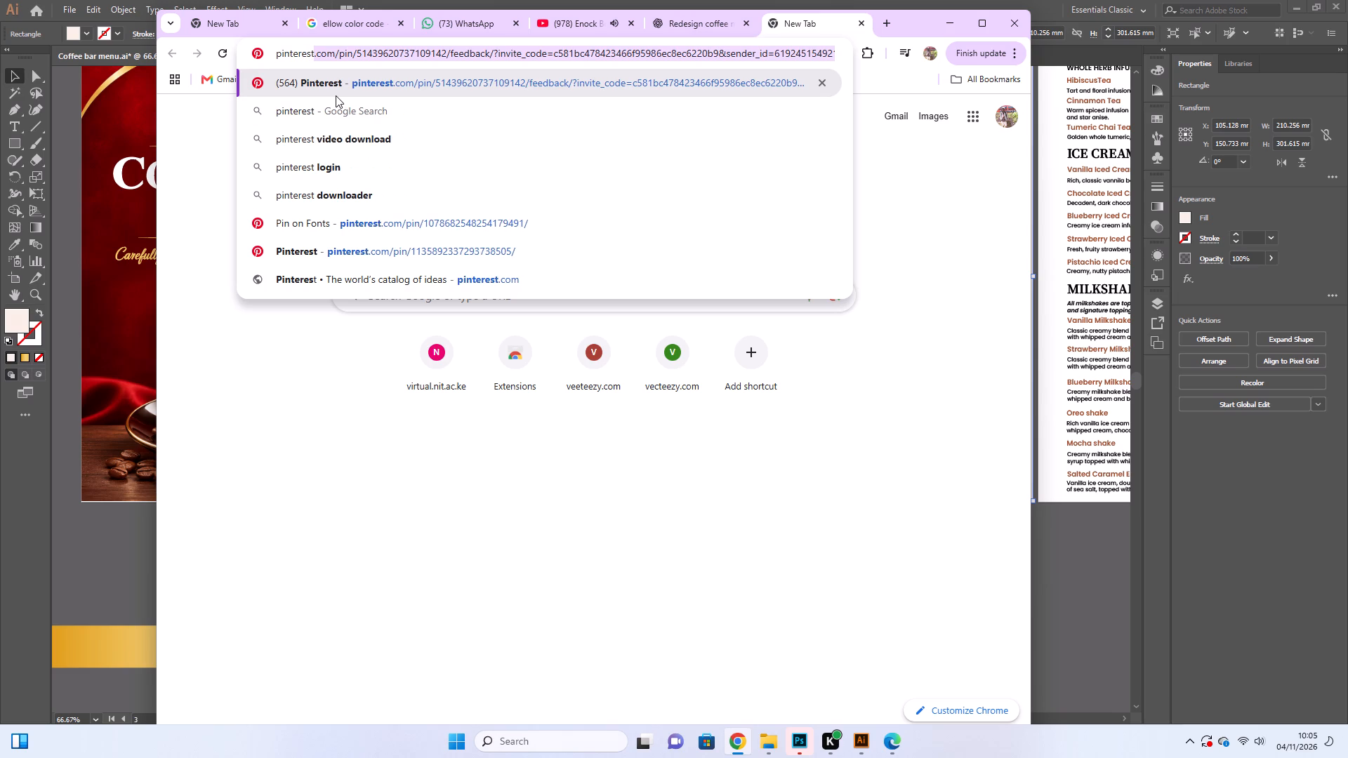
{"action": "key", "text": "space"}
{"action": "key", "text": "BackSpace"}
{"action": "type", "text": ".com"}
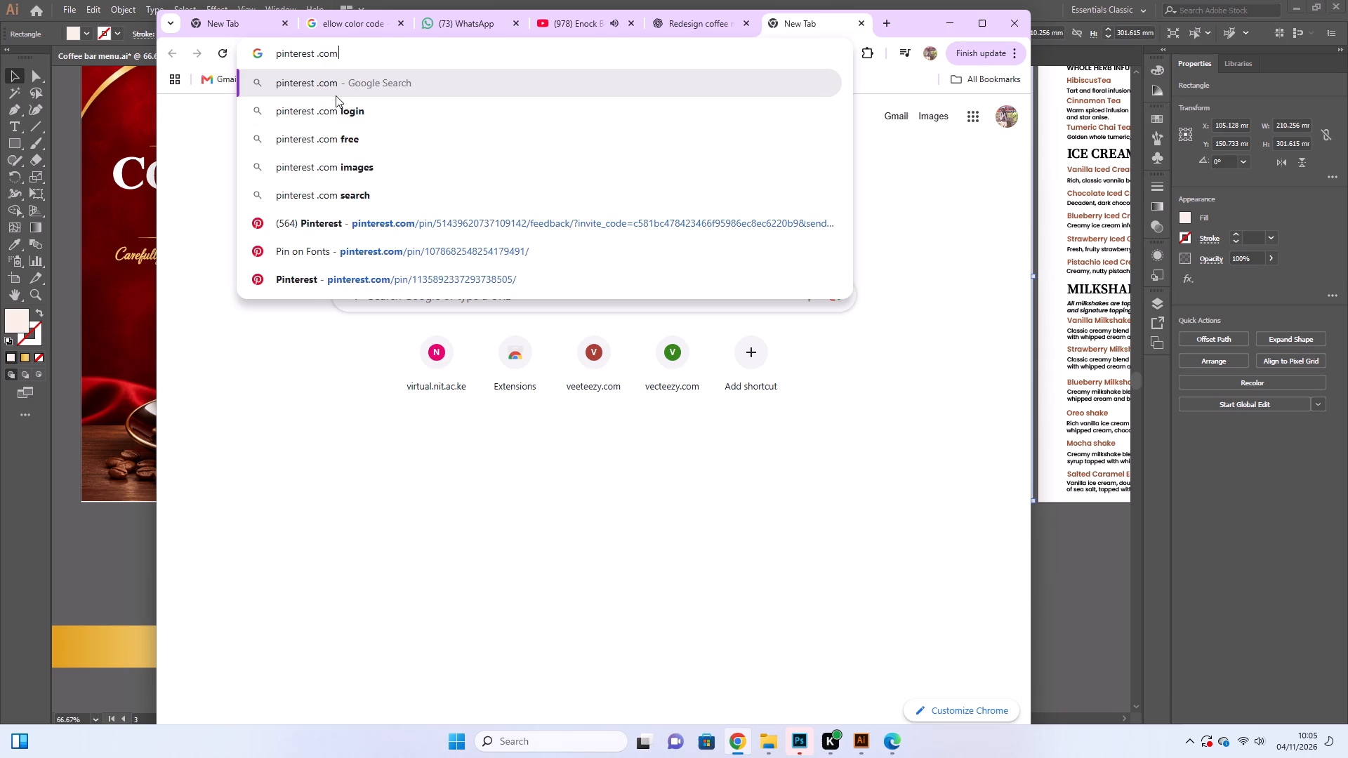
{"action": "key", "text": "Return"}
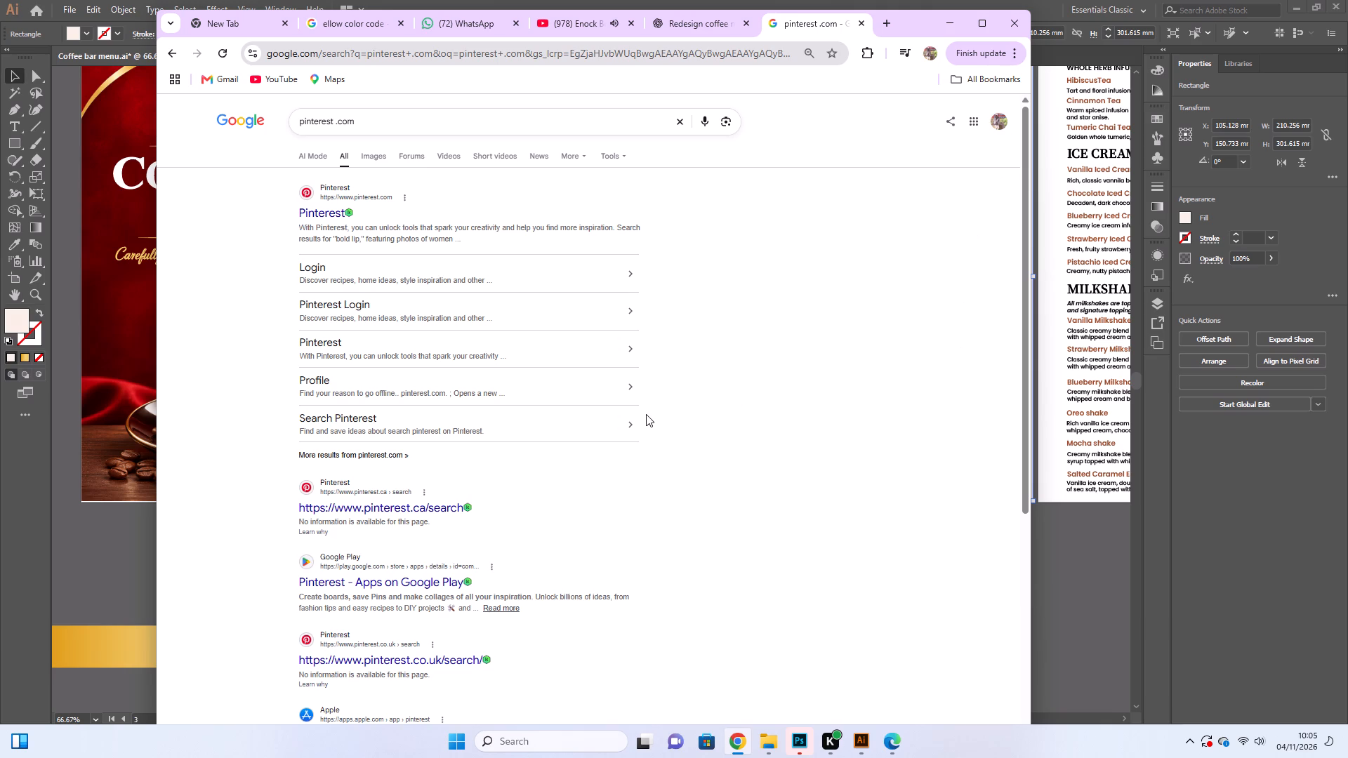
Open the Pinterest home page from the search results.
{"action": "left_click", "coordinate": [612, 383]}
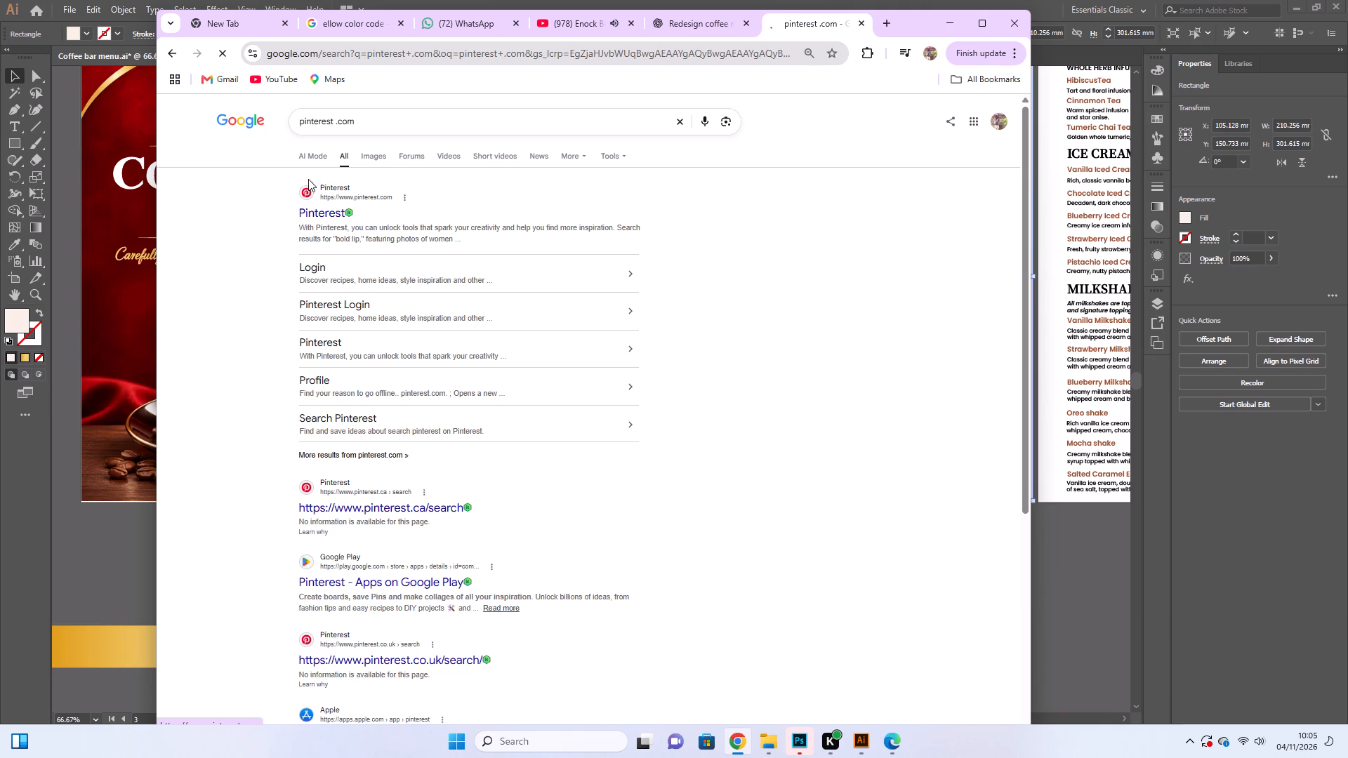
{"action": "left_click", "coordinate": [322, 206]}
{"action": "left_click", "coordinate": [339, 214]}
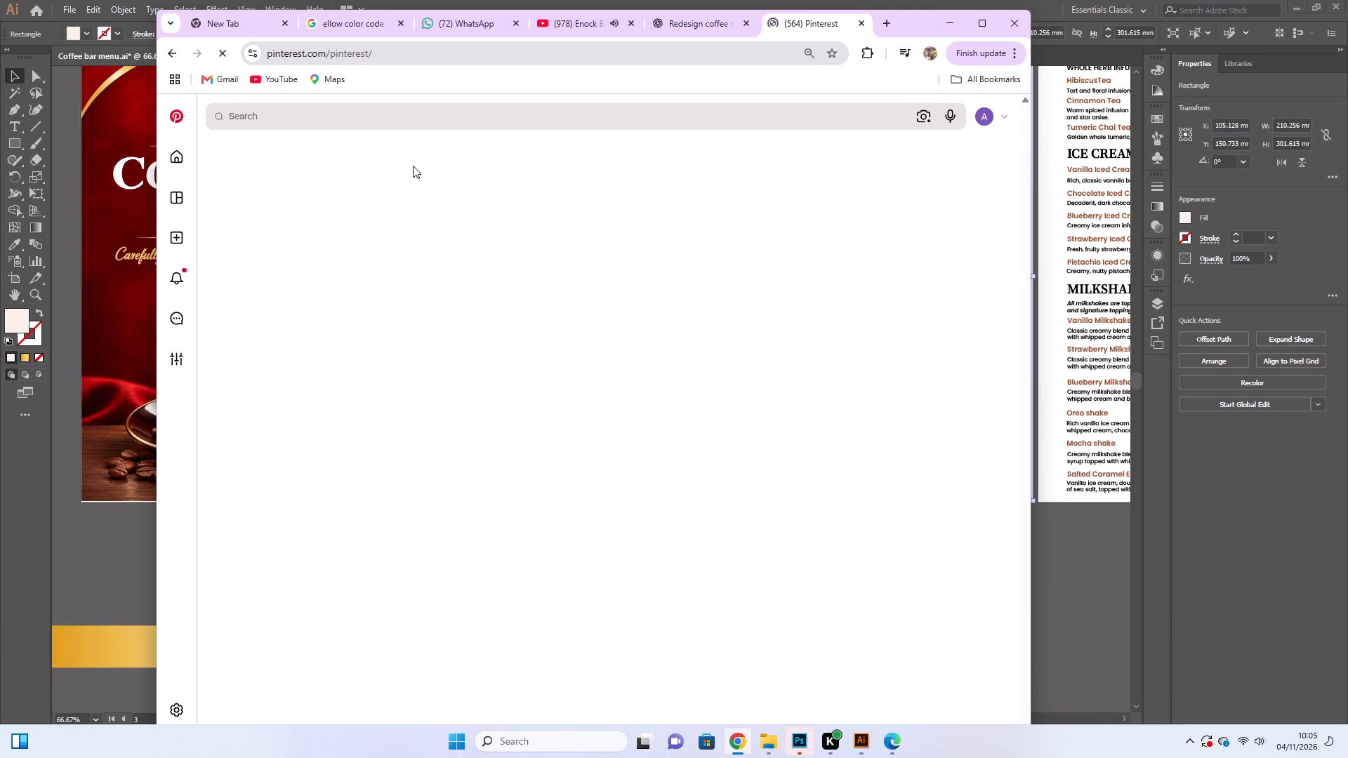
{"action": "left_click", "coordinate": [173, 51]}
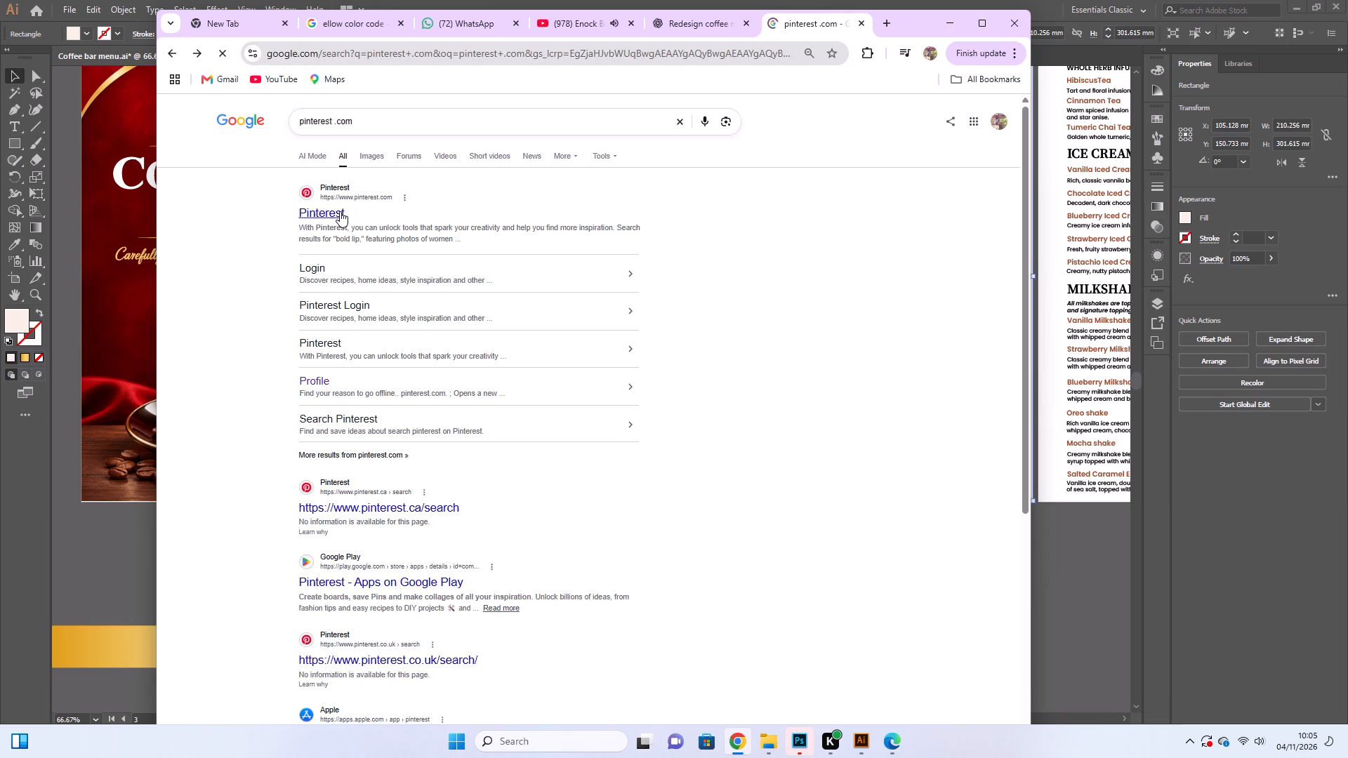
{"action": "left_click", "coordinate": [340, 211]}
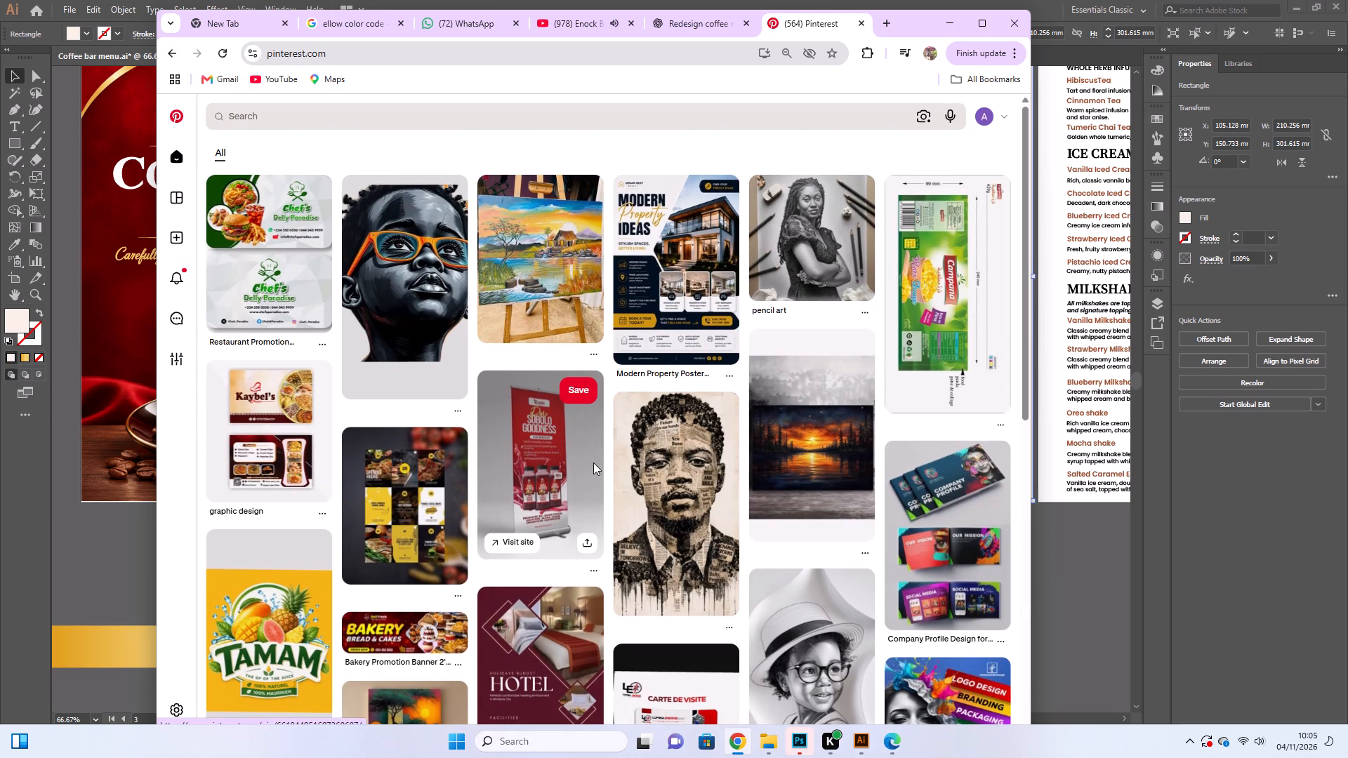
Open the Hotles booking pin from the Pinterest home feed.
{"action": "scroll", "coordinate": [536, 393], "scroll_direction": "down", "scroll_amount": 3}
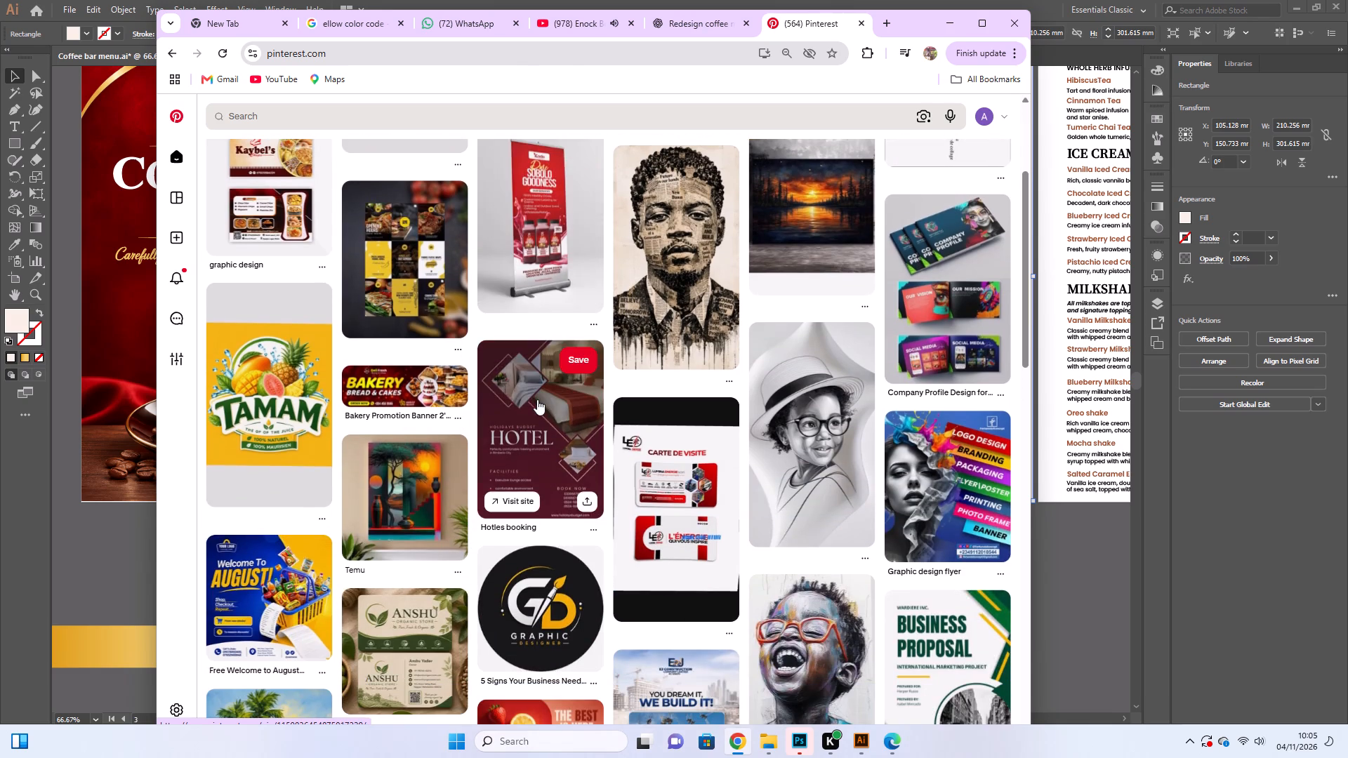
{"action": "left_click", "coordinate": [537, 399]}
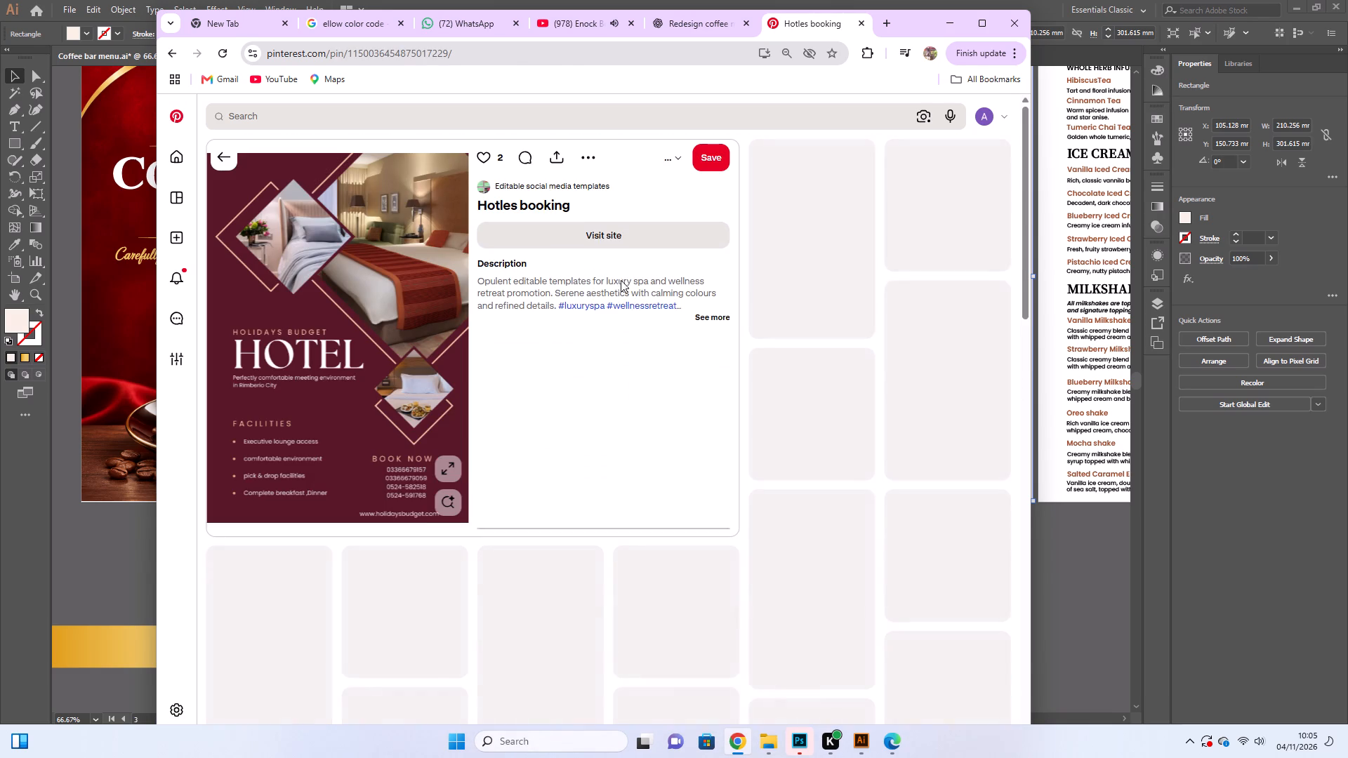
Open the related Hotel promo design story pin, save its image to the computer and return to Pinterest in Chrome.
{"action": "scroll", "coordinate": [637, 324], "scroll_direction": "down", "scroll_amount": 4}
{"action": "scroll", "coordinate": [569, 441], "scroll_direction": "up", "scroll_amount": 3}
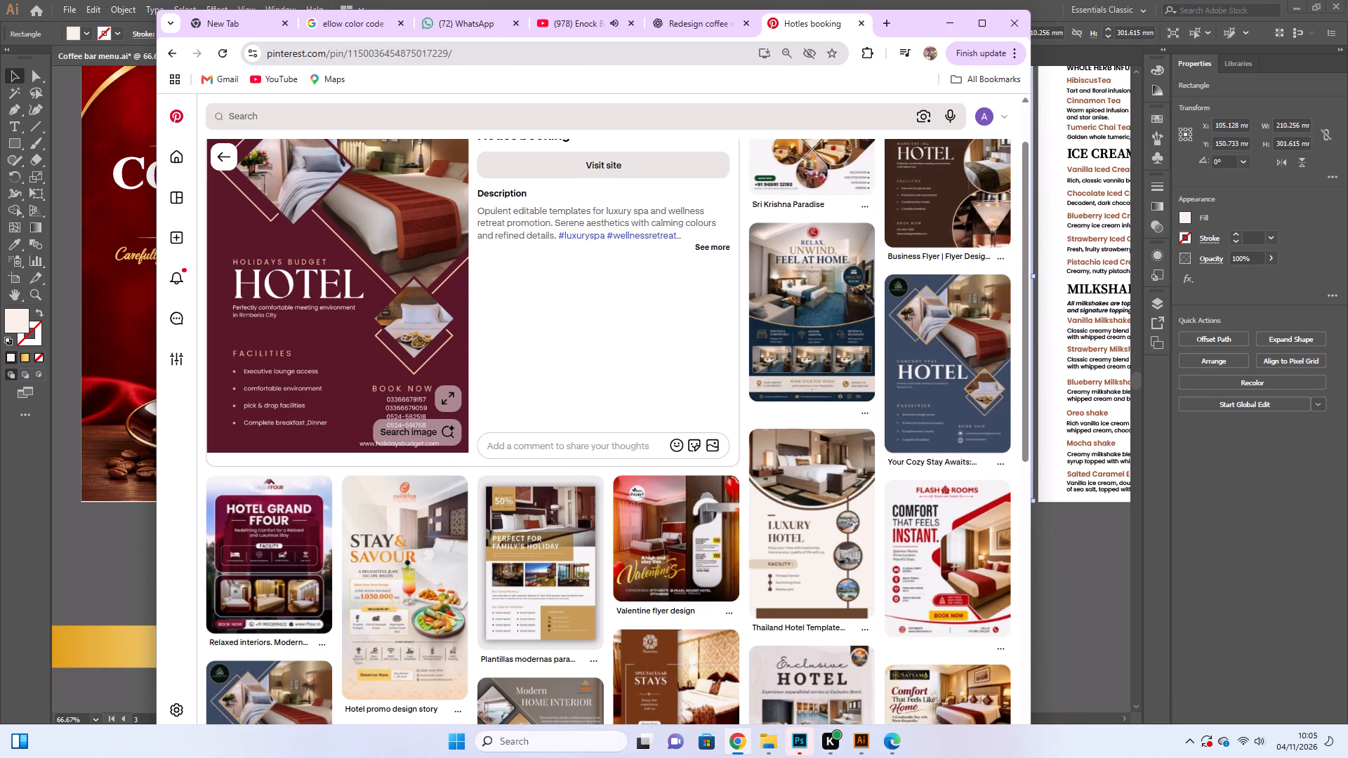
{"action": "scroll", "coordinate": [564, 446], "scroll_direction": "down", "scroll_amount": 3}
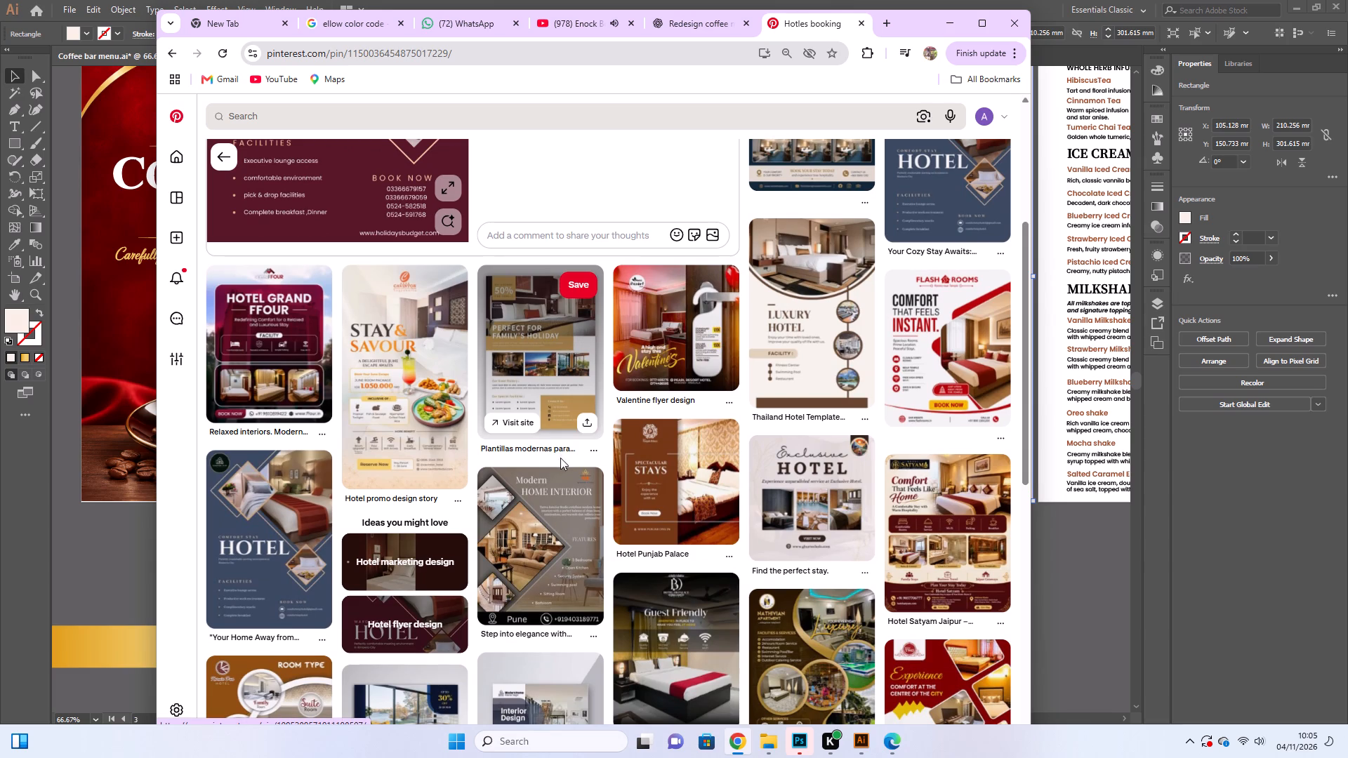
{"action": "left_click", "coordinate": [414, 444]}
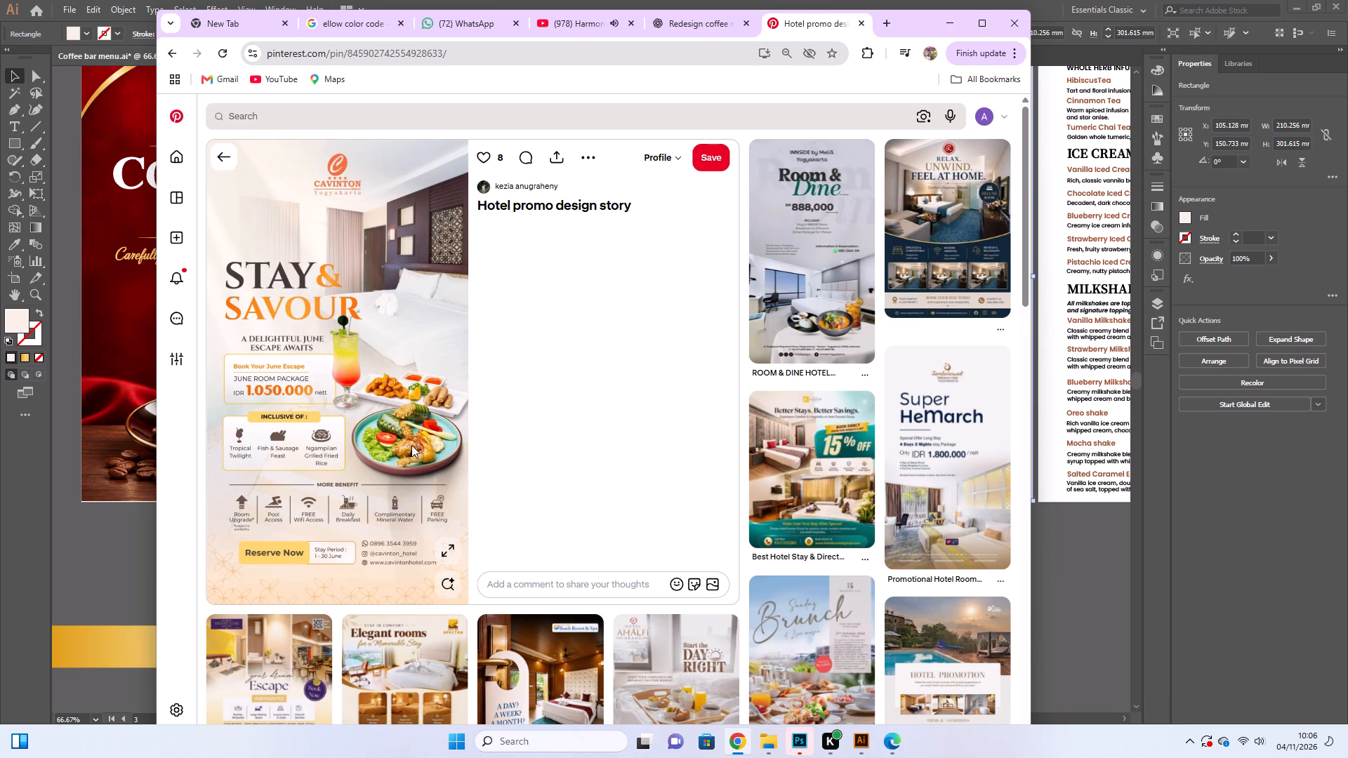
{"action": "right_click", "coordinate": [311, 415]}
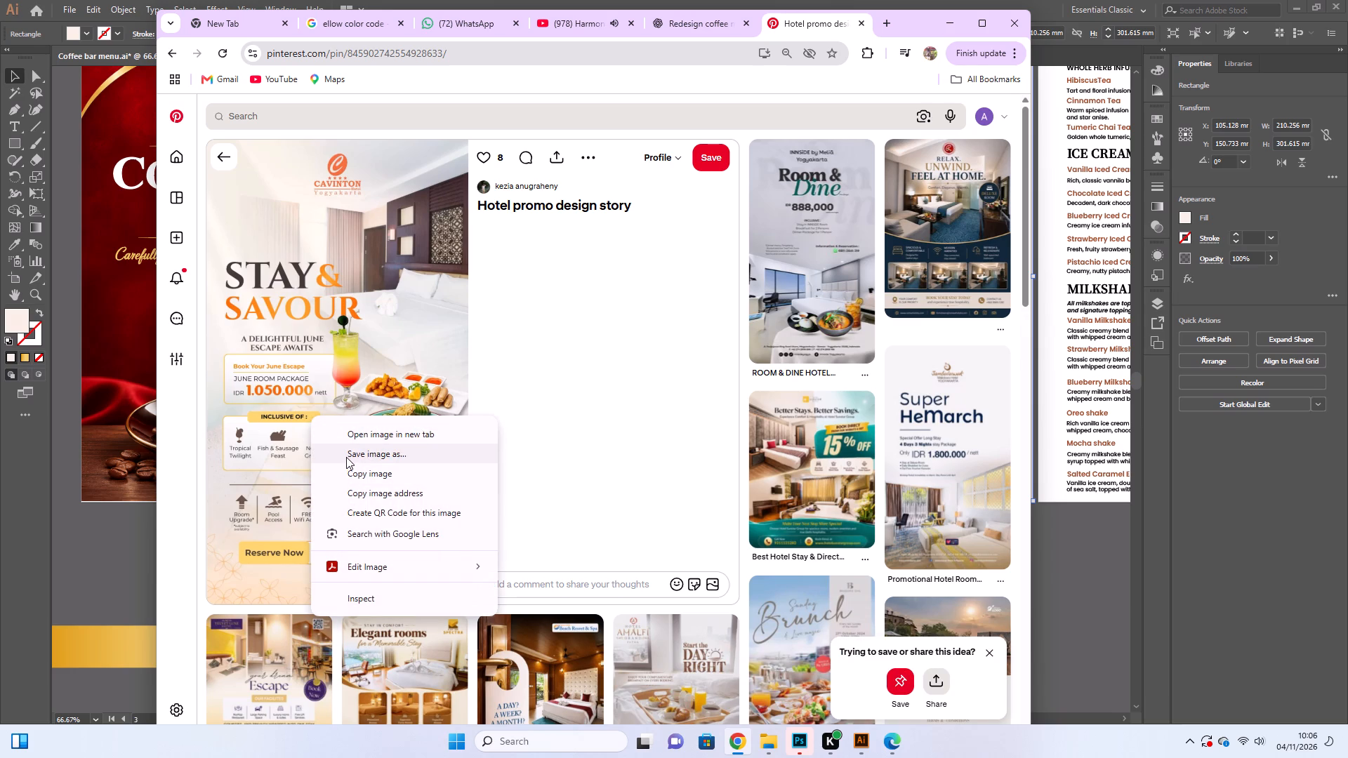
{"action": "left_click", "coordinate": [346, 457]}
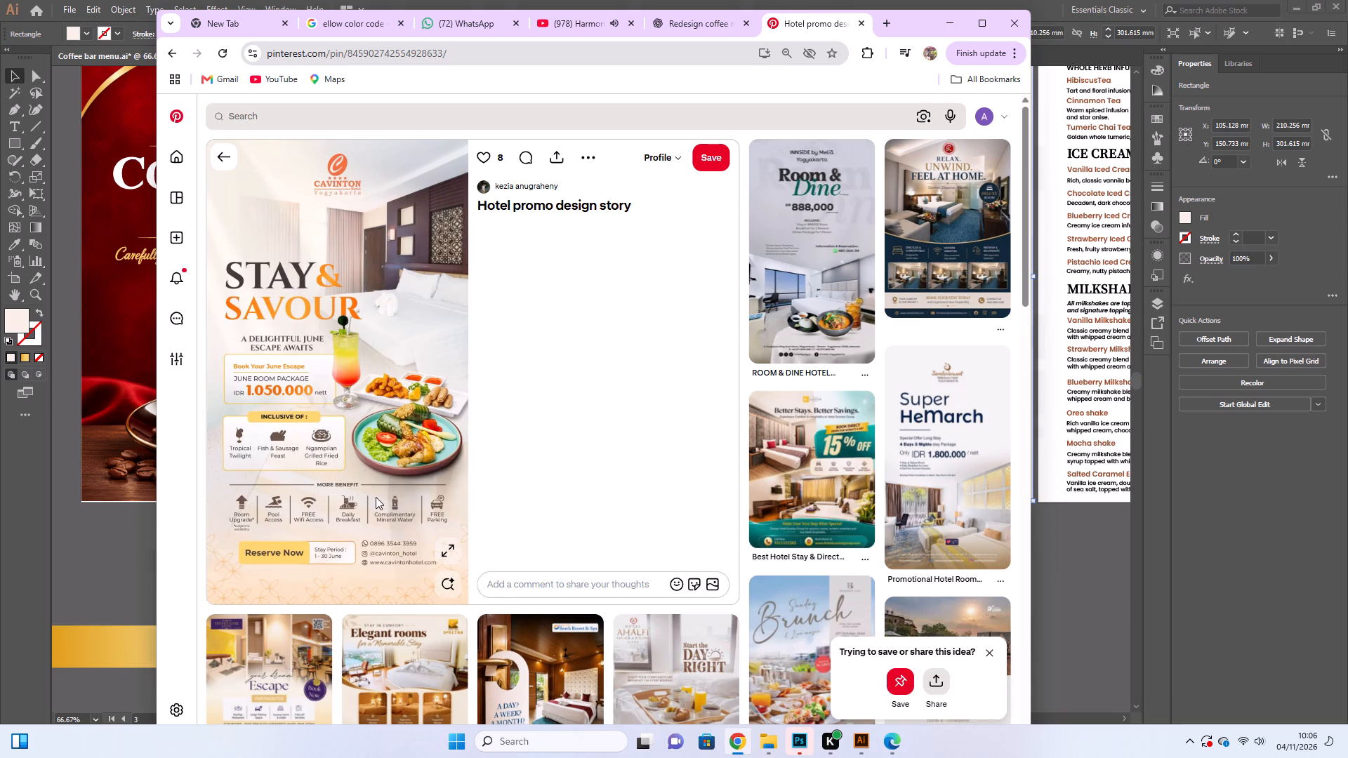
{"action": "left_click", "coordinate": [983, 623]}
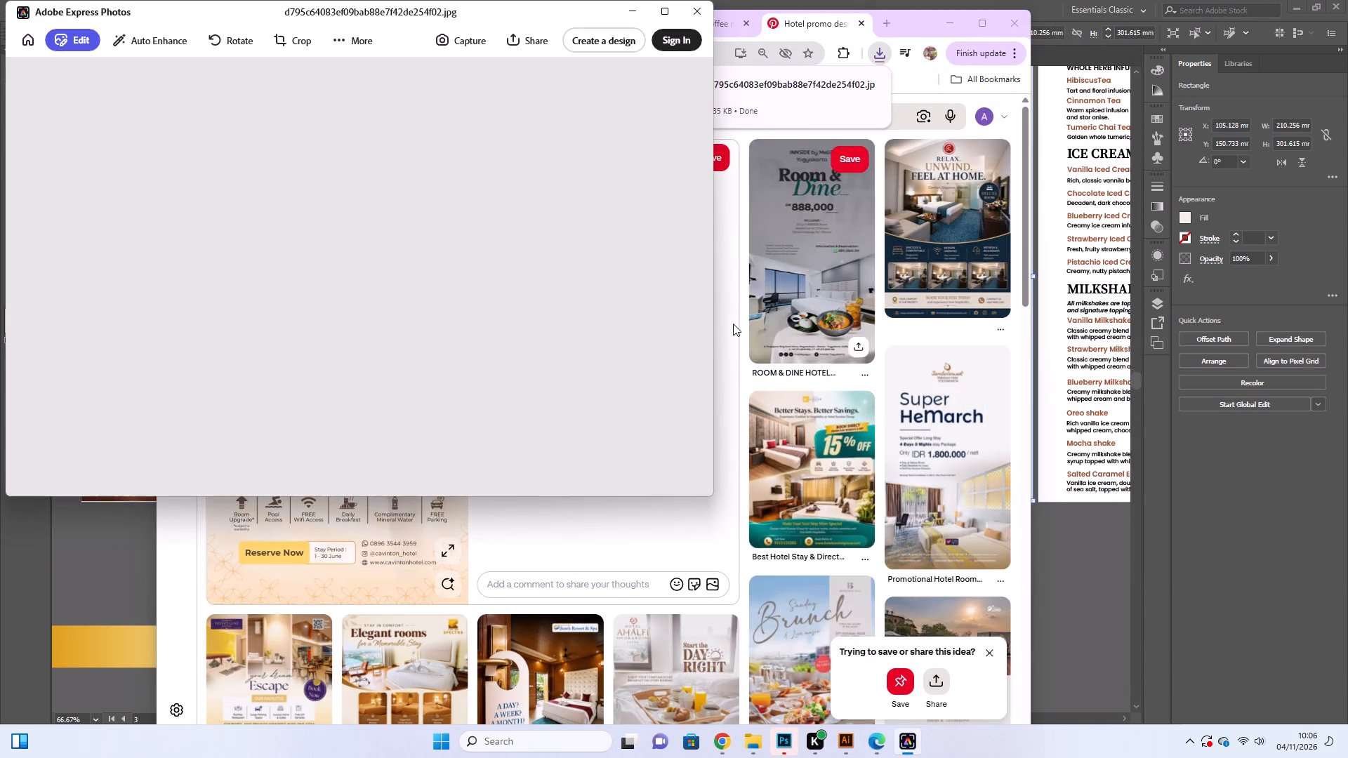
{"action": "left_click", "coordinate": [722, 326]}
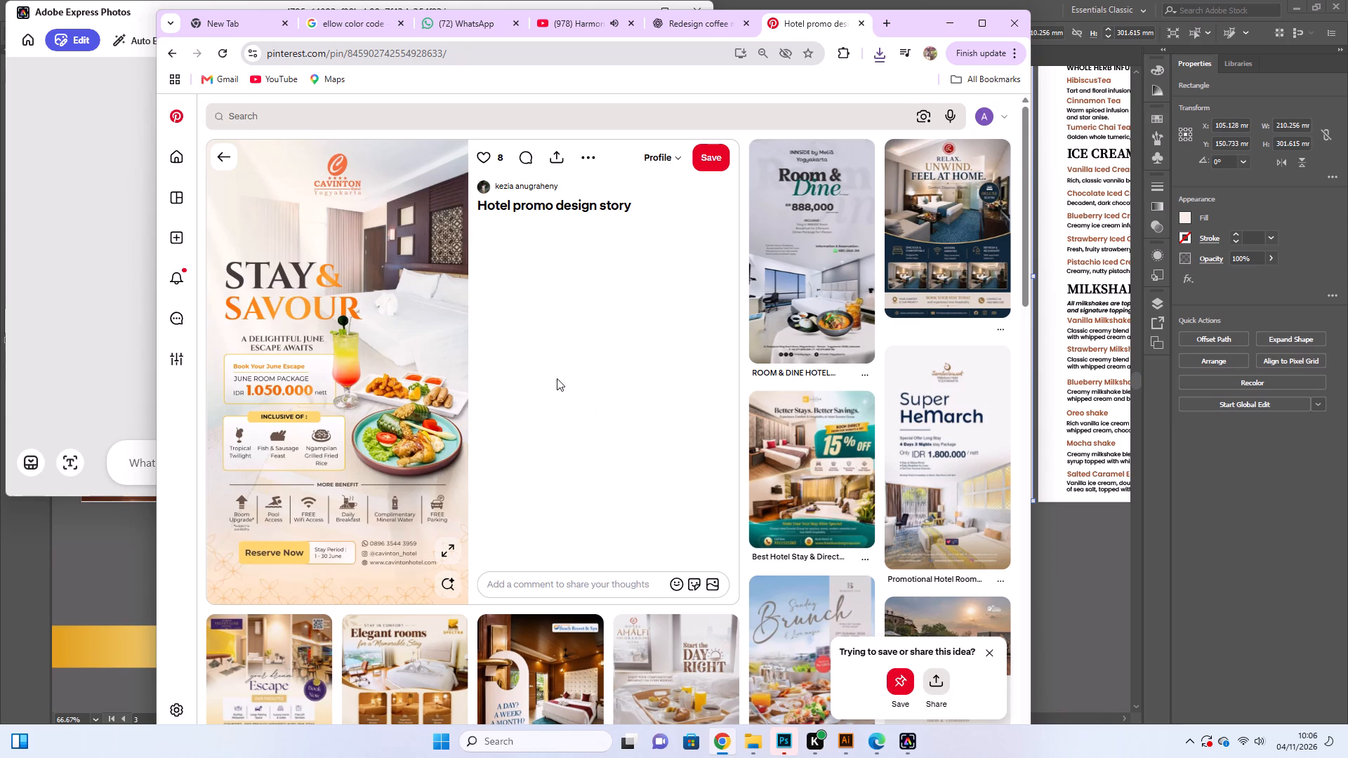
Examine the pins related to the hotel promo design, viewing the Beach Resort & Spa door-hanger poster and returning.
{"action": "scroll", "coordinate": [543, 381], "scroll_direction": "down", "scroll_amount": 3}
{"action": "scroll", "coordinate": [556, 303], "scroll_direction": "down", "scroll_amount": 3}
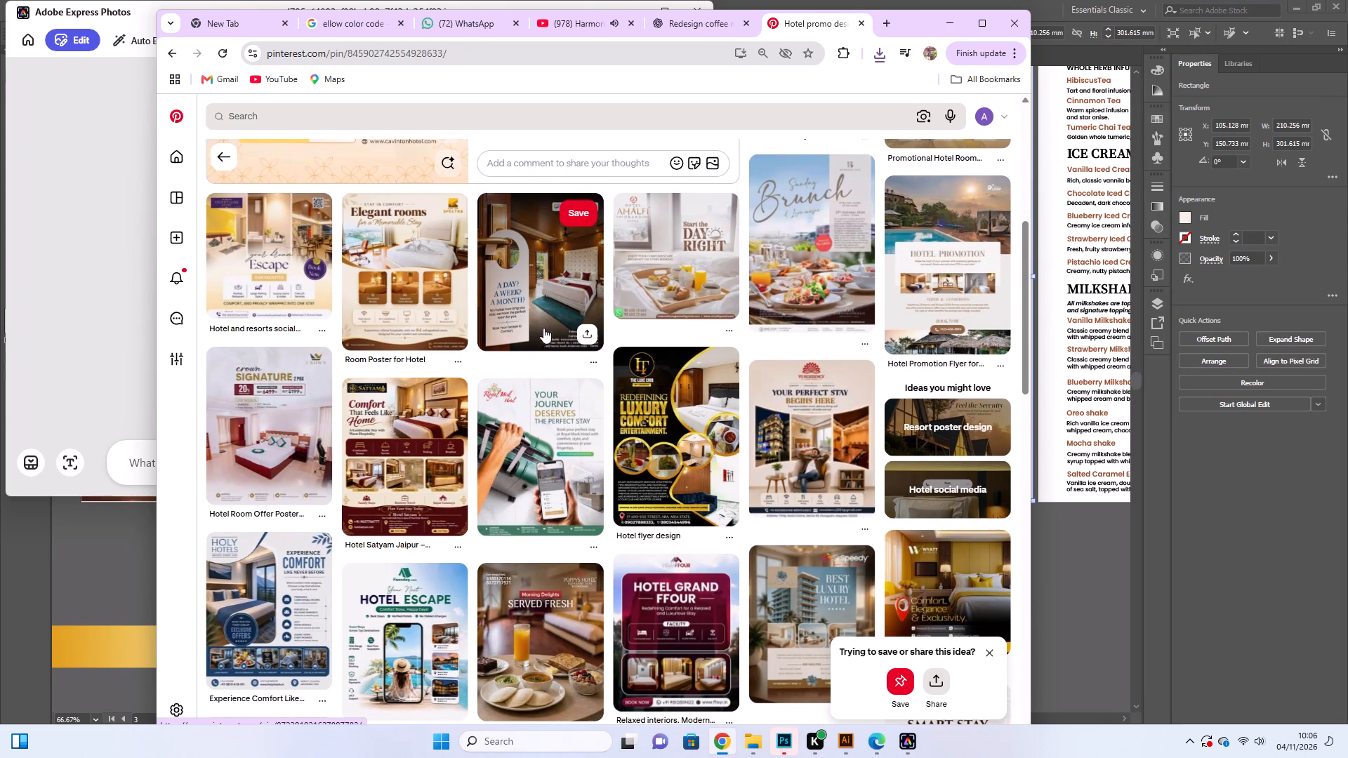
{"action": "scroll", "coordinate": [525, 368], "scroll_direction": "up", "scroll_amount": 2}
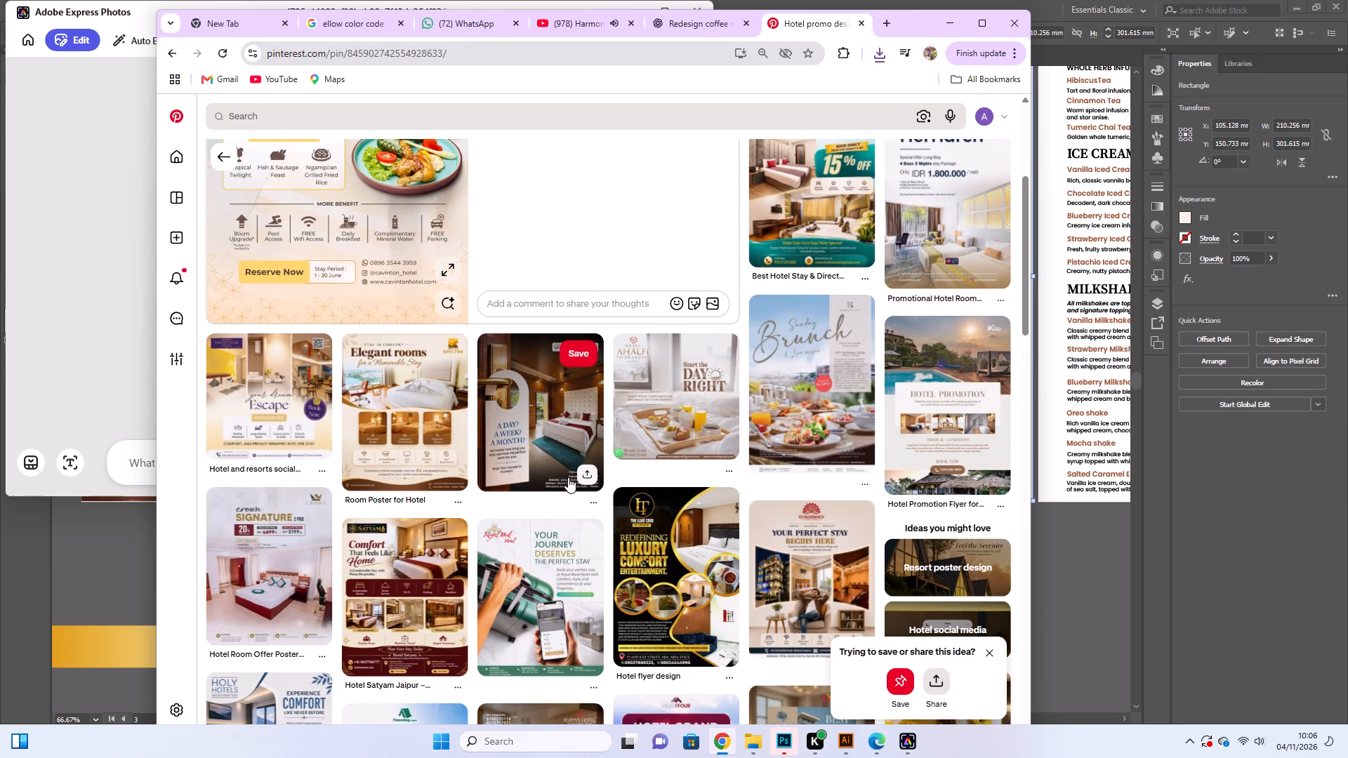
{"action": "left_click", "coordinate": [546, 460]}
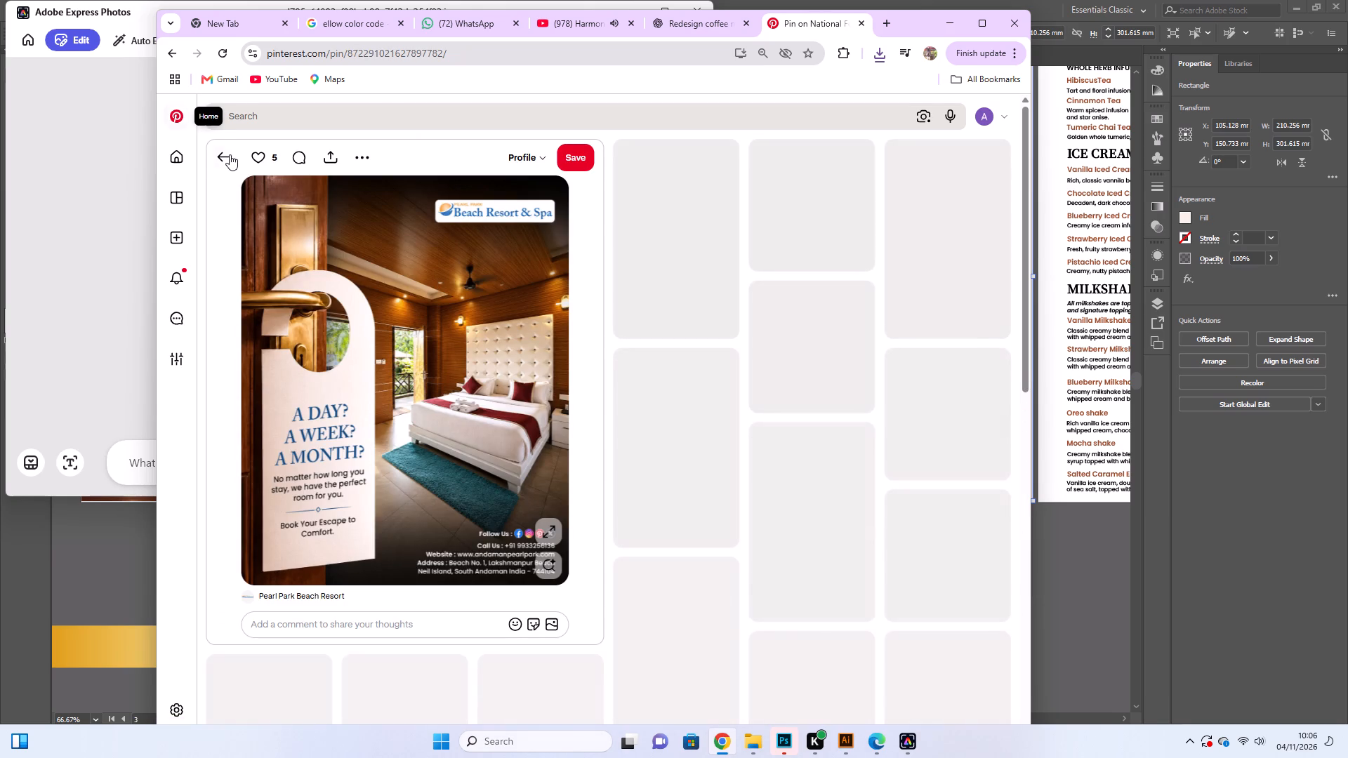
{"action": "left_click", "coordinate": [230, 155]}
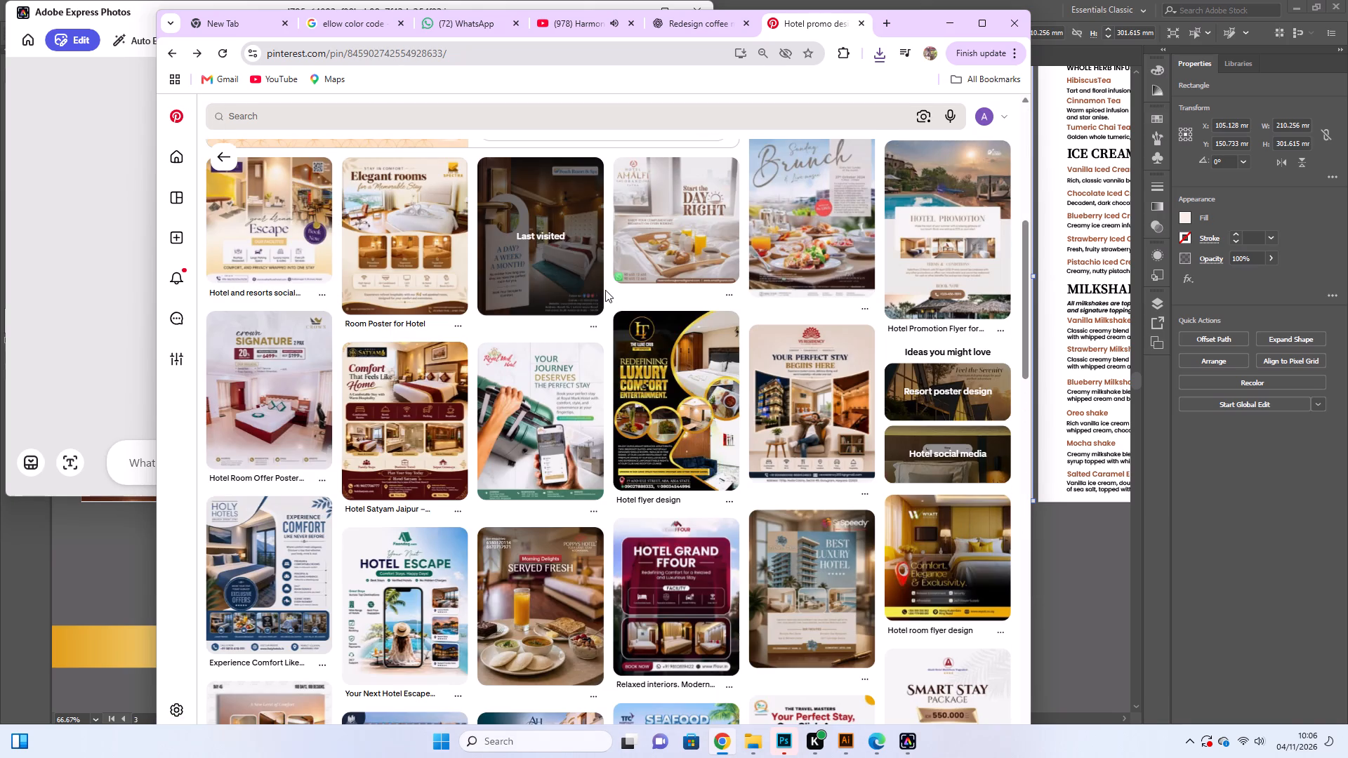
{"action": "scroll", "coordinate": [437, 402], "scroll_direction": "up", "scroll_amount": 4}
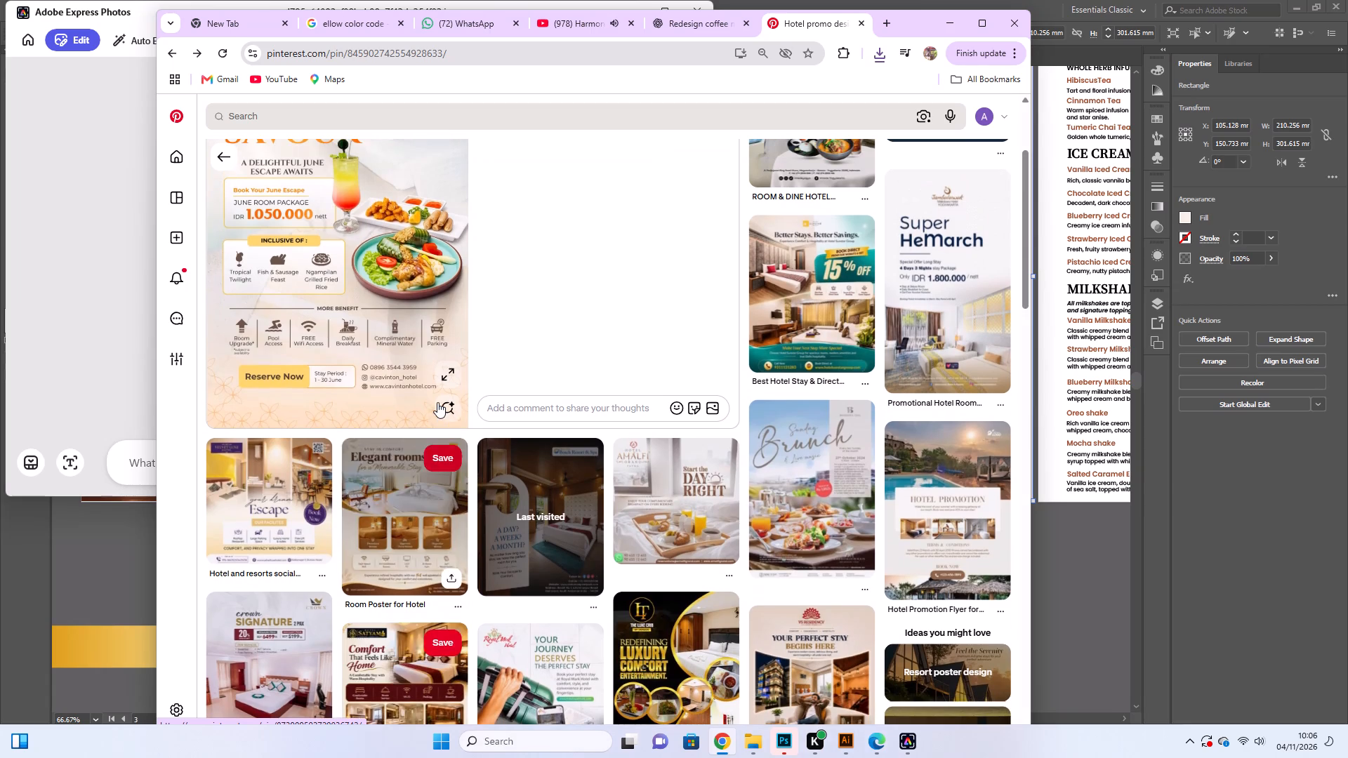
{"action": "scroll", "coordinate": [702, 386], "scroll_direction": "up", "scroll_amount": 4}
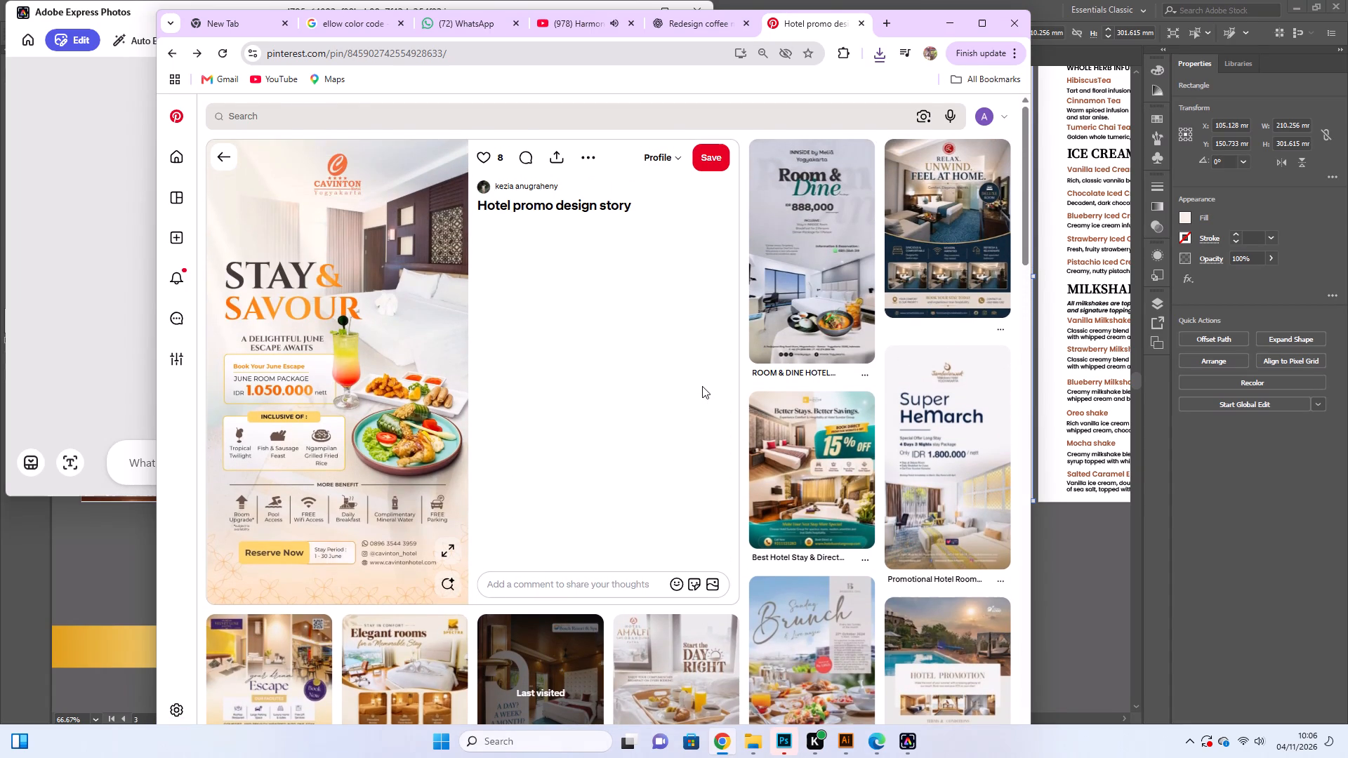
Go back to the Hotles booking pin and examine the layouts of its related hotel flyer designs.
{"action": "left_click", "coordinate": [228, 153]}
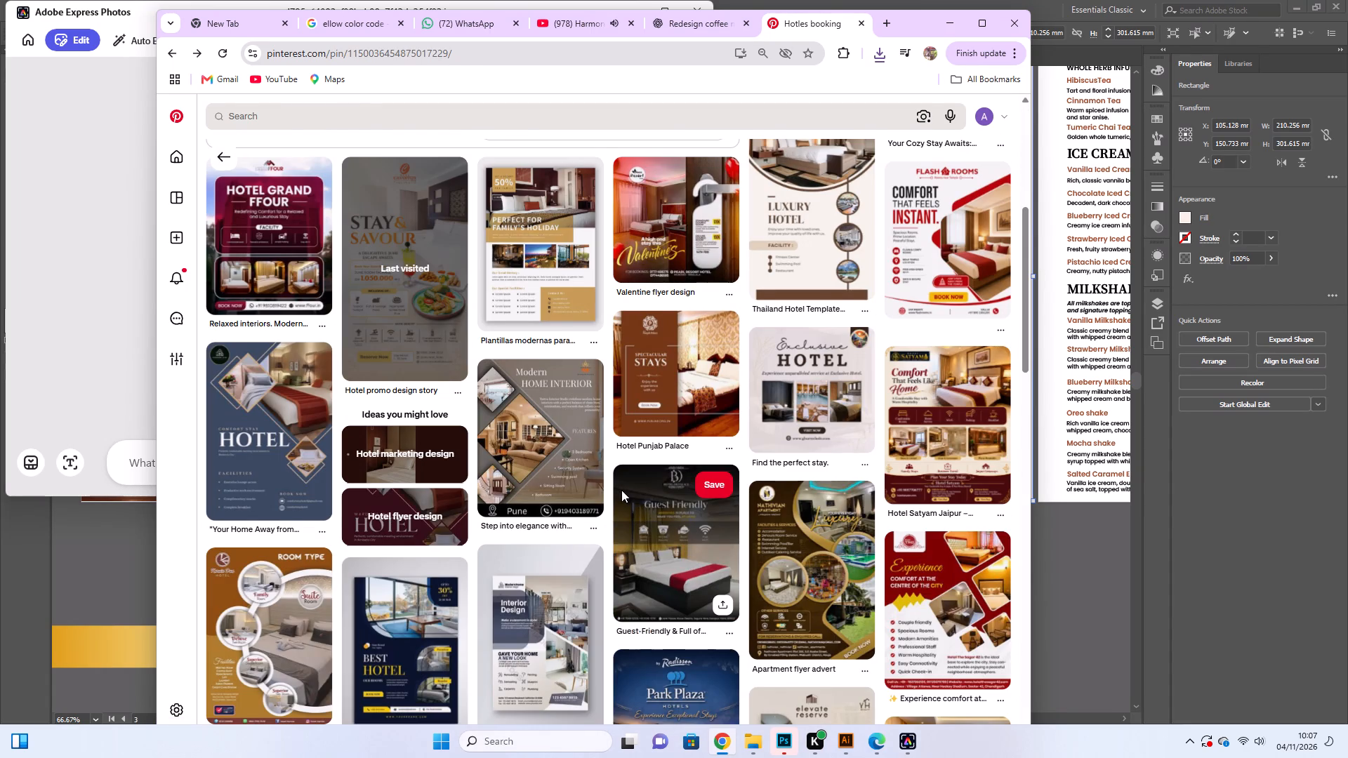
{"action": "scroll", "coordinate": [621, 491], "scroll_direction": "down", "scroll_amount": 2}
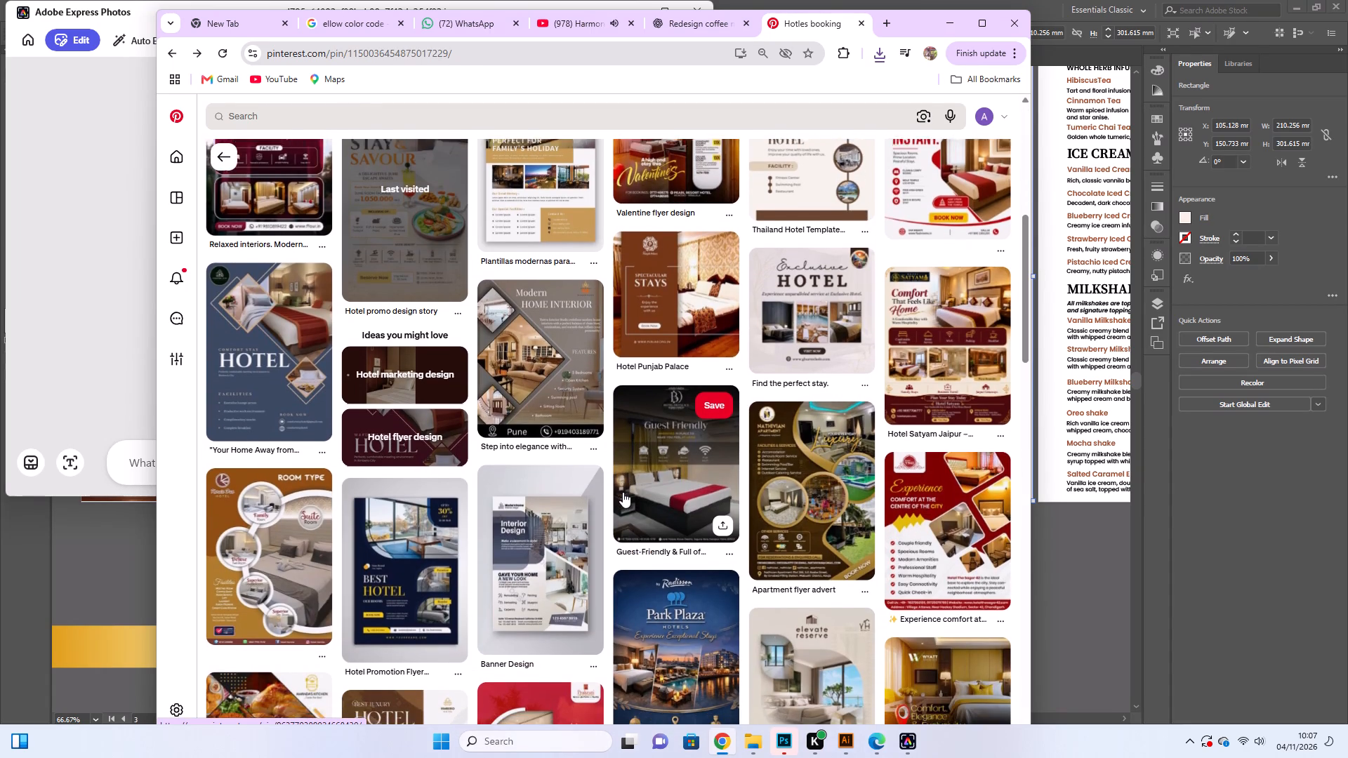
{"action": "scroll", "coordinate": [623, 493], "scroll_direction": "up", "scroll_amount": 3}
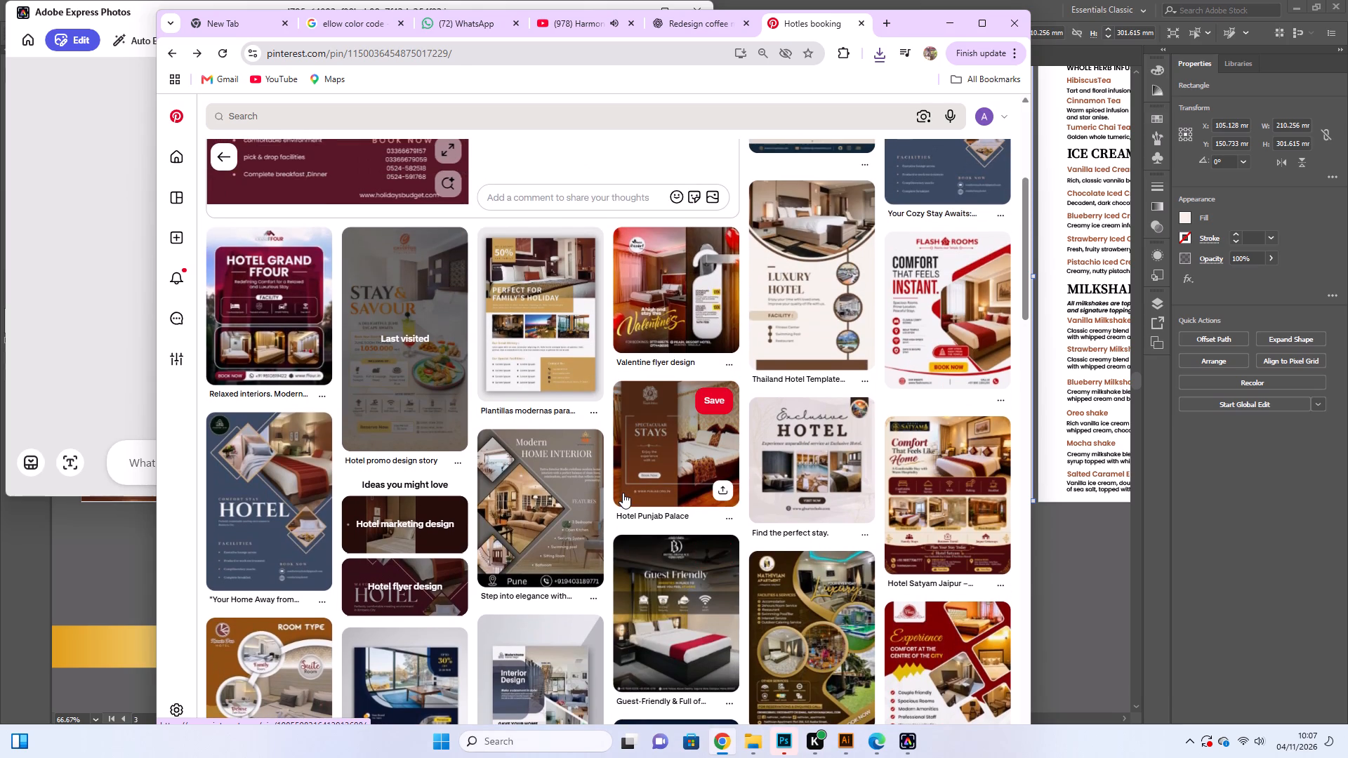
{"action": "scroll", "coordinate": [626, 495], "scroll_direction": "down", "scroll_amount": 2}
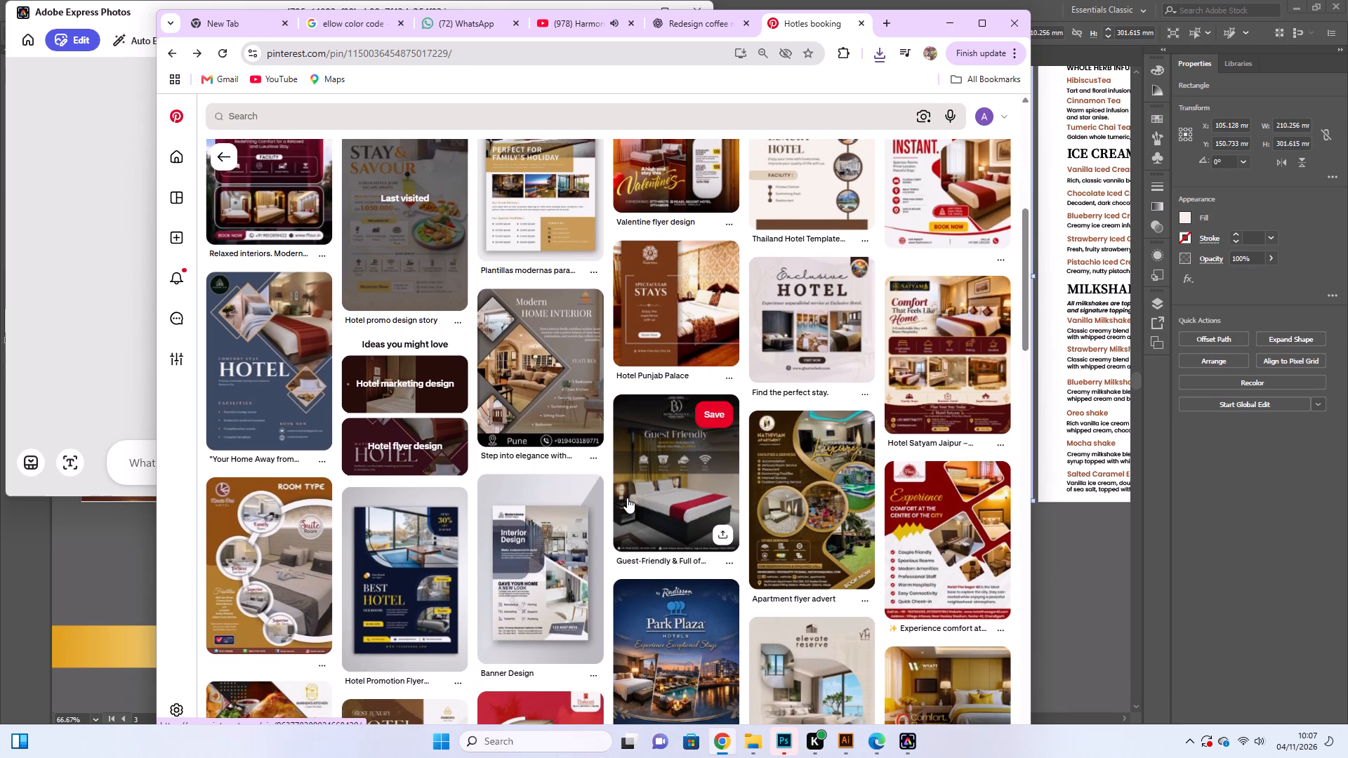
{"action": "scroll", "coordinate": [627, 498], "scroll_direction": "down", "scroll_amount": 3}
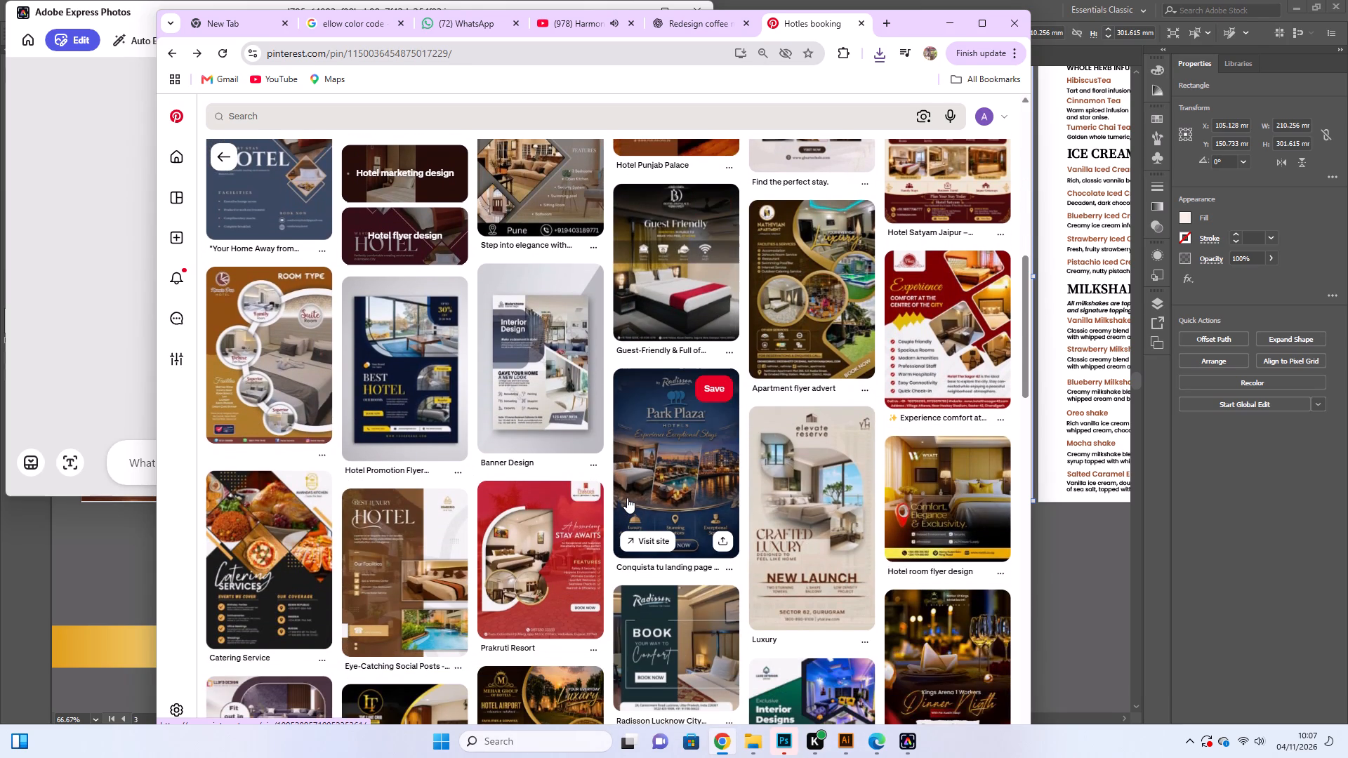
{"action": "scroll", "coordinate": [627, 500], "scroll_direction": "down", "scroll_amount": 2}
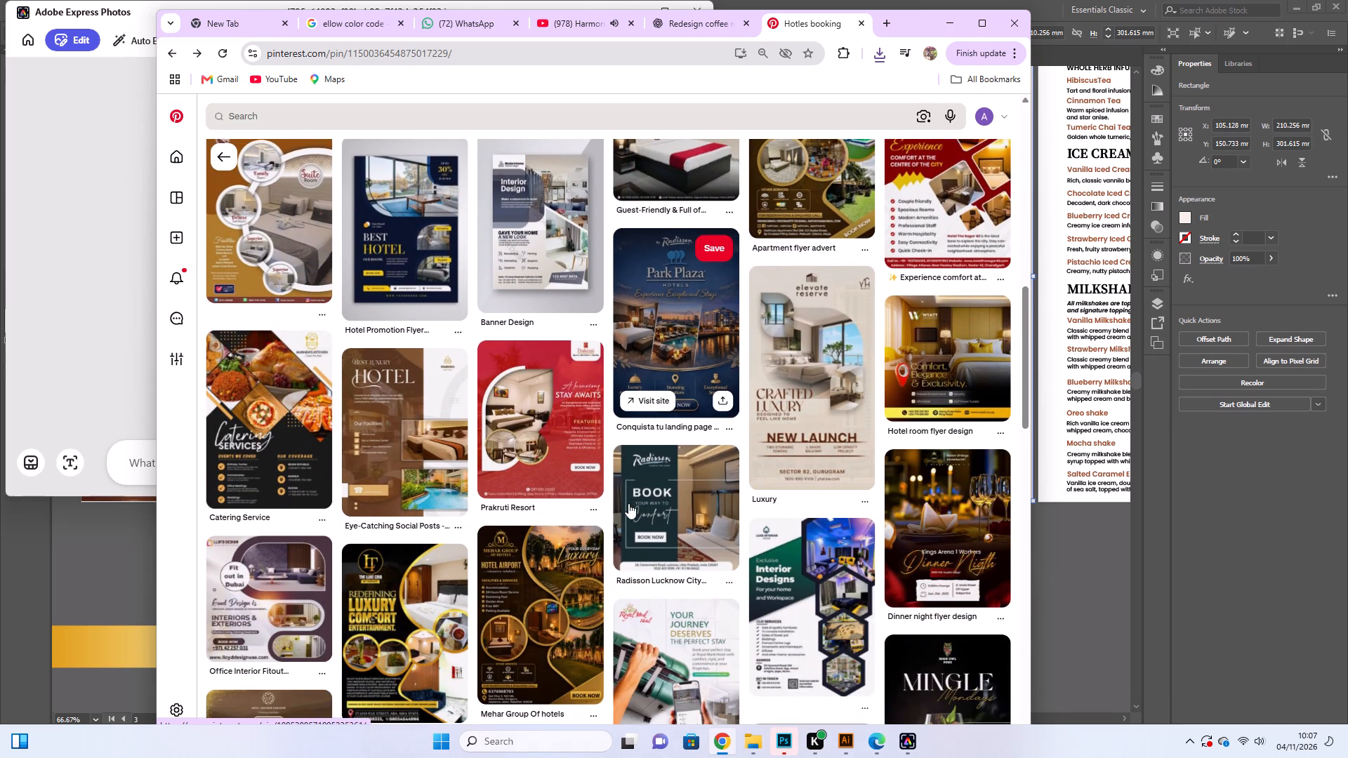
{"action": "scroll", "coordinate": [628, 503], "scroll_direction": "down", "scroll_amount": 3}
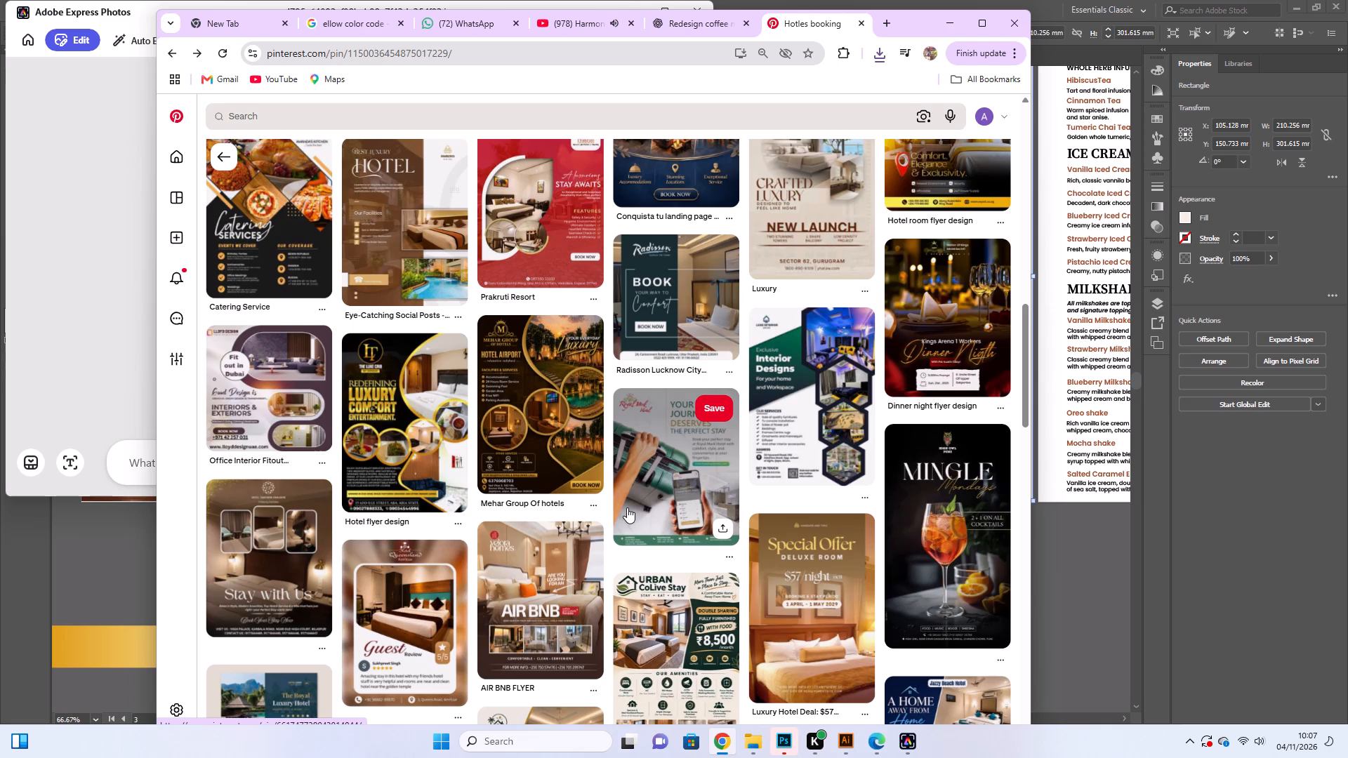
{"action": "scroll", "coordinate": [627, 507], "scroll_direction": "down", "scroll_amount": 3}
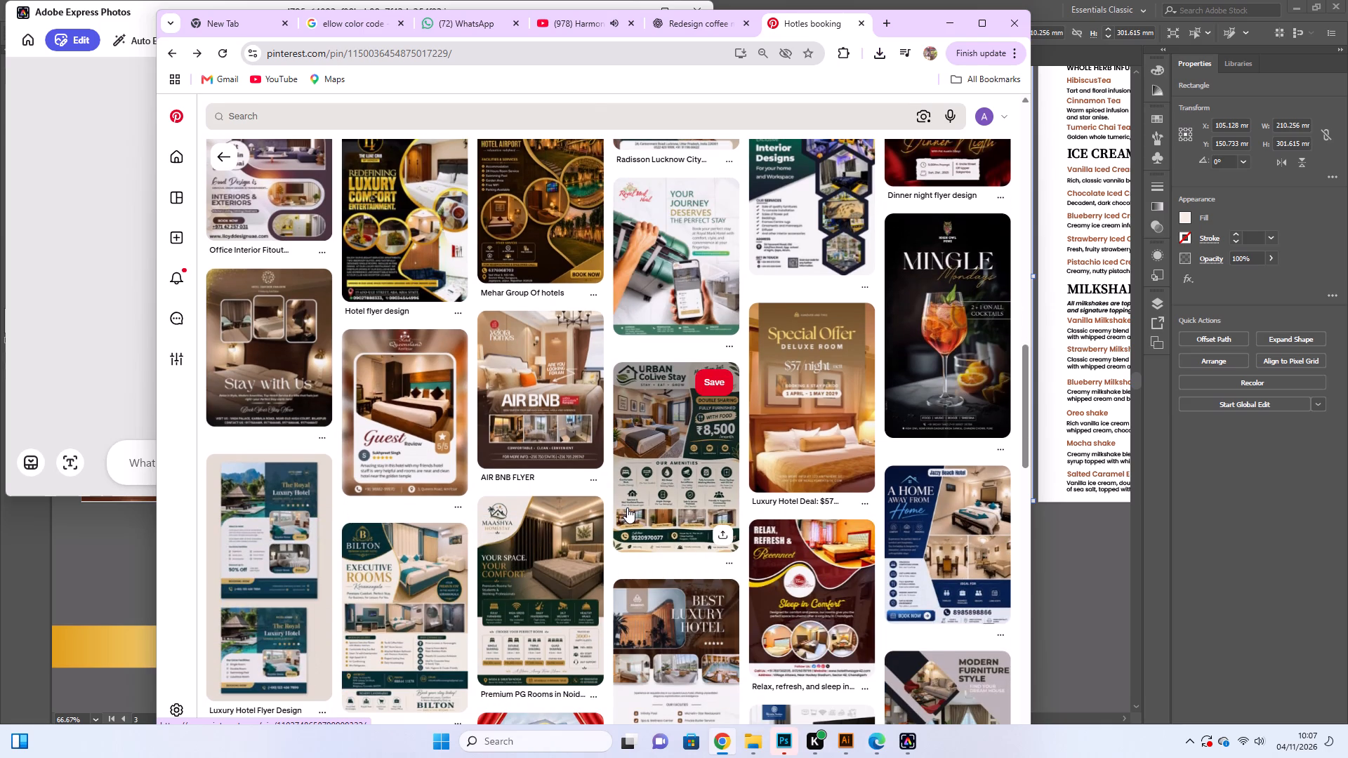
{"action": "scroll", "coordinate": [627, 507], "scroll_direction": "down", "scroll_amount": 3}
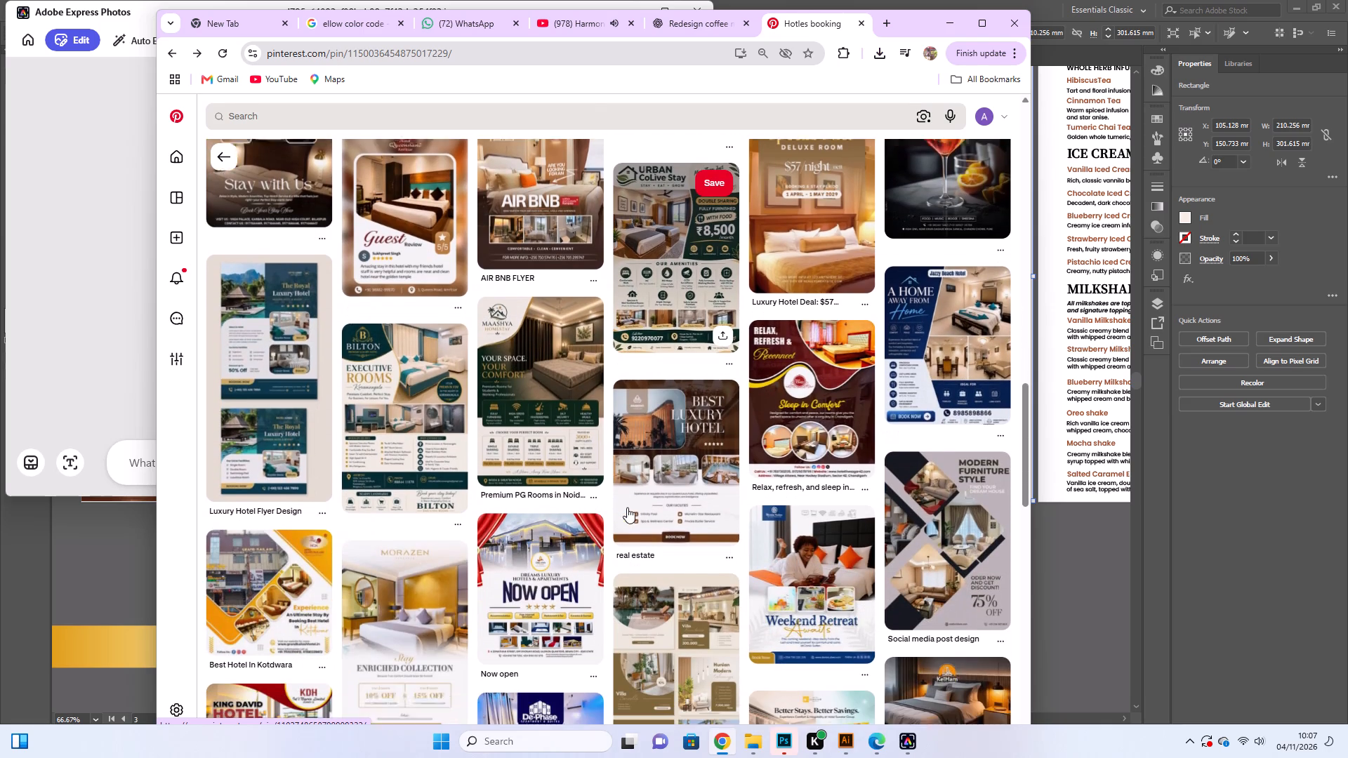
{"action": "scroll", "coordinate": [627, 507], "scroll_direction": "down", "scroll_amount": 1}
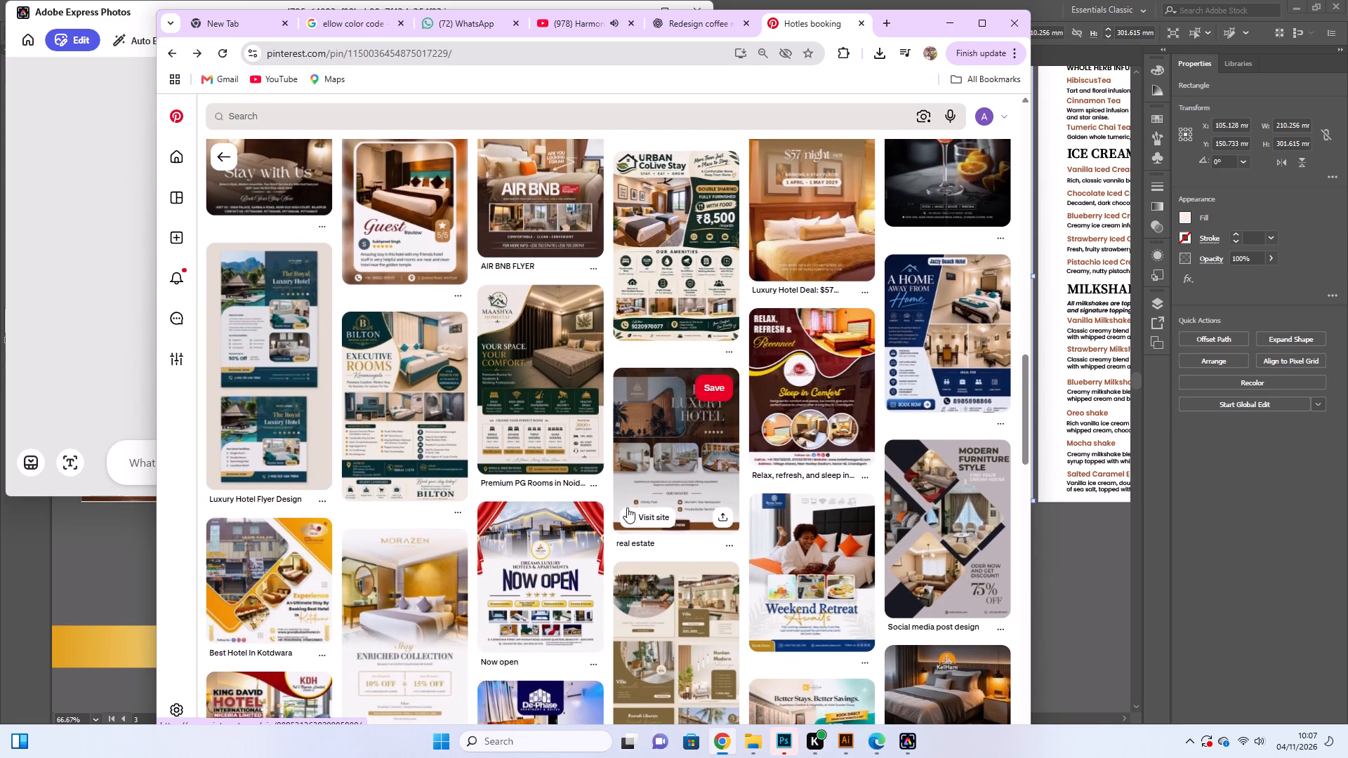
{"action": "scroll", "coordinate": [627, 507], "scroll_direction": "down", "scroll_amount": 1}
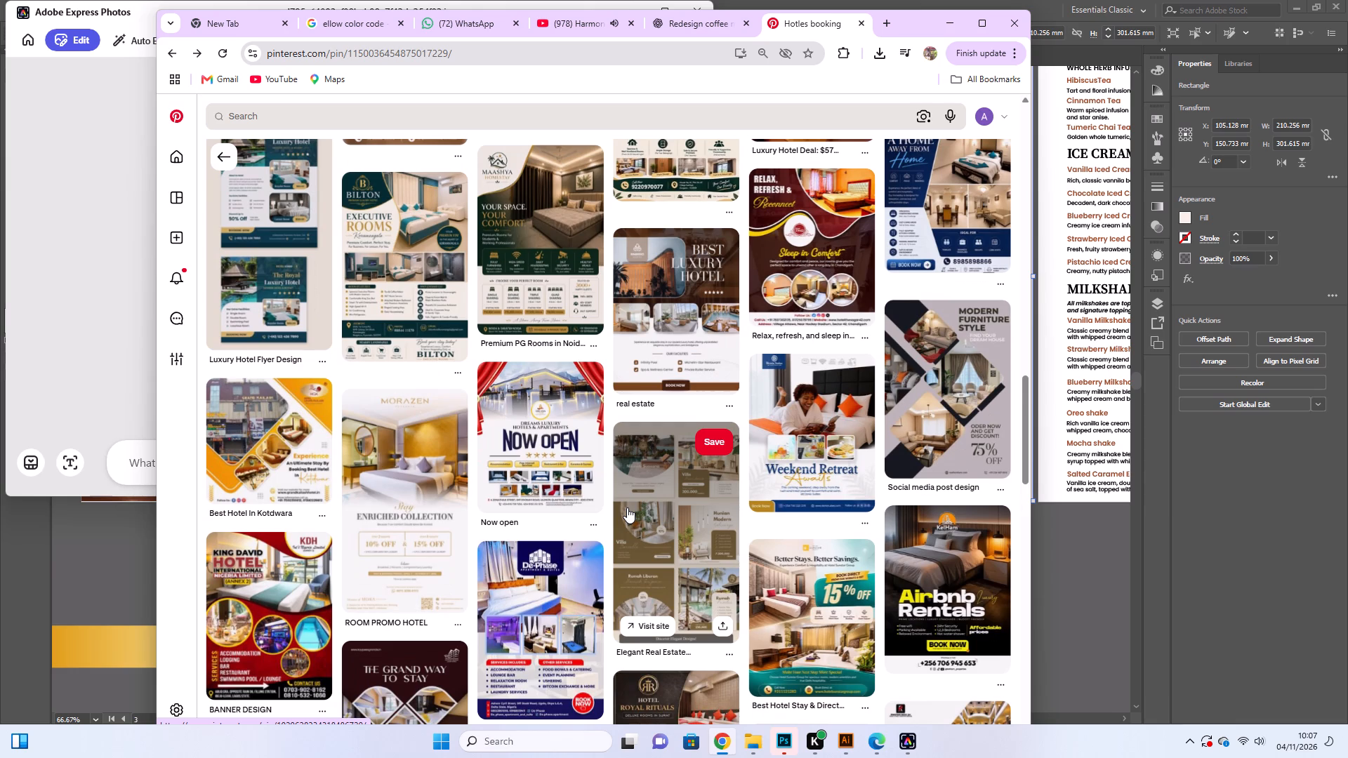
{"action": "scroll", "coordinate": [627, 507], "scroll_direction": "down", "scroll_amount": 5}
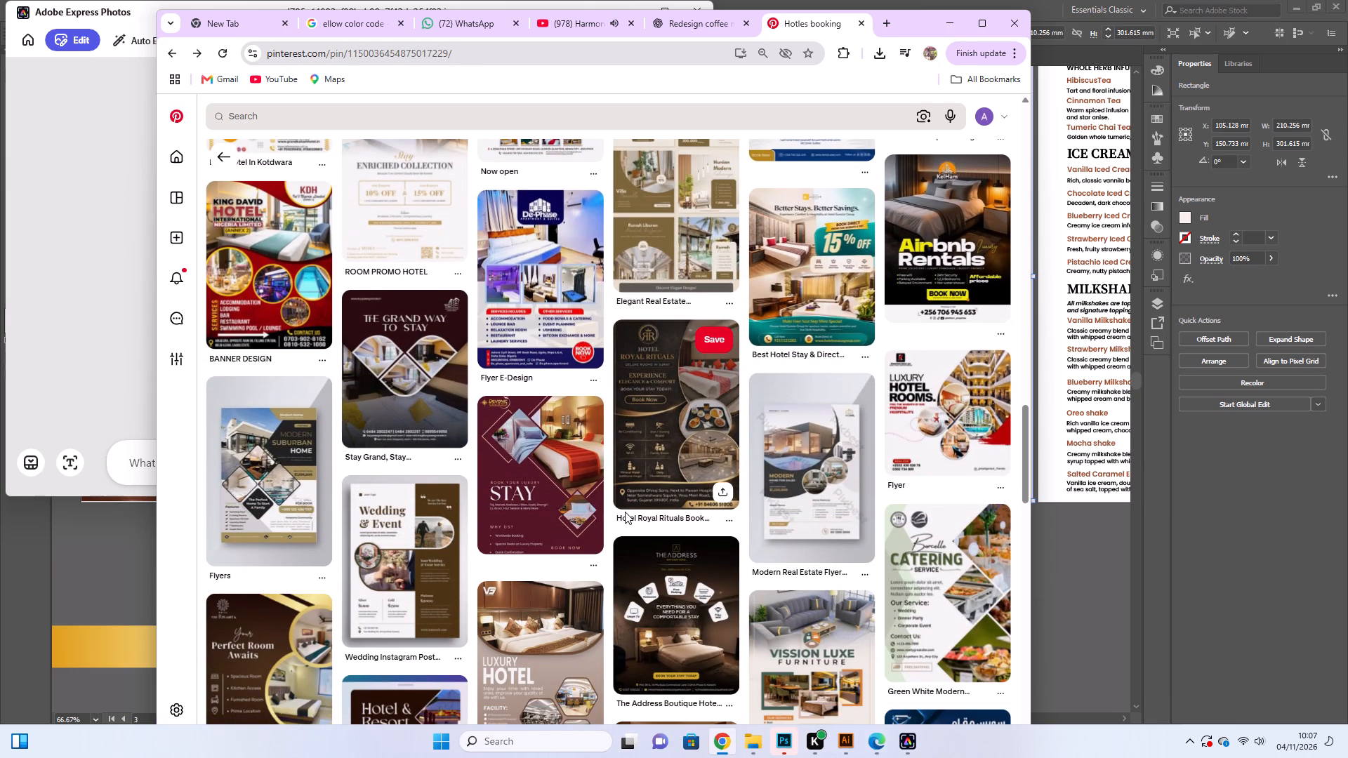
{"action": "scroll", "coordinate": [625, 512], "scroll_direction": "down", "scroll_amount": 2}
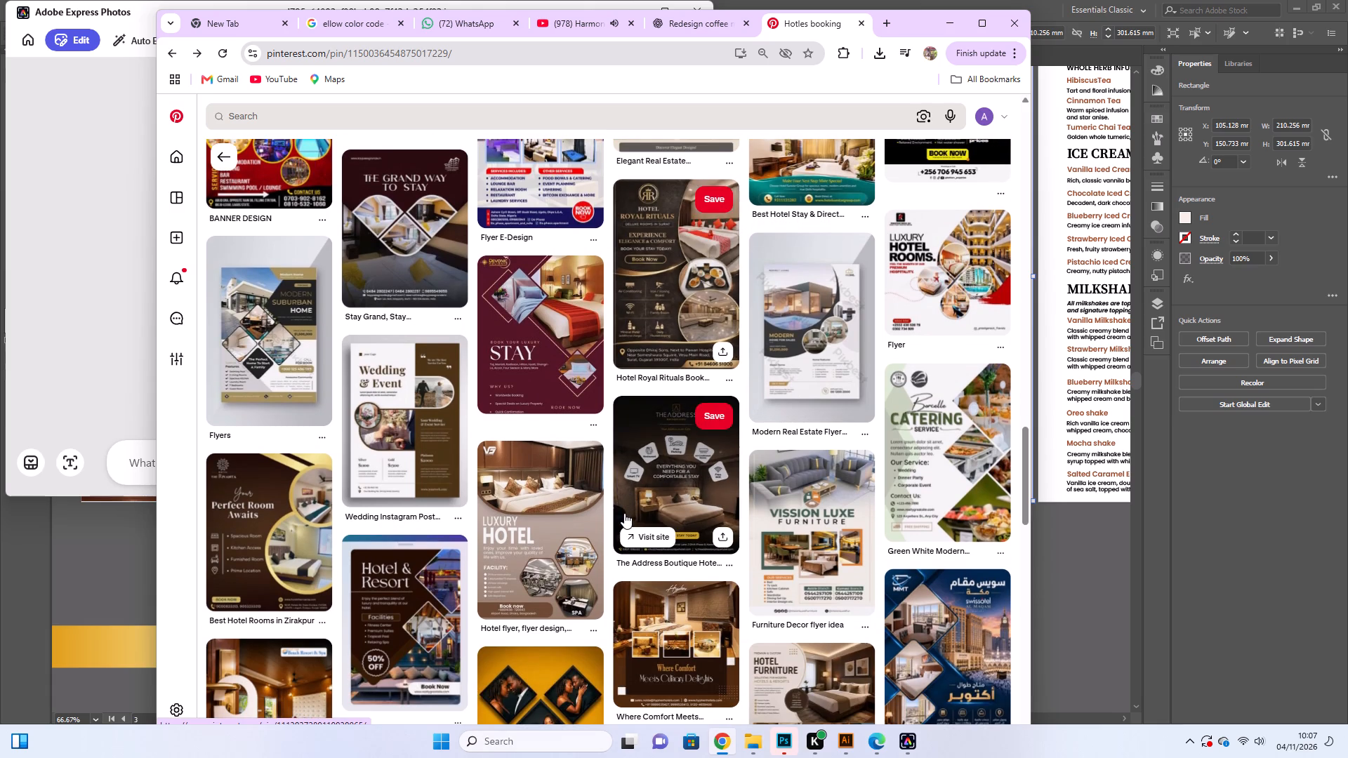
{"action": "scroll", "coordinate": [624, 513], "scroll_direction": "down", "scroll_amount": 3}
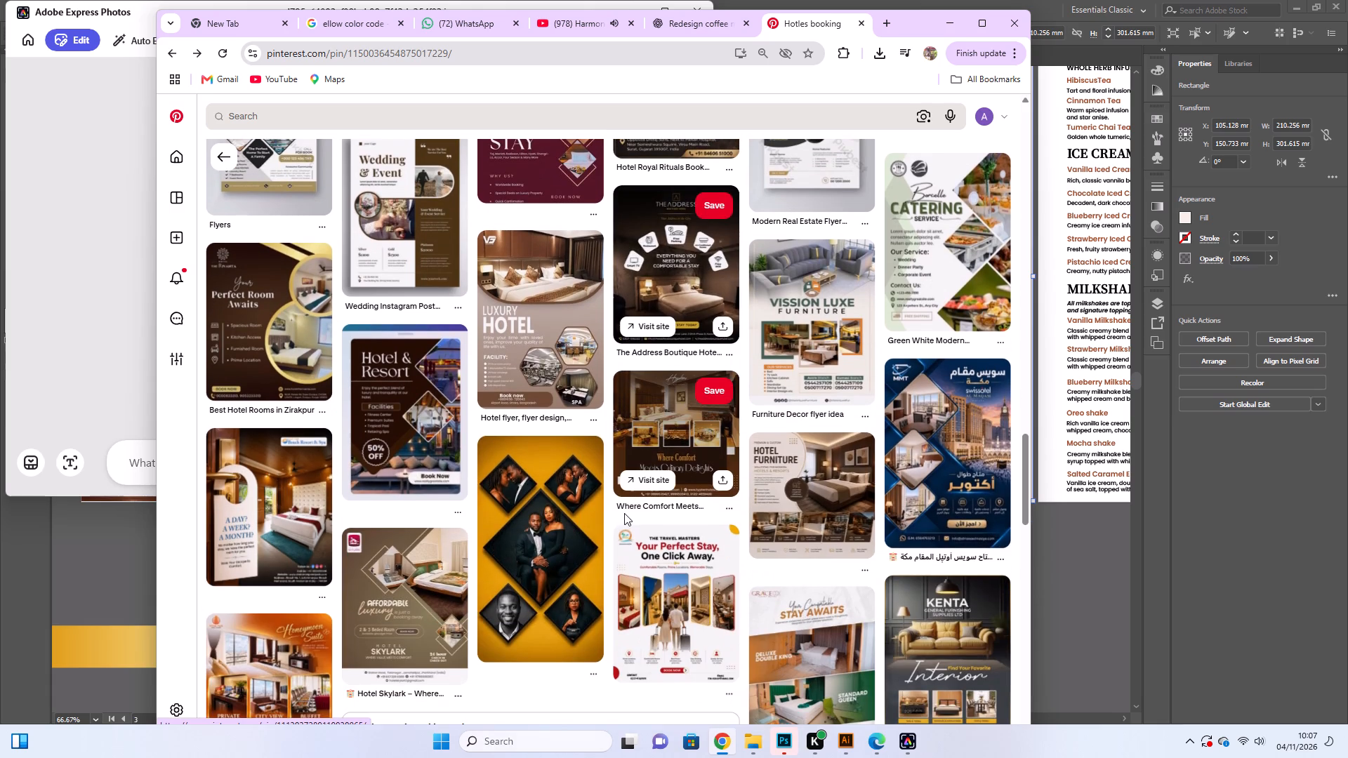
{"action": "scroll", "coordinate": [623, 513], "scroll_direction": "down", "scroll_amount": 3}
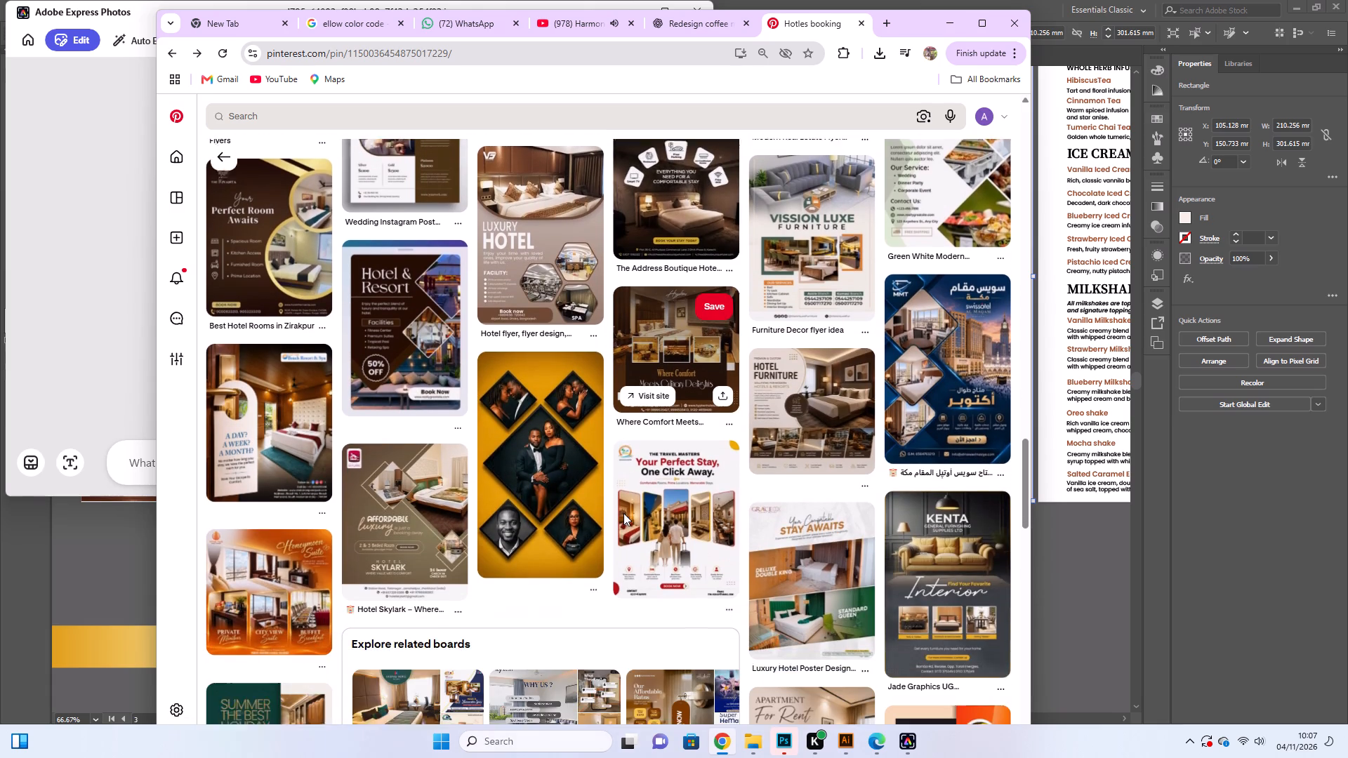
{"action": "scroll", "coordinate": [623, 513], "scroll_direction": "down", "scroll_amount": 3}
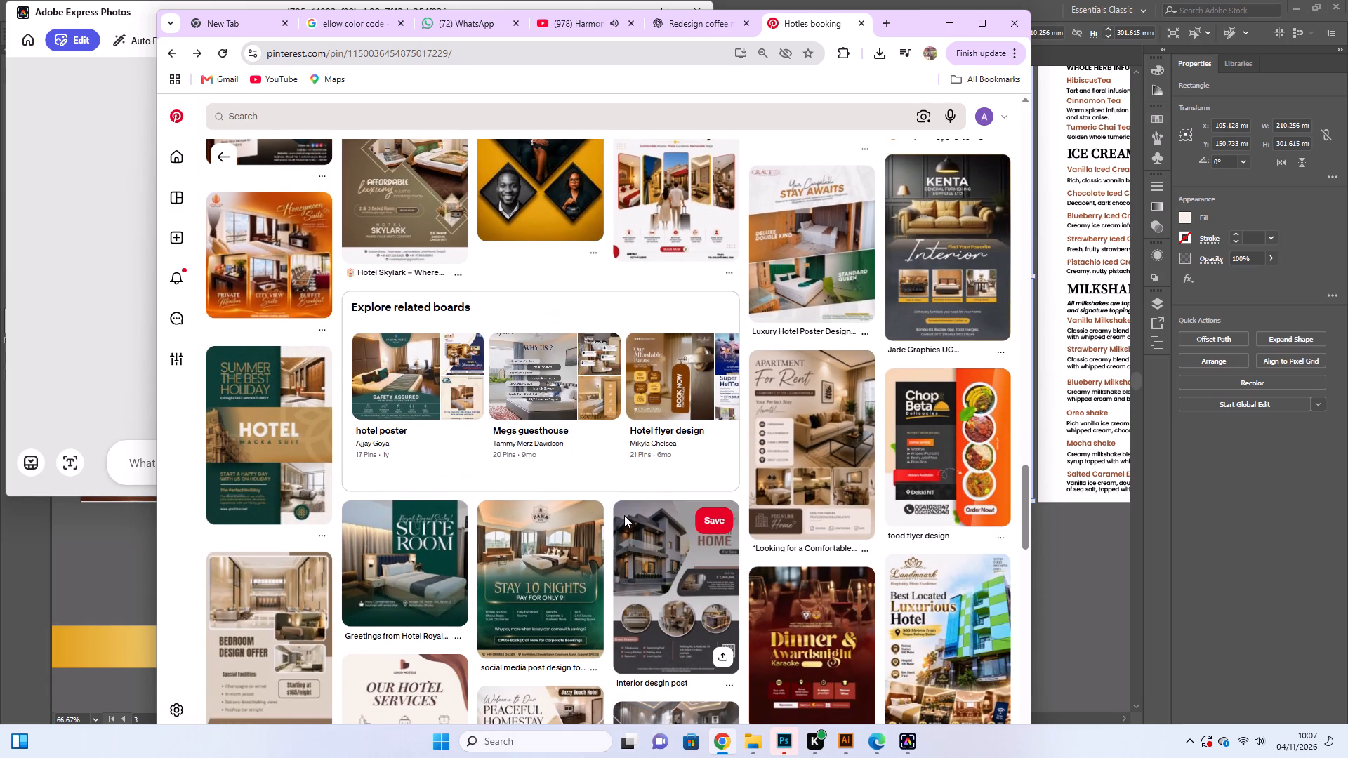
{"action": "scroll", "coordinate": [624, 515], "scroll_direction": "down", "scroll_amount": 2}
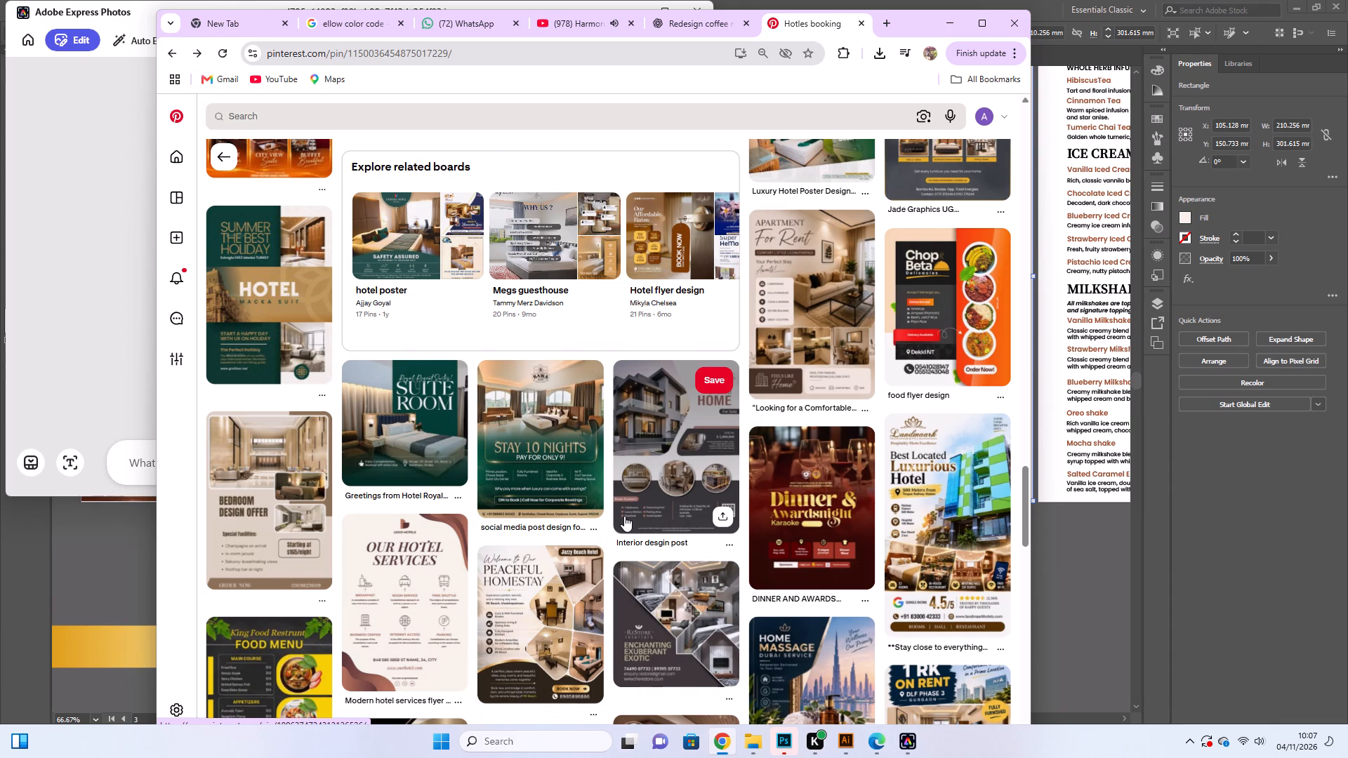
{"action": "scroll", "coordinate": [619, 522], "scroll_direction": "down", "scroll_amount": 2}
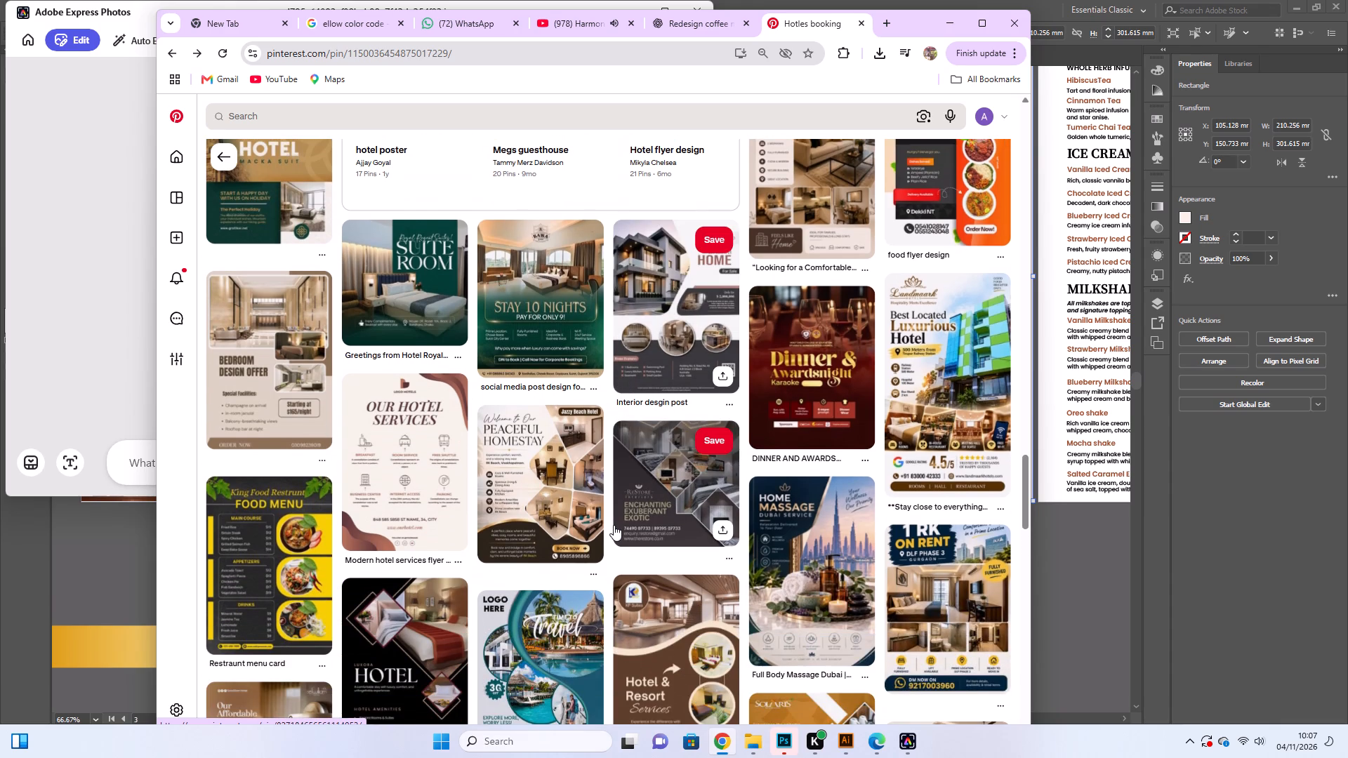
Open the Modern hotel services flyer pin and, from its related pins, the Invention Design Studio services poster.
{"action": "left_click", "coordinate": [345, 467]}
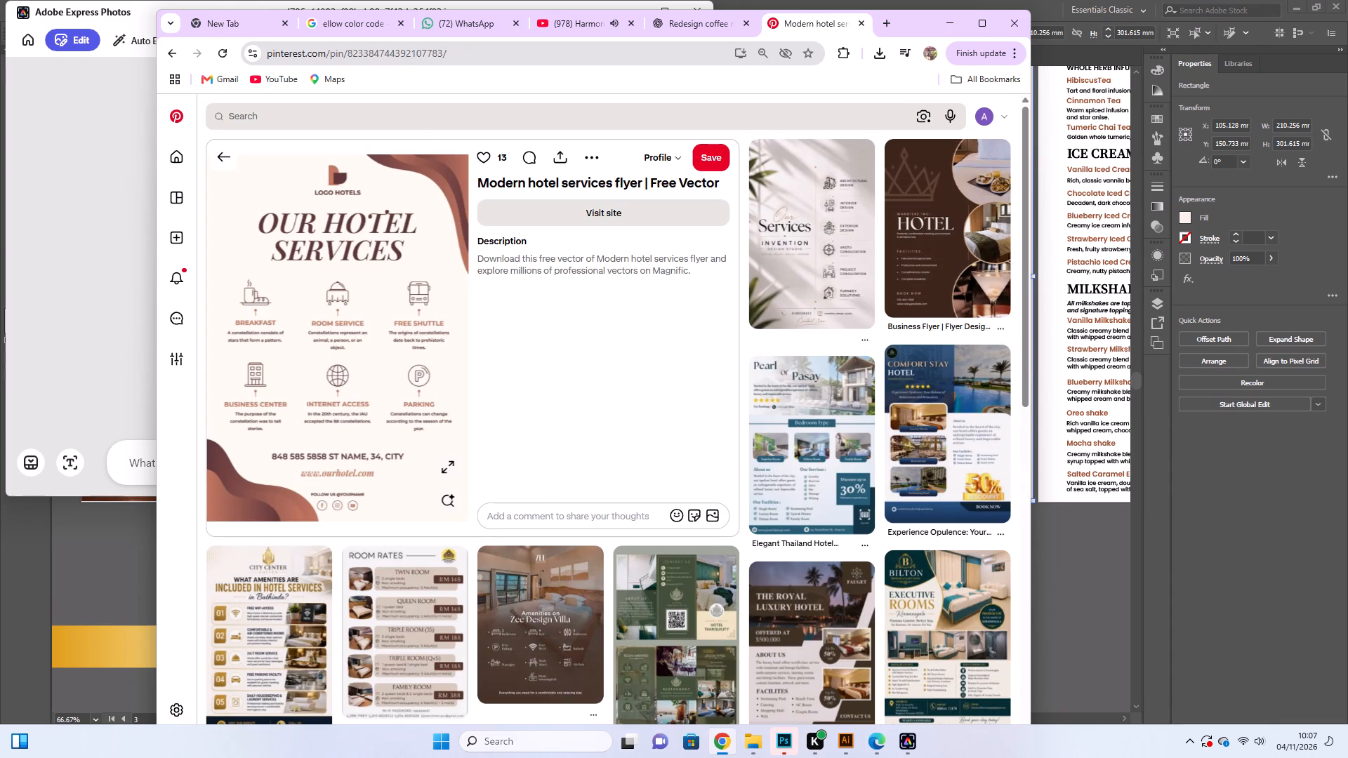
{"action": "left_click", "coordinate": [788, 260]}
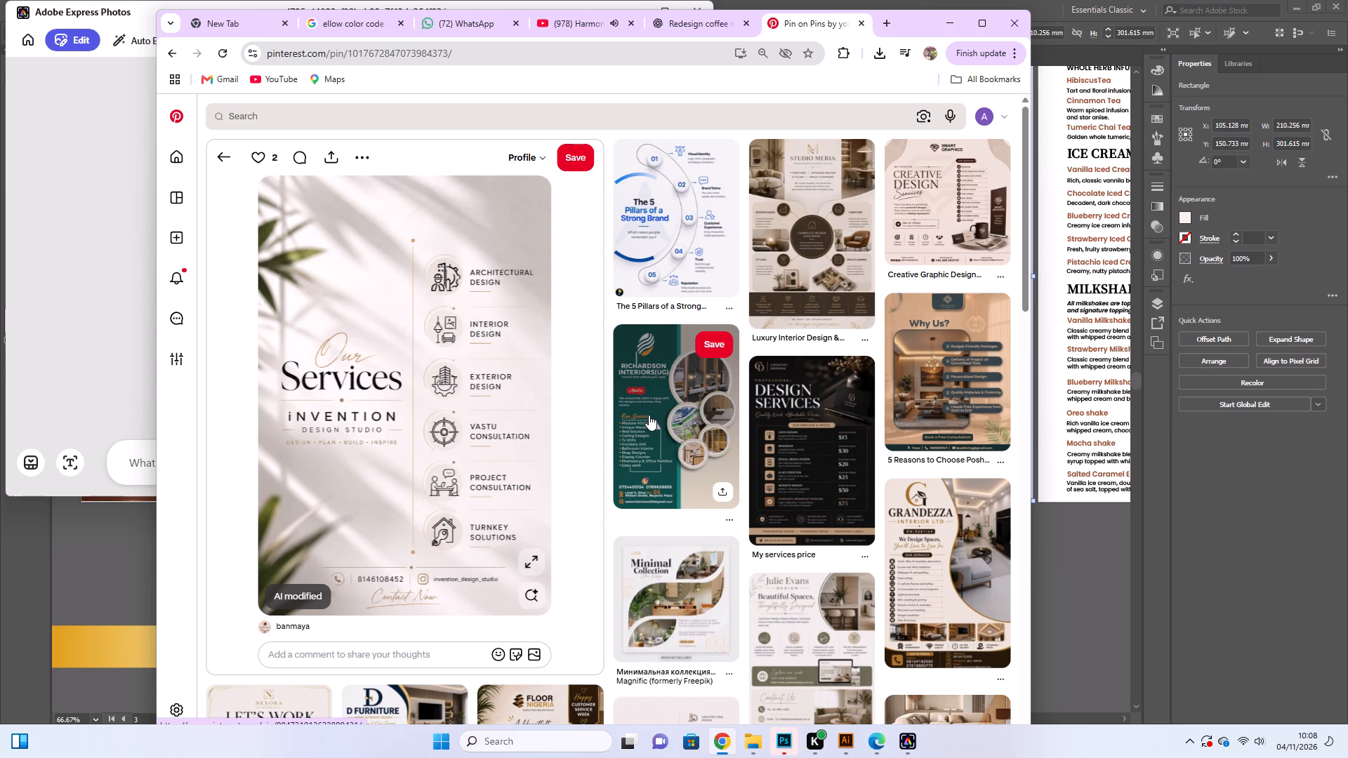
Browse the services poster's related pins, opening the Luxury Interior Design That Inspires flyer and, from its related pins, the Apartment For Rent flyer.
{"action": "scroll", "coordinate": [649, 415], "scroll_direction": "down", "scroll_amount": 3}
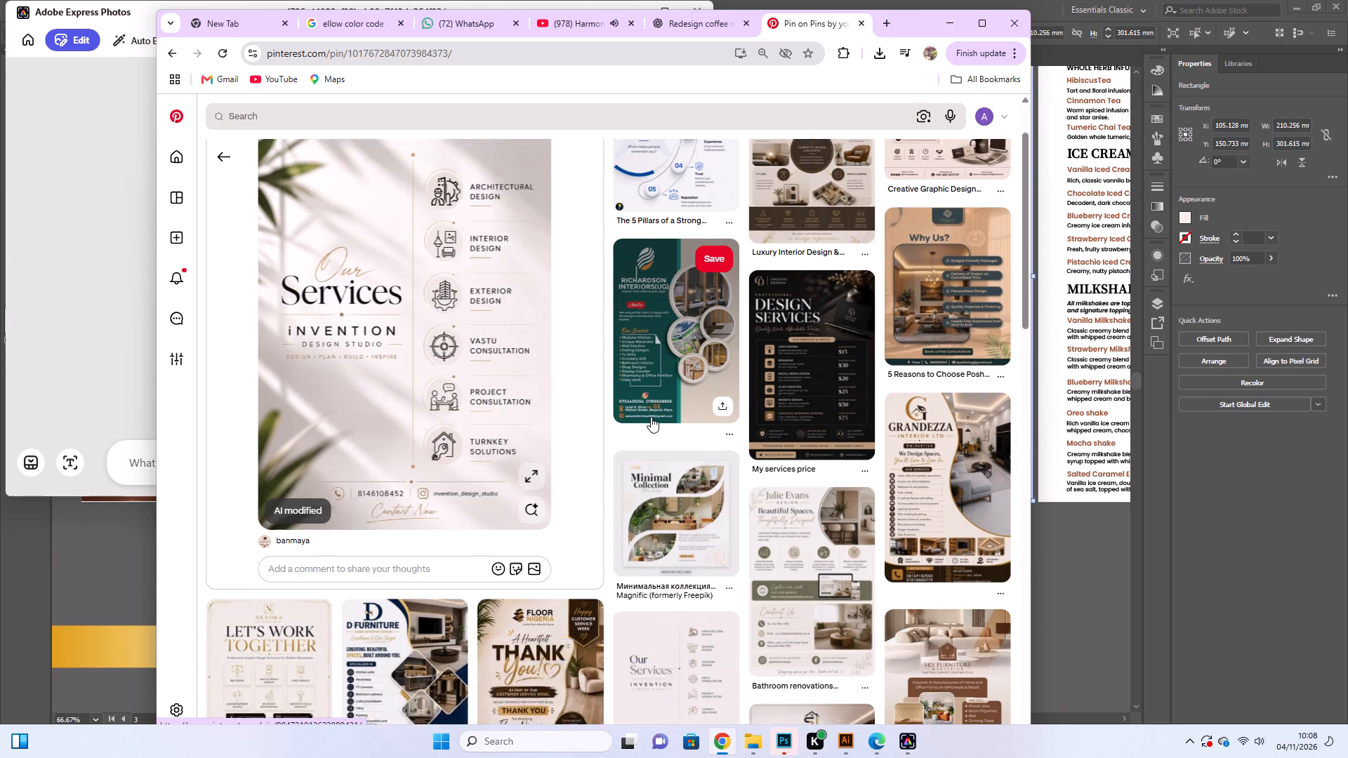
{"action": "scroll", "coordinate": [651, 417], "scroll_direction": "down", "scroll_amount": 3}
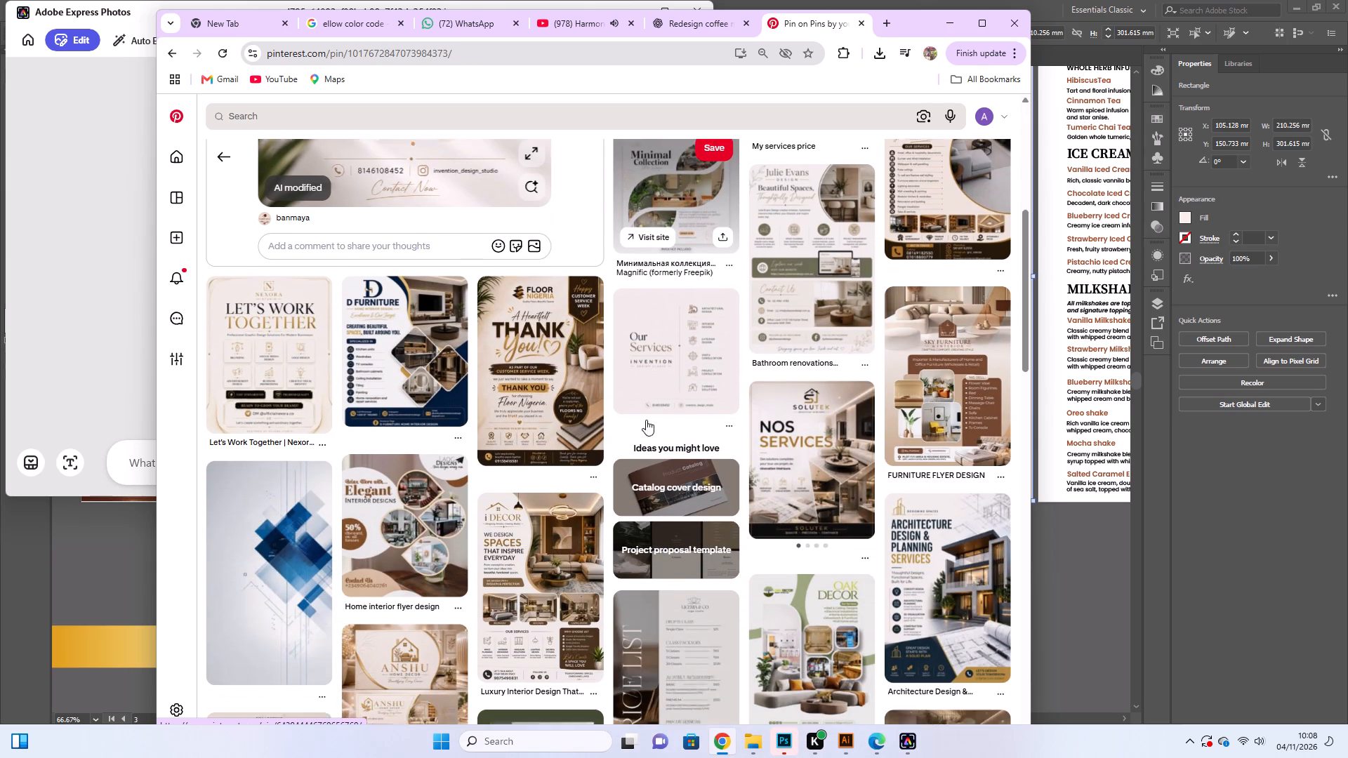
{"action": "scroll", "coordinate": [641, 425], "scroll_direction": "down", "scroll_amount": 3}
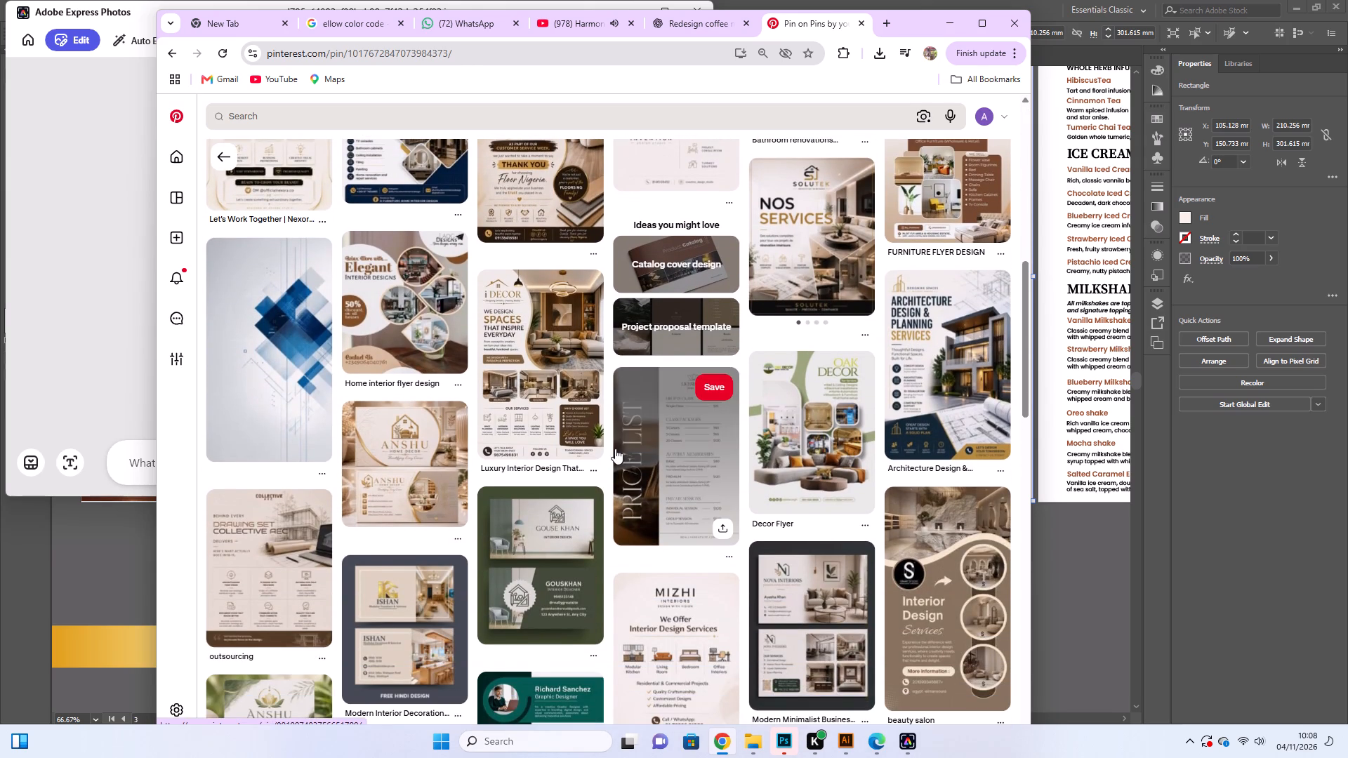
{"action": "left_click", "coordinate": [548, 397]}
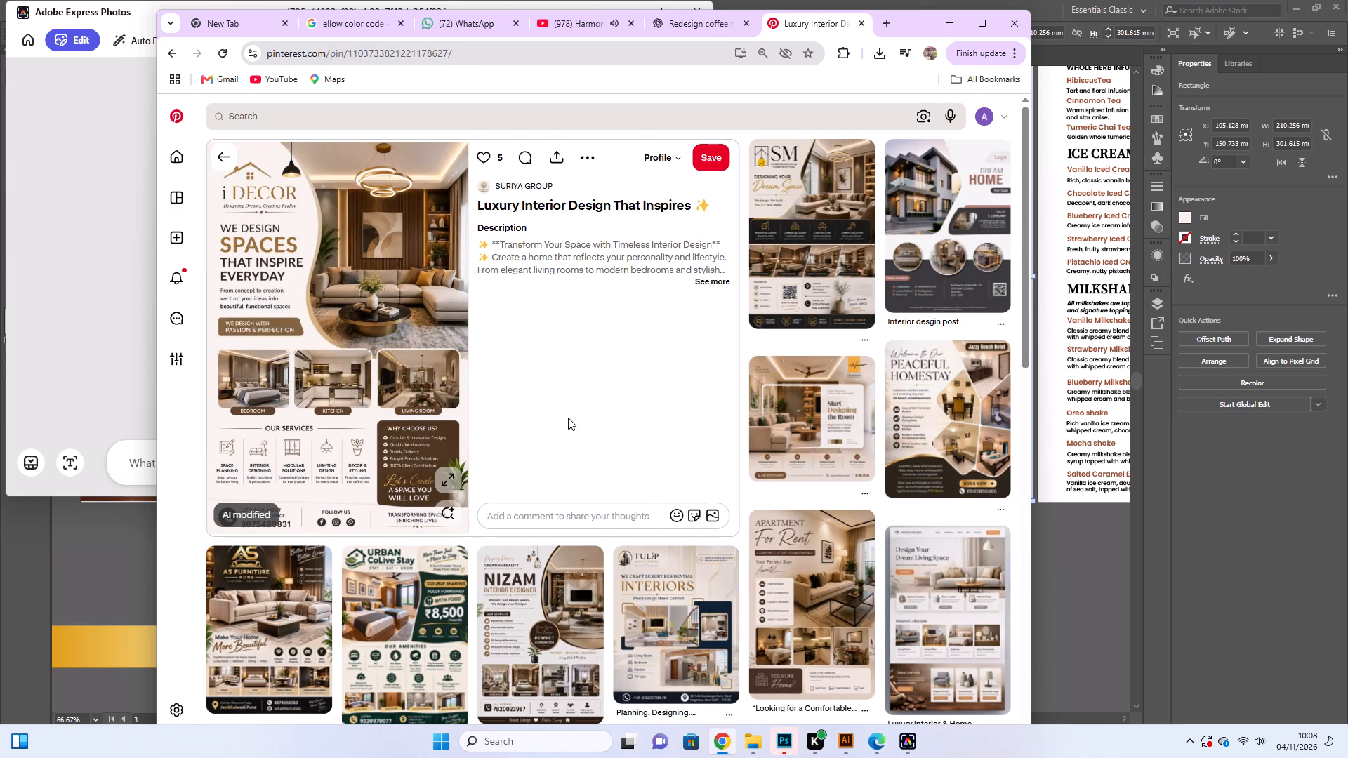
{"action": "scroll", "coordinate": [568, 418], "scroll_direction": "down", "scroll_amount": 4}
{"action": "scroll", "coordinate": [568, 502], "scroll_direction": "up", "scroll_amount": 2}
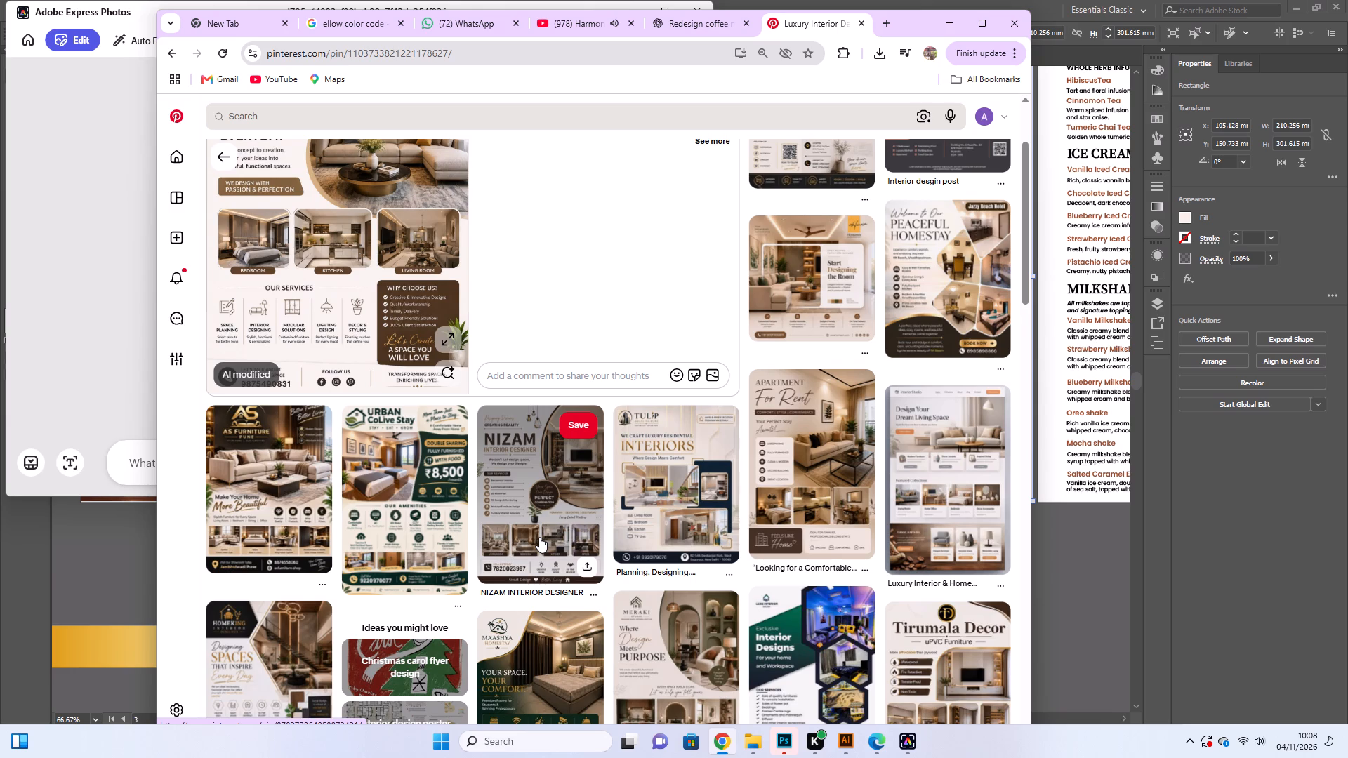
{"action": "left_click", "coordinate": [825, 437]}
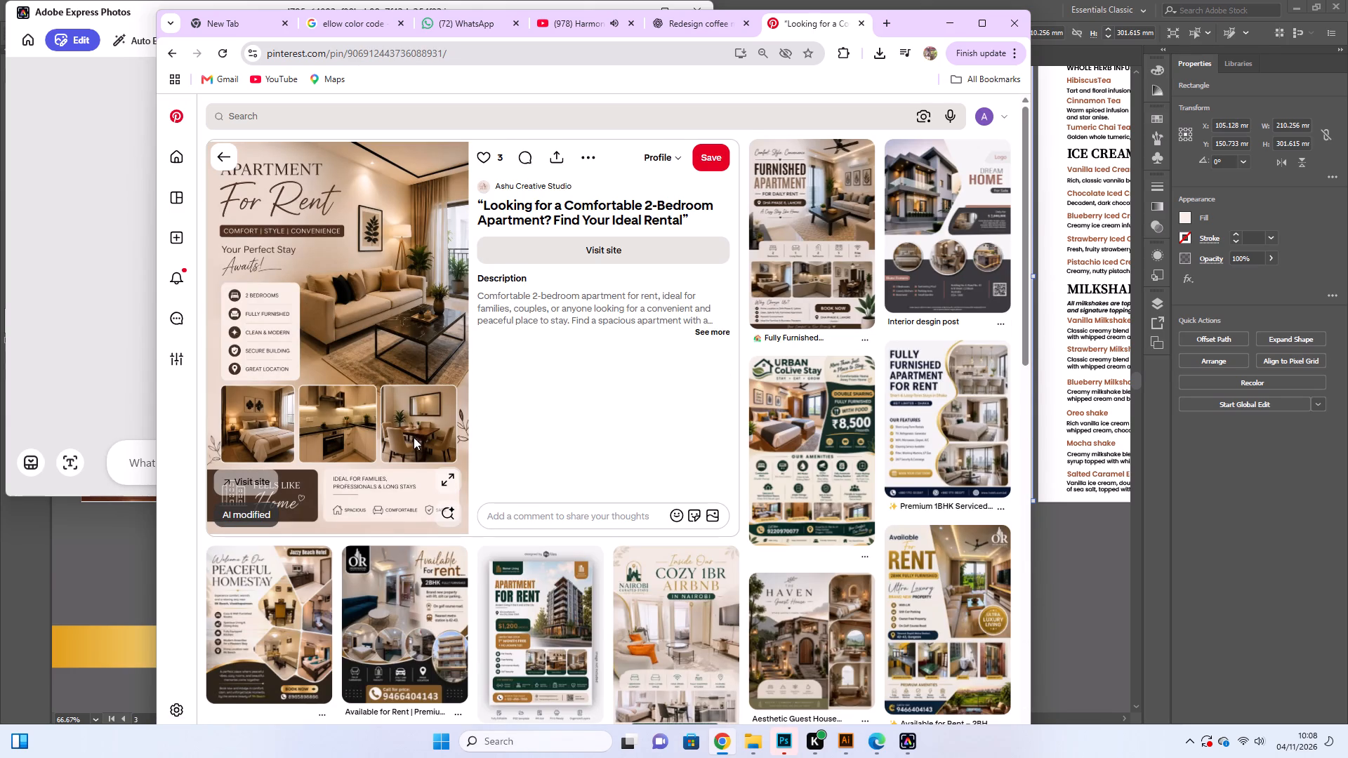
Open the related Pavani Infra luxury apartments pin and, from its related pins, the Campus Hotel story design.
{"action": "scroll", "coordinate": [414, 437], "scroll_direction": "down", "scroll_amount": 4}
{"action": "left_click", "coordinate": [409, 493]}
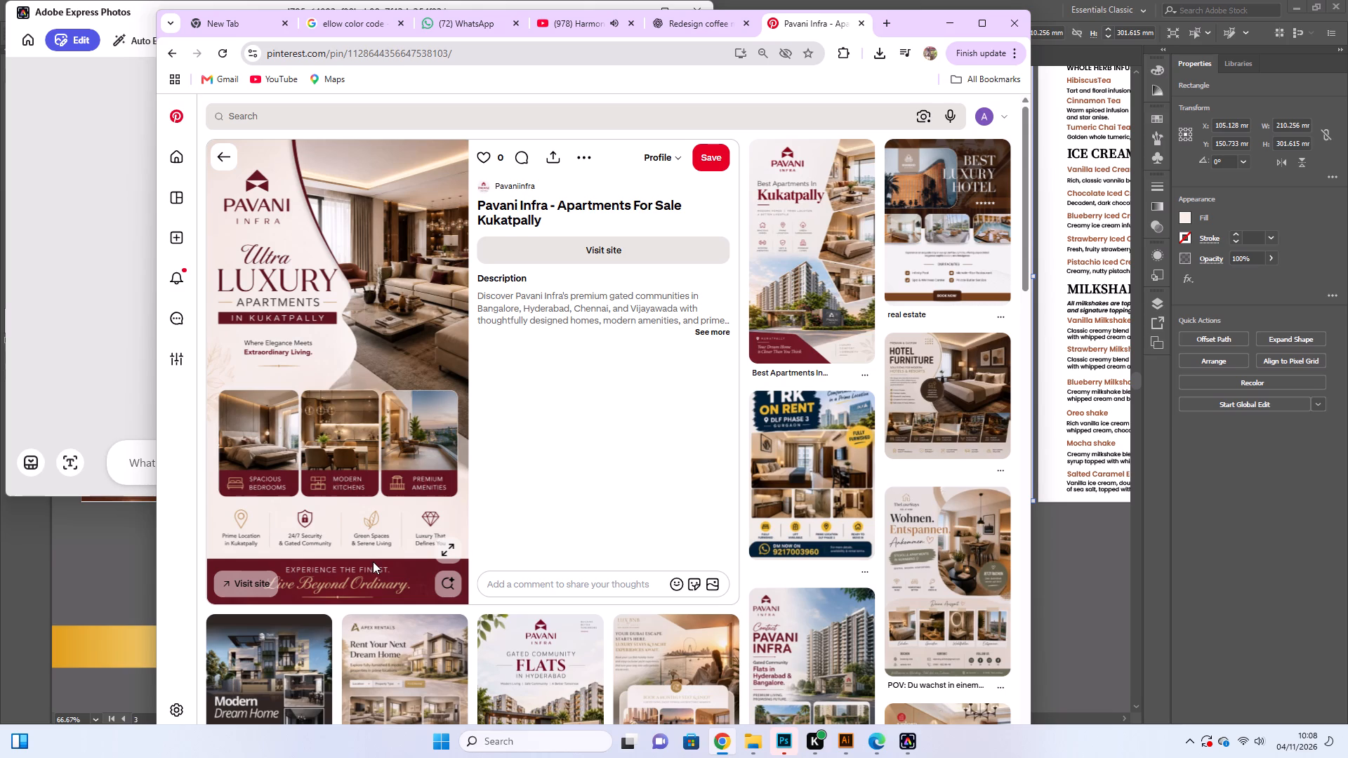
{"action": "scroll", "coordinate": [366, 359], "scroll_direction": "down", "scroll_amount": 7}
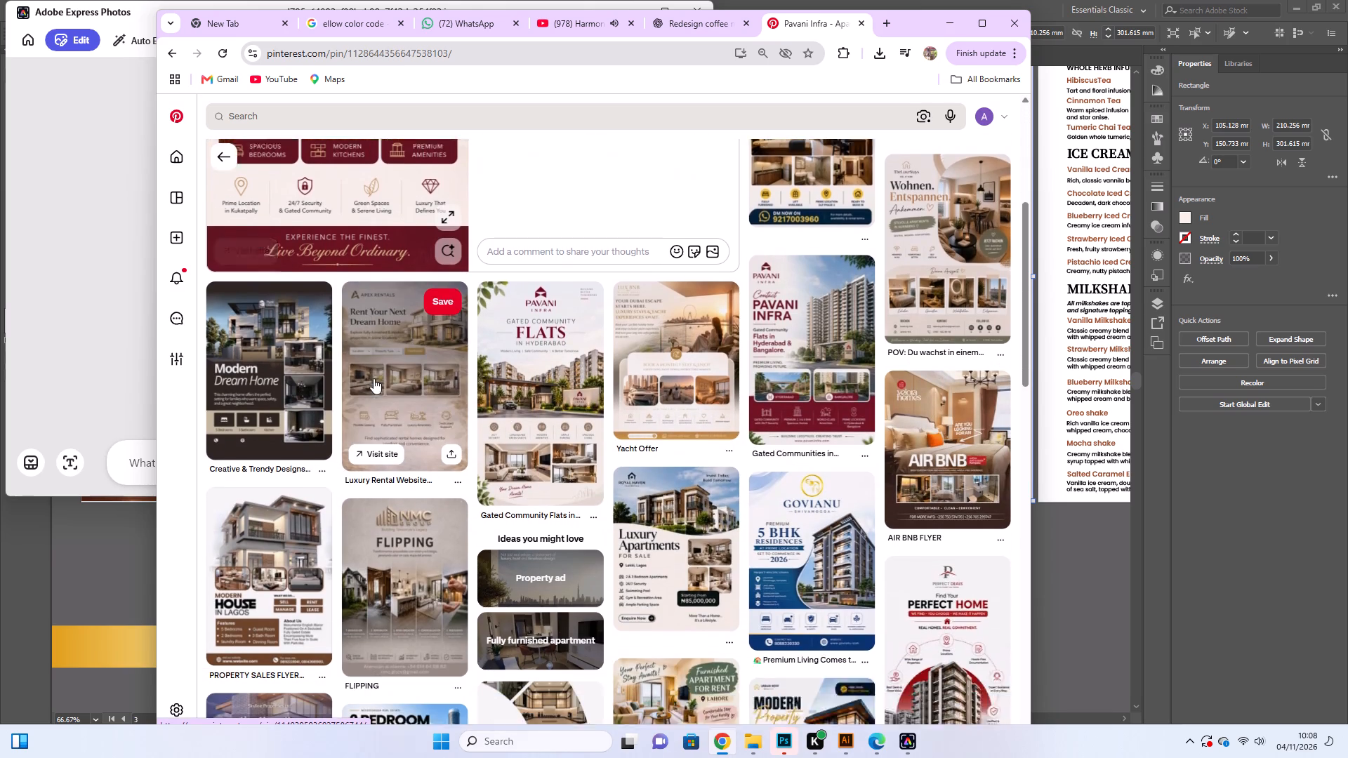
{"action": "scroll", "coordinate": [482, 362], "scroll_direction": "down", "scroll_amount": 4}
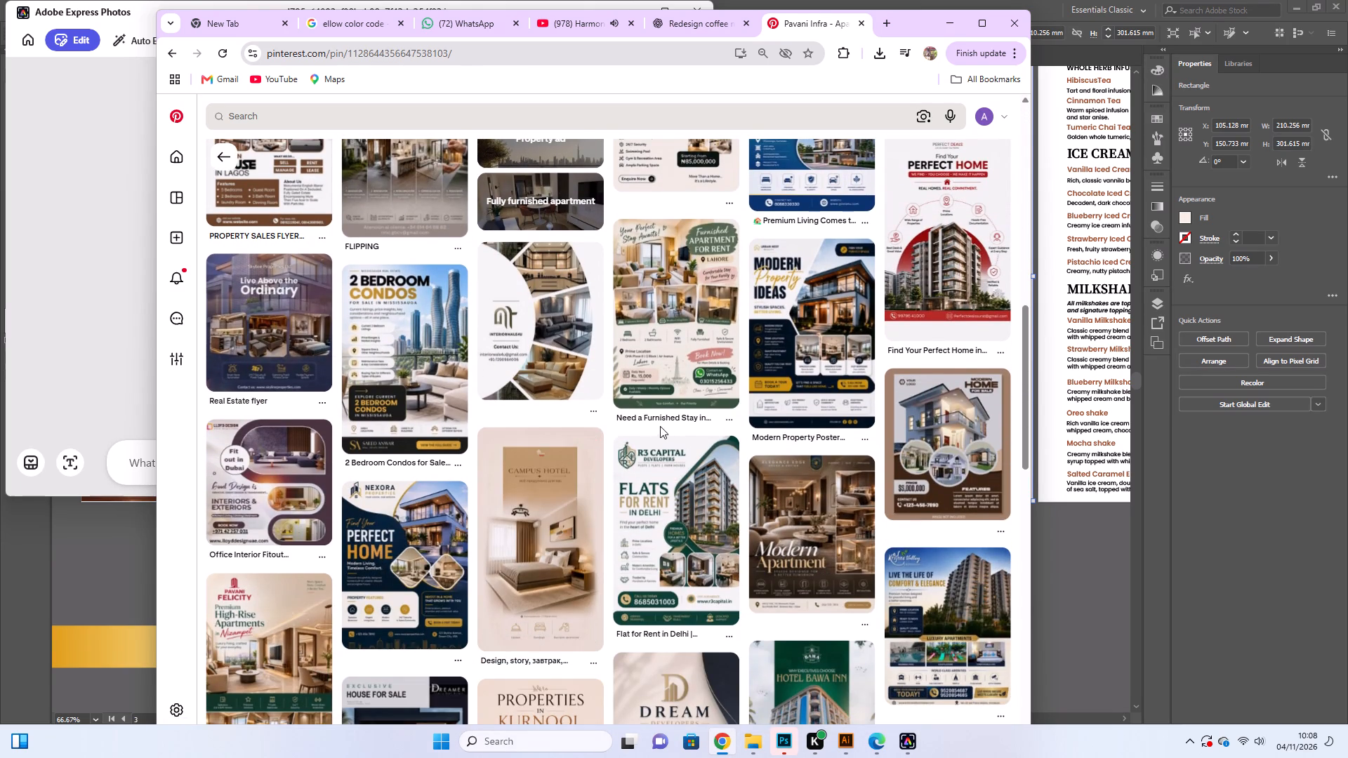
{"action": "scroll", "coordinate": [663, 326], "scroll_direction": "down", "scroll_amount": 1}
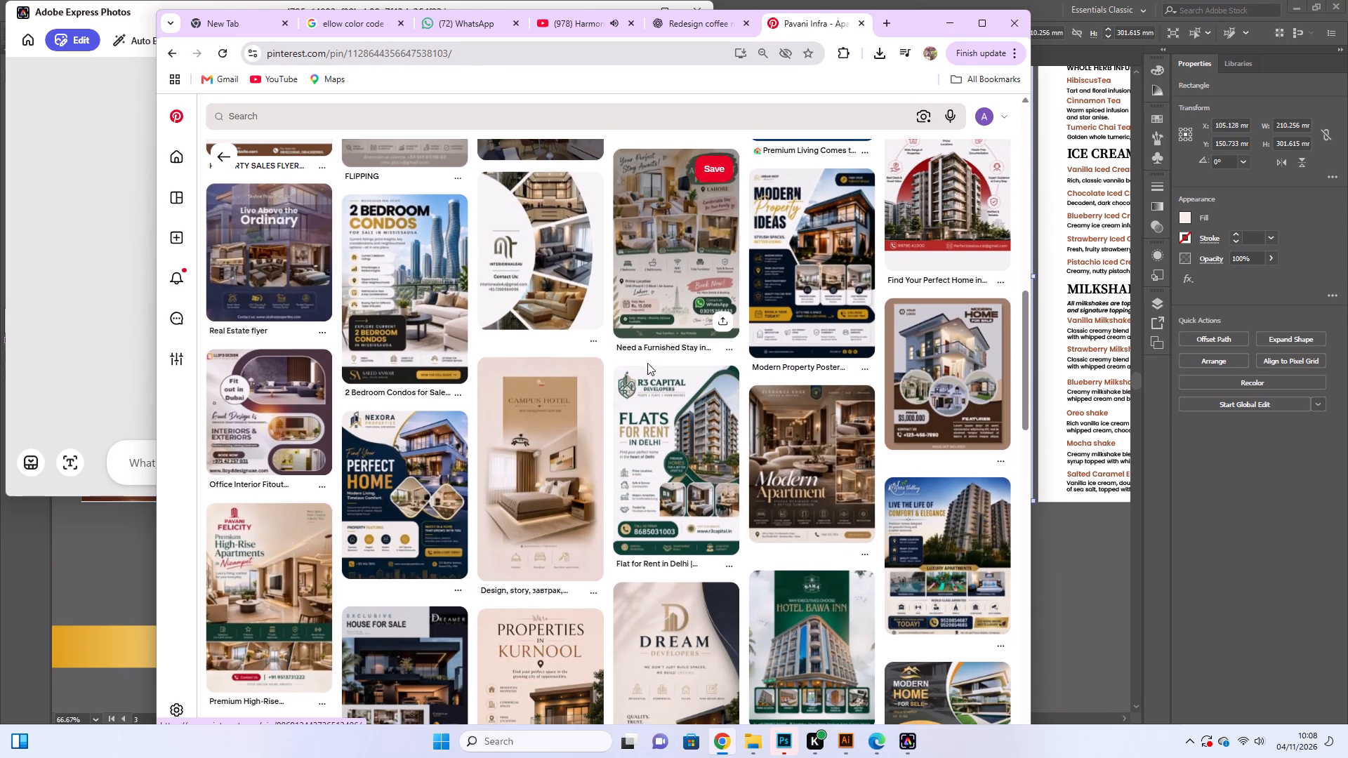
{"action": "left_click", "coordinate": [519, 449]}
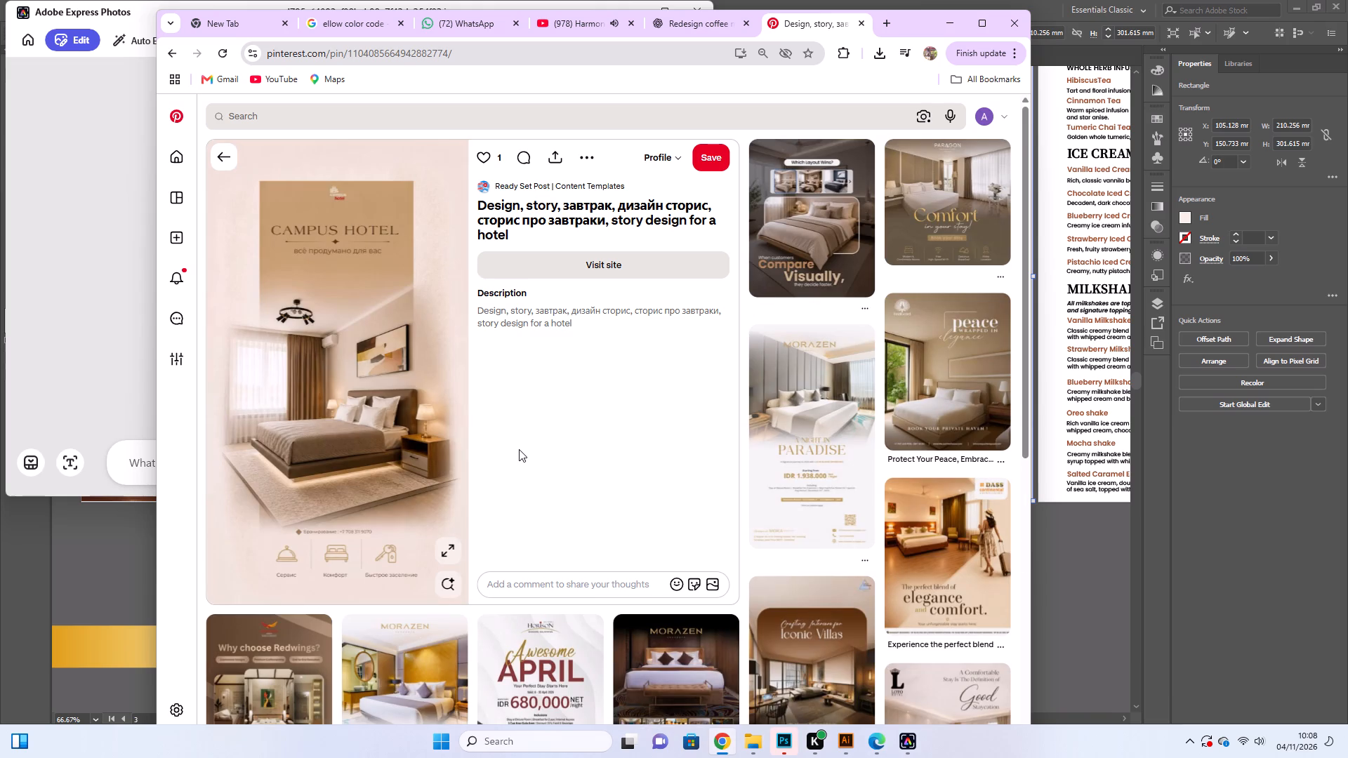
Examine the layouts of the hotel, bedroom and interior design flyers related to the Campus Hotel story pin.
{"action": "scroll", "coordinate": [519, 449], "scroll_direction": "down", "scroll_amount": 5}
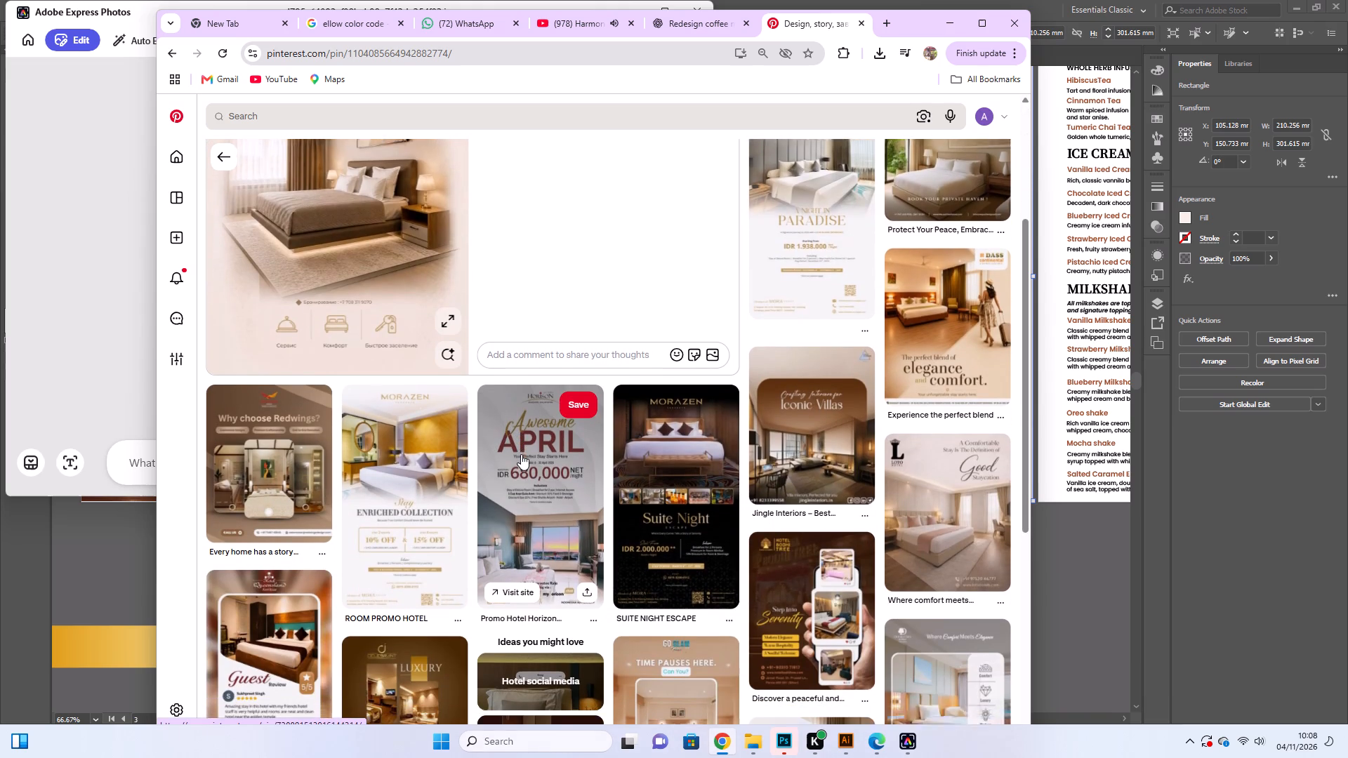
{"action": "scroll", "coordinate": [521, 454], "scroll_direction": "down", "scroll_amount": 3}
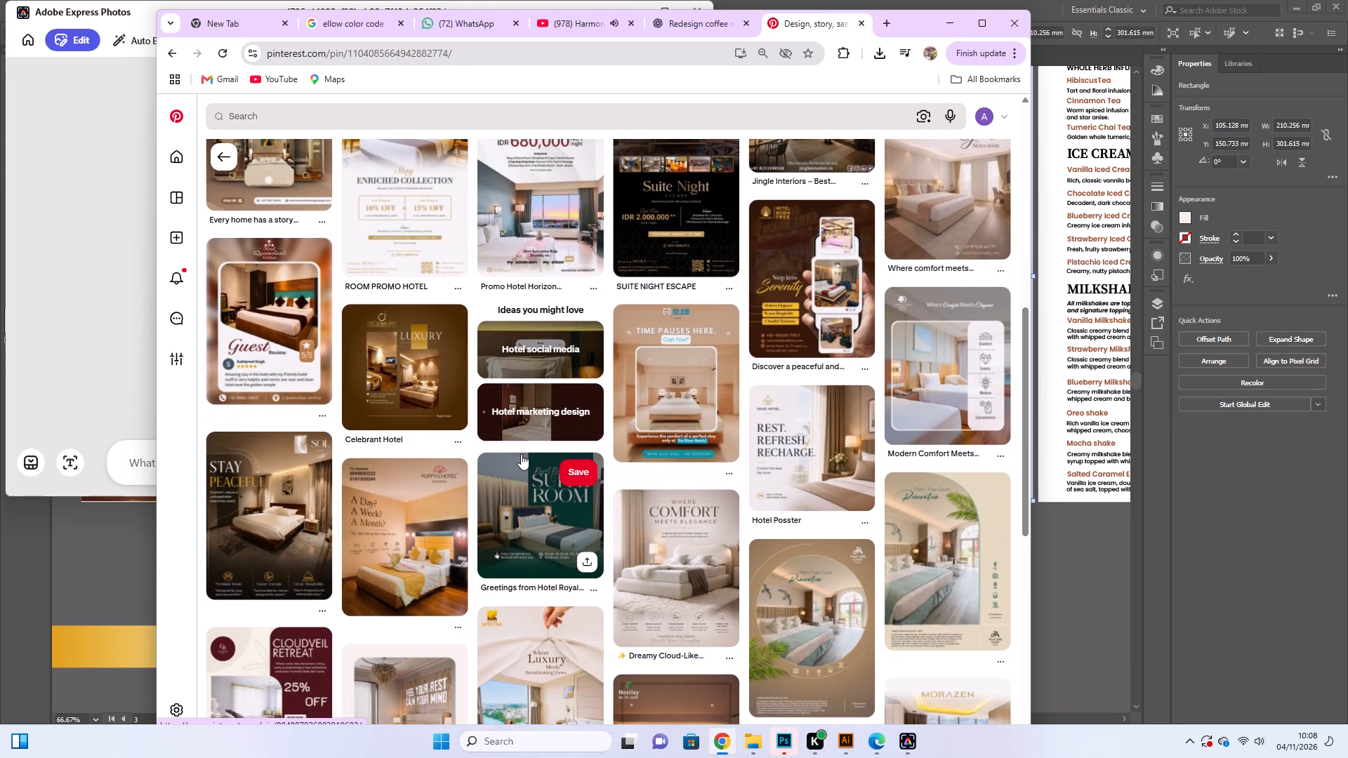
{"action": "scroll", "coordinate": [521, 454], "scroll_direction": "down", "scroll_amount": 2}
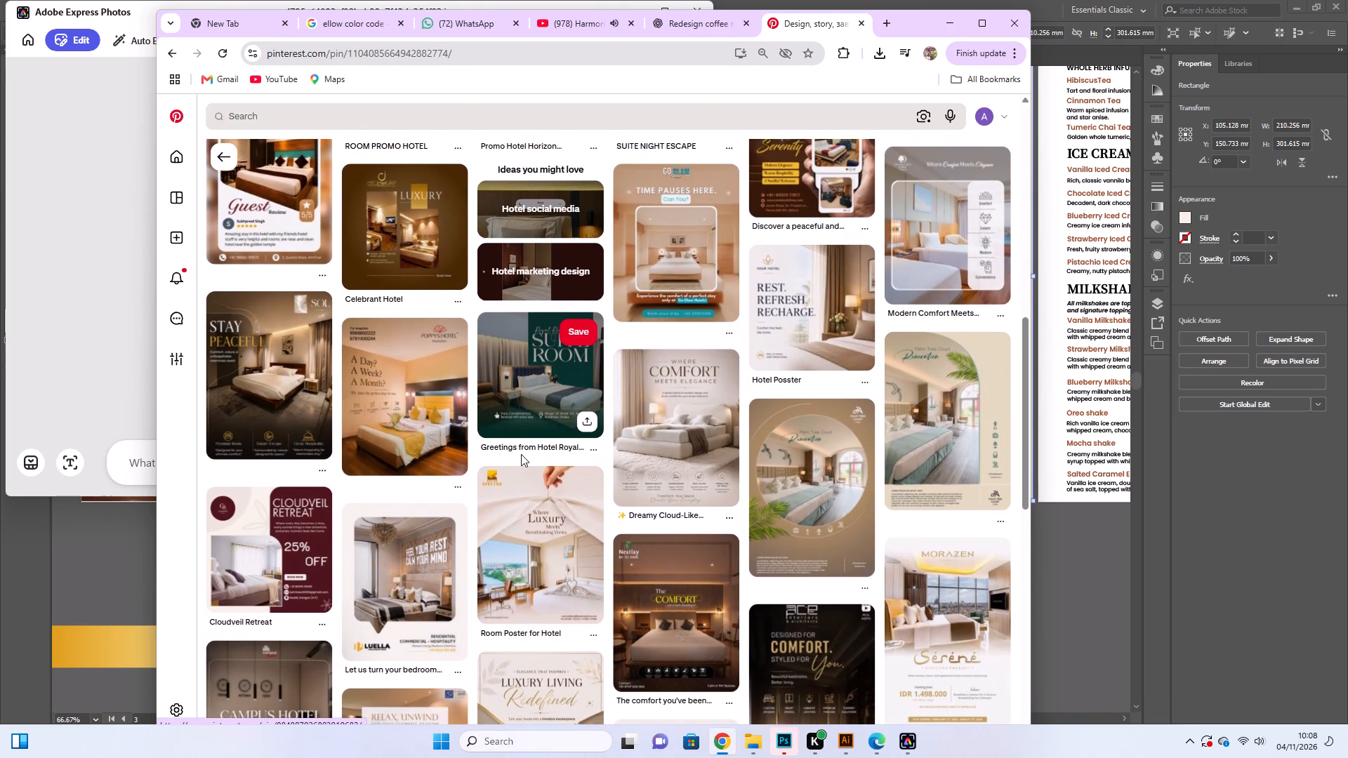
{"action": "scroll", "coordinate": [521, 454], "scroll_direction": "down", "scroll_amount": 4}
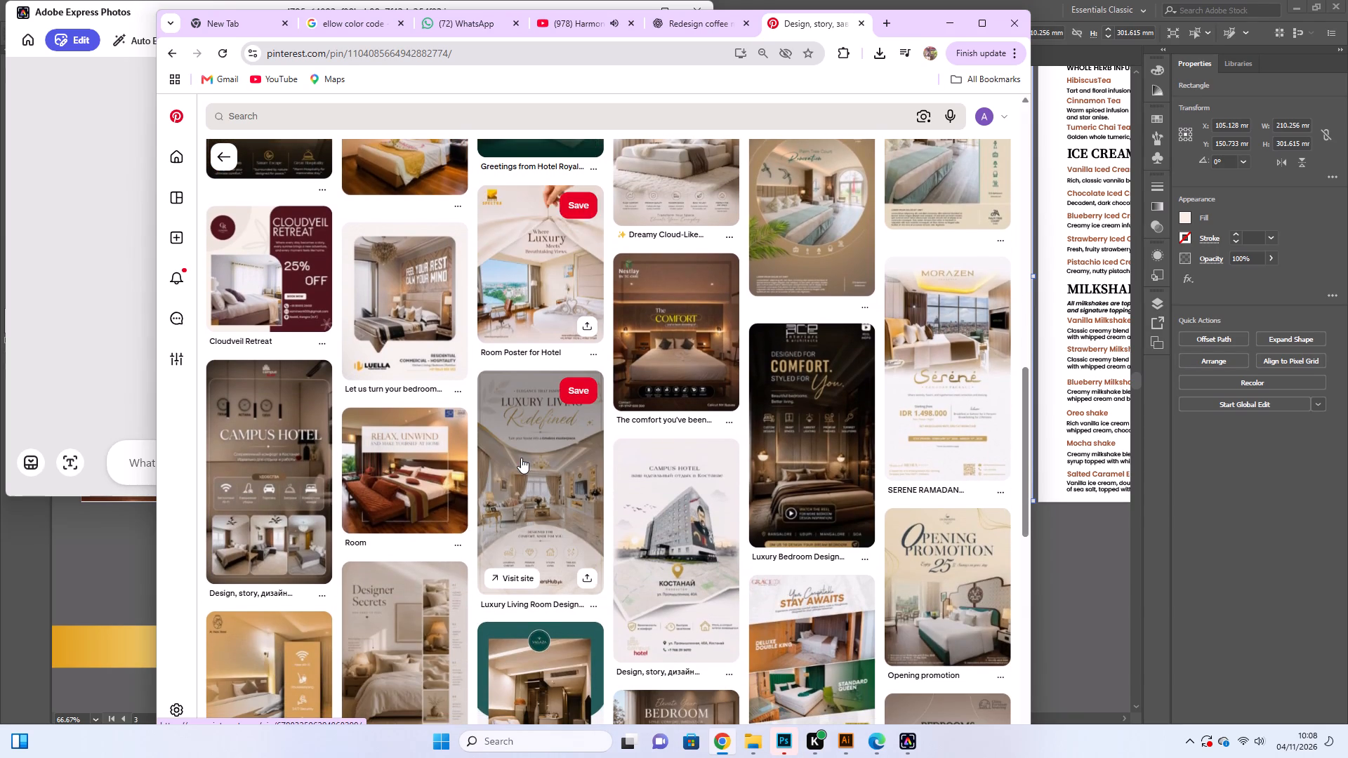
{"action": "scroll", "coordinate": [521, 458], "scroll_direction": "down", "scroll_amount": 7}
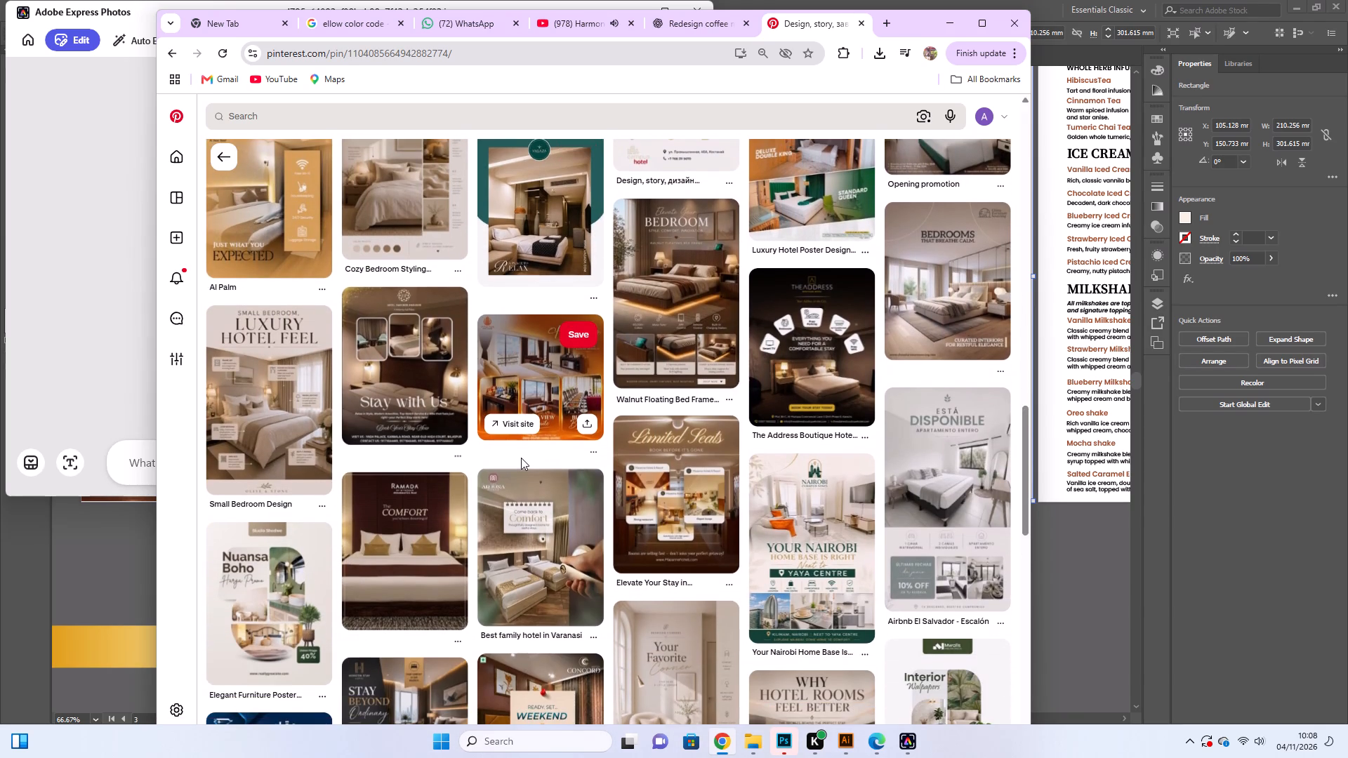
{"action": "scroll", "coordinate": [521, 458], "scroll_direction": "down", "scroll_amount": 4}
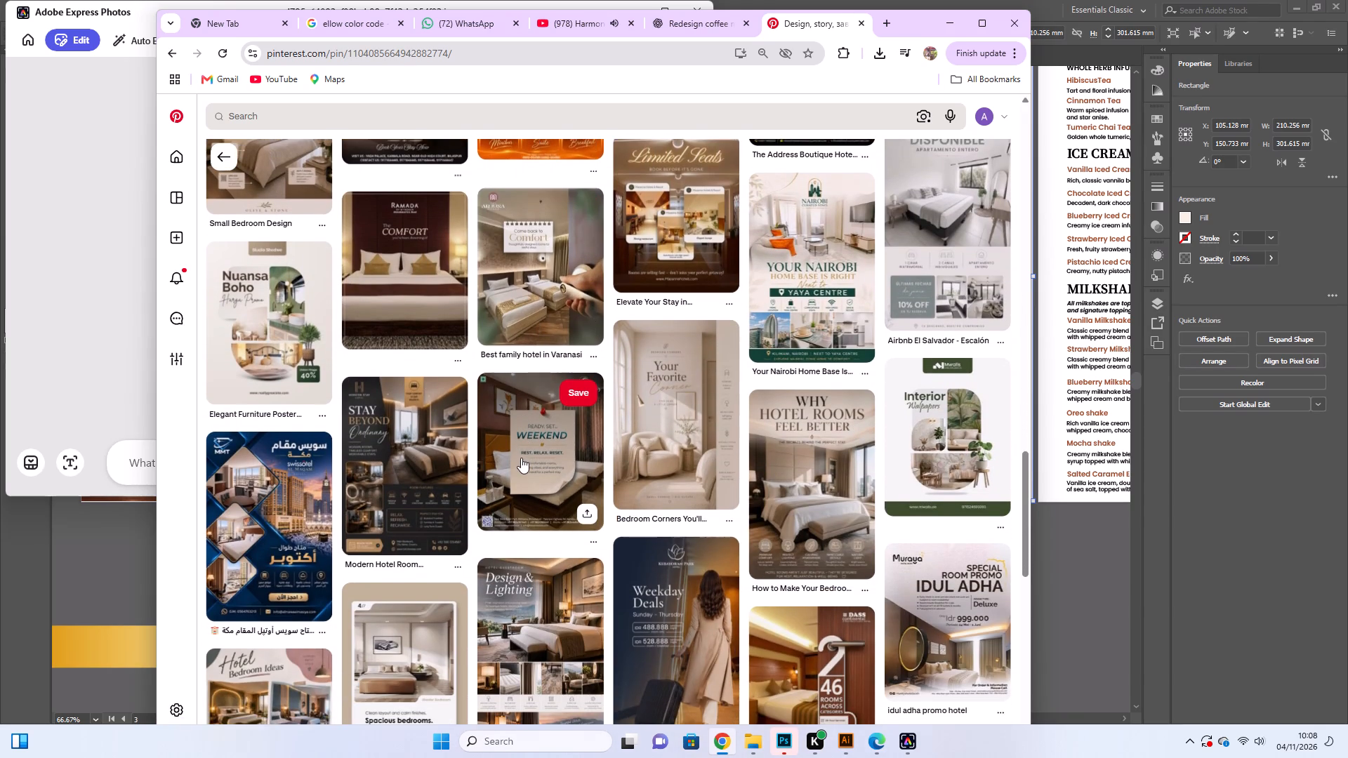
{"action": "scroll", "coordinate": [521, 458], "scroll_direction": "down", "scroll_amount": 2}
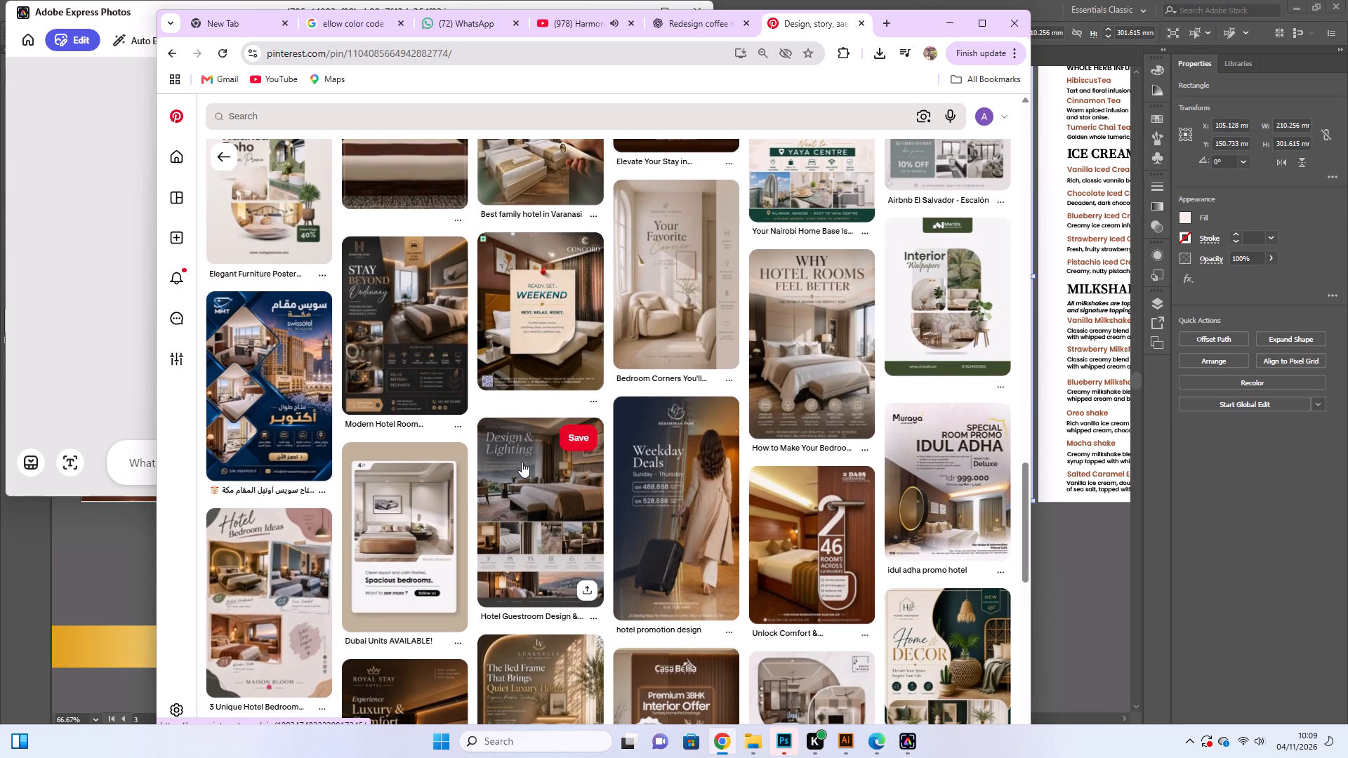
{"action": "scroll", "coordinate": [522, 462], "scroll_direction": "down", "scroll_amount": 5}
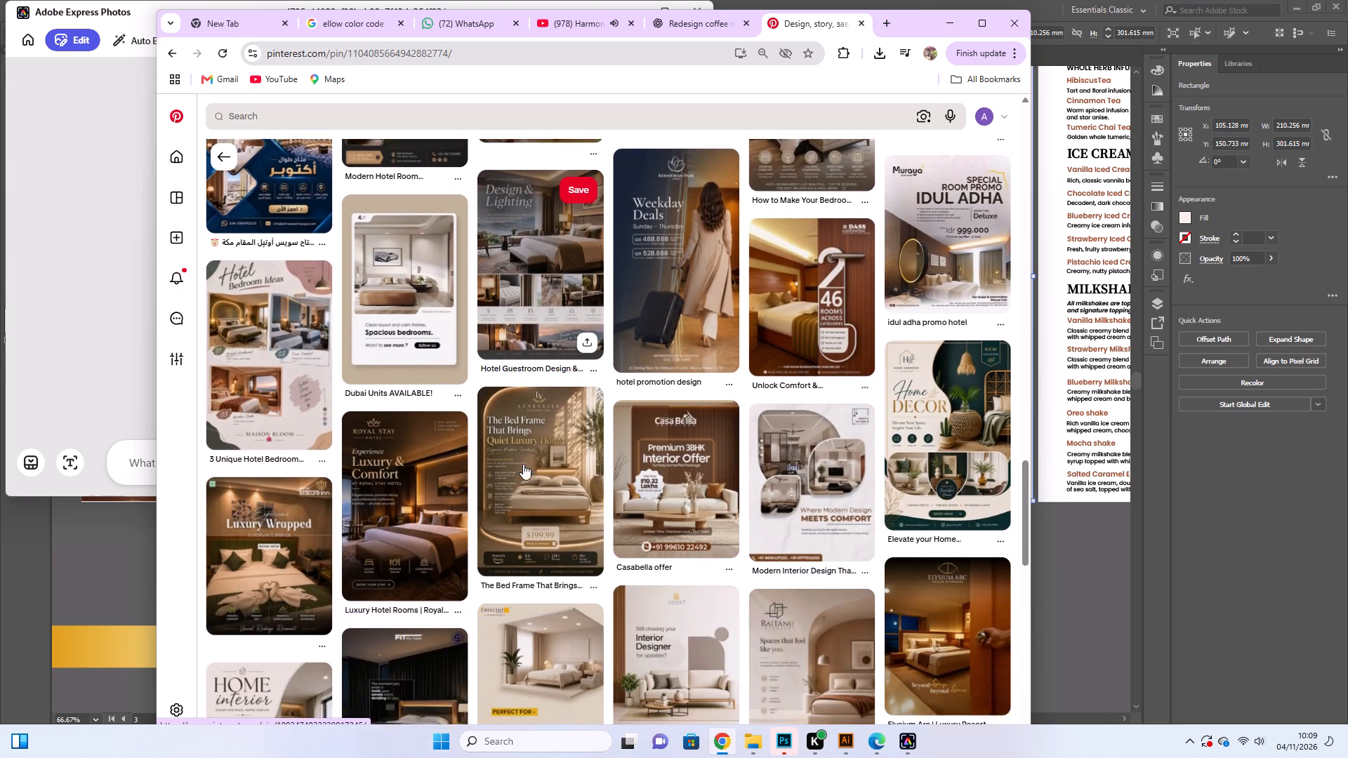
{"action": "scroll", "coordinate": [523, 464], "scroll_direction": "down", "scroll_amount": 2}
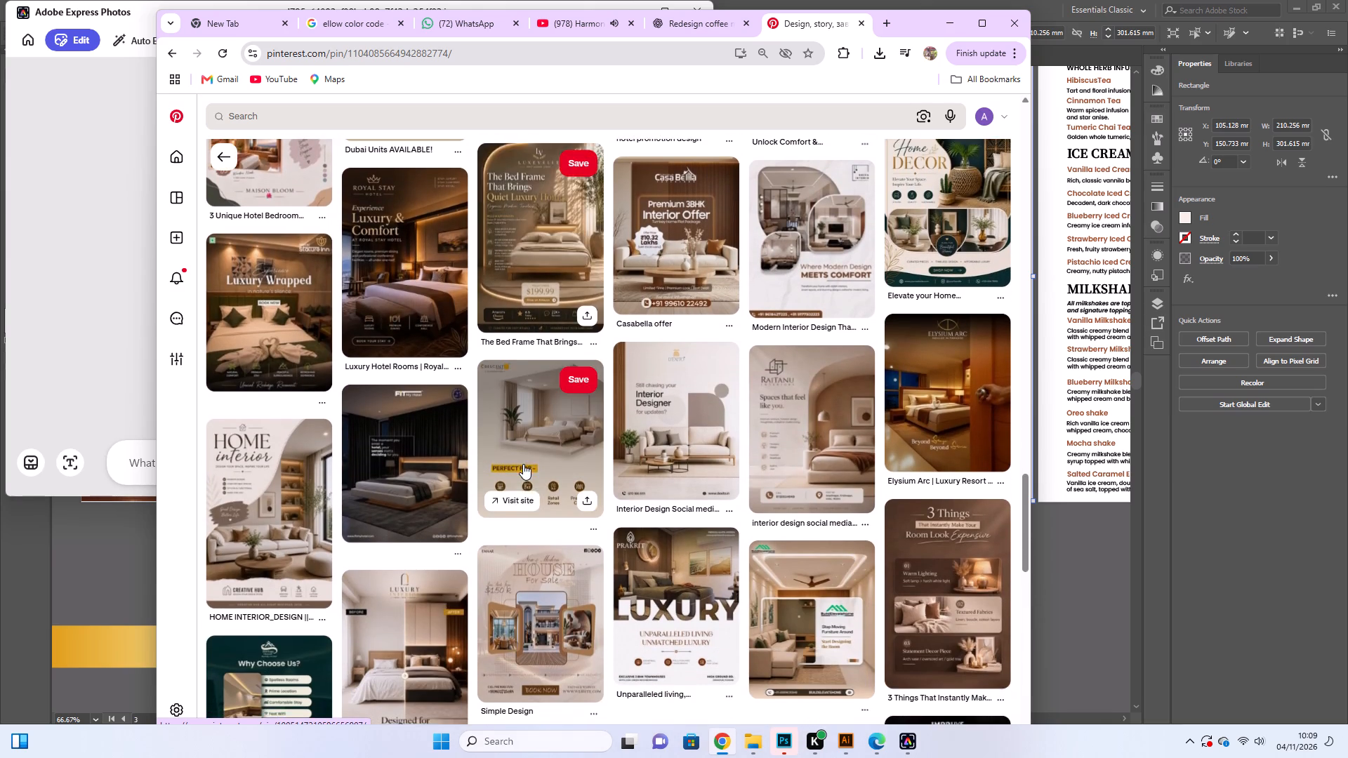
{"action": "scroll", "coordinate": [523, 464], "scroll_direction": "down", "scroll_amount": 3}
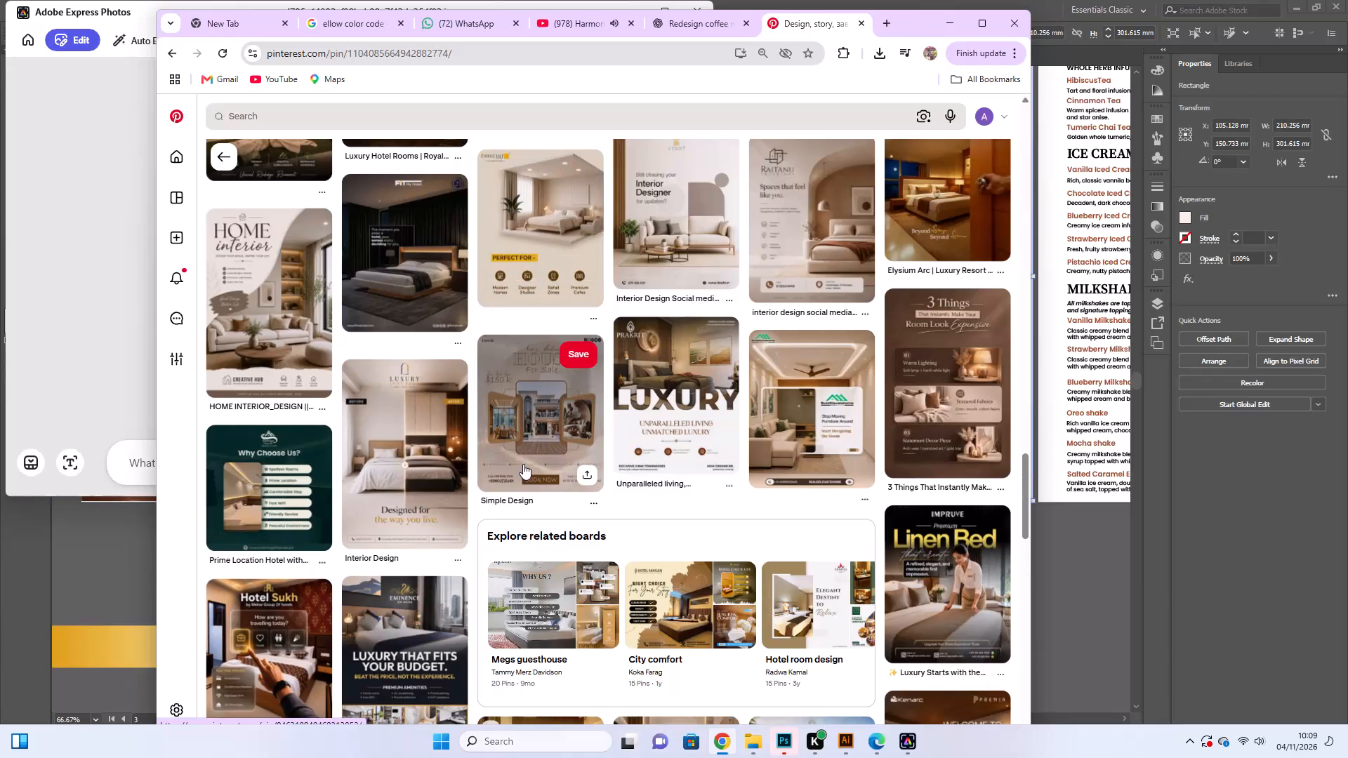
{"action": "scroll", "coordinate": [522, 465], "scroll_direction": "down", "scroll_amount": 9}
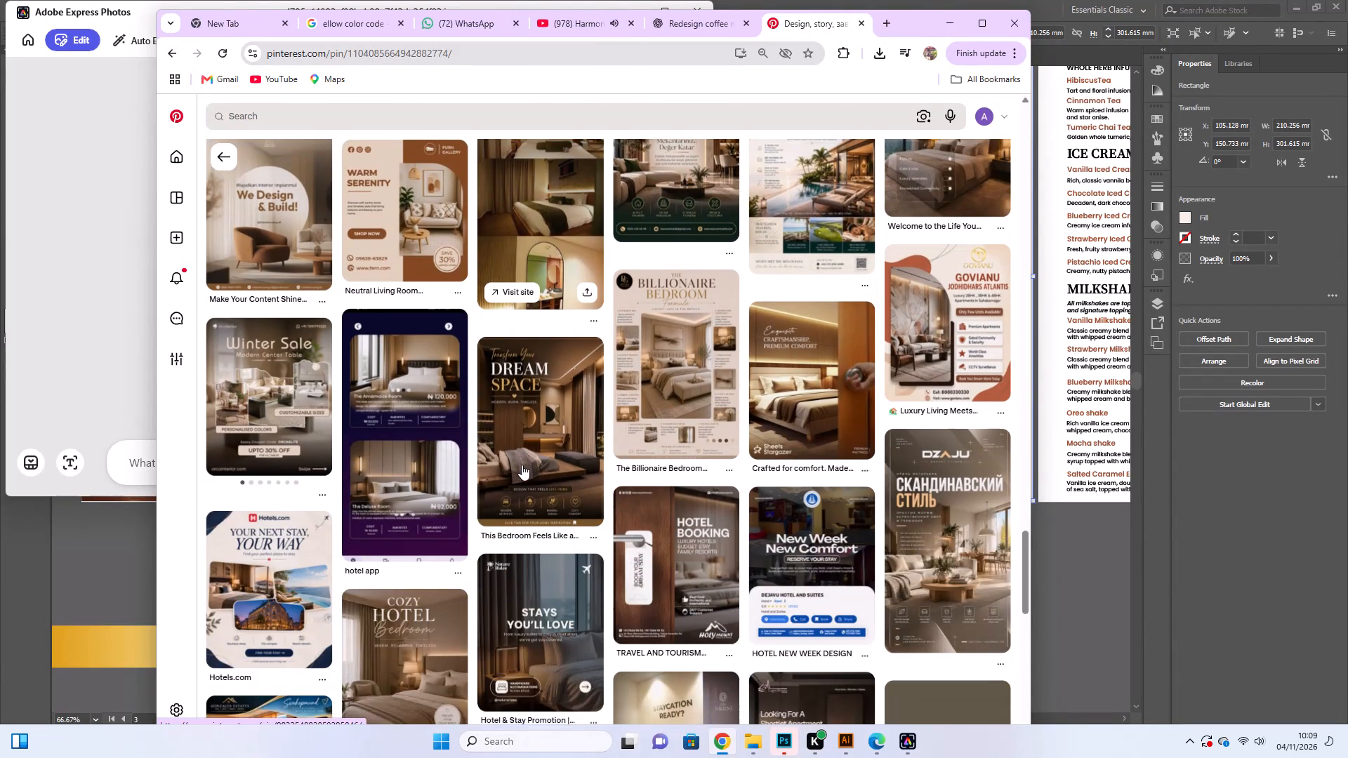
{"action": "scroll", "coordinate": [522, 465], "scroll_direction": "down", "scroll_amount": 3}
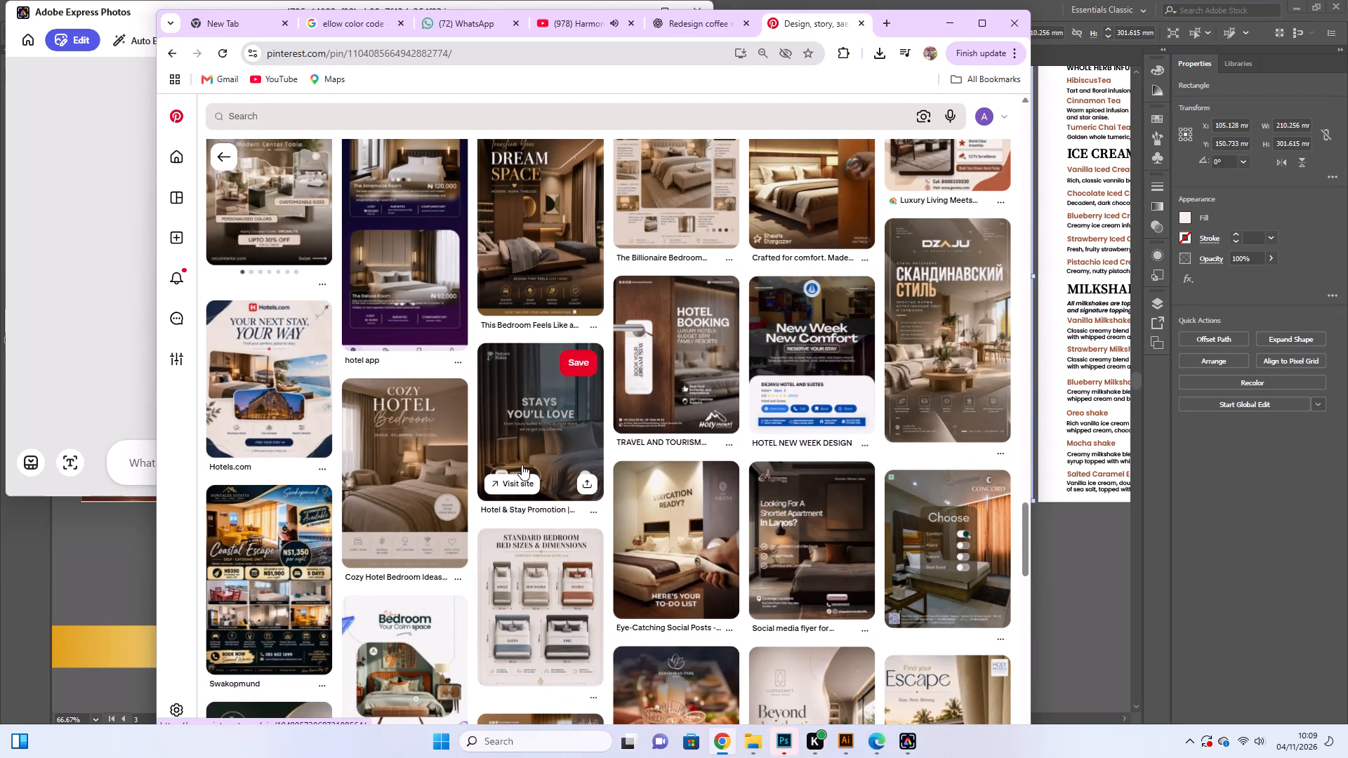
{"action": "scroll", "coordinate": [522, 465], "scroll_direction": "down", "scroll_amount": 5}
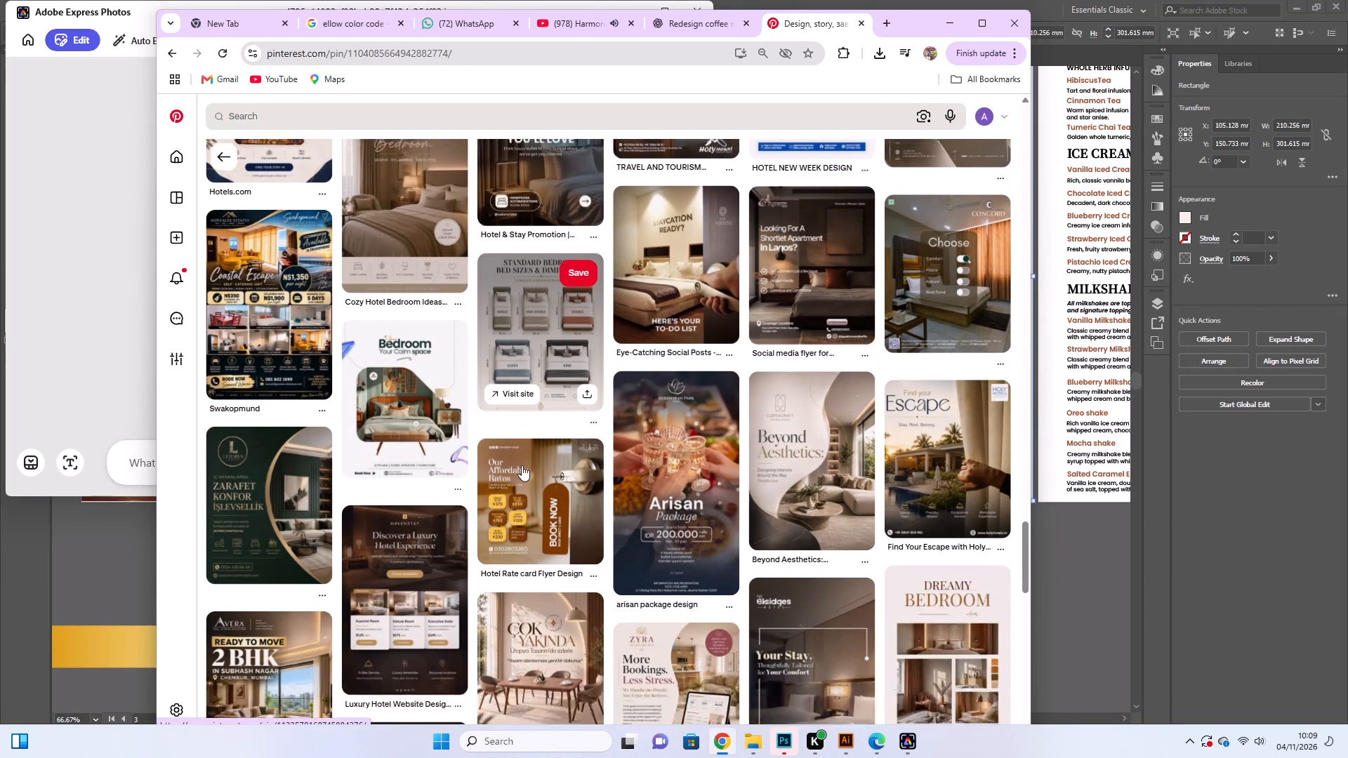
{"action": "scroll", "coordinate": [522, 465], "scroll_direction": "down", "scroll_amount": 5}
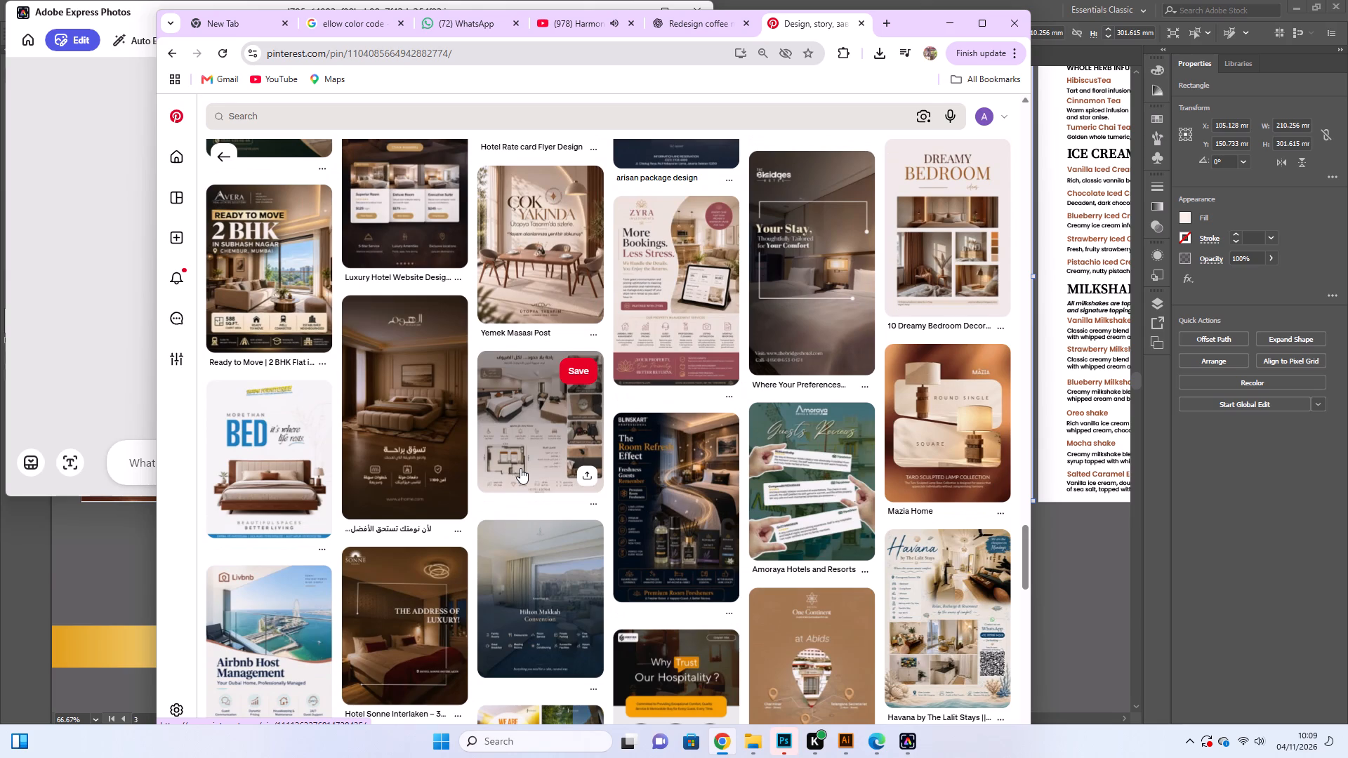
{"action": "scroll", "coordinate": [520, 468], "scroll_direction": "down", "scroll_amount": 3}
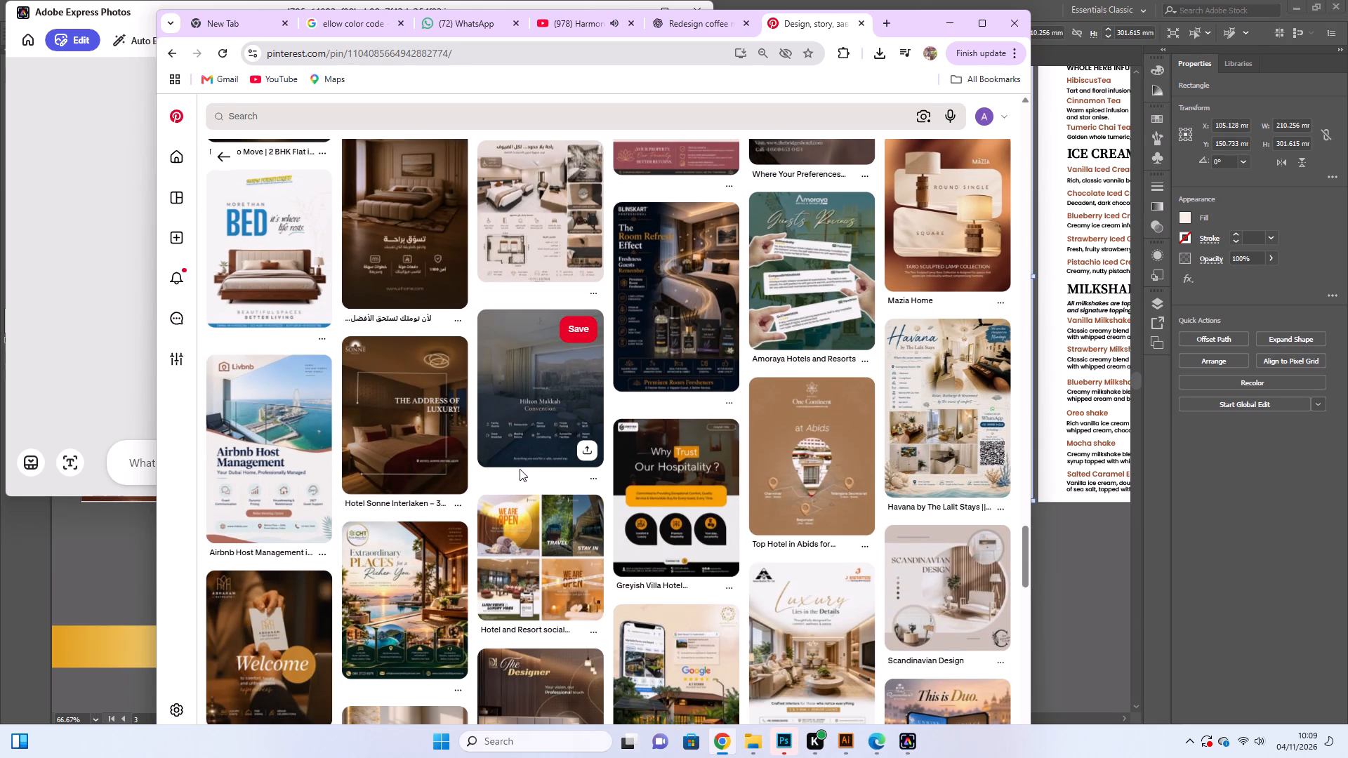
{"action": "scroll", "coordinate": [520, 469], "scroll_direction": "down", "scroll_amount": 4}
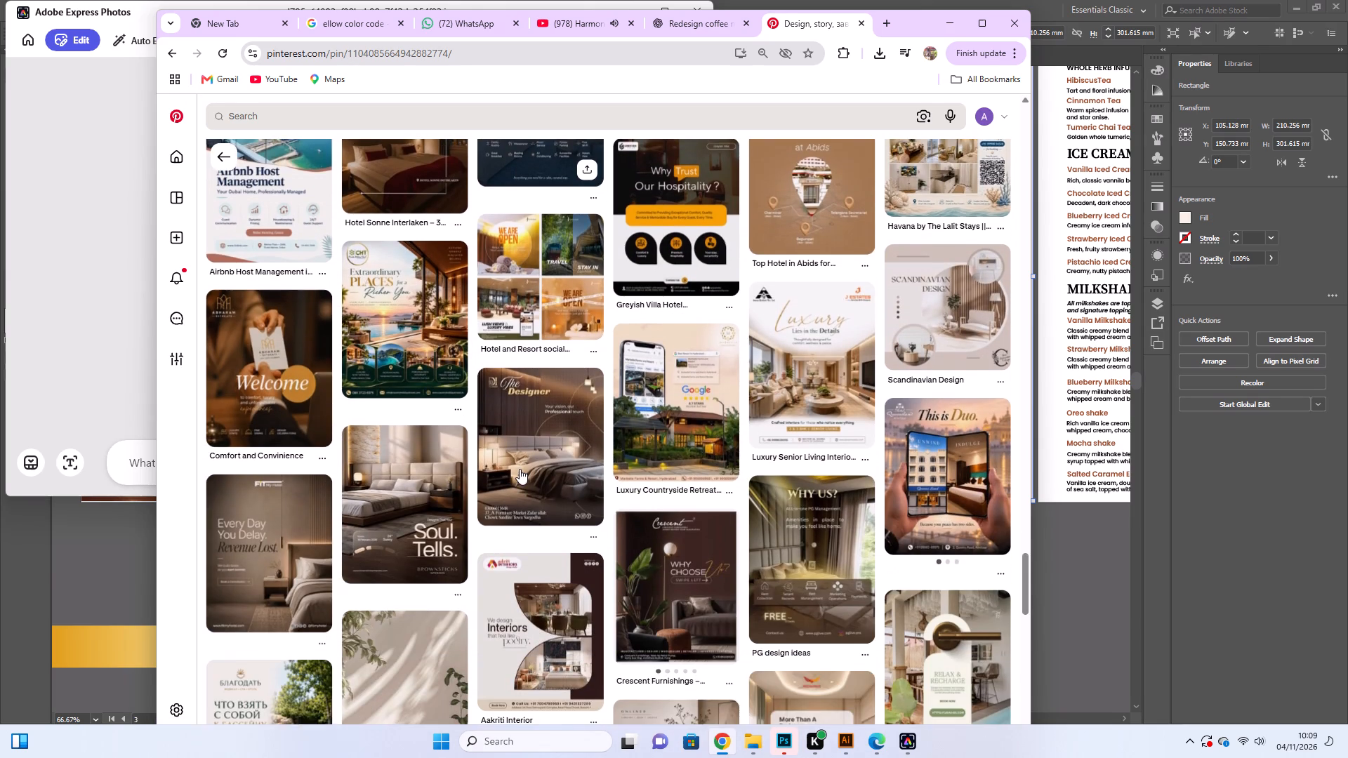
{"action": "scroll", "coordinate": [520, 469], "scroll_direction": "down", "scroll_amount": 6}
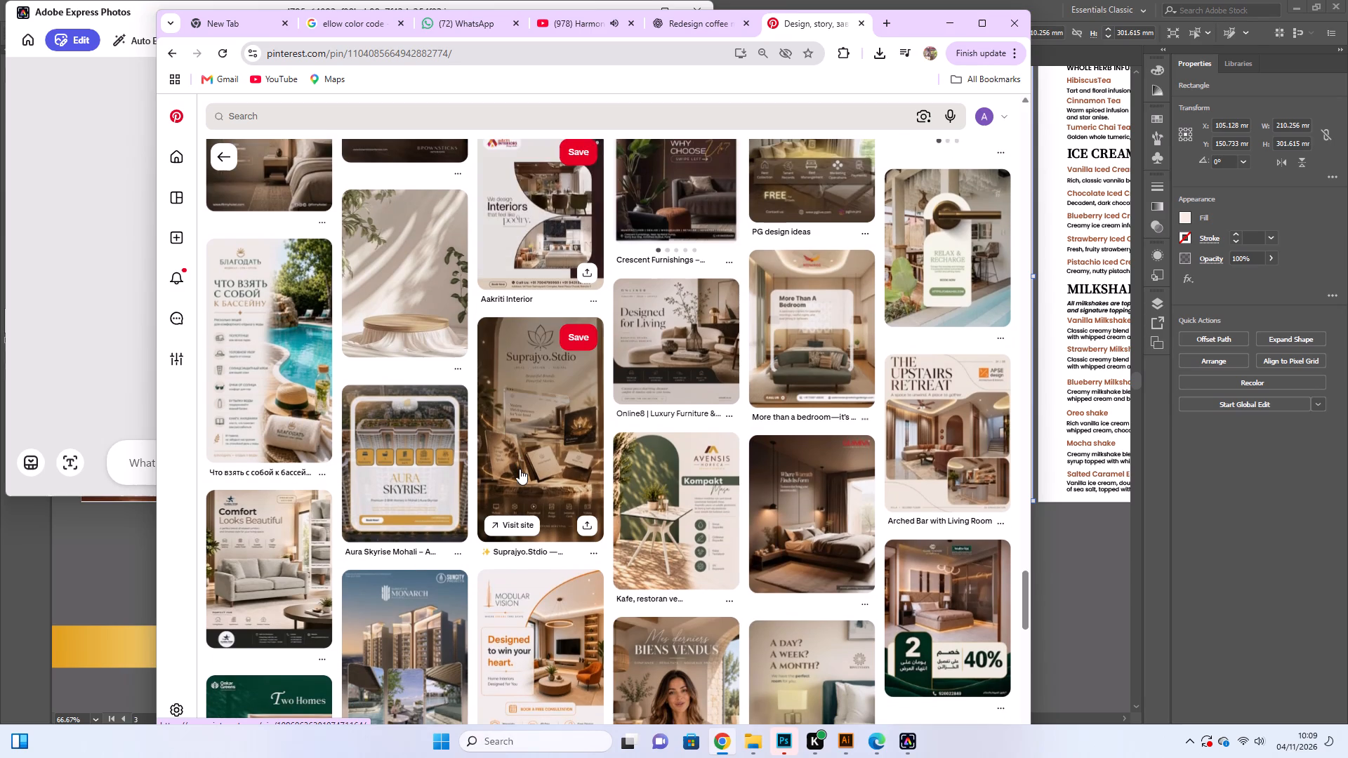
{"action": "scroll", "coordinate": [520, 469], "scroll_direction": "down", "scroll_amount": 6}
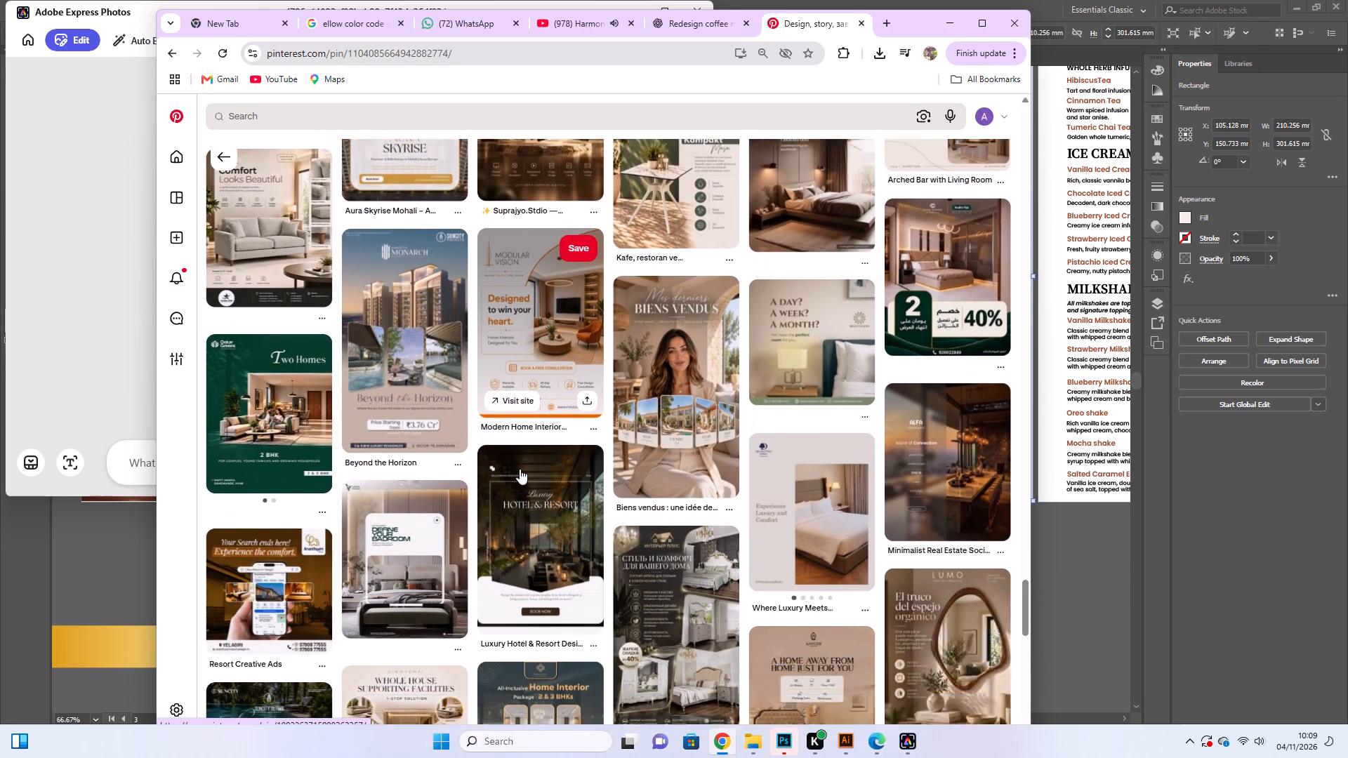
{"action": "scroll", "coordinate": [520, 469], "scroll_direction": "down", "scroll_amount": 2}
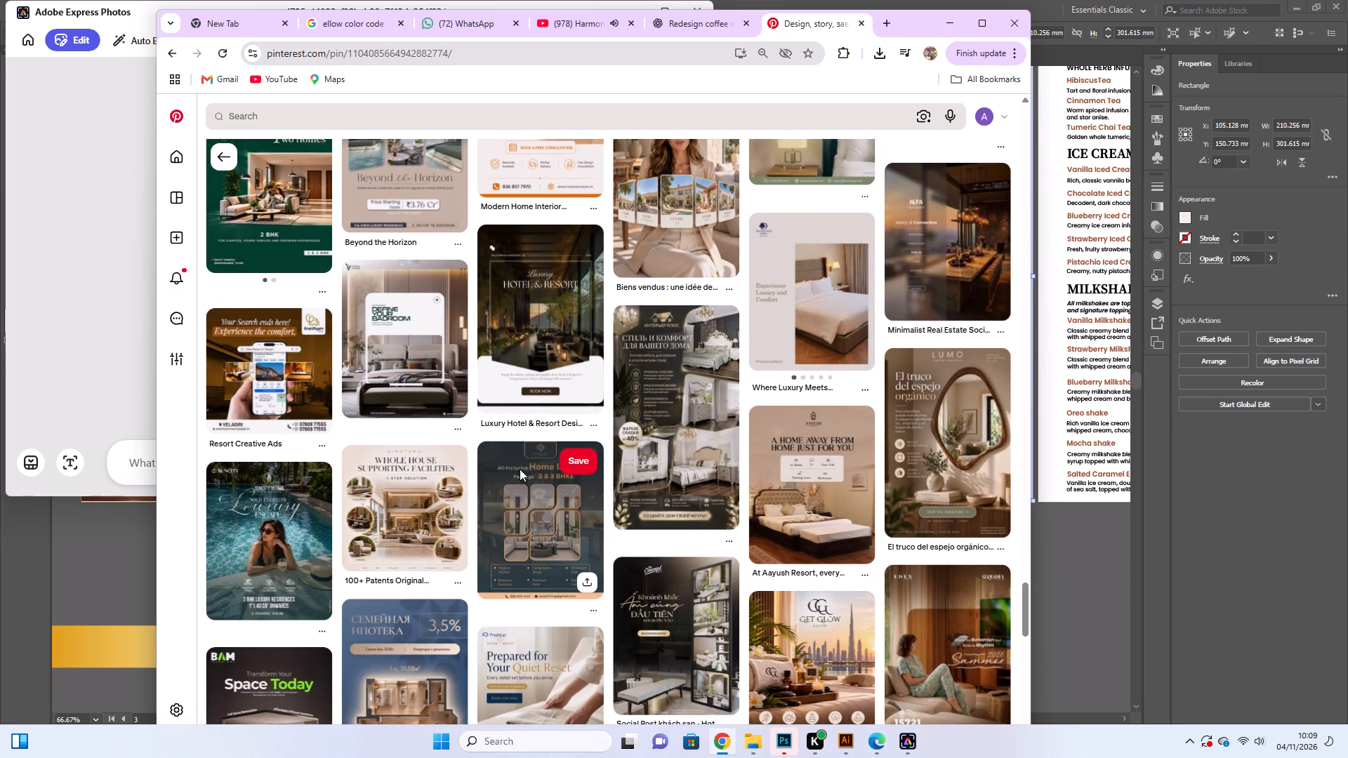
{"action": "scroll", "coordinate": [520, 469], "scroll_direction": "down", "scroll_amount": 7}
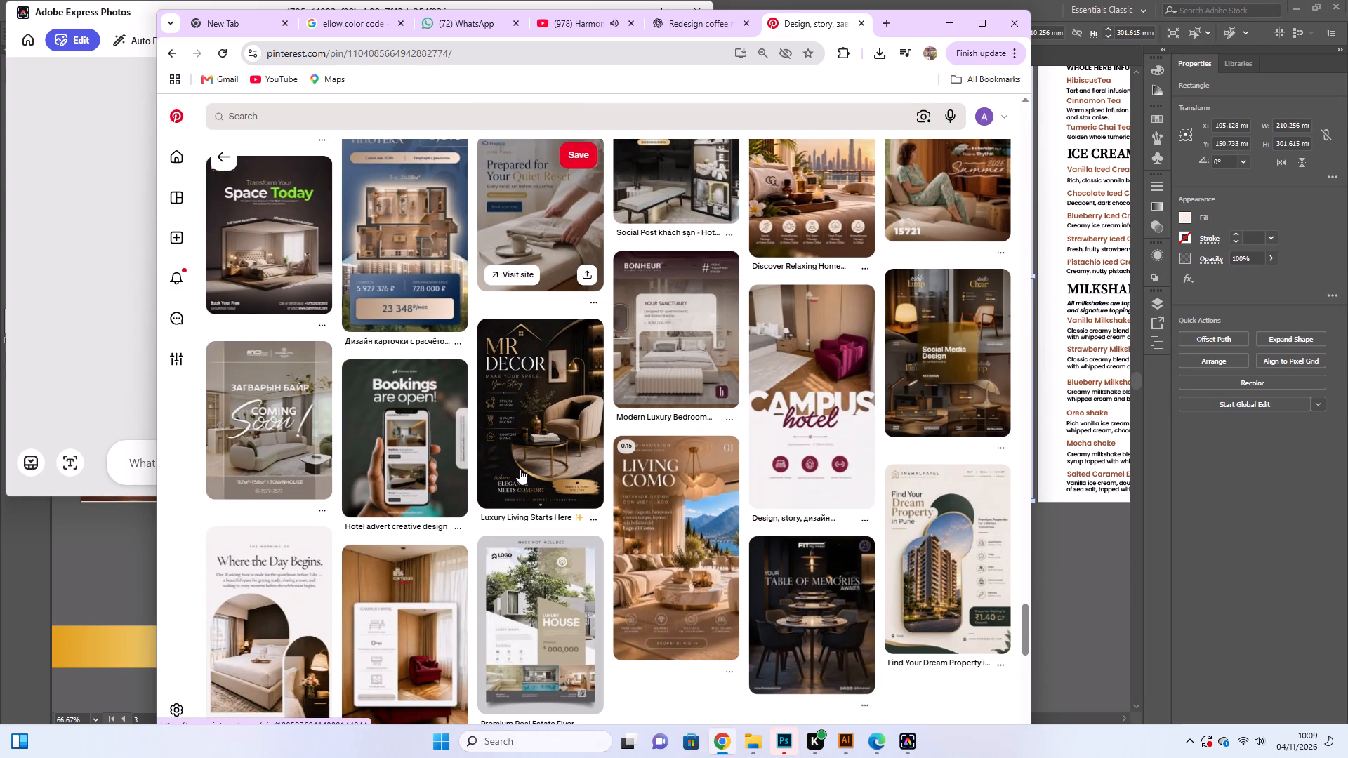
{"action": "scroll", "coordinate": [520, 469], "scroll_direction": "down", "scroll_amount": 3}
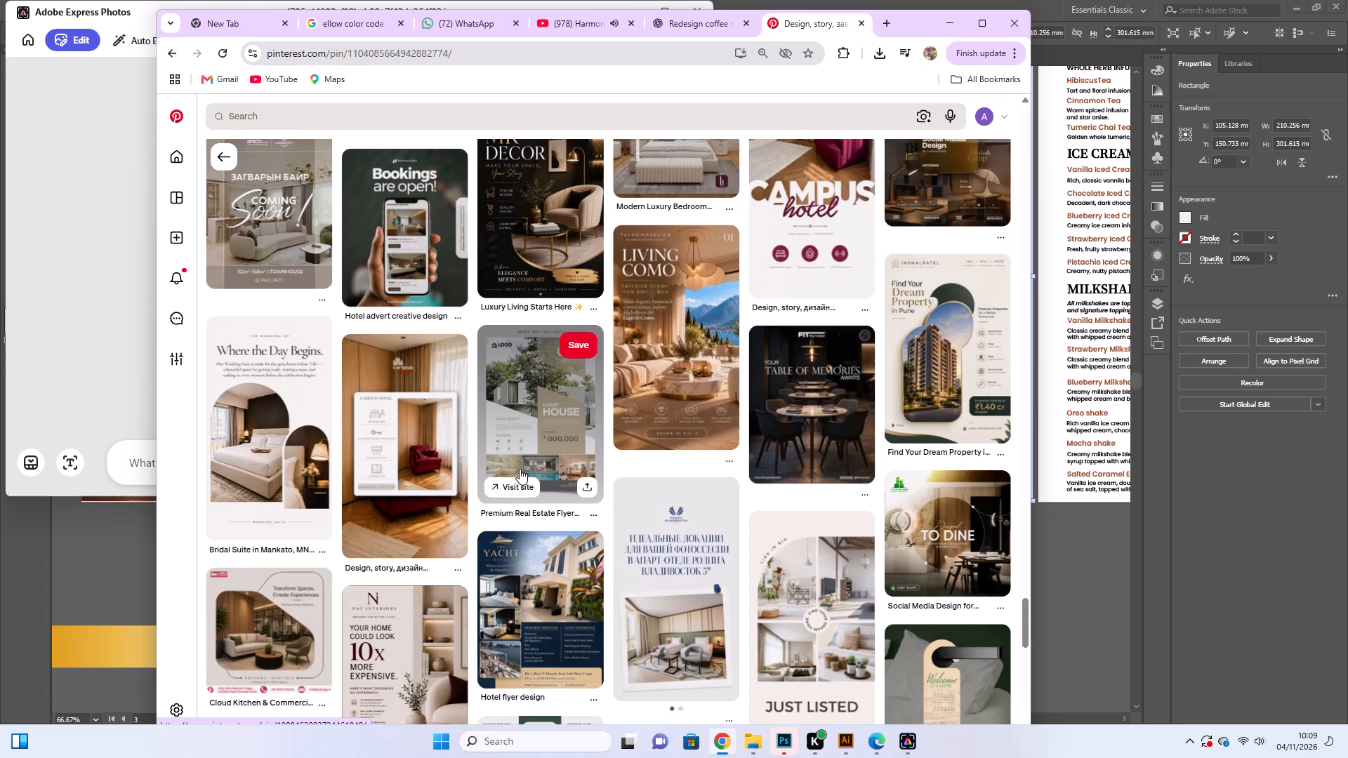
{"action": "scroll", "coordinate": [520, 469], "scroll_direction": "down", "scroll_amount": 13}
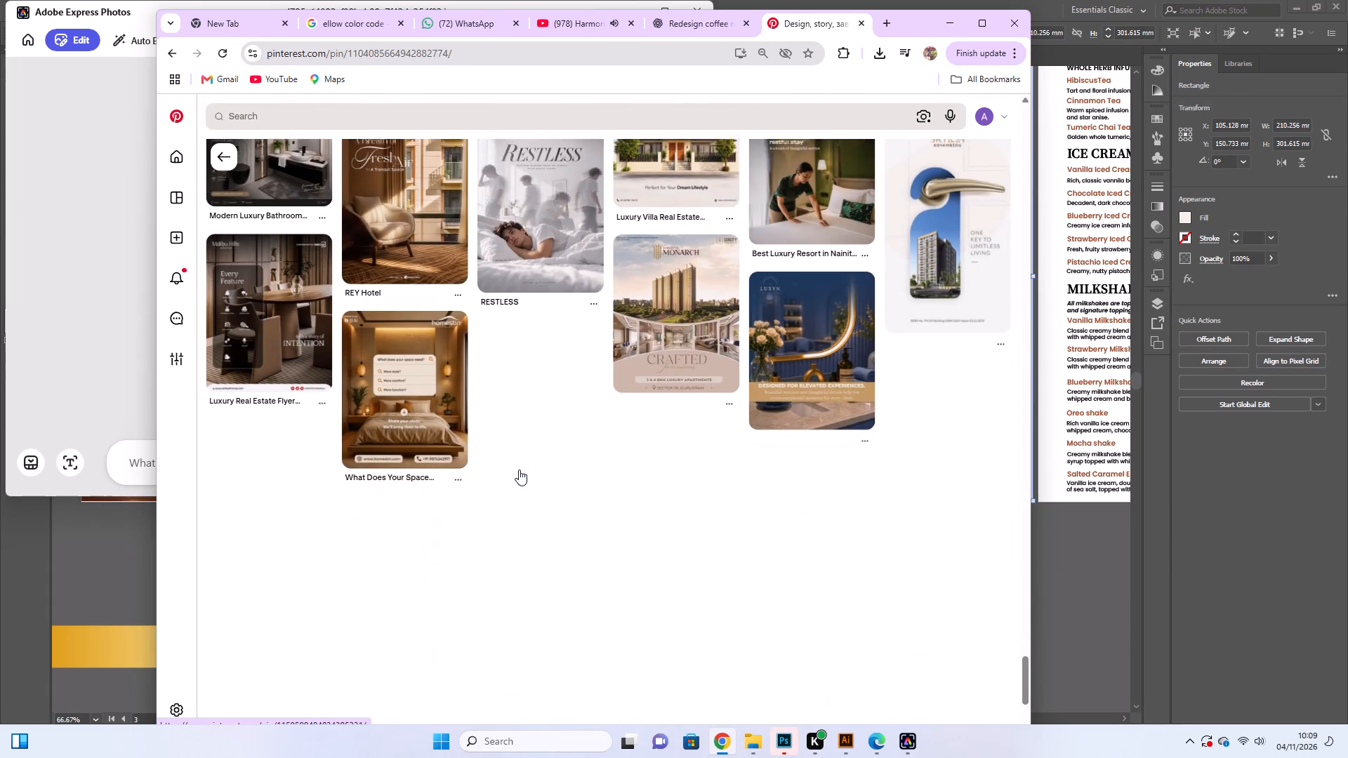
{"action": "scroll", "coordinate": [519, 470], "scroll_direction": "down", "scroll_amount": 9}
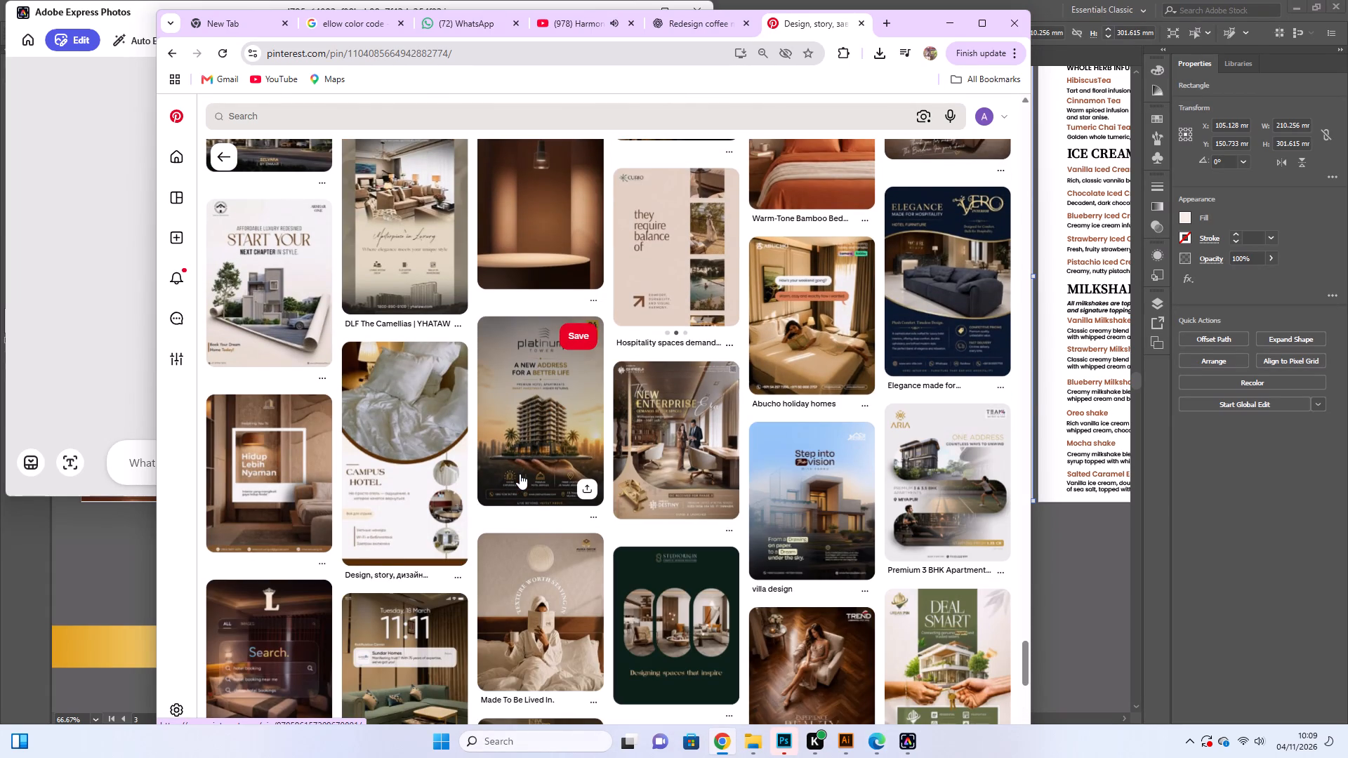
{"action": "scroll", "coordinate": [520, 474], "scroll_direction": "down", "scroll_amount": 6}
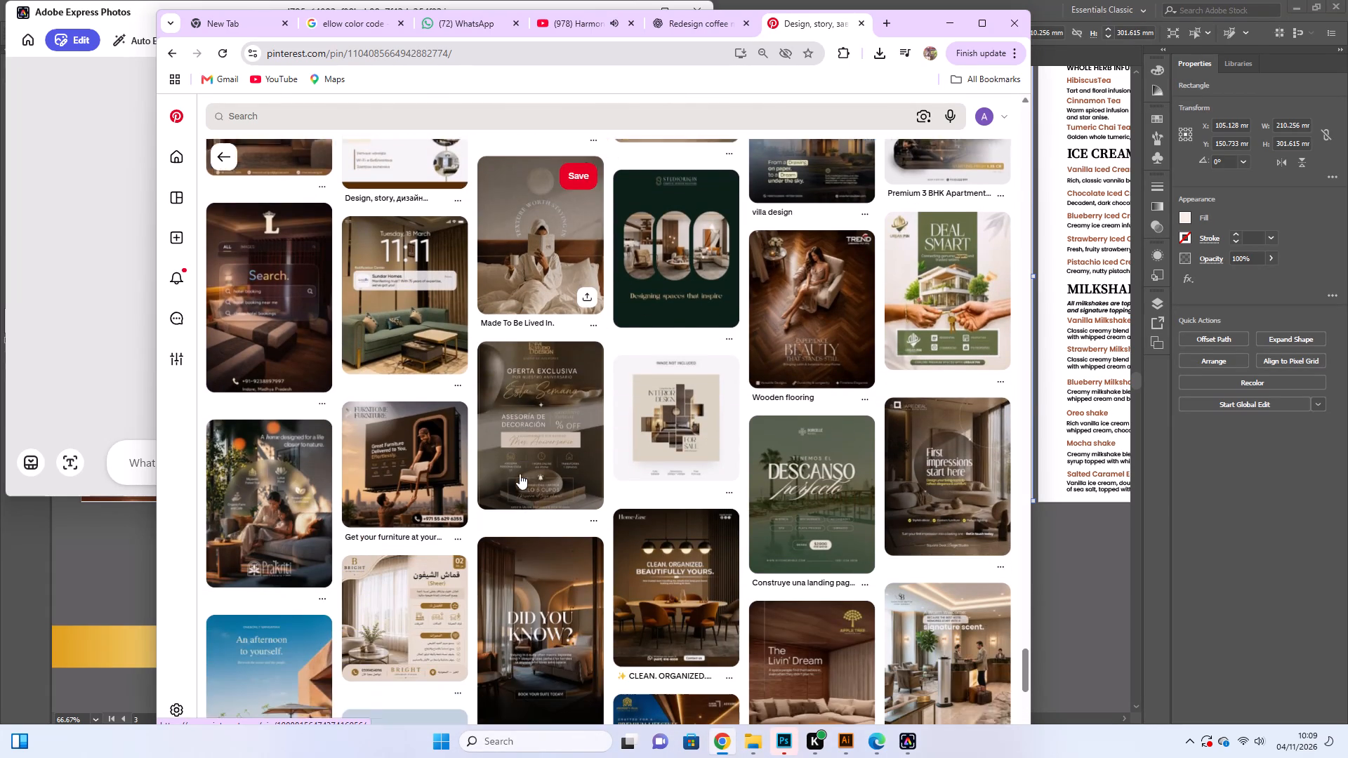
From the Campus Hotel pin's related pins, open the Peru Pima Store bed linen care guide pin.
{"action": "scroll", "coordinate": [542, 402], "scroll_direction": "down", "scroll_amount": 4}
{"action": "scroll", "coordinate": [652, 394], "scroll_direction": "down", "scroll_amount": 3}
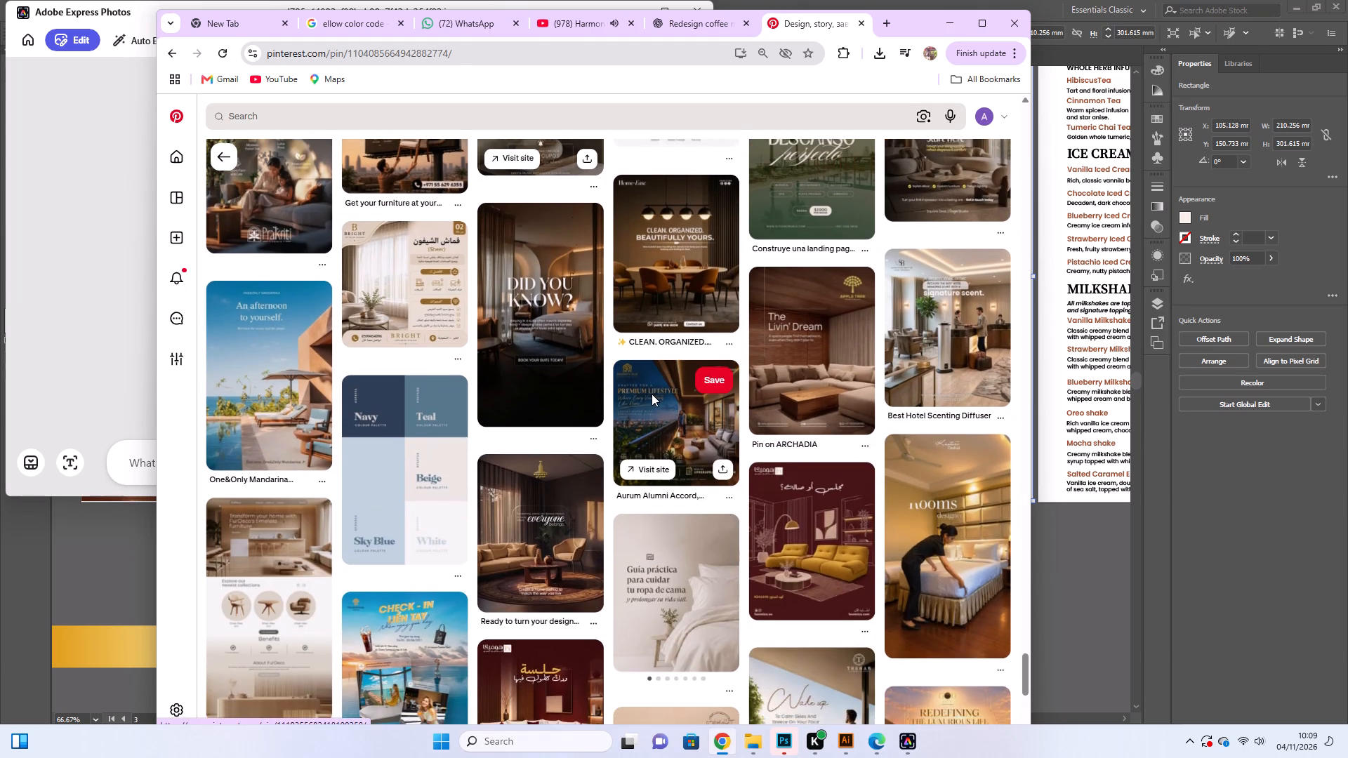
{"action": "left_click", "coordinate": [673, 432]}
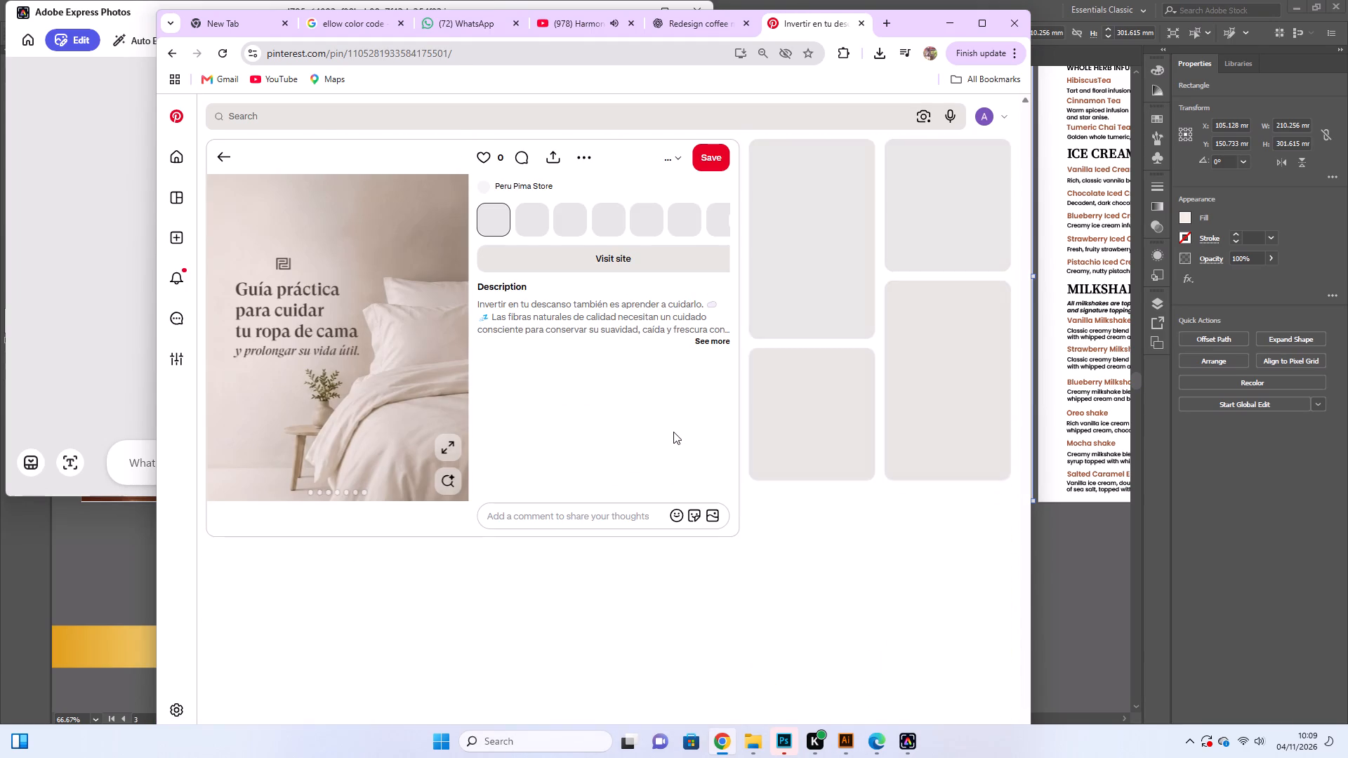
Browse the care guide's related pins and open the Peru Pima pillow pin titled El secreto de un descanso fresco.
{"action": "scroll", "coordinate": [673, 432], "scroll_direction": "down", "scroll_amount": 3}
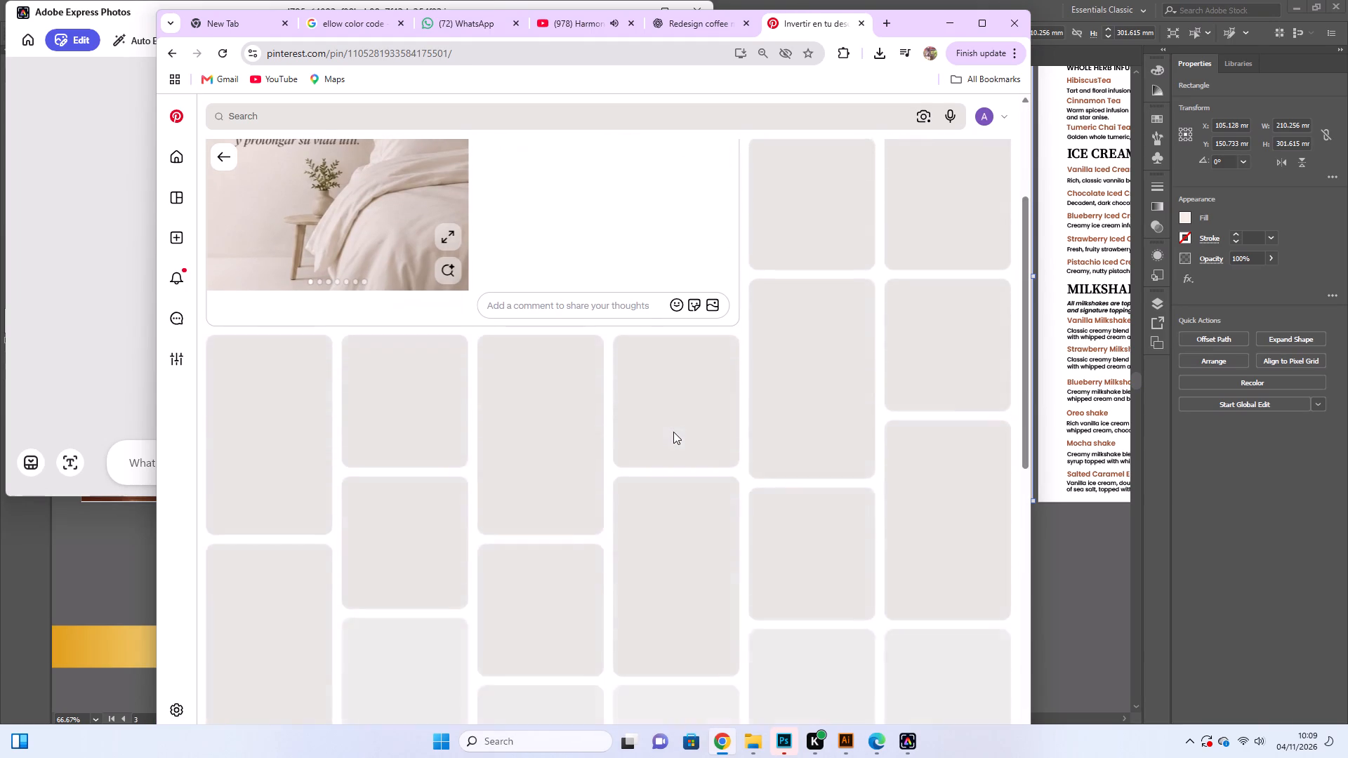
{"action": "scroll", "coordinate": [673, 432], "scroll_direction": "down", "scroll_amount": 3}
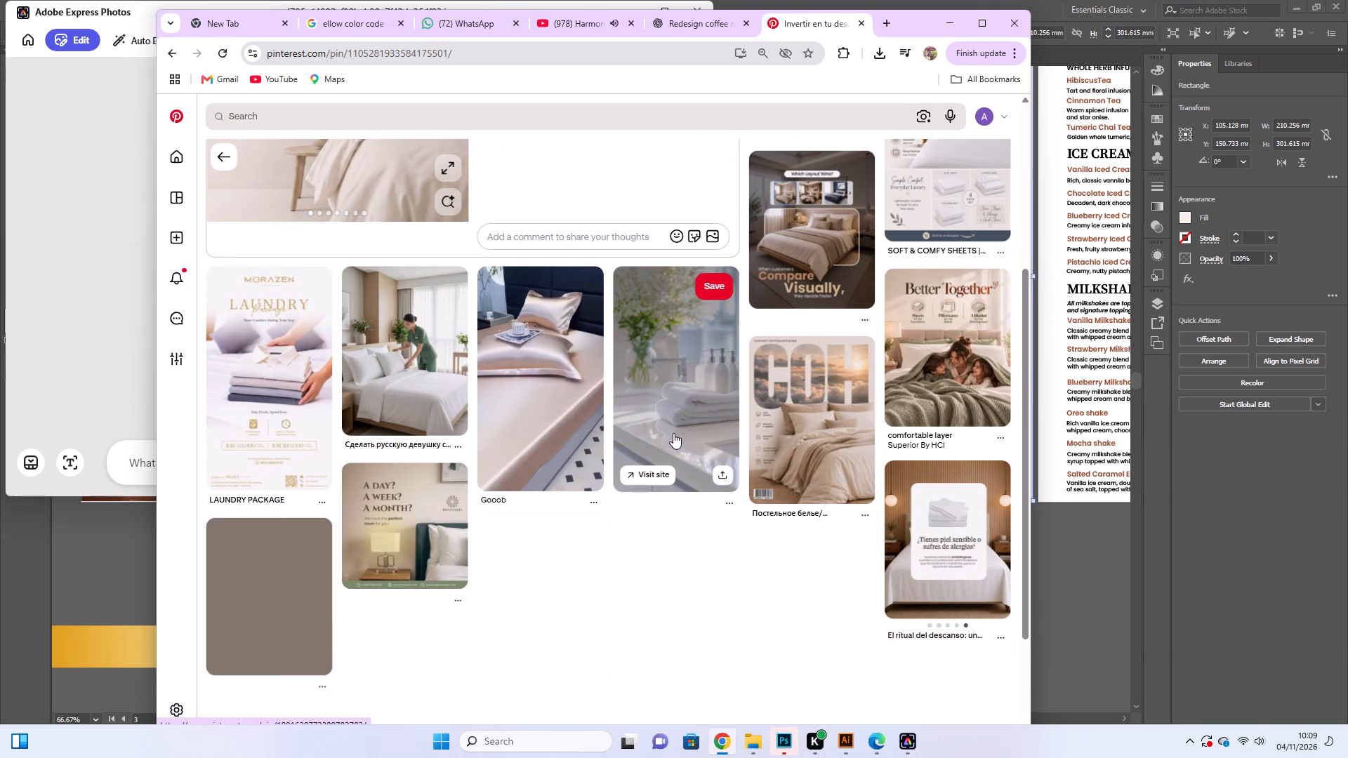
{"action": "scroll", "coordinate": [677, 438], "scroll_direction": "down", "scroll_amount": 2}
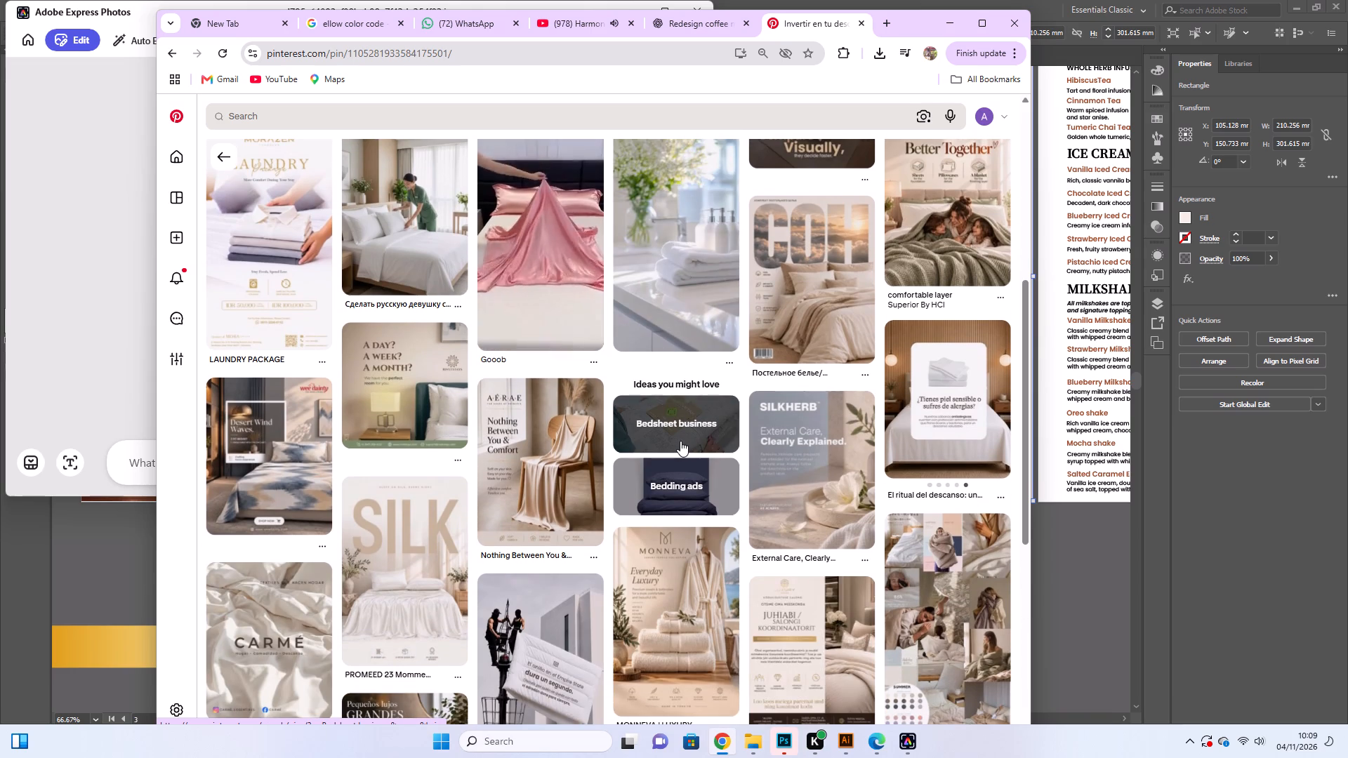
{"action": "scroll", "coordinate": [683, 442], "scroll_direction": "down", "scroll_amount": 3}
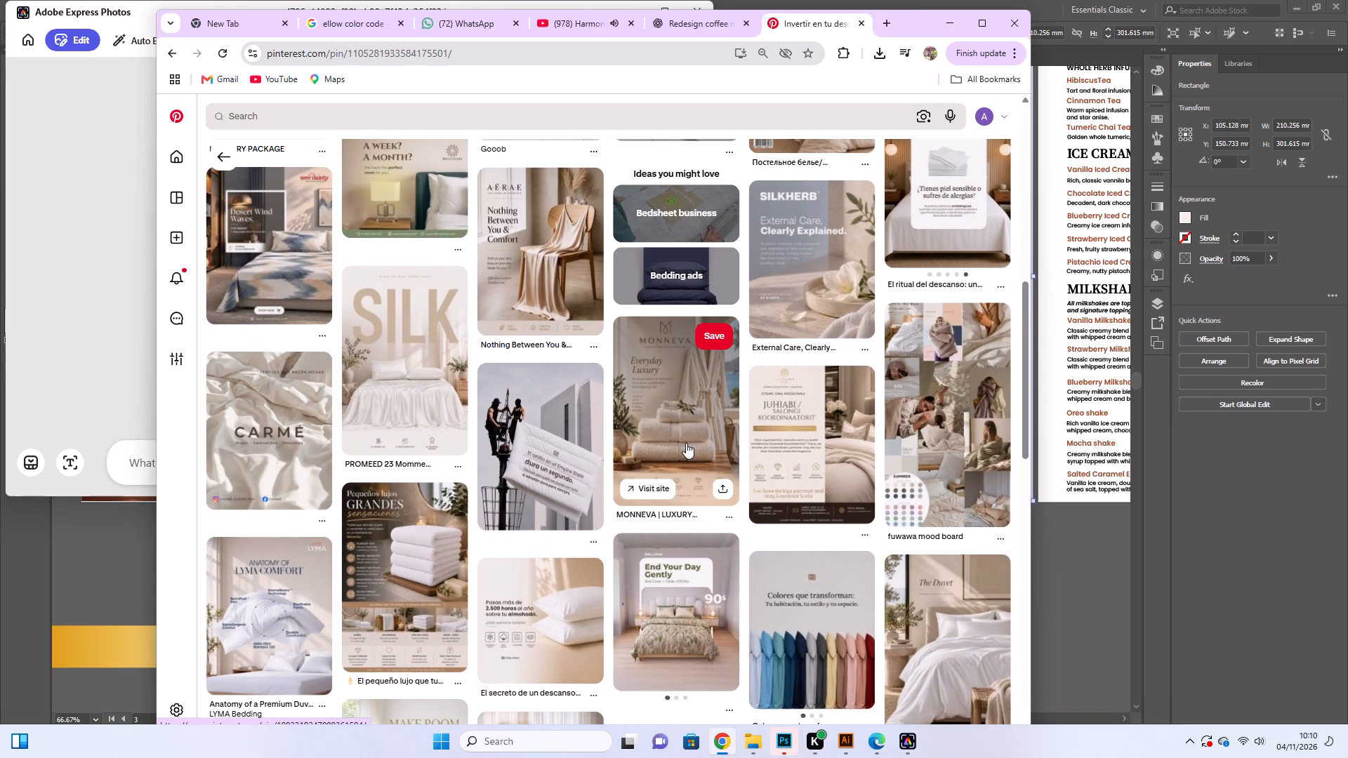
{"action": "scroll", "coordinate": [686, 443], "scroll_direction": "down", "scroll_amount": 3}
{"action": "left_click", "coordinate": [570, 428]}
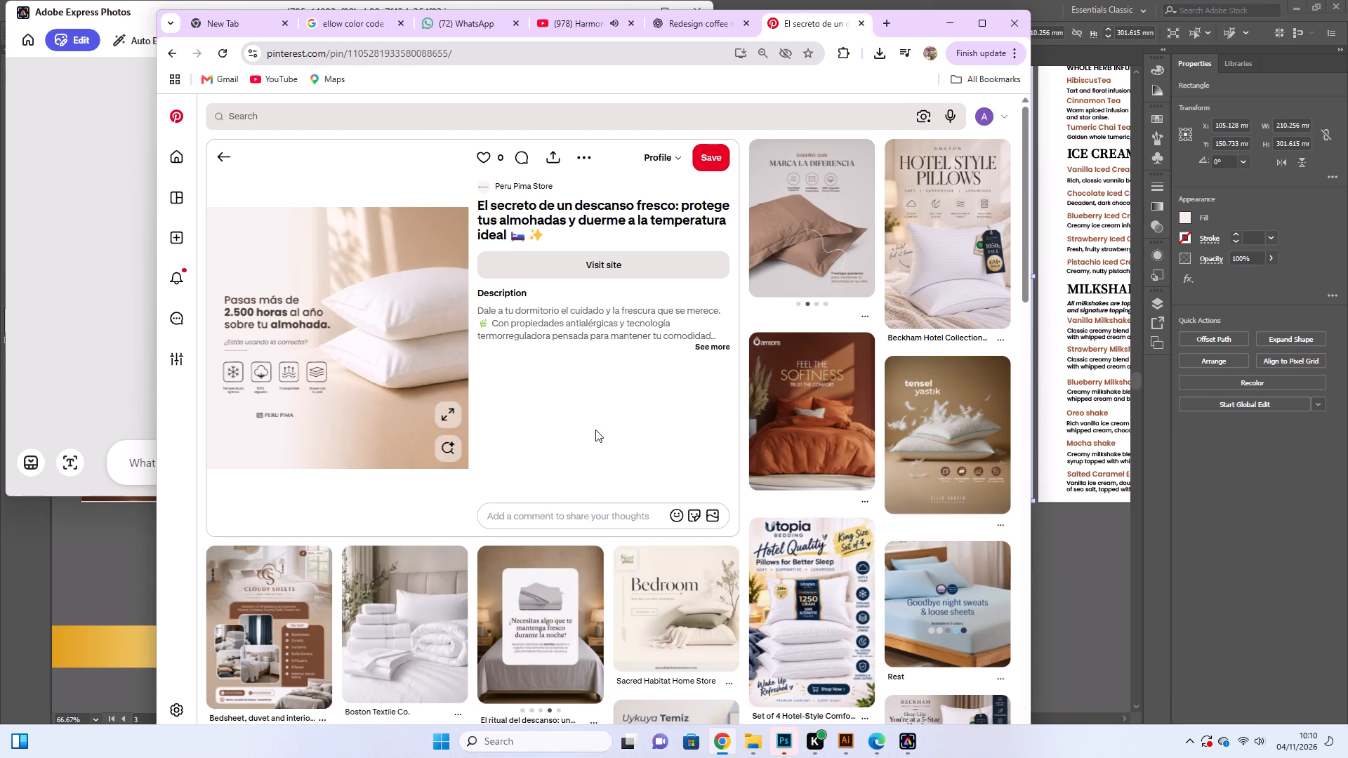
Examine the layouts of the pillow, bedding and hotel linen flyers related to the Peru Pima pillow pin.
{"action": "scroll", "coordinate": [596, 425], "scroll_direction": "down", "scroll_amount": 5}
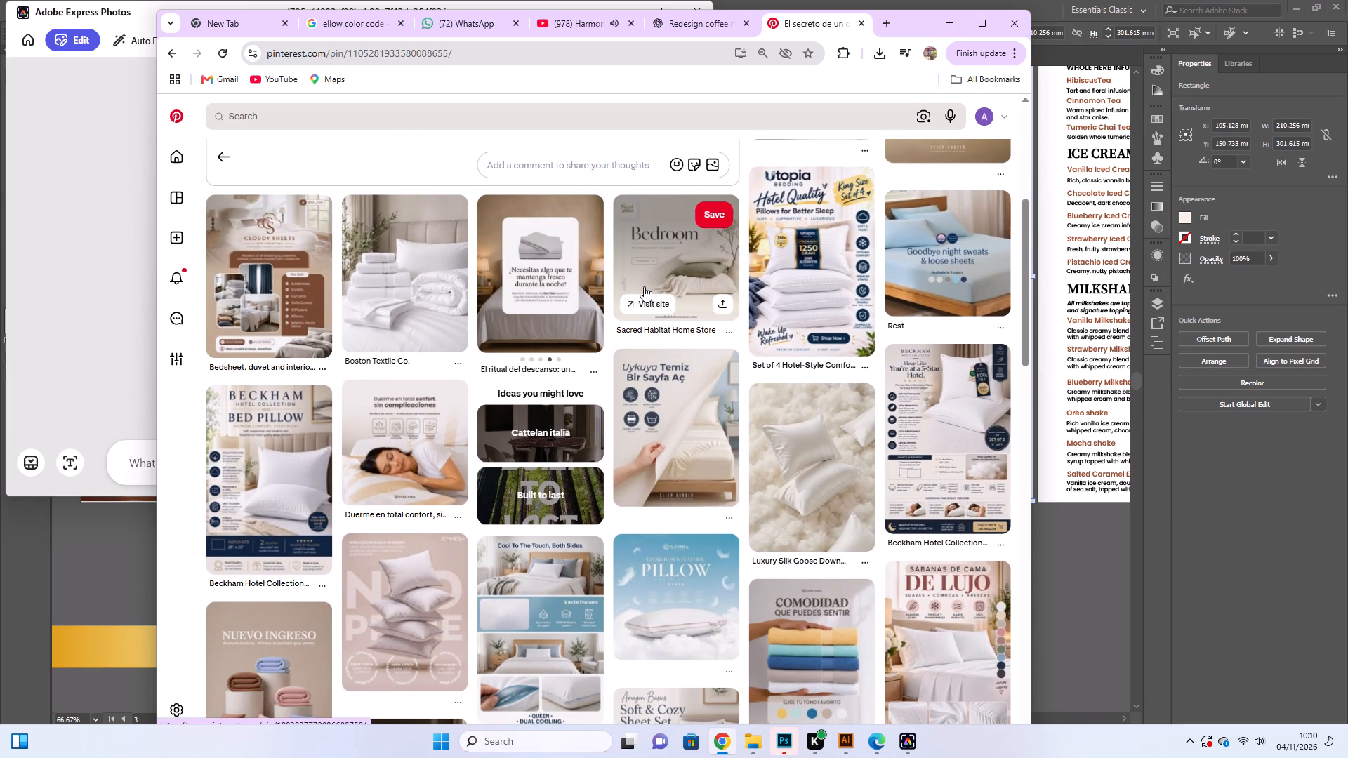
{"action": "scroll", "coordinate": [648, 284], "scroll_direction": "down", "scroll_amount": 5}
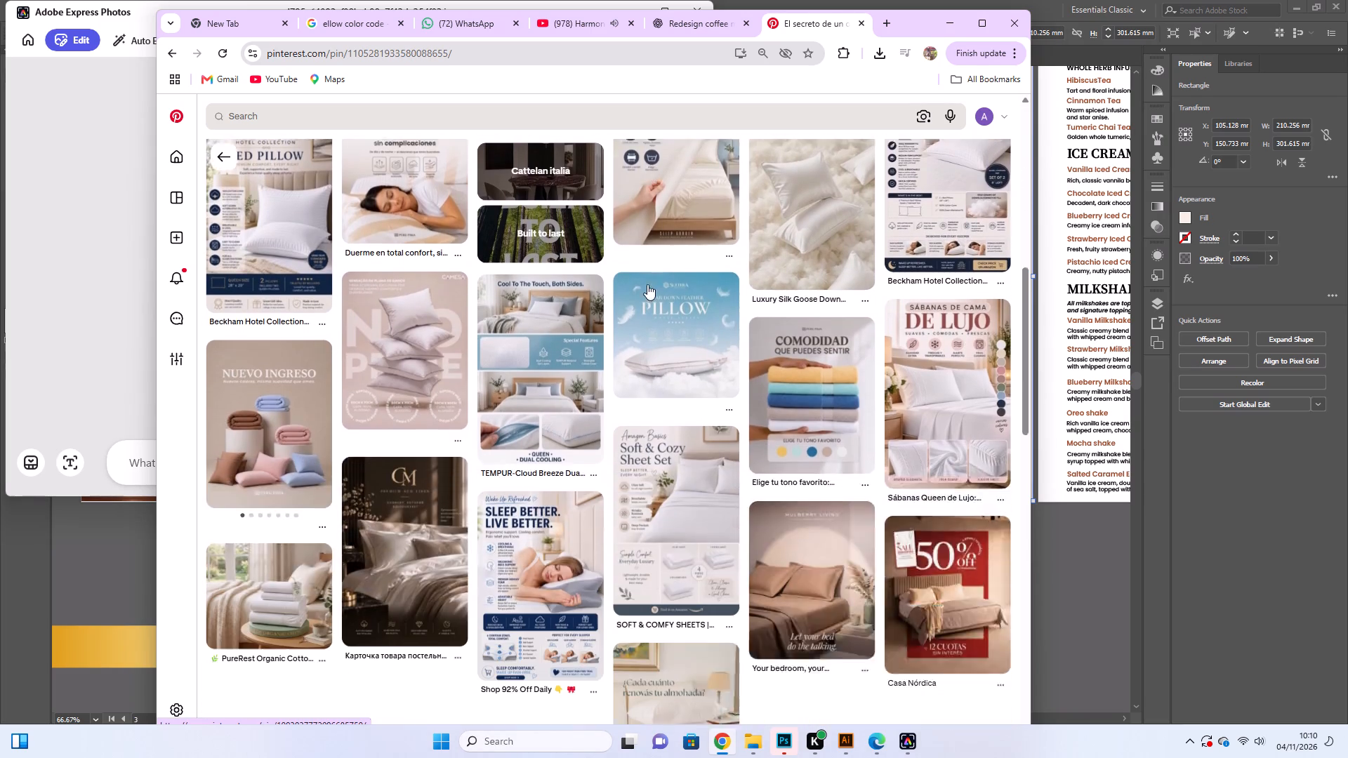
{"action": "scroll", "coordinate": [690, 375], "scroll_direction": "down", "scroll_amount": 4}
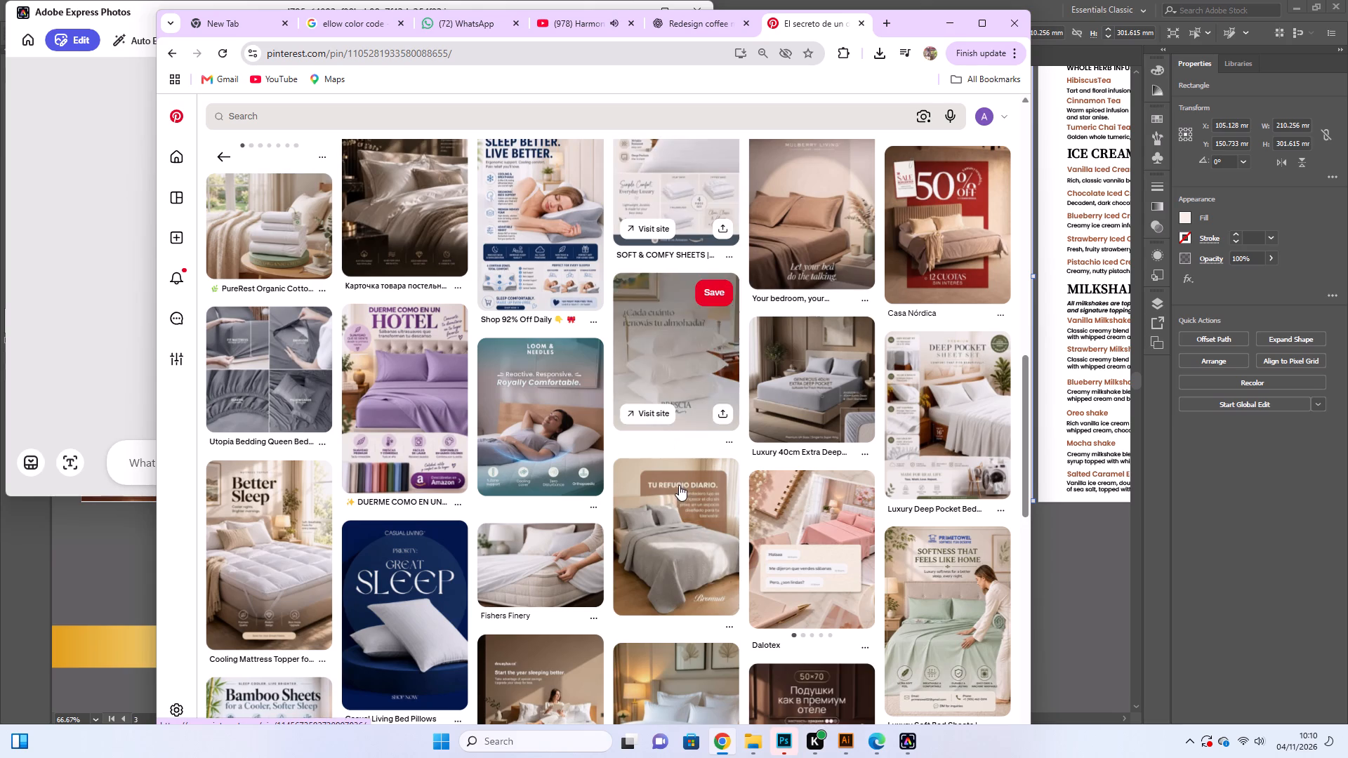
{"action": "scroll", "coordinate": [679, 485], "scroll_direction": "down", "scroll_amount": 7}
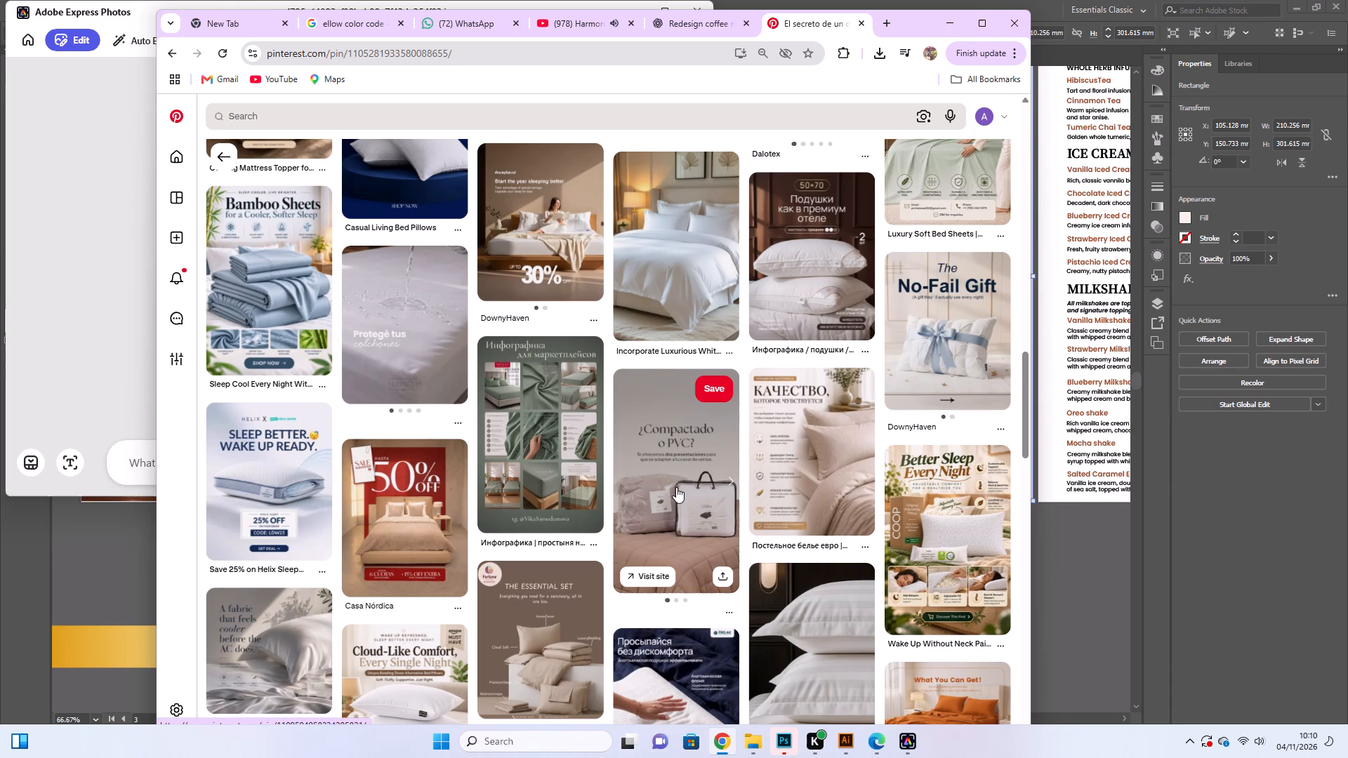
{"action": "scroll", "coordinate": [672, 481], "scroll_direction": "down", "scroll_amount": 5}
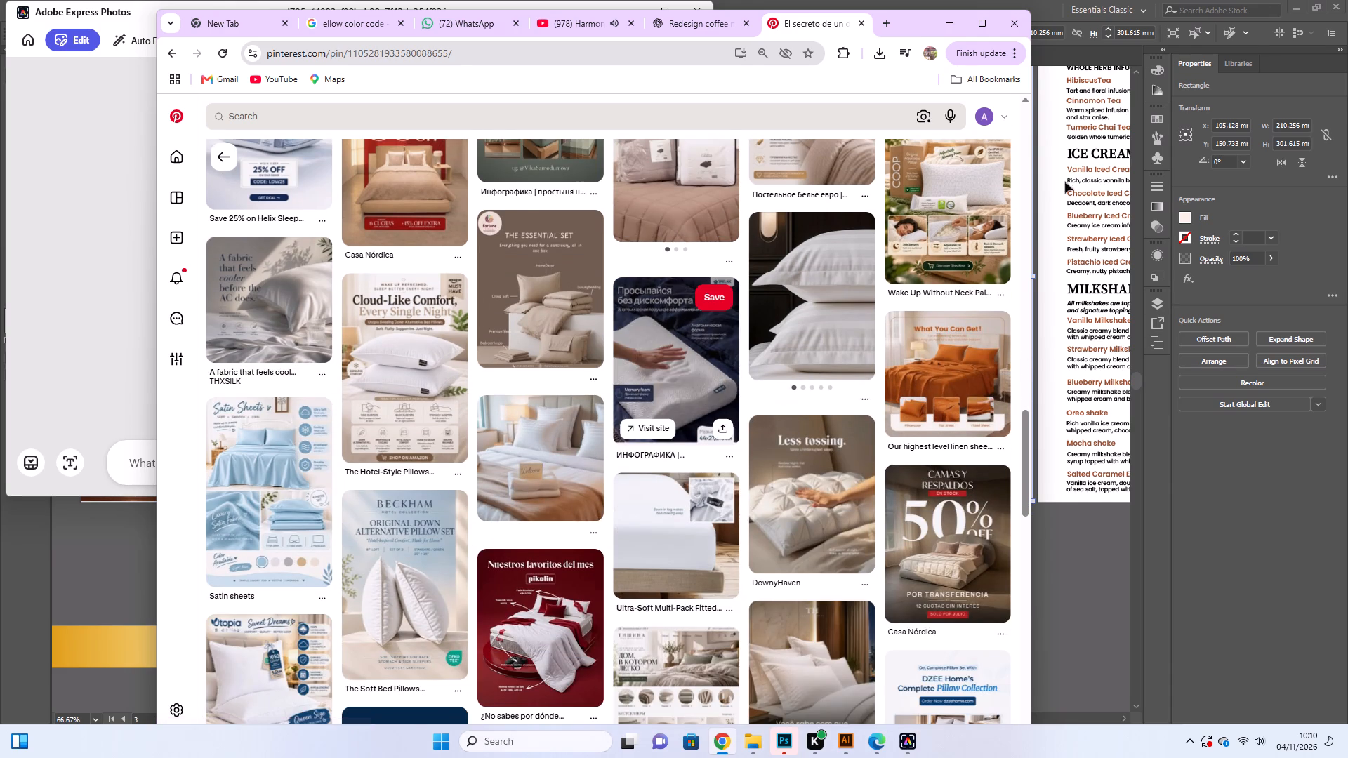
Switch to the Coffee bar menu in Illustrator and review the layouts of the coffees and teas pages.
{"action": "left_click", "coordinate": [1072, 539]}
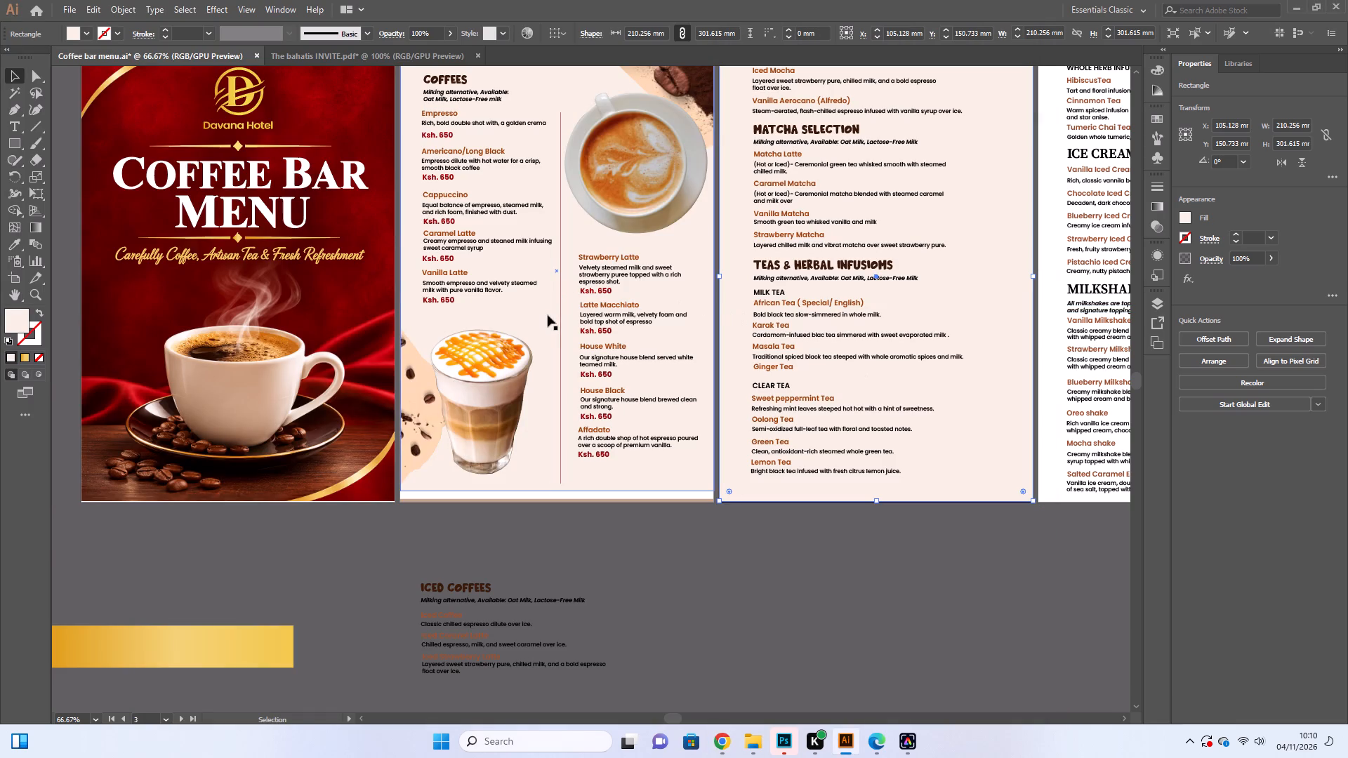
{"action": "left_click", "coordinate": [548, 315]}
{"action": "scroll", "coordinate": [548, 315], "scroll_direction": "up", "scroll_amount": 5}
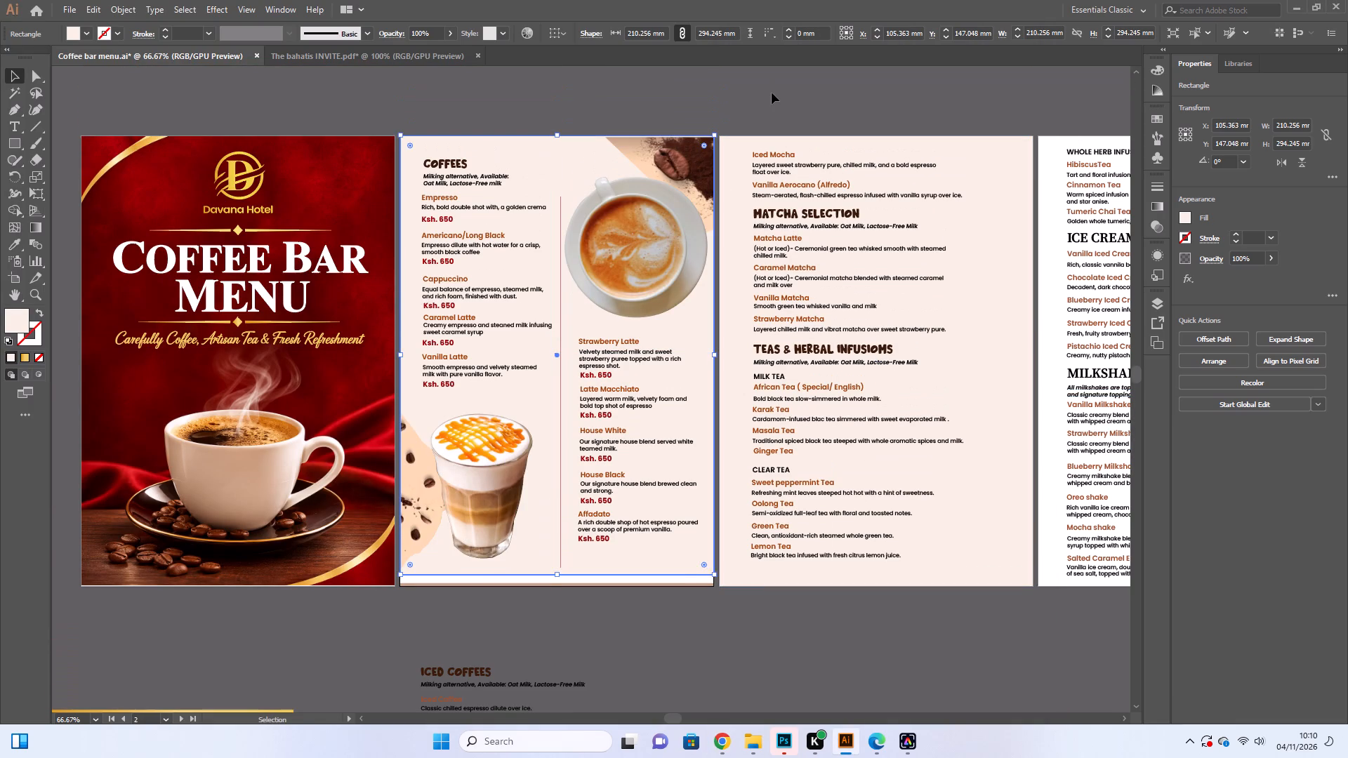
{"action": "scroll", "coordinate": [782, 283], "scroll_direction": "down", "scroll_amount": 5}
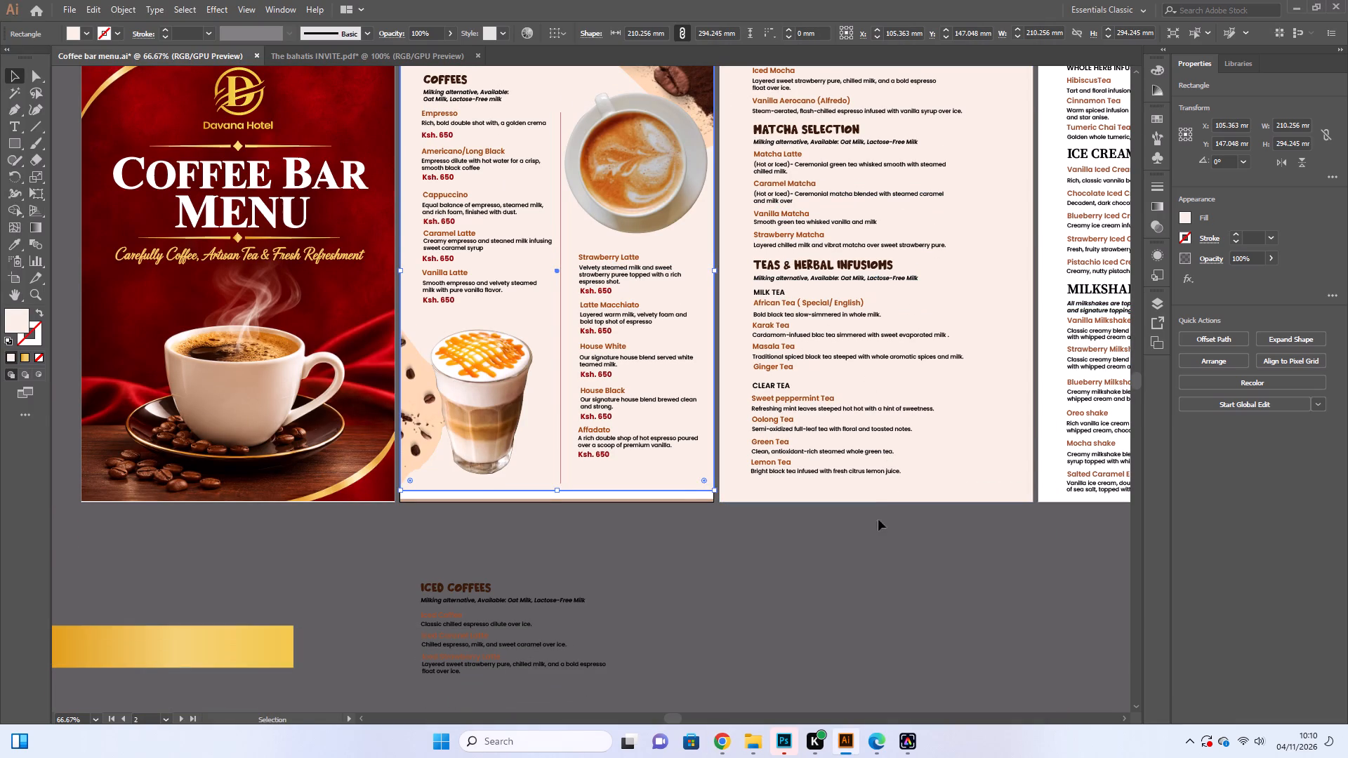
{"action": "left_click", "coordinate": [845, 547]}
{"action": "left_click", "coordinate": [791, 397]}
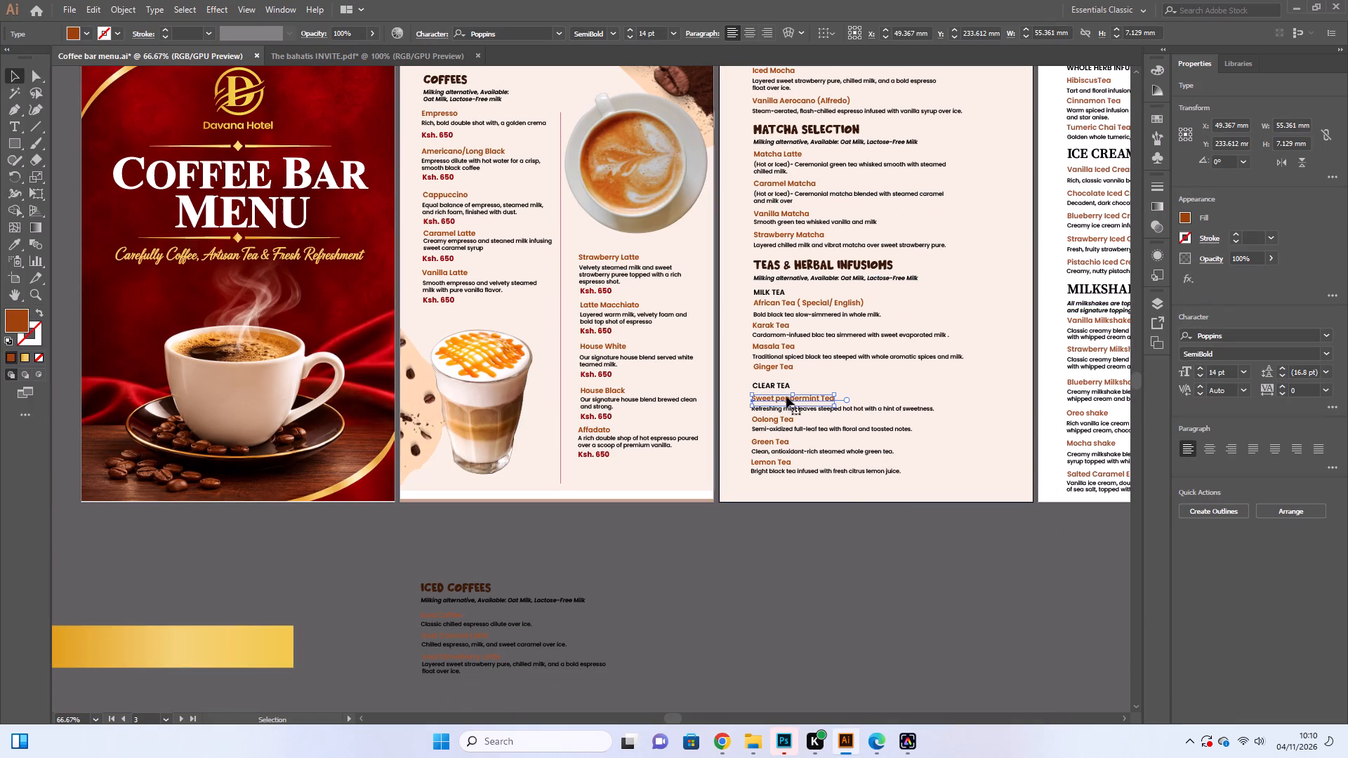
{"action": "scroll", "coordinate": [872, 505], "scroll_direction": "up", "scroll_amount": 4}
{"action": "scroll", "coordinate": [858, 502], "scroll_direction": "down", "scroll_amount": 3}
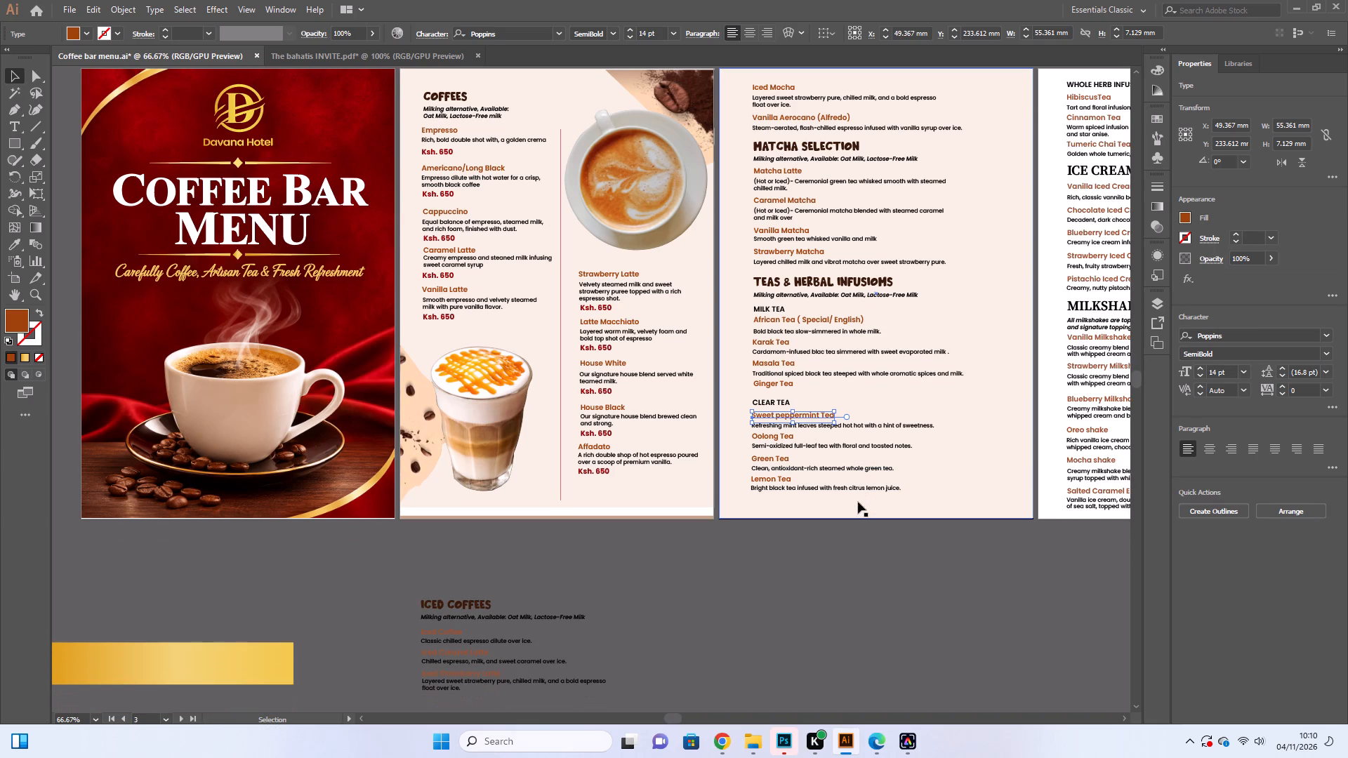
{"action": "left_click", "coordinate": [828, 464]}
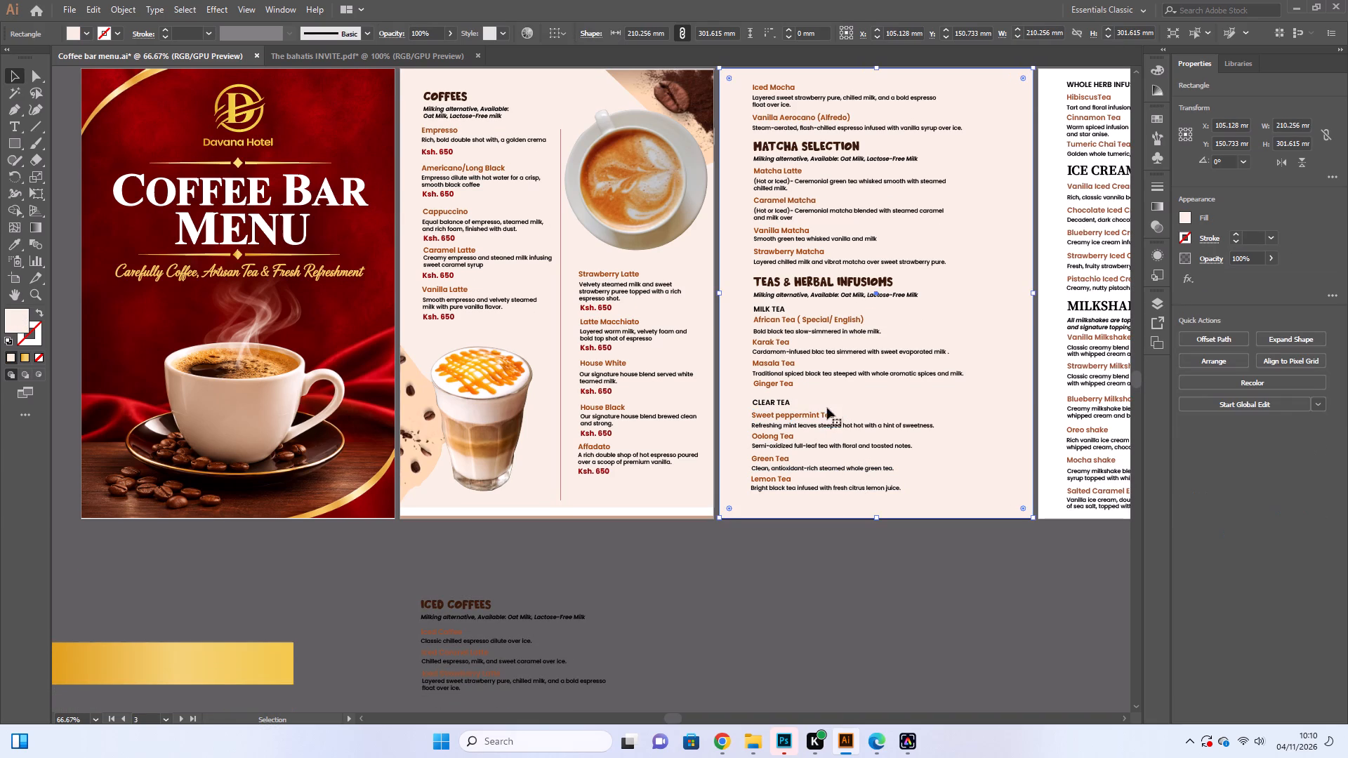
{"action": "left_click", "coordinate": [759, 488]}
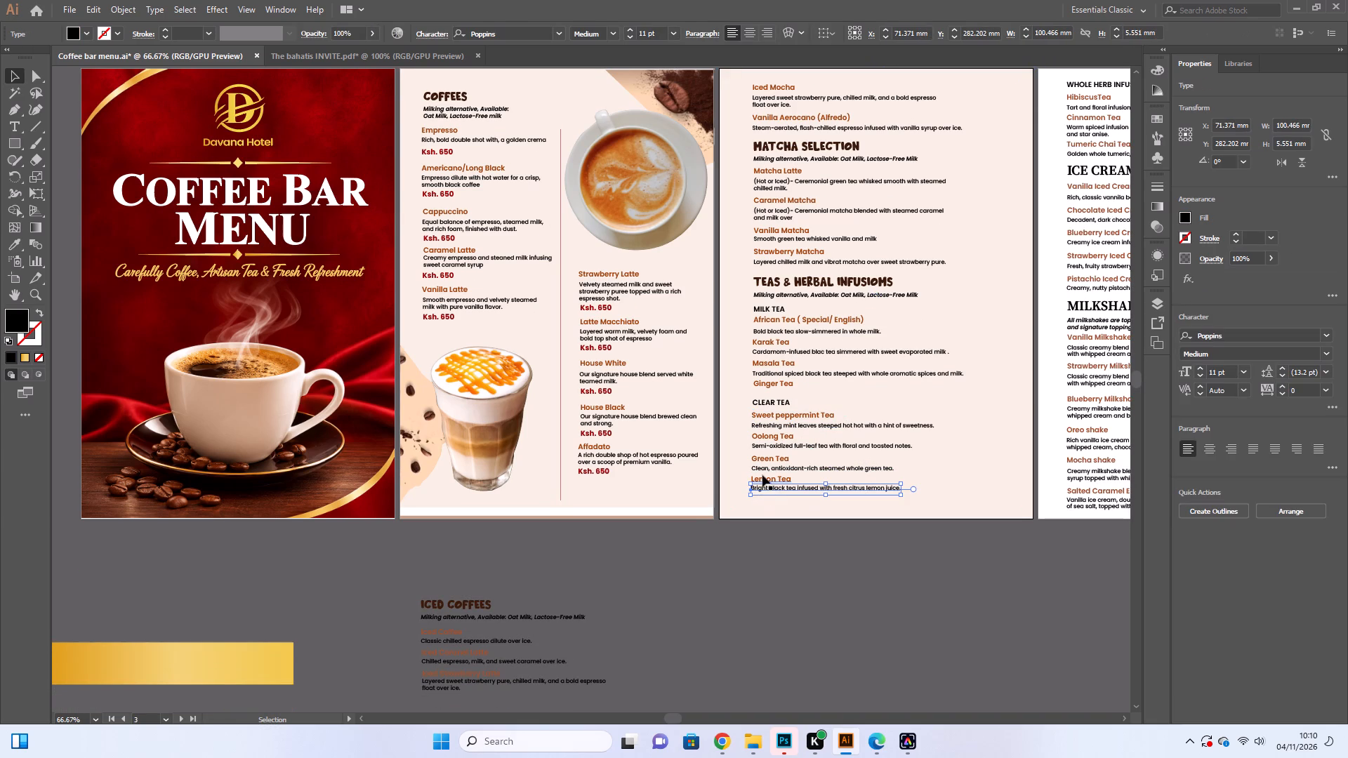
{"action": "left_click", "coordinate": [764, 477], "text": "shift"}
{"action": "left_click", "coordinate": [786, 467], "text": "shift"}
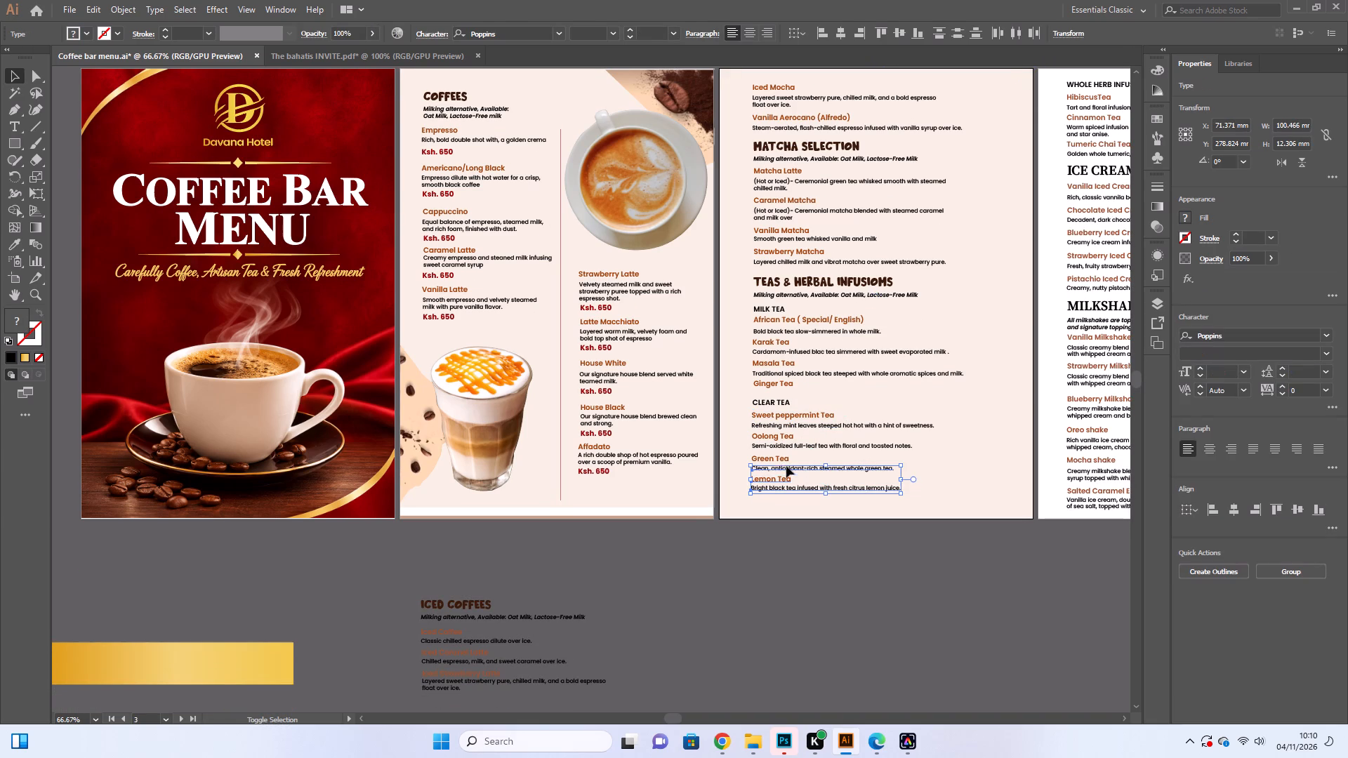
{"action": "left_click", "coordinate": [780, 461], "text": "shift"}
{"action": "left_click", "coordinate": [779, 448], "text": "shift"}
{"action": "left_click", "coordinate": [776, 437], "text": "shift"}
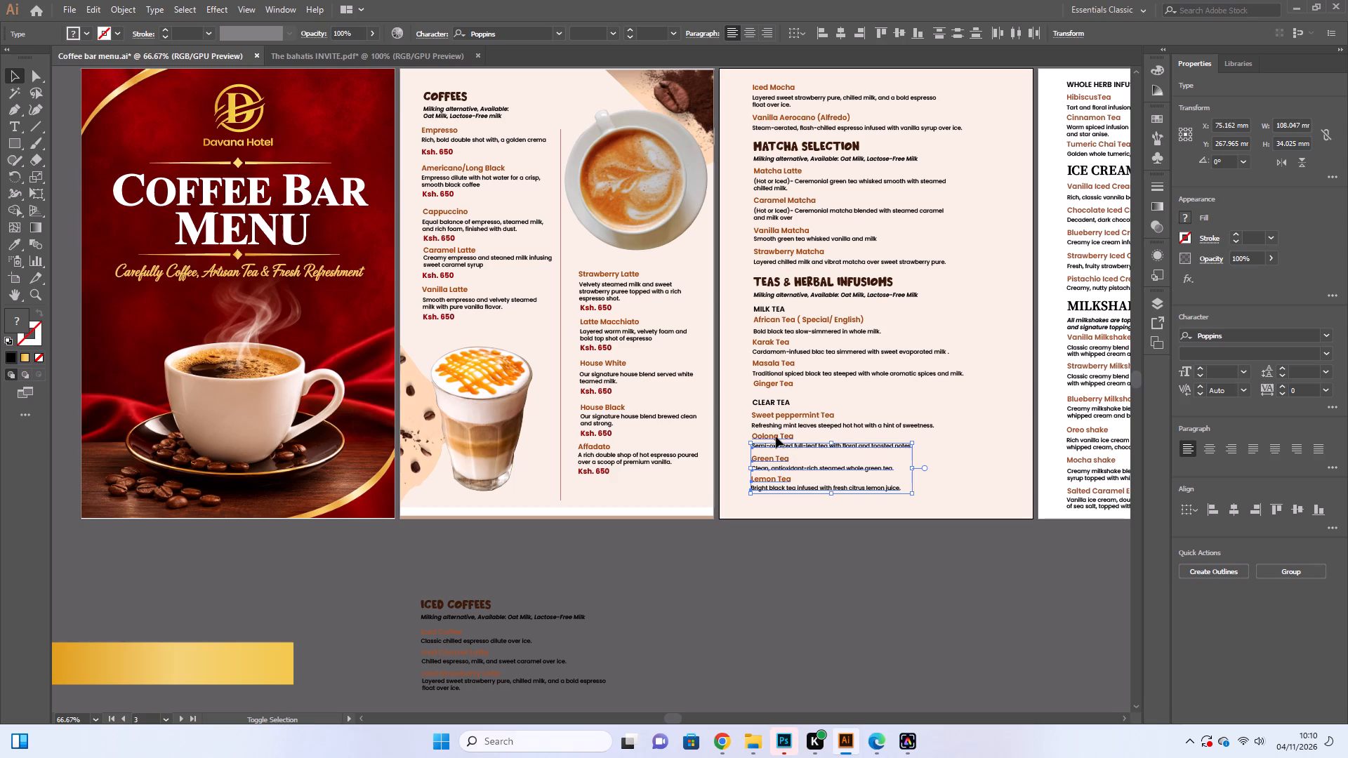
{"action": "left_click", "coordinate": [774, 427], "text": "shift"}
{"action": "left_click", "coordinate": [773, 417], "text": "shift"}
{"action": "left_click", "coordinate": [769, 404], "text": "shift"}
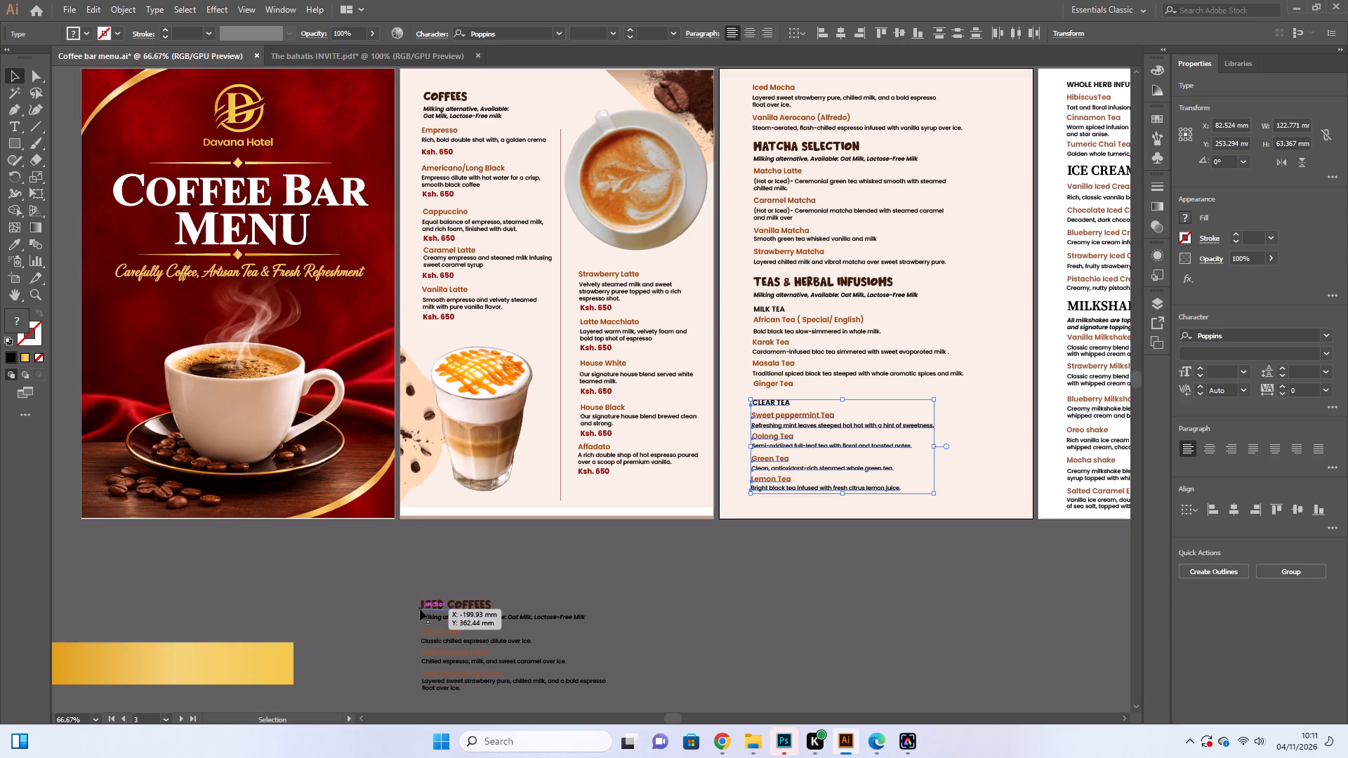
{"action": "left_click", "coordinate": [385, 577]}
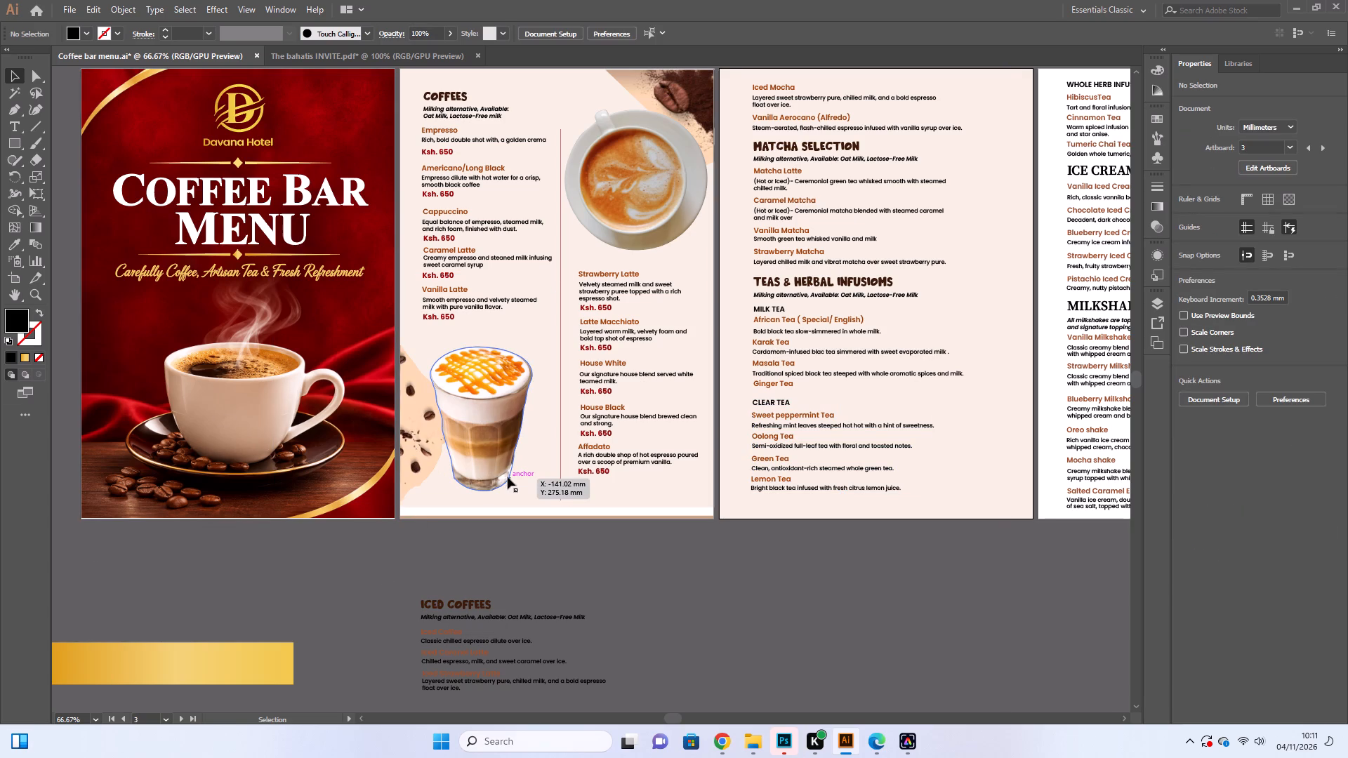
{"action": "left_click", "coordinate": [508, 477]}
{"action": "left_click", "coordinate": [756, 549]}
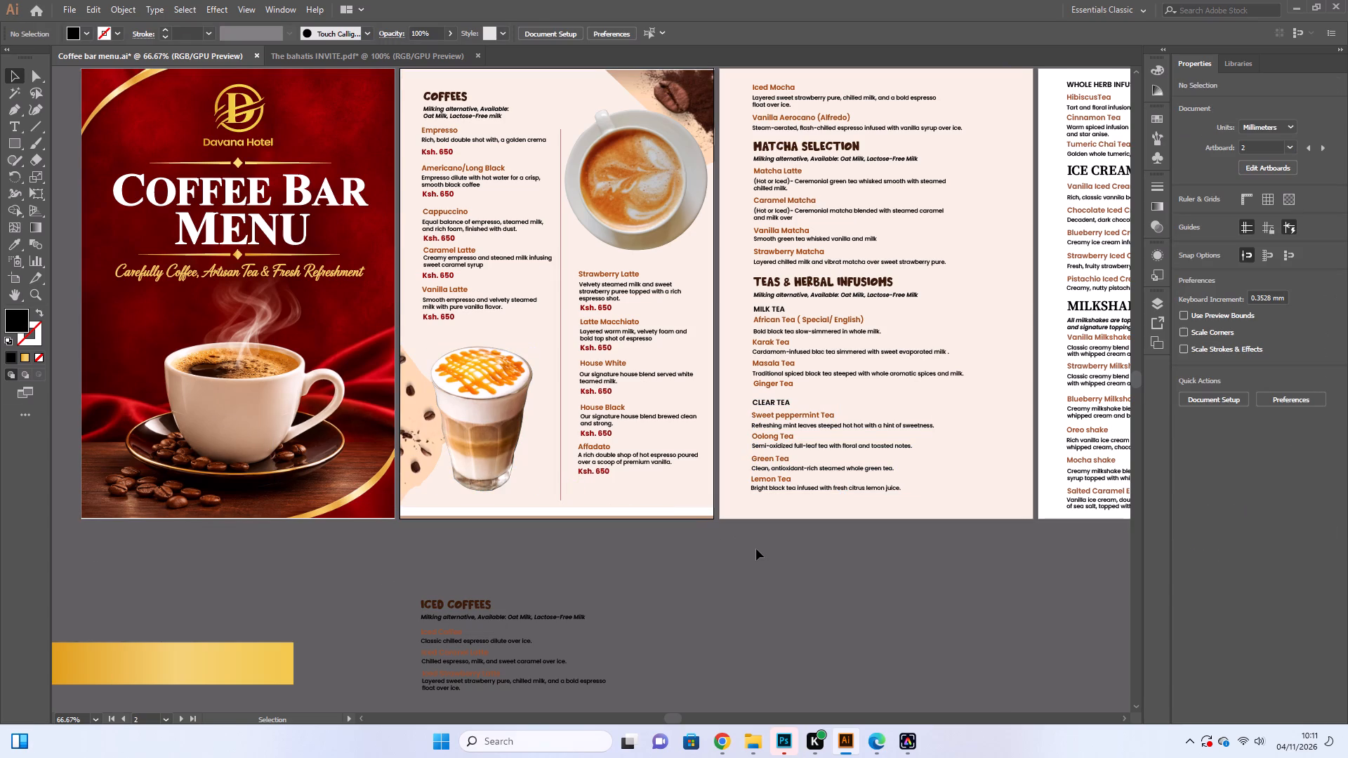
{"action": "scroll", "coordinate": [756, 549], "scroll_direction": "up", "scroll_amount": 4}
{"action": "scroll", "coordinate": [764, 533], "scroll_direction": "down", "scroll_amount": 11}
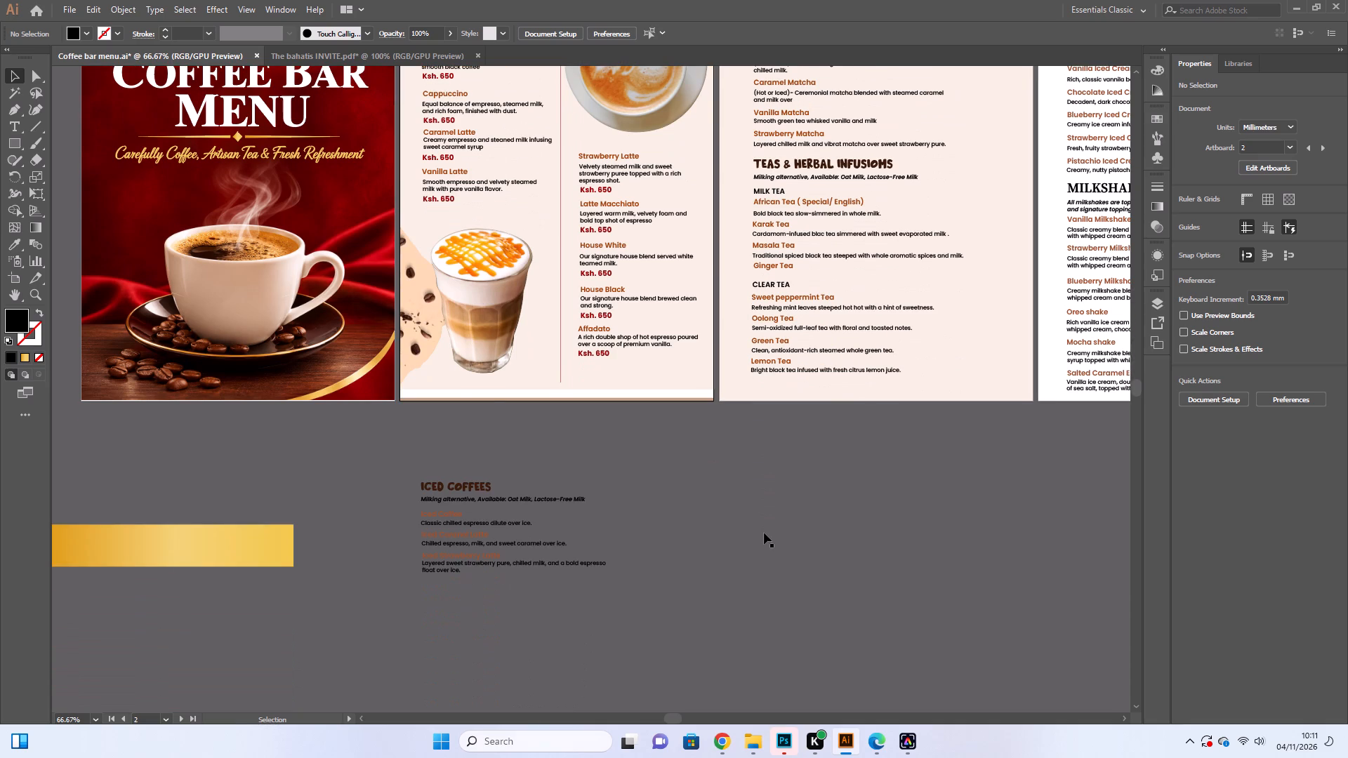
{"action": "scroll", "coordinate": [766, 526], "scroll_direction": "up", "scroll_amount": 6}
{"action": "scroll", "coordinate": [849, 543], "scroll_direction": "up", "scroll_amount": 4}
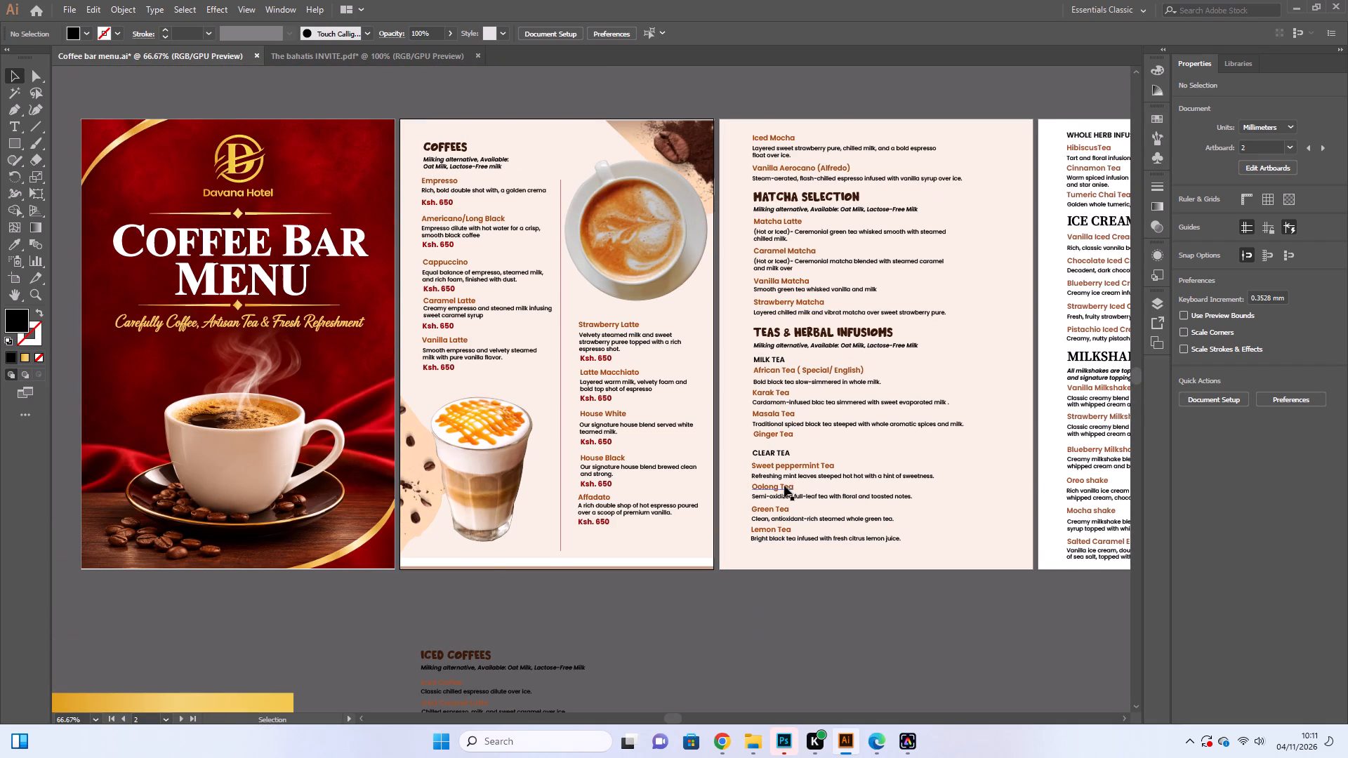
Break the Sweet peppermint Tea description into two lines after the word "steeped".
{"action": "left_click", "coordinate": [772, 472]}
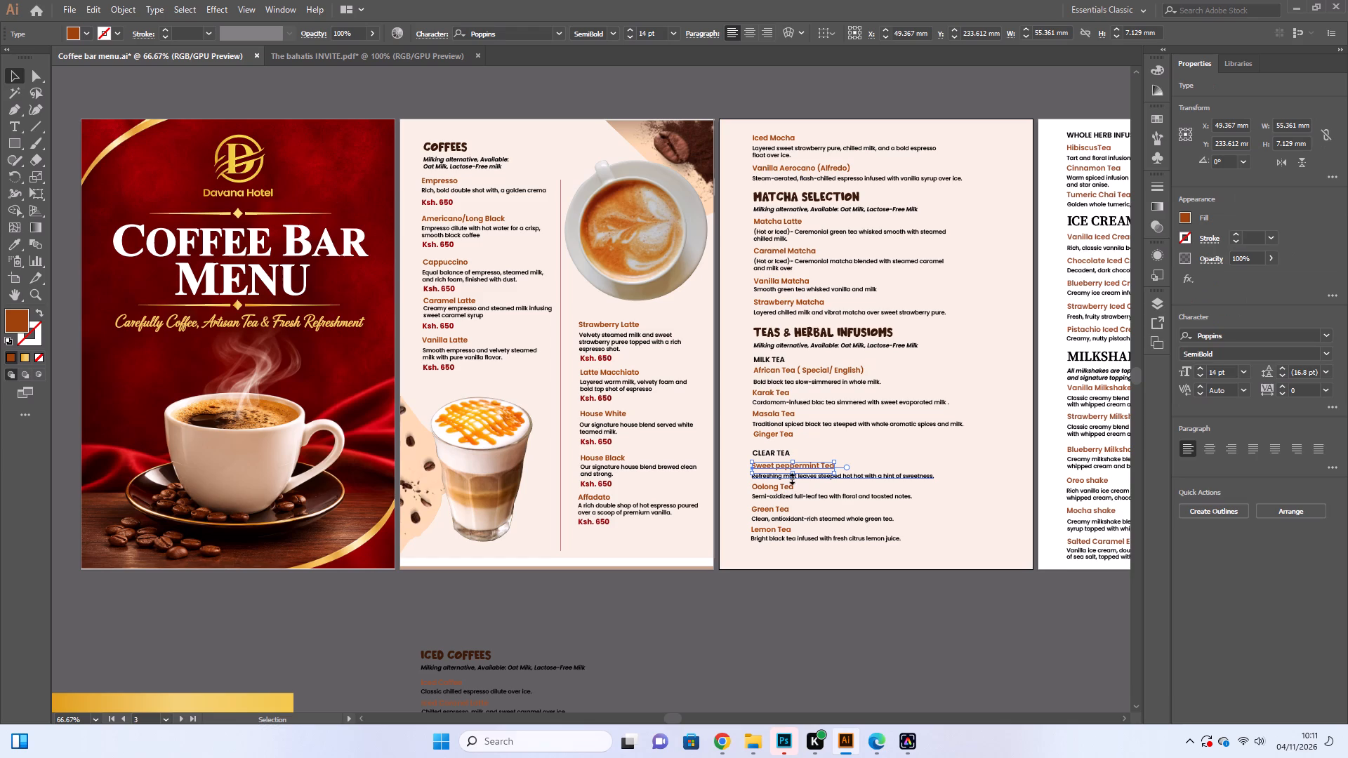
{"action": "left_click", "coordinate": [856, 477]}
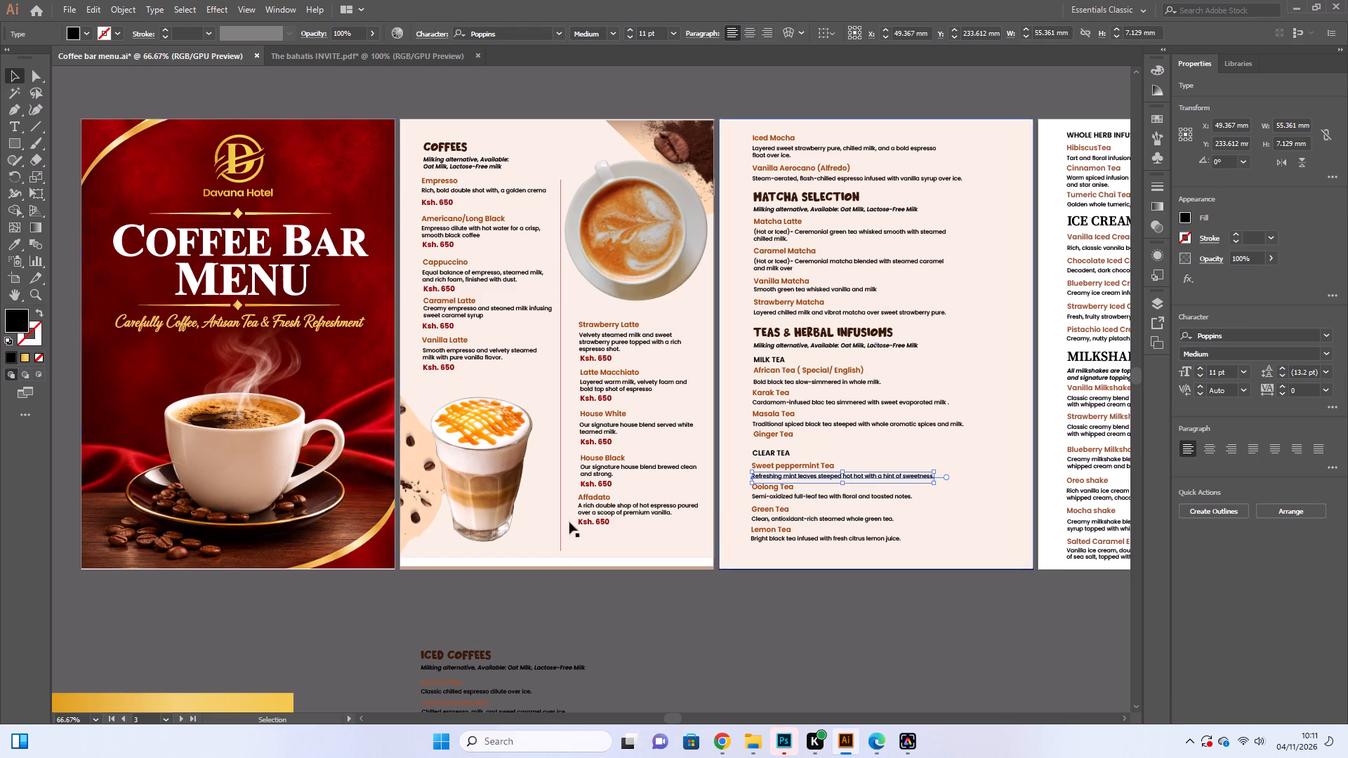
{"action": "left_click", "coordinate": [10, 129]}
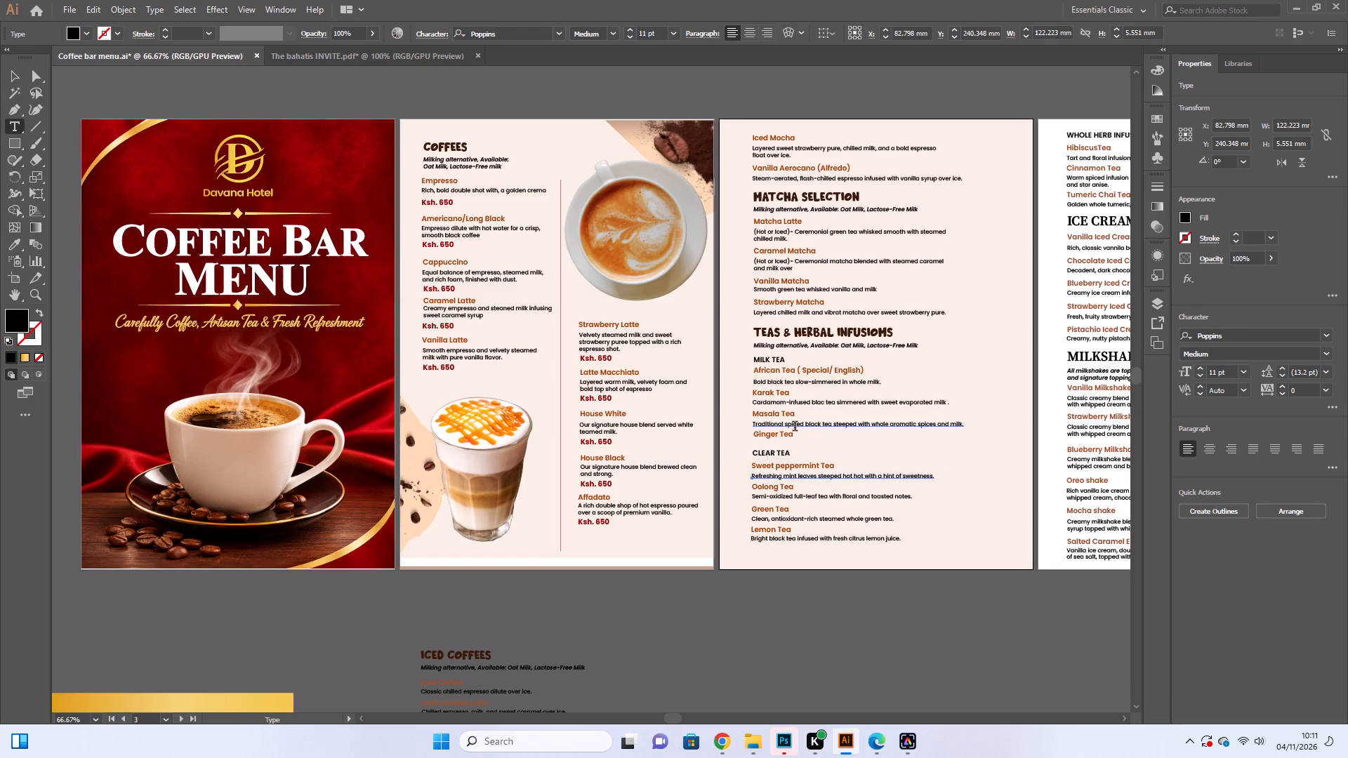
{"action": "left_click", "coordinate": [841, 474]}
{"action": "key", "text": "Return"}
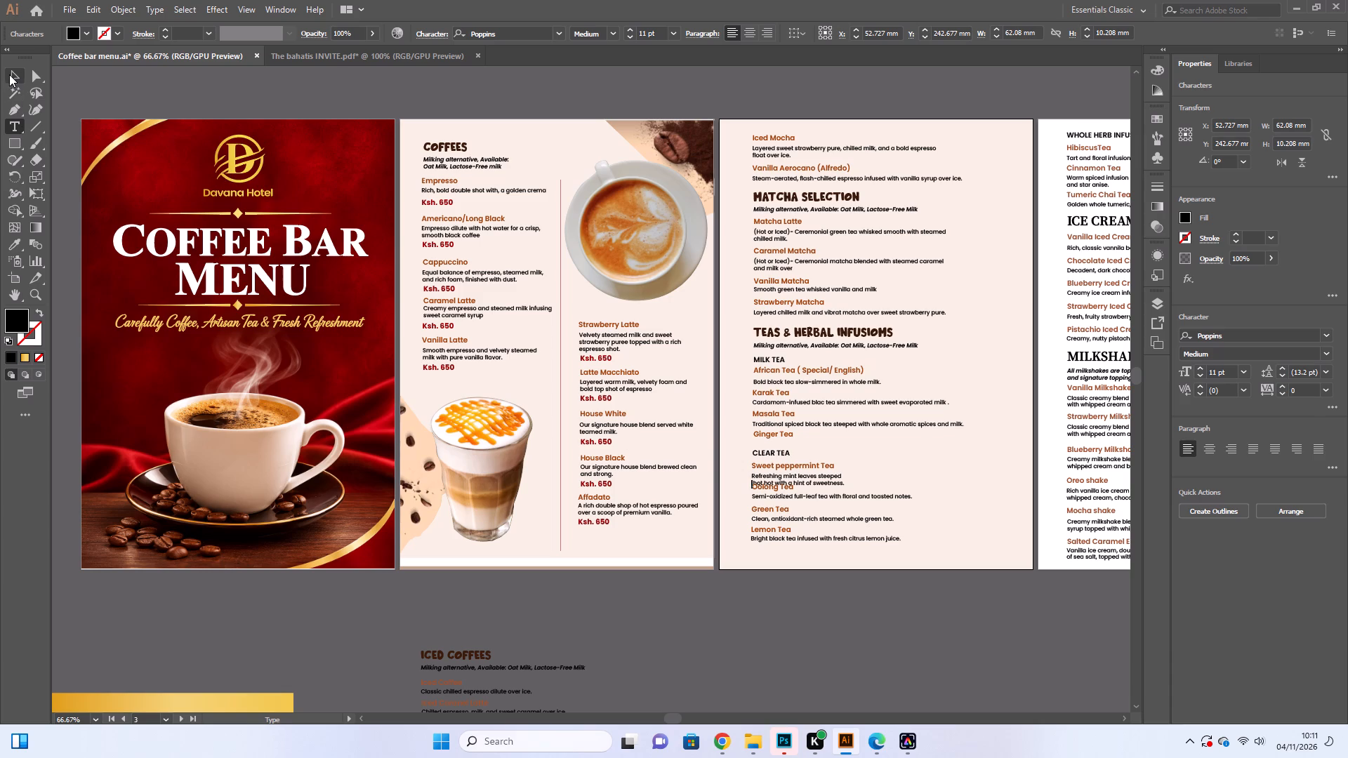
Move the Sweet peppermint Tea name and description together about 100 mm across to the right side of the teas page.
{"action": "left_click", "coordinate": [9, 74]}
{"action": "left_click", "coordinate": [818, 470], "text": "shift"}
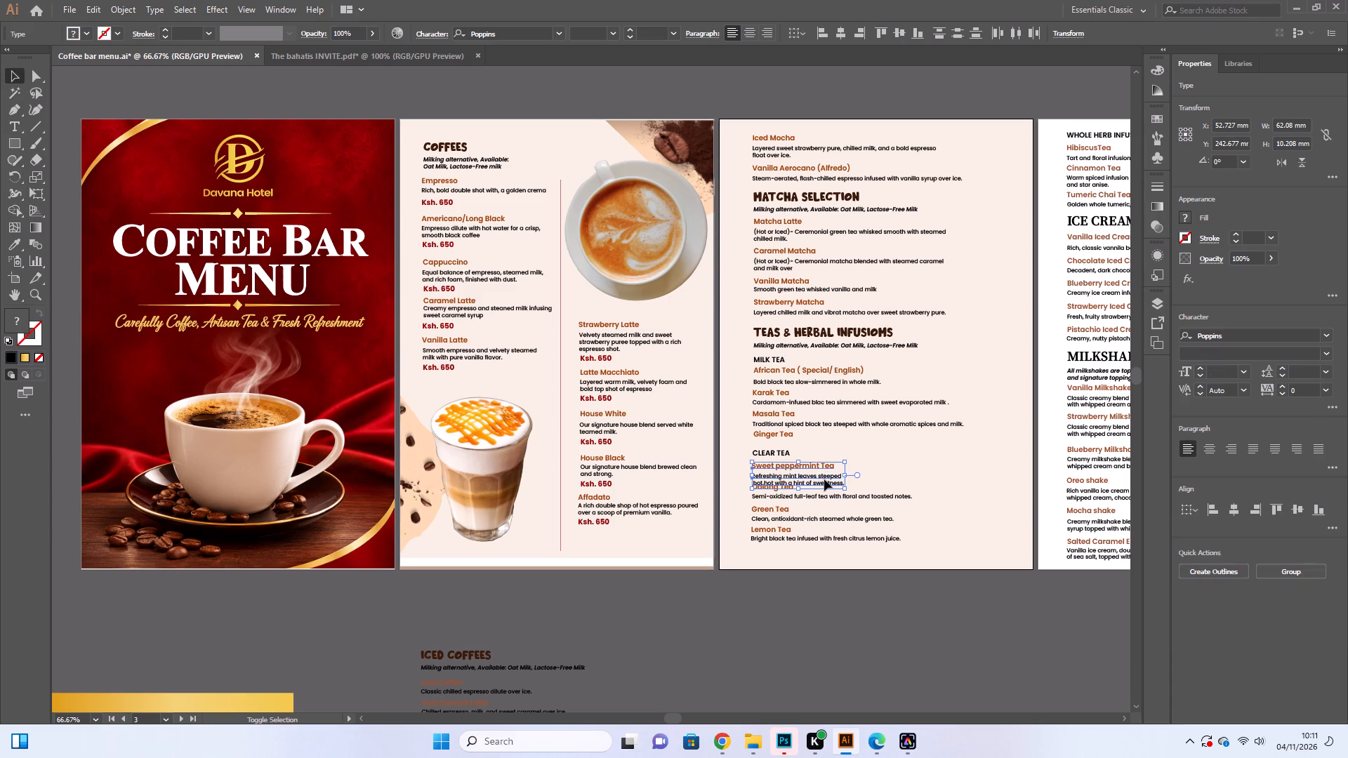
{"action": "left_click_drag", "start_coordinate": [823, 485], "coordinate": [960, 482]}
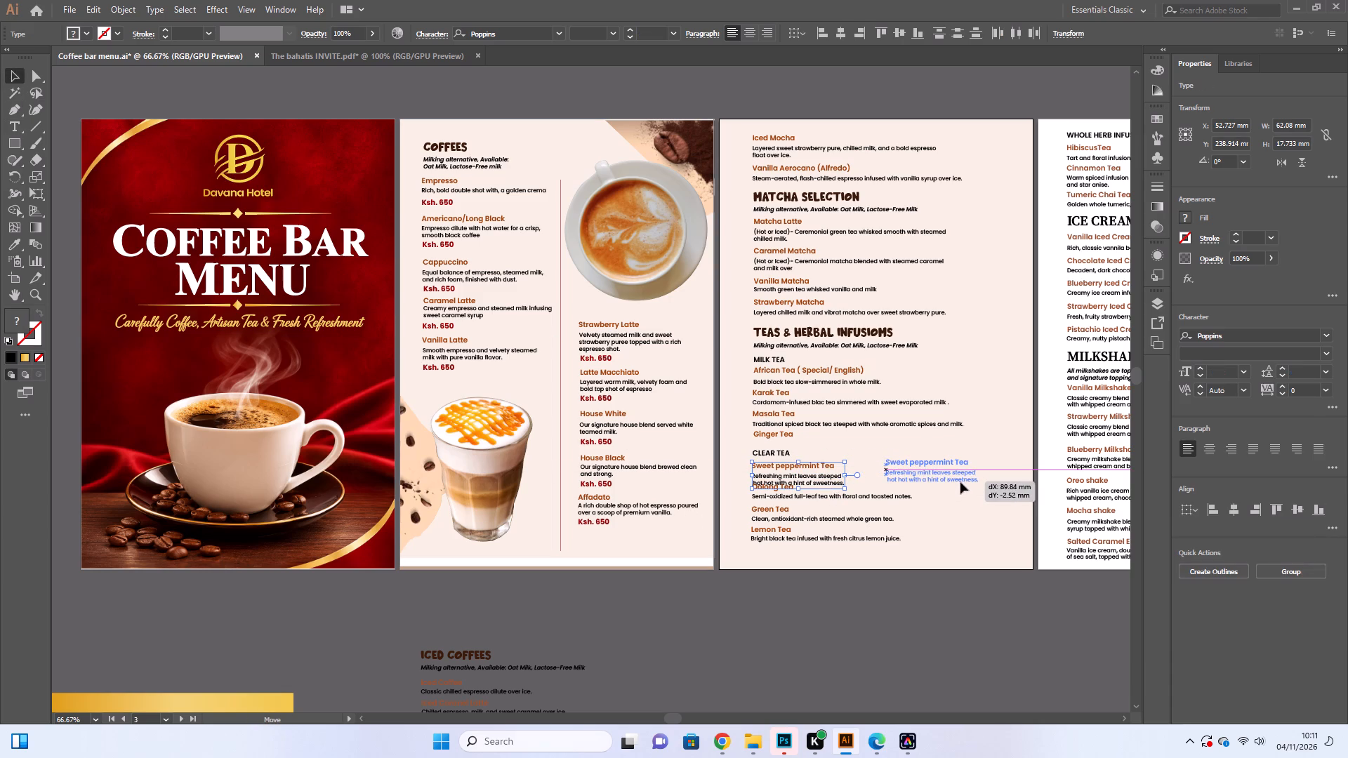
{"action": "left_click_drag", "start_coordinate": [960, 482], "coordinate": [973, 485]}
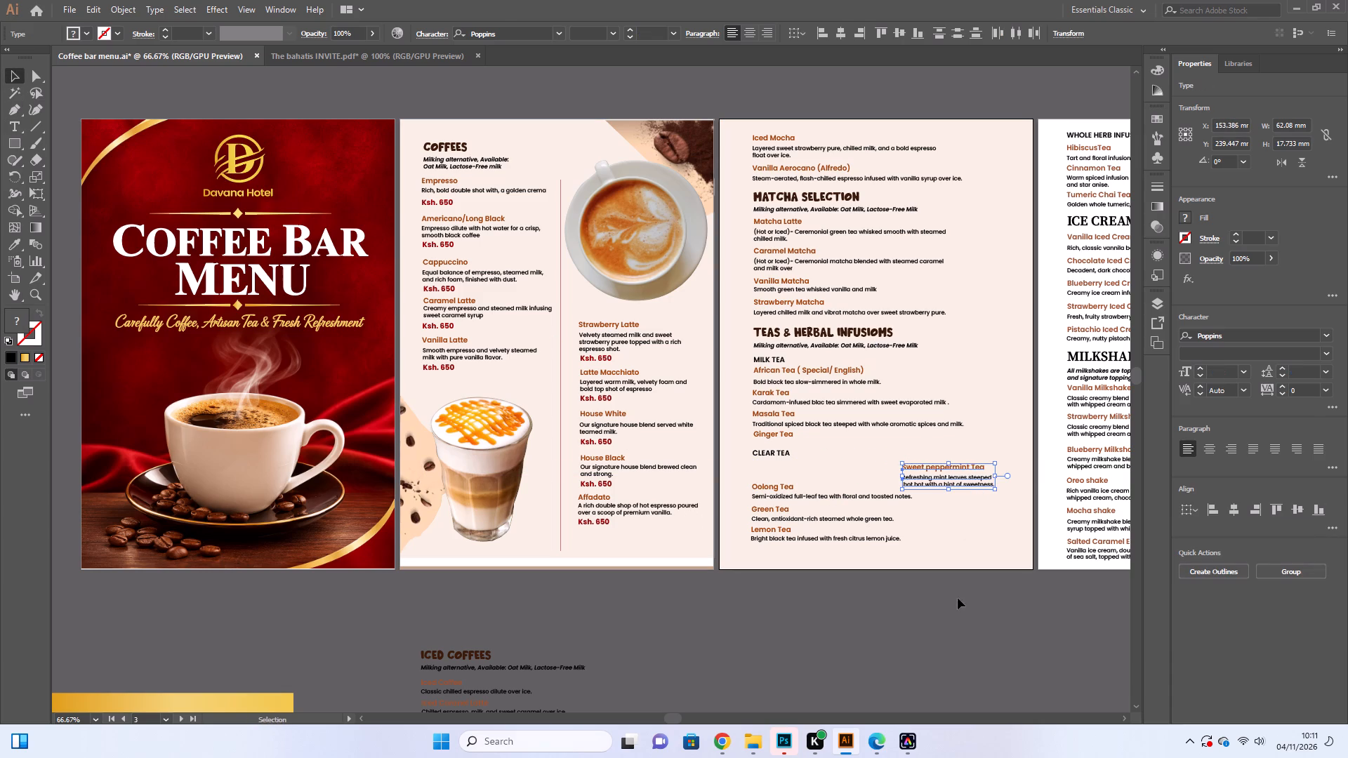
{"action": "left_click", "coordinate": [958, 598]}
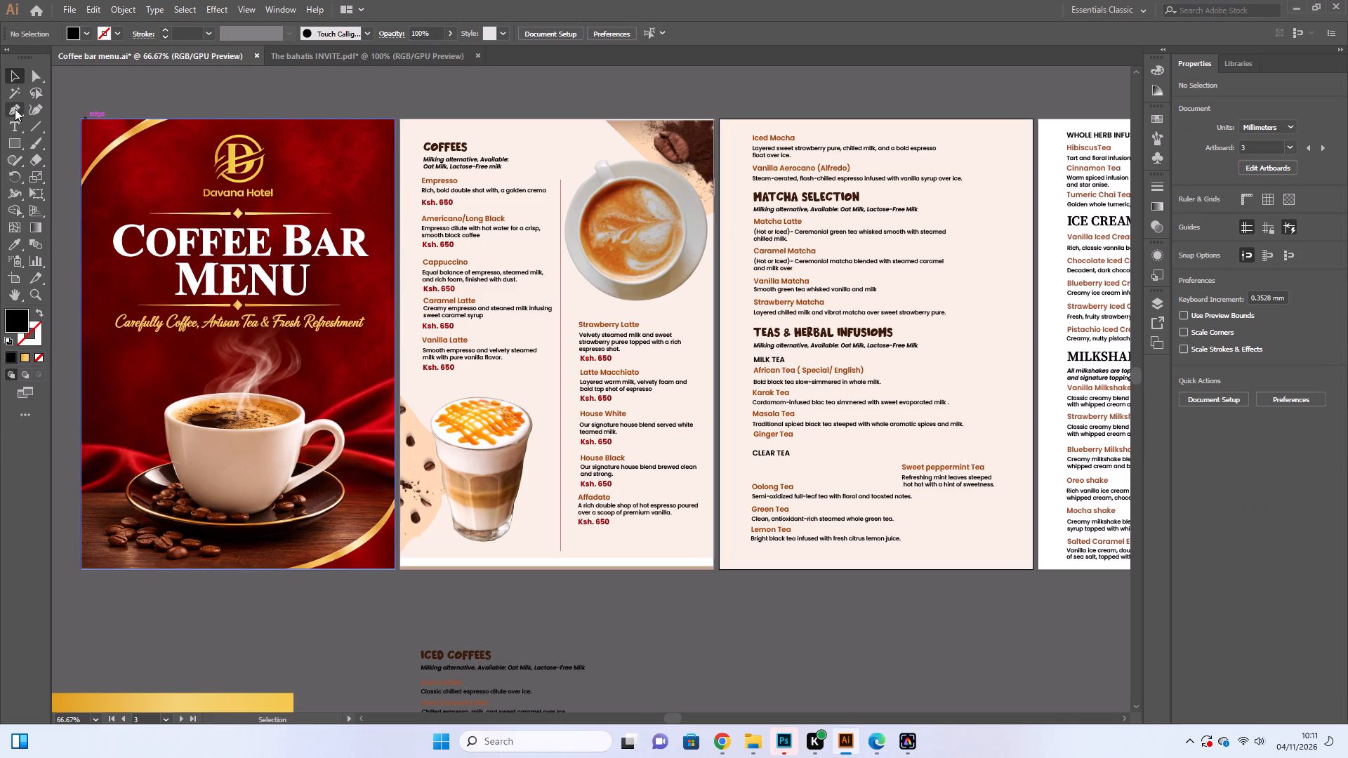
Break the Oolong Tea description into two lines after "with", removing the leading space on the second line.
{"action": "left_click", "coordinate": [14, 122]}
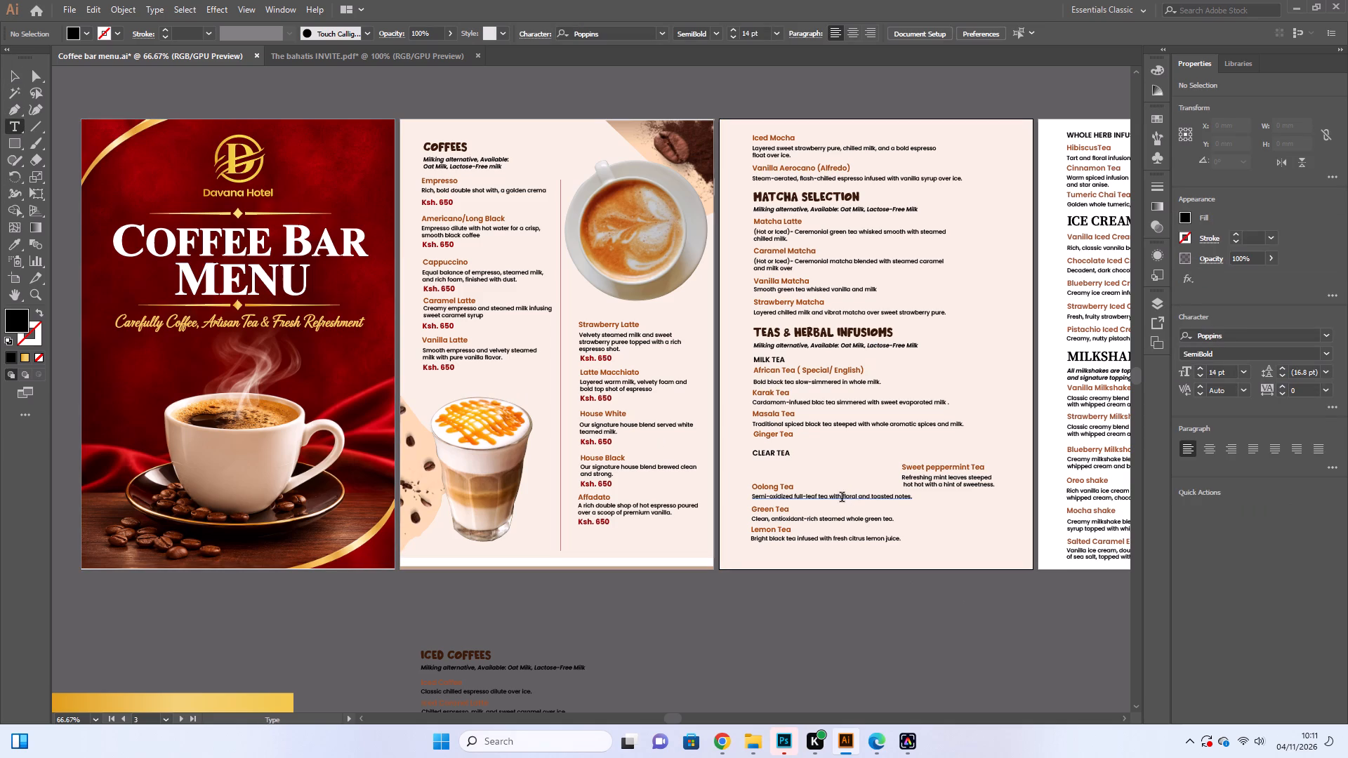
{"action": "left_click", "coordinate": [842, 498]}
{"action": "key", "text": "Return"}
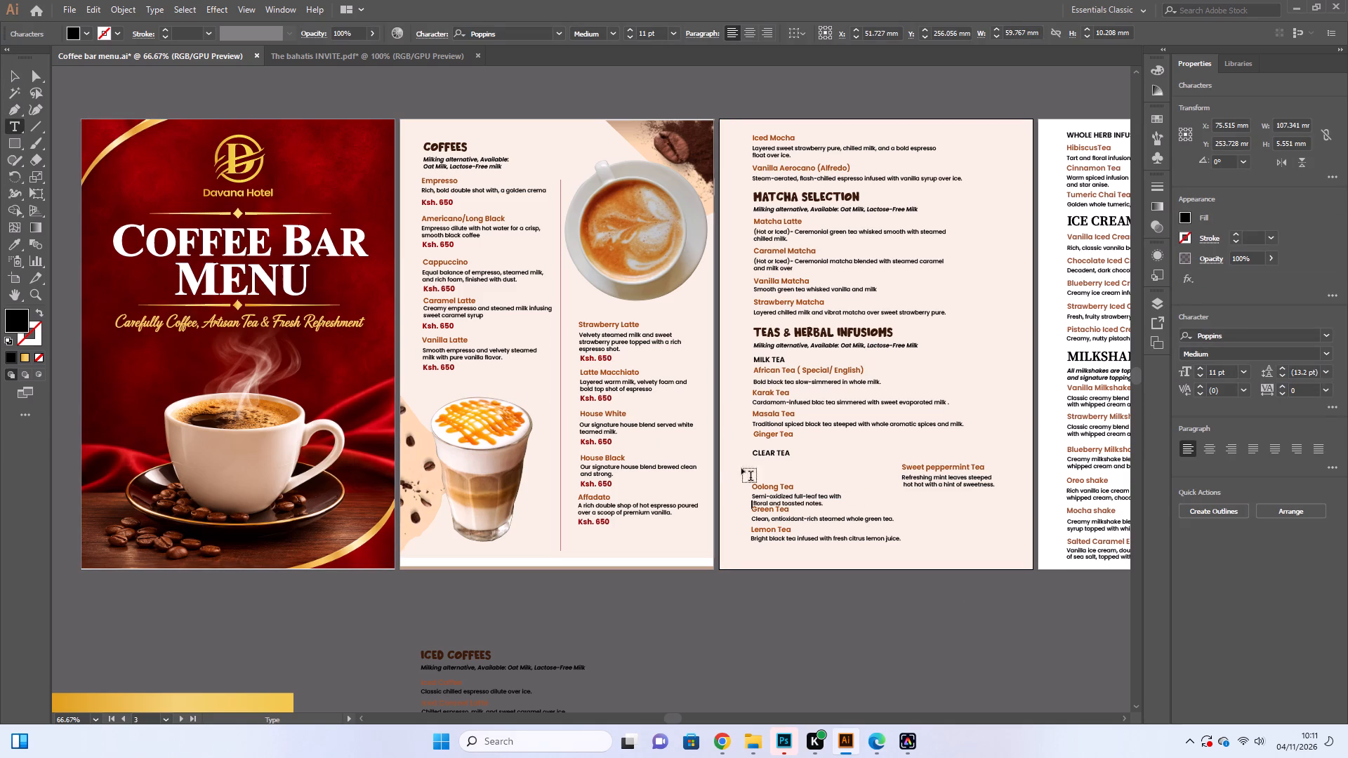
{"action": "left_click", "coordinate": [753, 504]}
{"action": "key", "text": "BackSpace"}
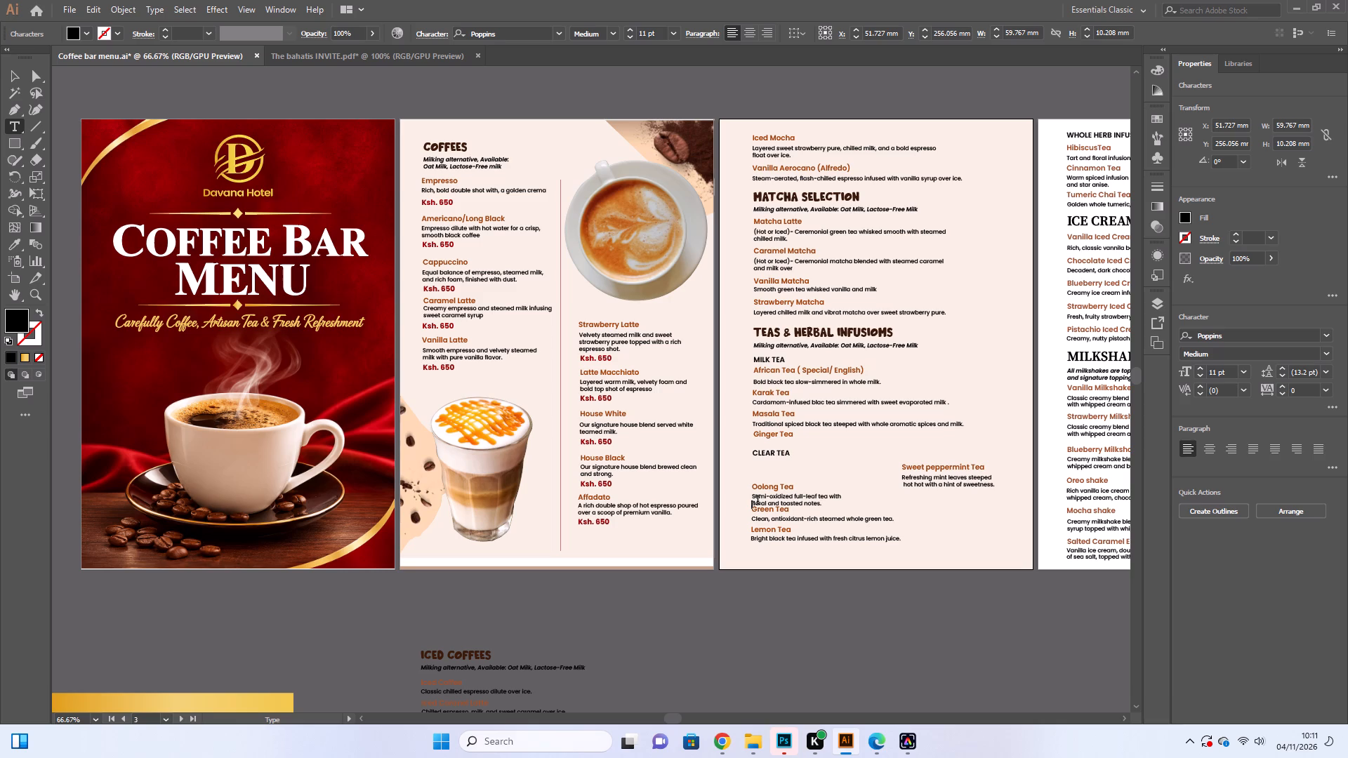
Move the Oolong Tea name and description together about 100 mm across, placing them directly below the Sweet peppermint Tea item.
{"action": "left_click", "coordinate": [9, 73]}
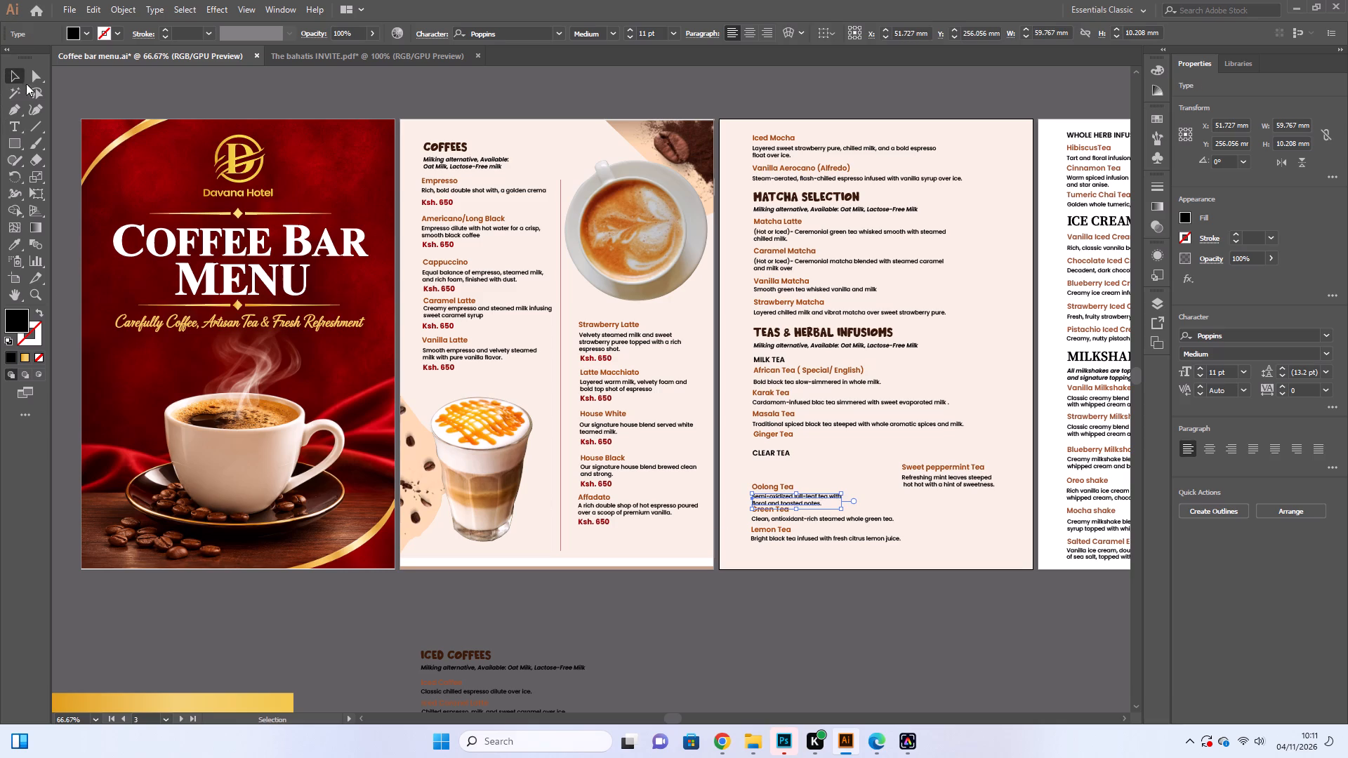
{"action": "left_click", "coordinate": [783, 491]}
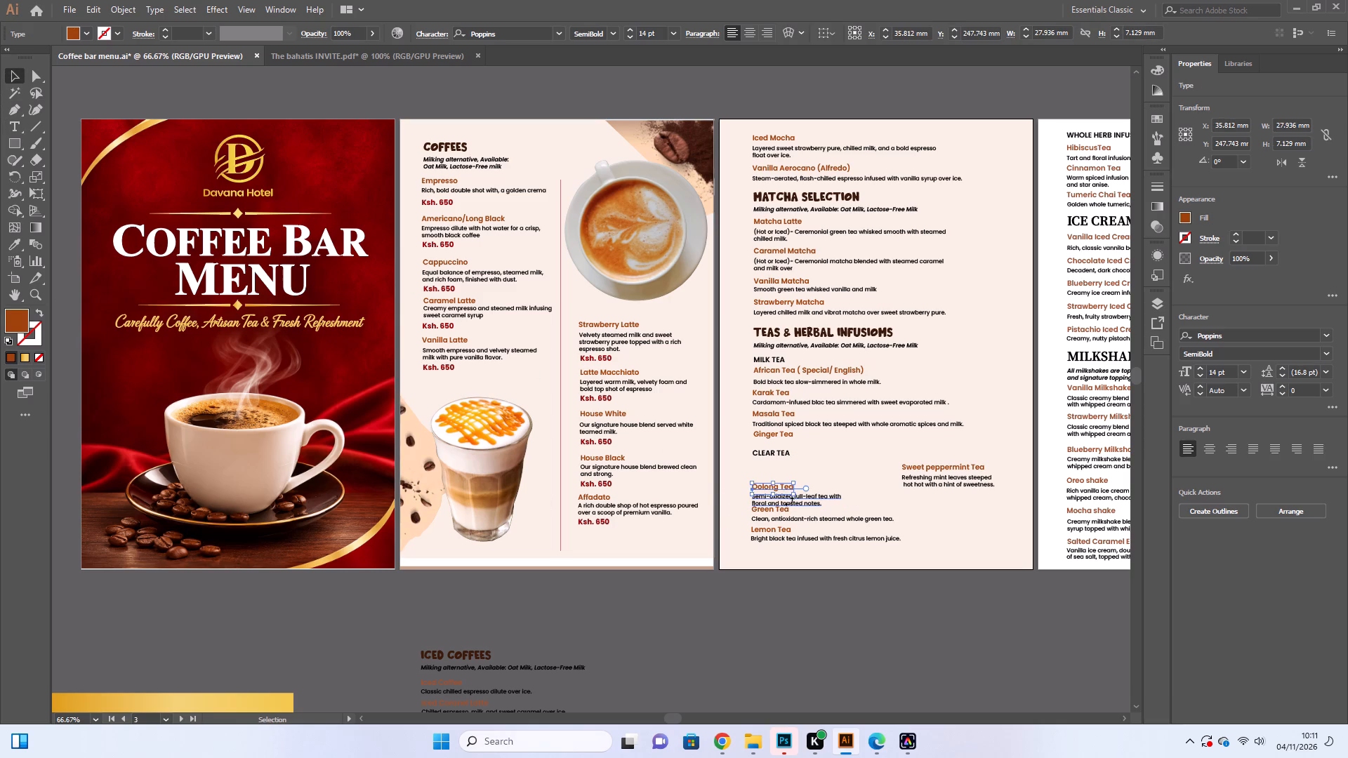
{"action": "left_click", "coordinate": [799, 506], "text": "shift"}
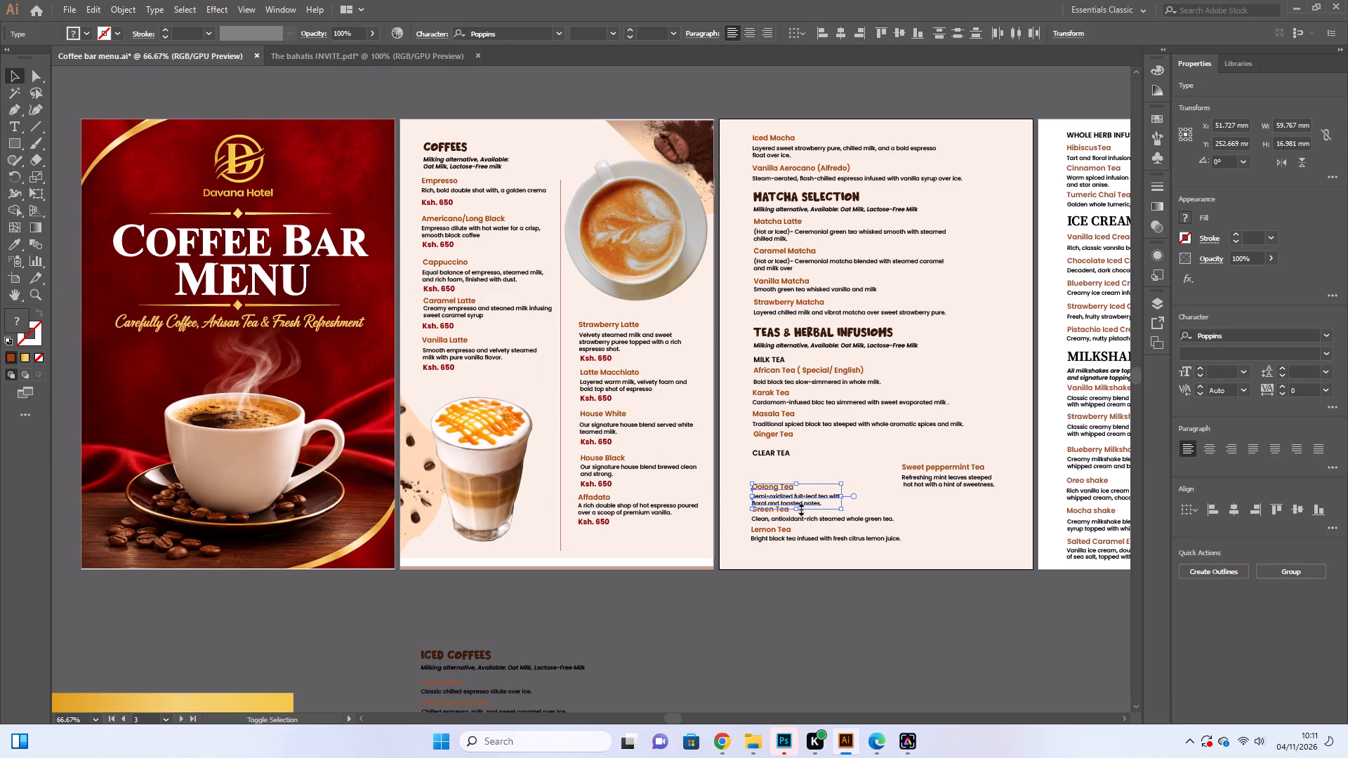
{"action": "left_click_drag", "start_coordinate": [793, 498], "coordinate": [949, 507]}
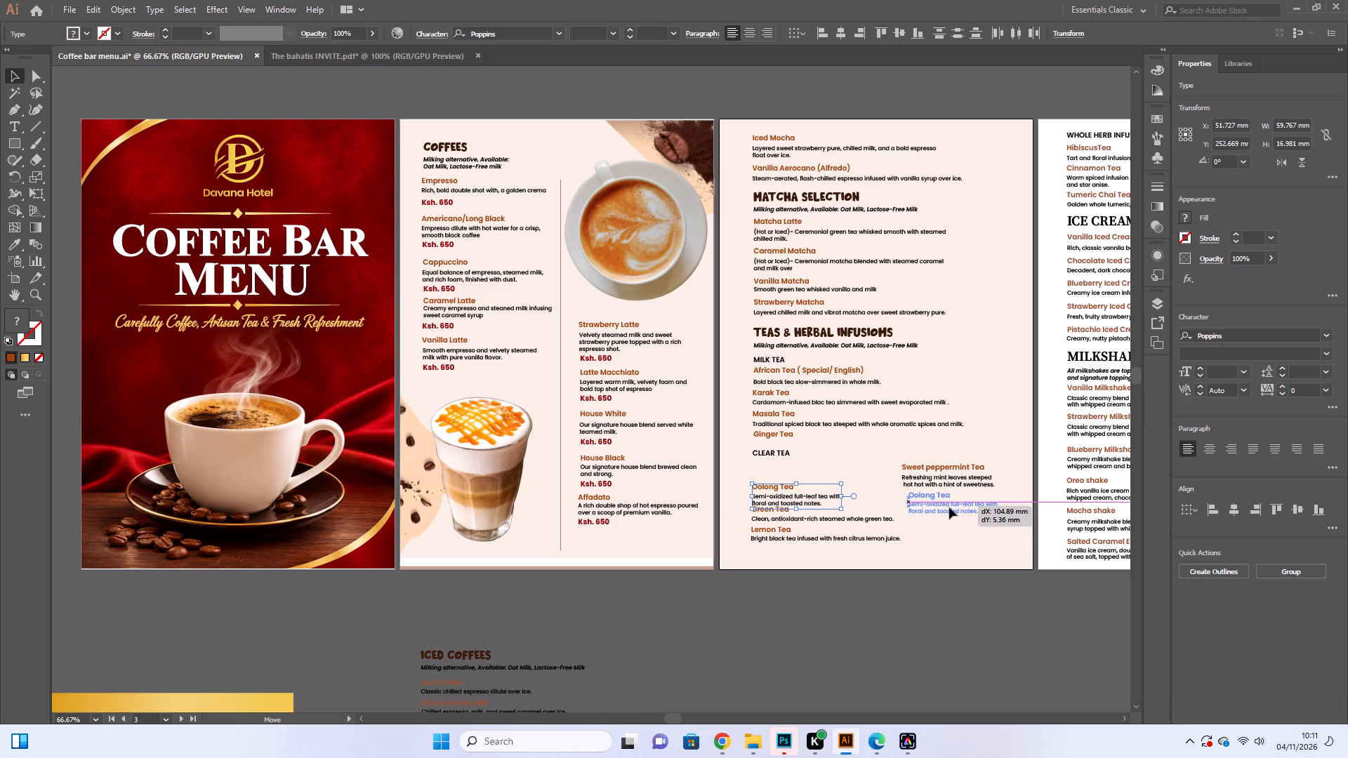
{"action": "left_click_drag", "start_coordinate": [949, 507], "coordinate": [946, 507]}
{"action": "left_click", "coordinate": [797, 485]}
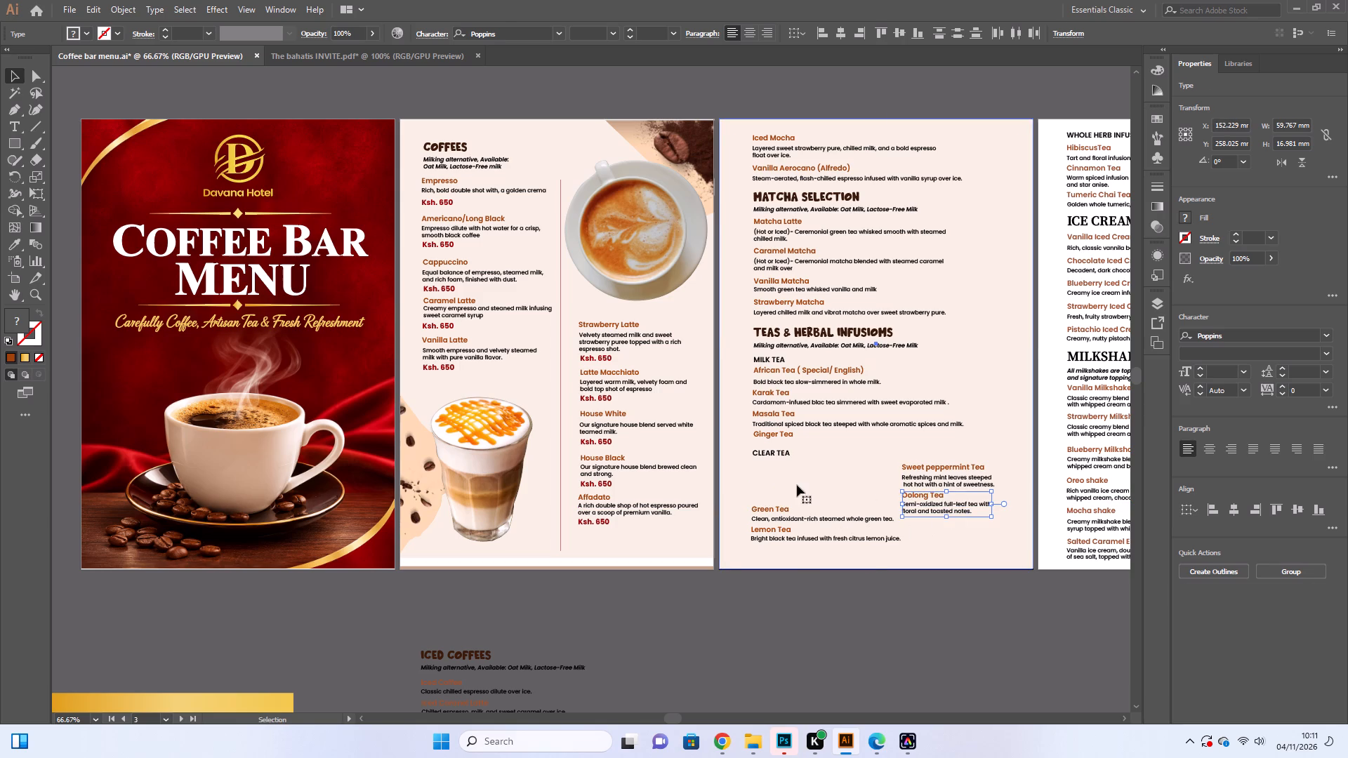
Break the Green Tea description into two lines after "antioxidant-rich".
{"action": "scroll", "coordinate": [797, 485], "scroll_direction": "down", "scroll_amount": 5}
{"action": "left_click", "coordinate": [801, 434]}
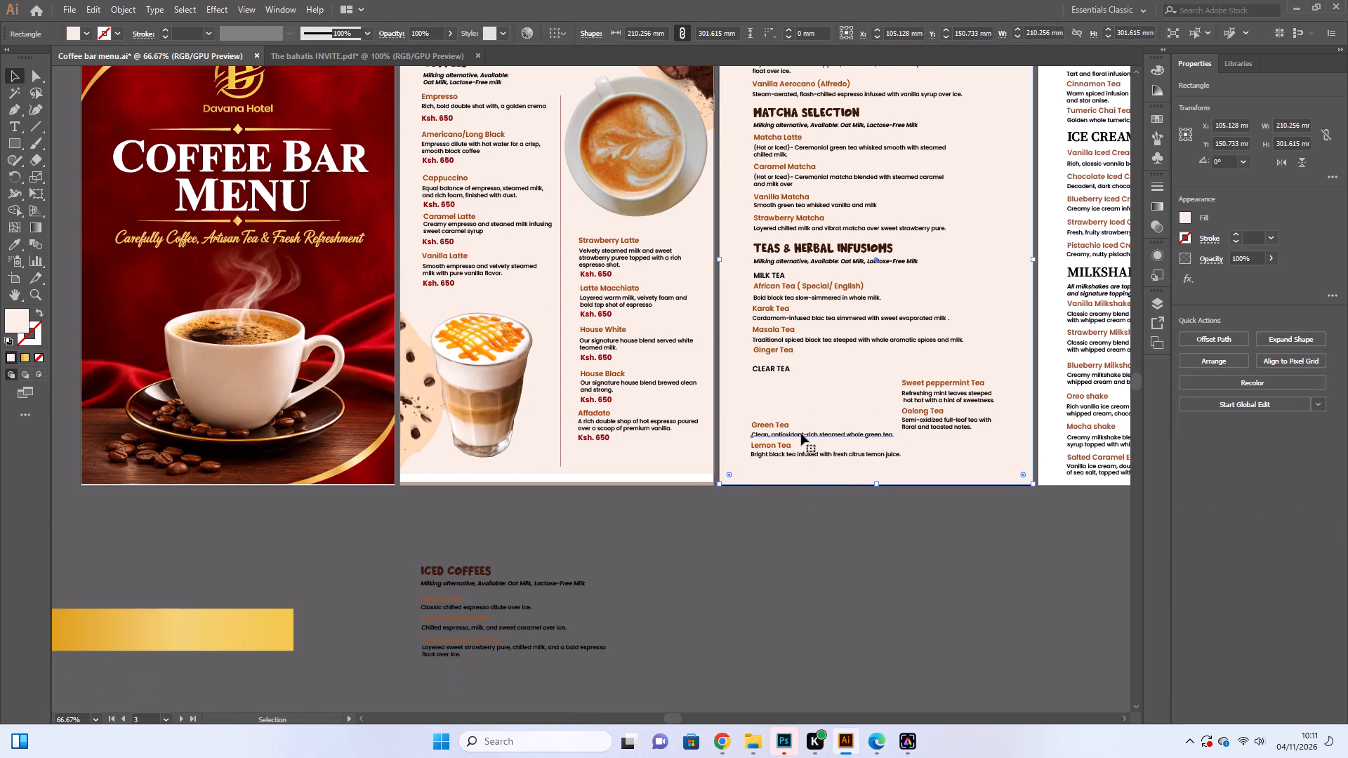
{"action": "left_click", "coordinate": [18, 127]}
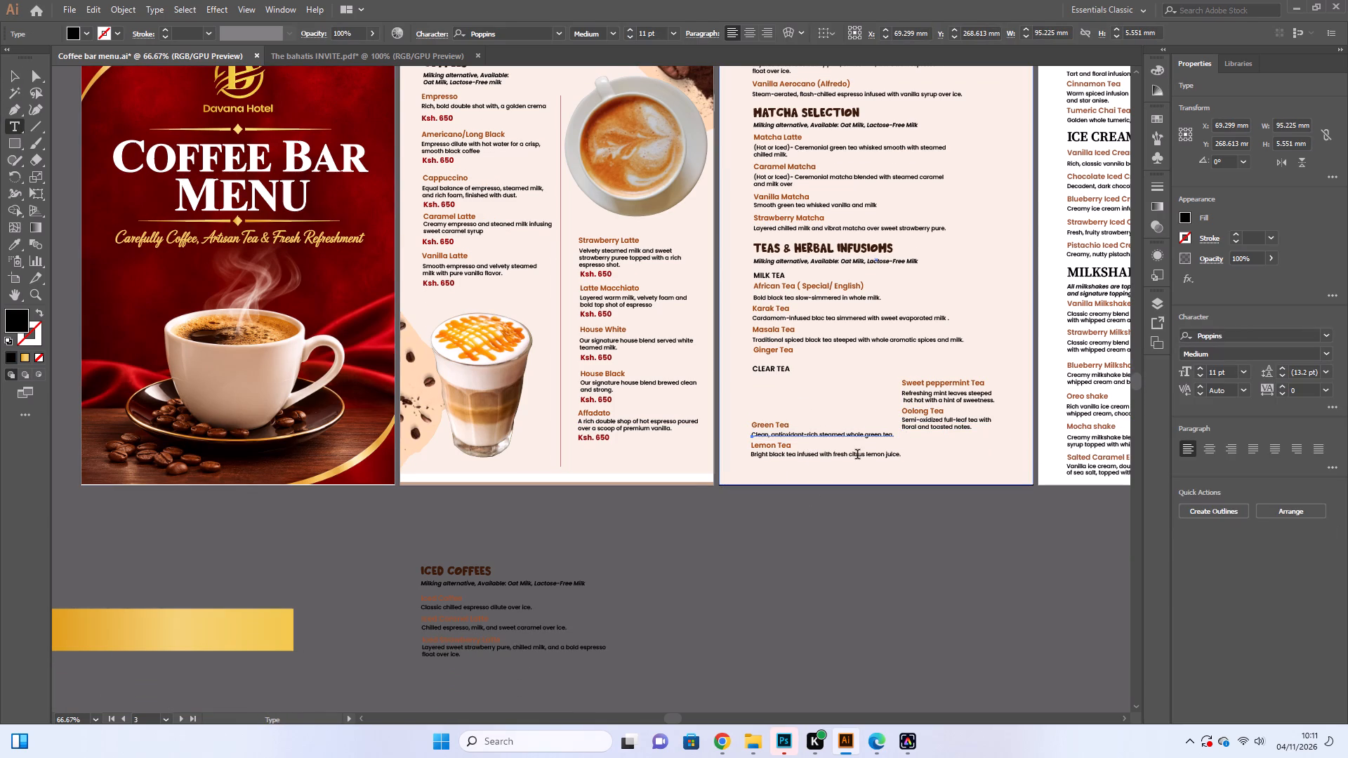
{"action": "left_click", "coordinate": [817, 435]}
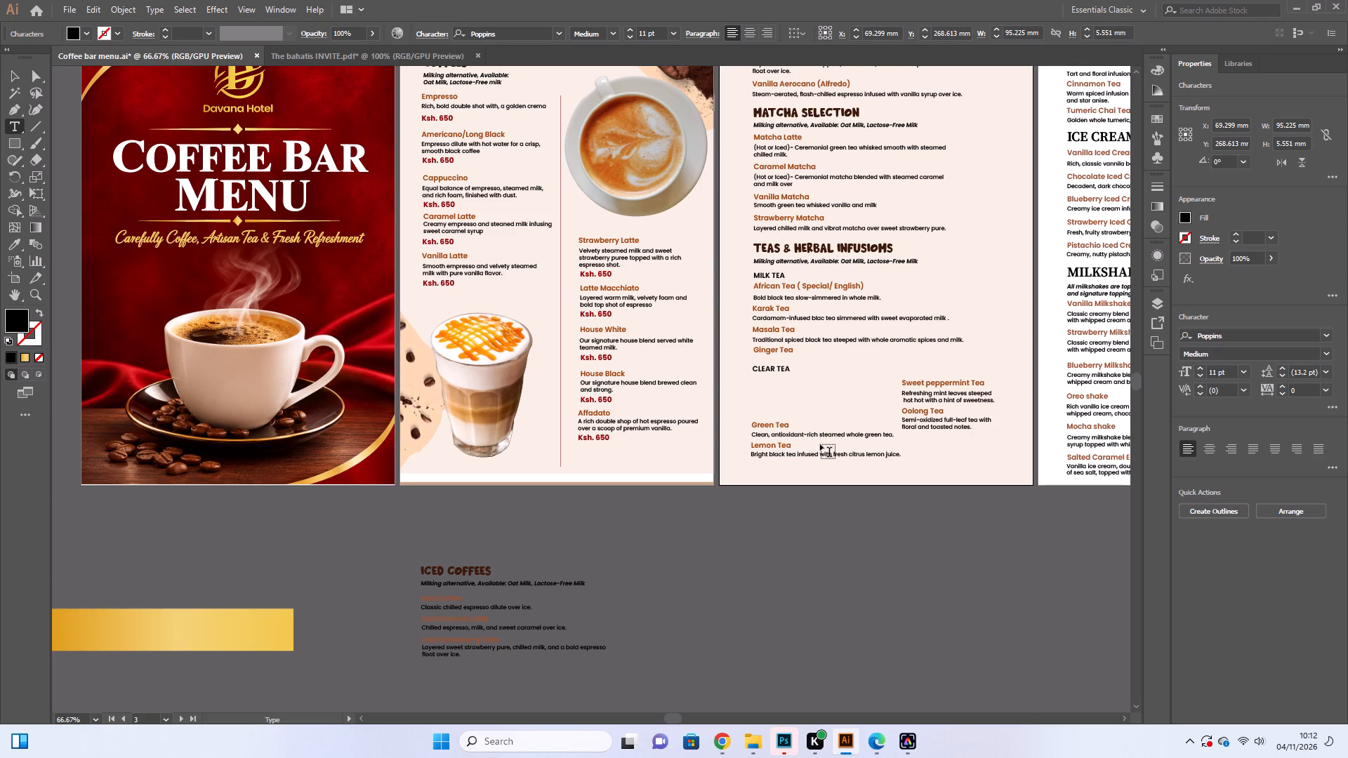
{"action": "key", "text": "Return"}
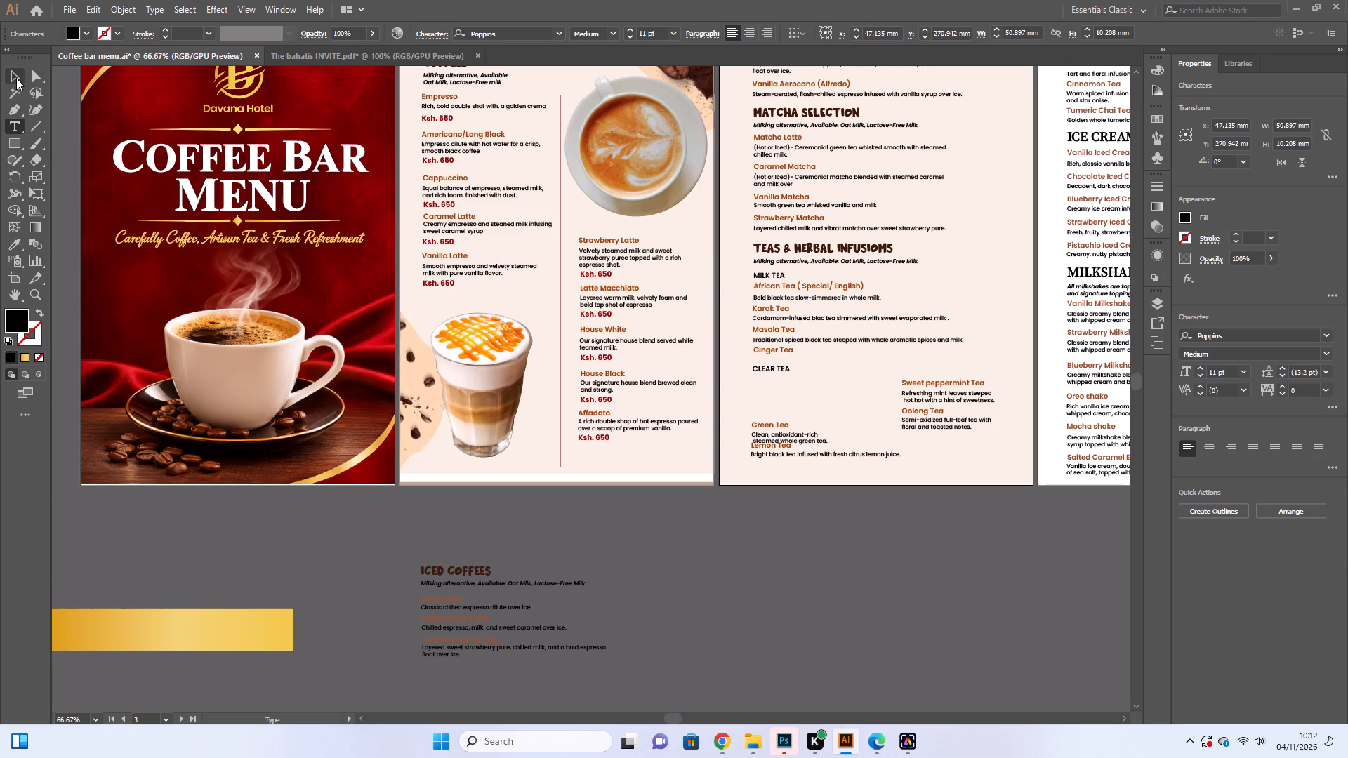
Move the Green Tea name and description together into the right column, directly below the Oolong Tea item.
{"action": "left_click", "coordinate": [16, 78]}
{"action": "left_click", "coordinate": [918, 540]}
{"action": "left_click", "coordinate": [780, 427], "text": "shift"}
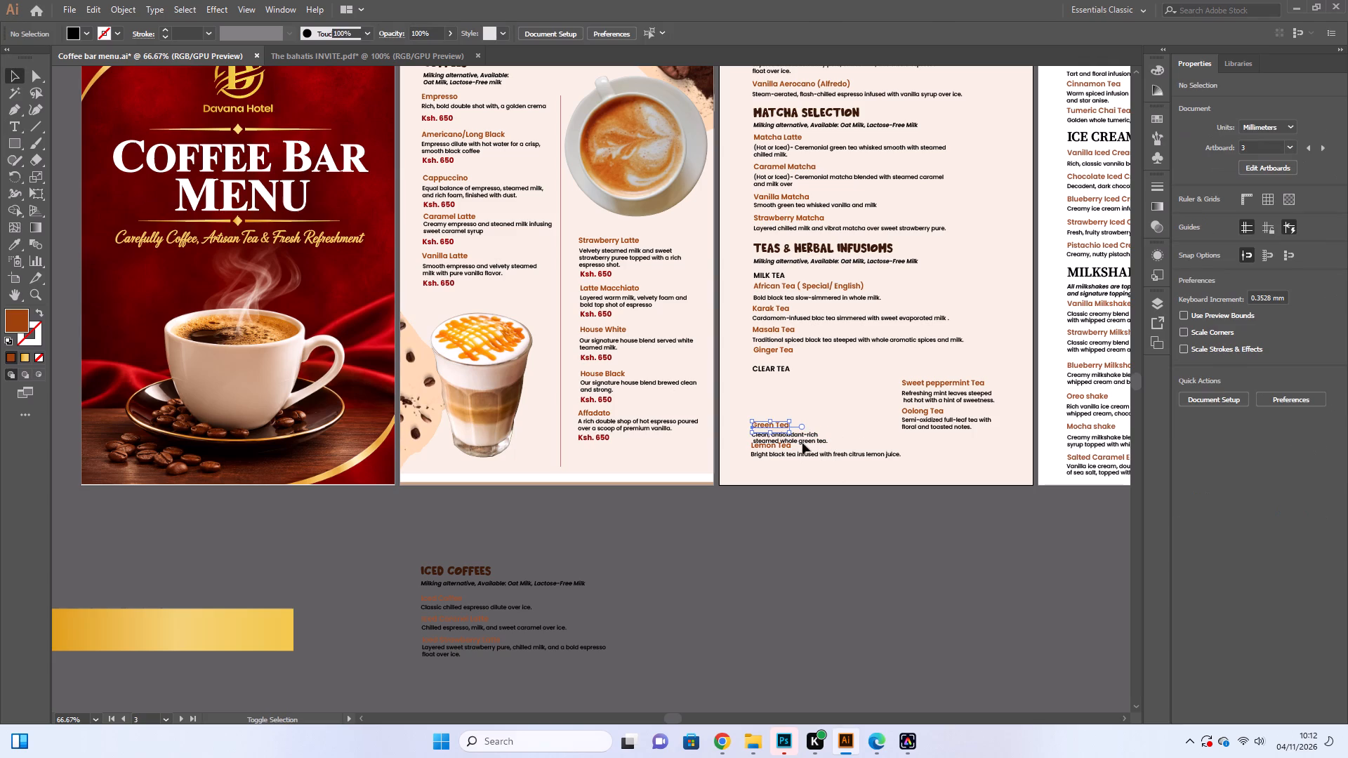
{"action": "left_click", "coordinate": [803, 444], "text": "shift"}
{"action": "left_click_drag", "start_coordinate": [788, 434], "coordinate": [923, 457]}
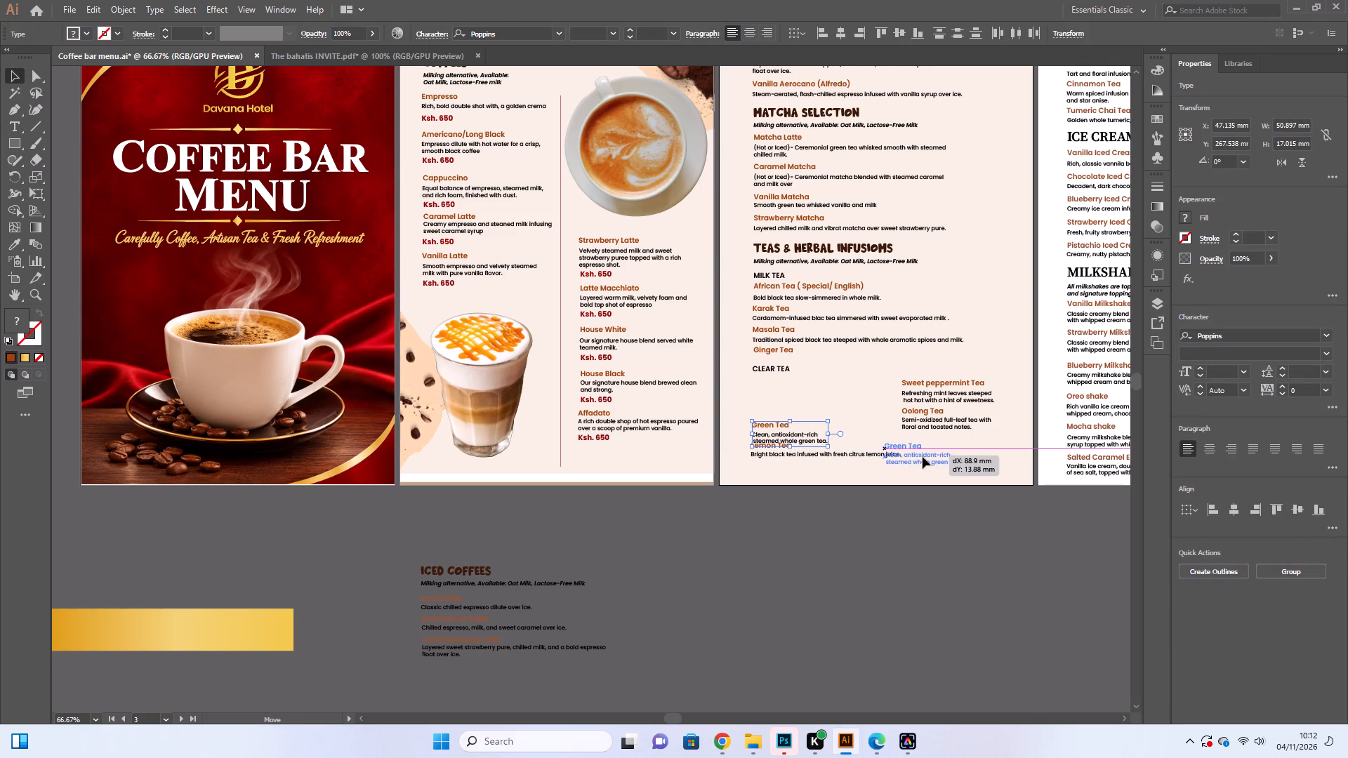
{"action": "left_click_drag", "start_coordinate": [923, 457], "coordinate": [939, 451]}
{"action": "left_click", "coordinate": [940, 528]}
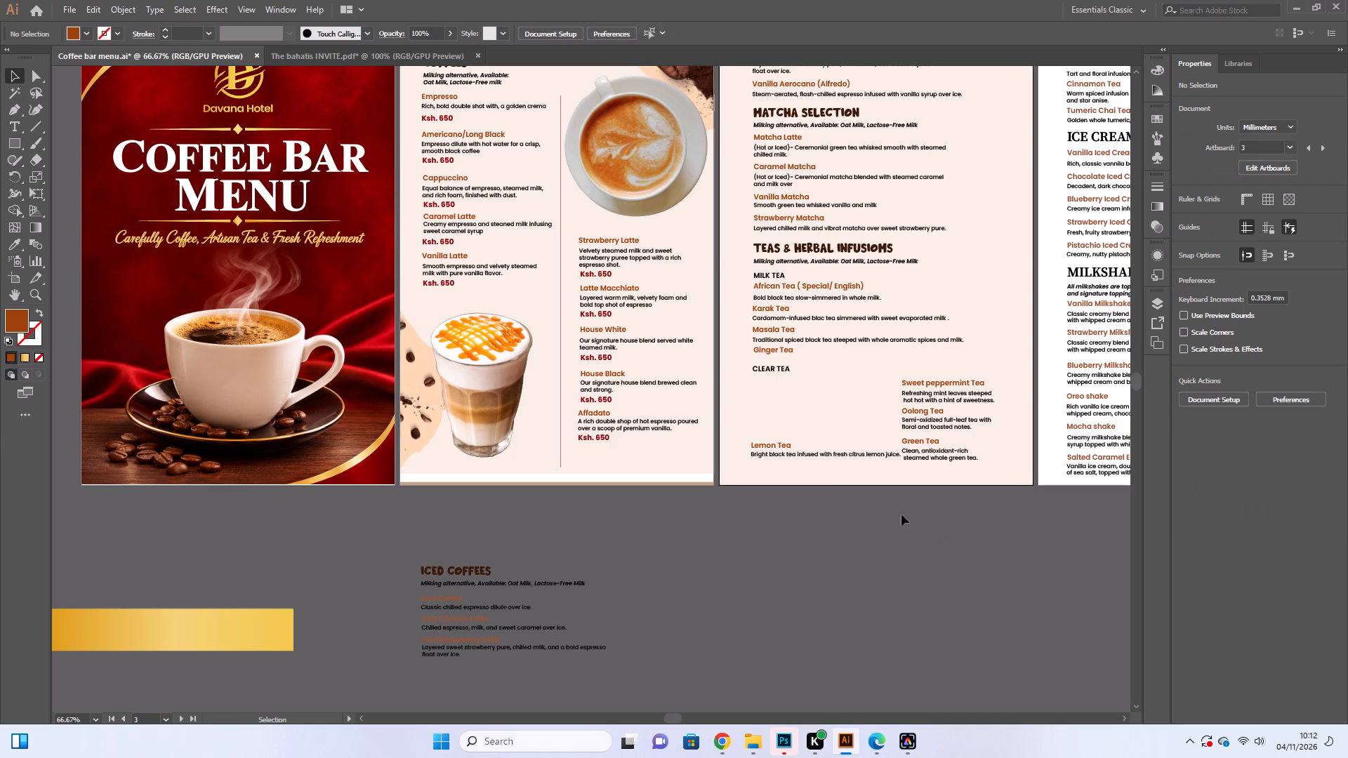
Break the Lemon Tea description into two lines after "with", removing the leading space on the second line.
{"action": "left_click", "coordinate": [14, 126]}
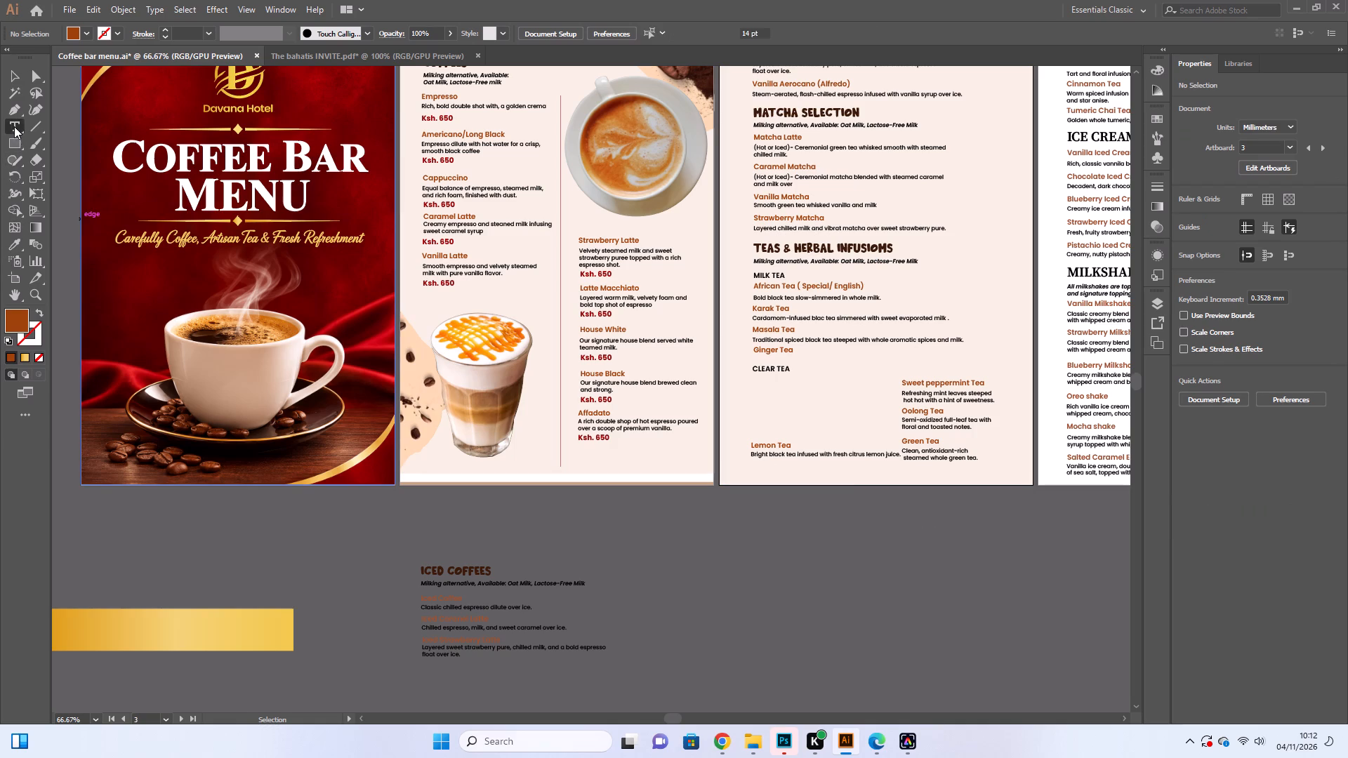
{"action": "left_click", "coordinate": [830, 456]}
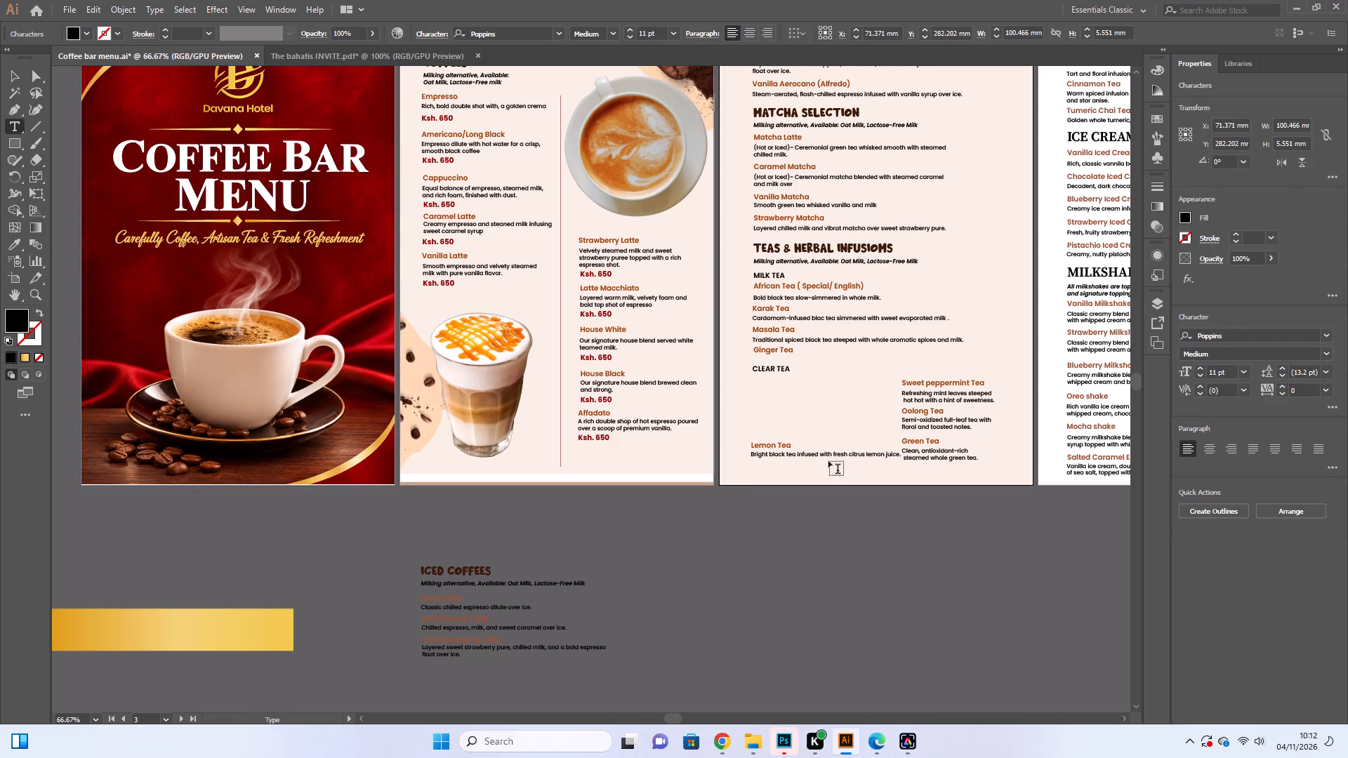
{"action": "key", "text": "Return"}
{"action": "left_click", "coordinate": [753, 463]}
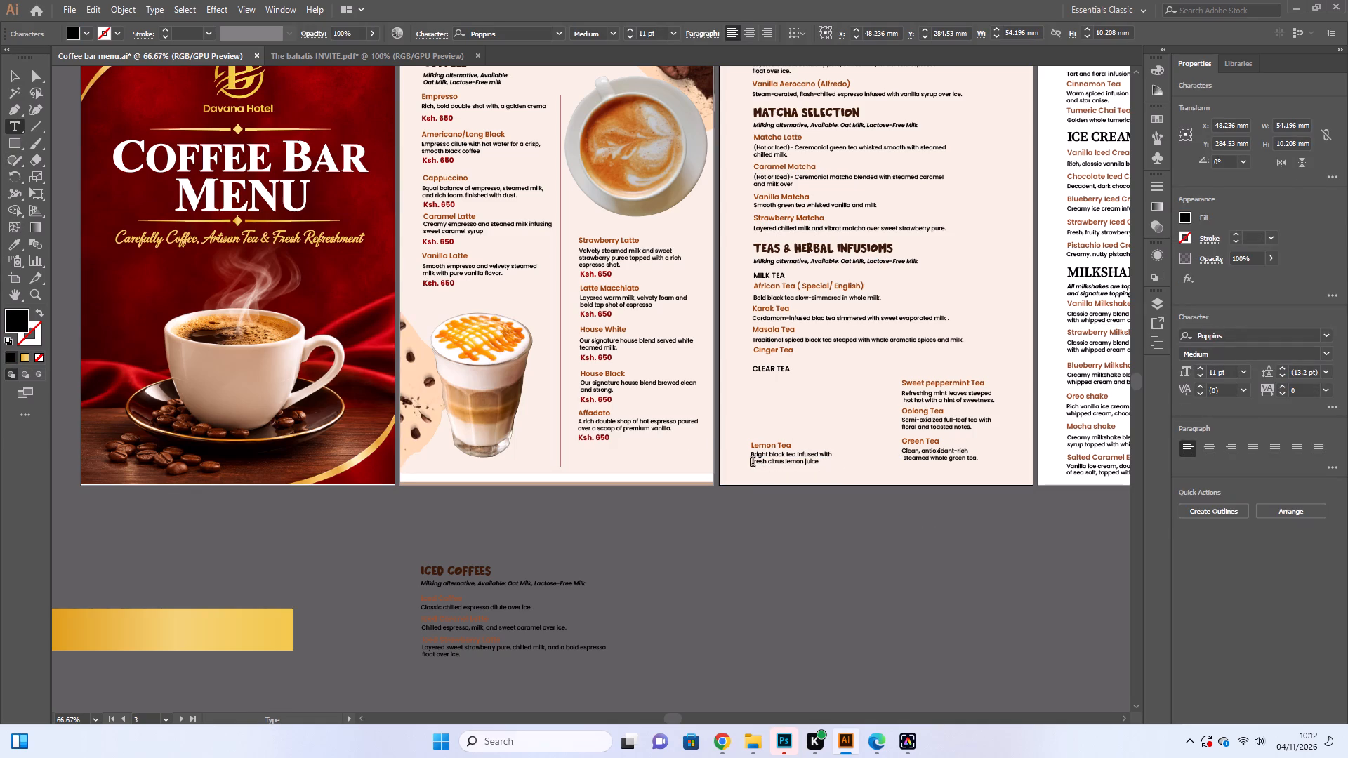
{"action": "key", "text": "BackSpace"}
Nudge the Lemon Tea name up about 1.4 mm, away from its description.
{"action": "left_click", "coordinate": [12, 75]}
{"action": "left_click", "coordinate": [803, 490]}
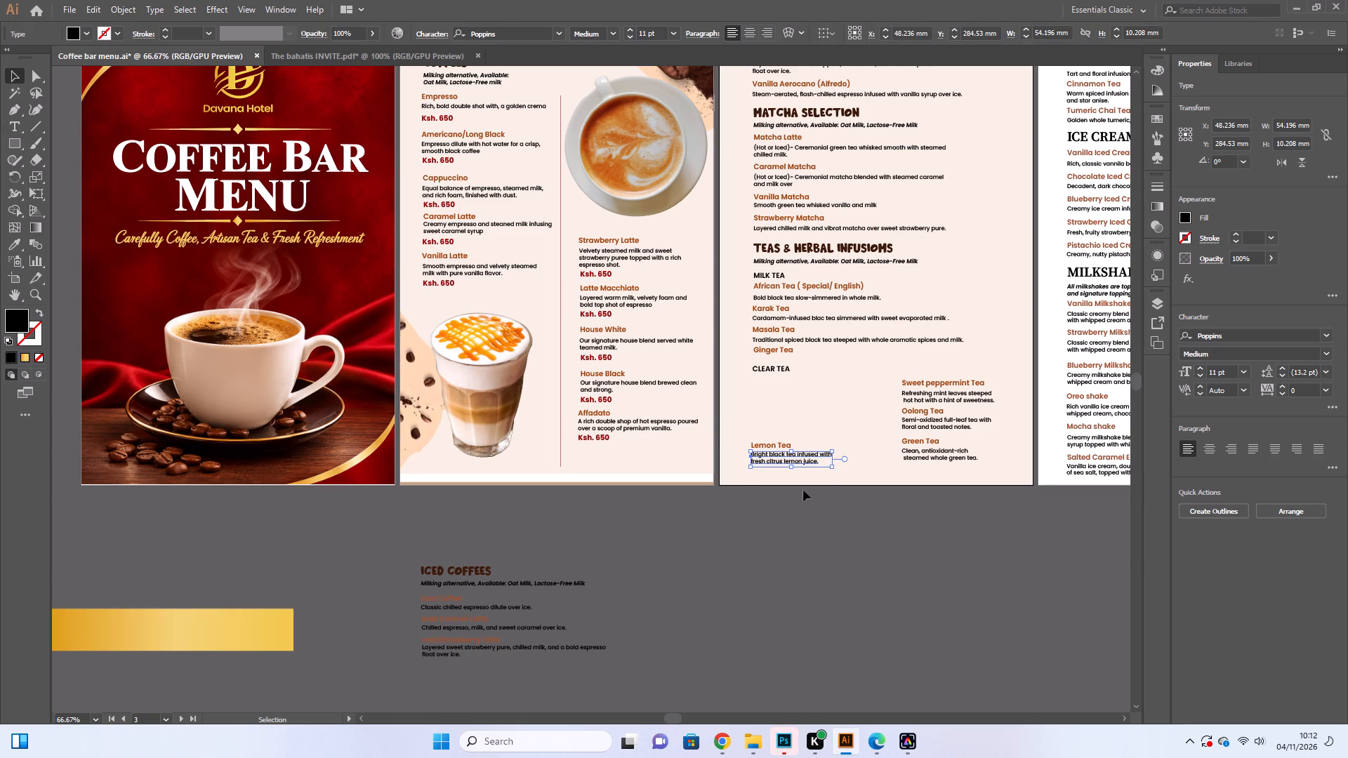
{"action": "left_click", "coordinate": [770, 447]}
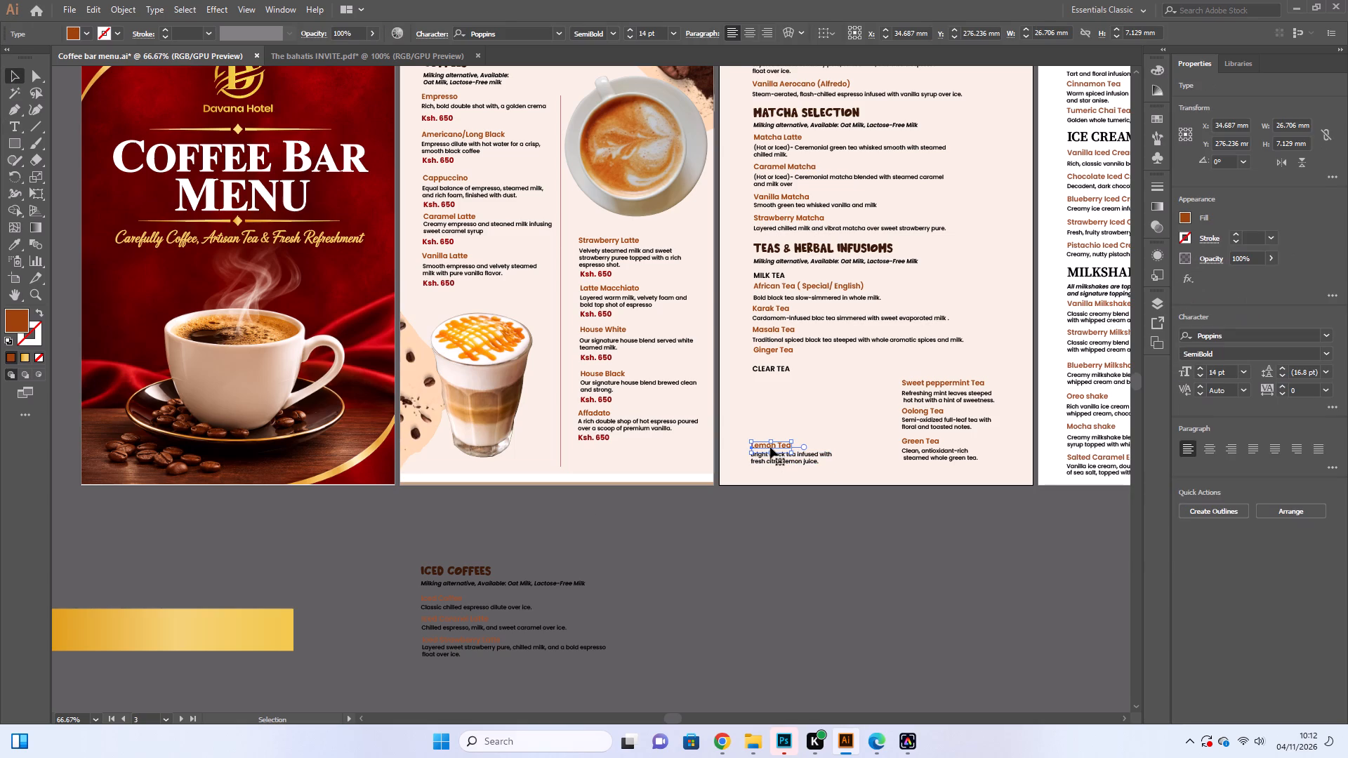
{"action": "key", "text": "Up"}
{"action": "key", "text": "Up"}
{"action": "key", "text": "Up"}
{"action": "key", "text": "Up"}
{"action": "left_click", "coordinate": [800, 530]}
Move the Sweet peppermint, Oolong and Green Tea names and descriptions together up about 4.6 mm in the right column.
{"action": "scroll", "coordinate": [800, 530], "scroll_direction": "up", "scroll_amount": 5}
{"action": "left_click", "coordinate": [926, 481]}
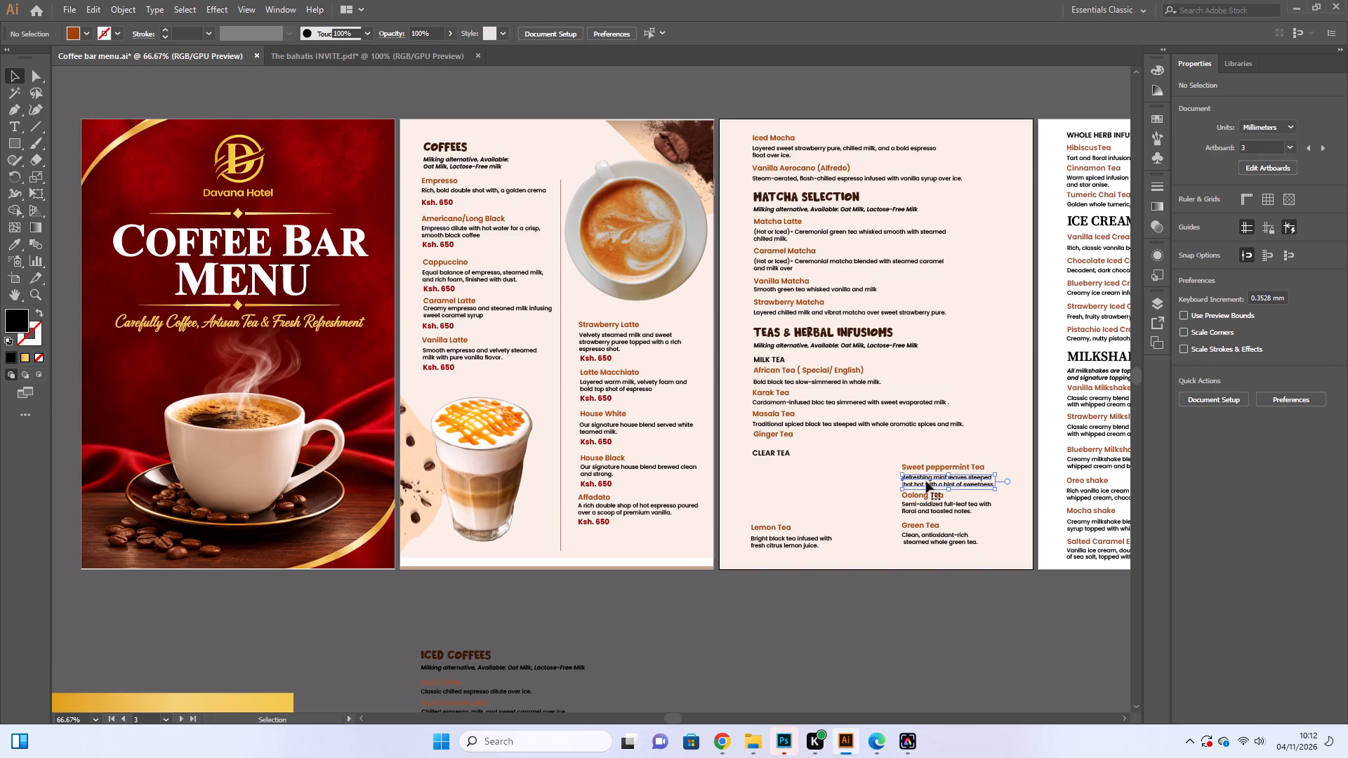
{"action": "left_click", "coordinate": [928, 470], "text": "shift"}
{"action": "left_click", "coordinate": [938, 513], "text": "shift"}
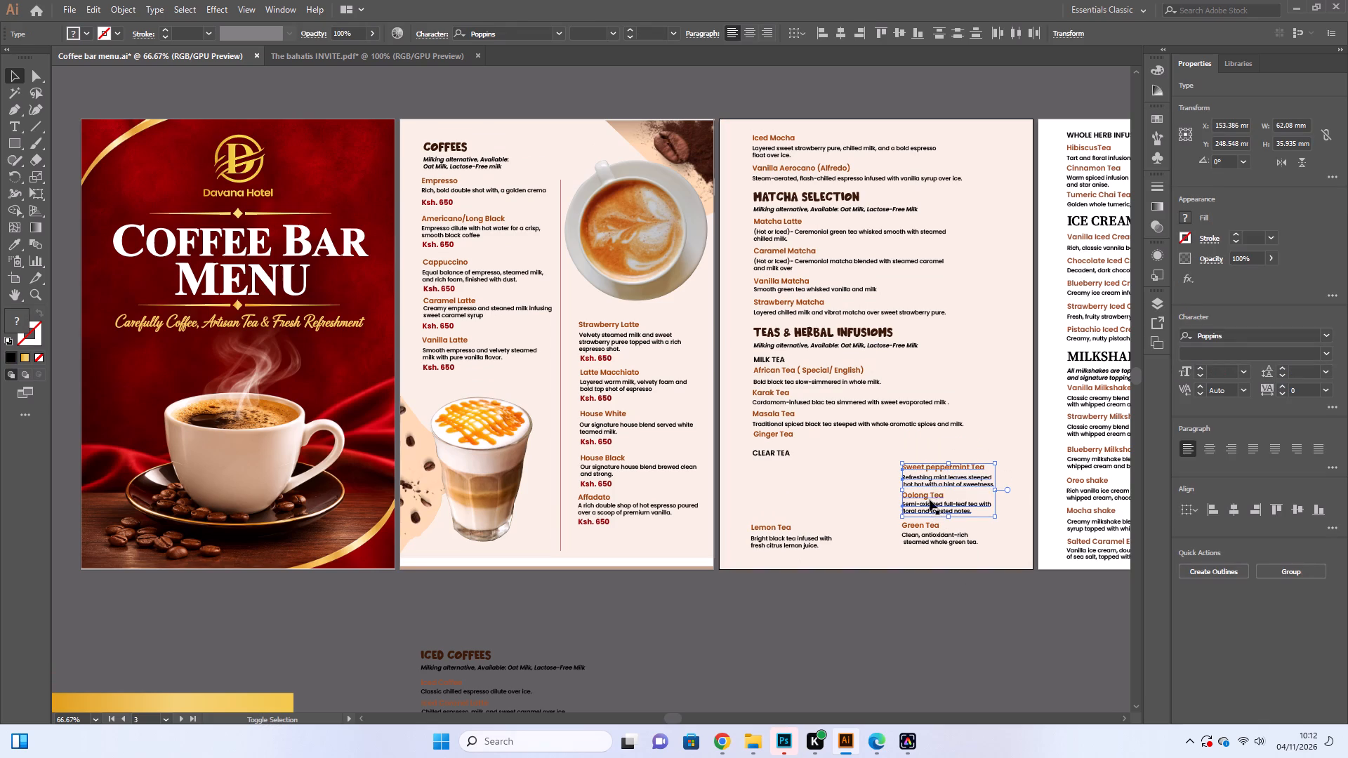
{"action": "left_click", "coordinate": [930, 500], "text": "shift"}
{"action": "left_click", "coordinate": [935, 538], "text": "shift"}
{"action": "left_click", "coordinate": [927, 526], "text": "shift"}
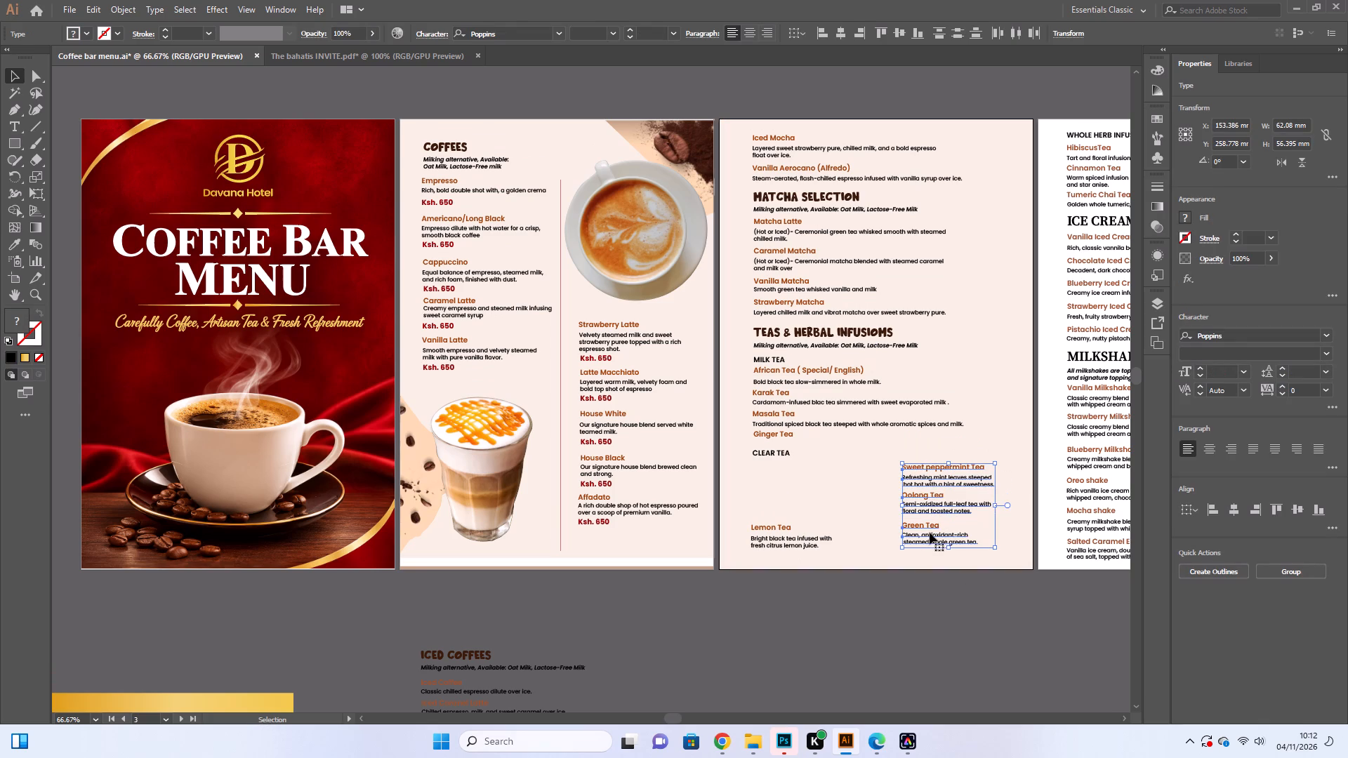
{"action": "key", "text": "Up"}
{"action": "key", "text": "Up"}
{"action": "key", "text": "Up"}
{"action": "key", "text": "Up"}
{"action": "key", "text": "Up"}
{"action": "key", "text": "Up"}
{"action": "key", "text": "Up"}
{"action": "key", "text": "Up"}
{"action": "key", "text": "Up"}
{"action": "key", "text": "Up"}
{"action": "key", "text": "Up"}
{"action": "key", "text": "Up"}
{"action": "key", "text": "Up"}
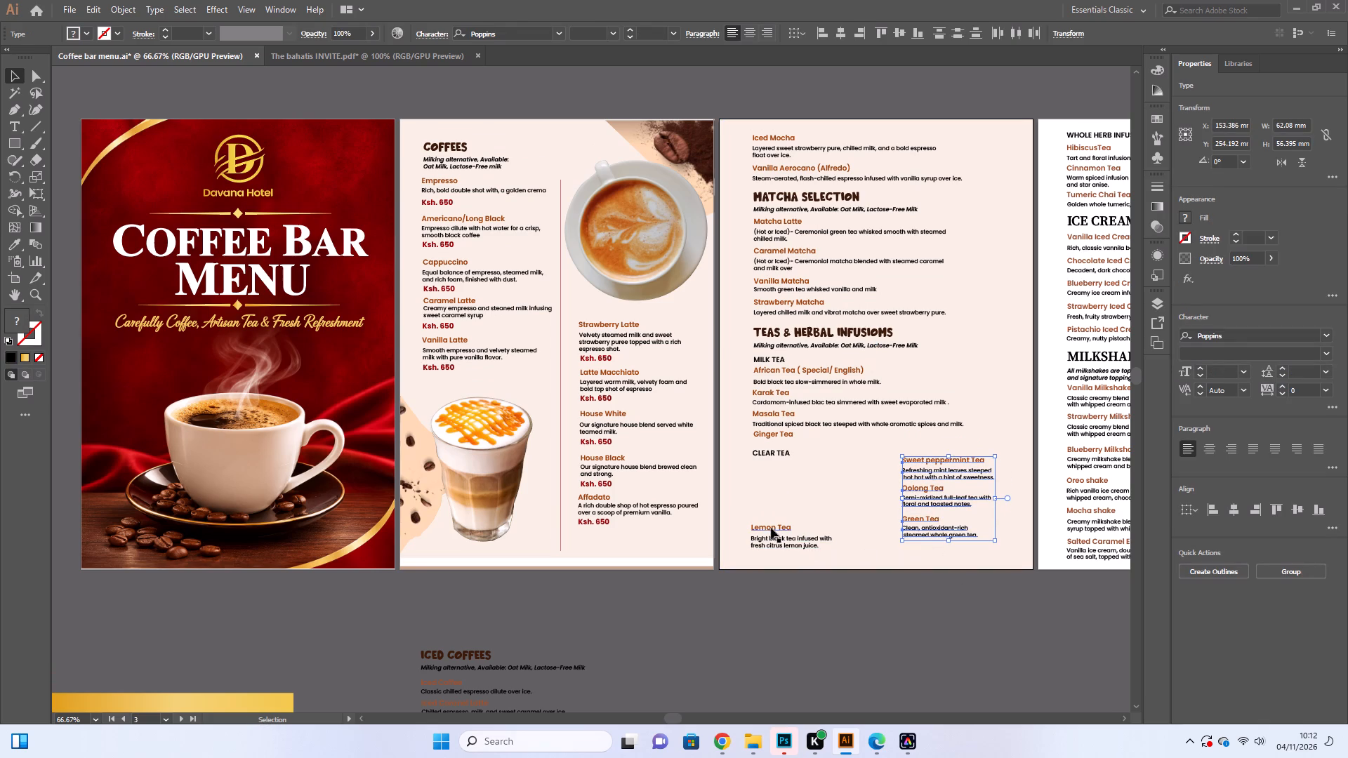
Move the Lemon Tea name and description together about 101 mm across and 12 mm down, below the Green Tea item.
{"action": "left_click", "coordinate": [769, 526]}
{"action": "left_click", "coordinate": [787, 547], "text": "shift"}
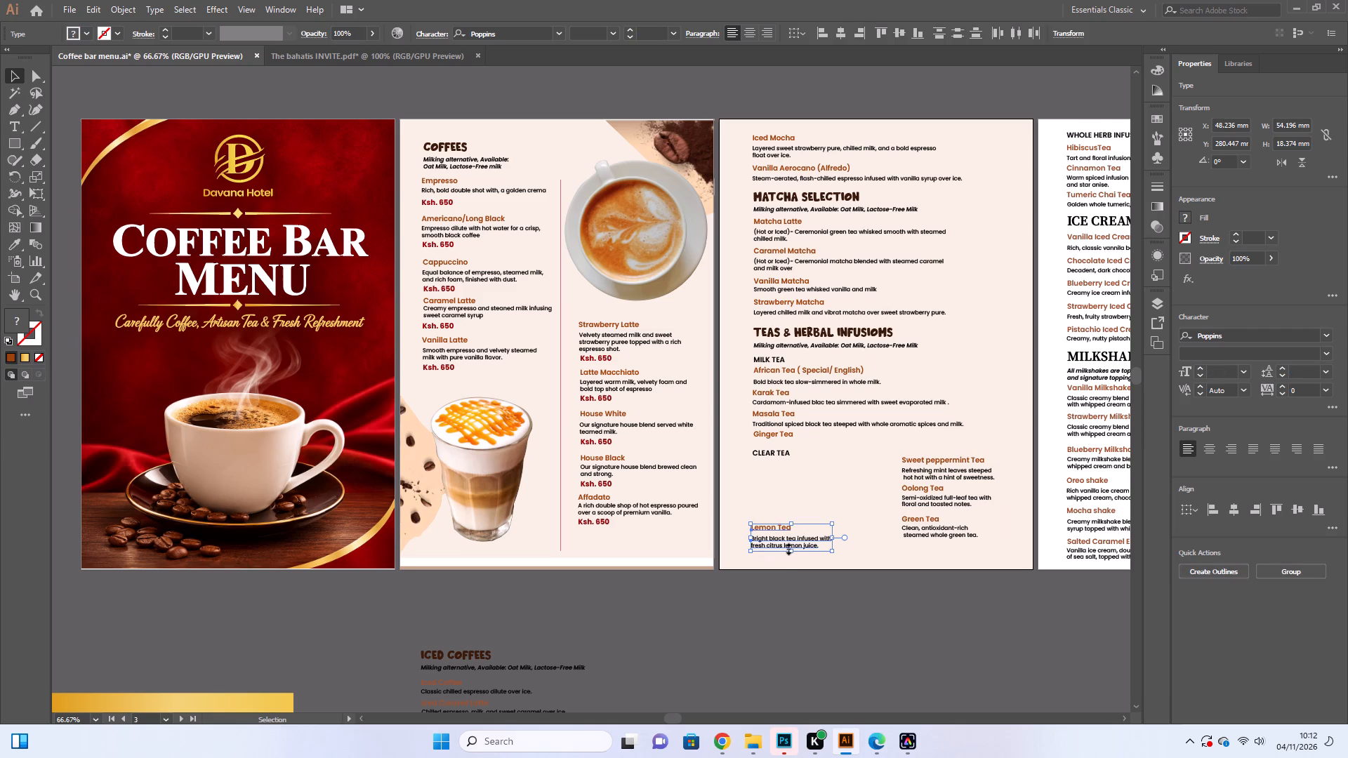
{"action": "left_click_drag", "start_coordinate": [781, 541], "coordinate": [937, 561]}
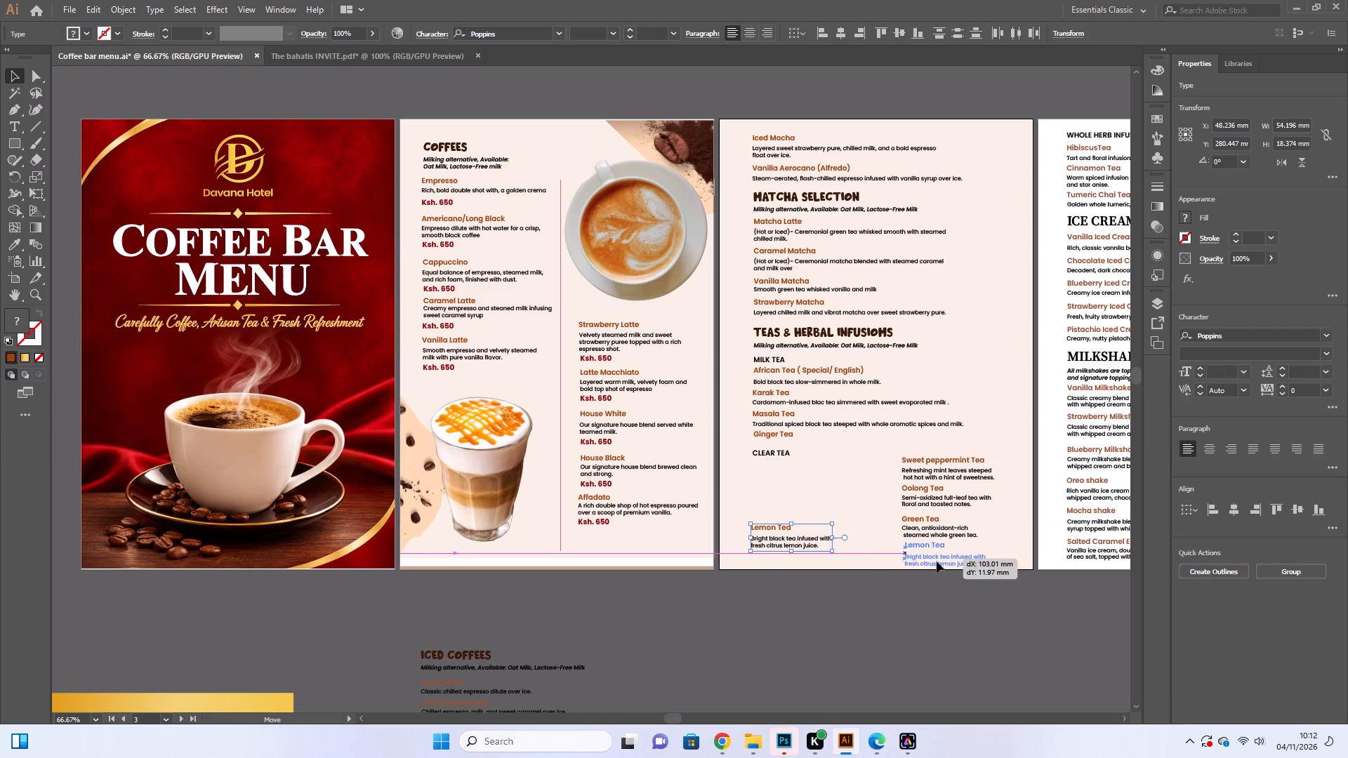
{"action": "left_click_drag", "start_coordinate": [937, 561], "coordinate": [934, 559]}
{"action": "left_click", "coordinate": [970, 606]}
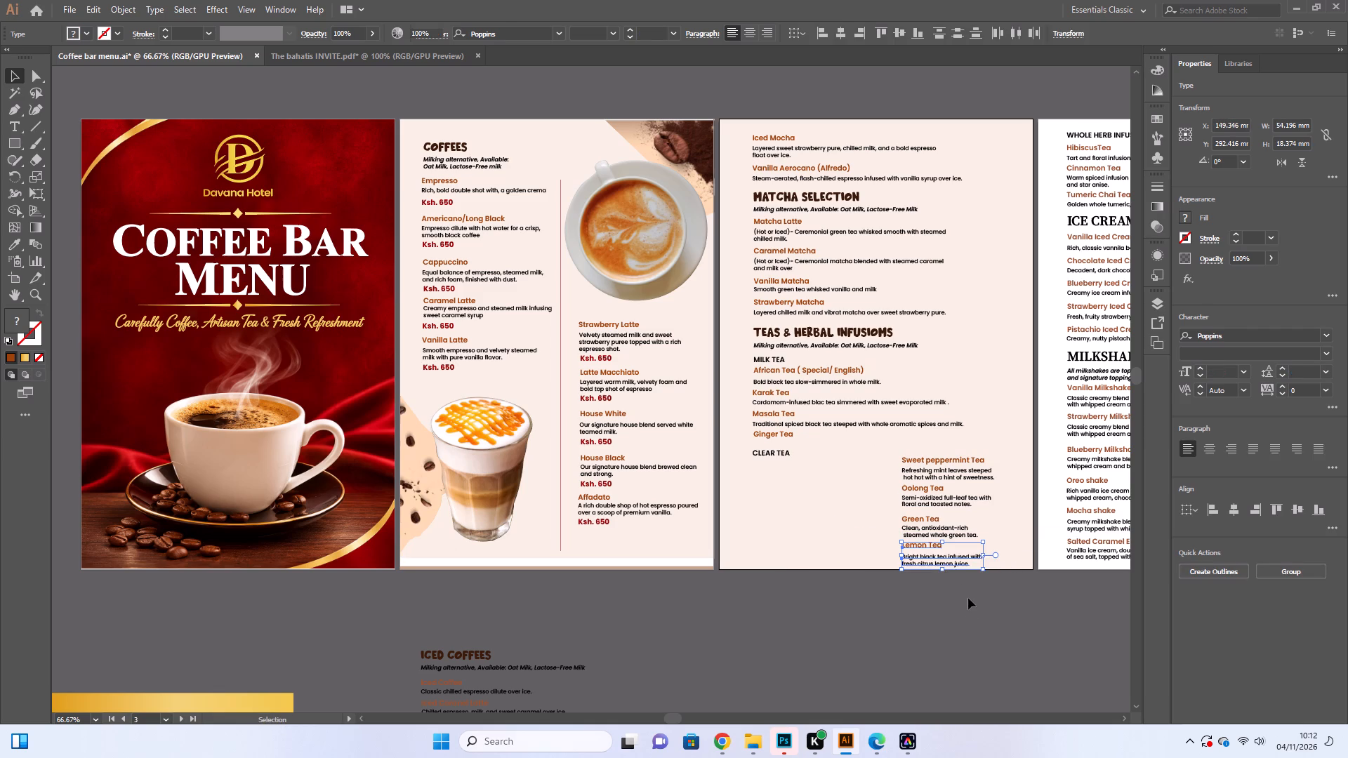
Nudge the Green Tea name and description together up about 1.4 mm to even the spacing around them.
{"action": "left_click", "coordinate": [937, 536], "text": "shift"}
{"action": "left_click", "coordinate": [927, 524], "text": "shift"}
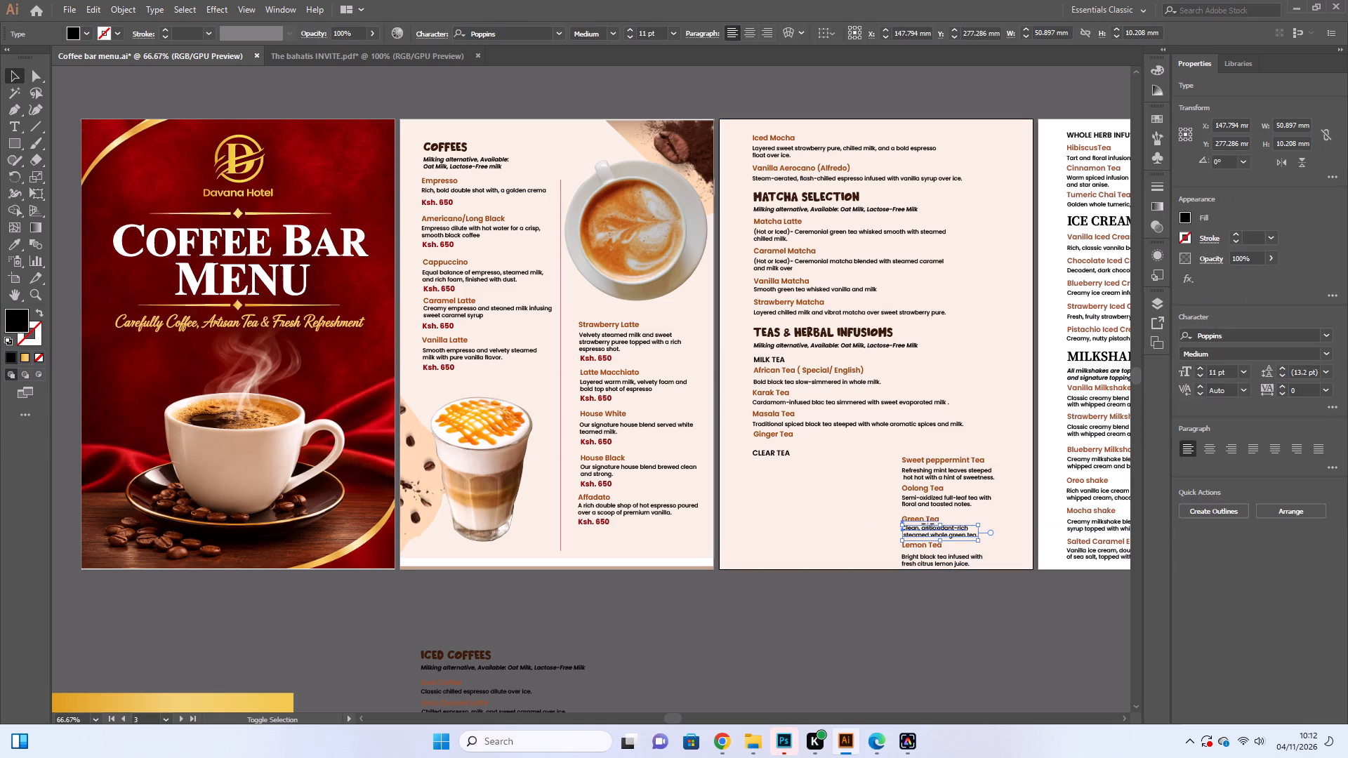
{"action": "key", "text": "Up"}
{"action": "key", "text": "Up"}
{"action": "key", "text": "Up"}
{"action": "key", "text": "Up"}
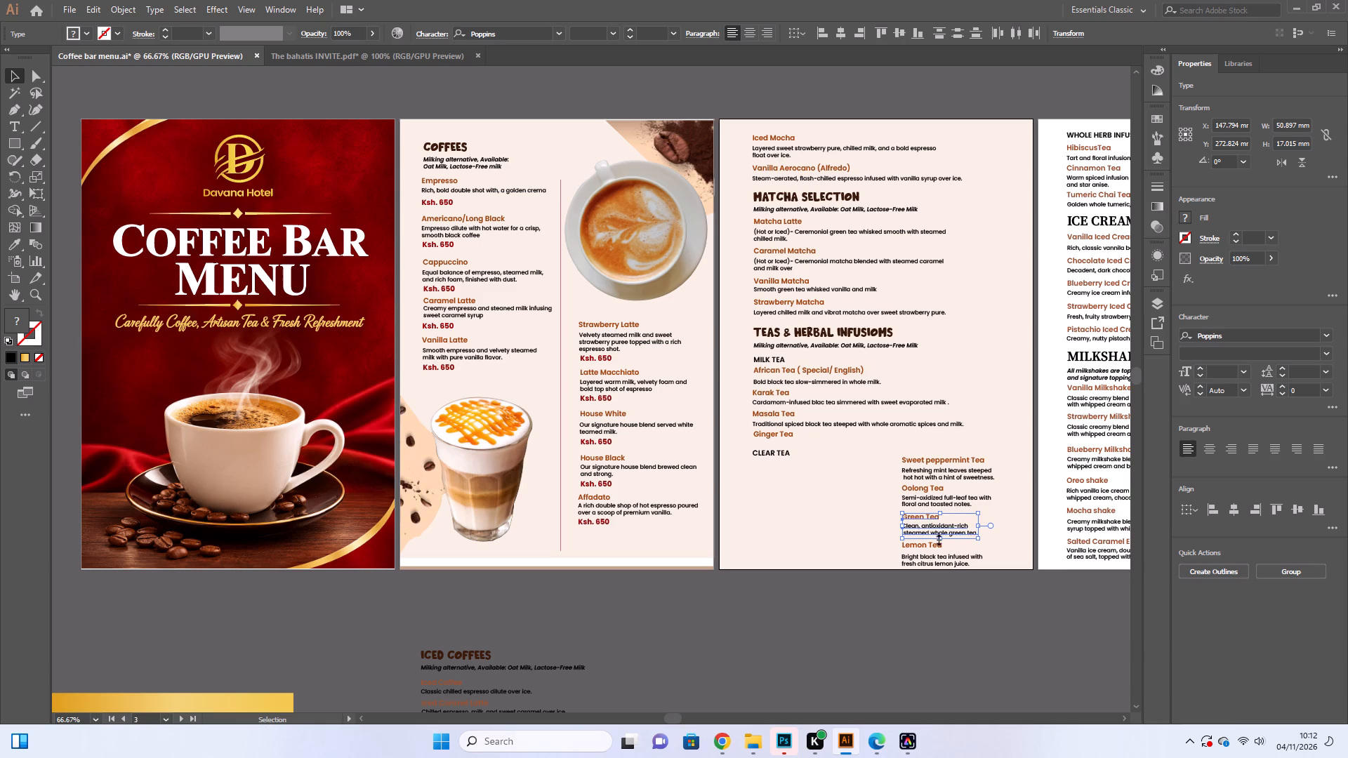
Nudge only the Lemon Tea description up about 2.1 mm, closer to its name.
{"action": "left_click", "coordinate": [924, 564]}
{"action": "left_click", "coordinate": [918, 546], "text": "shift"}
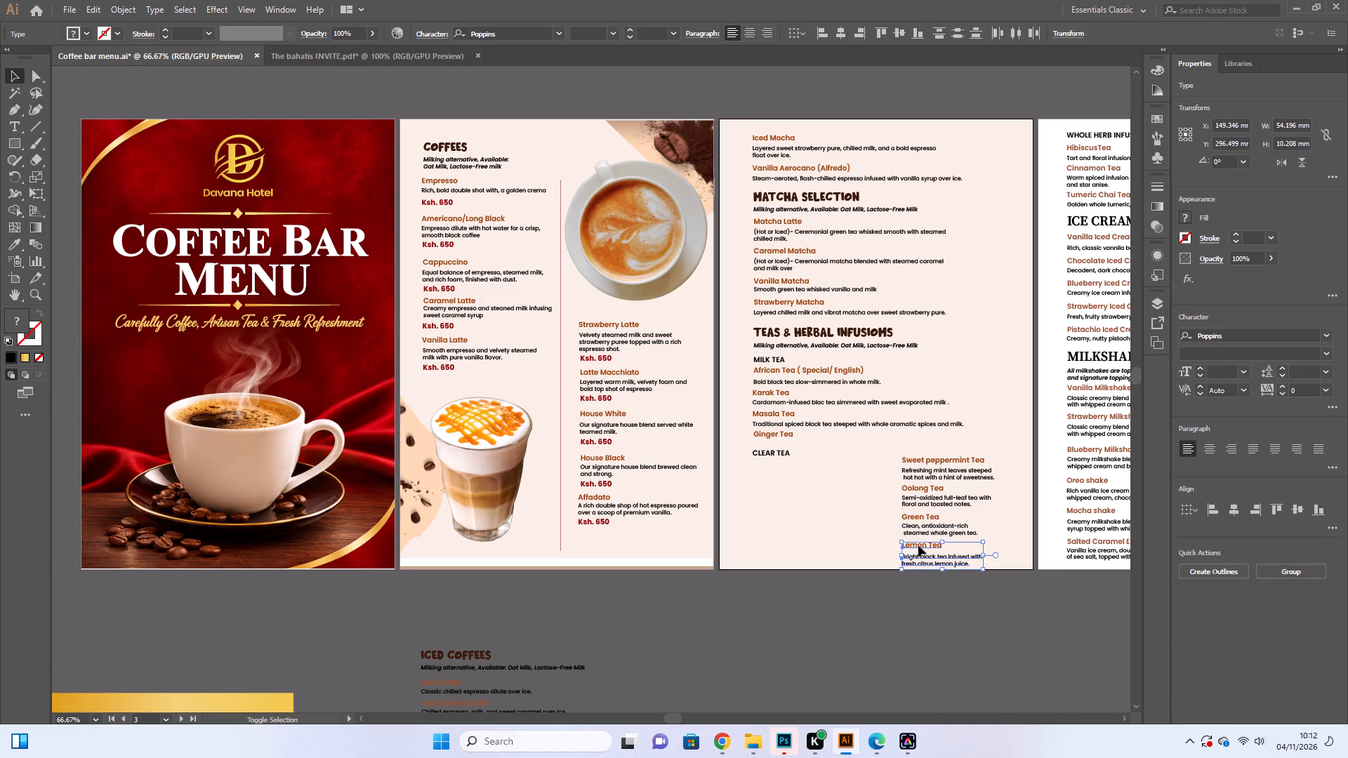
{"action": "left_click", "coordinate": [949, 625]}
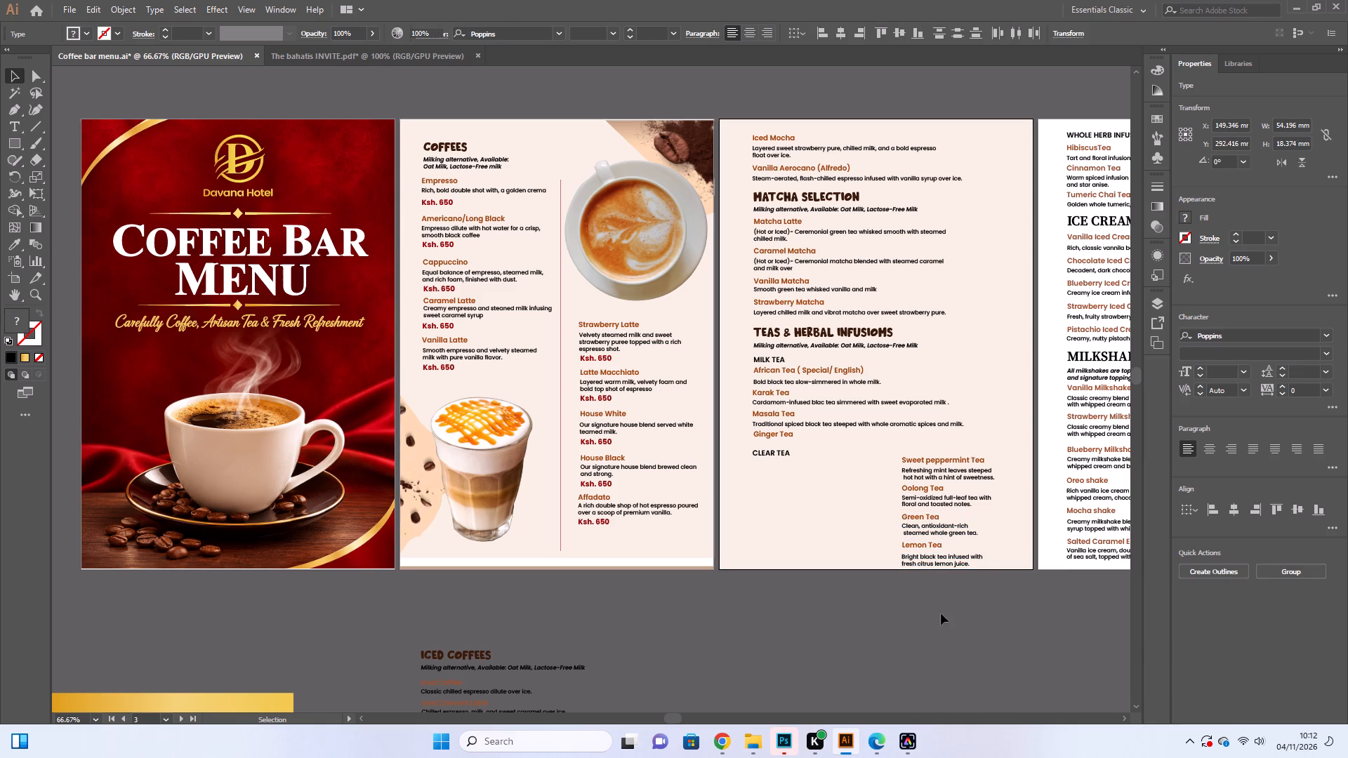
{"action": "left_click", "coordinate": [923, 562]}
{"action": "key", "text": "Up"}
{"action": "key", "text": "Up"}
{"action": "key", "text": "Up"}
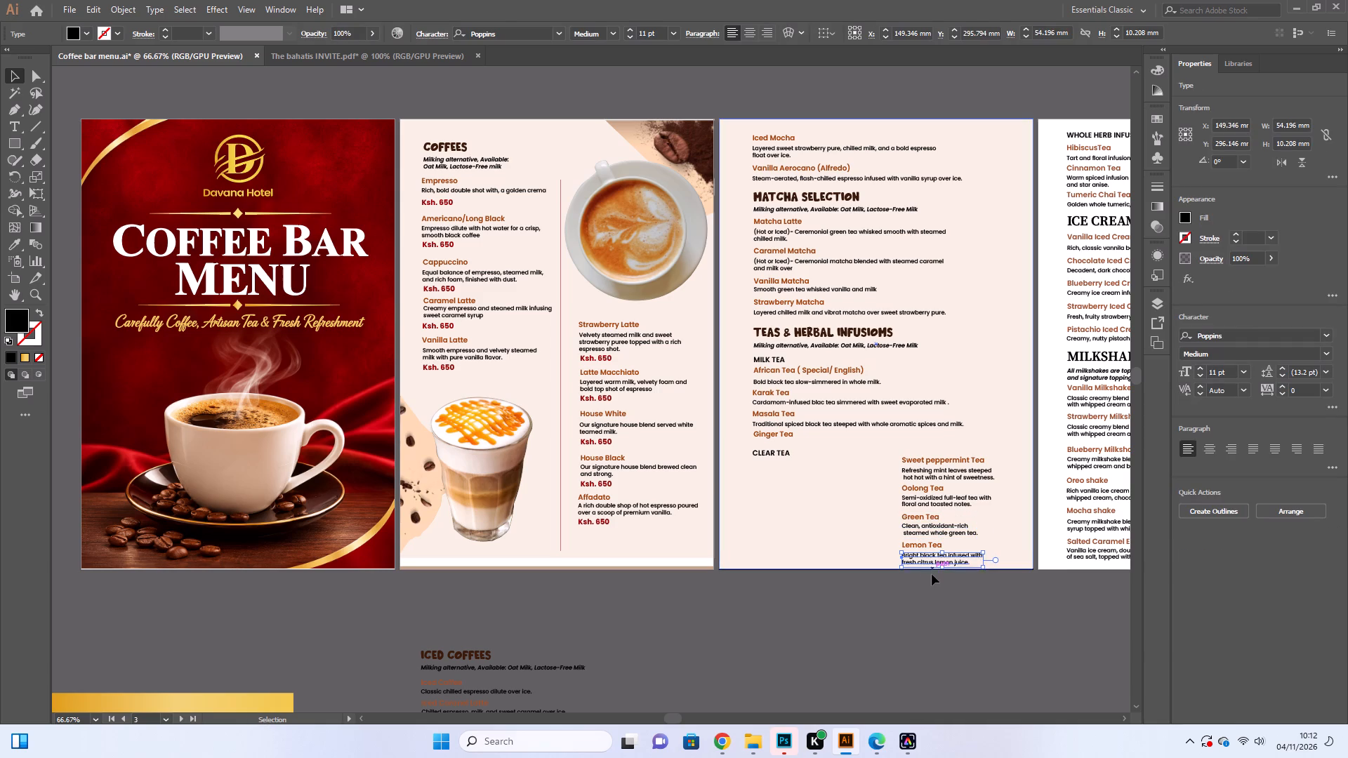
{"action": "key", "text": "Up"}
{"action": "key", "text": "Up"}
{"action": "key", "text": "Up"}
{"action": "left_click", "coordinate": [934, 616]}
Move the CLEAR TEA heading across to the right column, directly above the Sweet peppermint Tea name.
{"action": "left_click_drag", "start_coordinate": [782, 454], "coordinate": [934, 449]}
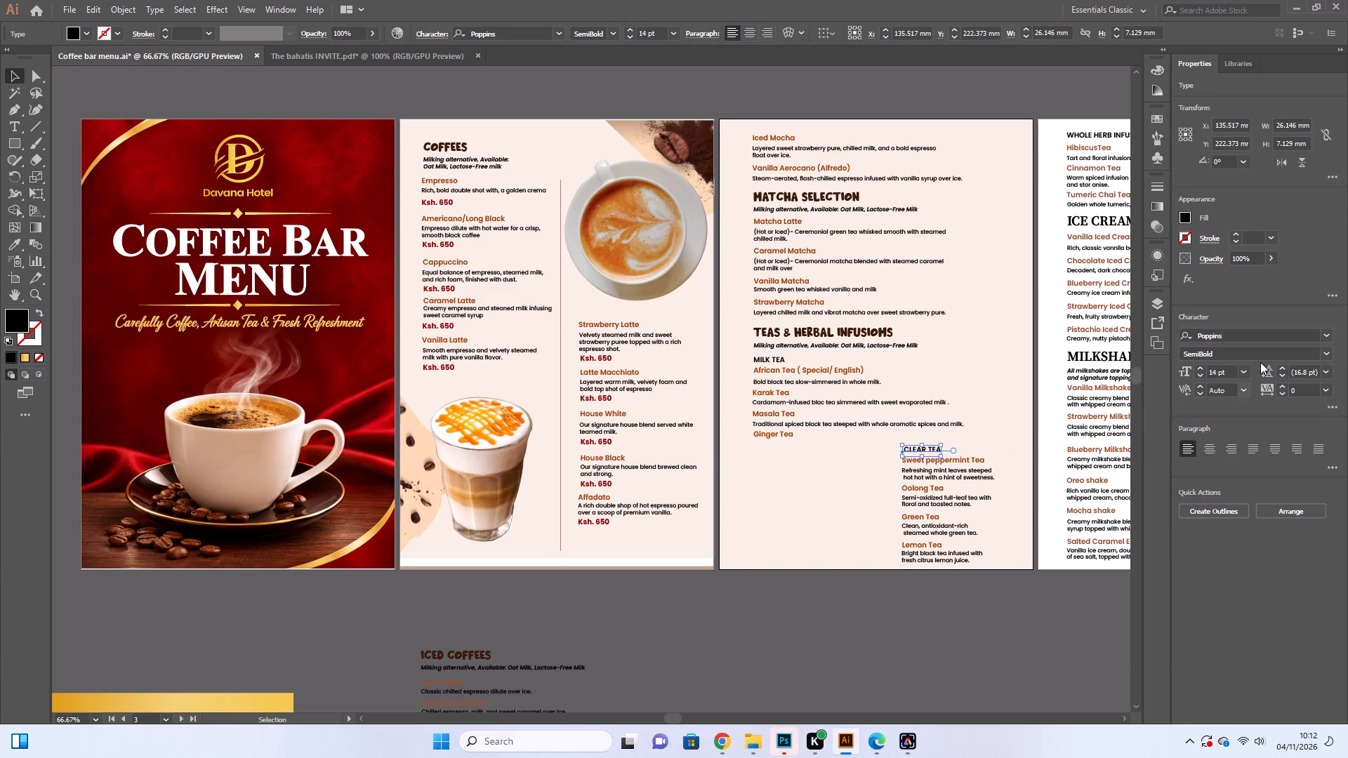
Set the CLEAR TEA heading's font size to 16 pt.
{"action": "left_click", "coordinate": [1216, 373]}
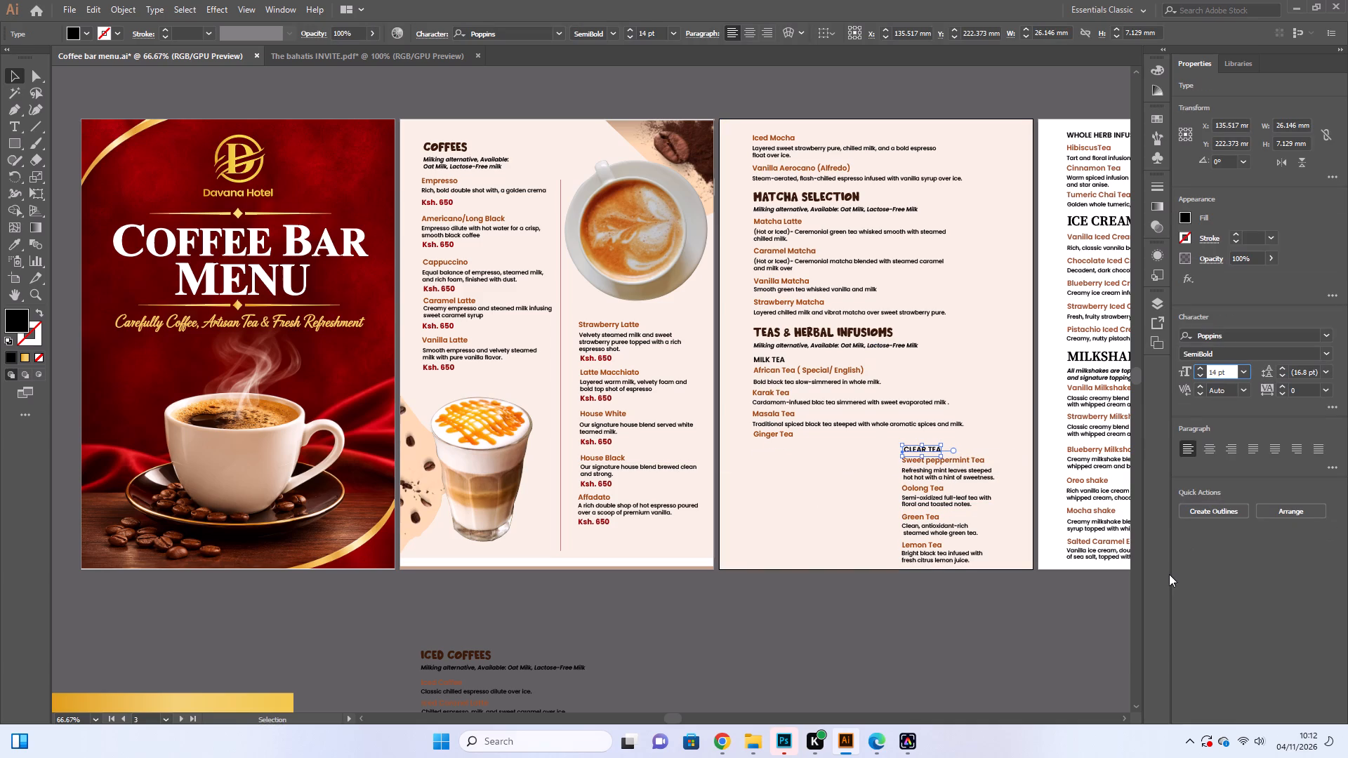
{"action": "key", "text": "BackSpace"}
{"action": "key", "text": "6"}
{"action": "left_click", "coordinate": [14, 79]}
{"action": "left_click", "coordinate": [908, 648]}
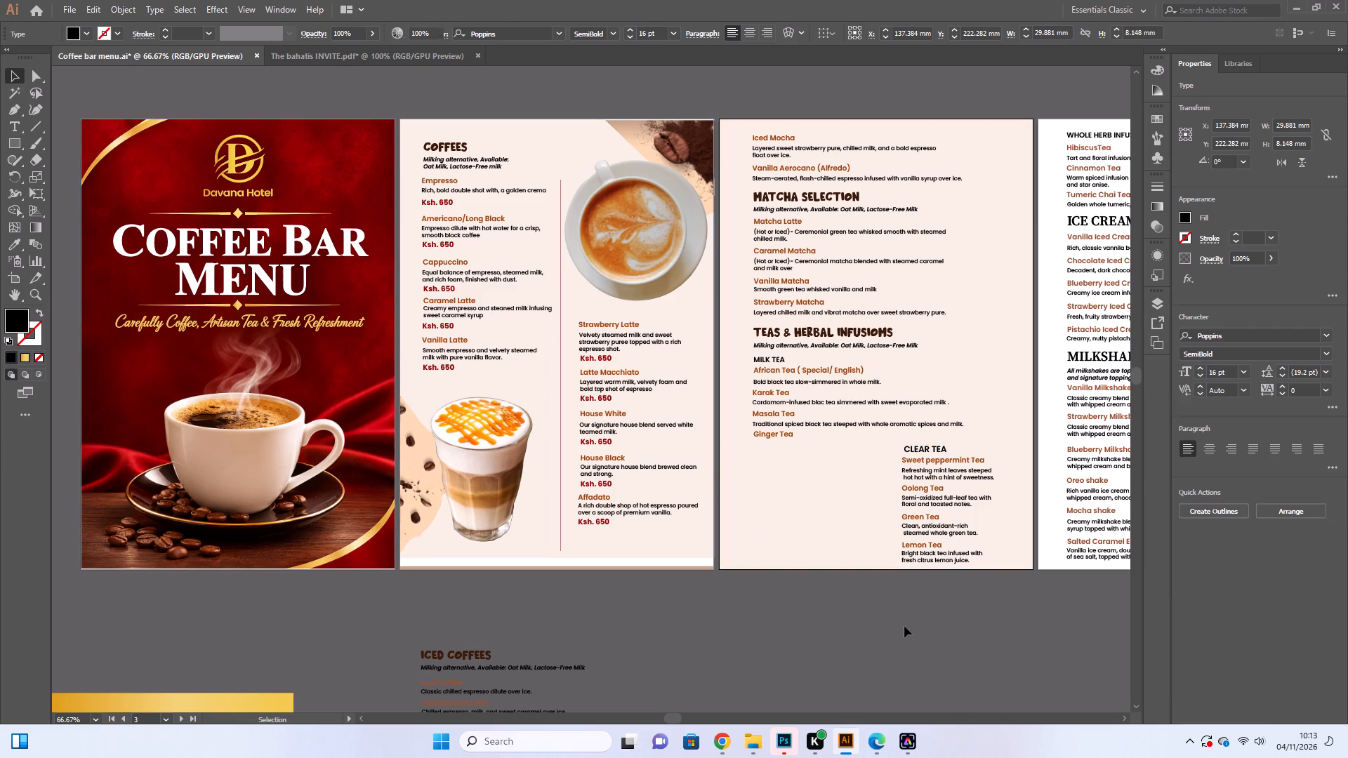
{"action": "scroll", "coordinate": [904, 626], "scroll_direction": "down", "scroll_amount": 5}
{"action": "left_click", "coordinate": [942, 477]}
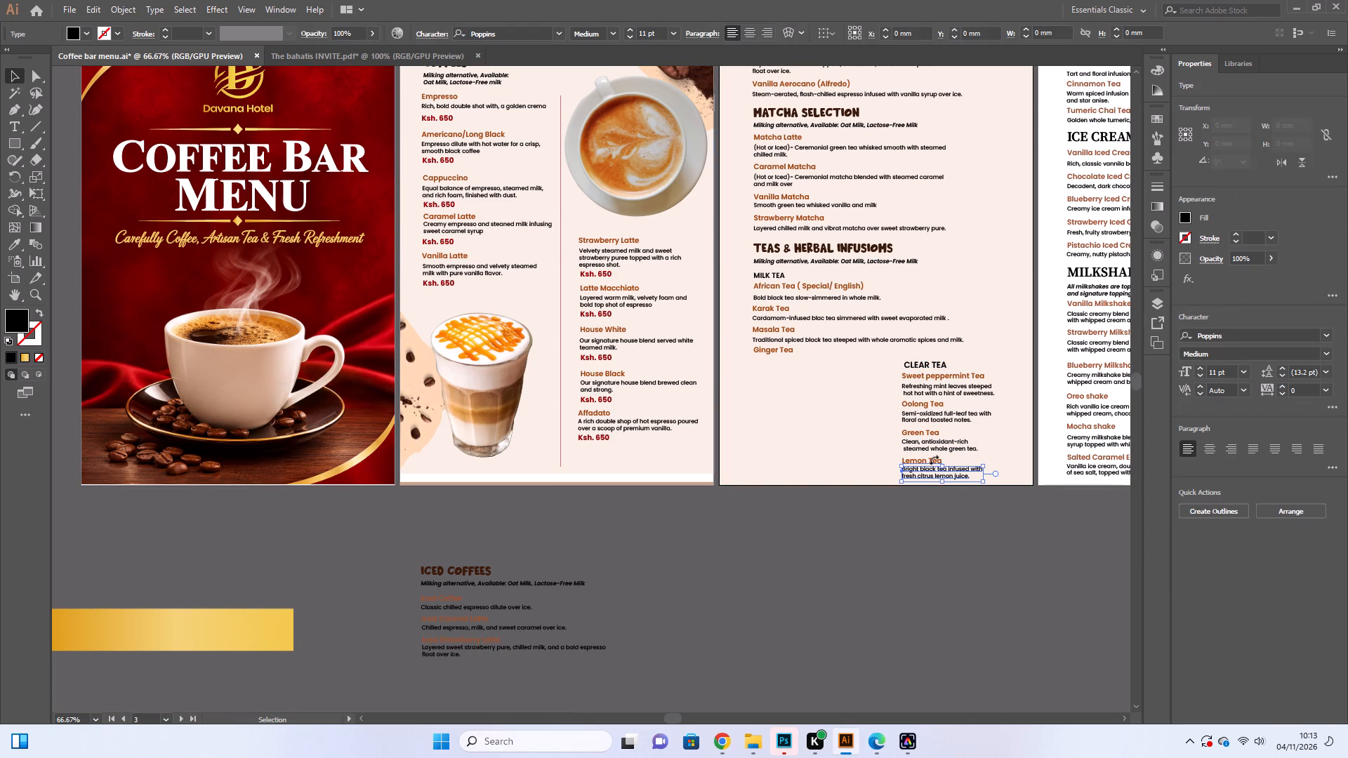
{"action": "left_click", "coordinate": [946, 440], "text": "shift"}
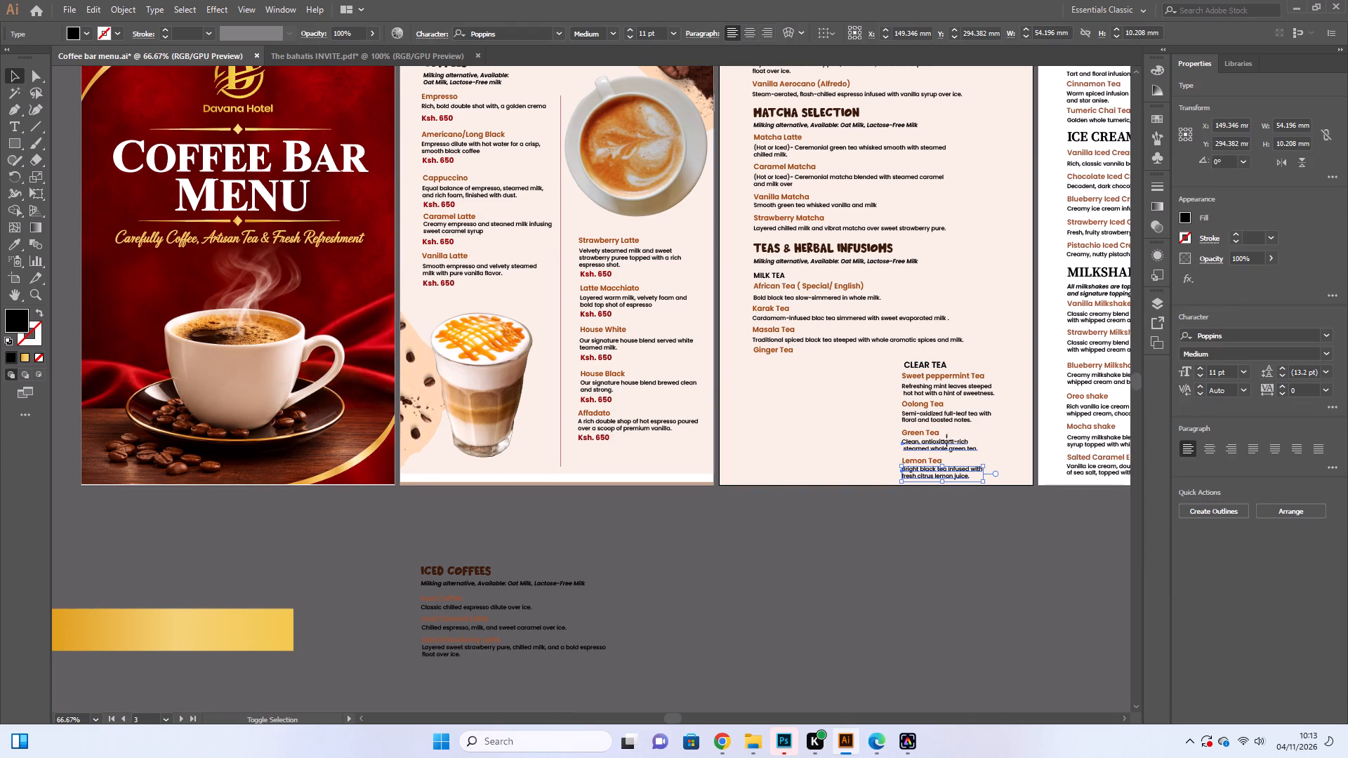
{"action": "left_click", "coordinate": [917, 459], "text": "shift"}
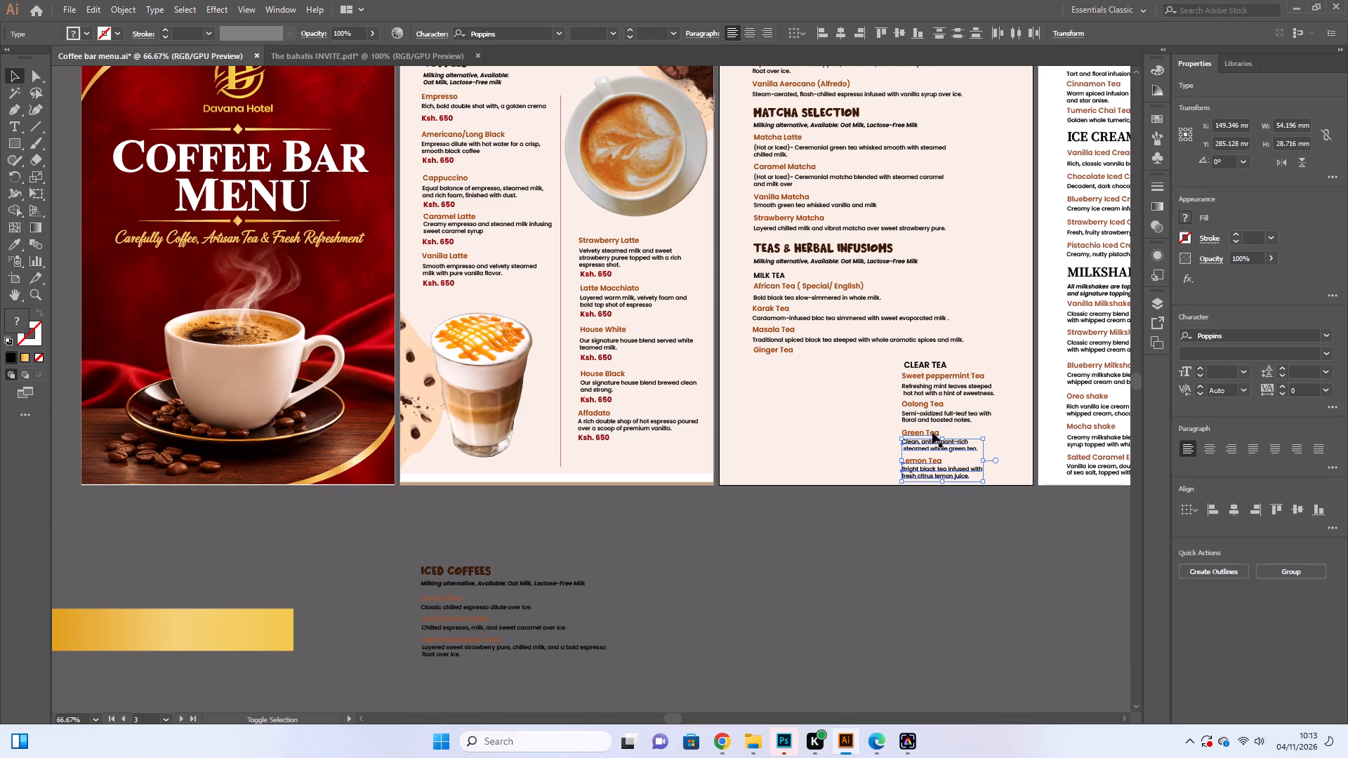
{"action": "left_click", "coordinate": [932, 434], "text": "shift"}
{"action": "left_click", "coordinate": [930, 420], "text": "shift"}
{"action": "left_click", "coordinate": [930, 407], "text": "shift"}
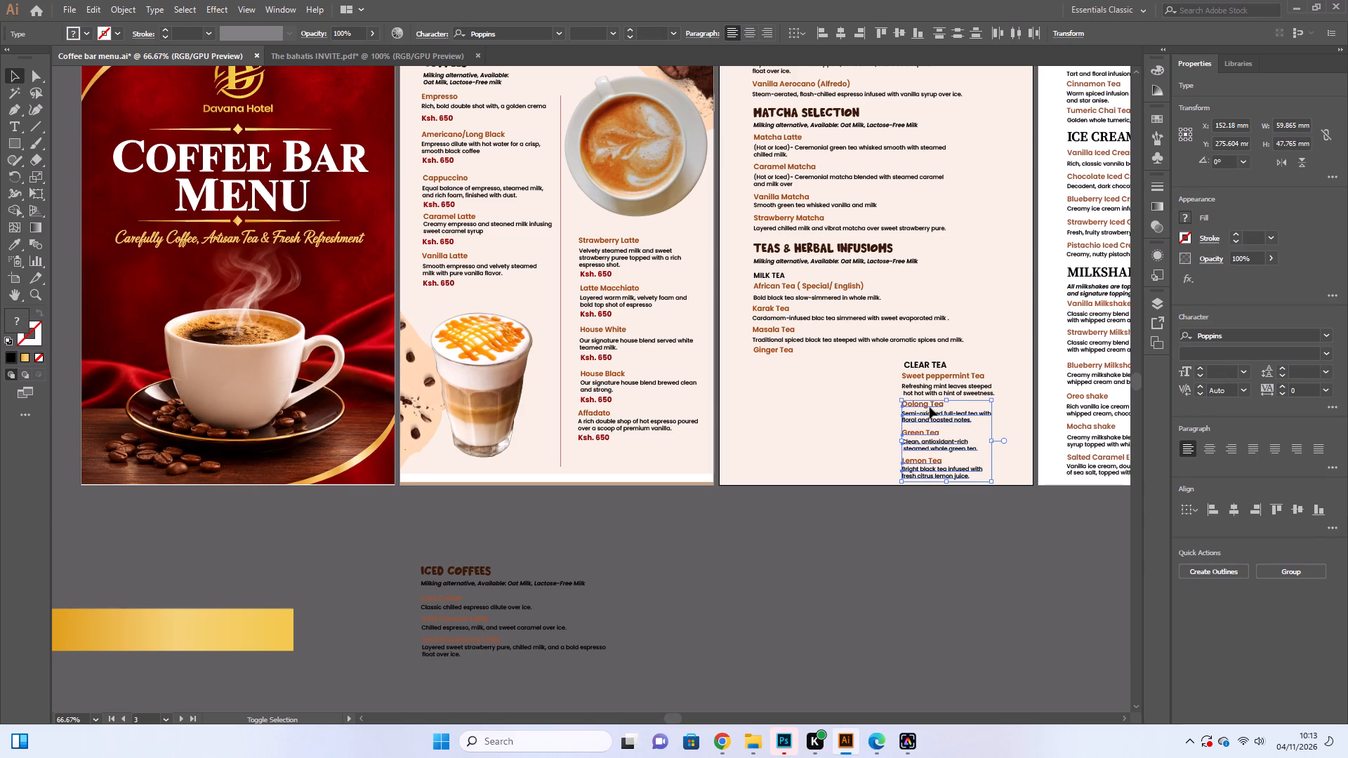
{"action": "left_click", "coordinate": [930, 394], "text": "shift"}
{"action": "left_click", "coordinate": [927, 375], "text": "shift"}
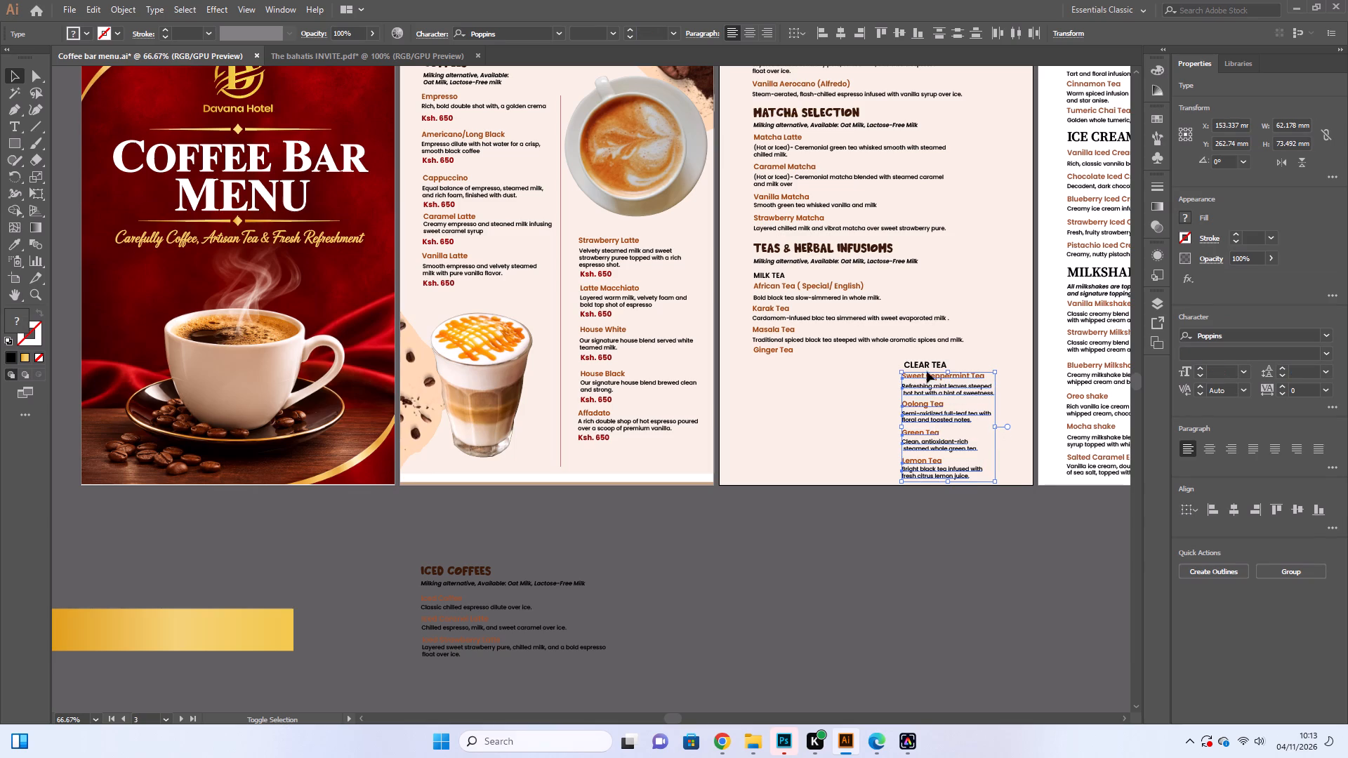
Move the CLEAR TEA heading and all four clear tea names and descriptions together up about 6.7 mm, away from the page's bottom edge.
{"action": "left_click", "coordinate": [927, 366]}
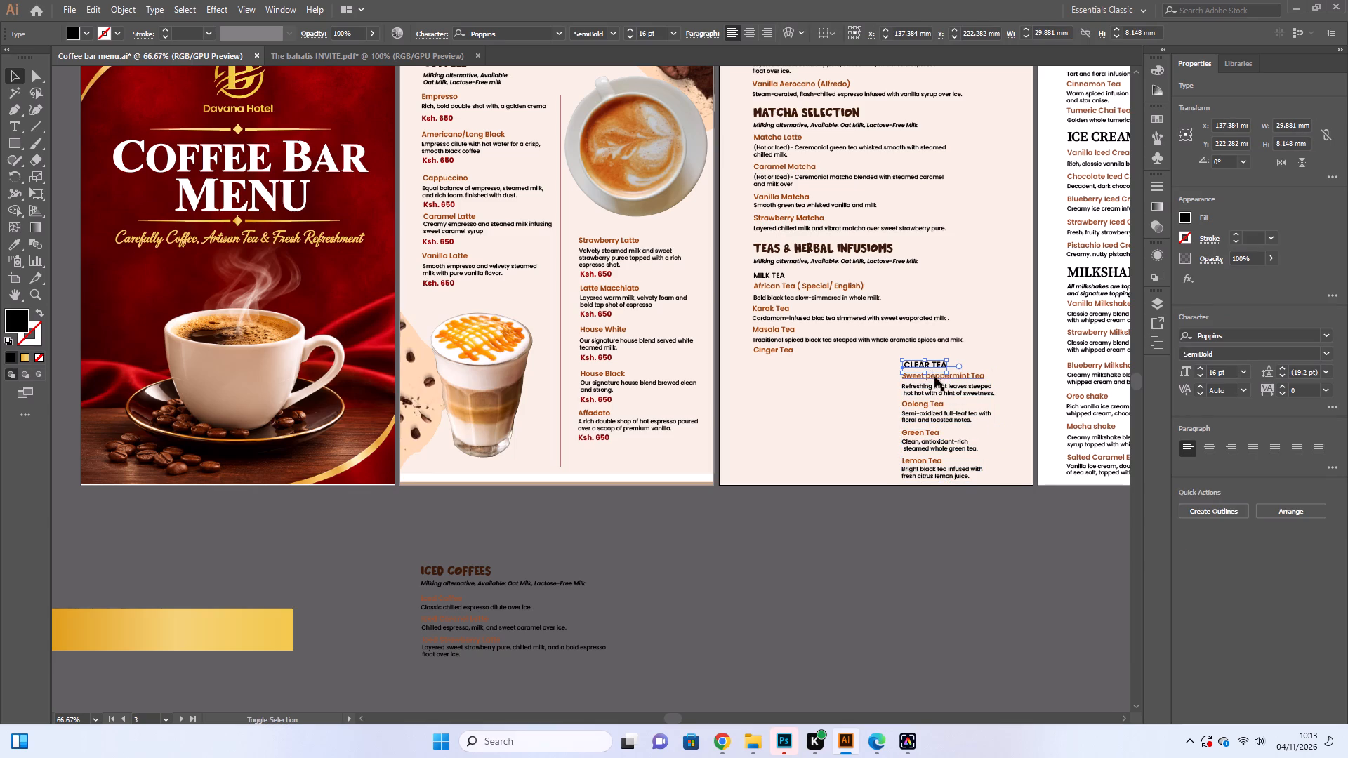
{"action": "left_click", "coordinate": [935, 375], "text": "shift"}
{"action": "left_click", "coordinate": [941, 397], "text": "shift"}
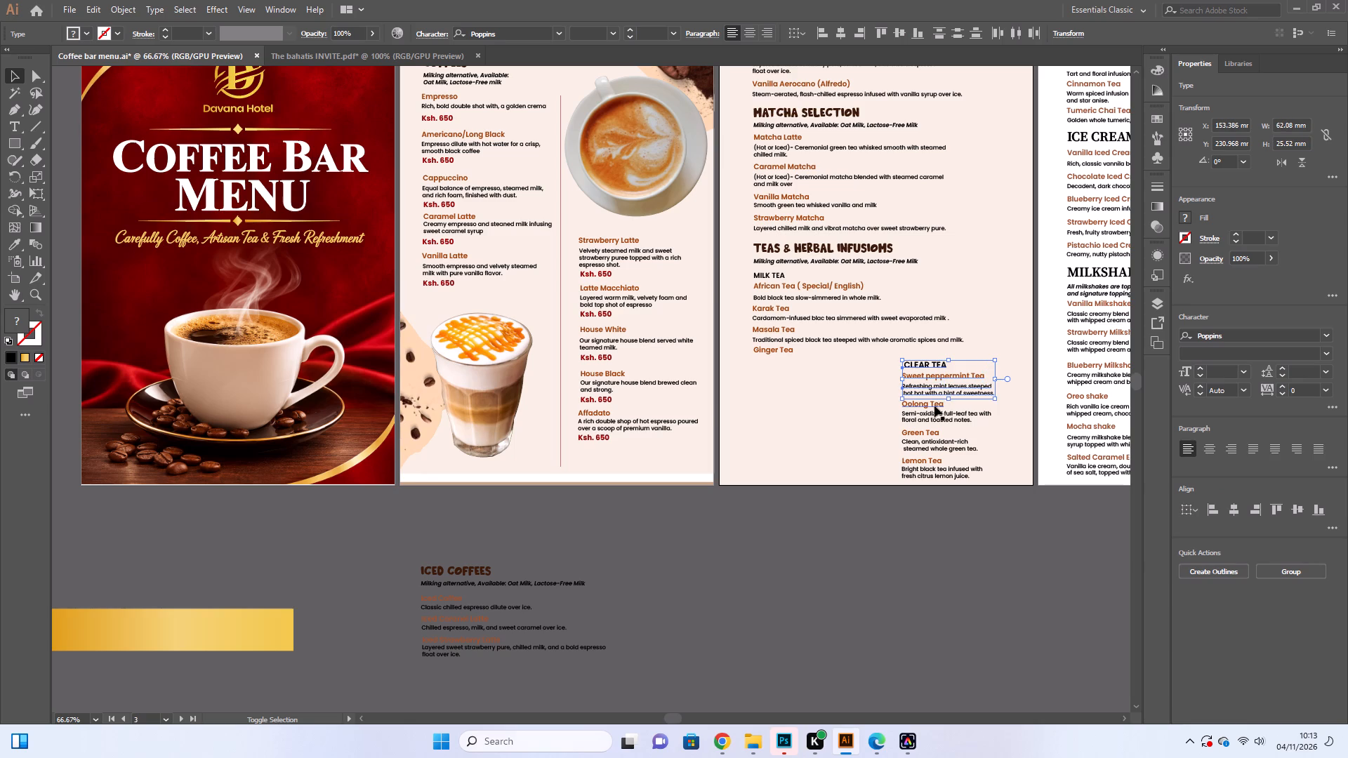
{"action": "left_click", "coordinate": [932, 415], "text": "shift"}
{"action": "left_click", "coordinate": [927, 405], "text": "shift"}
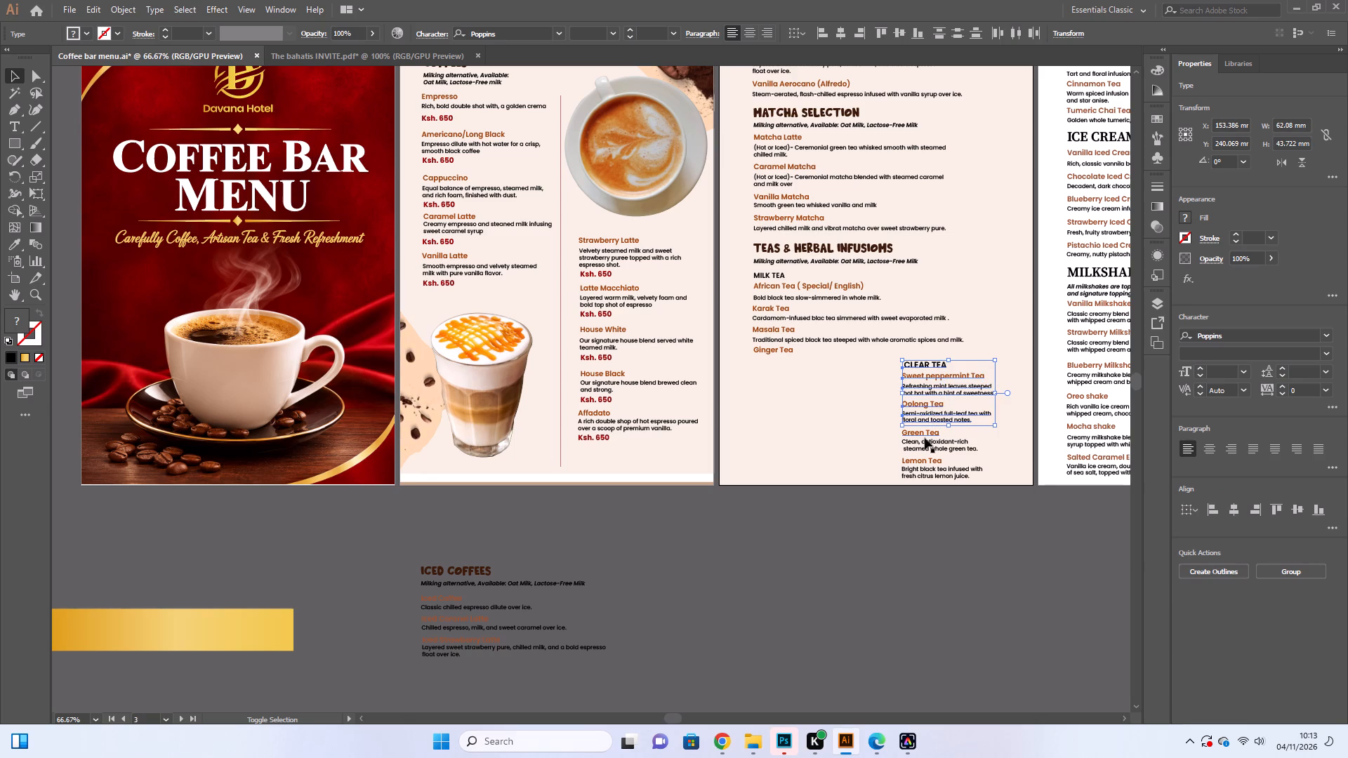
{"action": "left_click", "coordinate": [925, 438], "text": "shift"}
{"action": "left_click", "coordinate": [927, 448], "text": "shift"}
{"action": "left_click", "coordinate": [925, 460], "text": "shift"}
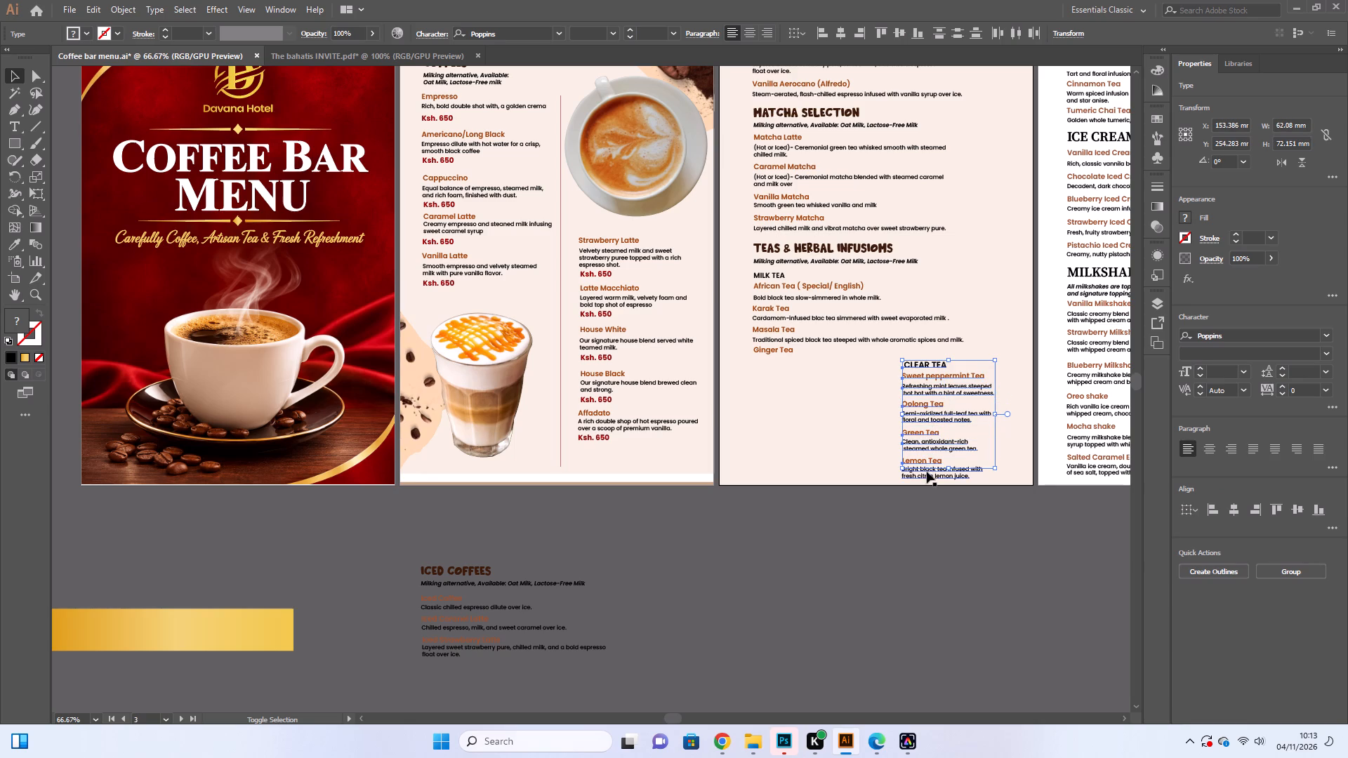
{"action": "left_click", "coordinate": [927, 473], "text": "shift"}
{"action": "key", "text": "Up"}
{"action": "key", "text": "Up"}
{"action": "key", "text": "Up"}
{"action": "key", "text": "Up"}
{"action": "key", "text": "Up"}
{"action": "key", "text": "Up"}
{"action": "key", "text": "Up"}
{"action": "key", "text": "Up"}
{"action": "key", "text": "Up"}
{"action": "key", "text": "Up"}
{"action": "key", "text": "Up"}
{"action": "key", "text": "Up"}
{"action": "key", "text": "Up"}
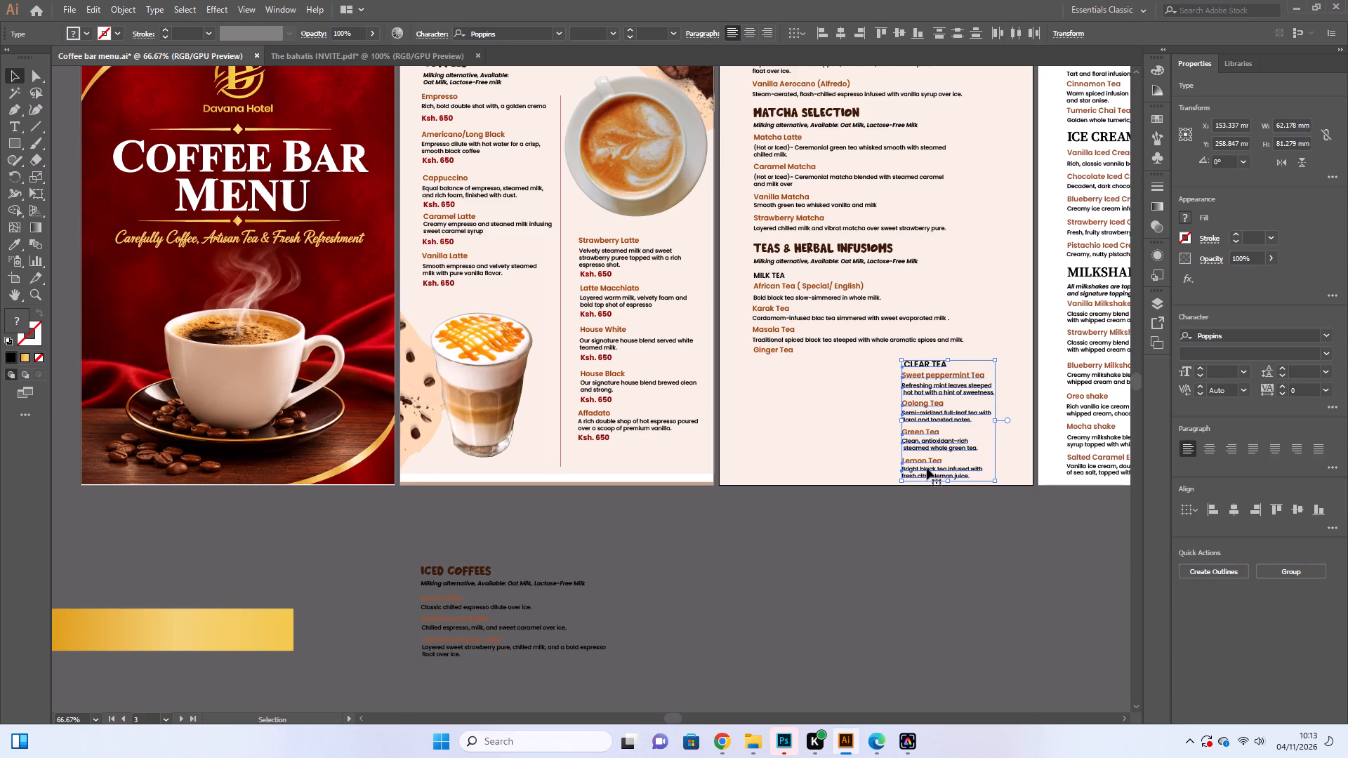
{"action": "key", "text": "Up"}
{"action": "key", "text": "Up"}
{"action": "key", "text": "Up"}
{"action": "key", "text": "Up"}
{"action": "key", "text": "Up"}
{"action": "key", "text": "Up"}
{"action": "key", "text": "Up"}
{"action": "key", "text": "Up"}
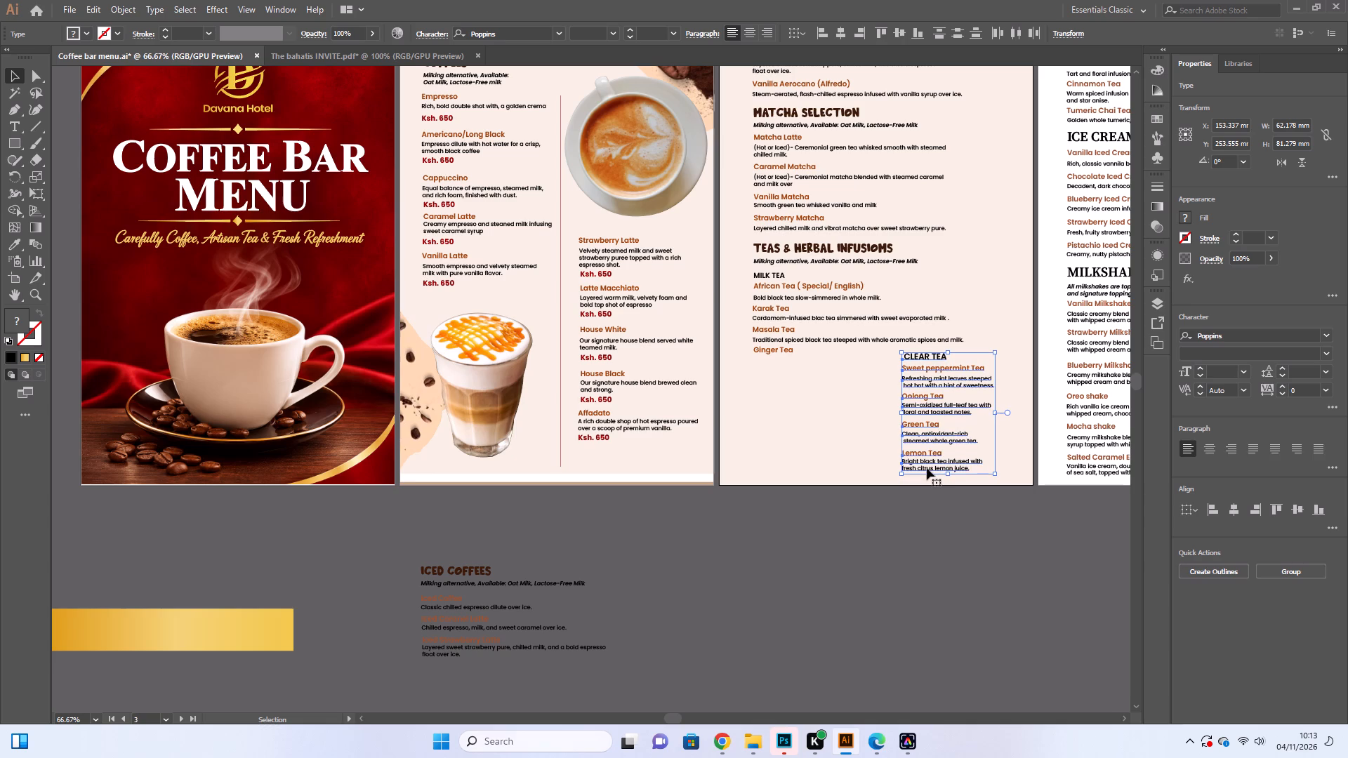
{"action": "key", "text": "Up"}
{"action": "key", "text": "Up"}
{"action": "key", "text": "Up"}
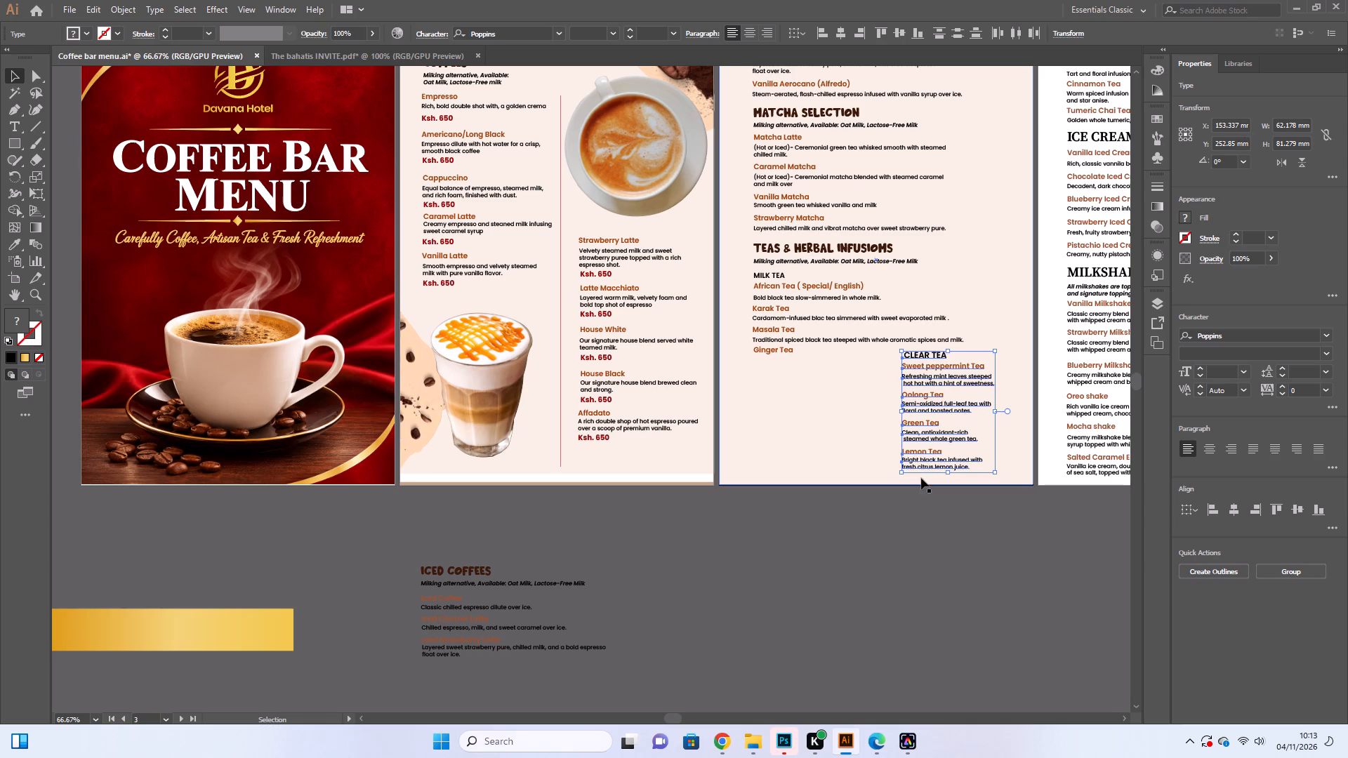
{"action": "key", "text": "Up"}
{"action": "scroll", "coordinate": [914, 544], "scroll_direction": "up", "scroll_amount": 3}
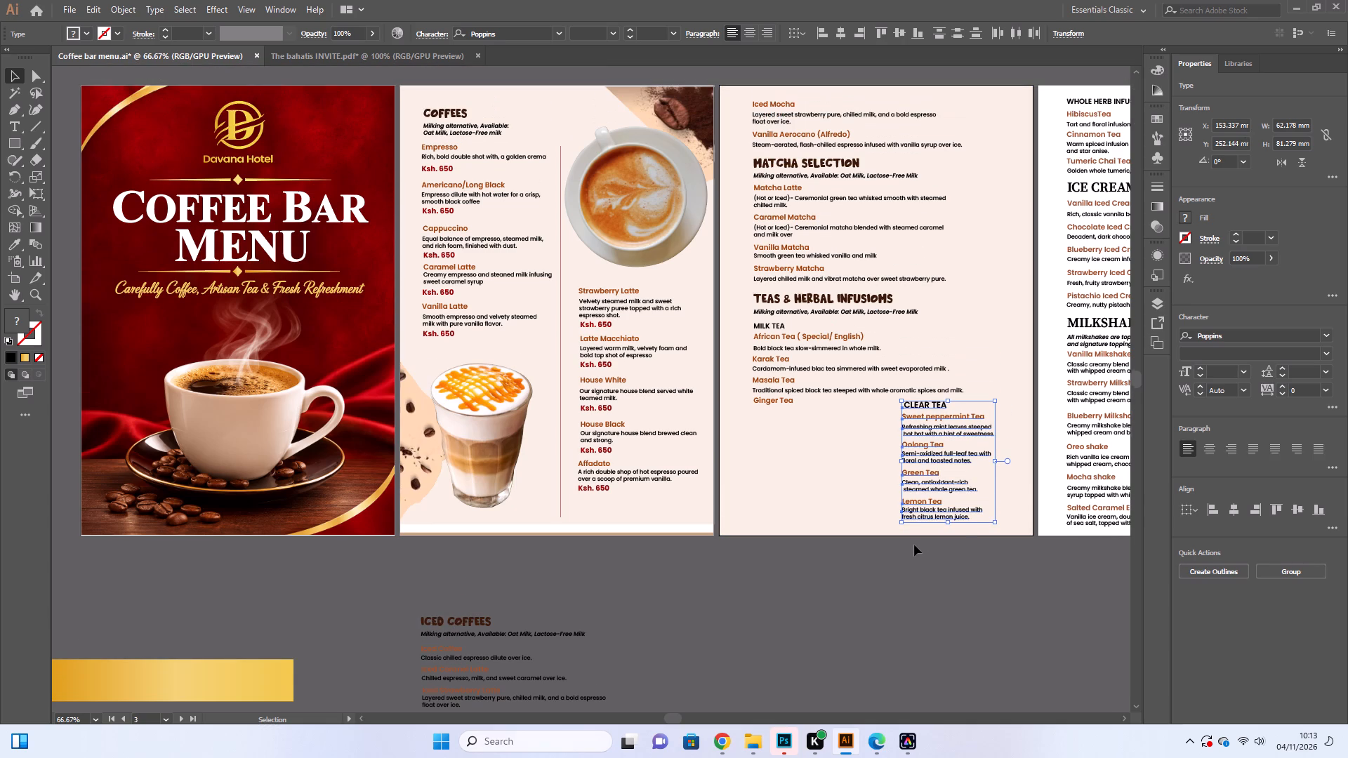
{"action": "left_click", "coordinate": [866, 540]}
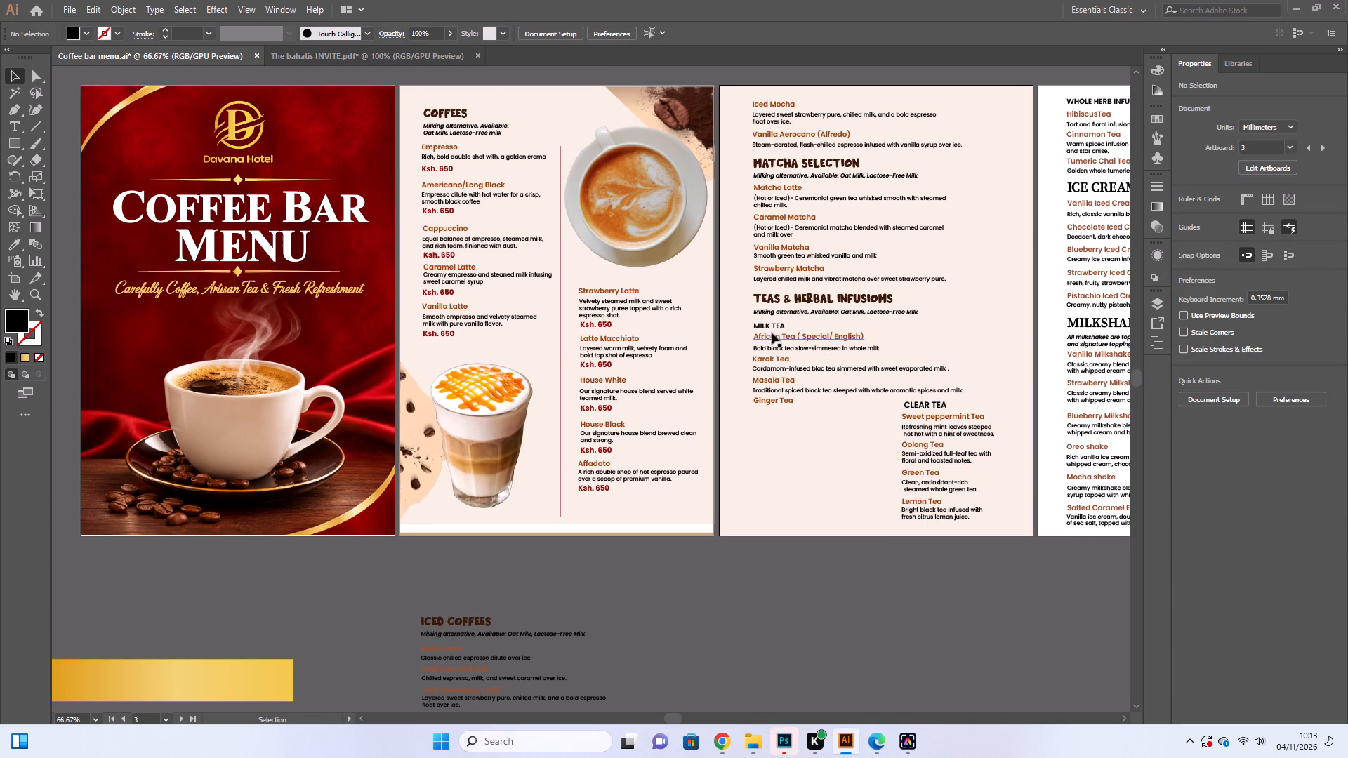
Move the MILK TEA heading and its items through Ginger Tea together about 10 mm left and 55 mm down, beside the CLEAR TEA column.
{"action": "left_click", "coordinate": [769, 329], "text": "shift"}
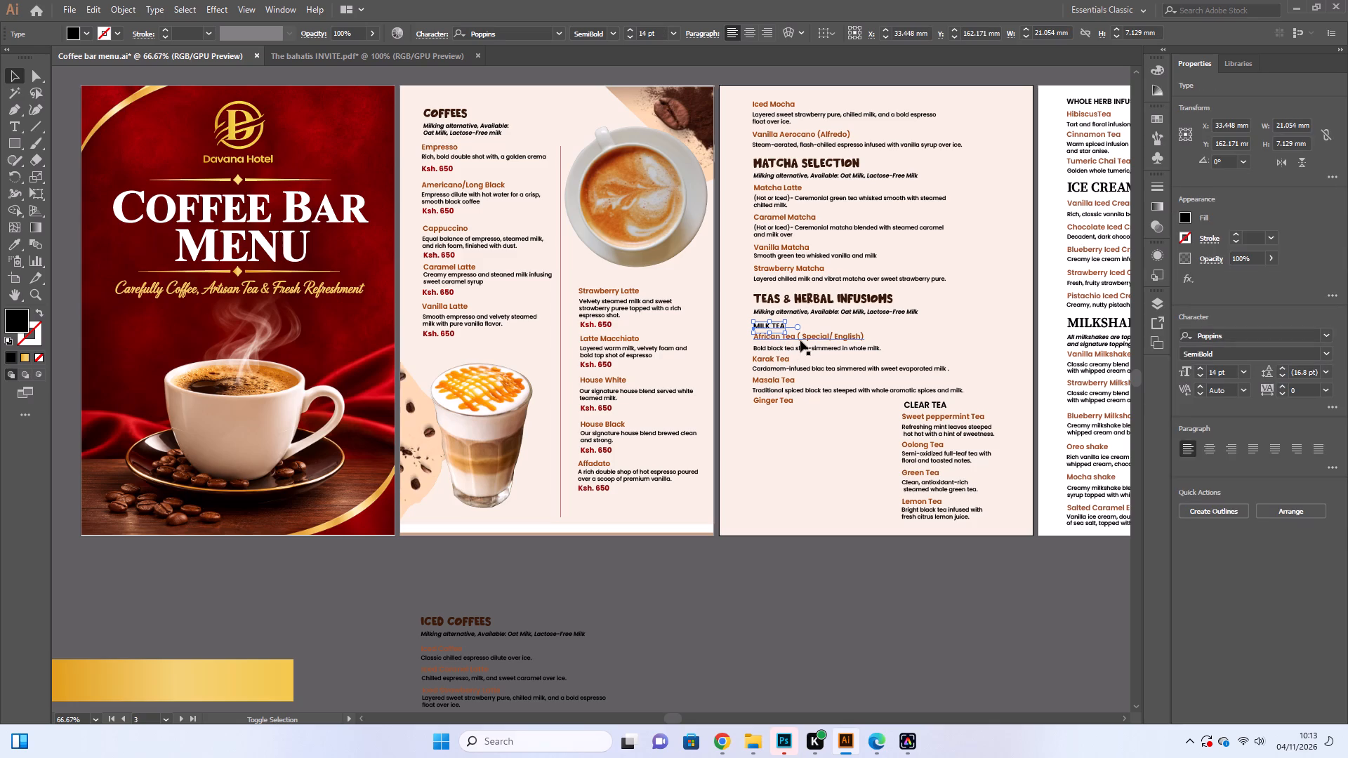
{"action": "left_click", "coordinate": [800, 340], "text": "shift"}
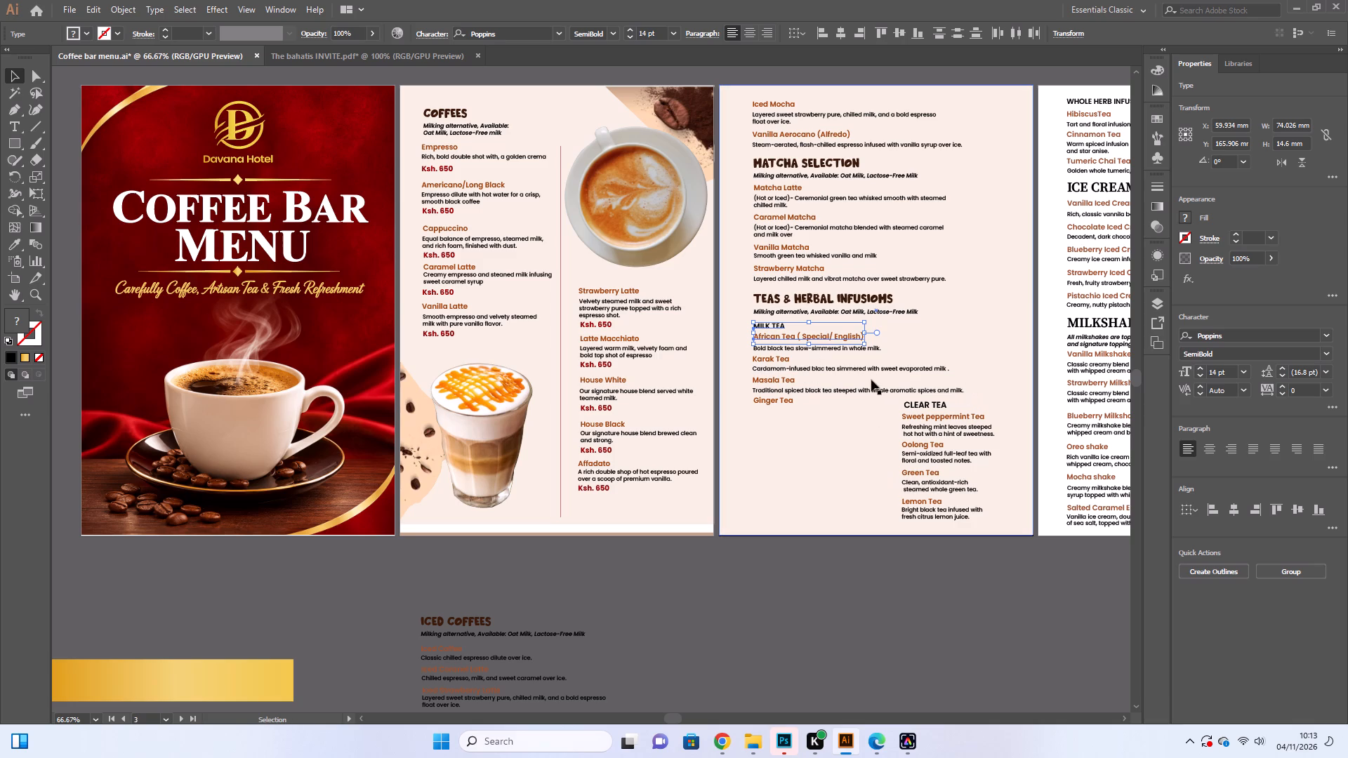
{"action": "left_click", "coordinate": [777, 360], "text": "shift"}
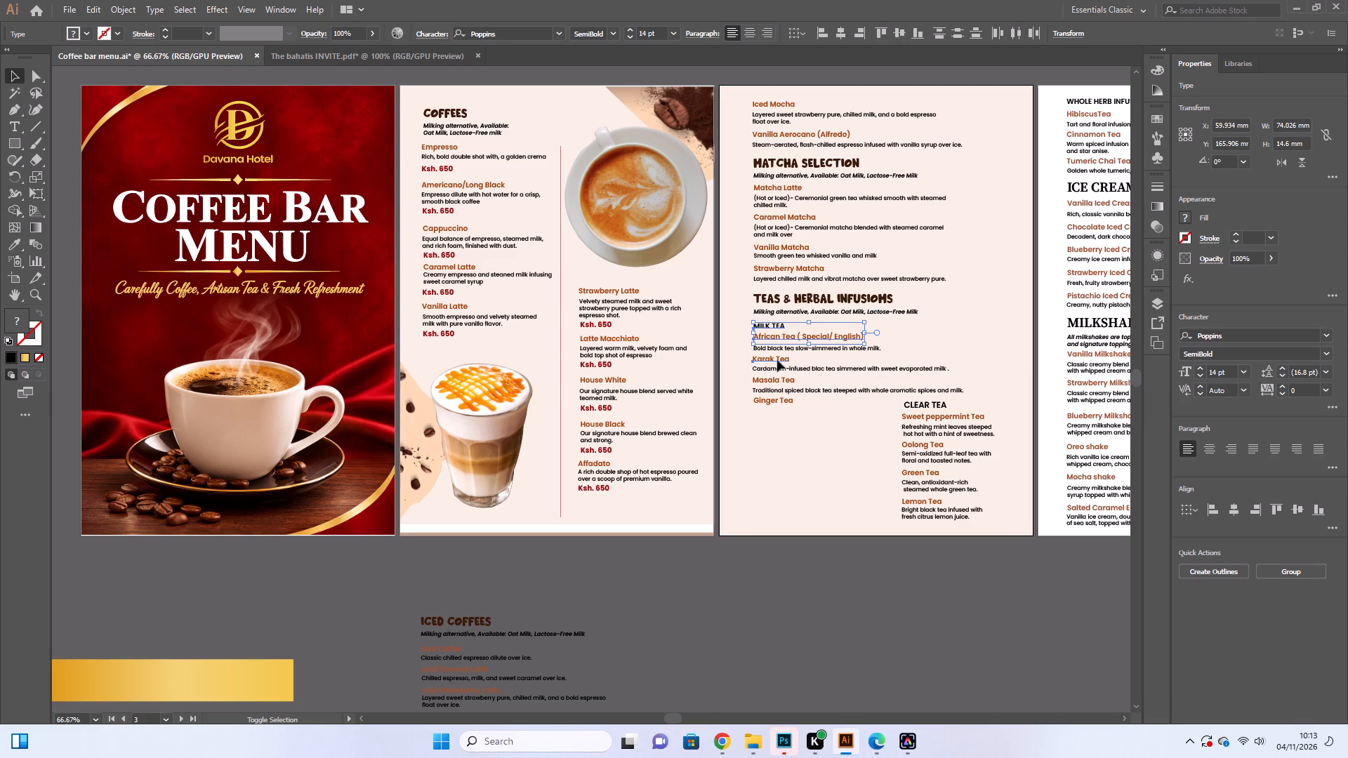
{"action": "left_click", "coordinate": [782, 352], "text": "shift"}
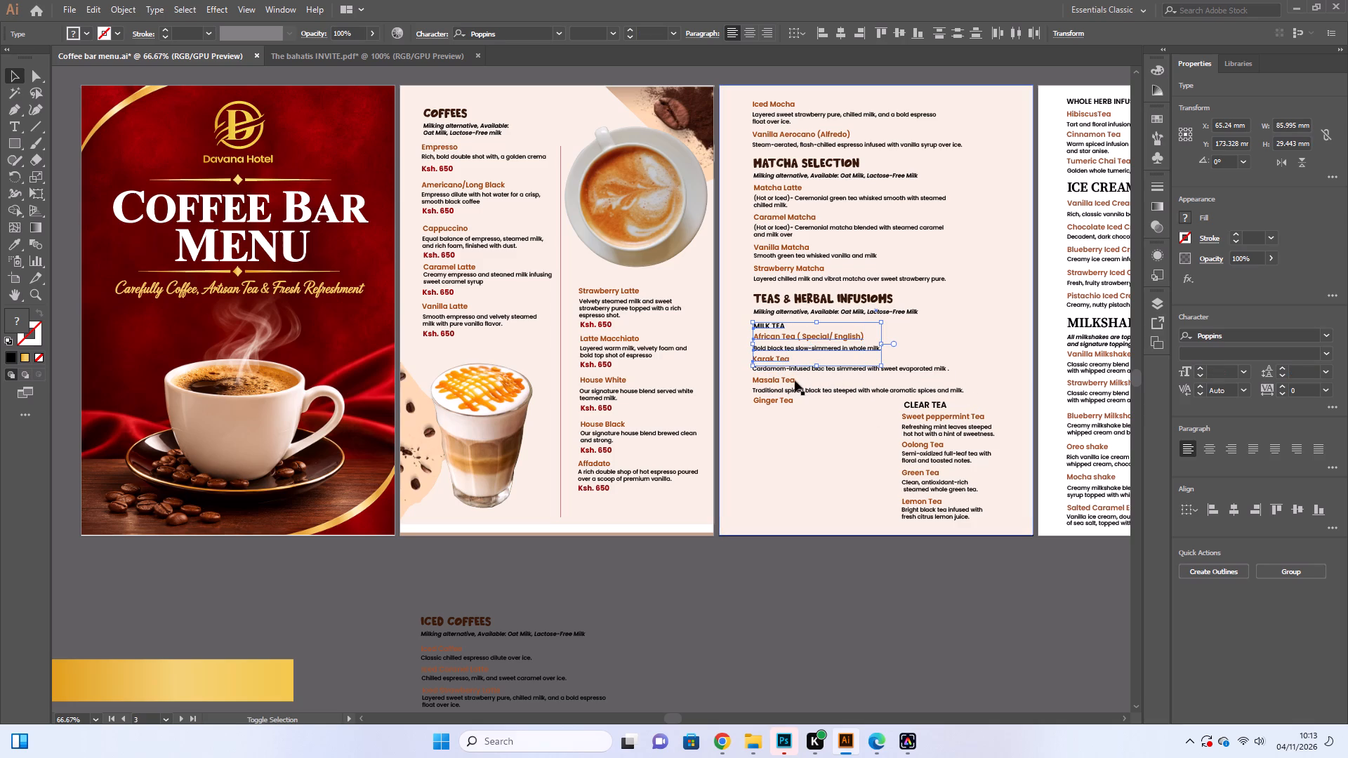
{"action": "left_click", "coordinate": [794, 380], "text": "shift"}
{"action": "left_click", "coordinate": [799, 372], "text": "shift"}
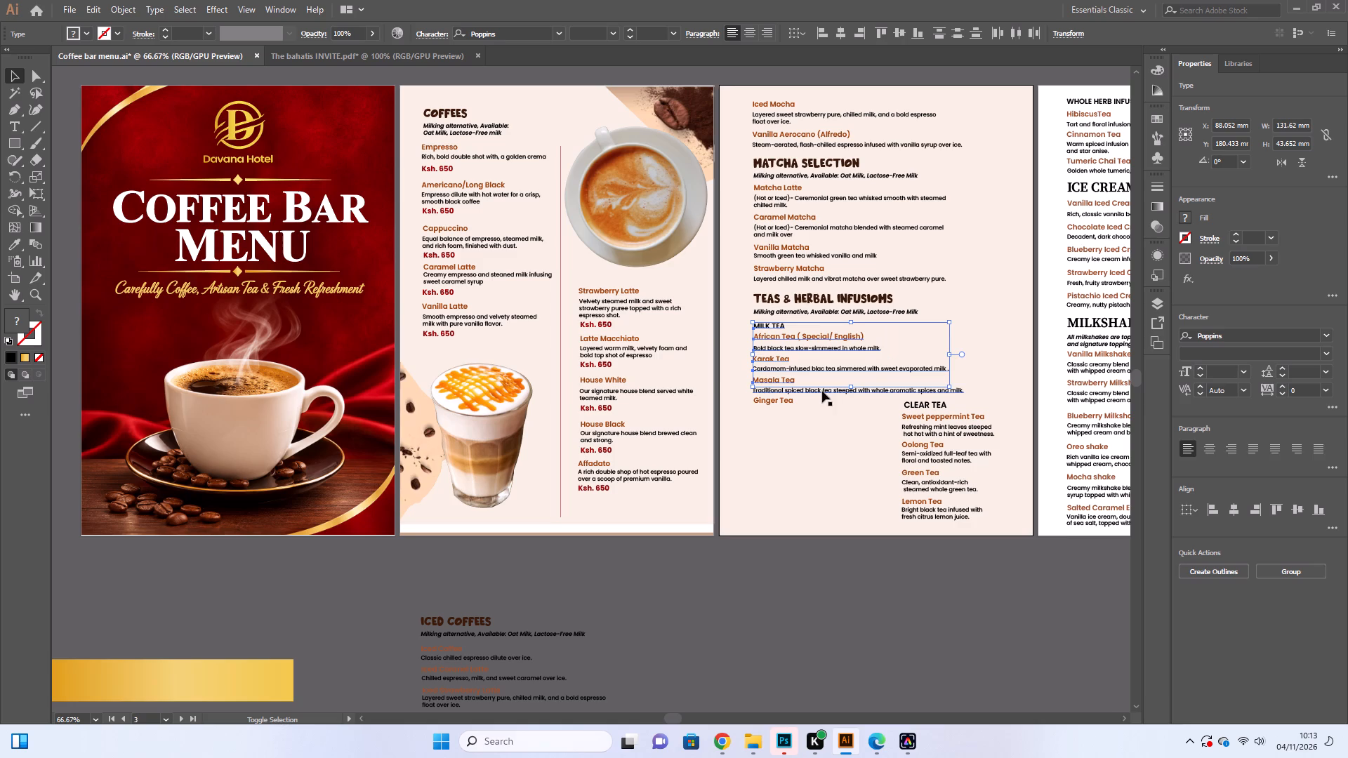
{"action": "left_click", "coordinate": [822, 391], "text": "shift"}
{"action": "left_click", "coordinate": [788, 401], "text": "shift"}
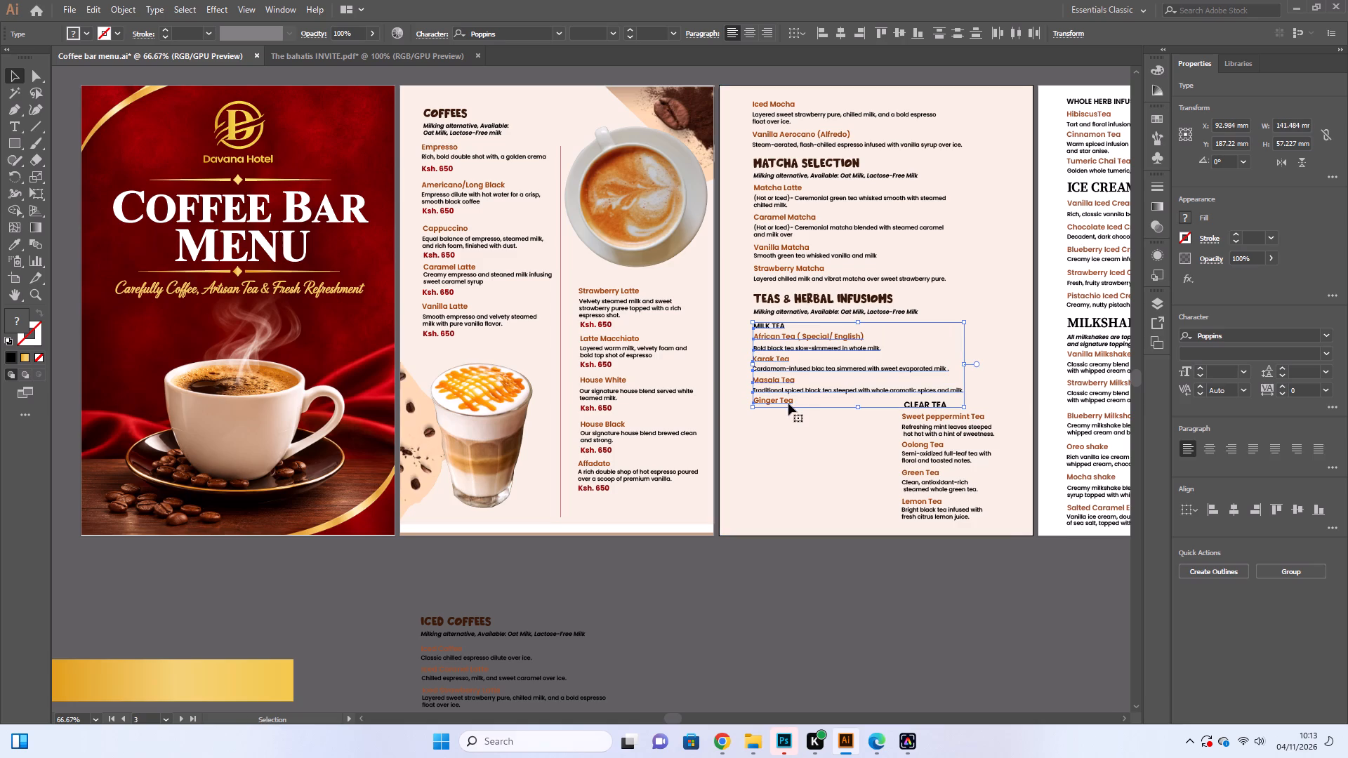
{"action": "key", "text": "Left"}
{"action": "key", "text": "Left"}
{"action": "key", "text": "Left"}
{"action": "key", "text": "Left"}
{"action": "key", "text": "Left"}
{"action": "key", "text": "Left"}
{"action": "key", "text": "Left"}
{"action": "key", "text": "Left"}
{"action": "key", "text": "Left"}
{"action": "key", "text": "Left"}
{"action": "key", "text": "Left"}
{"action": "key", "text": "Left"}
{"action": "key", "text": "Left"}
{"action": "key", "text": "Left"}
{"action": "key", "text": "Left"}
{"action": "key", "text": "Left"}
{"action": "key", "text": "Left"}
{"action": "key", "text": "Left"}
{"action": "key", "text": "Left"}
{"action": "key", "text": "Left"}
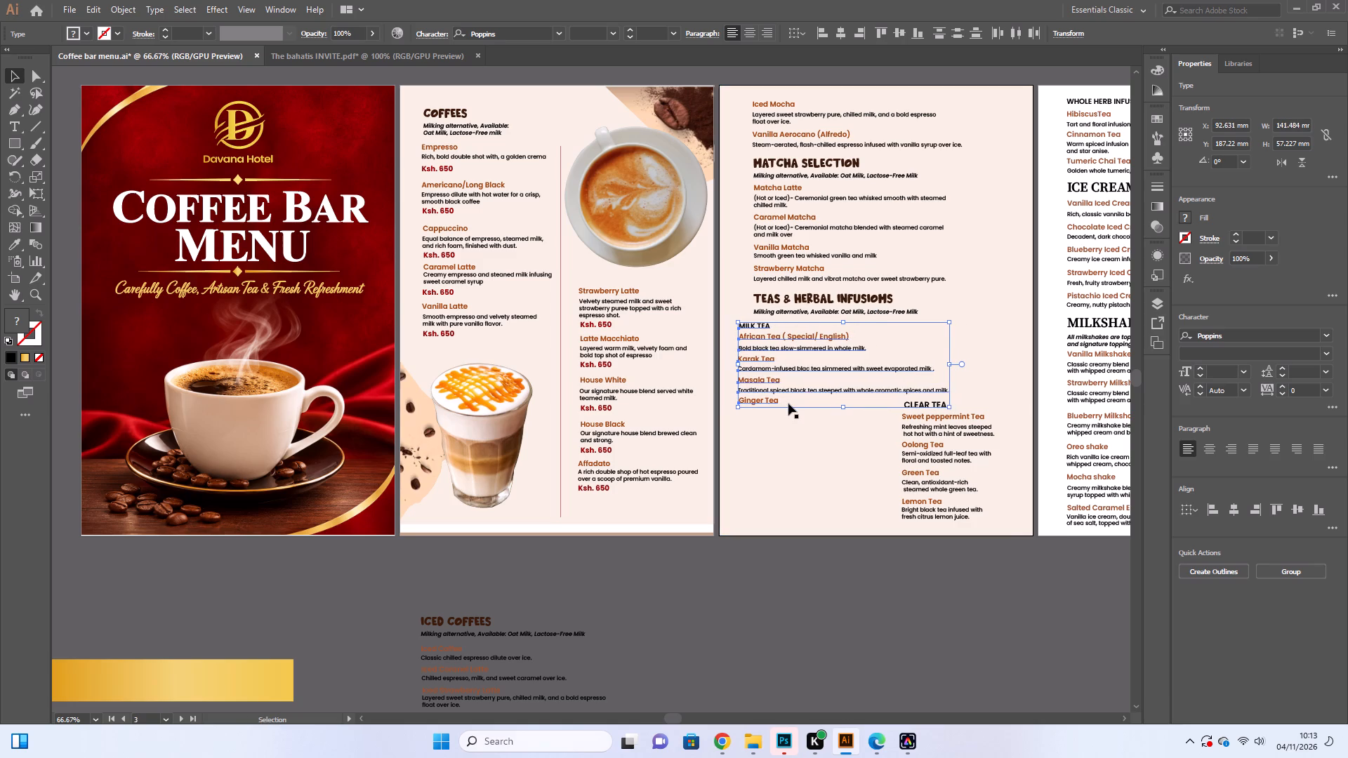
{"action": "key", "text": "Down"}
{"action": "key", "text": "Down"}
{"action": "key", "text": "Down"}
{"action": "key", "text": "Down"}
{"action": "key", "text": "Down"}
{"action": "key", "text": "Down"}
{"action": "key", "text": "Down"}
{"action": "key", "text": "Down"}
{"action": "key", "text": "Down"}
{"action": "key", "text": "Down"}
{"action": "key", "text": "Down"}
{"action": "key", "text": "Down"}
{"action": "key", "text": "Down"}
{"action": "key", "text": "Down"}
{"action": "key", "text": "Down"}
{"action": "key", "text": "Down"}
{"action": "key", "text": "Down"}
{"action": "key", "text": "Down"}
{"action": "key", "text": "Down"}
{"action": "key", "text": "Down"}
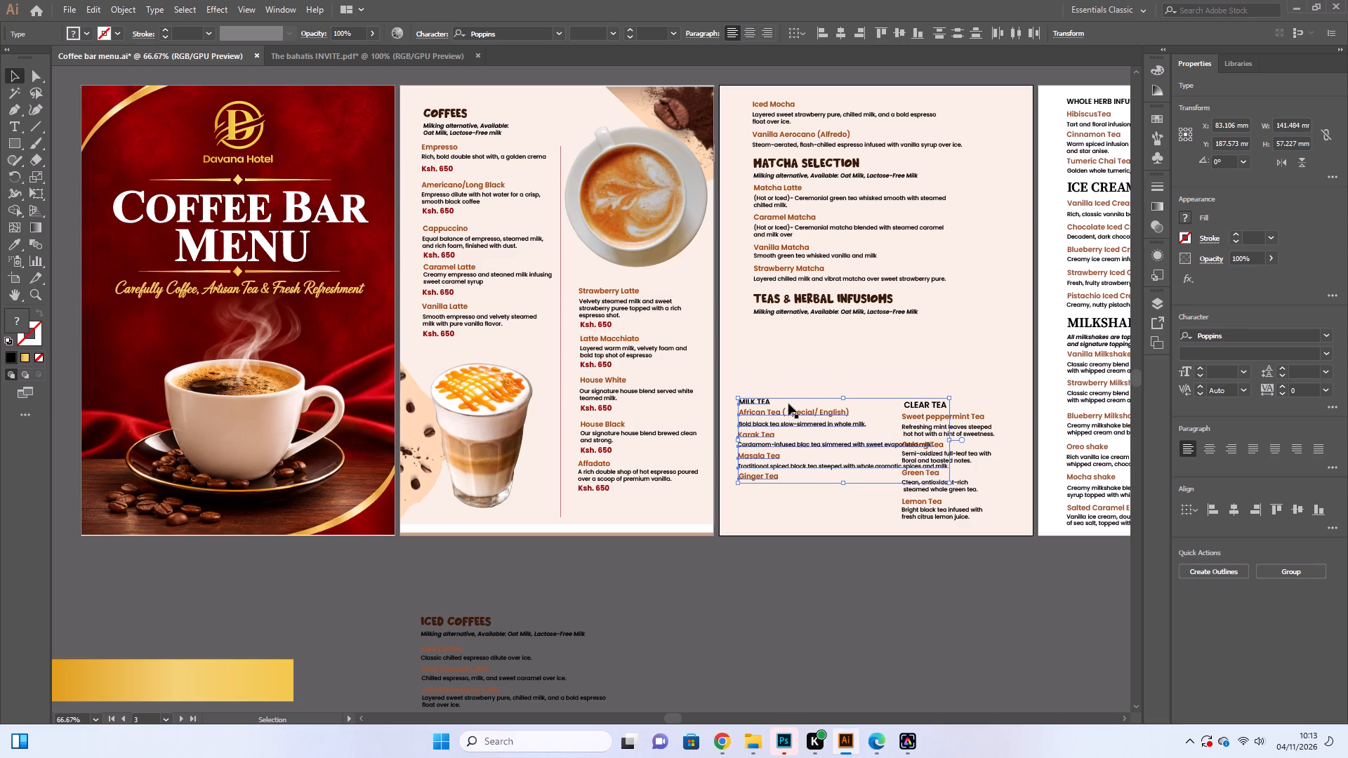
{"action": "key", "text": "Up"}
{"action": "key", "text": "Up"}
{"action": "key", "text": "Up"}
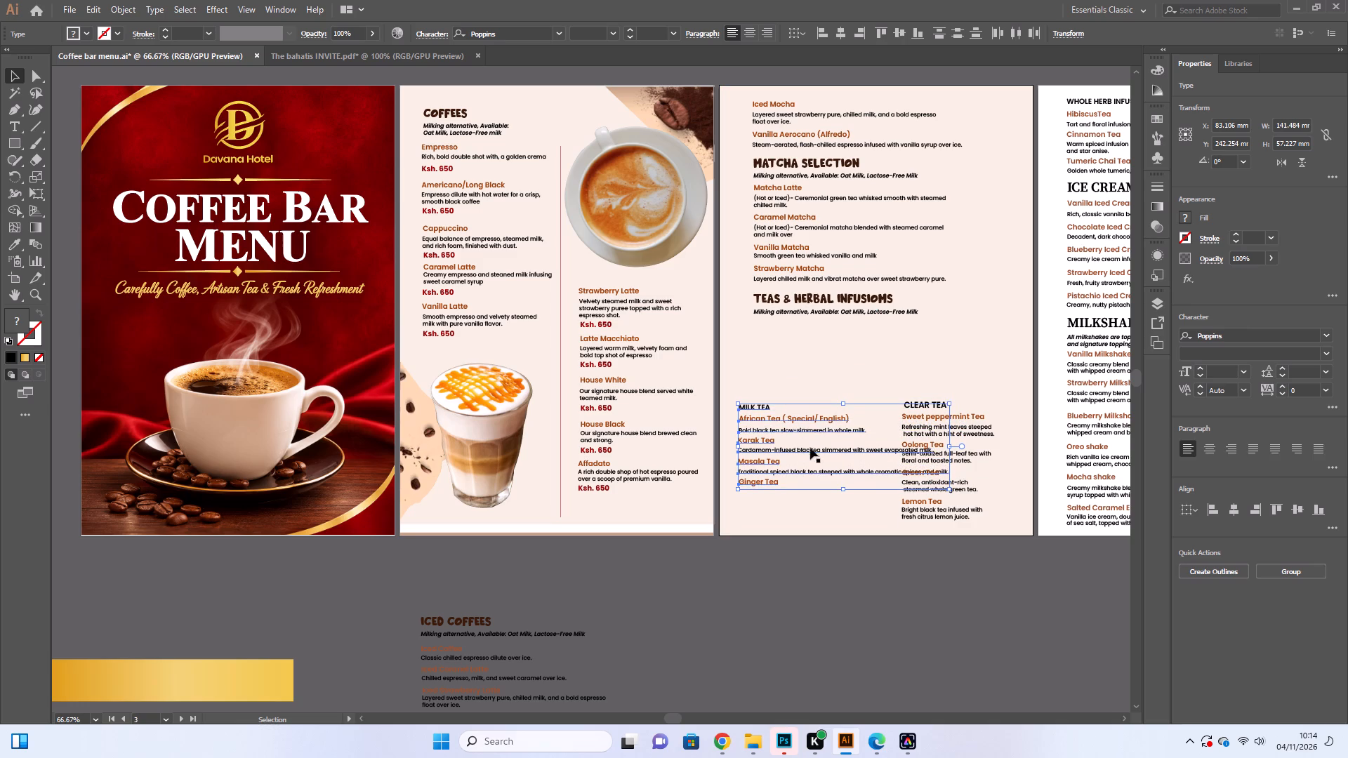
{"action": "left_click", "coordinate": [826, 560]}
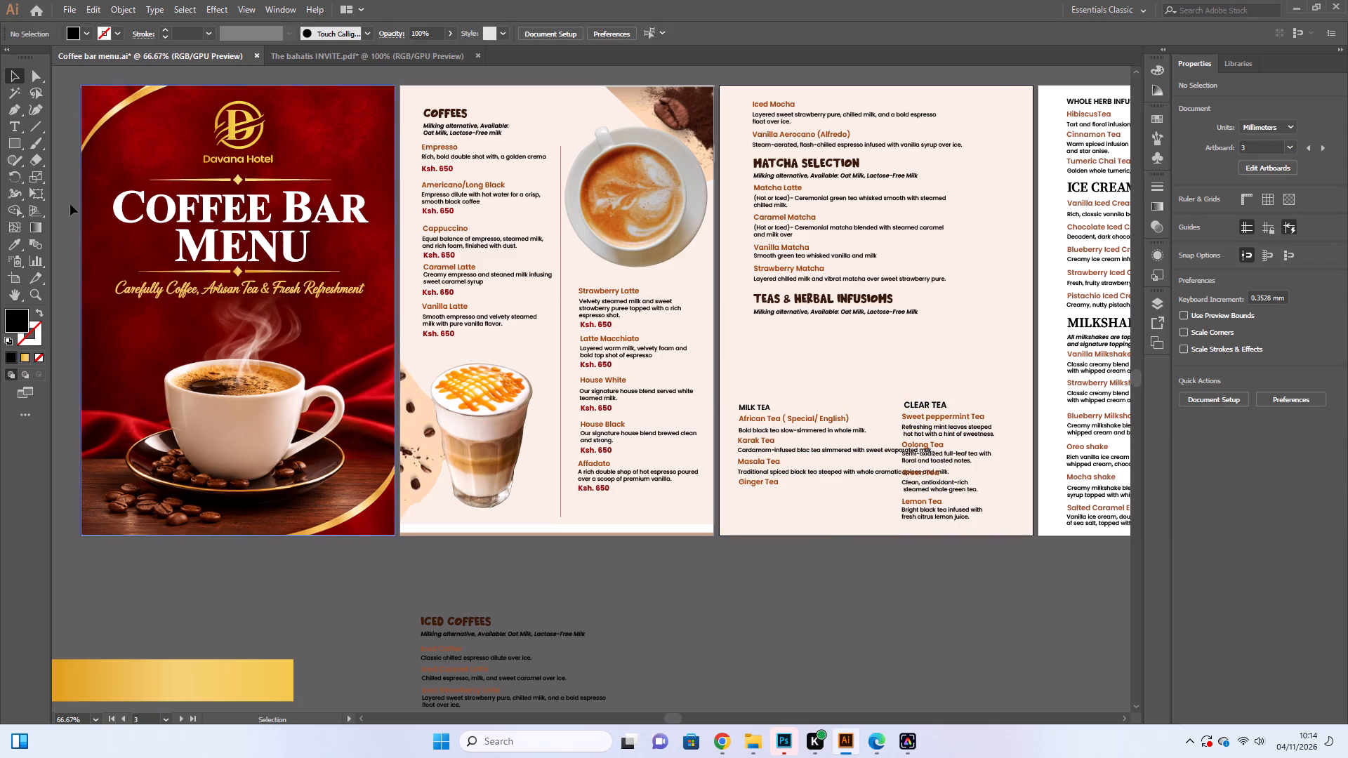
Break the African Tea description onto a second line before "in whole milk".
{"action": "left_click", "coordinate": [20, 127]}
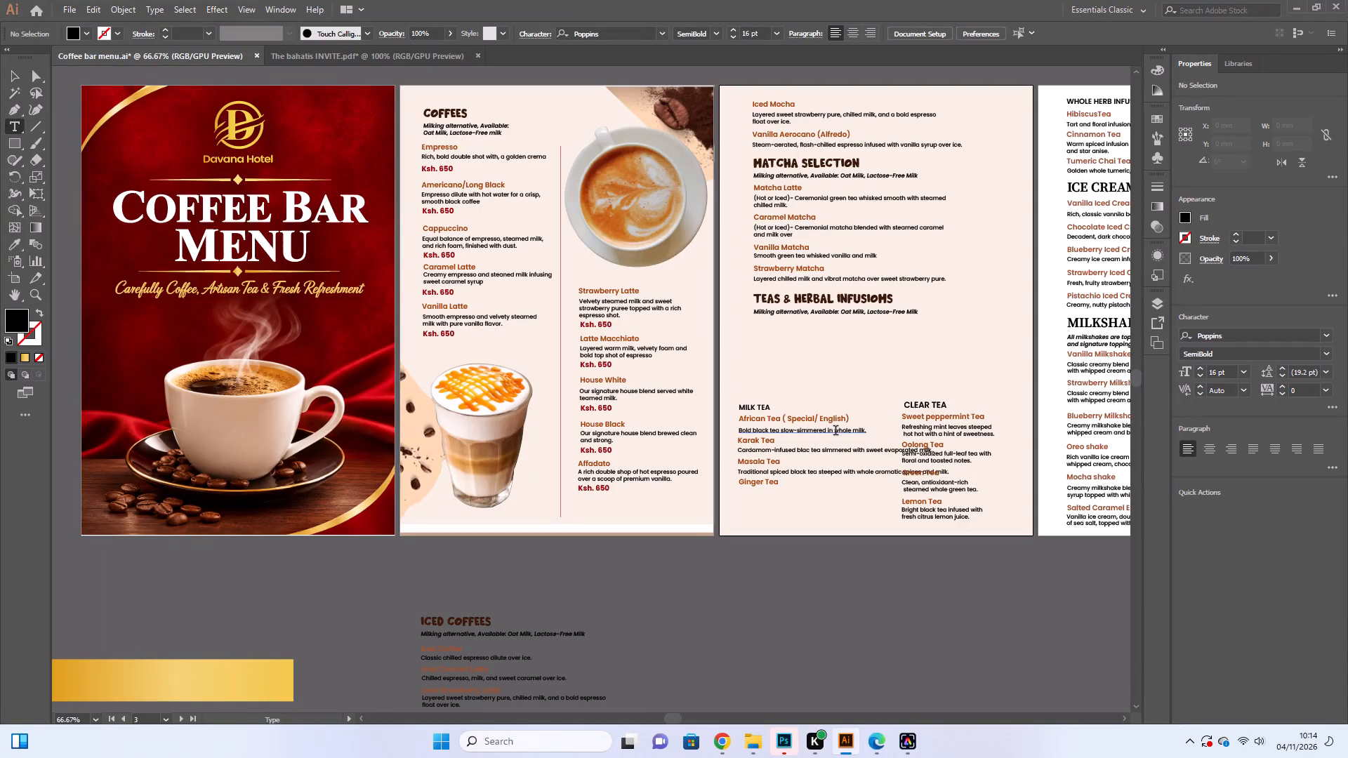
{"action": "left_click", "coordinate": [828, 434]}
{"action": "key", "text": "Return"}
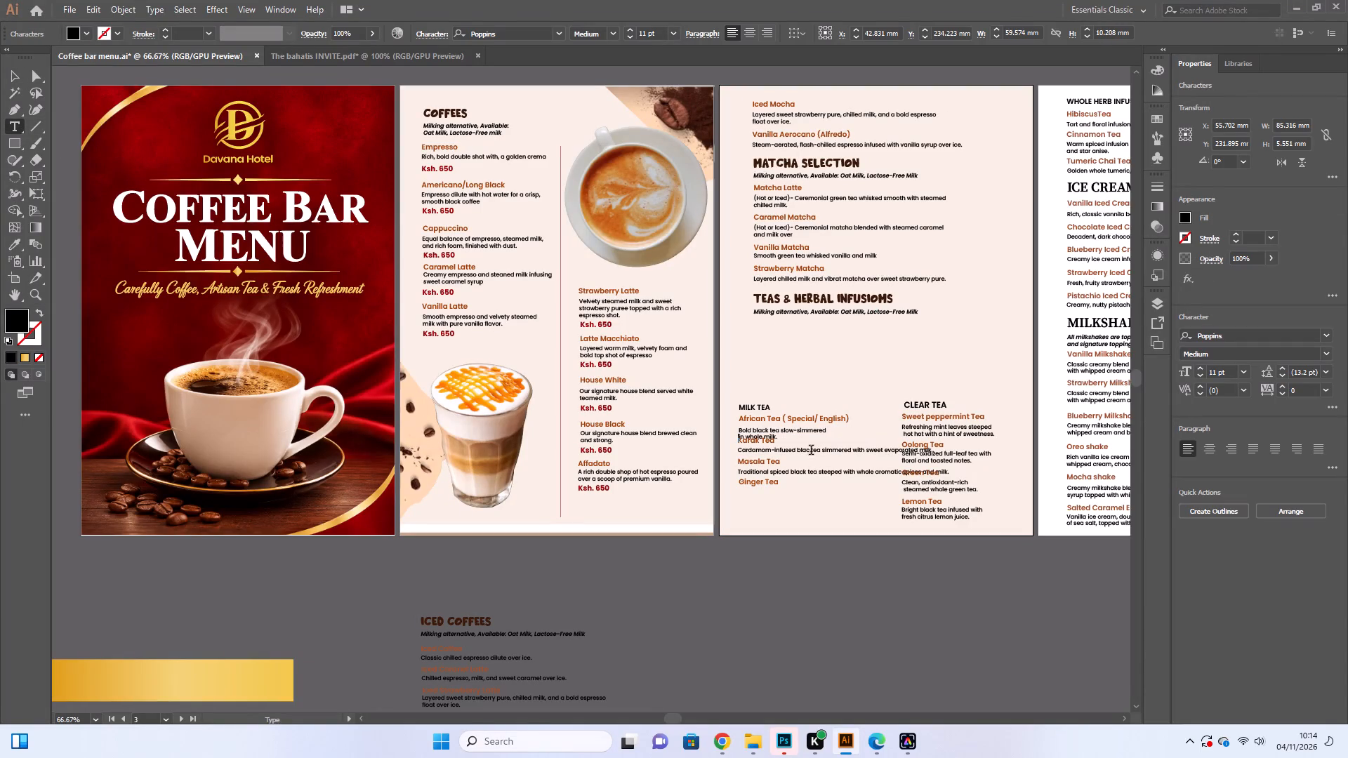
{"action": "left_click", "coordinate": [15, 73]}
{"action": "left_click", "coordinate": [787, 557]}
Move the Karak, Masala and Ginger Tea names and their descriptions together down about 5 mm, clear of the two-line African Tea description.
{"action": "left_click", "coordinate": [765, 444]}
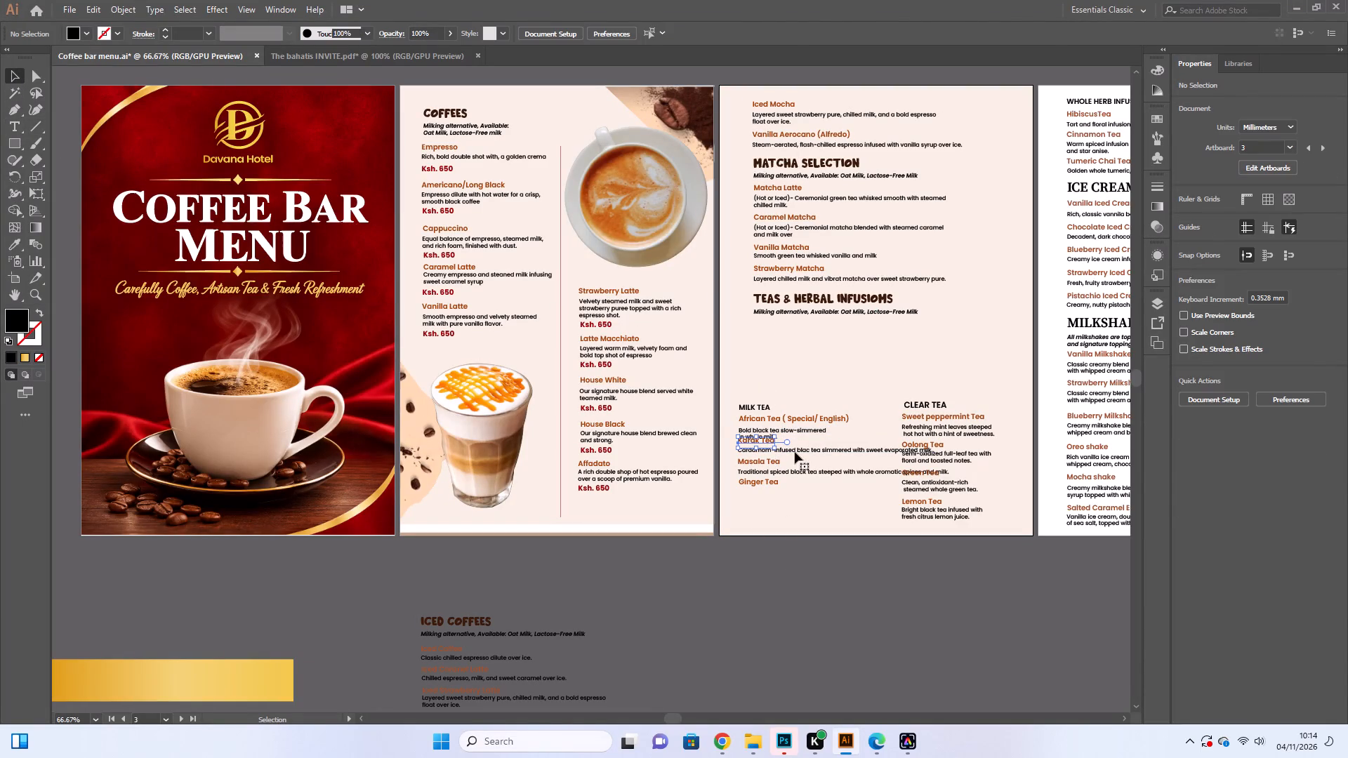
{"action": "left_click", "coordinate": [795, 453], "text": "shift"}
{"action": "left_click", "coordinate": [766, 465], "text": "shift"}
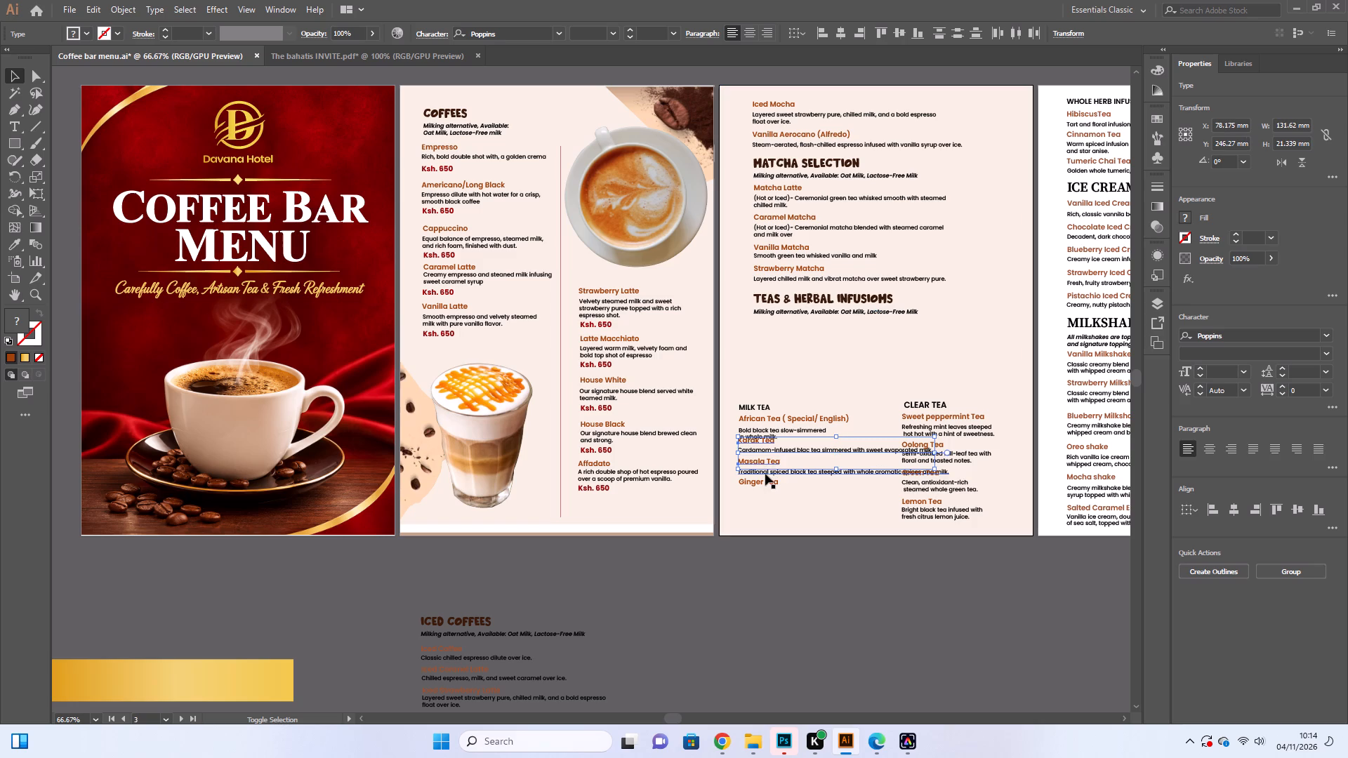
{"action": "left_click", "coordinate": [765, 474], "text": "shift"}
{"action": "left_click", "coordinate": [764, 482], "text": "shift"}
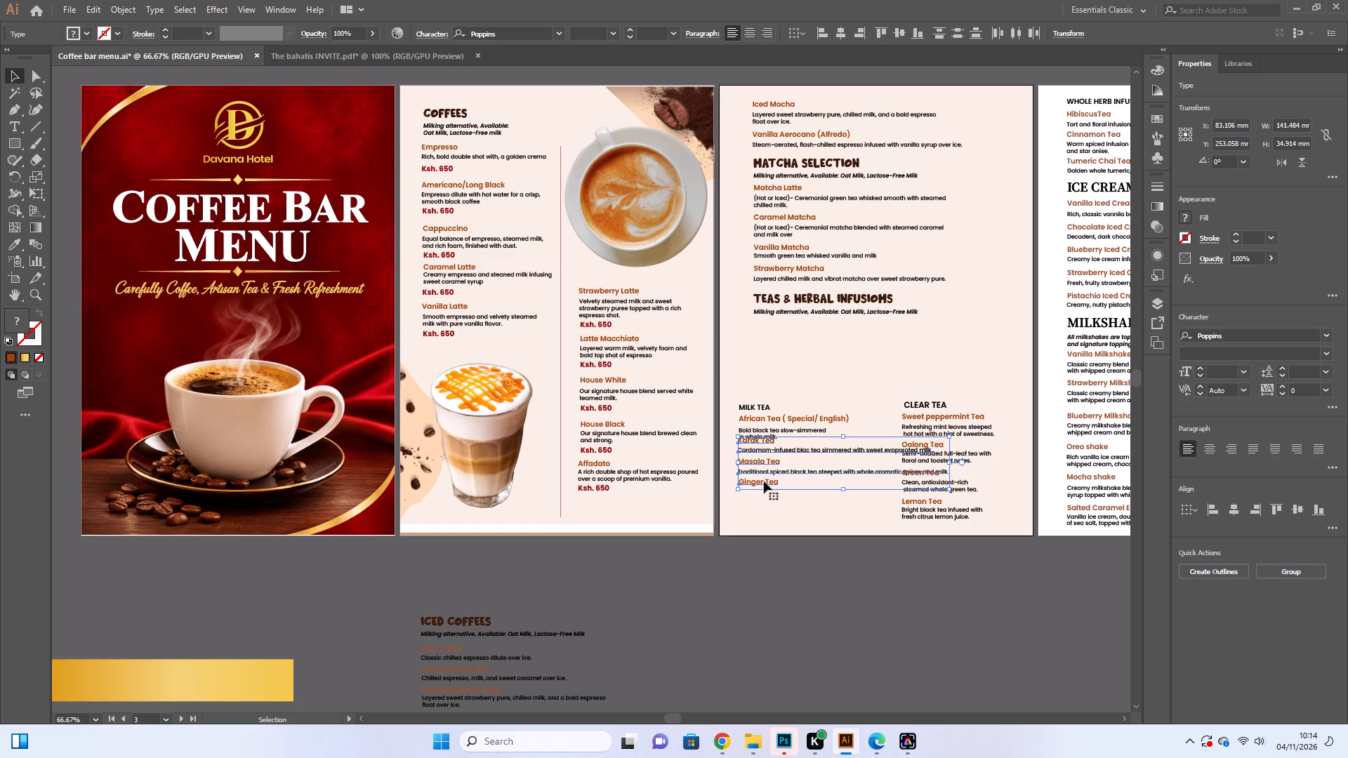
{"action": "key", "text": "Down"}
{"action": "key", "text": "Down"}
{"action": "key", "text": "Down"}
{"action": "key", "text": "Down"}
{"action": "key", "text": "Down"}
{"action": "key", "text": "Down"}
{"action": "key", "text": "Down"}
{"action": "key", "text": "Down"}
{"action": "key", "text": "Down"}
{"action": "key", "text": "Down"}
{"action": "key", "text": "Down"}
{"action": "key", "text": "Down"}
{"action": "key", "text": "Down"}
{"action": "key", "text": "Down"}
{"action": "key", "text": "Down"}
{"action": "key", "text": "Down"}
{"action": "key", "text": "Down"}
{"action": "key", "text": "Down"}
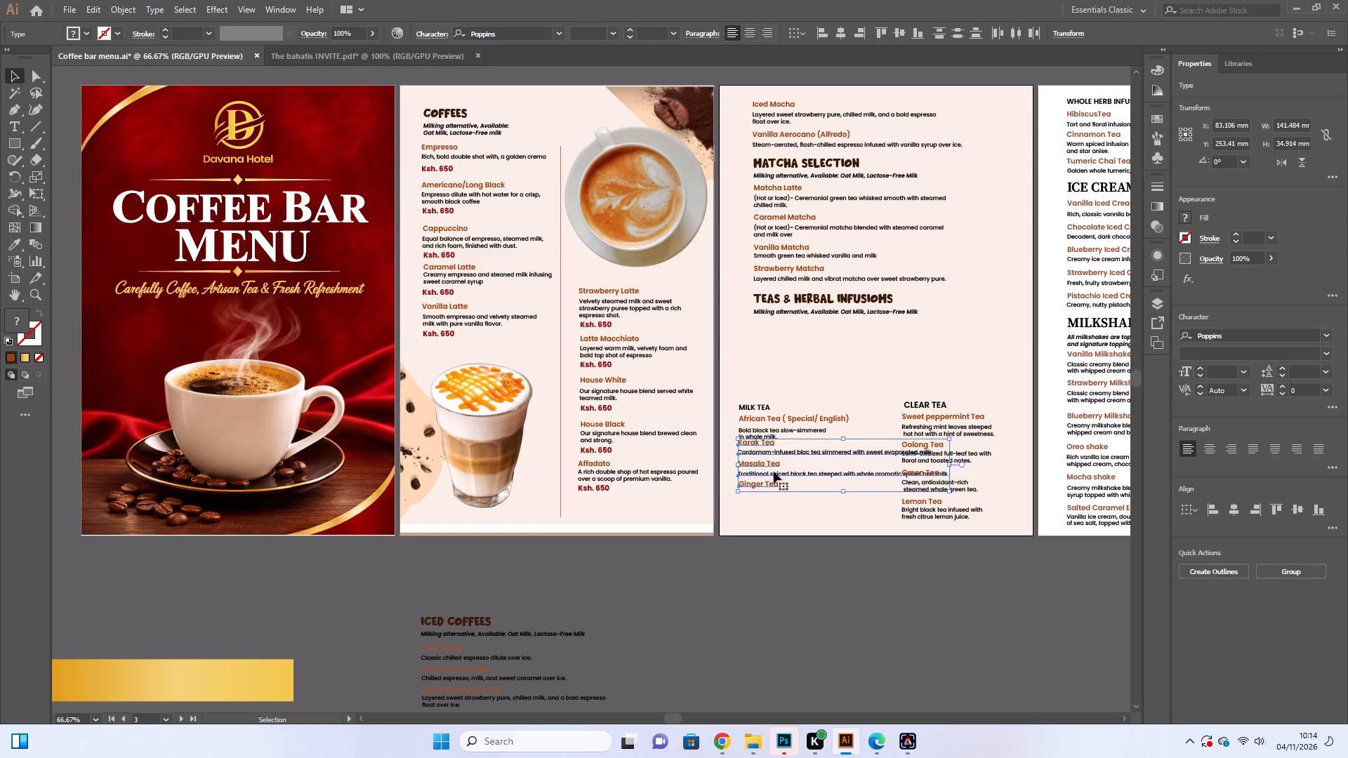
{"action": "left_click", "coordinate": [817, 561]}
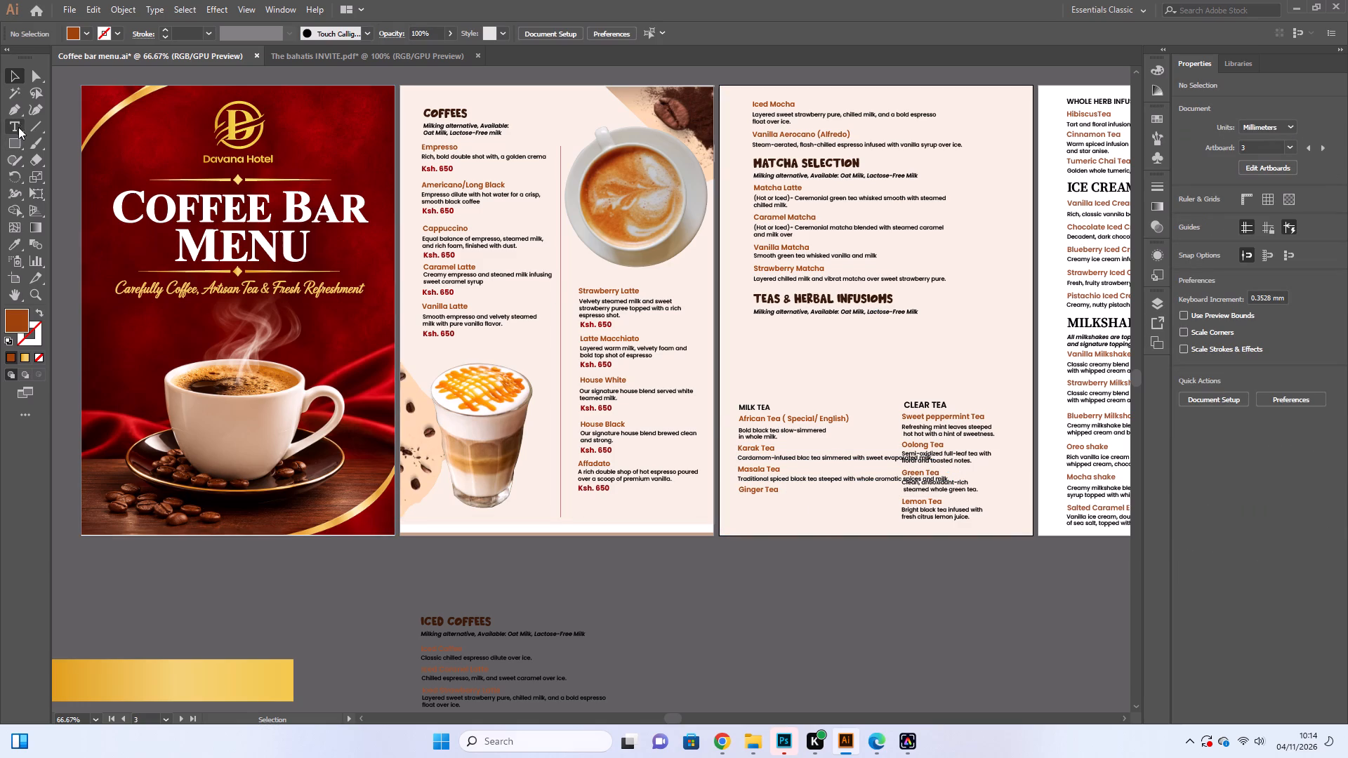
Break the Karak Tea description onto three lines, before "simmered" and before "milk".
{"action": "left_click_drag", "start_coordinate": [14, 123], "coordinate": [20, 124]}
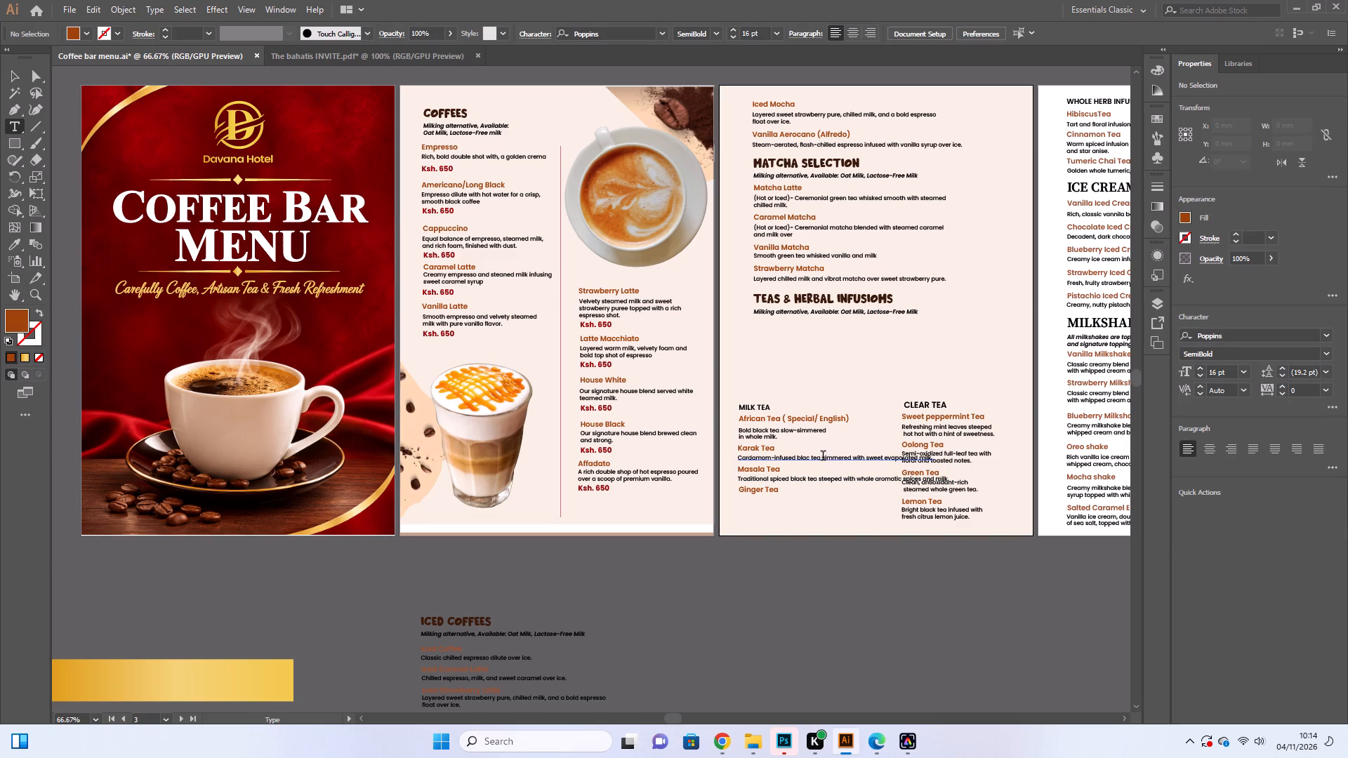
{"action": "left_click", "coordinate": [821, 456]}
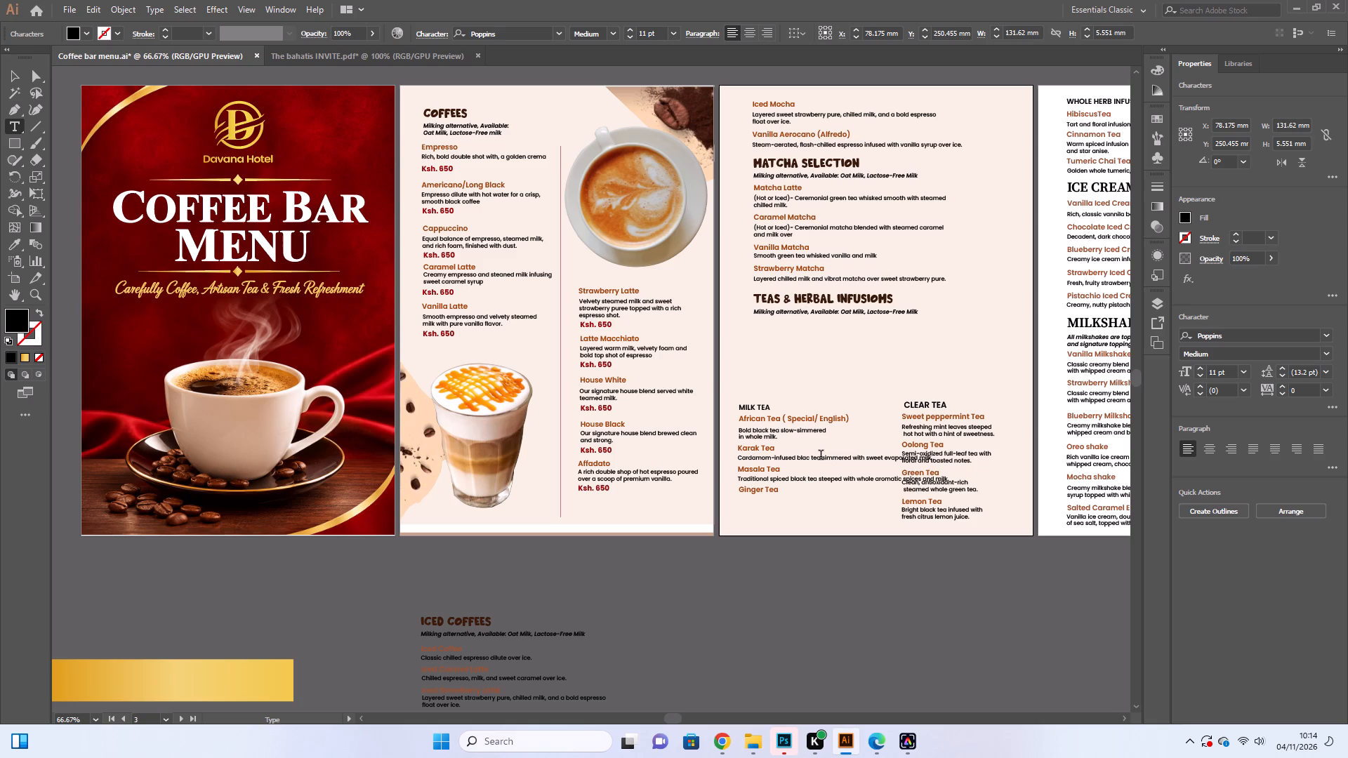
{"action": "key", "text": "Return"}
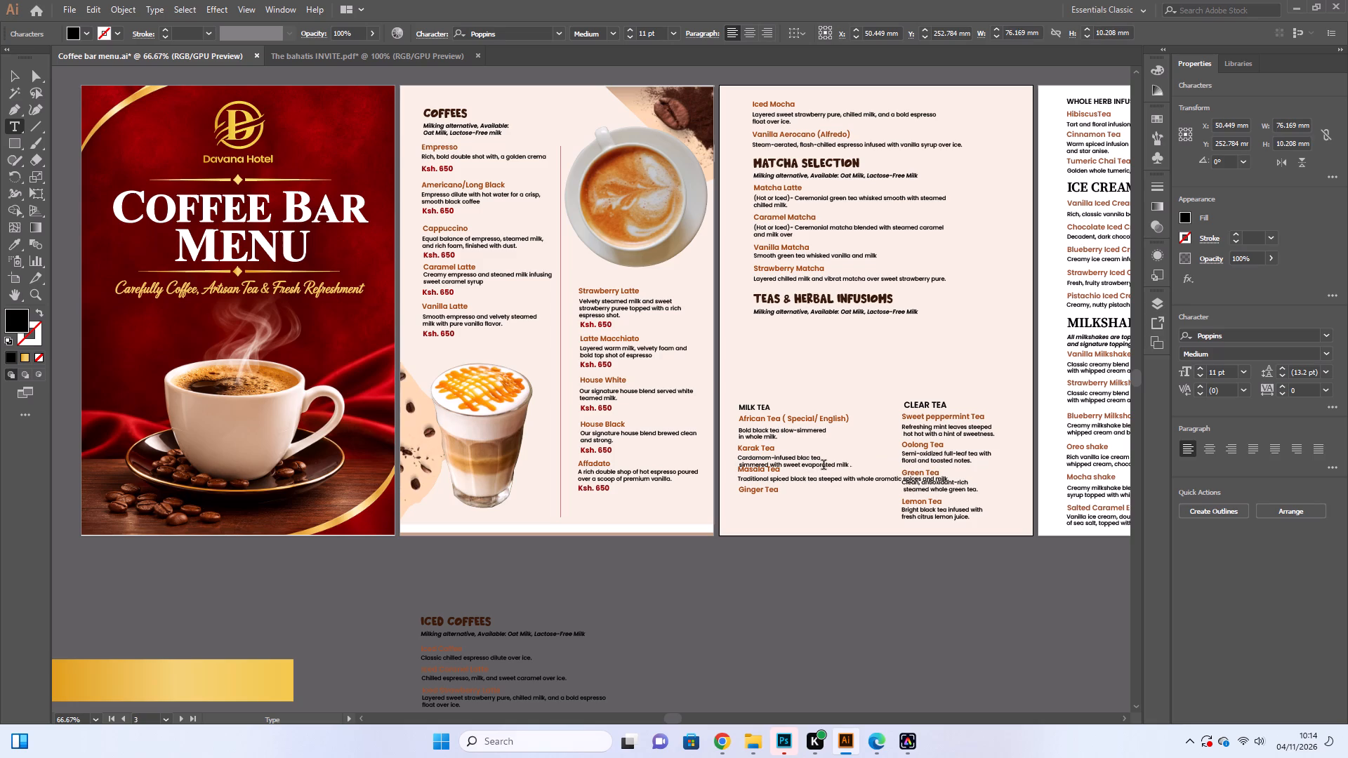
{"action": "left_click", "coordinate": [836, 467]}
{"action": "key", "text": "Return"}
{"action": "left_click", "coordinate": [10, 75]}
{"action": "left_click", "coordinate": [802, 590]}
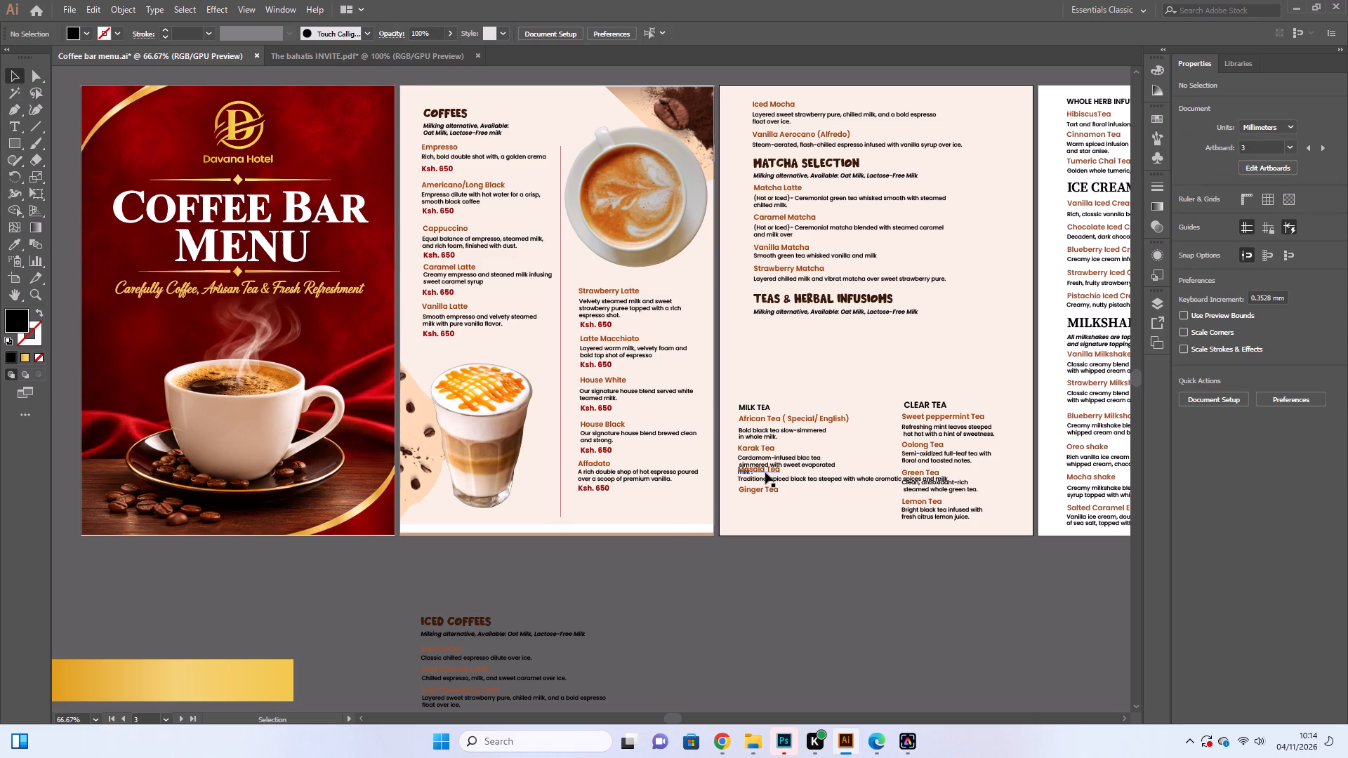
Move the Masala Tea name, its description and the Ginger Tea name together down about 7 mm, clear of the Karak Tea description.
{"action": "left_click", "coordinate": [765, 472]}
{"action": "left_click", "coordinate": [799, 482], "text": "shift"}
{"action": "left_click", "coordinate": [772, 494], "text": "shift"}
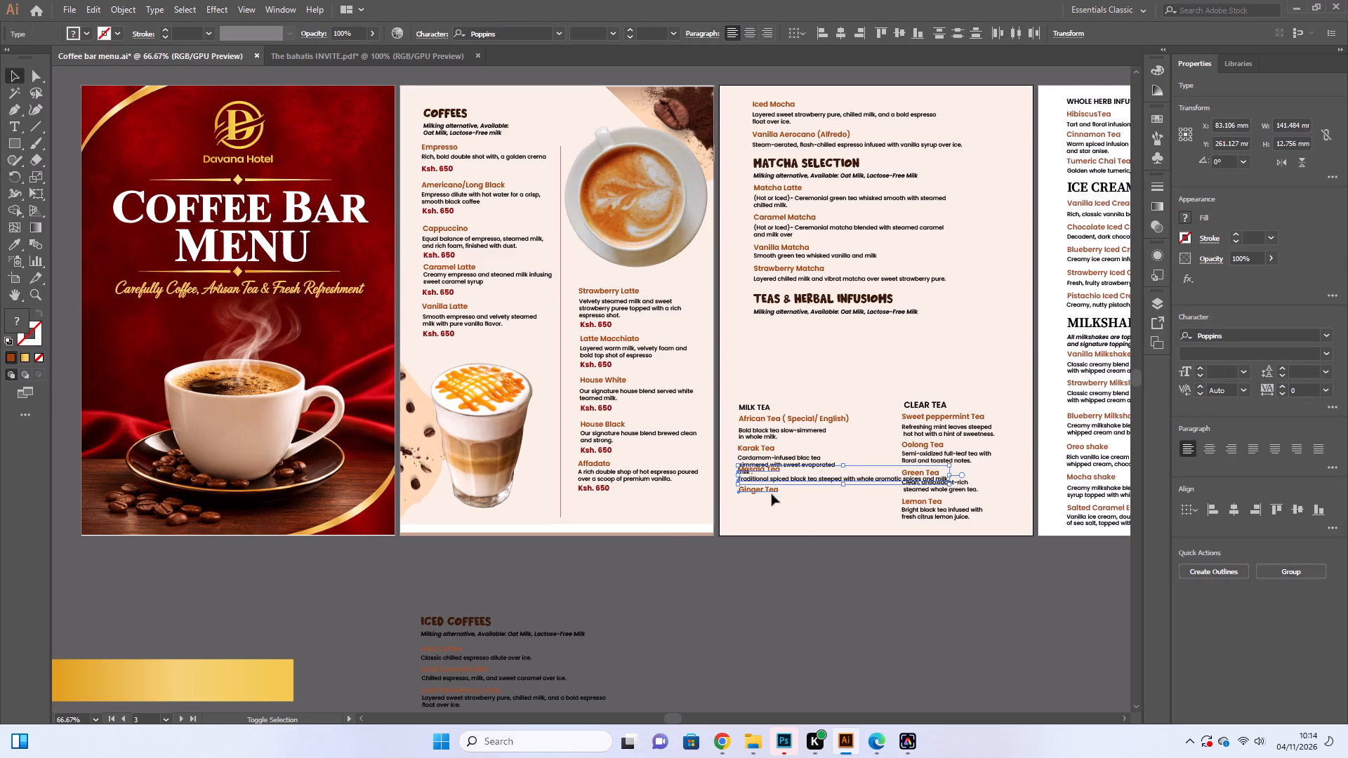
{"action": "key", "text": "Down"}
{"action": "key", "text": "Down"}
{"action": "key", "text": "Down"}
{"action": "key", "text": "Down"}
{"action": "key", "text": "Down"}
{"action": "key", "text": "Down"}
{"action": "key", "text": "Down"}
{"action": "key", "text": "Down"}
{"action": "key", "text": "Down"}
{"action": "key", "text": "Down"}
{"action": "key", "text": "Down"}
{"action": "key", "text": "Down"}
{"action": "key", "text": "Down"}
{"action": "key", "text": "Down"}
{"action": "key", "text": "Down"}
{"action": "key", "text": "Down"}
{"action": "key", "text": "Down"}
{"action": "key", "text": "Down"}
{"action": "key", "text": "Down"}
{"action": "key", "text": "Down"}
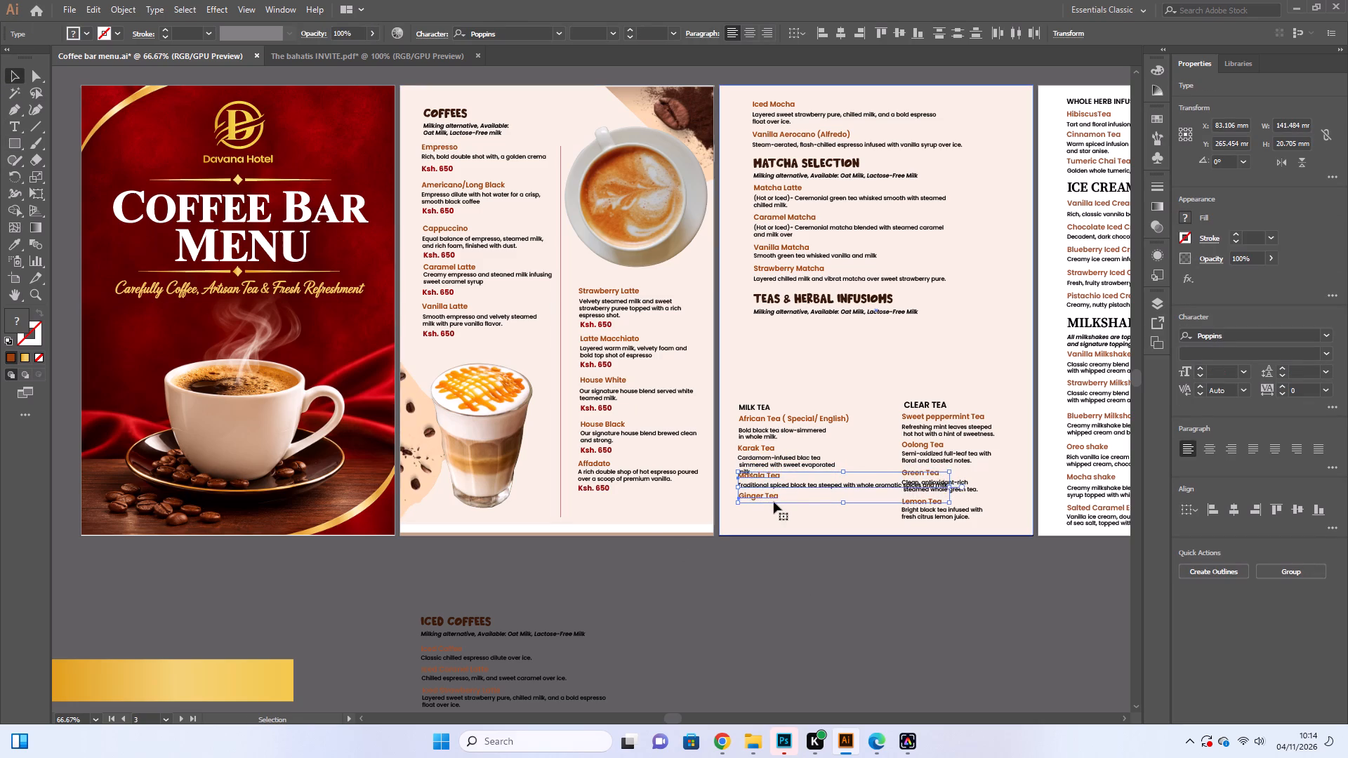
{"action": "left_click", "coordinate": [799, 572]}
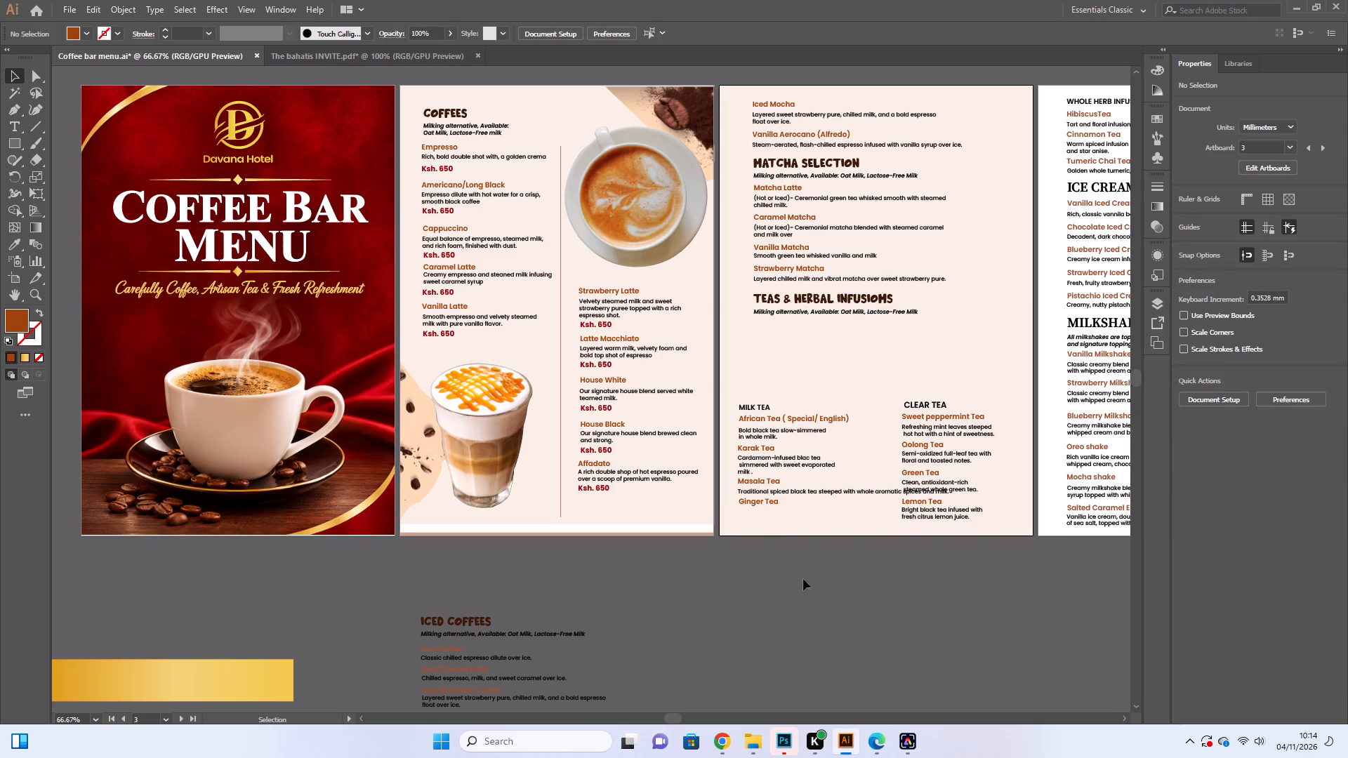
Break the Masala Tea description onto a second line before "with whole aromatic spices and milk".
{"action": "scroll", "coordinate": [741, 624], "scroll_direction": "down", "scroll_amount": 4}
{"action": "scroll", "coordinate": [453, 407], "scroll_direction": "down", "scroll_amount": 2}
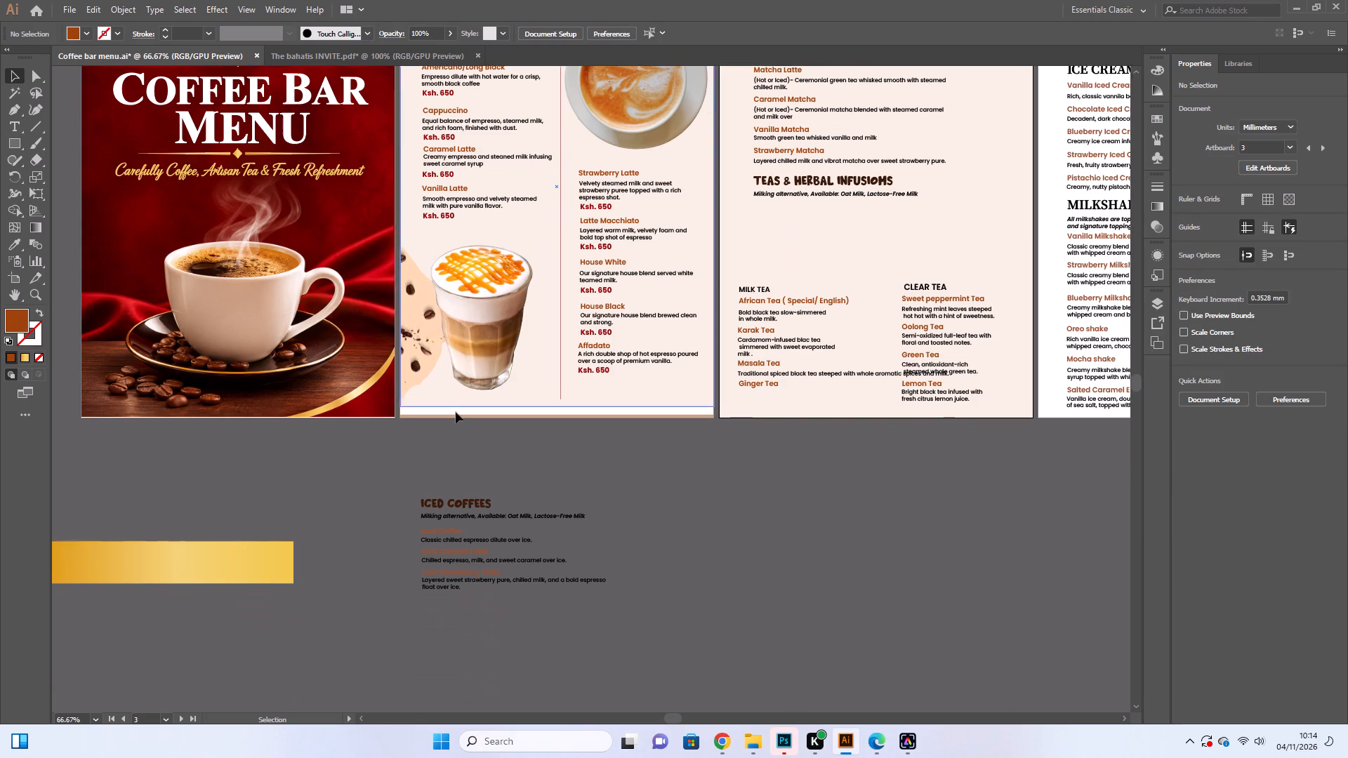
{"action": "scroll", "coordinate": [456, 412], "scroll_direction": "down", "scroll_amount": 2}
{"action": "left_click", "coordinate": [10, 121]}
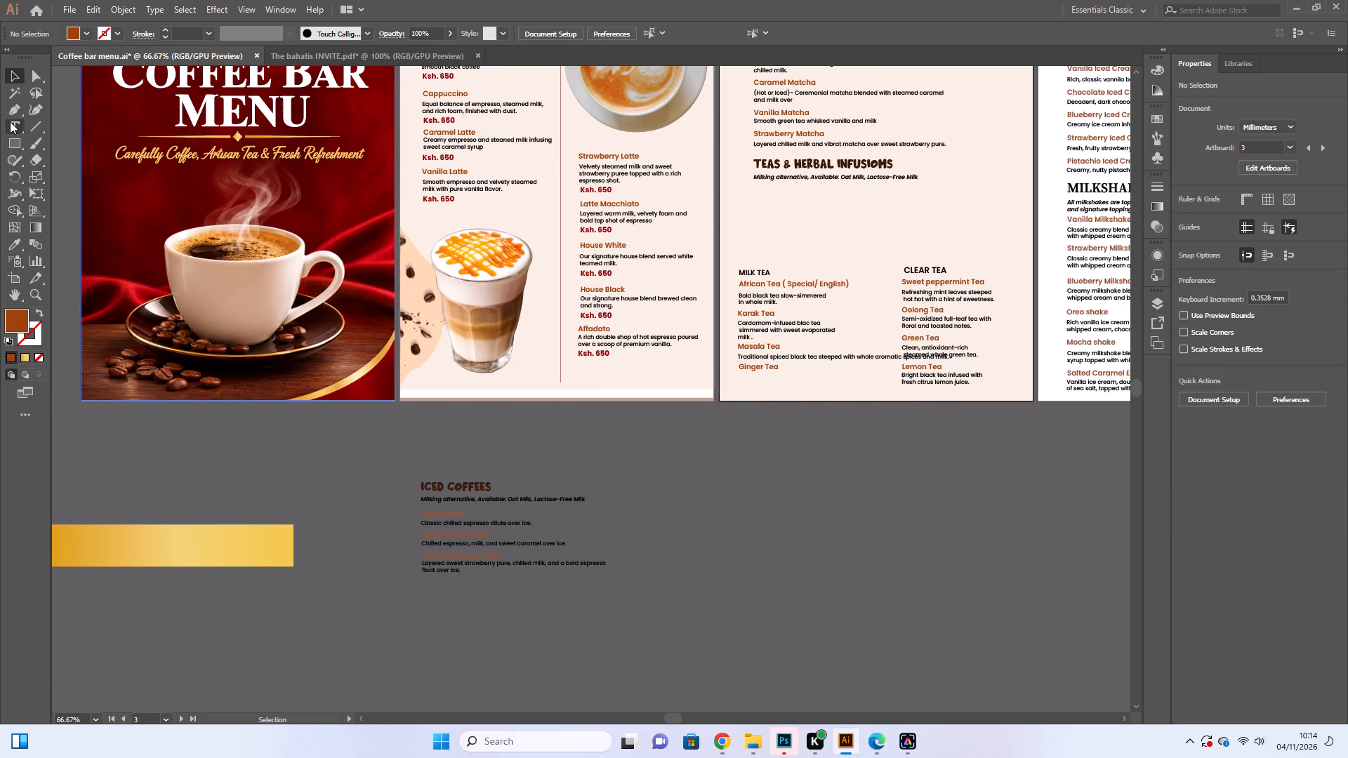
{"action": "left_click", "coordinate": [842, 359]}
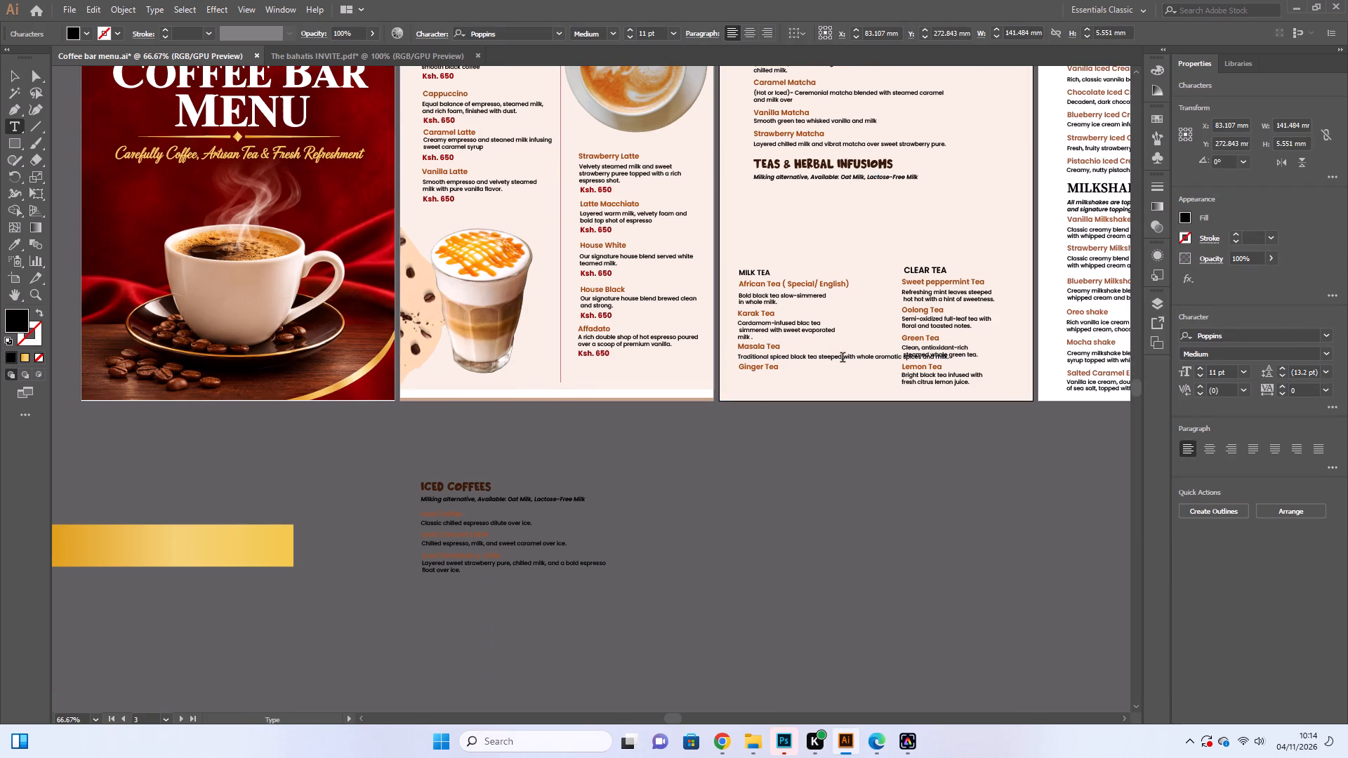
{"action": "key", "text": "Return"}
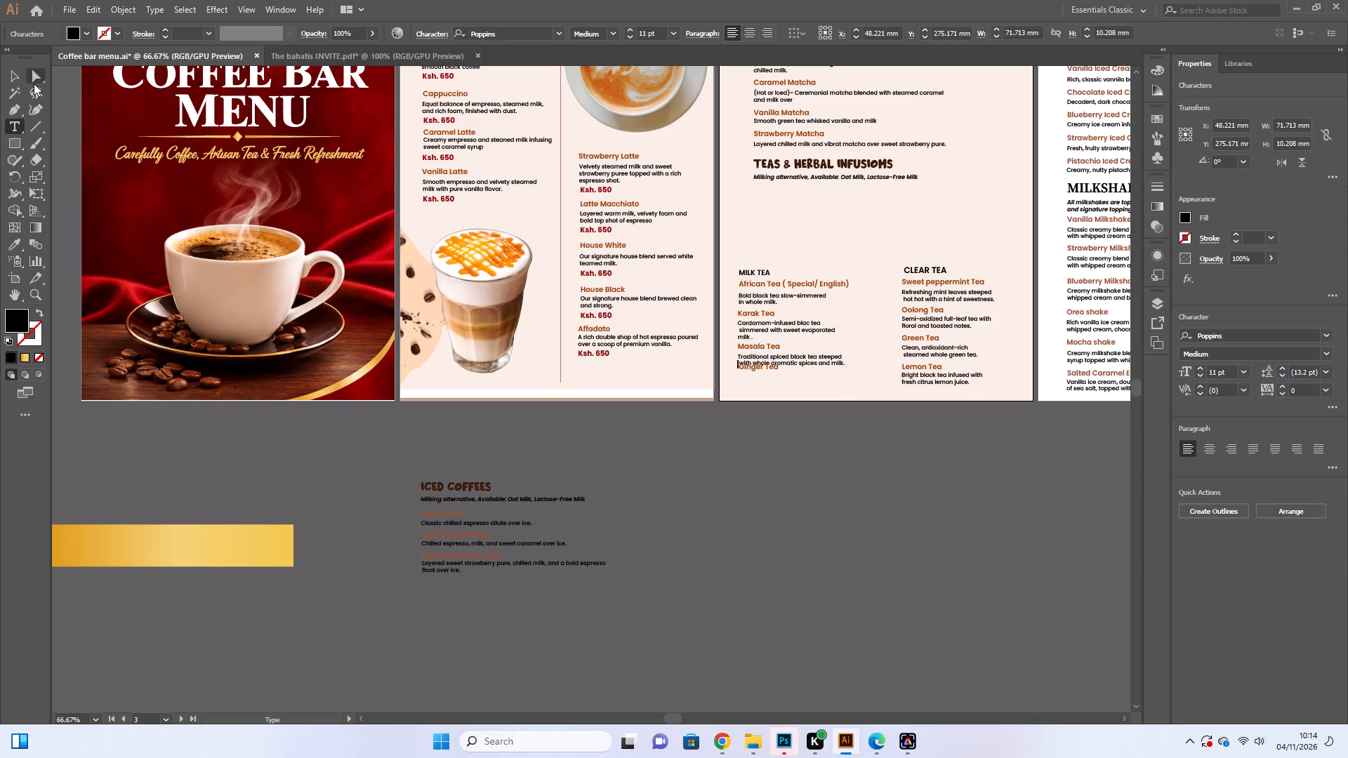
{"action": "left_click", "coordinate": [14, 81]}
{"action": "left_click", "coordinate": [863, 430]}
Move the Ginger Tea name down about 4 mm, clear of the two-line Masala Tea description.
{"action": "left_click", "coordinate": [772, 368]}
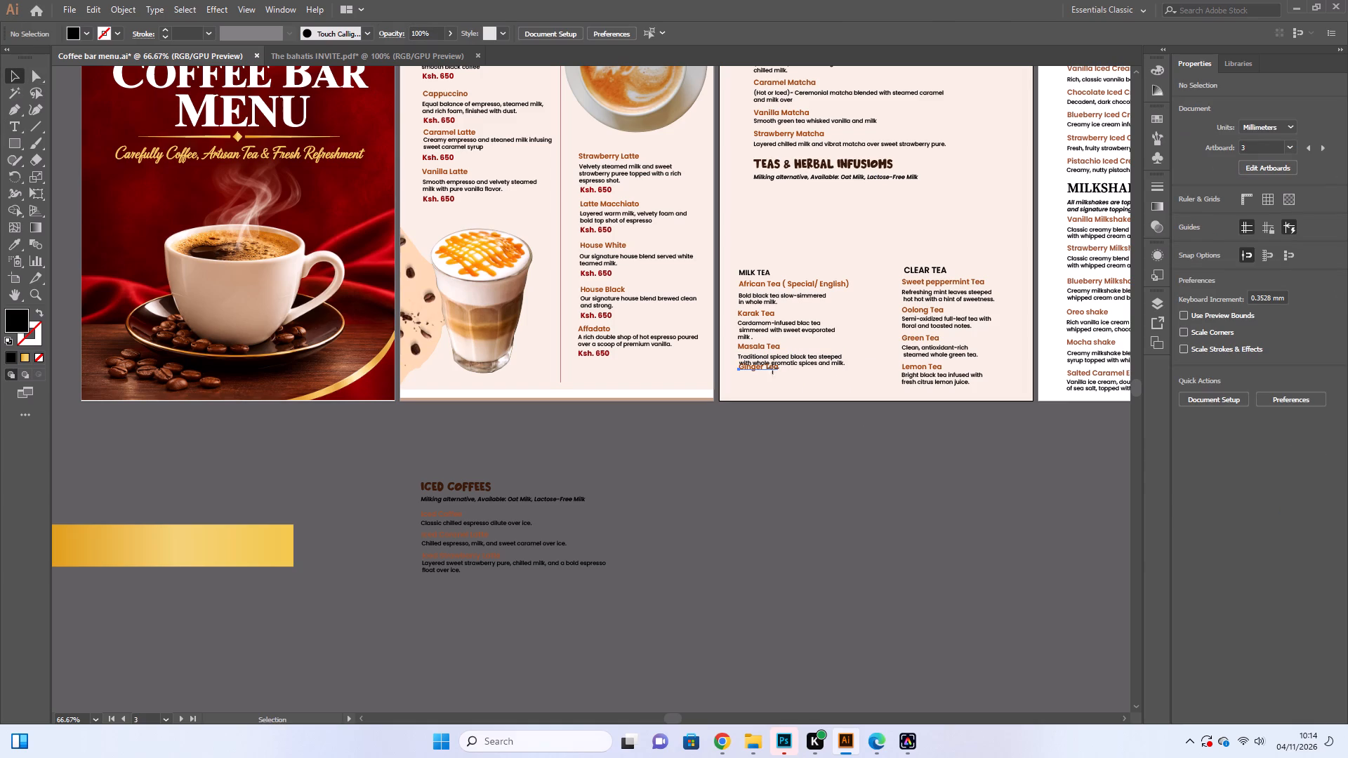
{"action": "key", "text": "Down"}
{"action": "key", "text": "Down"}
{"action": "key", "text": "Down"}
{"action": "key", "text": "Down"}
{"action": "key", "text": "Down"}
{"action": "key", "text": "Down"}
{"action": "key", "text": "Down"}
{"action": "key", "text": "Down"}
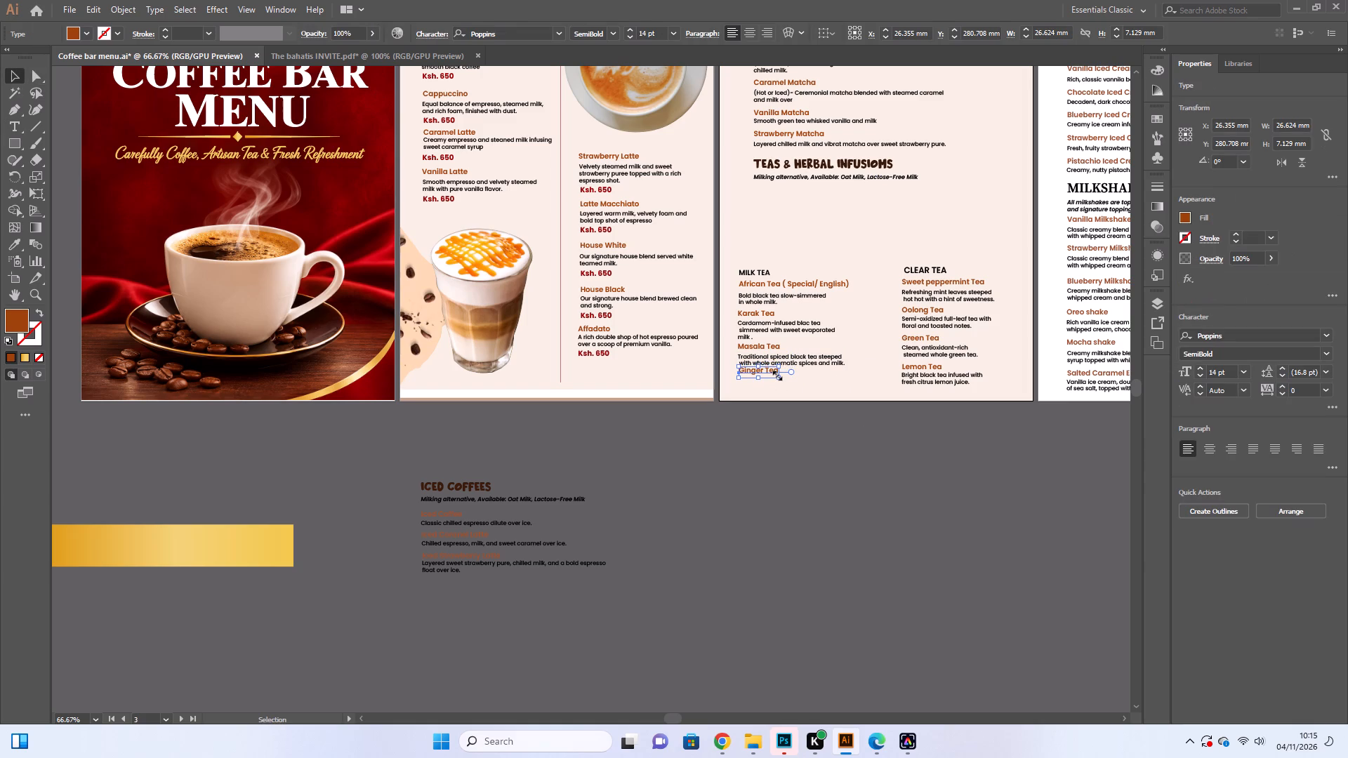
{"action": "key", "text": "Down"}
{"action": "key", "text": "Down"}
{"action": "key", "text": "Down"}
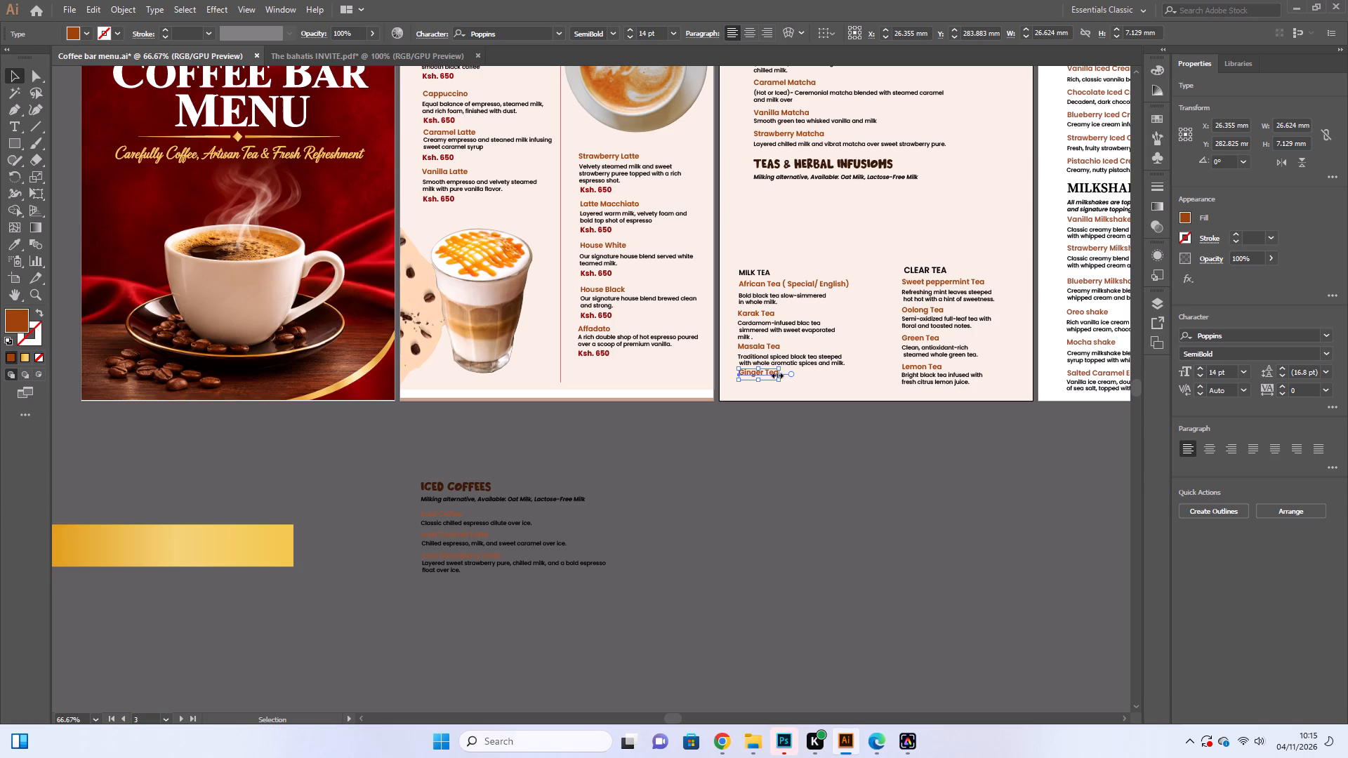
{"action": "left_click", "coordinate": [762, 507]}
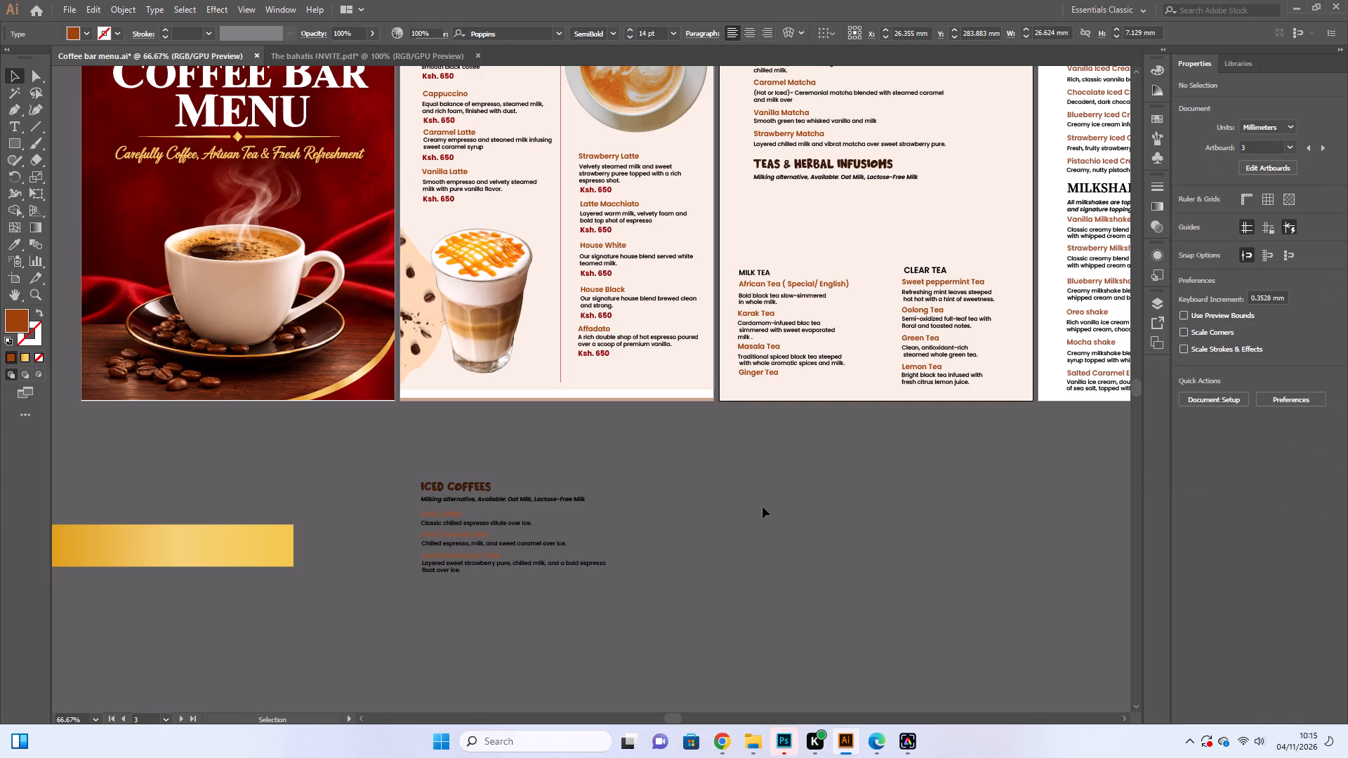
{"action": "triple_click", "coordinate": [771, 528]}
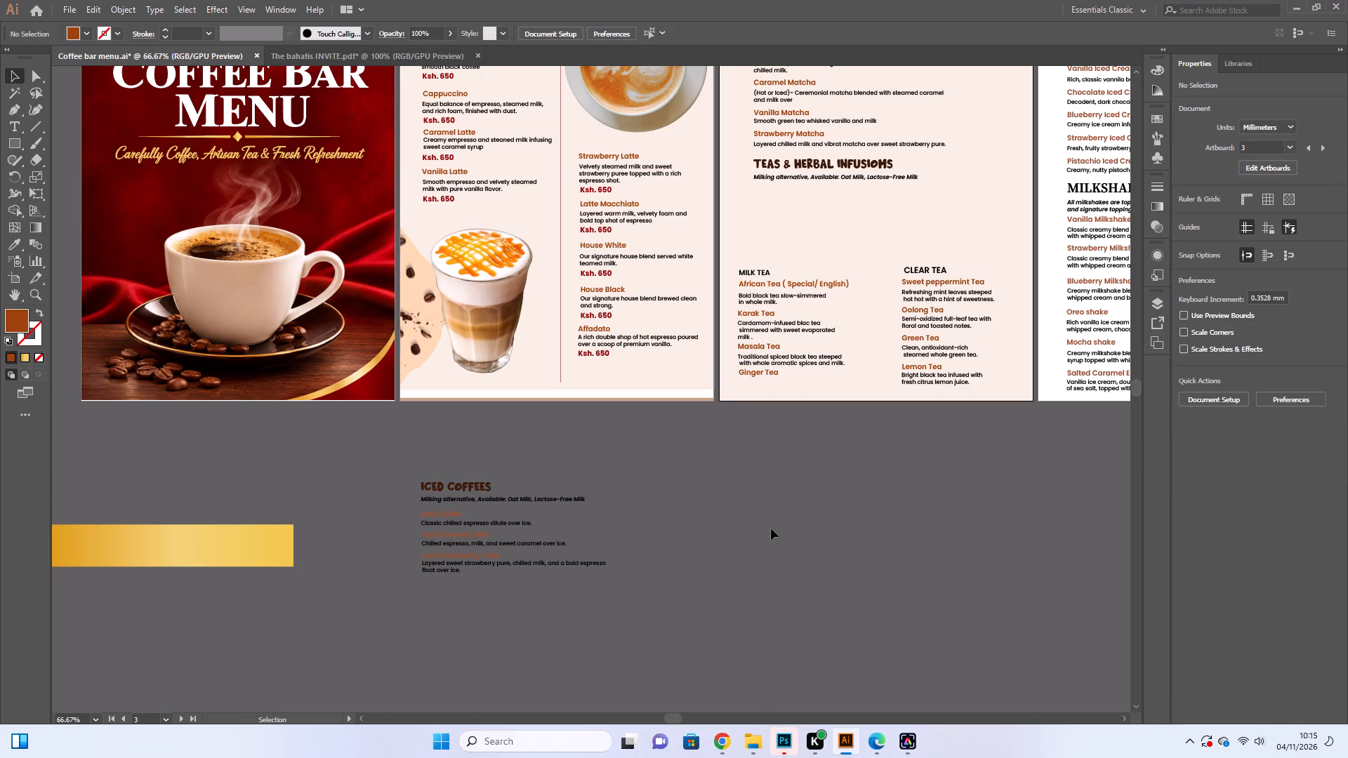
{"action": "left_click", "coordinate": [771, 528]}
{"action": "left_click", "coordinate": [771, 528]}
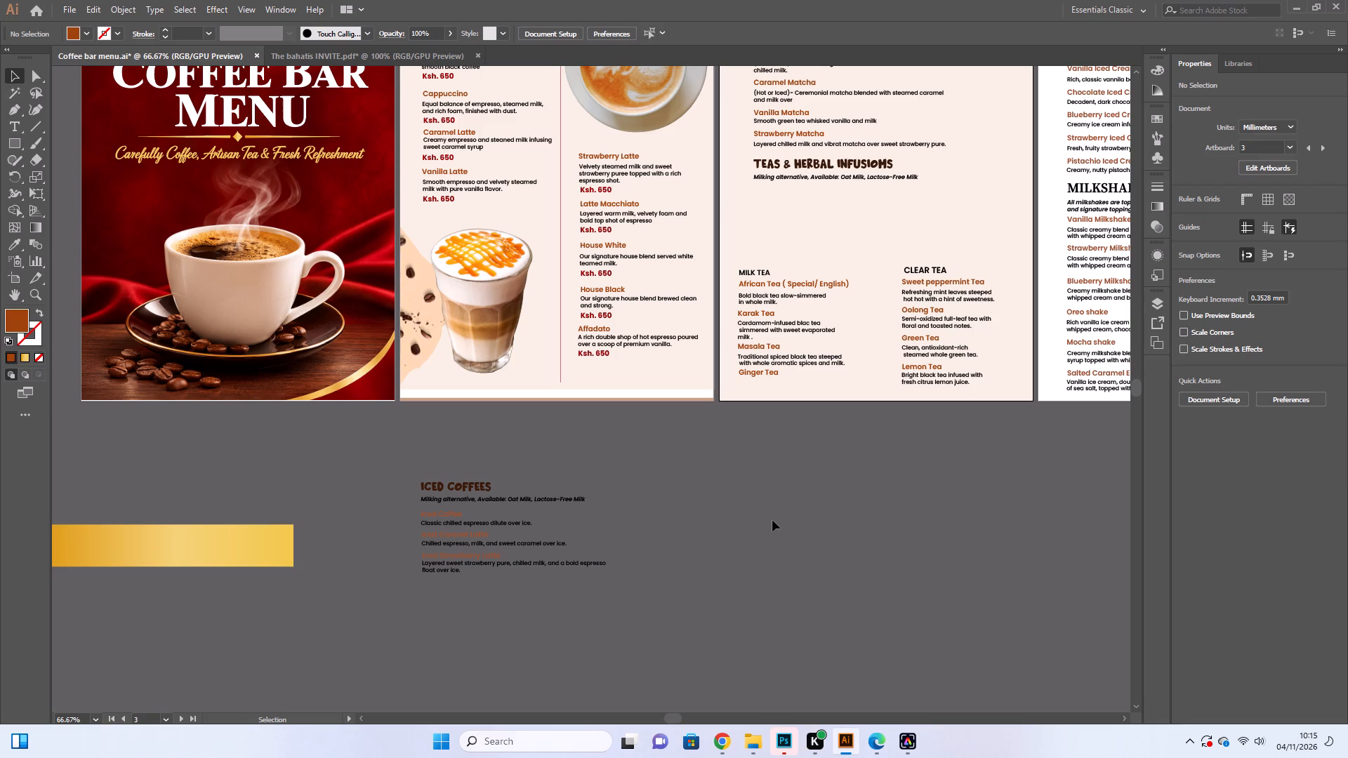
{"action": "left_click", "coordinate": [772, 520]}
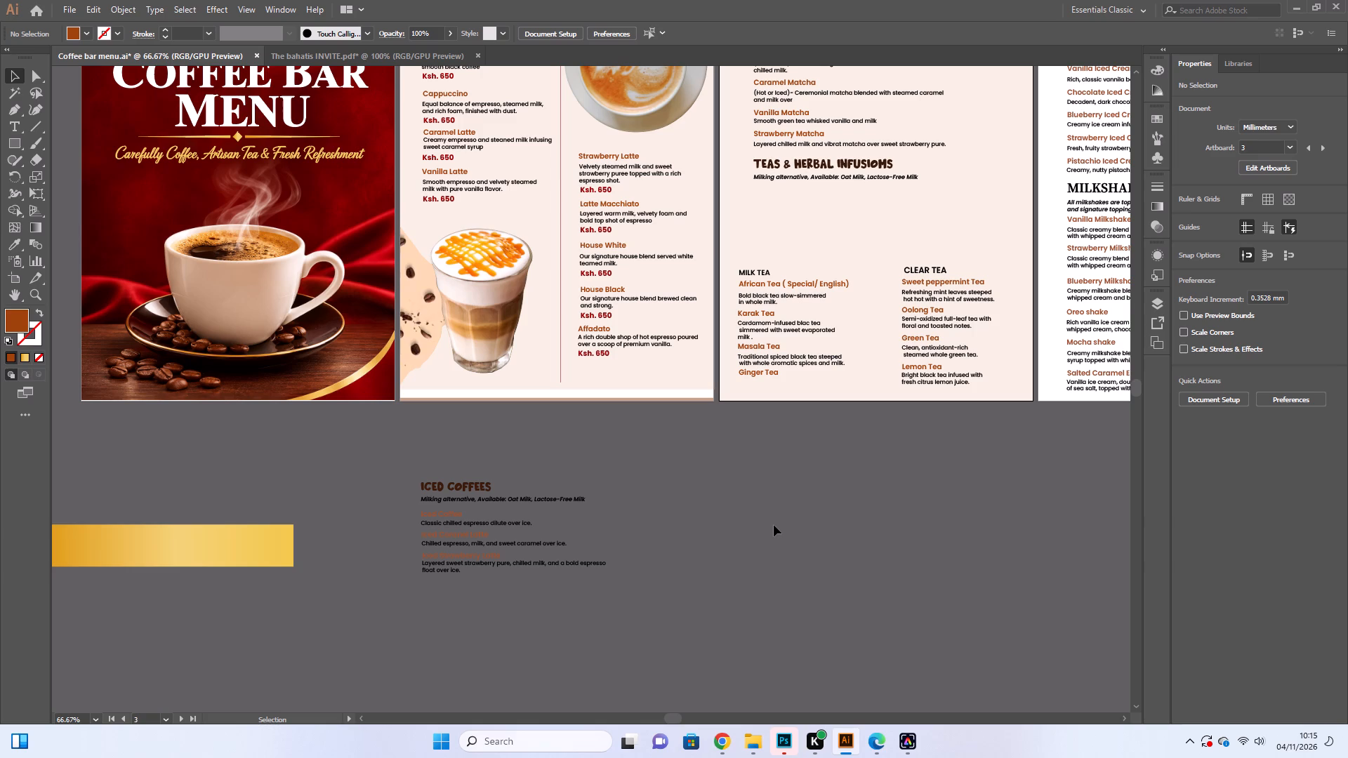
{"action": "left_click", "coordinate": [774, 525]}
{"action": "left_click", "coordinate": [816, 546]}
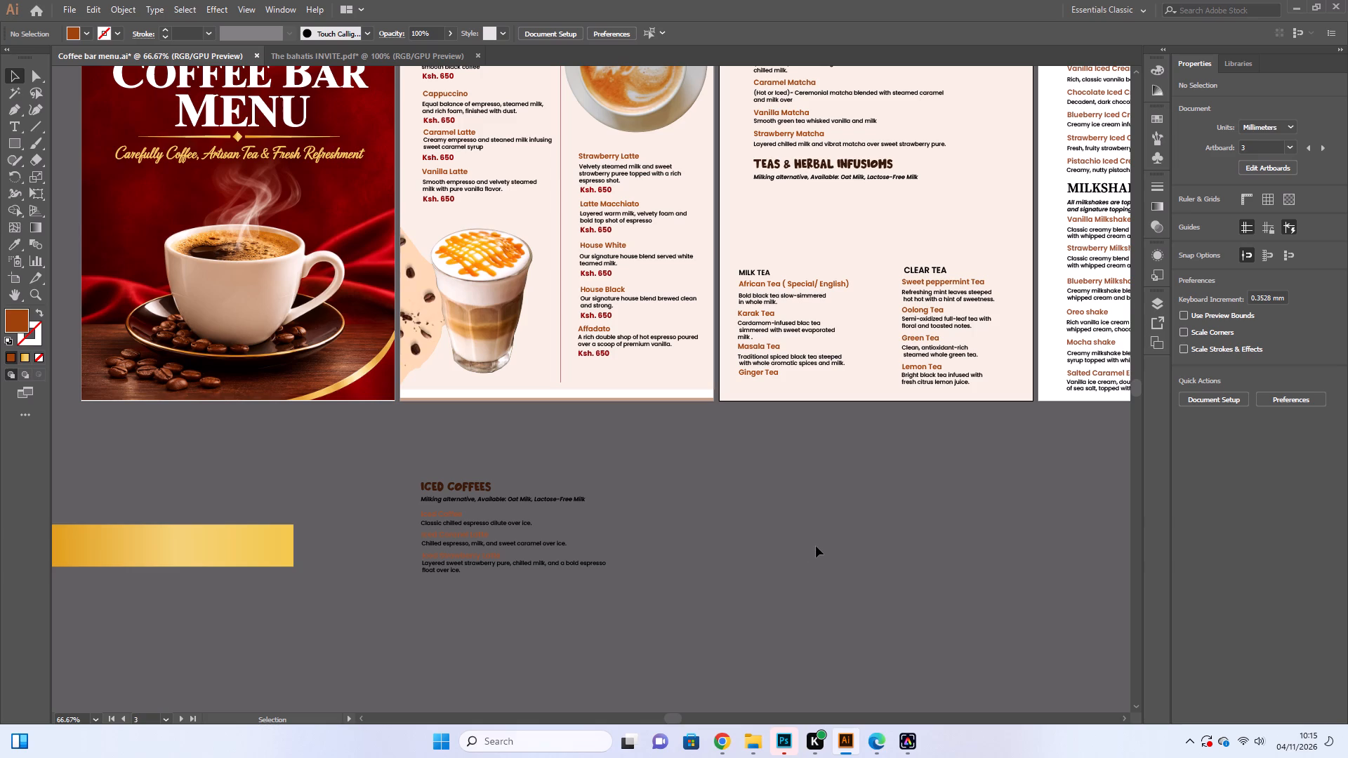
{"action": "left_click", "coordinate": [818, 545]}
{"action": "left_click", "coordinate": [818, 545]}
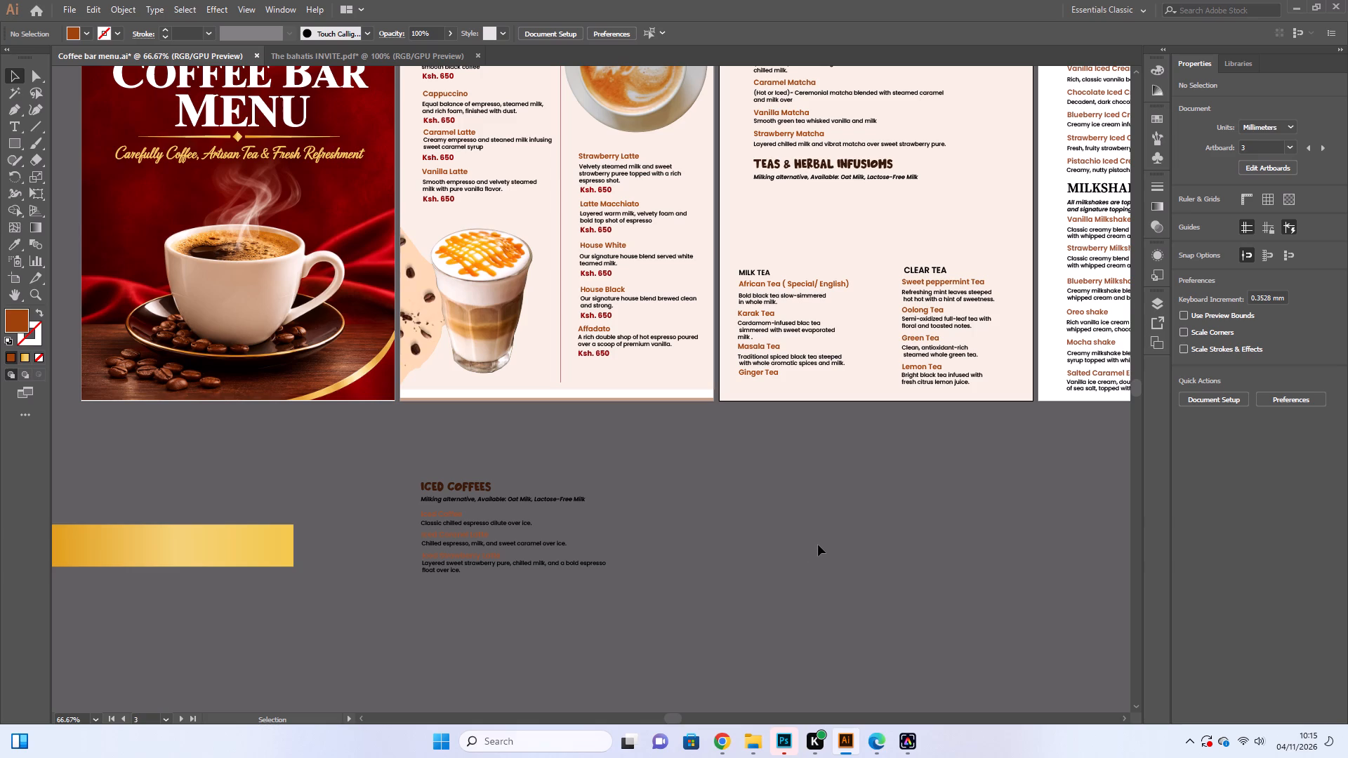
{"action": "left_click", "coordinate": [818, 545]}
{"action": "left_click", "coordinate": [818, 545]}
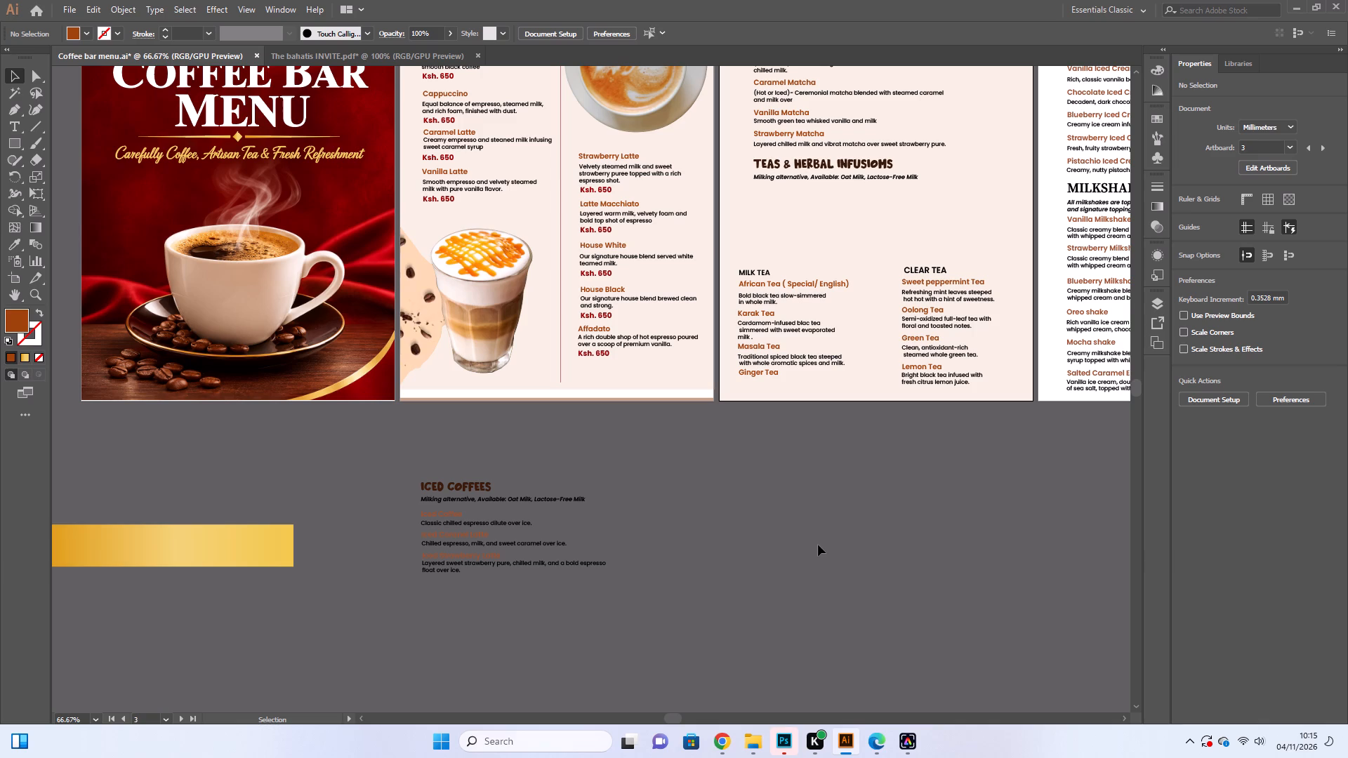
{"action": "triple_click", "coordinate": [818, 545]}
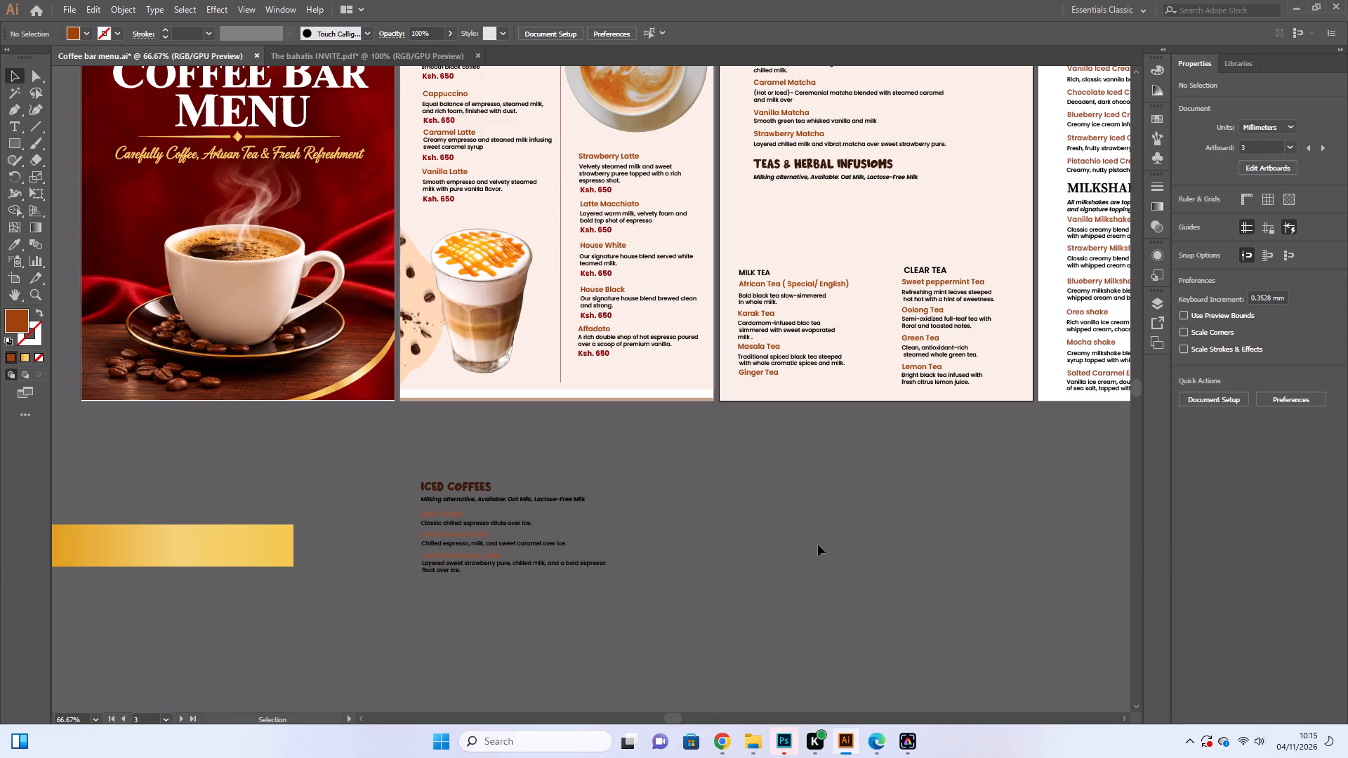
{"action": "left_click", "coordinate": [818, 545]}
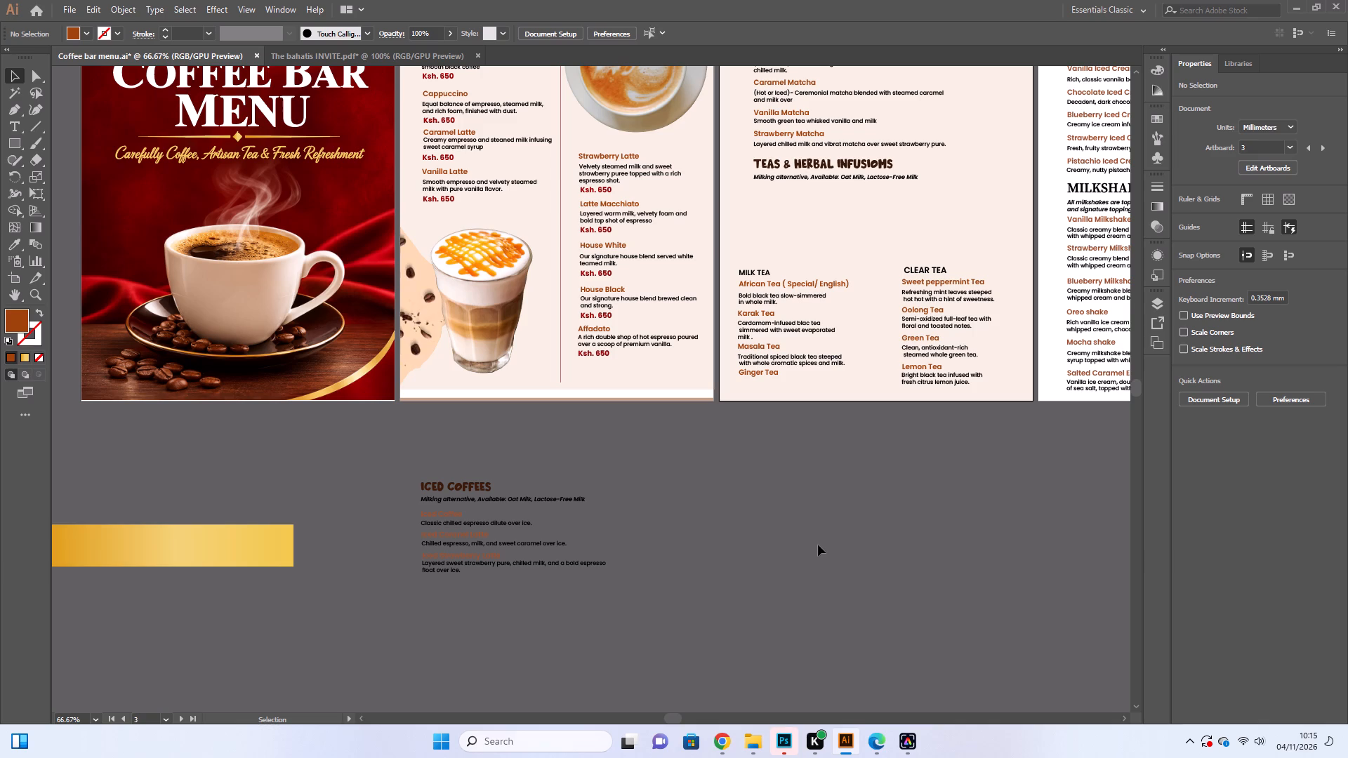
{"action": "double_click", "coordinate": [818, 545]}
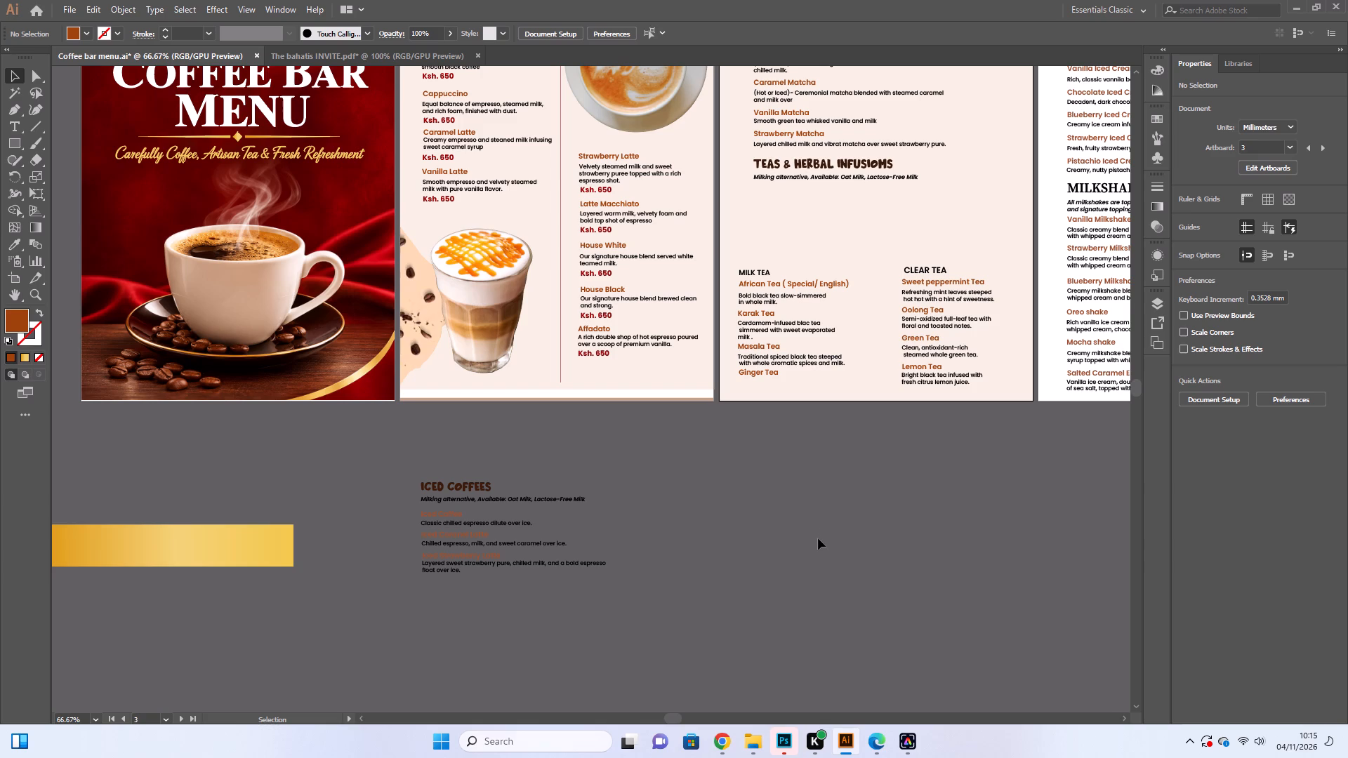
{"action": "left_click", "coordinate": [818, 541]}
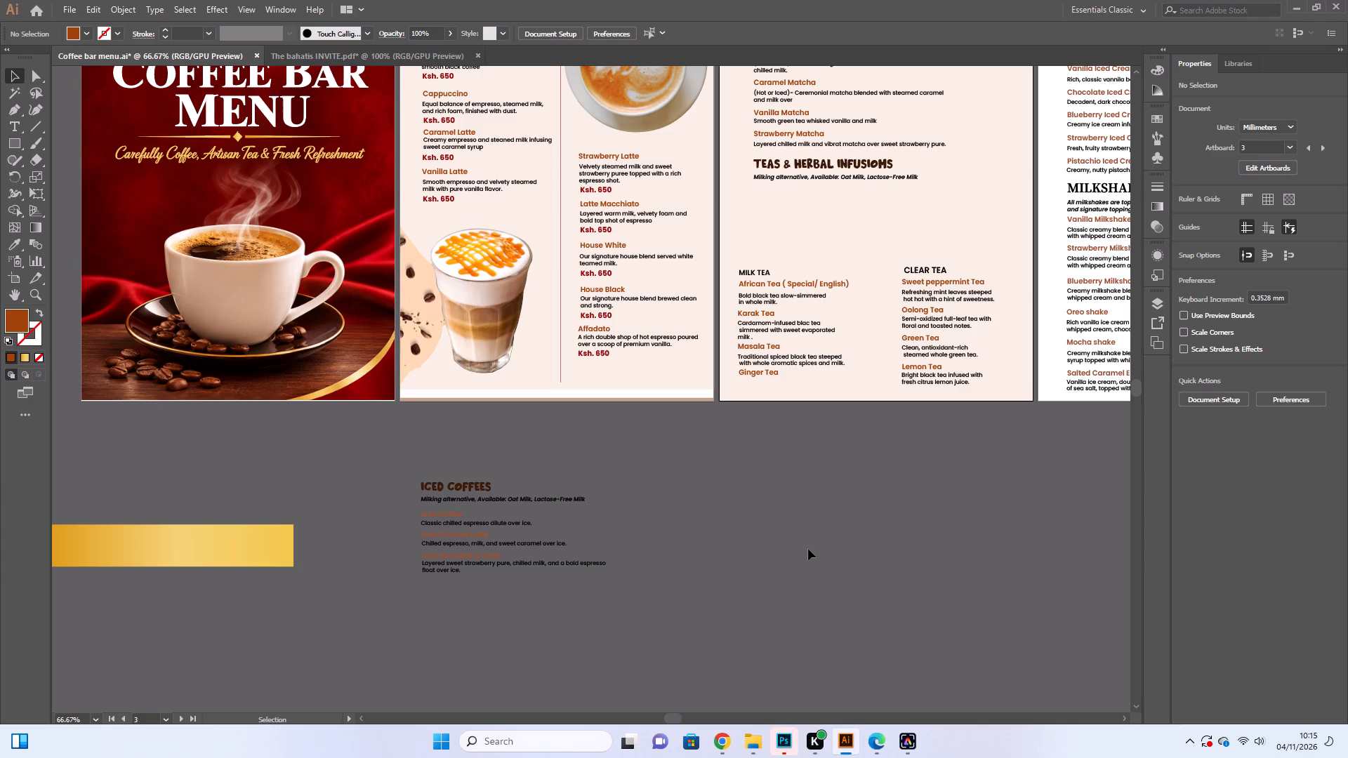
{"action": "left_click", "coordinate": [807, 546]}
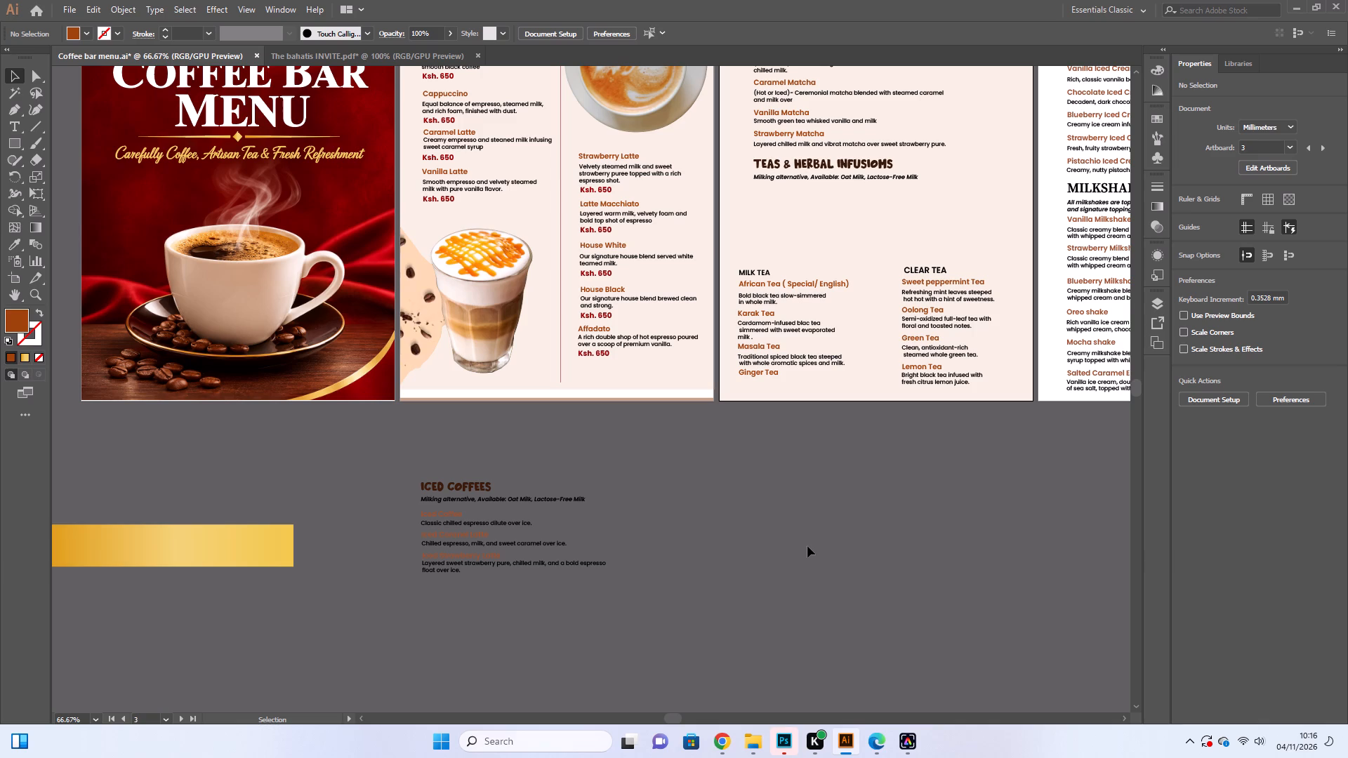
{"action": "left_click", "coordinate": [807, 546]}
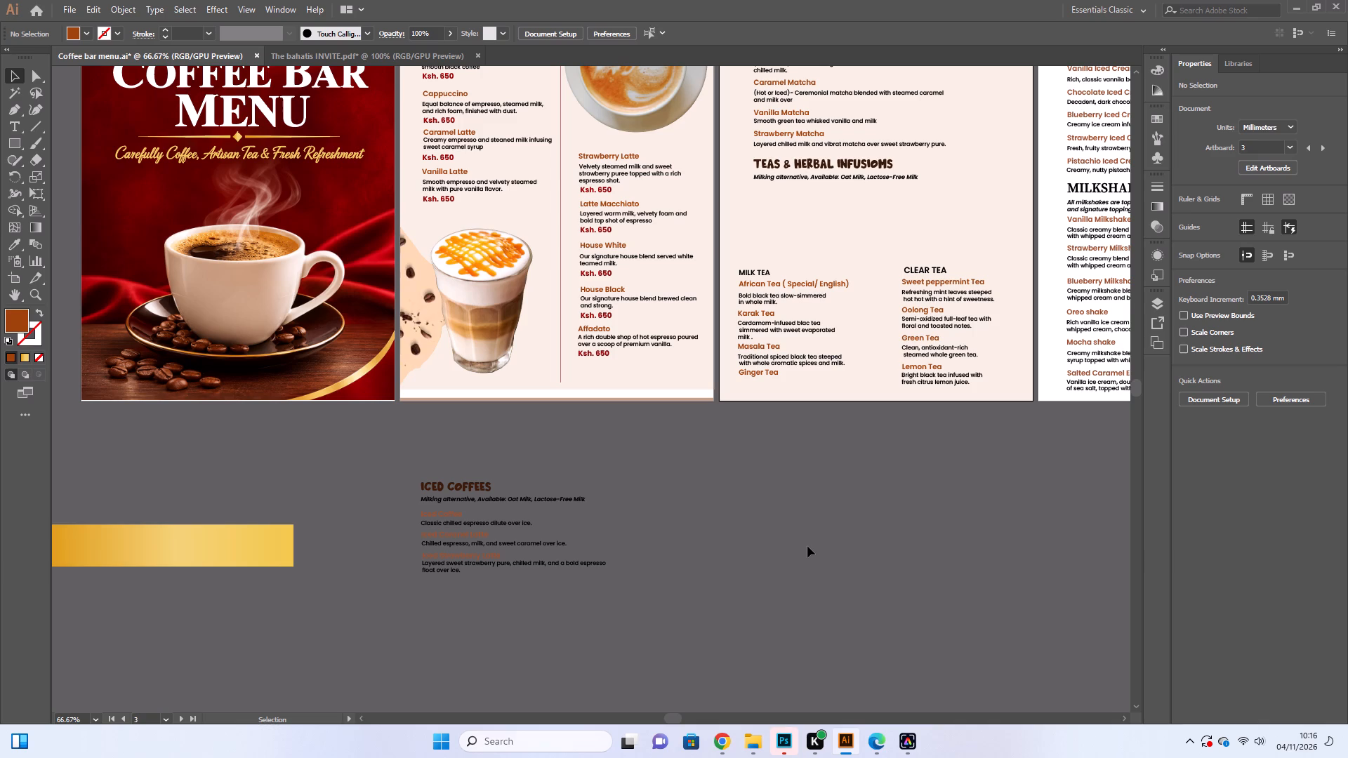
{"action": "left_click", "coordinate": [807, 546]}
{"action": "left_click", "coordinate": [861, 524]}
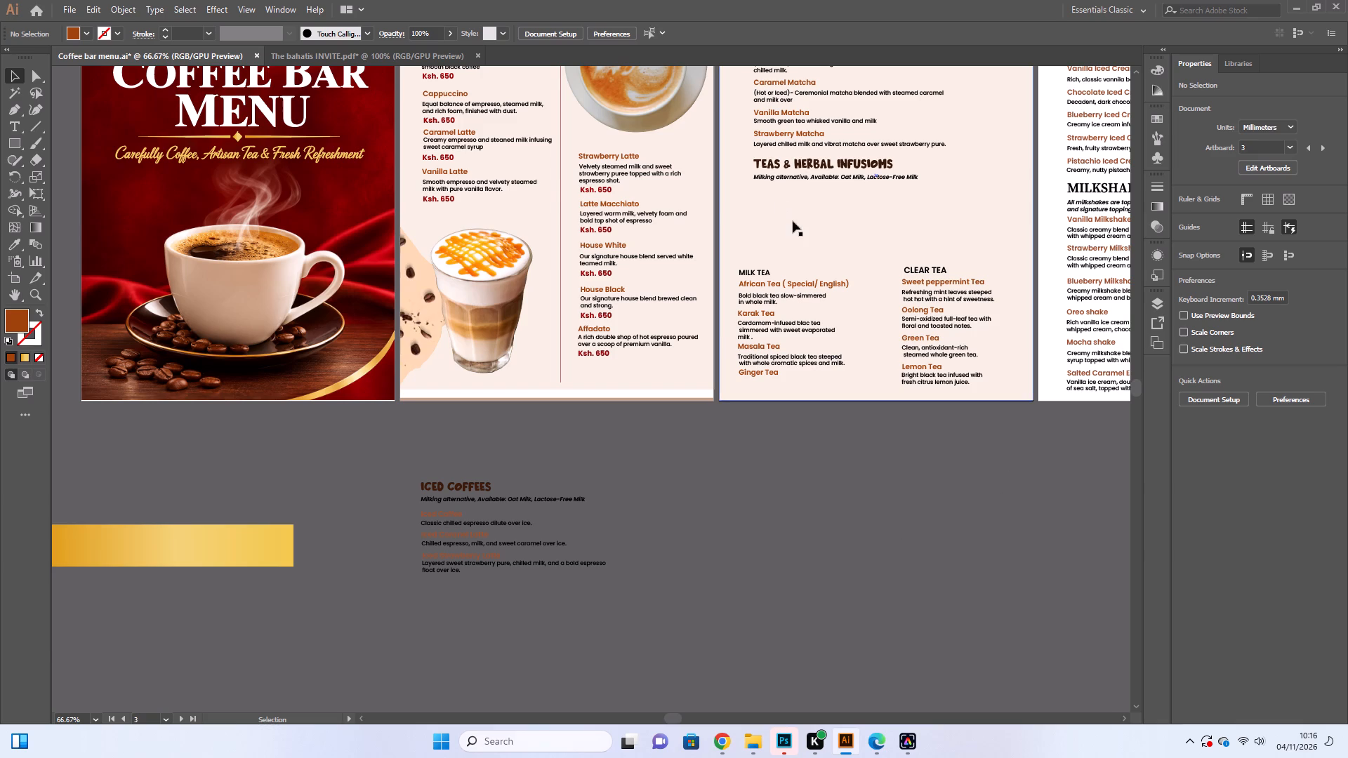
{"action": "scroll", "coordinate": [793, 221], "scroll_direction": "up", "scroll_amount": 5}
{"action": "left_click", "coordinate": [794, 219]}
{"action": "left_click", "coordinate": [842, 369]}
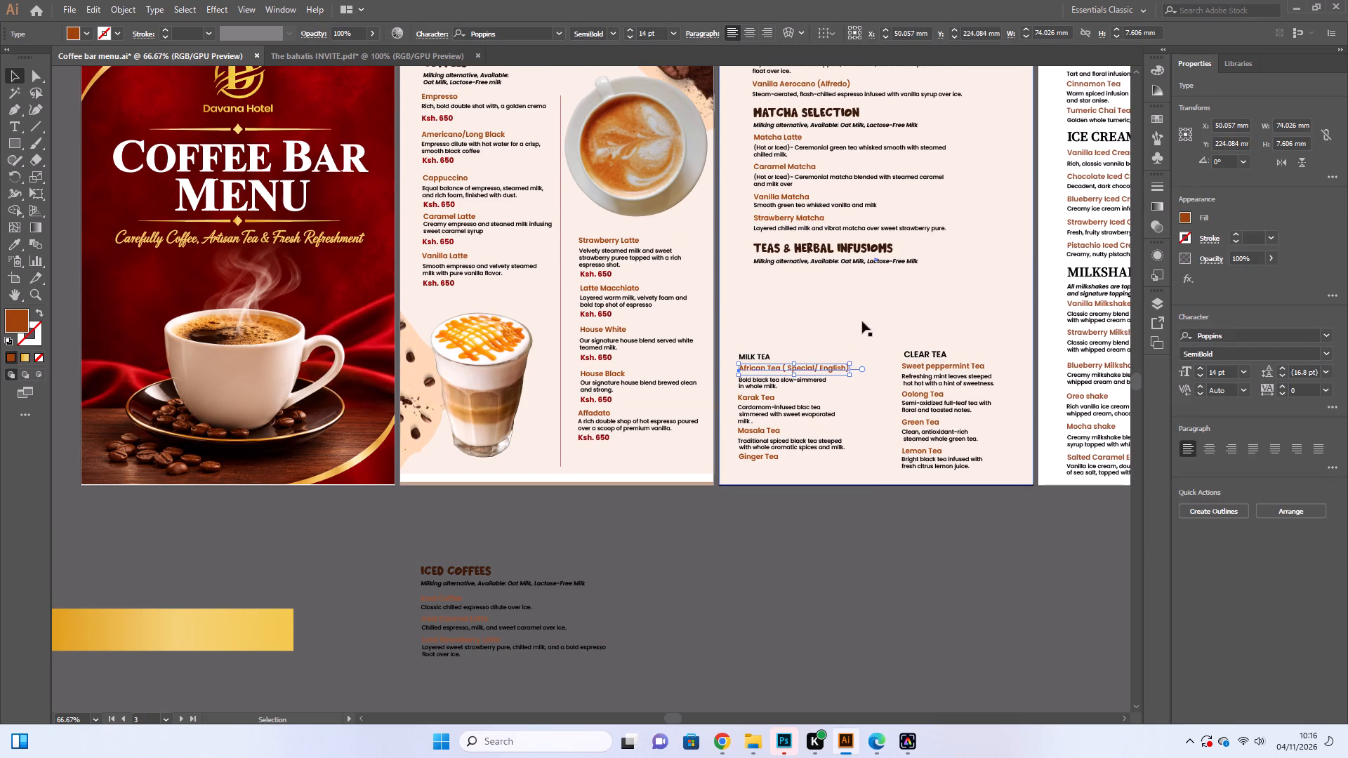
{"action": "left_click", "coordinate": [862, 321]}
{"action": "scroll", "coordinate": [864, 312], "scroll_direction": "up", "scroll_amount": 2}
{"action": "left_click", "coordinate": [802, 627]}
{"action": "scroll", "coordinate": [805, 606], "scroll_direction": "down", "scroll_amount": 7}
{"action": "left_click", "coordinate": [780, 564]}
Move the TEAS & HERBAL INFUSIONS heading and its milk-alternatives line together about 15.5 mm right and 41 mm down, above the two tea columns.
{"action": "scroll", "coordinate": [780, 563], "scroll_direction": "up", "scroll_amount": 7}
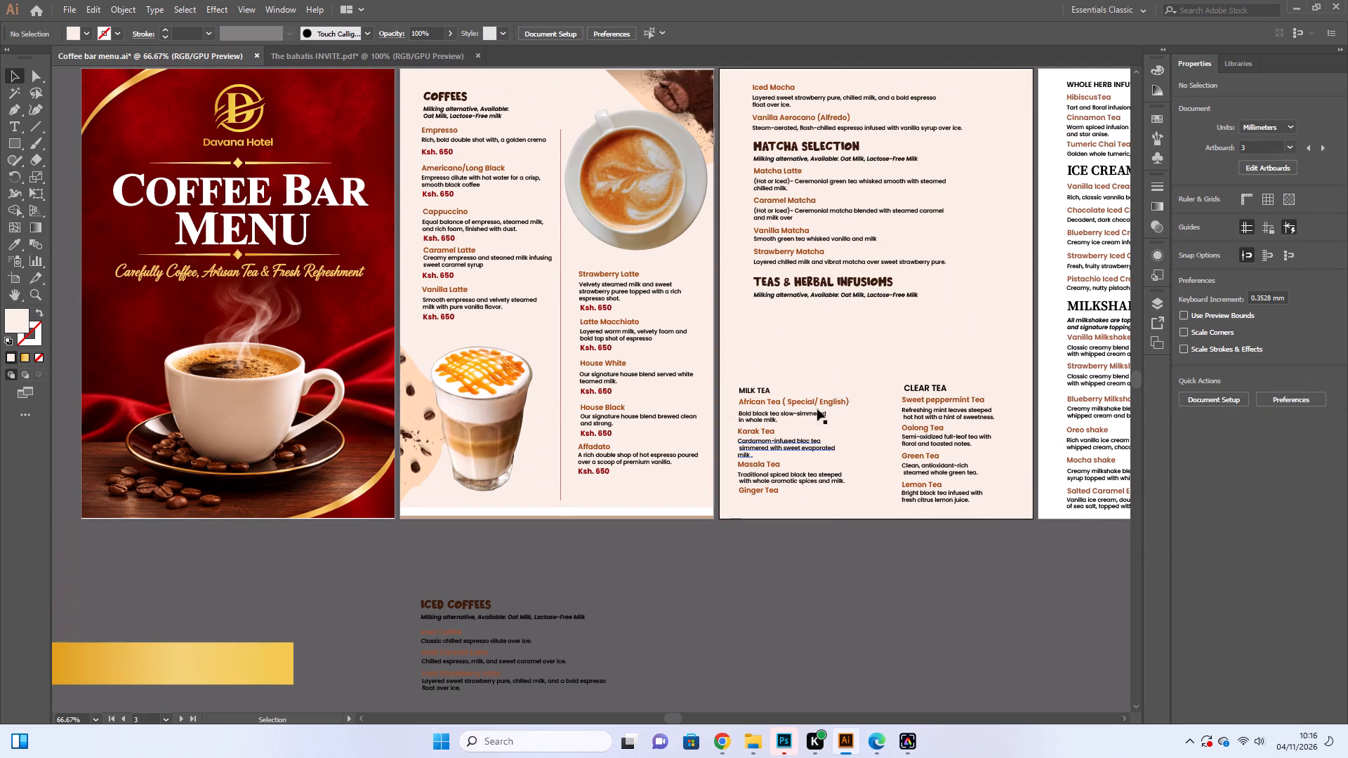
{"action": "left_click", "coordinate": [823, 293]}
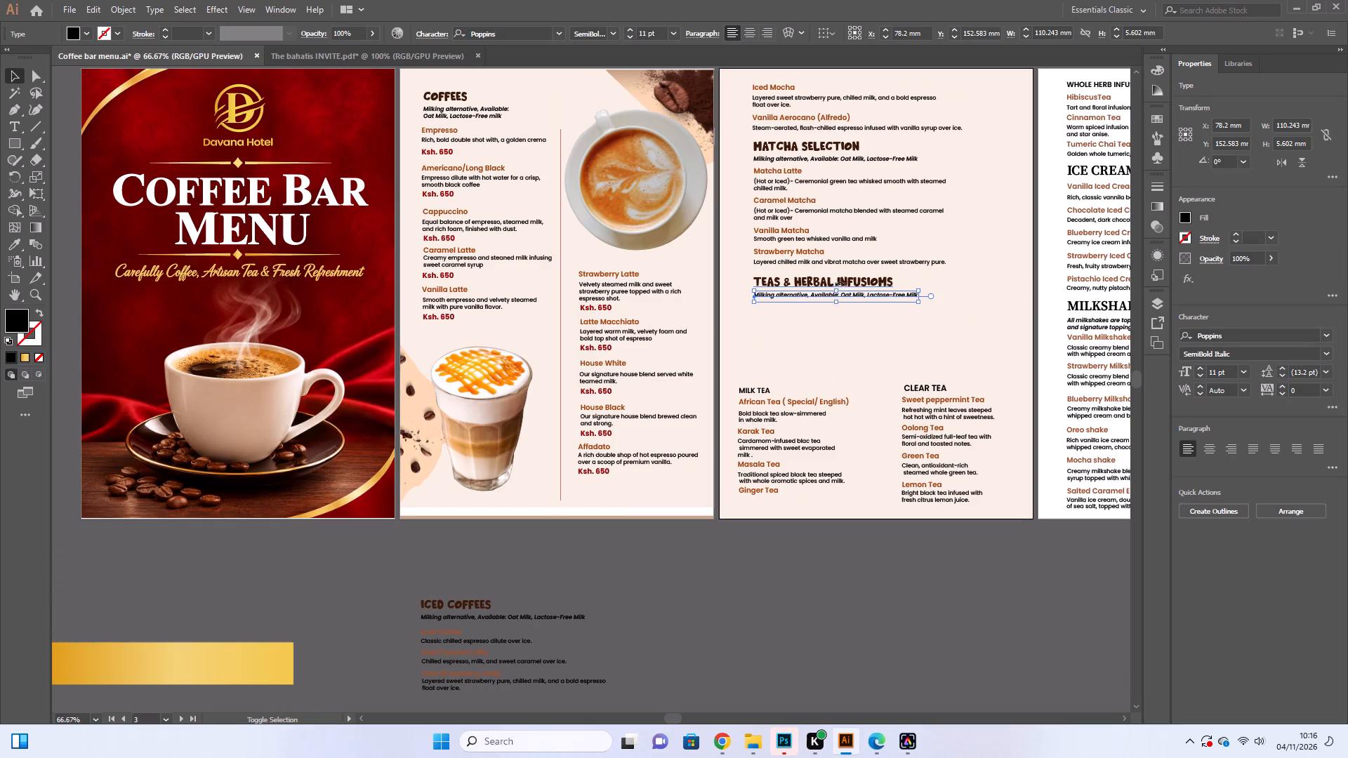
{"action": "left_click", "coordinate": [850, 281], "text": "shift"}
{"action": "left_click_drag", "start_coordinate": [845, 284], "coordinate": [868, 348]}
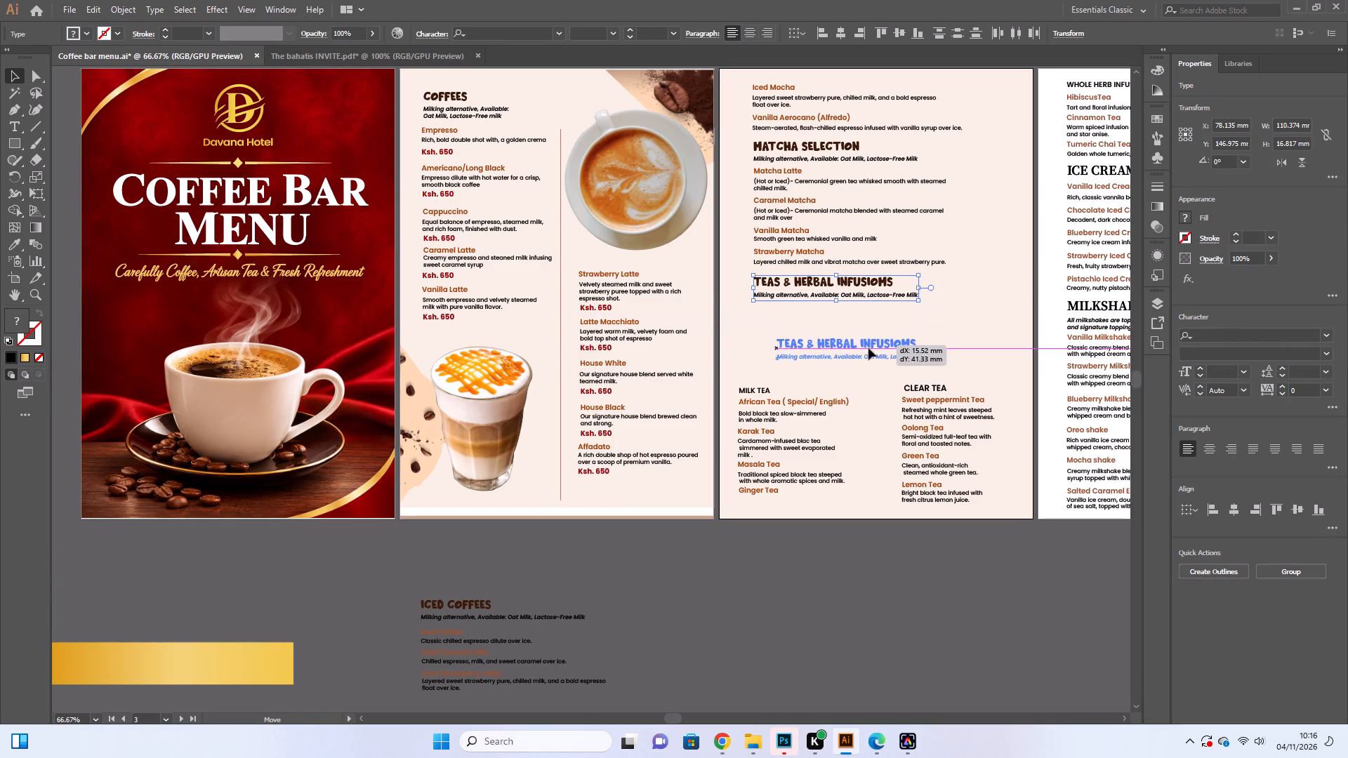
Settle the TEAS & HERBAL INFUSIONS heading and its milk-alternatives line about 18.4 mm right and 47 mm down from their original position.
{"action": "left_click_drag", "start_coordinate": [868, 348], "coordinate": [873, 352]}
{"action": "left_click", "coordinate": [864, 549]}
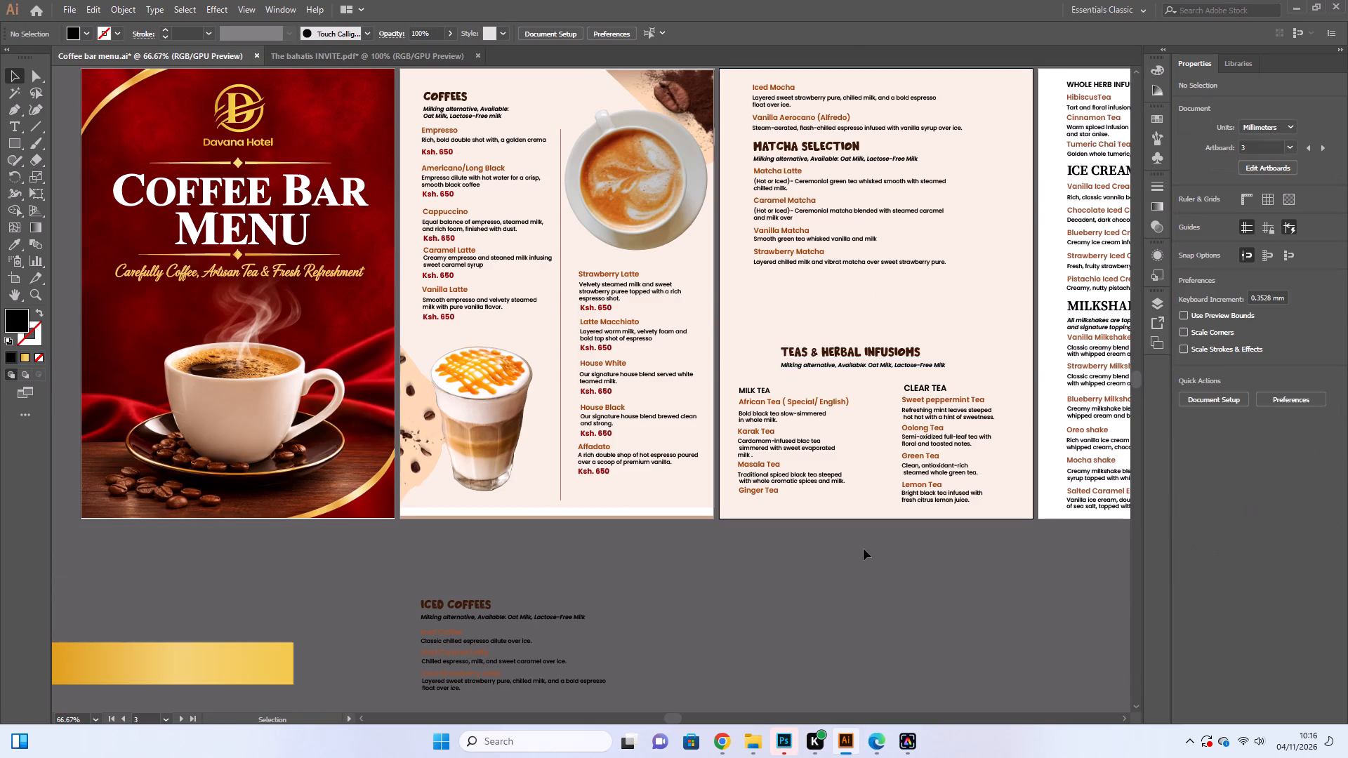
Enlarge the TEAS & HERBAL INFUSIONS heading to about 108 mm wide and 11.2 mm high, nearly as wide as the line beneath.
{"action": "scroll", "coordinate": [864, 549], "scroll_direction": "up", "scroll_amount": 5}
{"action": "left_click", "coordinate": [885, 437]}
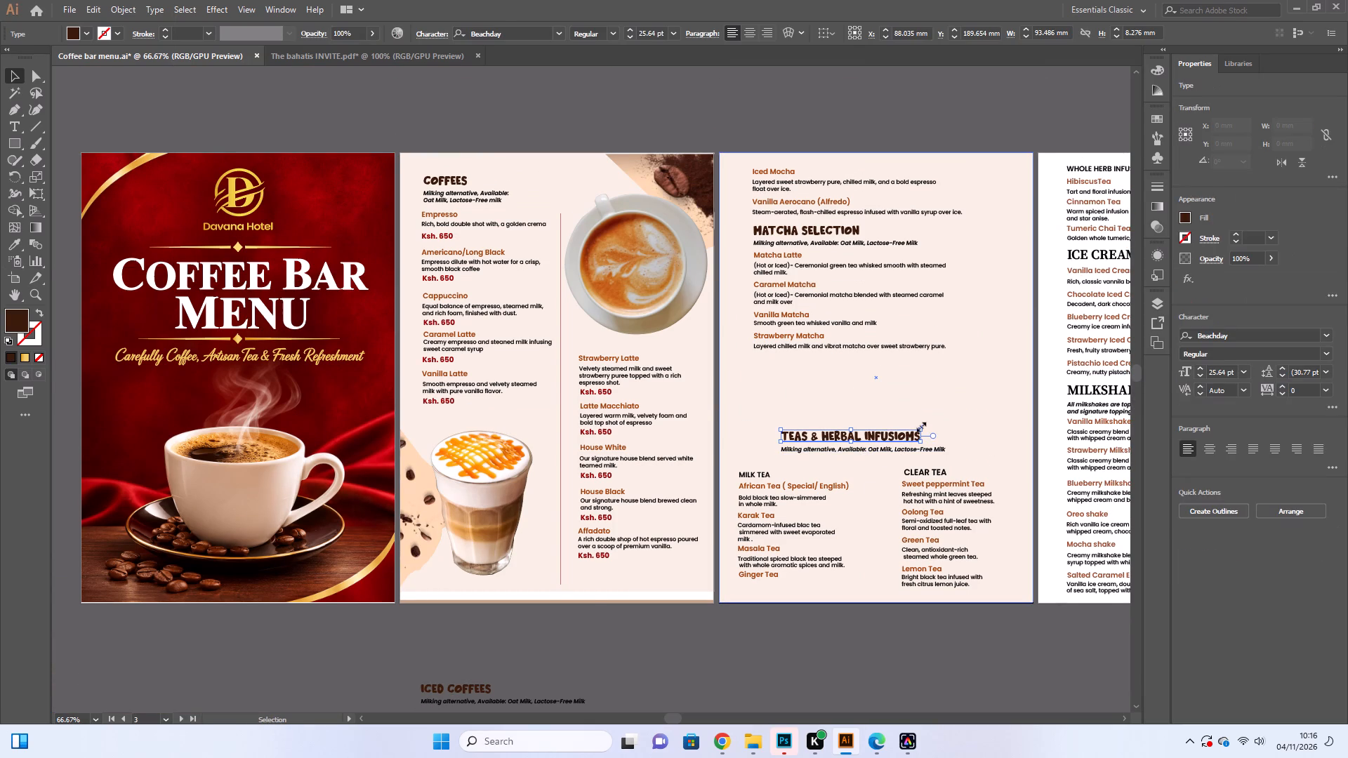
{"action": "left_click_drag", "start_coordinate": [920, 428], "coordinate": [927, 424]}
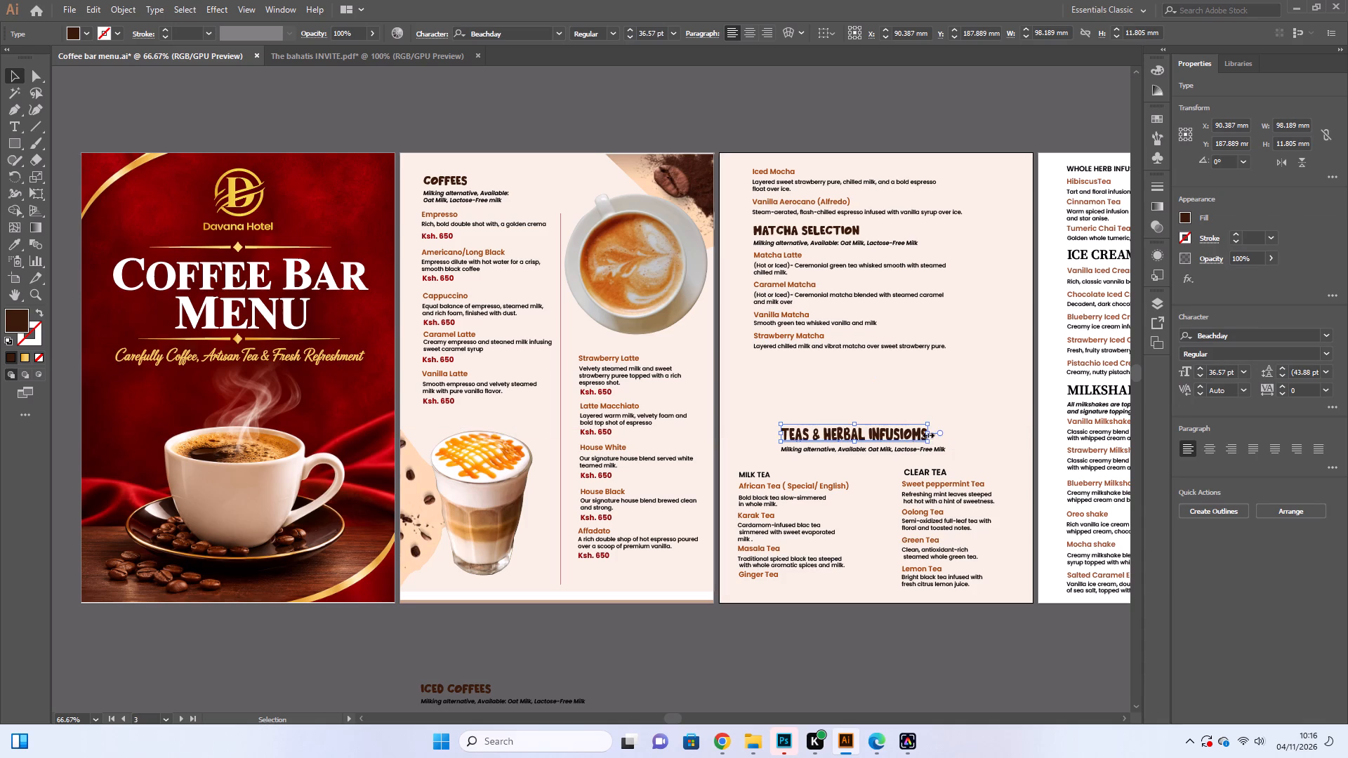
{"action": "left_click_drag", "start_coordinate": [927, 432], "coordinate": [942, 431]}
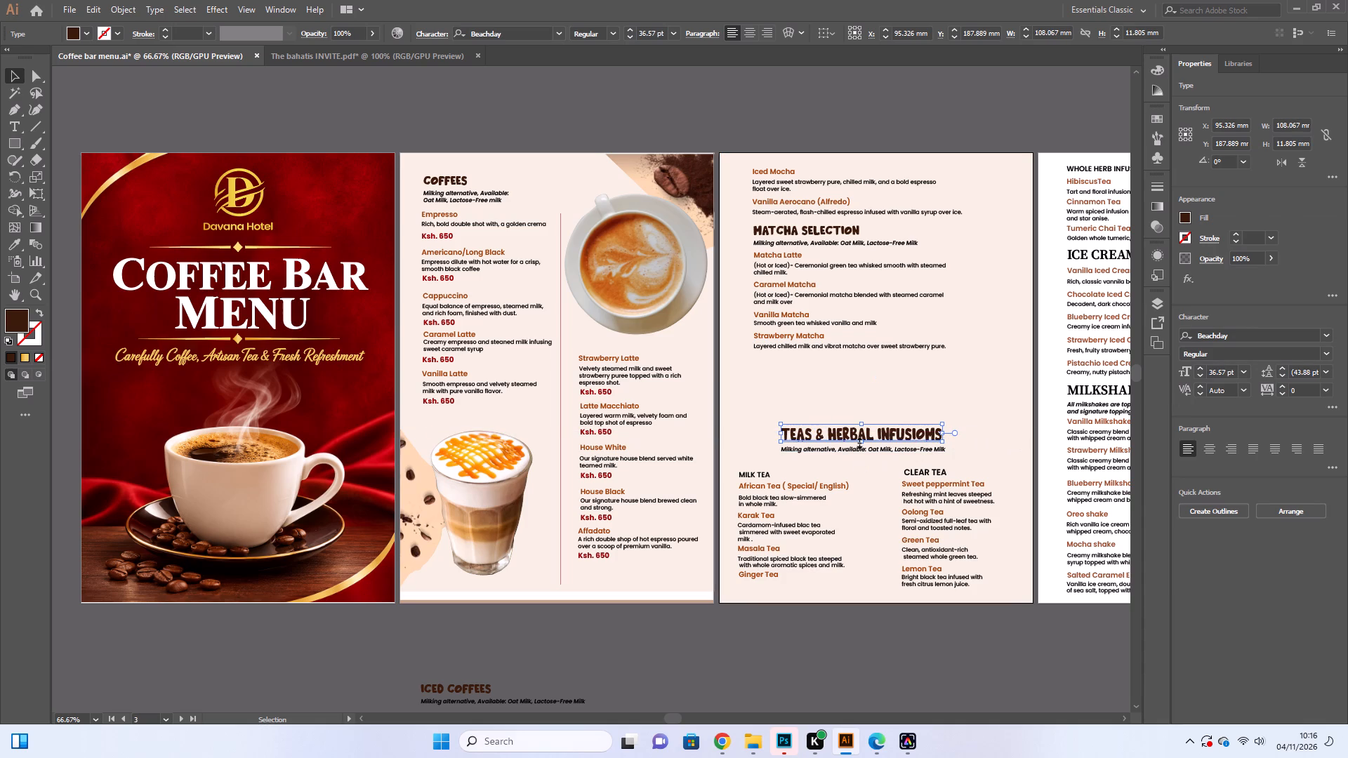
{"action": "left_click", "coordinate": [858, 441]}
{"action": "left_click", "coordinate": [877, 649]}
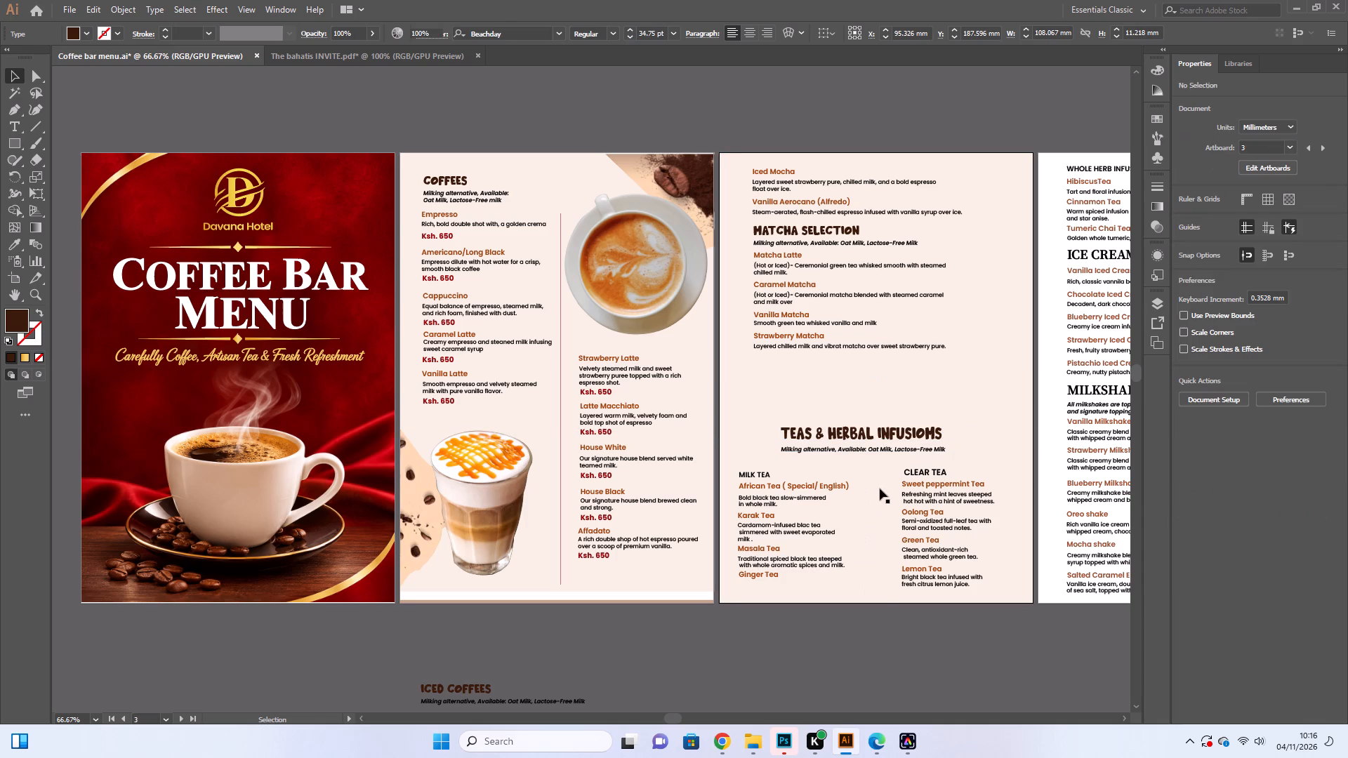
Nudge the milk-alternatives line under the TEAS & HERBAL INFUSIONS heading up by about 0.35 mm.
{"action": "left_click", "coordinate": [869, 448]}
{"action": "key", "text": "Up"}
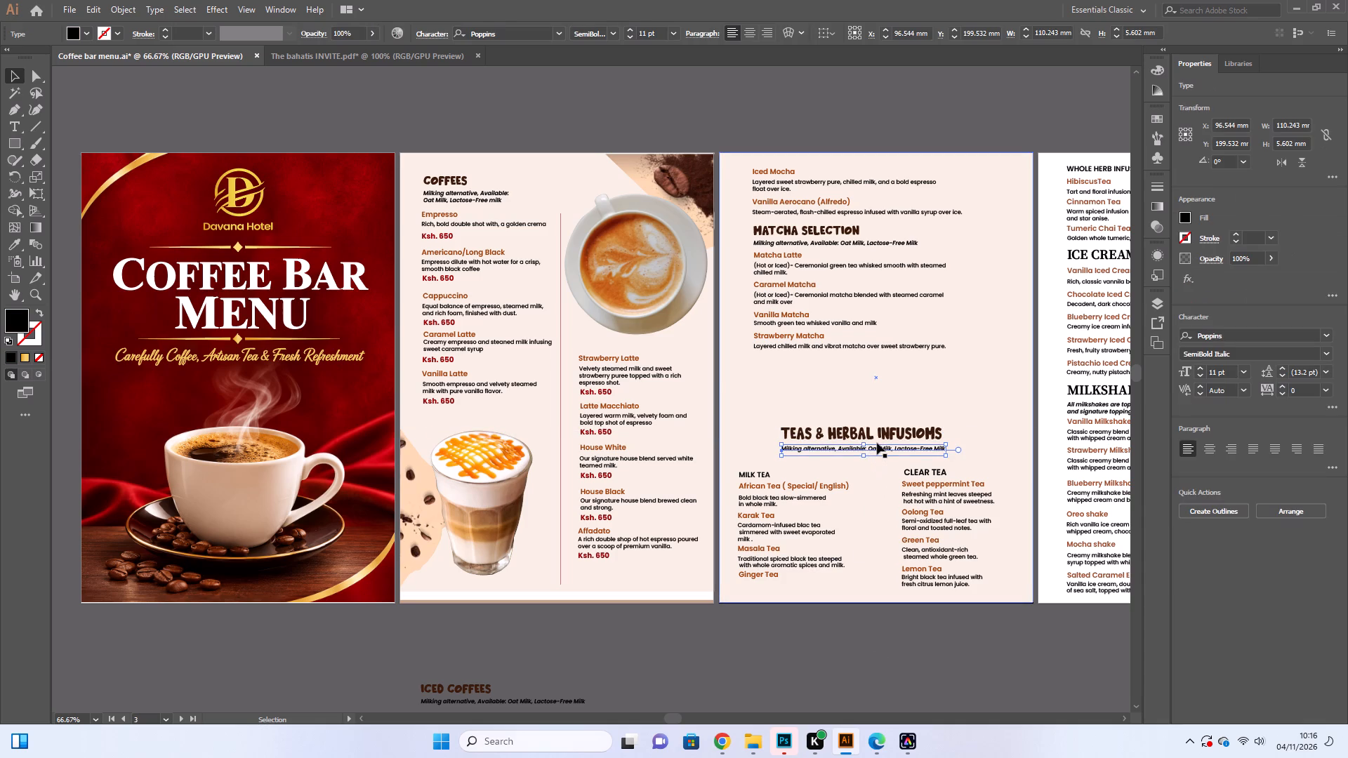
{"action": "key", "text": "Up"}
{"action": "key", "text": "Up"}
{"action": "key", "text": "Down"}
{"action": "key", "text": "Down"}
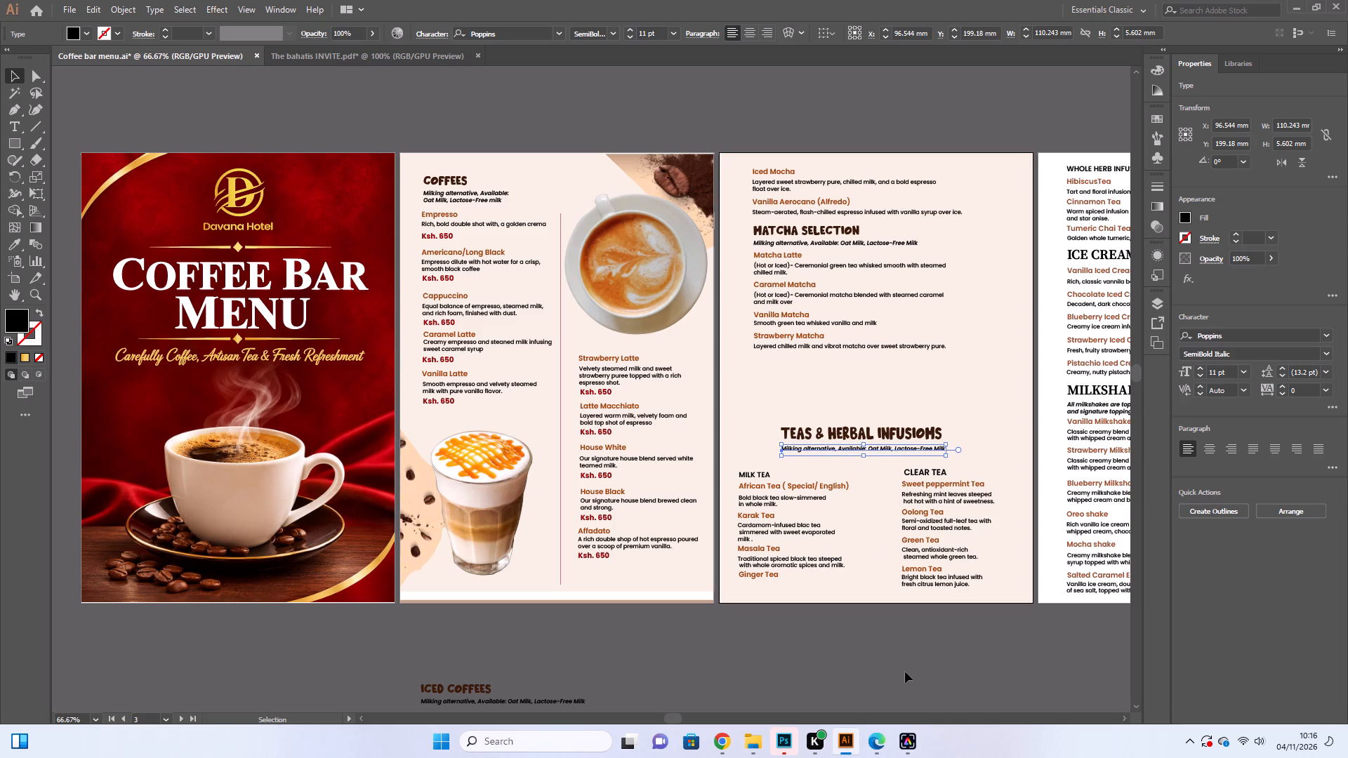
{"action": "left_click", "coordinate": [905, 671]}
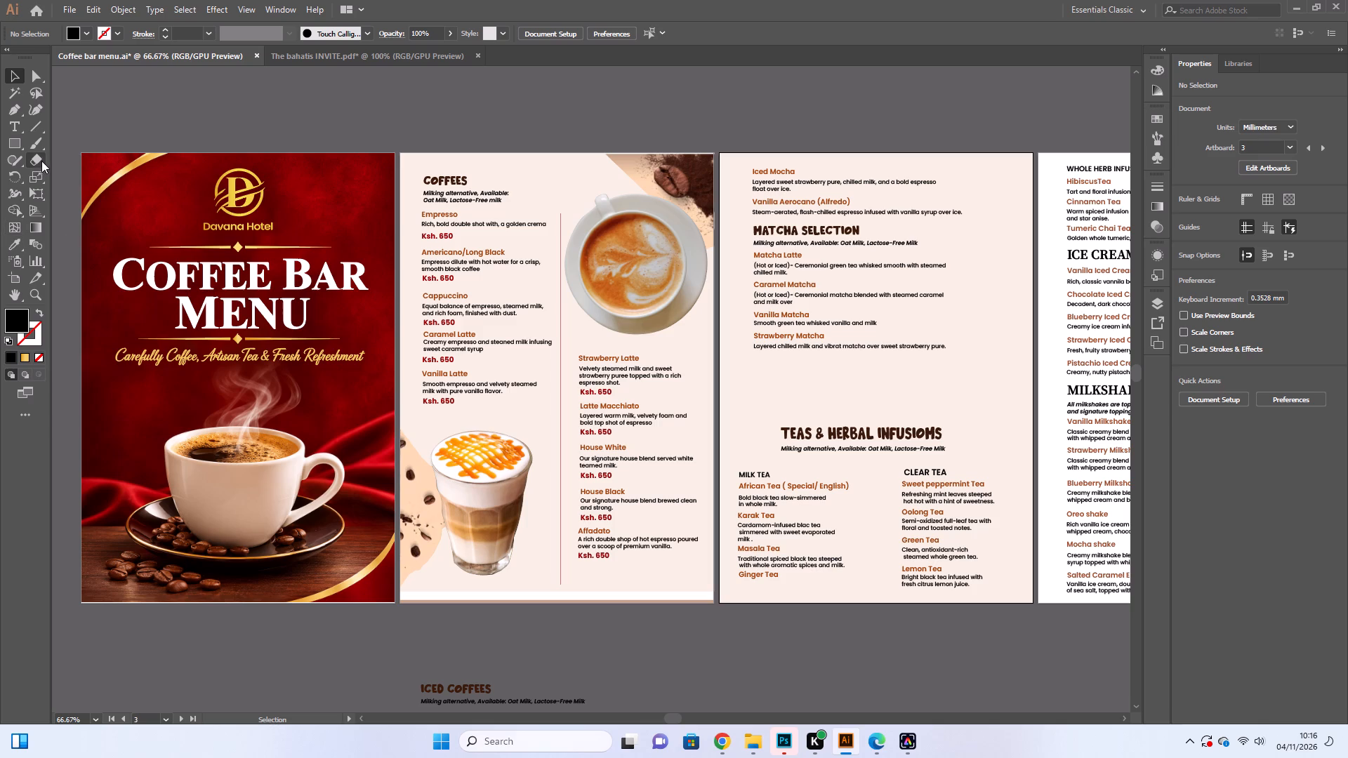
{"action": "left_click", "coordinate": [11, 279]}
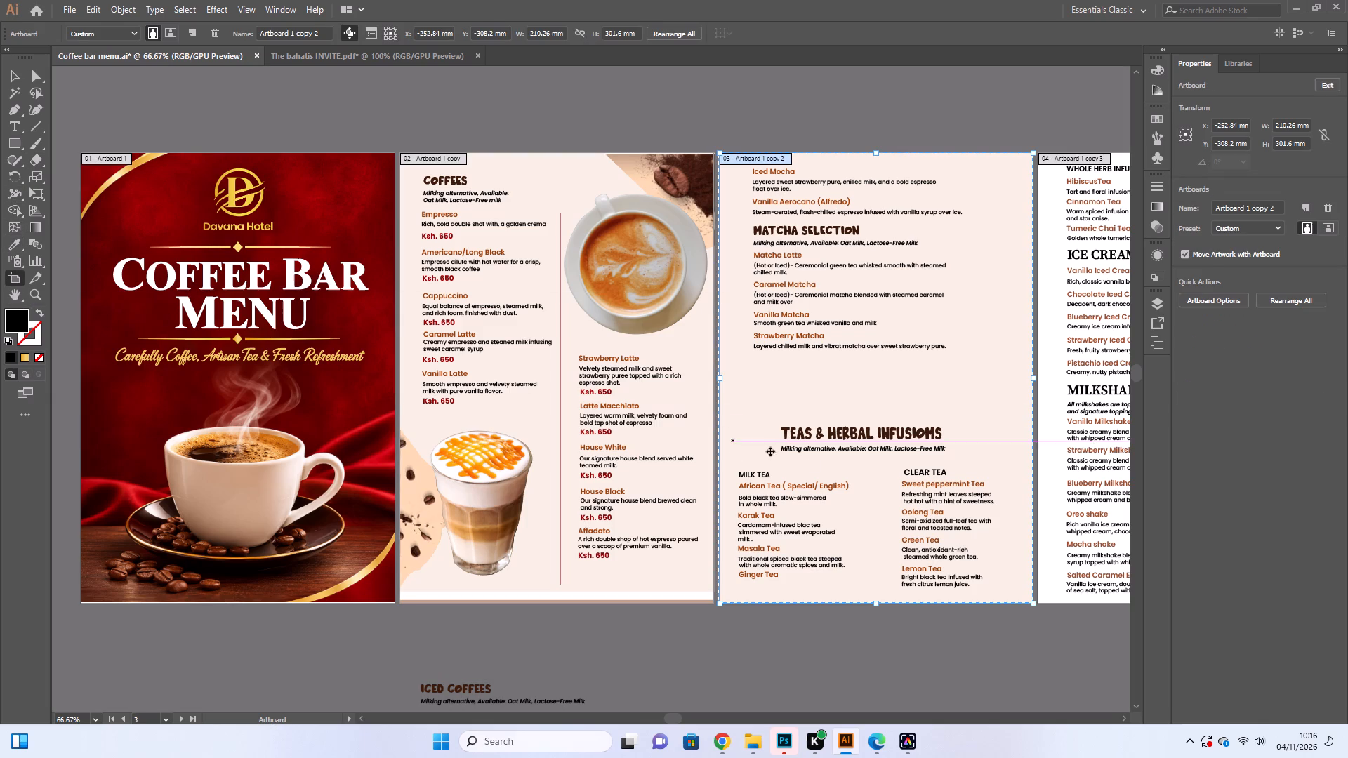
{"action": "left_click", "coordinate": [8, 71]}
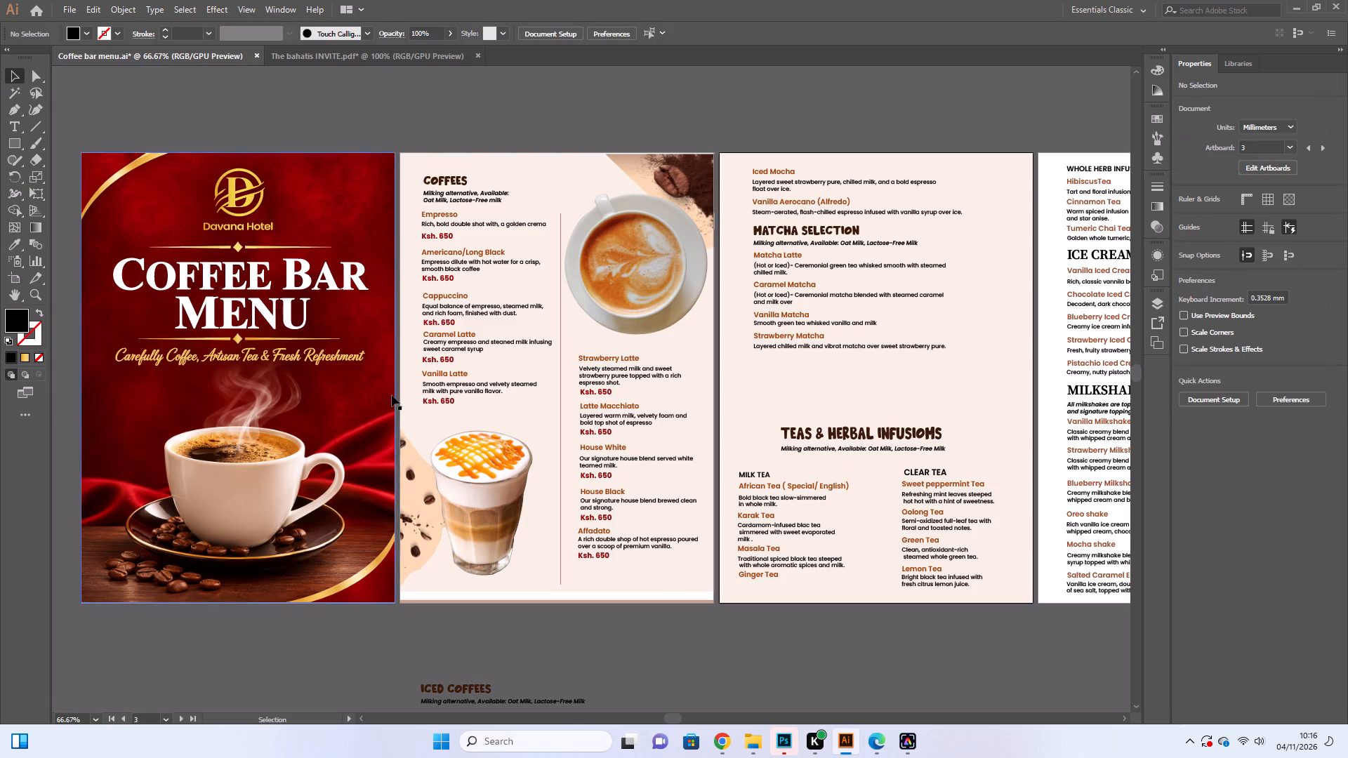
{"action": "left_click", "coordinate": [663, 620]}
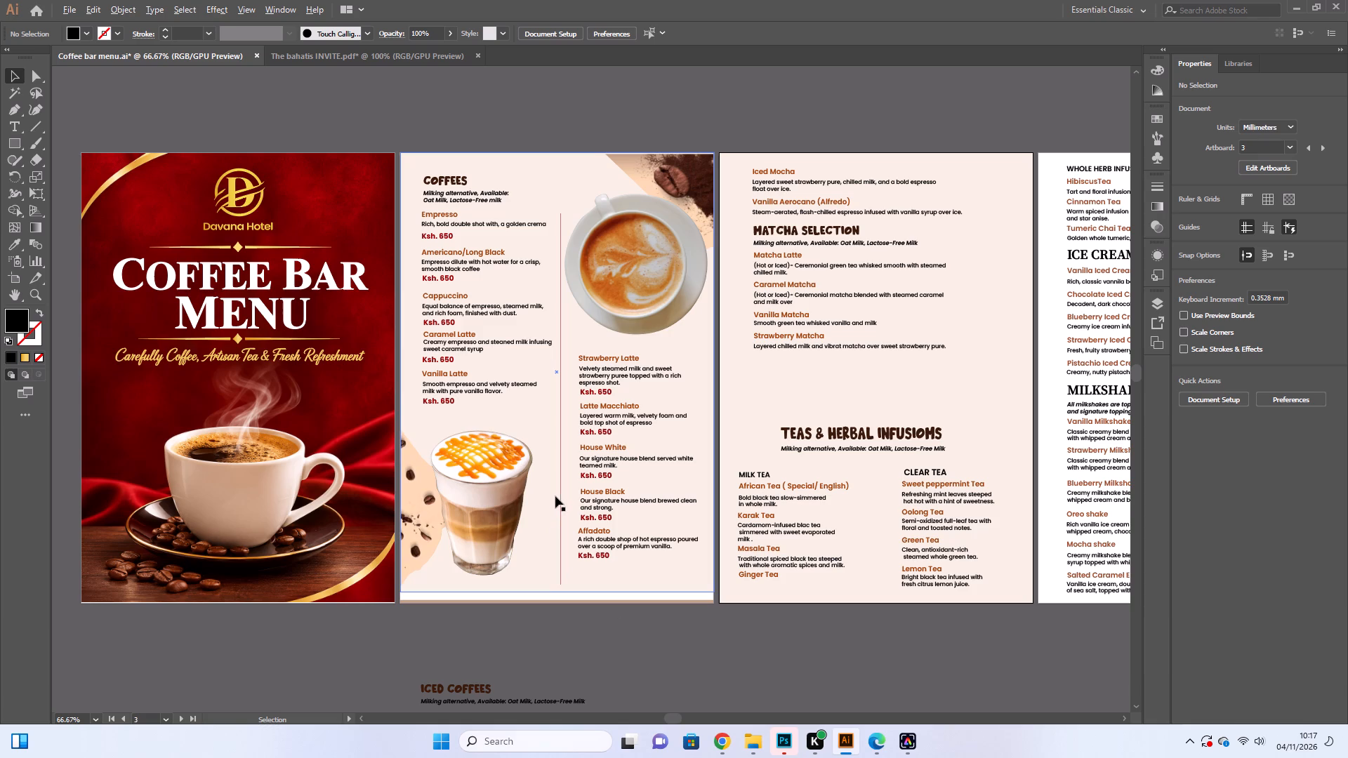
Copy the coffees page's vertical divider between the tea columns and shorten the copy from its top end to about 145 mm.
{"action": "left_click_drag", "start_coordinate": [561, 500], "coordinate": [868, 634], "text": "alt"}
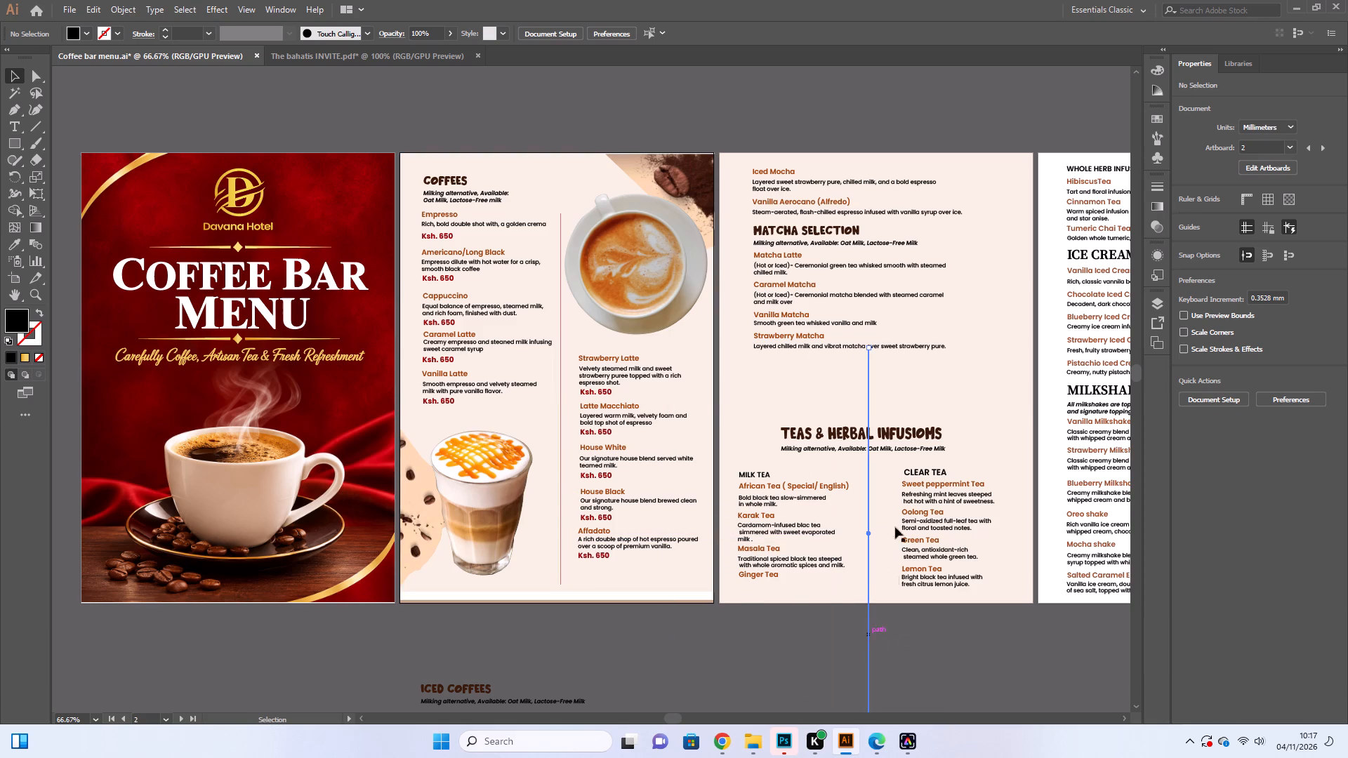
{"action": "left_click_drag", "start_coordinate": [870, 347], "coordinate": [873, 478]}
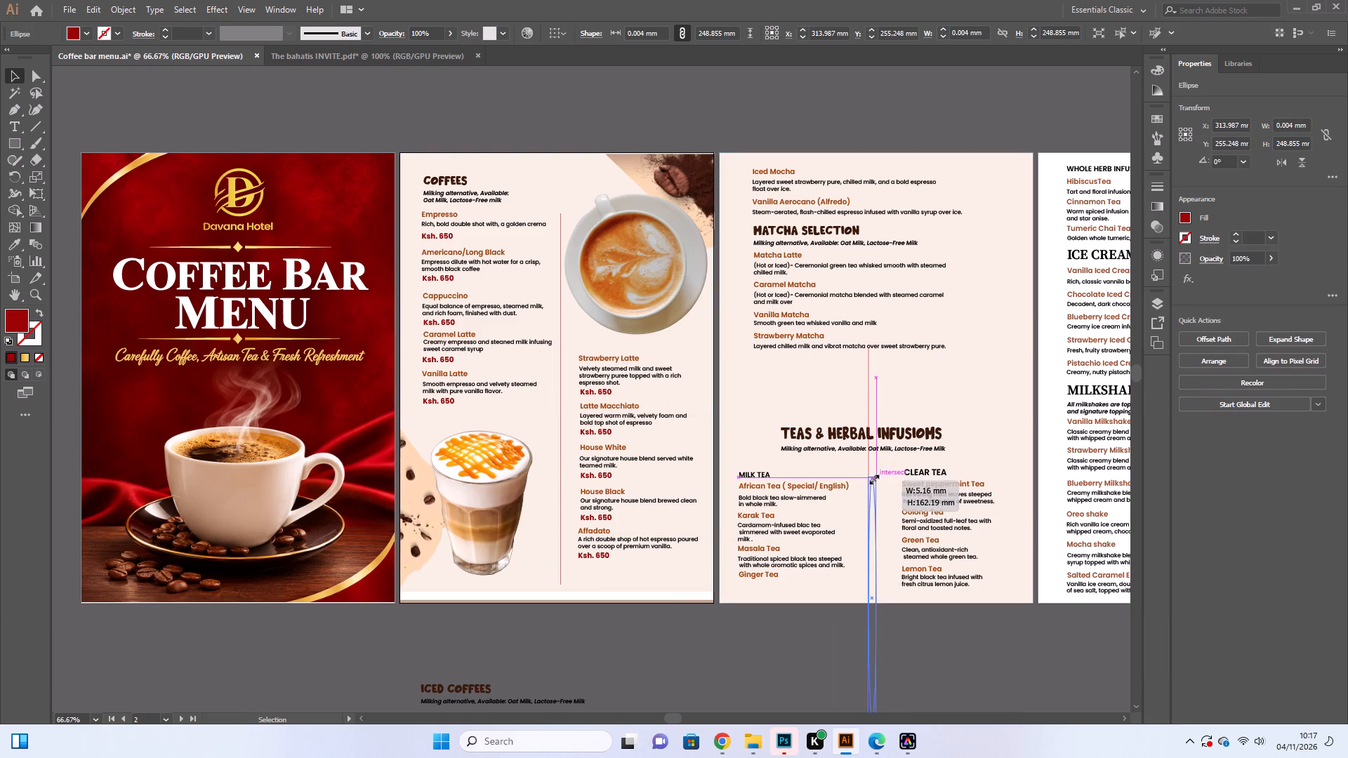
{"action": "left_click_drag", "start_coordinate": [873, 478], "coordinate": [871, 507]}
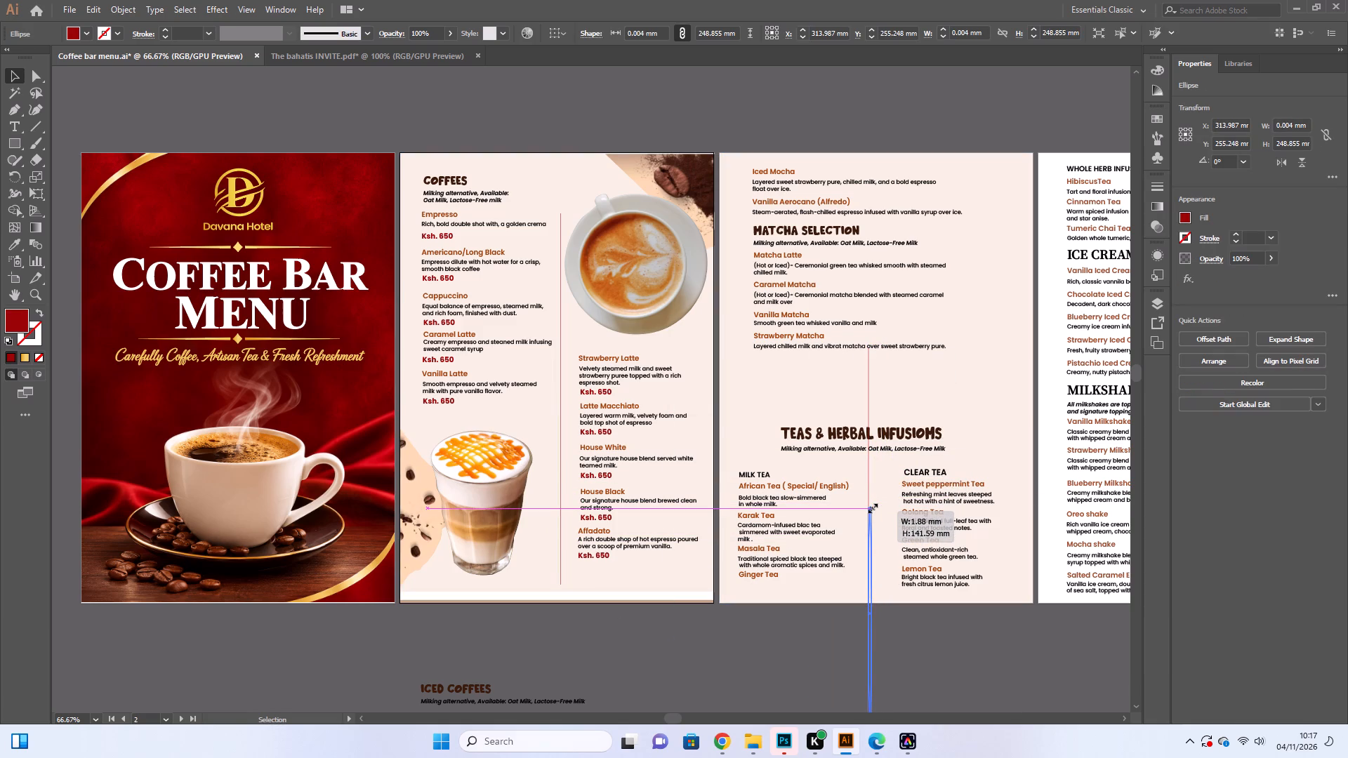
{"action": "left_click_drag", "start_coordinate": [871, 507], "coordinate": [872, 507]}
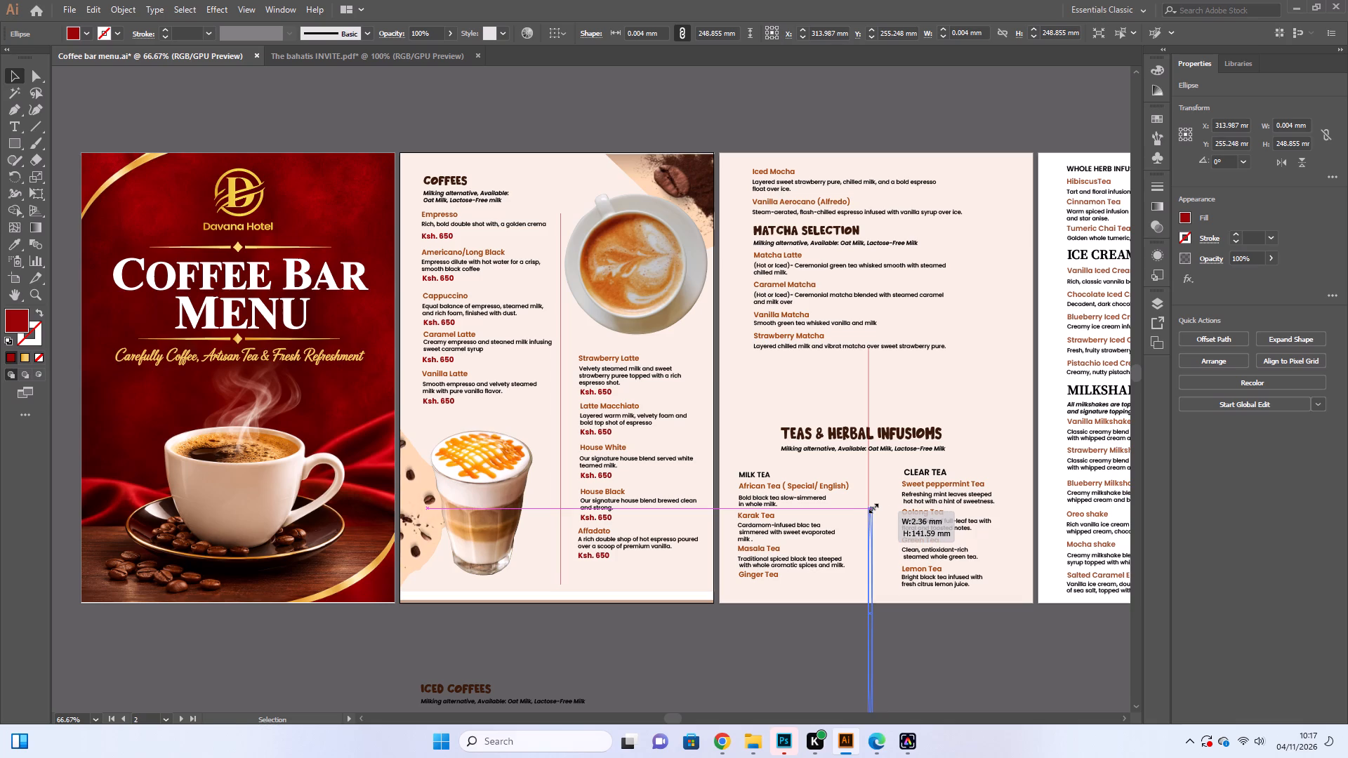
{"action": "left_click_drag", "start_coordinate": [872, 507], "coordinate": [872, 505]}
{"action": "left_click", "coordinate": [932, 671]}
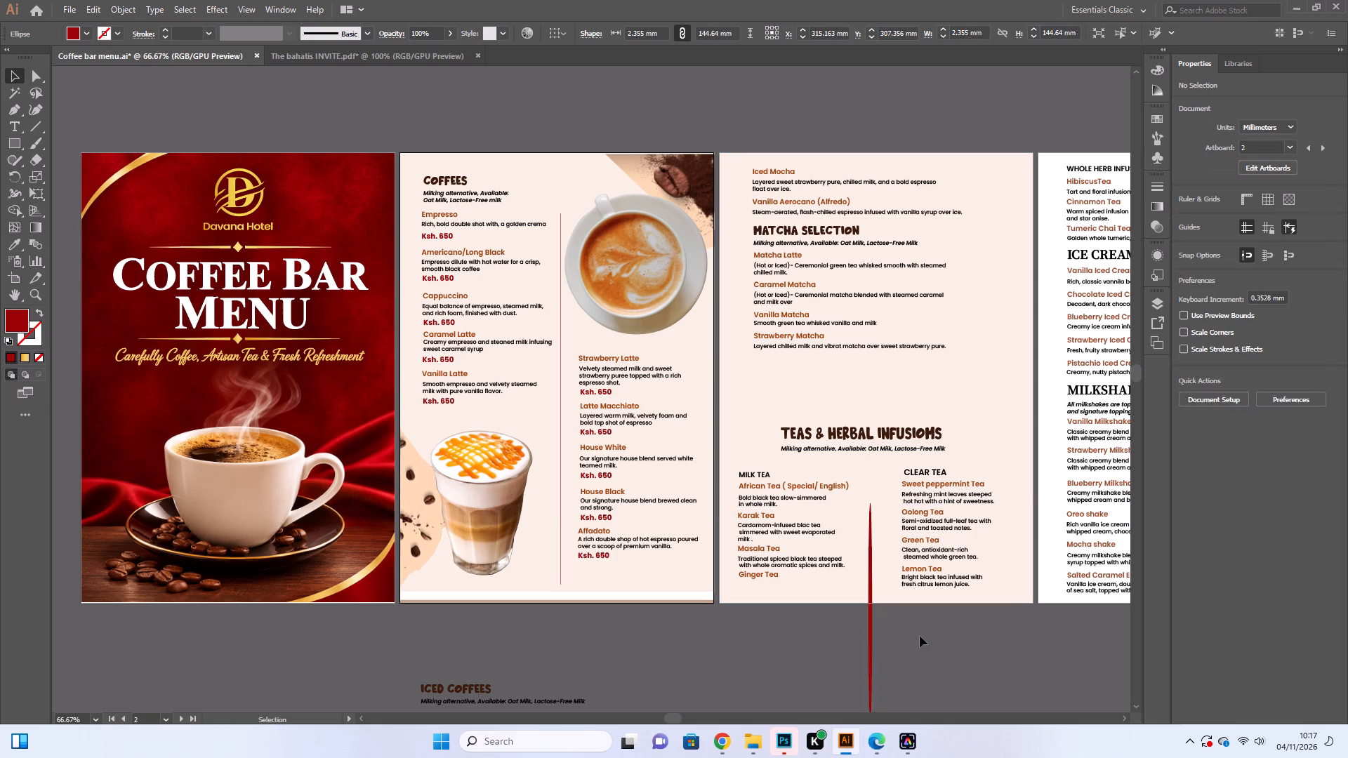
Move the copied divider up below the milk-alternatives line and shorten it to about 93 mm, ending just inside the page bottom.
{"action": "scroll", "coordinate": [920, 636], "scroll_direction": "down", "scroll_amount": 7}
{"action": "left_click_drag", "start_coordinate": [872, 557], "coordinate": [883, 507]}
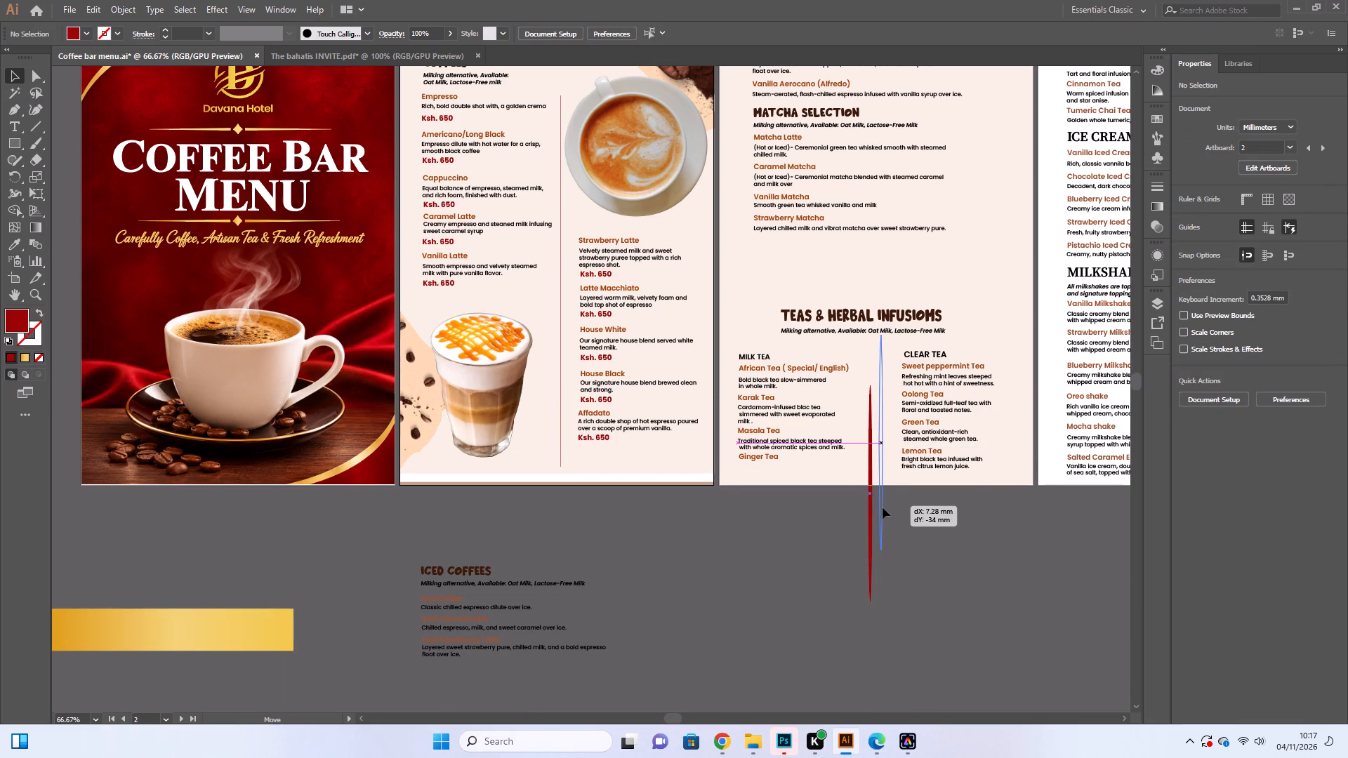
{"action": "left_click_drag", "start_coordinate": [883, 507], "coordinate": [882, 512]}
{"action": "left_click_drag", "start_coordinate": [882, 557], "coordinate": [879, 480]}
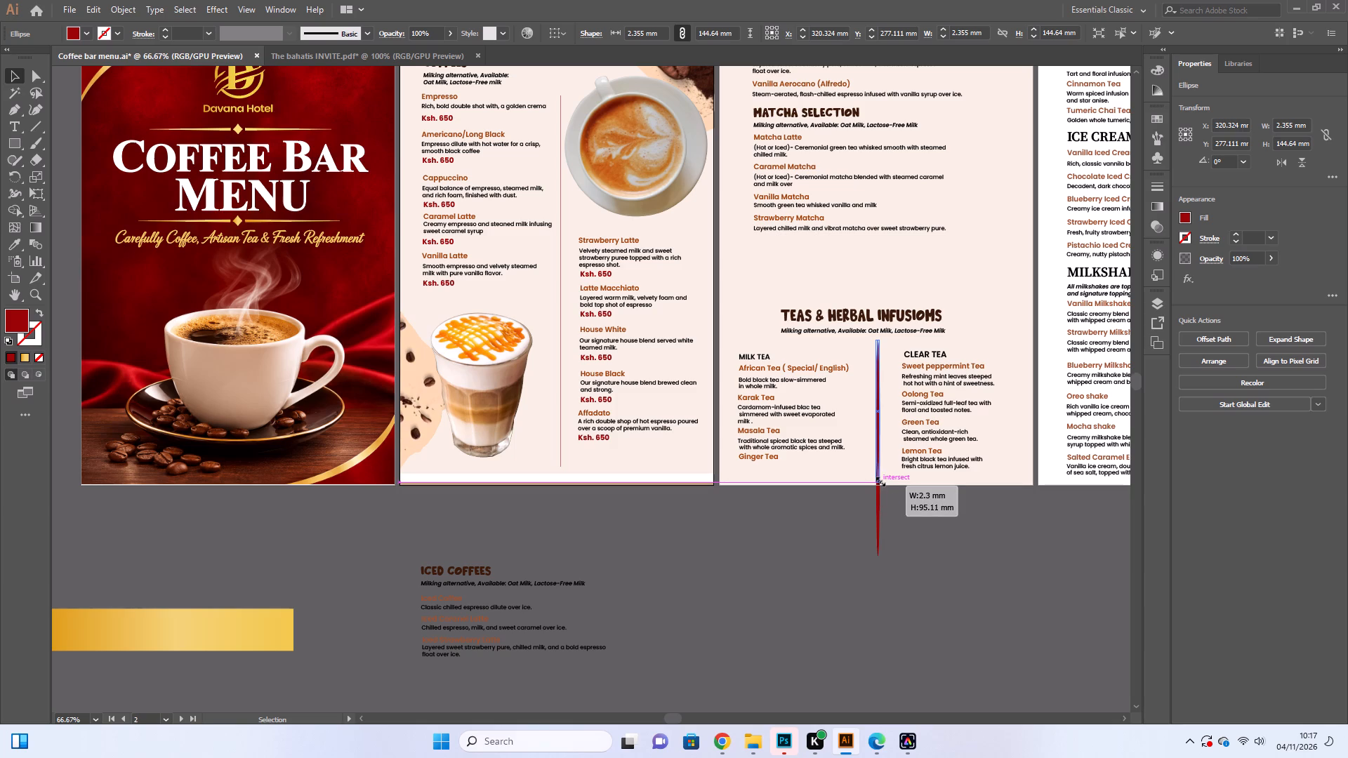
{"action": "left_click_drag", "start_coordinate": [879, 480], "coordinate": [878, 479]}
{"action": "left_click", "coordinate": [921, 566]}
Thin the divider between the milk and clear tea columns to about 0.59 mm wide, keeping its height.
{"action": "left_click", "coordinate": [878, 423]}
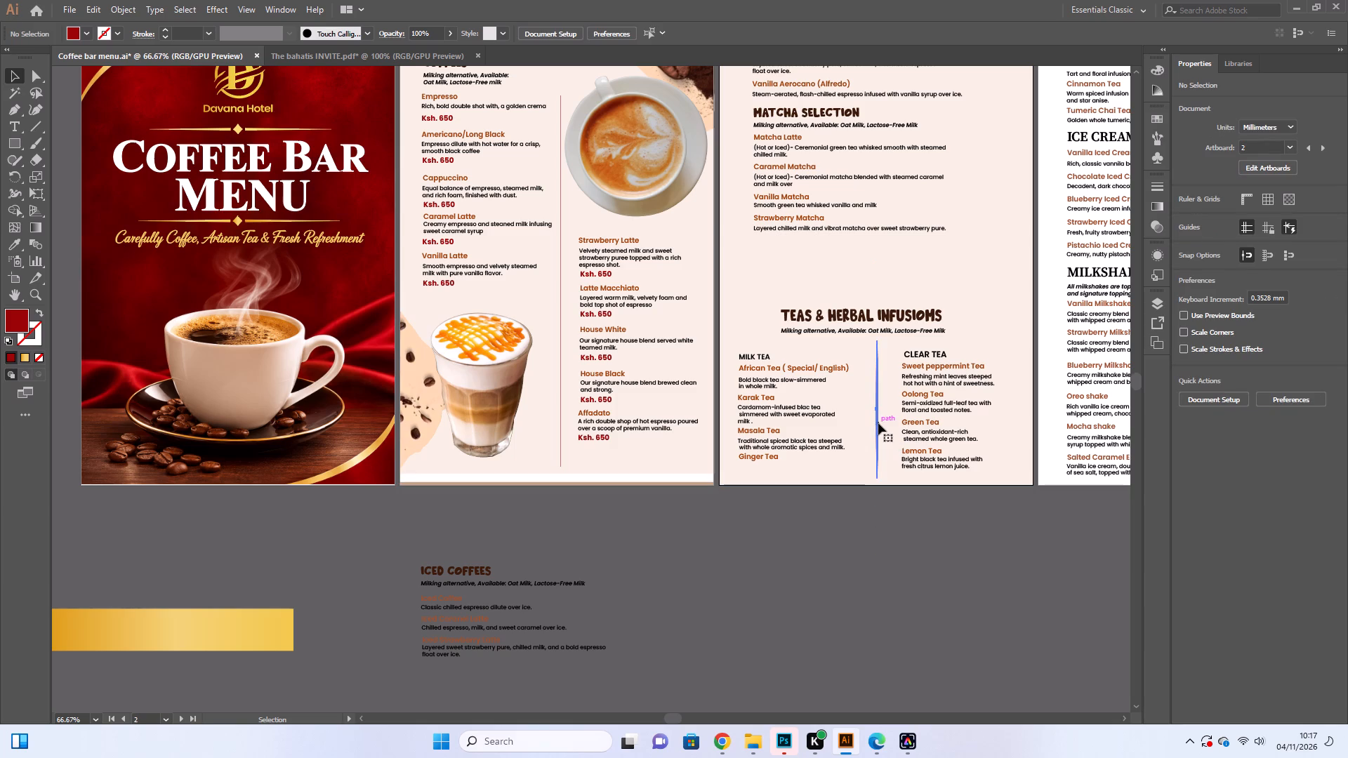
{"action": "key", "text": "ctrl+equal"}
{"action": "key", "text": "ctrl+equal"}
{"action": "key", "text": "ctrl+equal"}
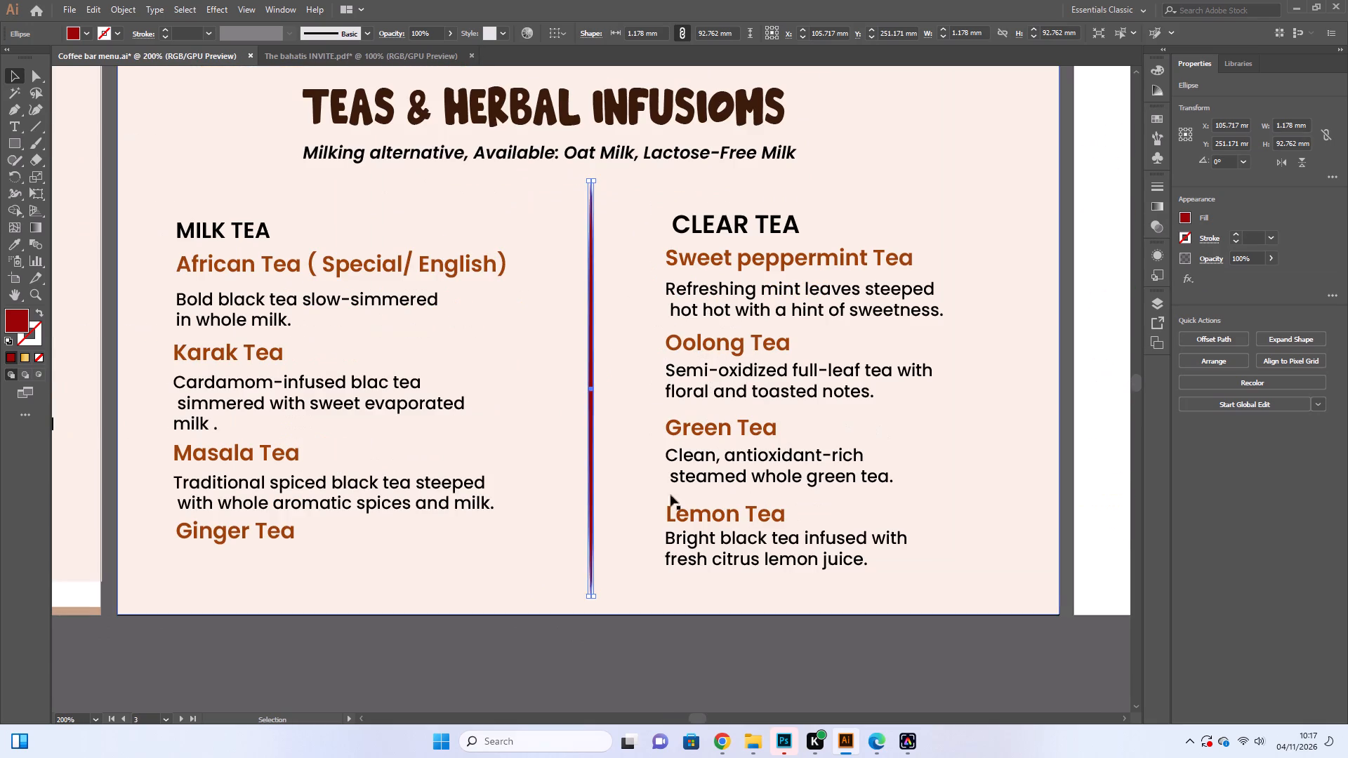
{"action": "left_click", "coordinate": [593, 180]}
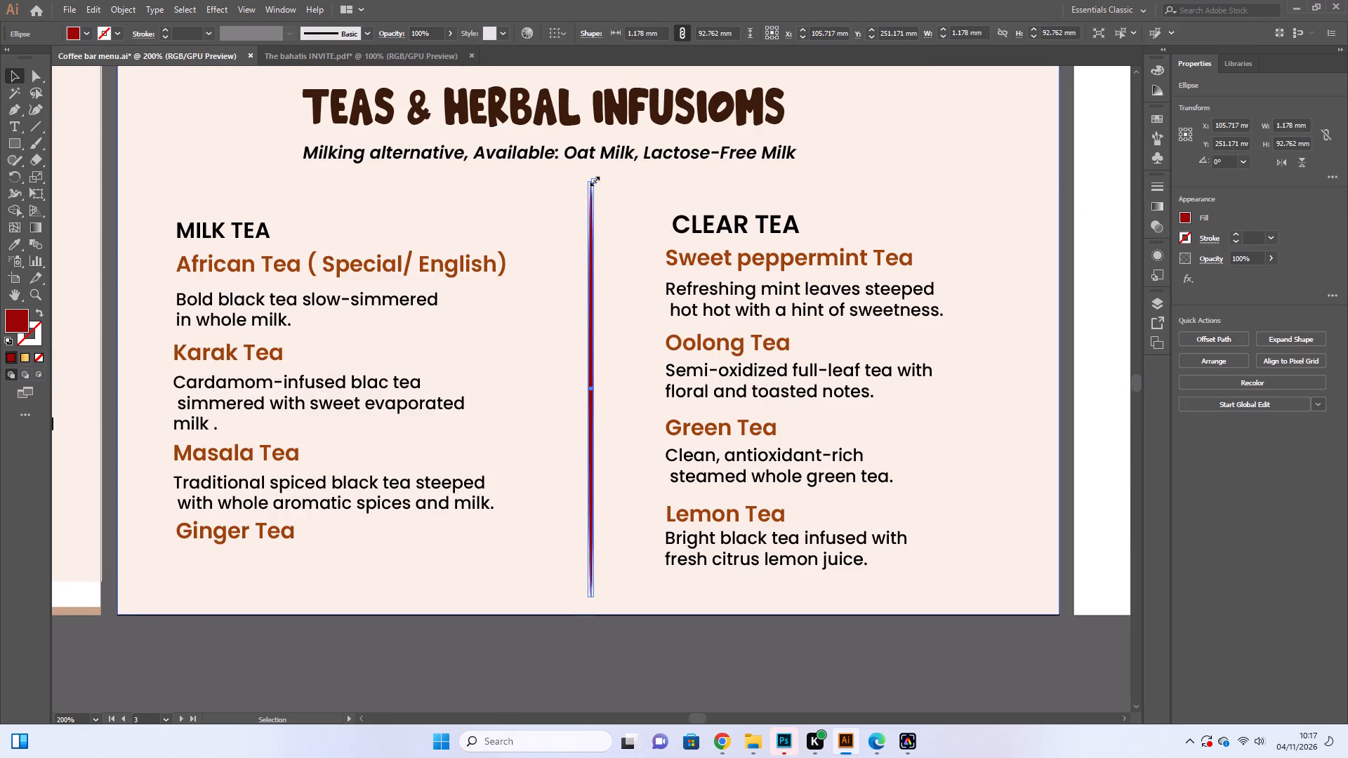
{"action": "left_click", "coordinate": [642, 653]}
Shift the tea column divider about 0.6 mm right and 0.5 mm up.
{"action": "left_click", "coordinate": [590, 439]}
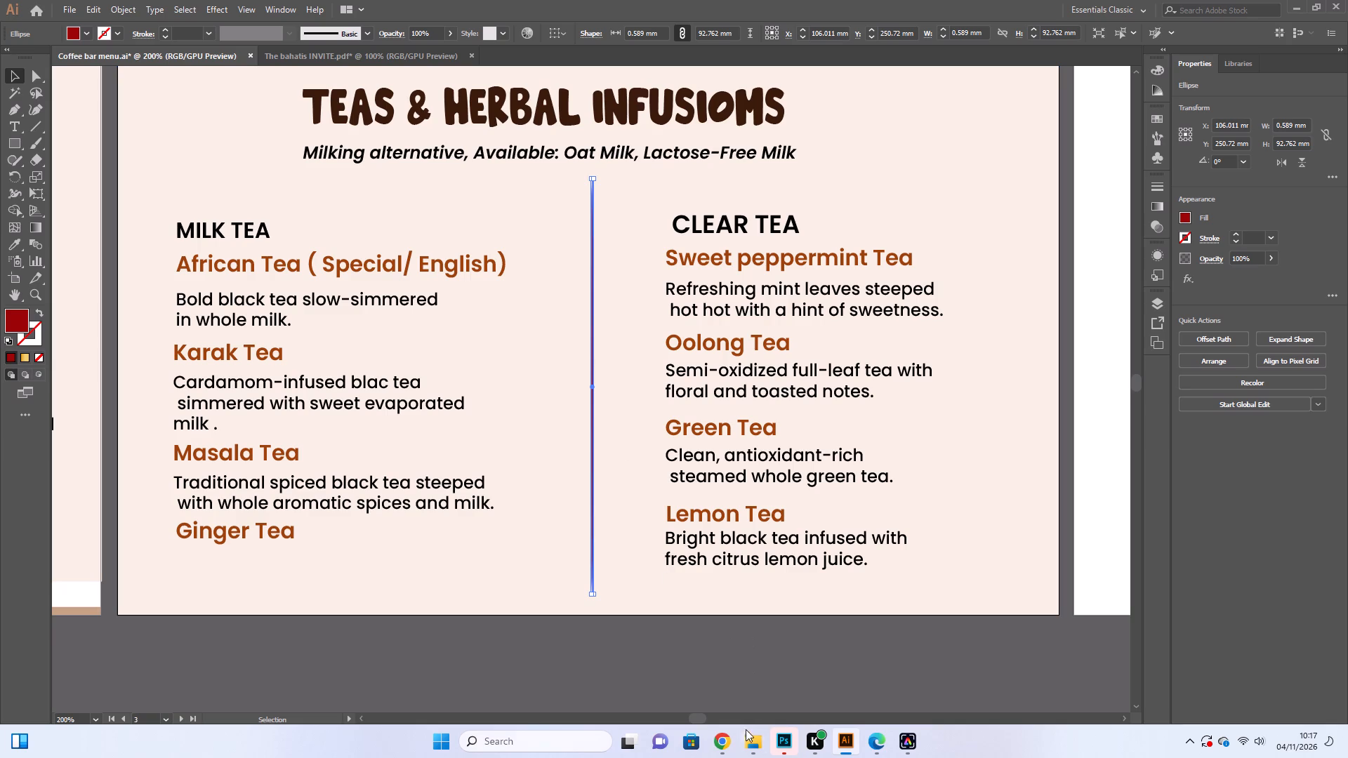
{"action": "left_click", "coordinate": [723, 671]}
{"action": "key", "text": "minus"}
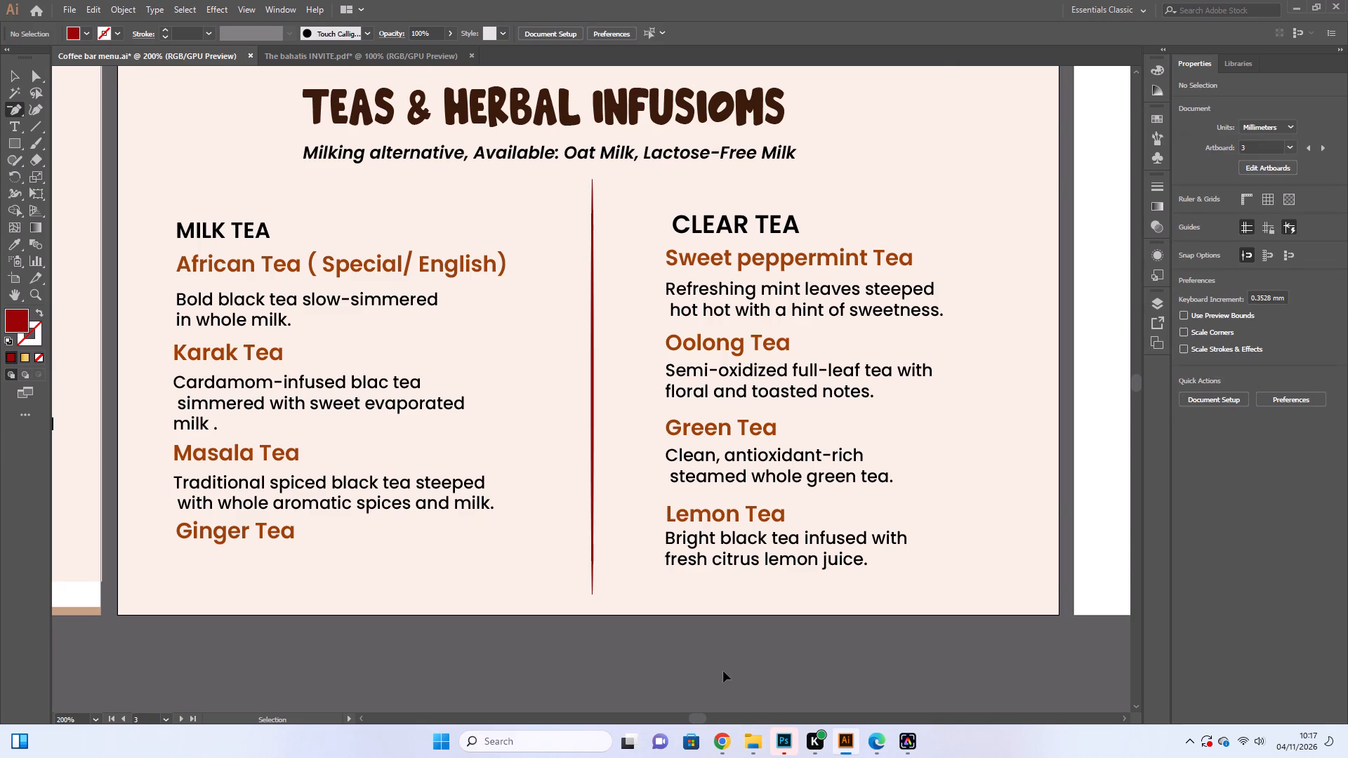
{"action": "key", "text": "ctrl+minus"}
{"action": "key", "text": "ctrl+minus"}
{"action": "key", "text": "ctrl+minus"}
{"action": "scroll", "coordinate": [715, 632], "scroll_direction": "up", "scroll_amount": 3}
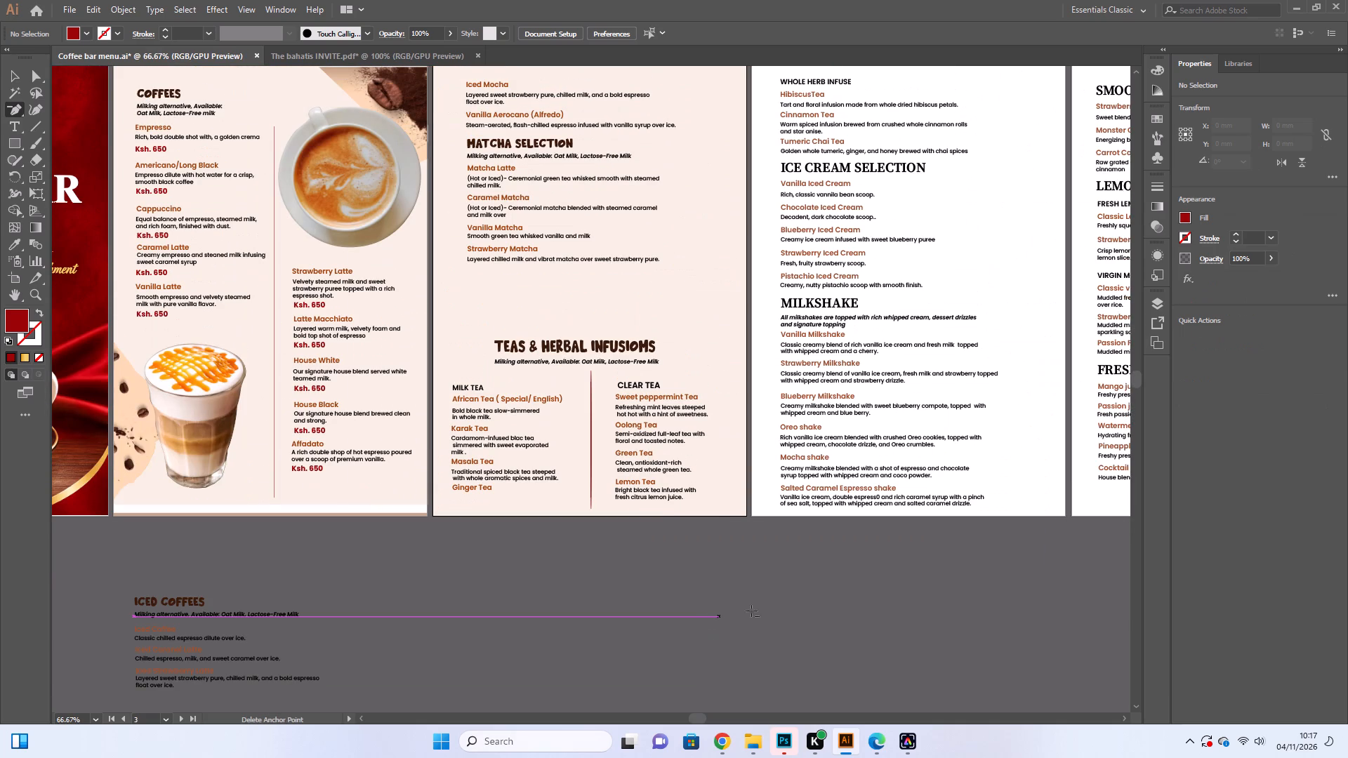
{"action": "left_click", "coordinate": [0, 79]}
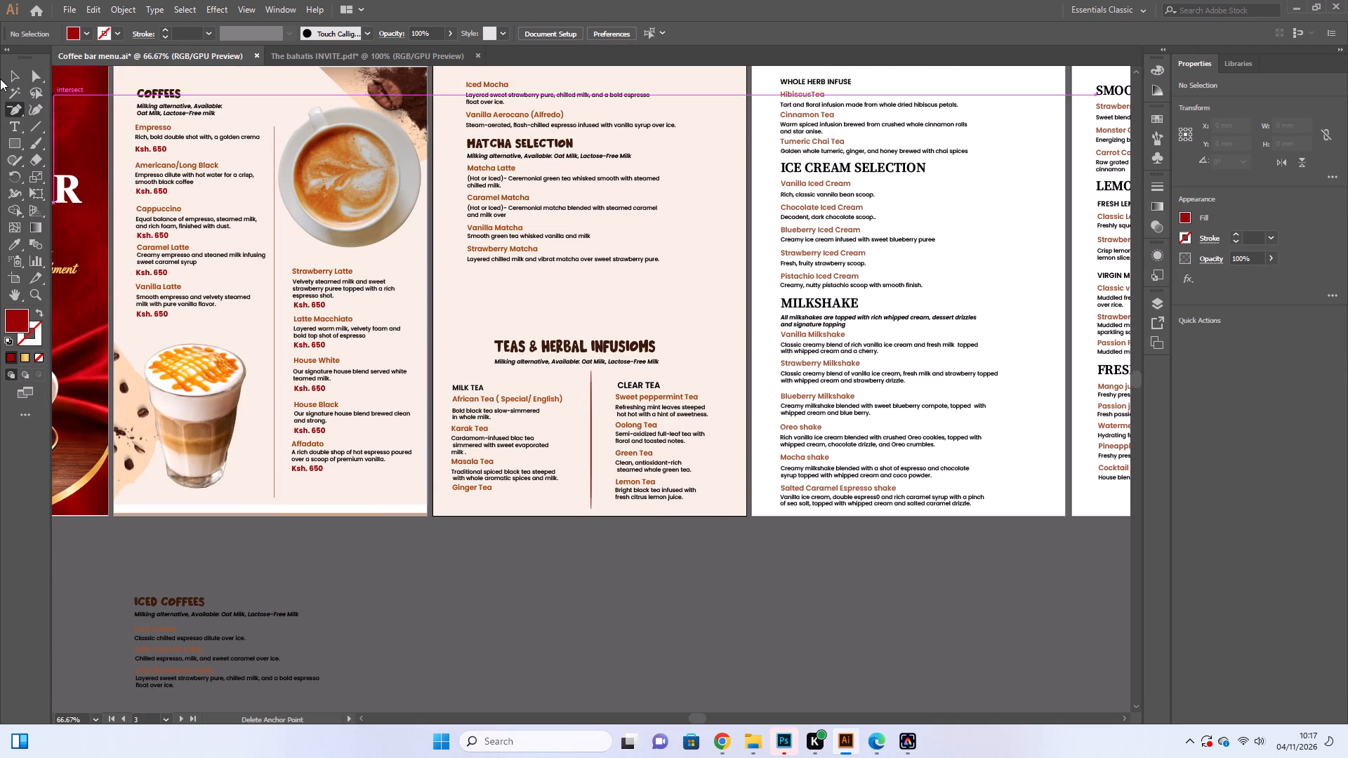
{"action": "left_click", "coordinate": [14, 77]}
{"action": "left_click", "coordinate": [775, 559]}
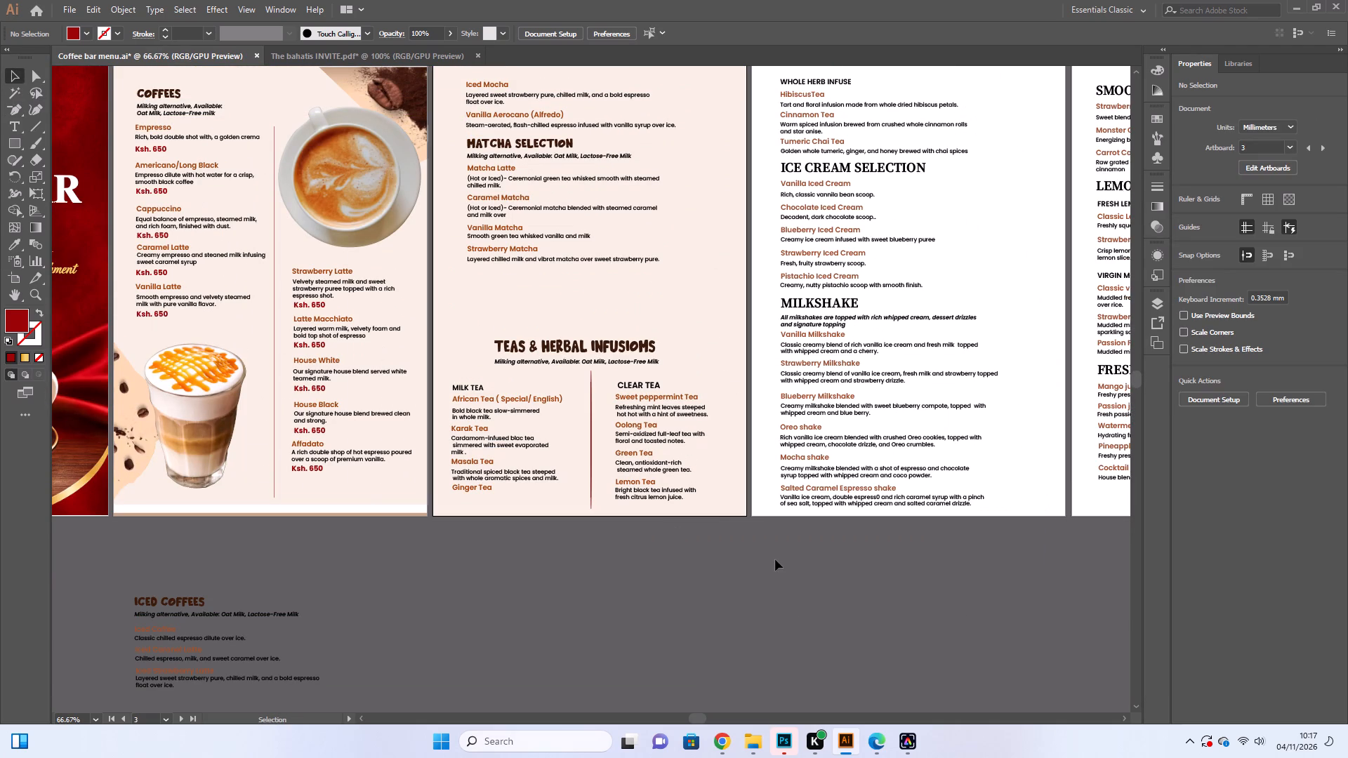
Move the TEAS & HERBAL INFUSIONS heading about 2 mm right, centring it over the milk-alternatives line.
{"action": "left_click_drag", "start_coordinate": [699, 719], "coordinate": [649, 719]}
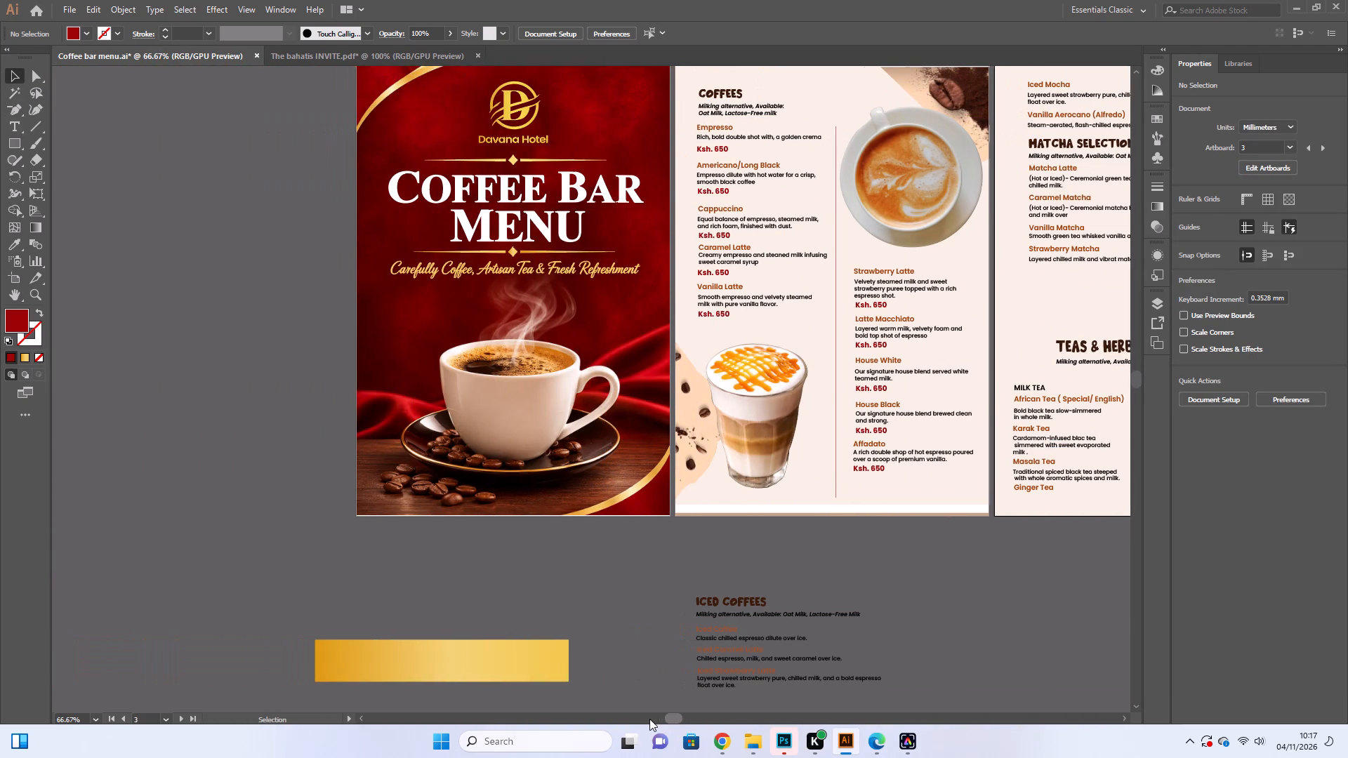
{"action": "left_click_drag", "start_coordinate": [649, 719], "coordinate": [677, 726]}
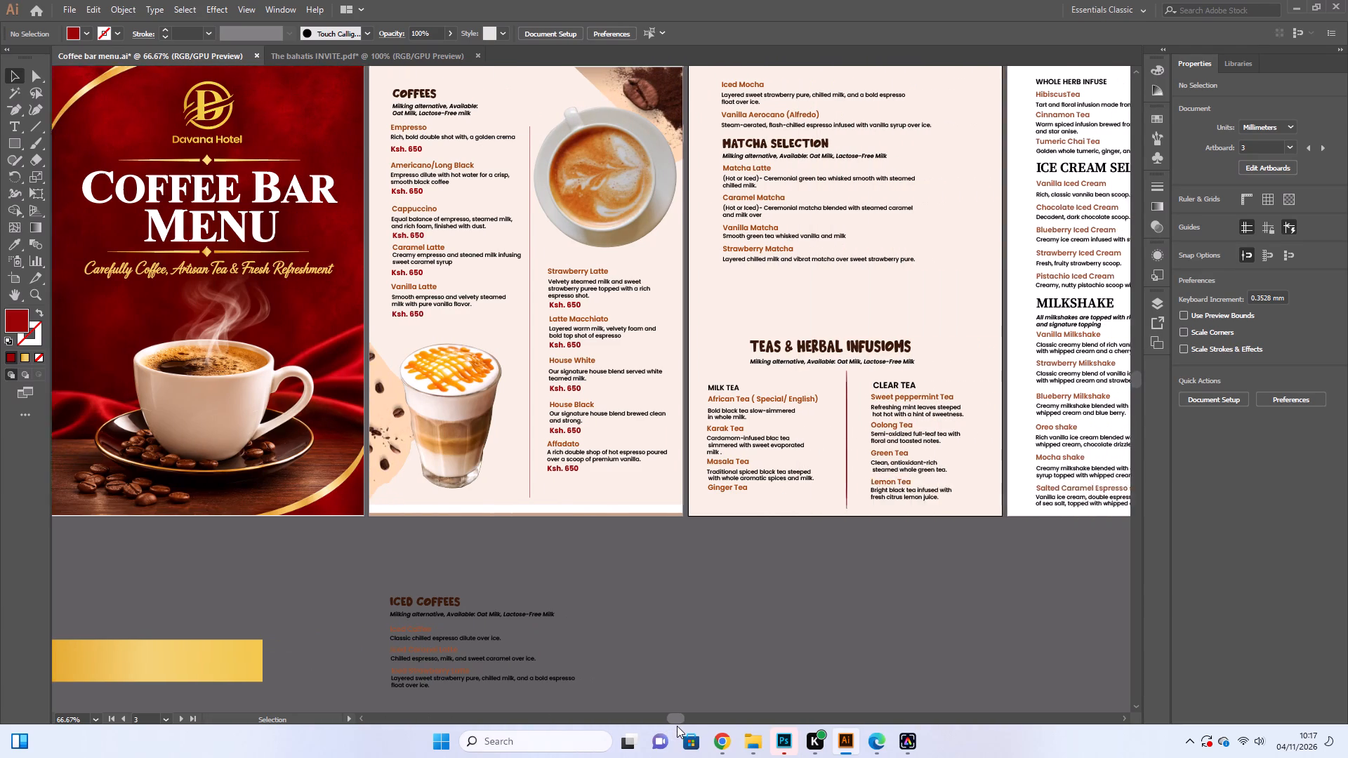
{"action": "left_click_drag", "start_coordinate": [677, 726], "coordinate": [701, 736]}
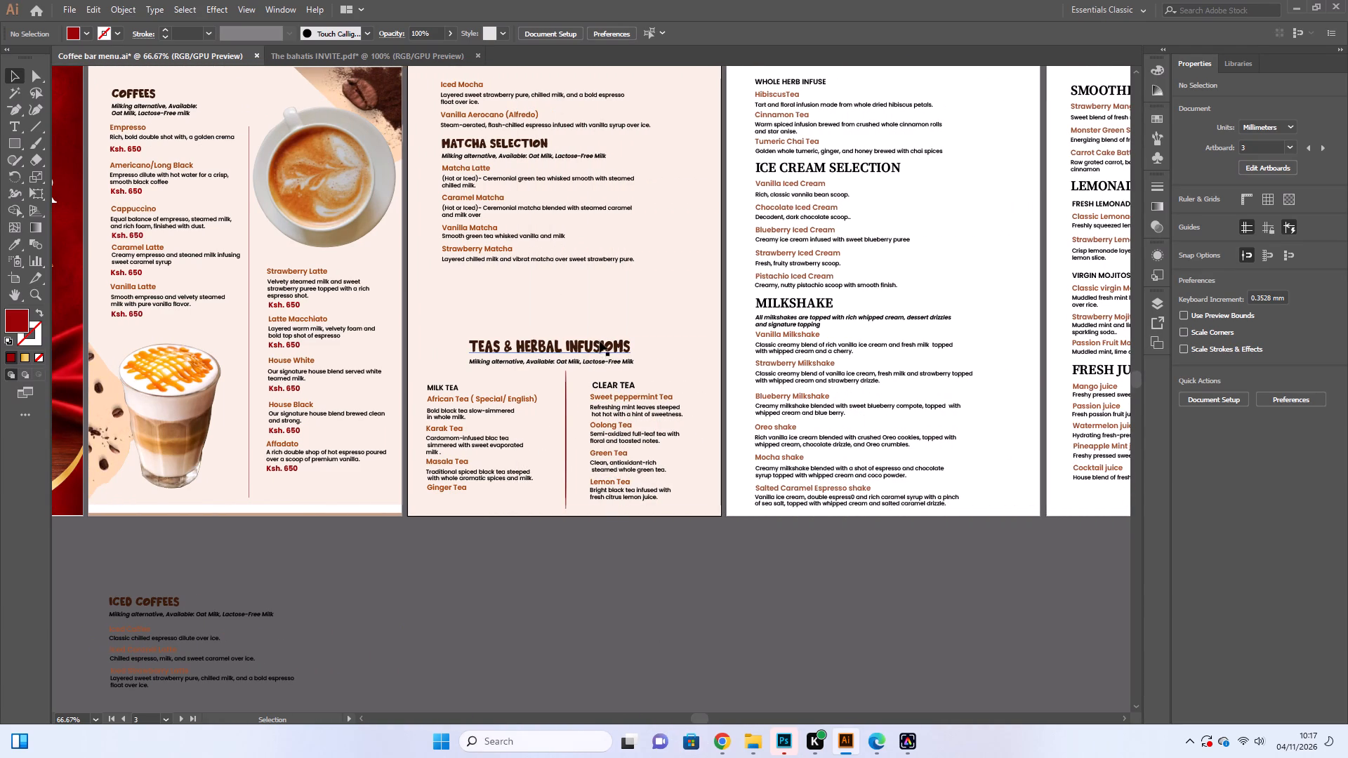
{"action": "left_click", "coordinate": [602, 344]}
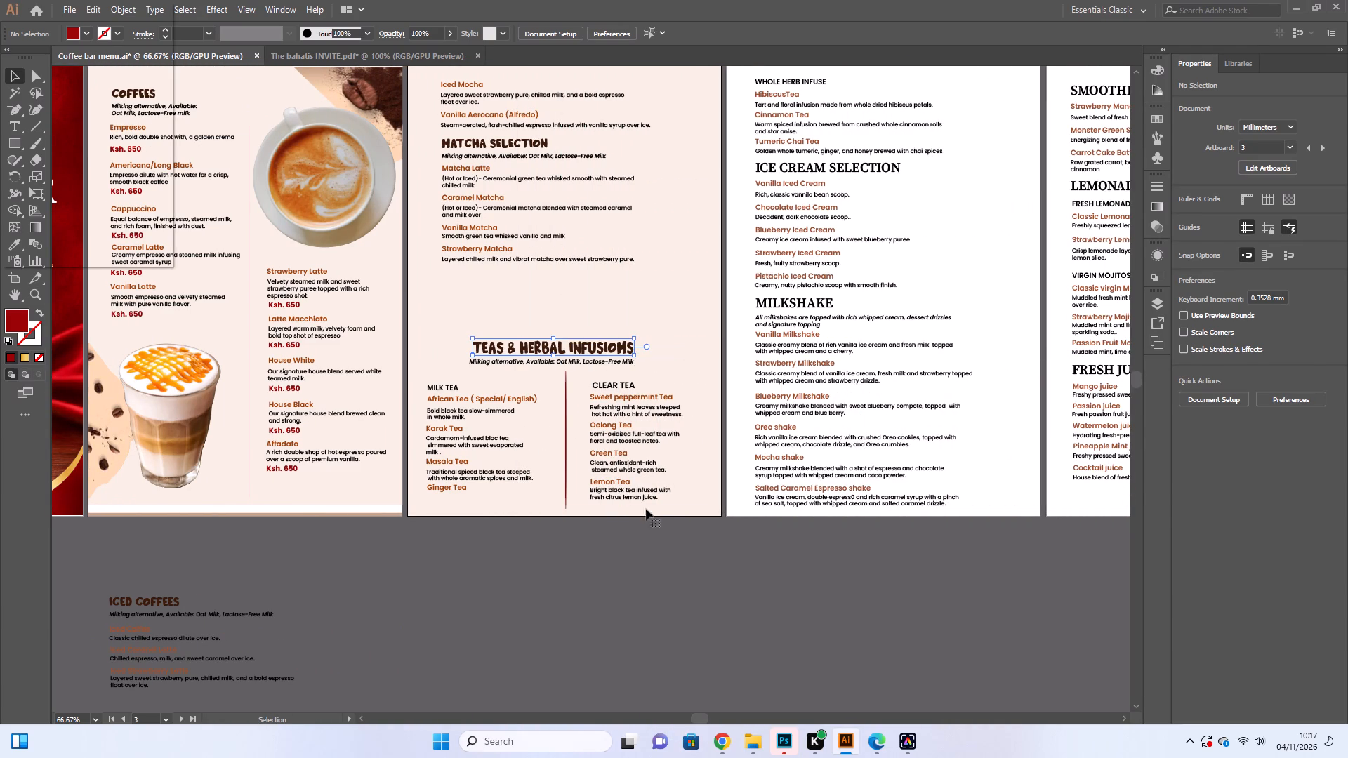
{"action": "left_click", "coordinate": [706, 563]}
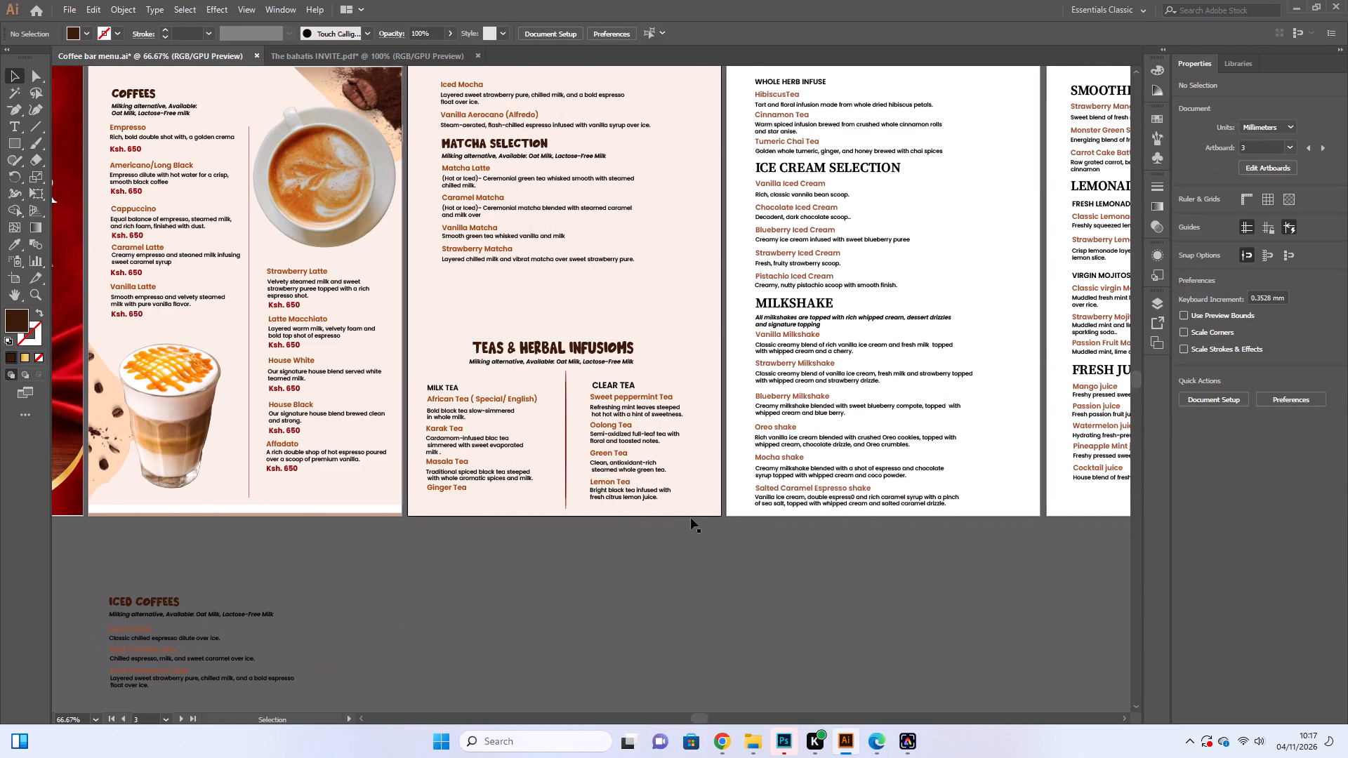
{"action": "left_click", "coordinate": [661, 613]}
Raise the bottom edge of the teas page's cream background rectangle by about 7 mm, leaving a white strip like the coffees page.
{"action": "left_click", "coordinate": [455, 503]}
{"action": "left_click_drag", "start_coordinate": [564, 514], "coordinate": [564, 513]}
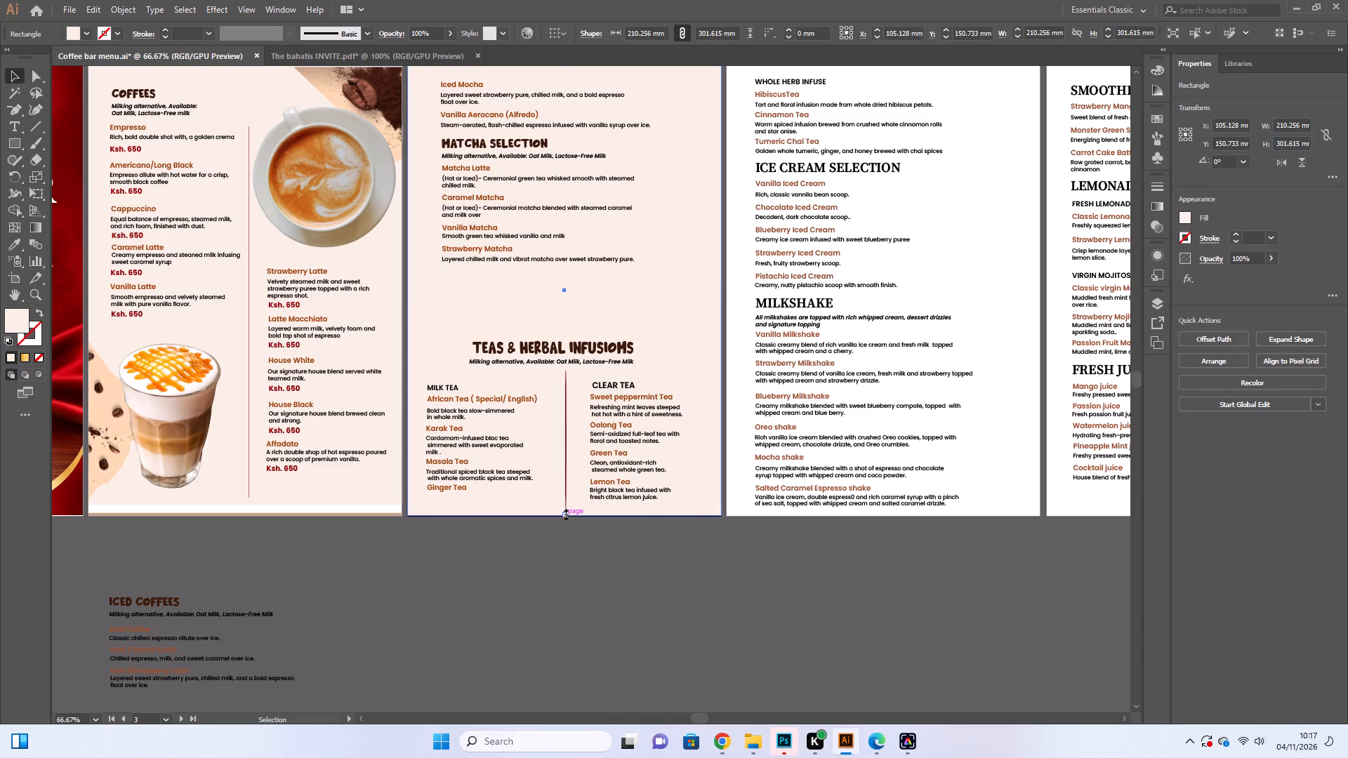
{"action": "left_click_drag", "start_coordinate": [564, 513], "coordinate": [564, 504]}
{"action": "left_click", "coordinate": [602, 571]}
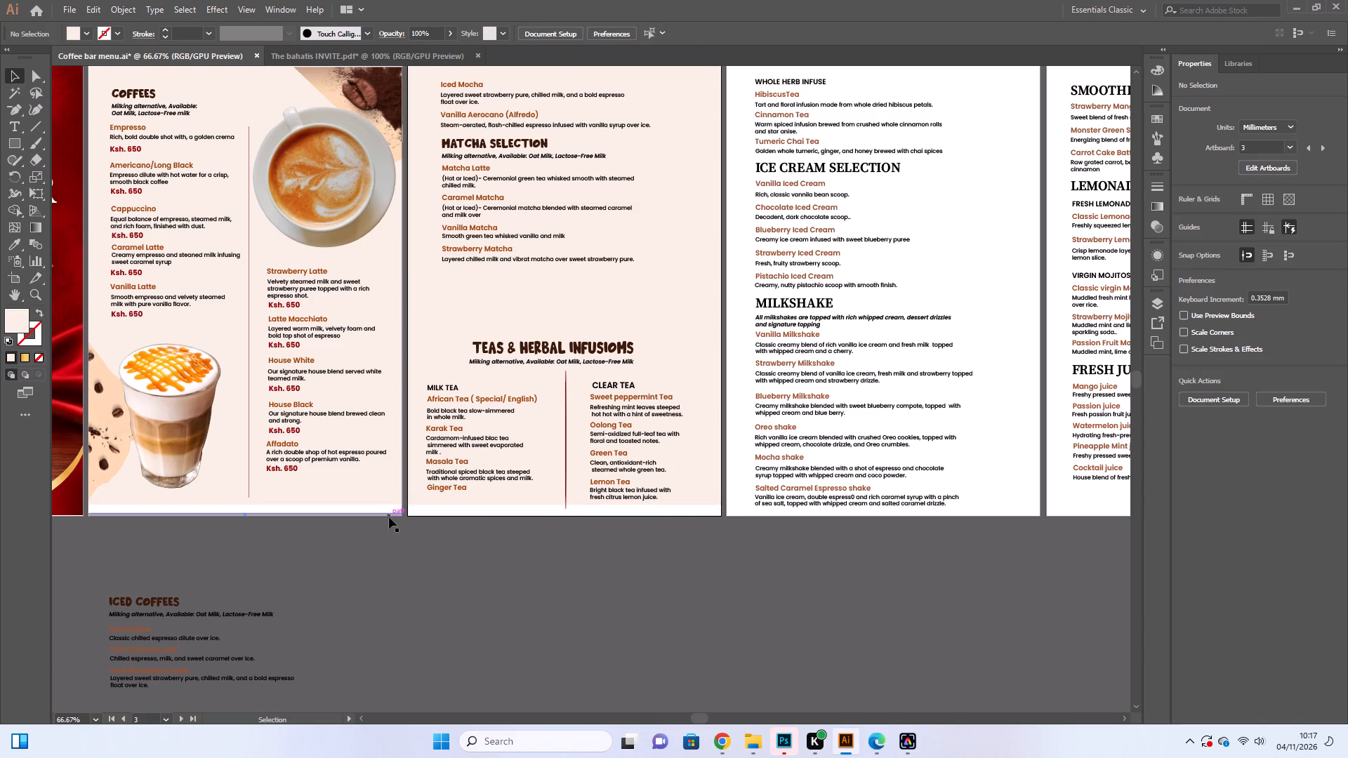
Copy the coffees page's thin tan footer bar onto the teas page and nudge it down to that page's bottom edge.
{"action": "left_click_drag", "start_coordinate": [388, 517], "coordinate": [696, 514]}
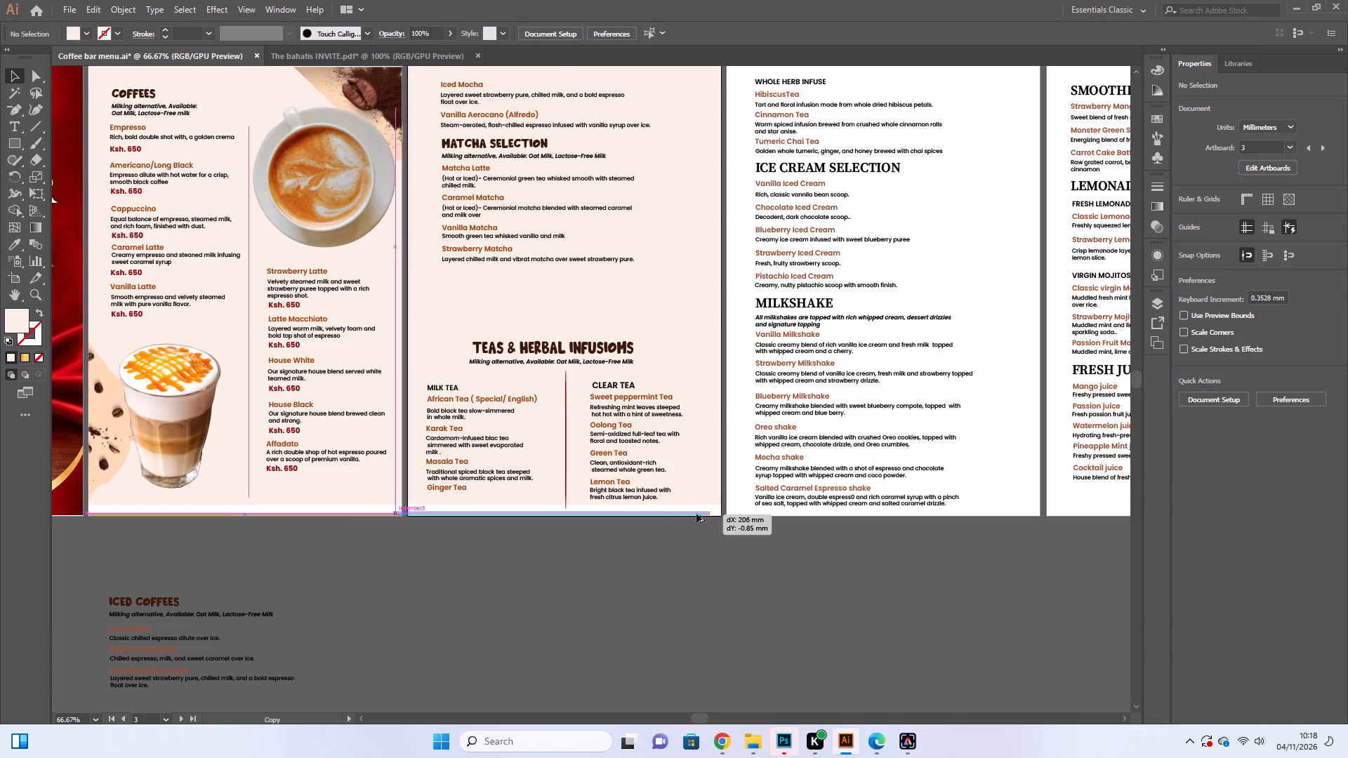
{"action": "left_click_drag", "start_coordinate": [696, 514], "coordinate": [706, 514]}
{"action": "key", "text": "Down"}
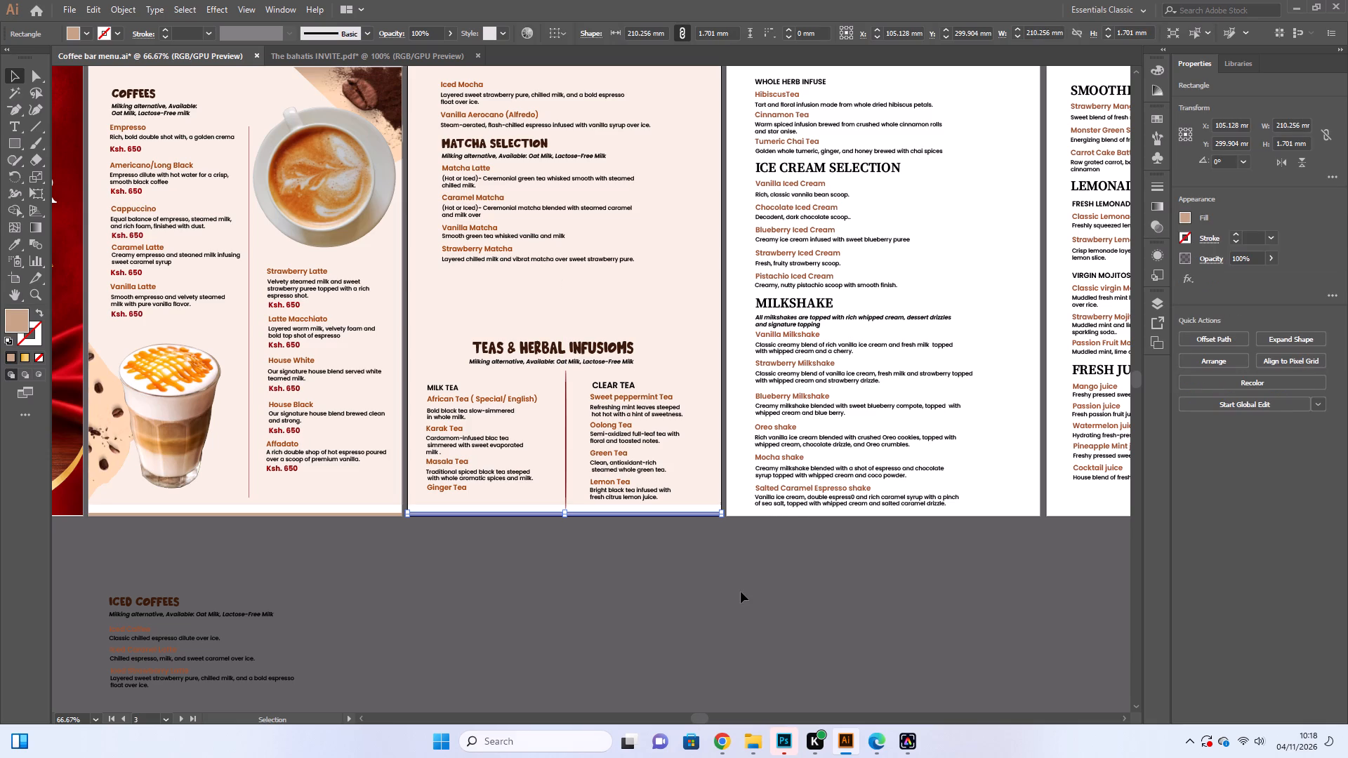
{"action": "key", "text": "Down"}
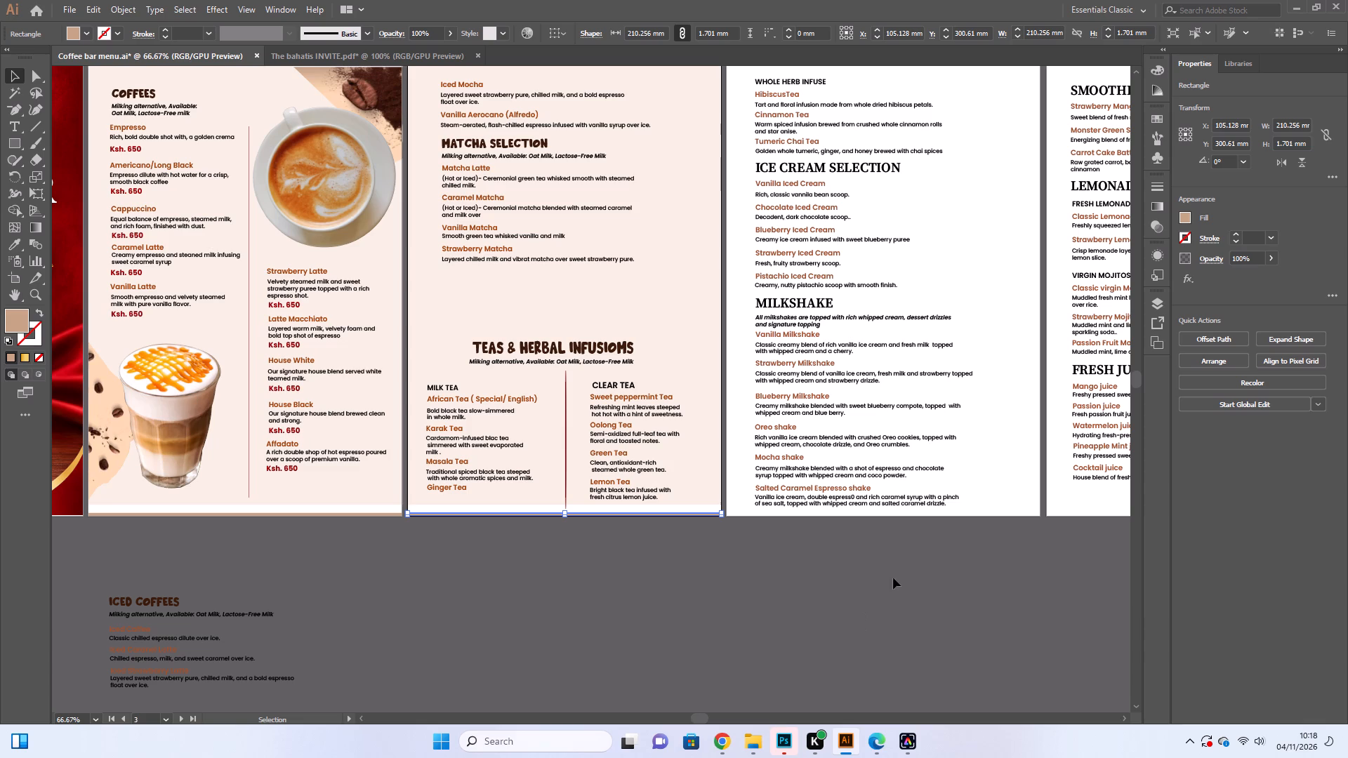
{"action": "left_click", "coordinate": [899, 601]}
Examine the cover, coffees and teas pages side by side, comparing their bottom edges and overall layout.
{"action": "scroll", "coordinate": [927, 632], "scroll_direction": "up", "scroll_amount": 5}
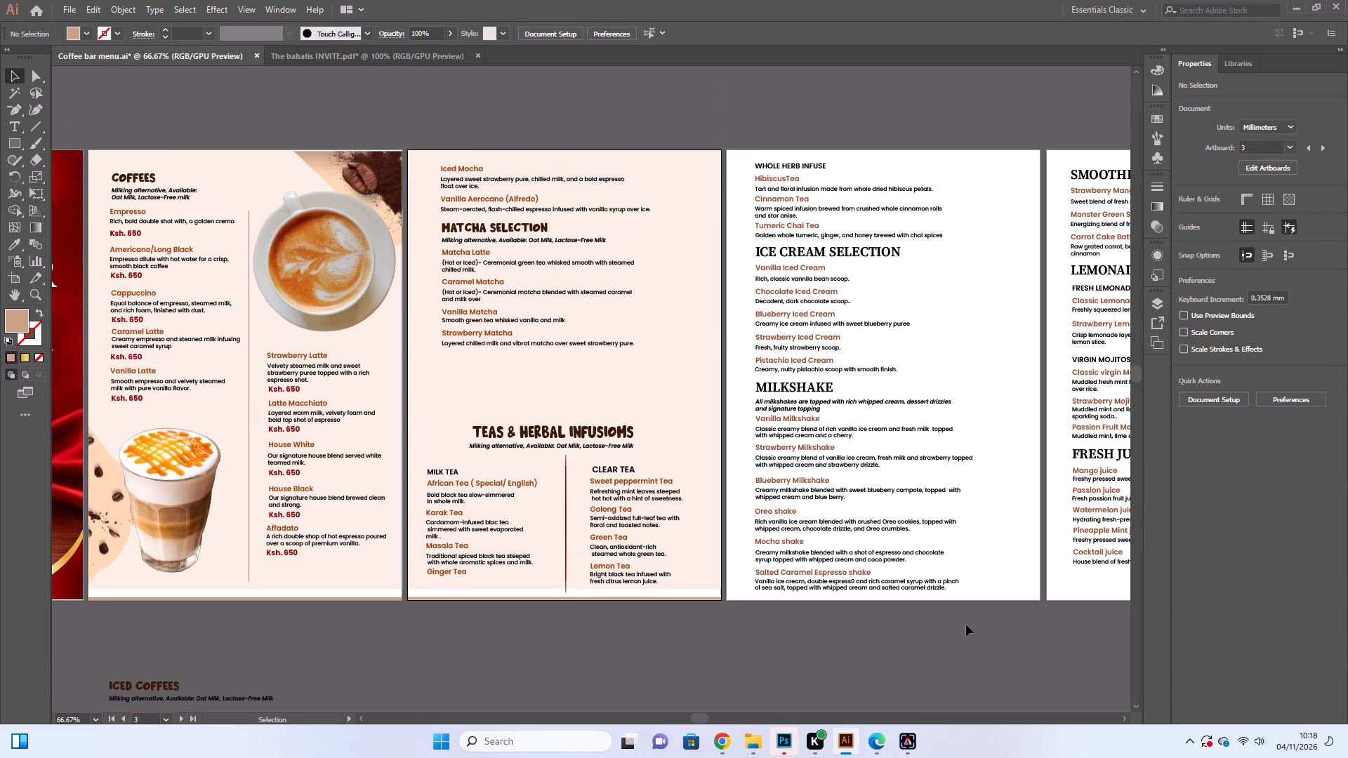
{"action": "scroll", "coordinate": [967, 643], "scroll_direction": "down", "scroll_amount": 3}
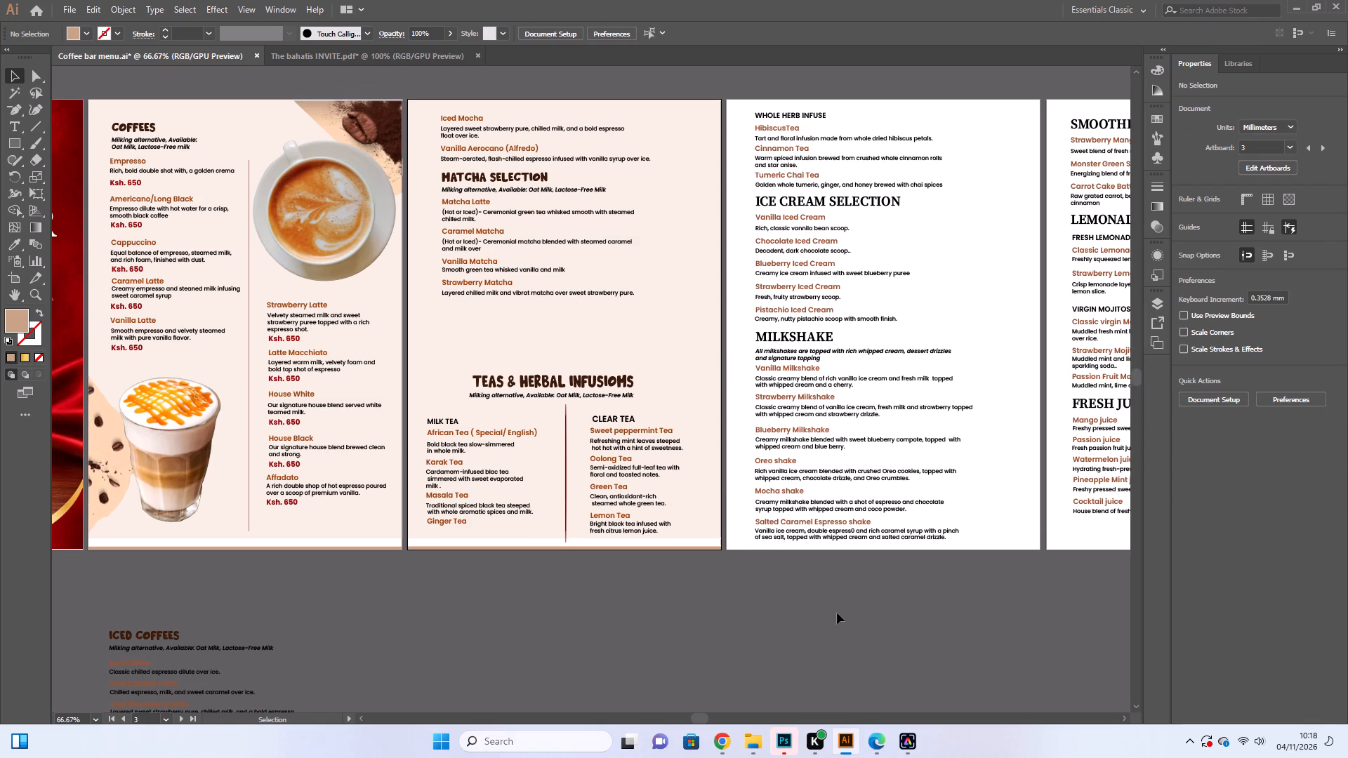
{"action": "left_click", "coordinate": [837, 613]}
{"action": "left_click_drag", "start_coordinate": [704, 719], "coordinate": [689, 707]}
{"action": "left_click", "coordinate": [688, 631]}
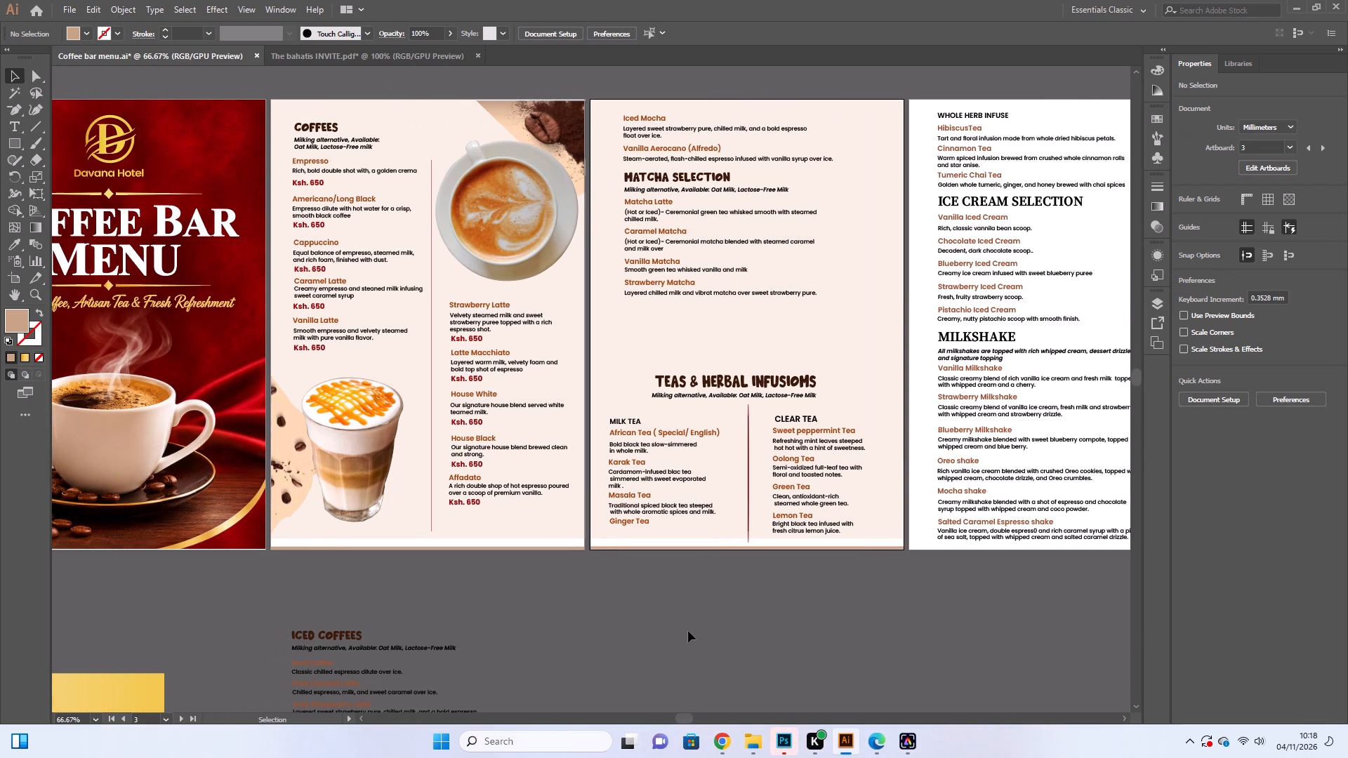
{"action": "left_click", "coordinate": [381, 575]}
{"action": "left_click", "coordinate": [188, 509]}
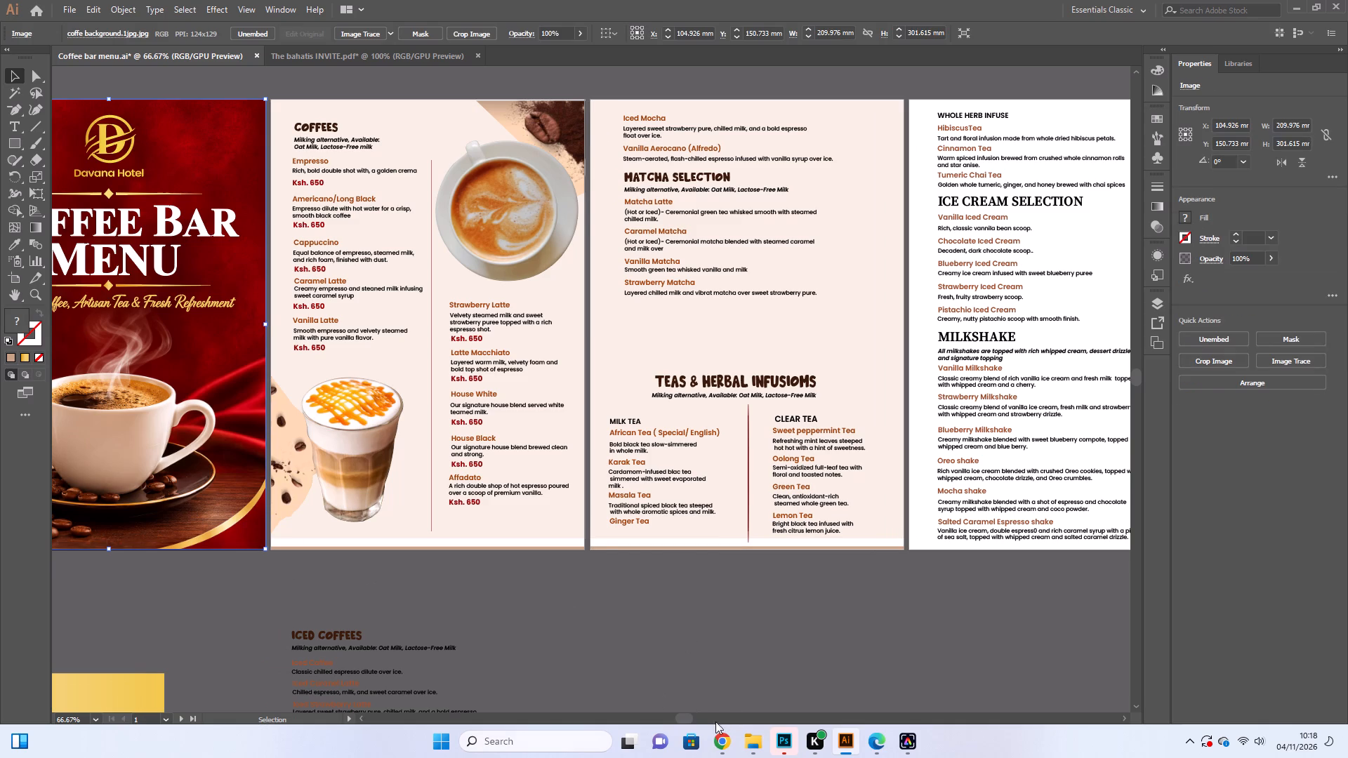
{"action": "left_click_drag", "start_coordinate": [688, 716], "coordinate": [659, 710]}
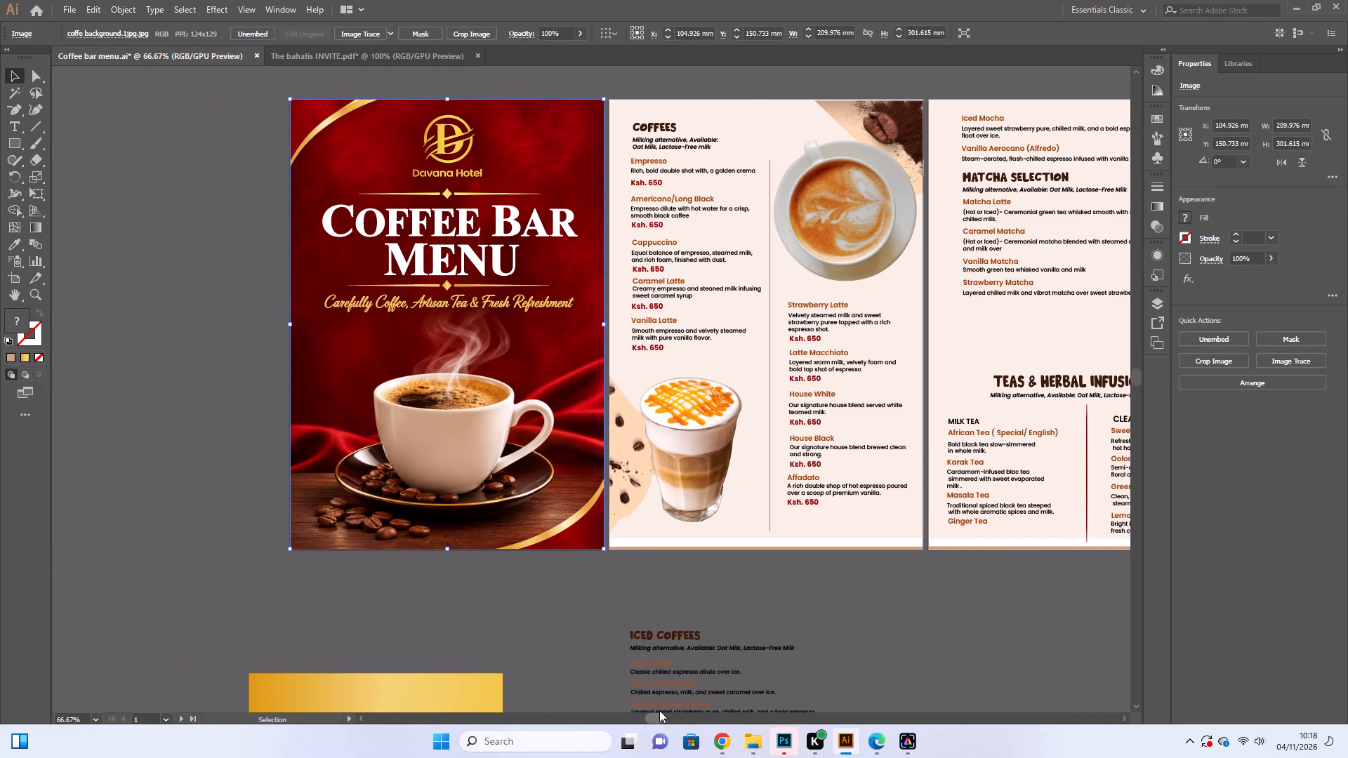
{"action": "left_click_drag", "start_coordinate": [659, 710], "coordinate": [668, 706]}
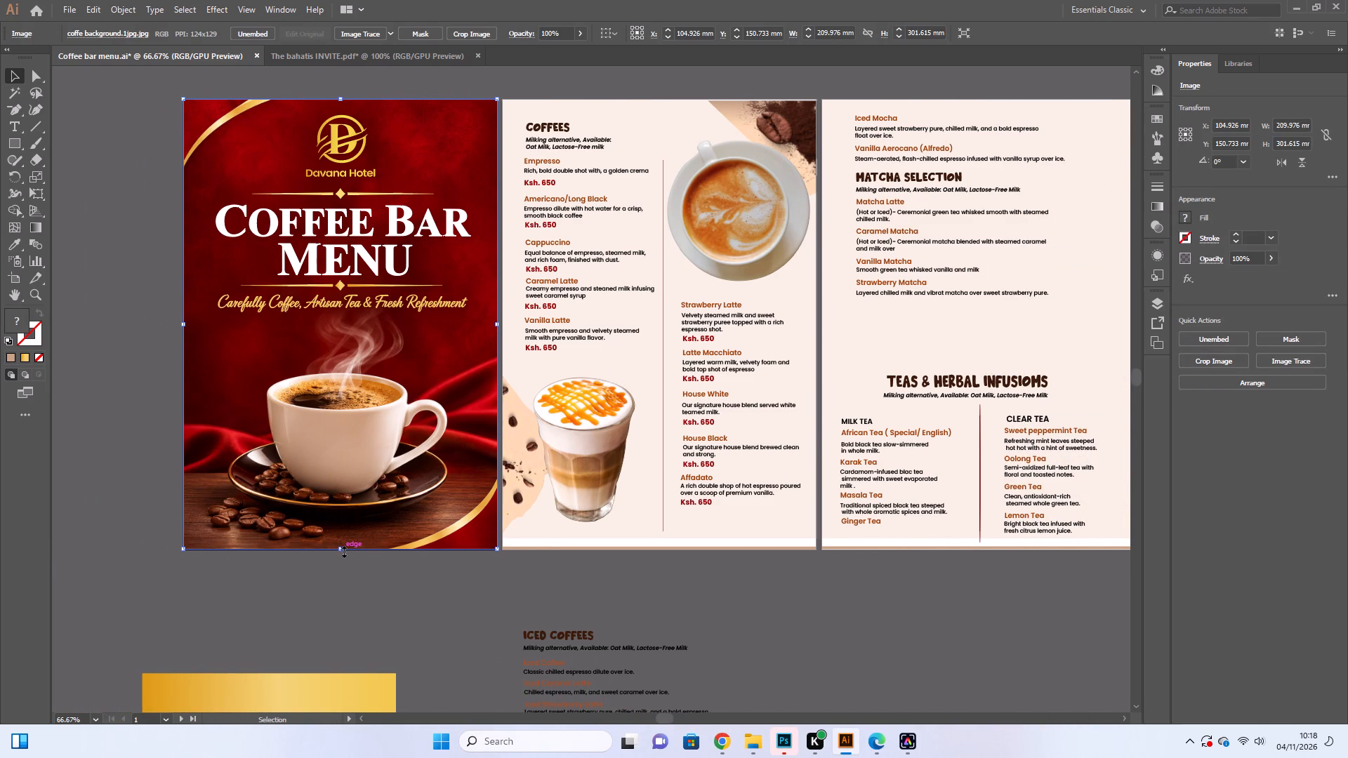
{"action": "left_click", "coordinate": [343, 550]}
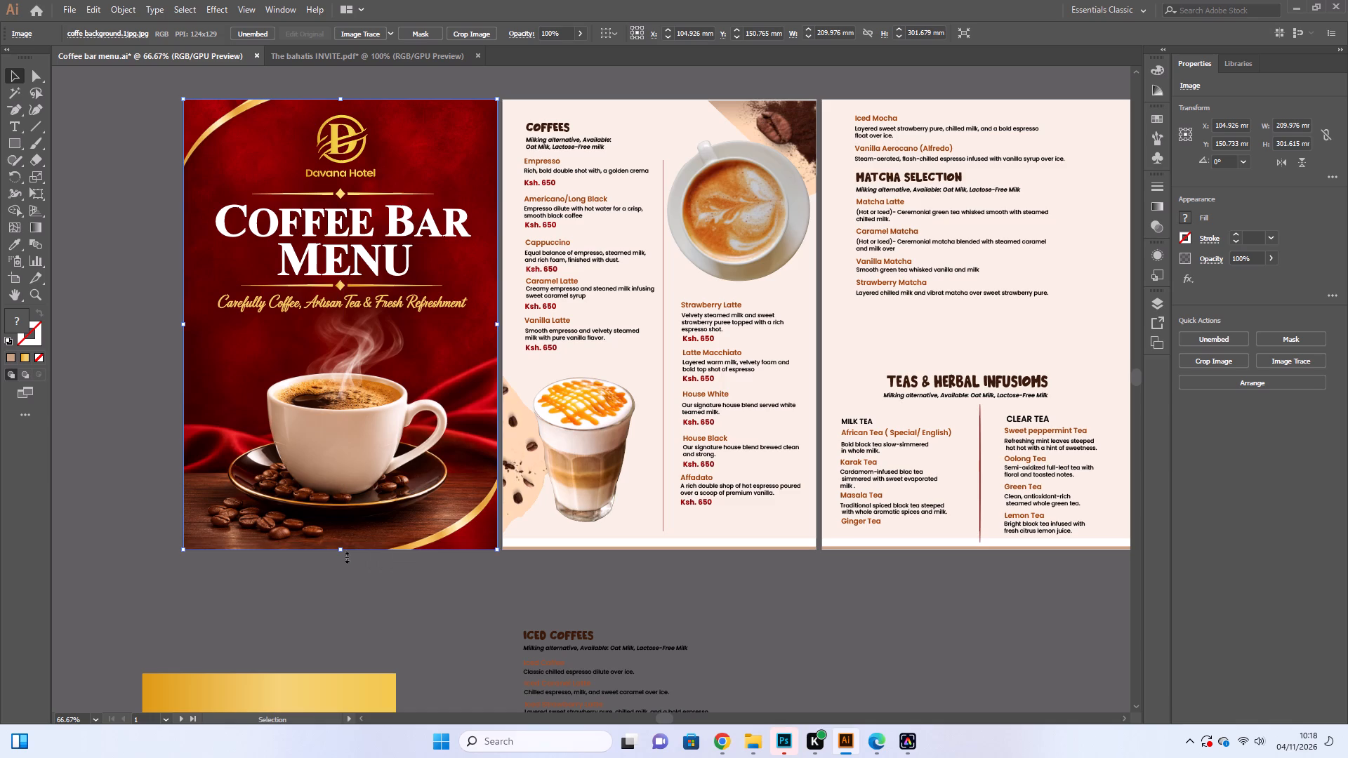
{"action": "left_click", "coordinate": [357, 577]}
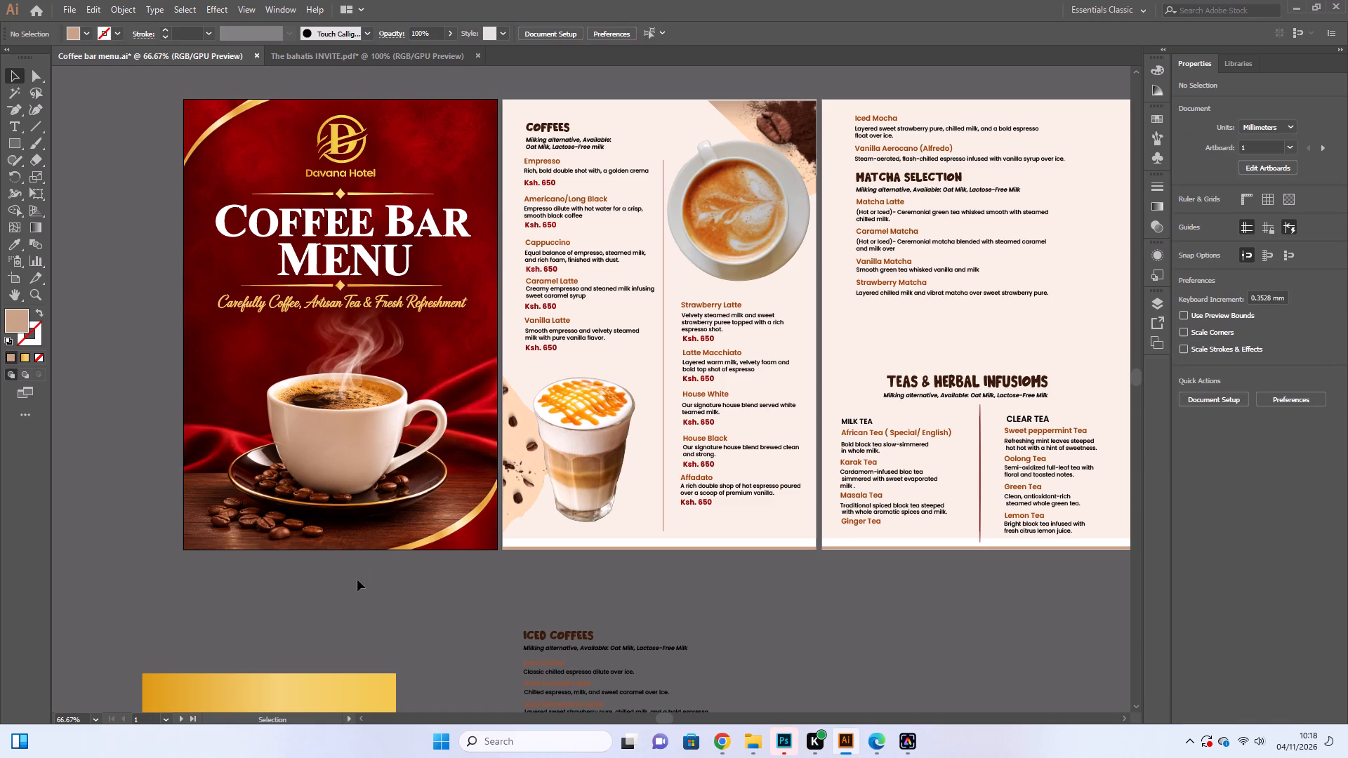
{"action": "double_click", "coordinate": [722, 613]}
{"action": "left_click_drag", "start_coordinate": [665, 717], "coordinate": [686, 713]}
{"action": "left_click", "coordinate": [686, 665]}
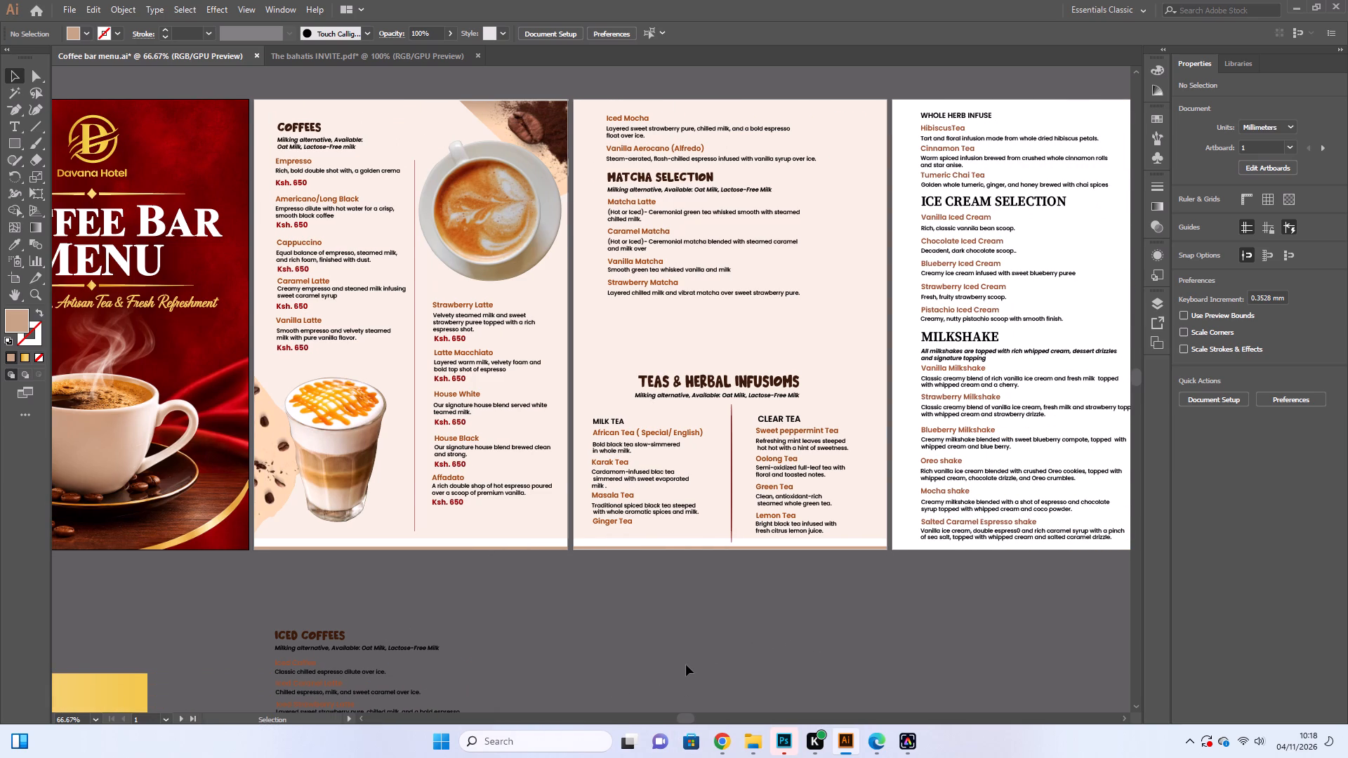
Insert a line break after "Ceremonial green" in the Matcha Latte description to make the text narrower.
{"action": "left_click", "coordinate": [634, 272]}
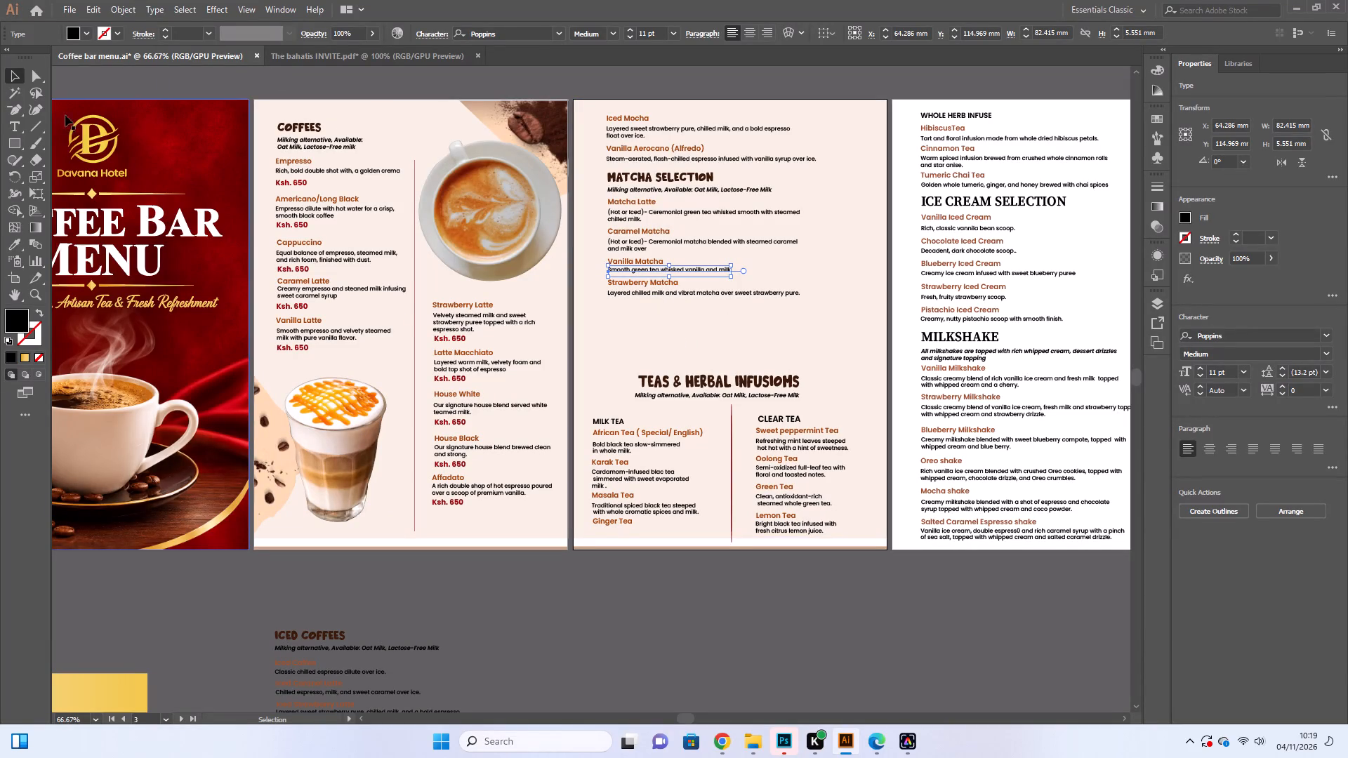
{"action": "left_click", "coordinate": [19, 121]}
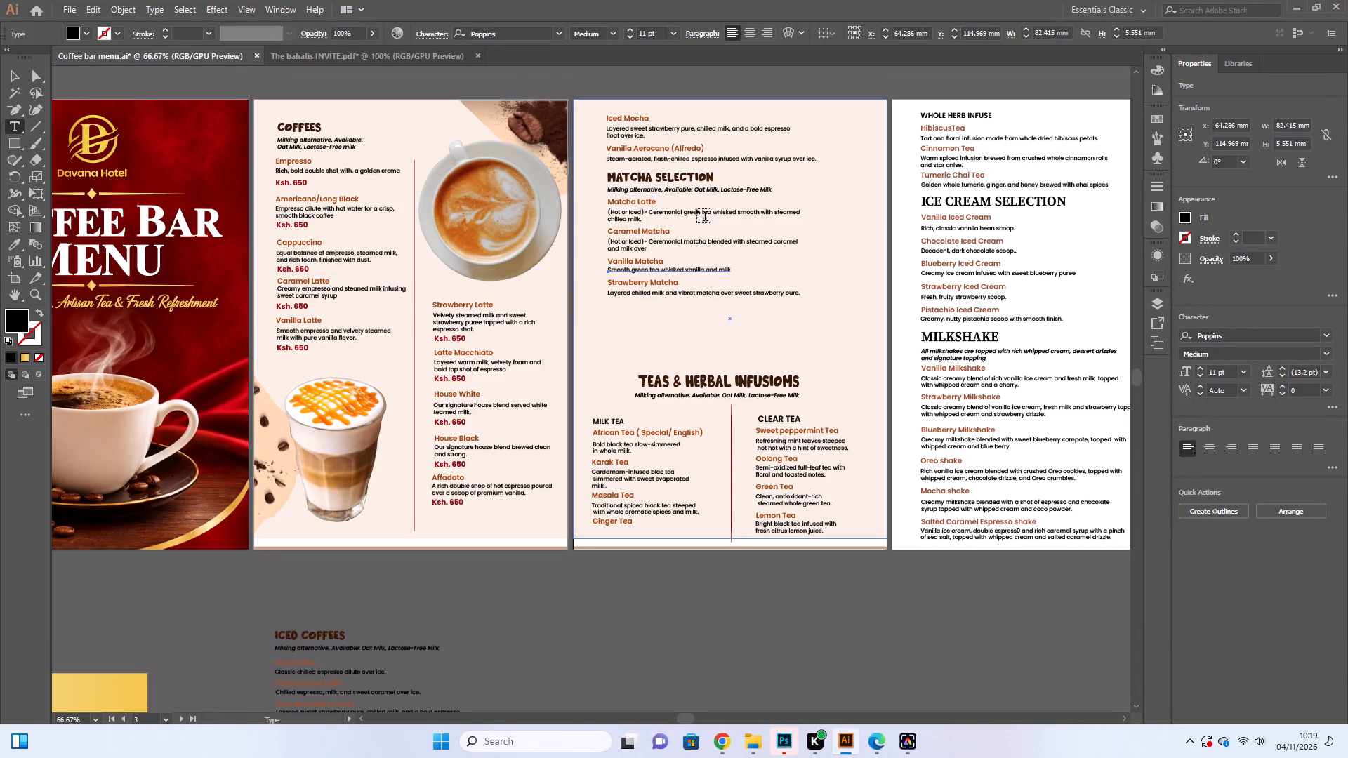
{"action": "left_click", "coordinate": [700, 213]}
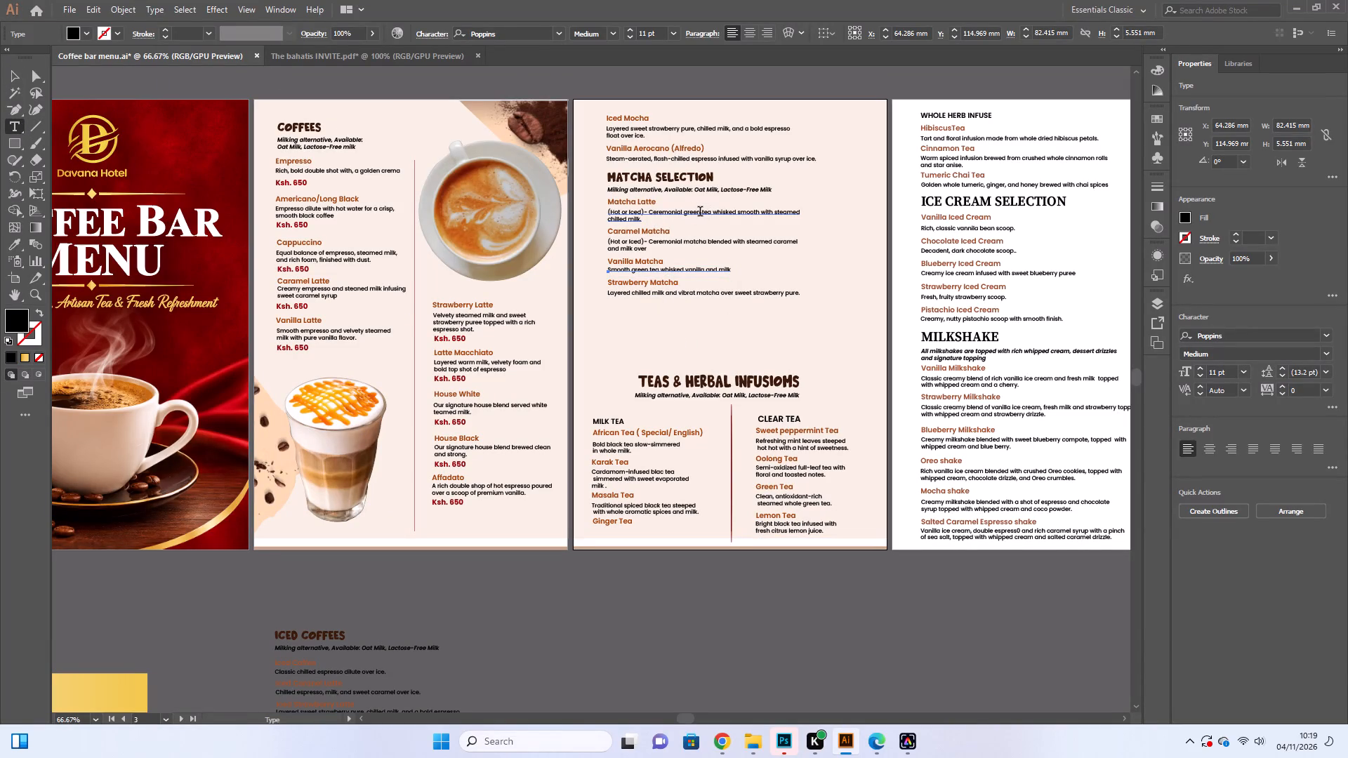
{"action": "key", "text": "Return"}
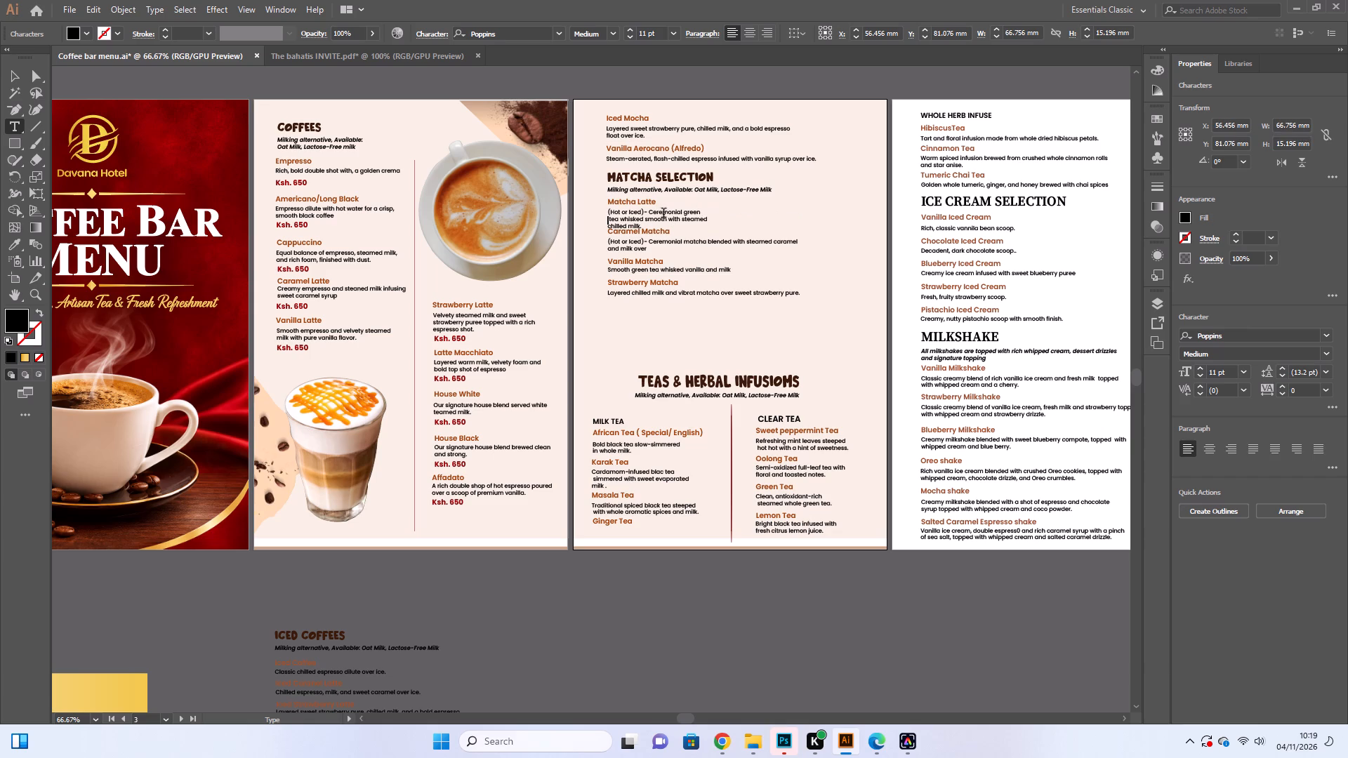
Move the Matcha Latte title and description about 108 mm right, and nudge the description about 0.35 mm left under its title.
{"action": "left_click", "coordinate": [12, 73]}
{"action": "left_click", "coordinate": [625, 204]}
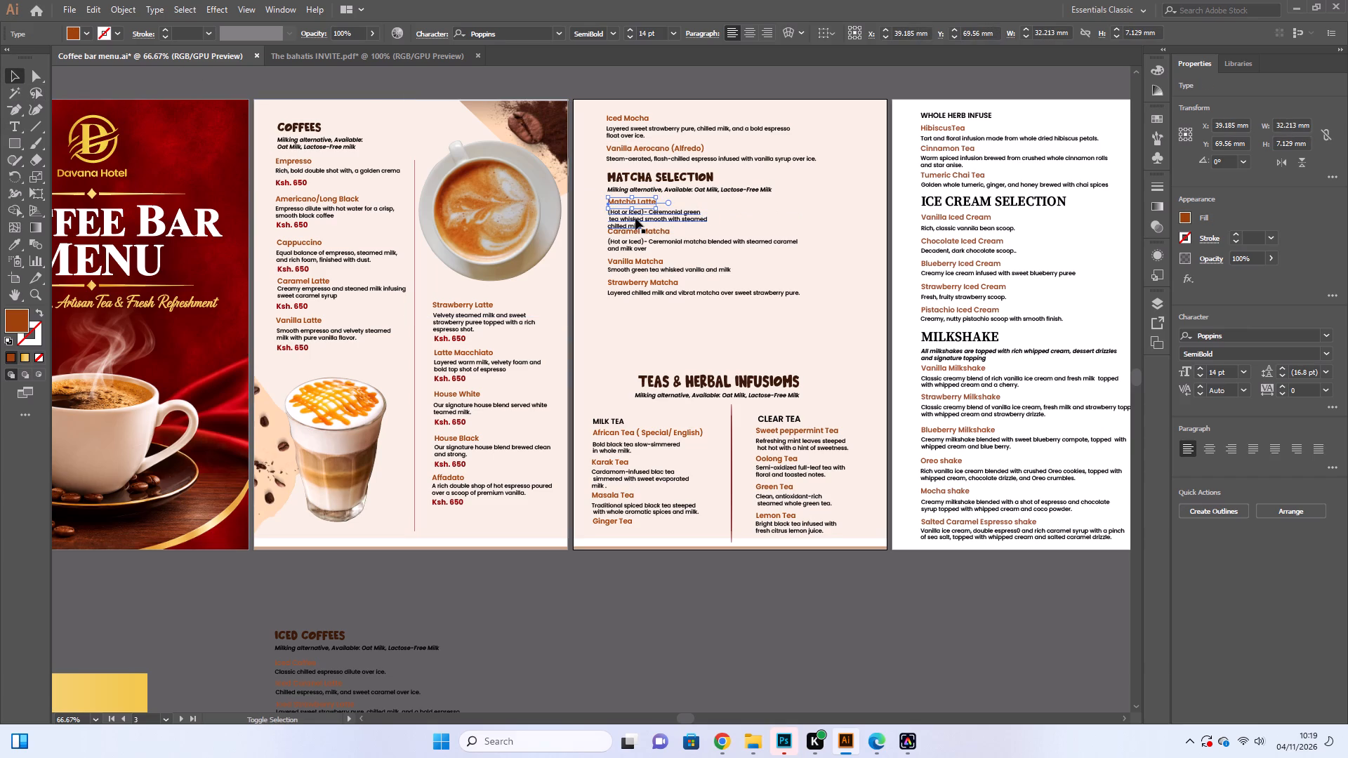
{"action": "left_click", "coordinate": [635, 218], "text": "shift"}
{"action": "left_click_drag", "start_coordinate": [633, 216], "coordinate": [760, 216]}
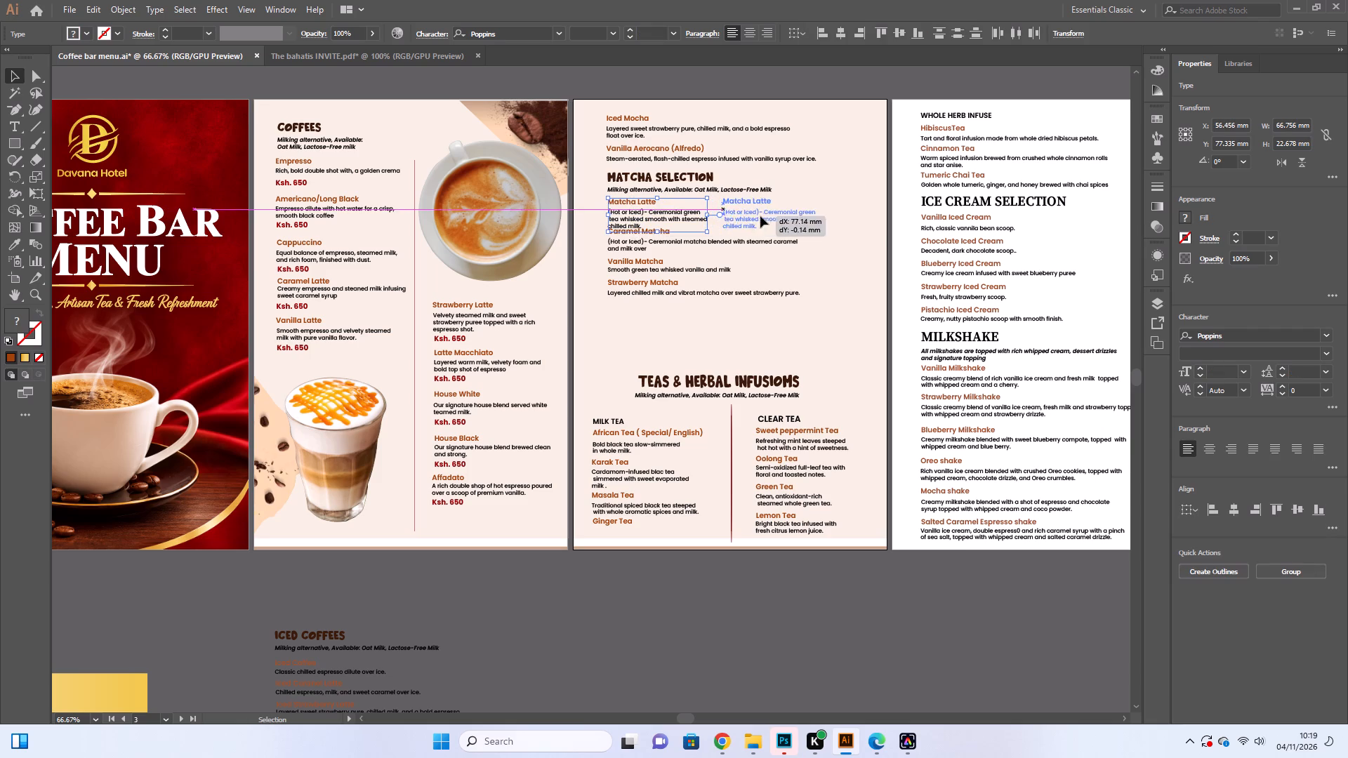
{"action": "left_click_drag", "start_coordinate": [760, 216], "coordinate": [794, 215]}
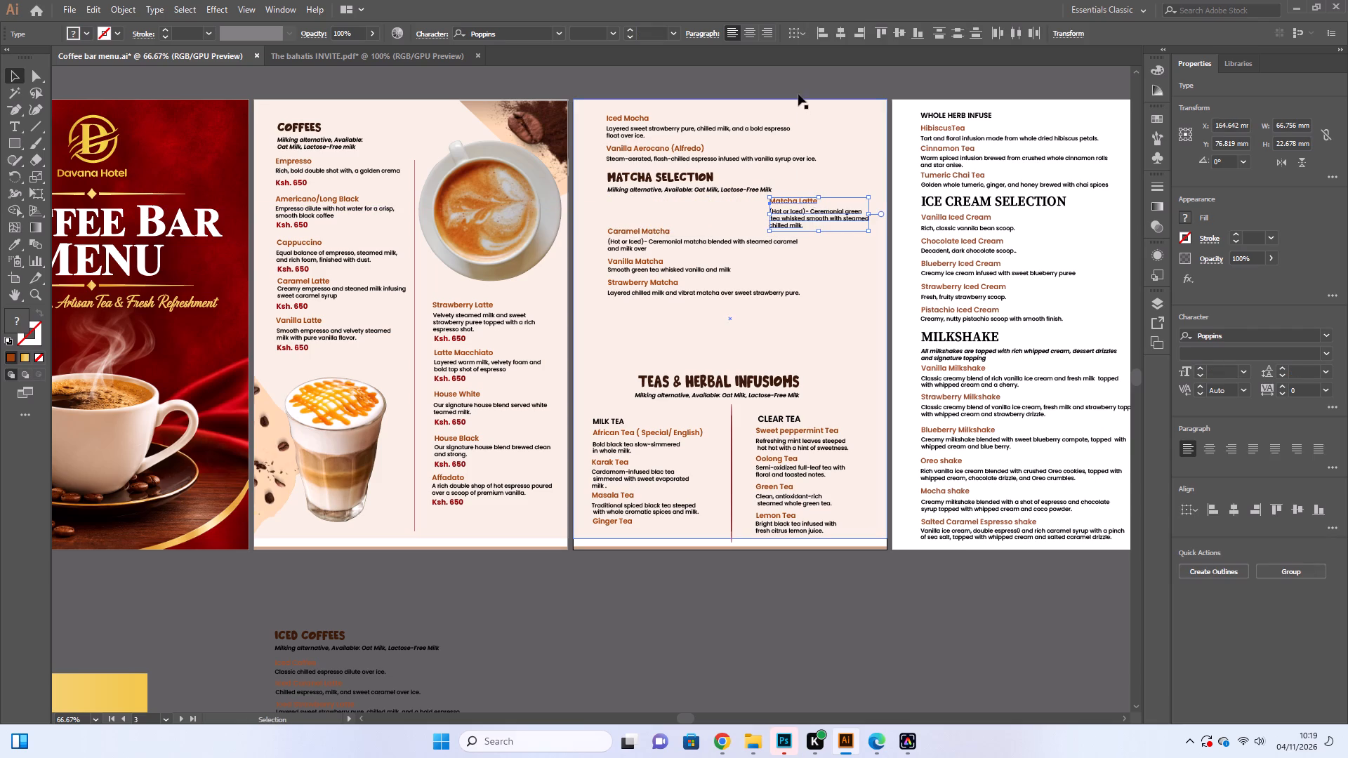
{"action": "left_click", "coordinate": [797, 86]}
{"action": "left_click", "coordinate": [812, 220]}
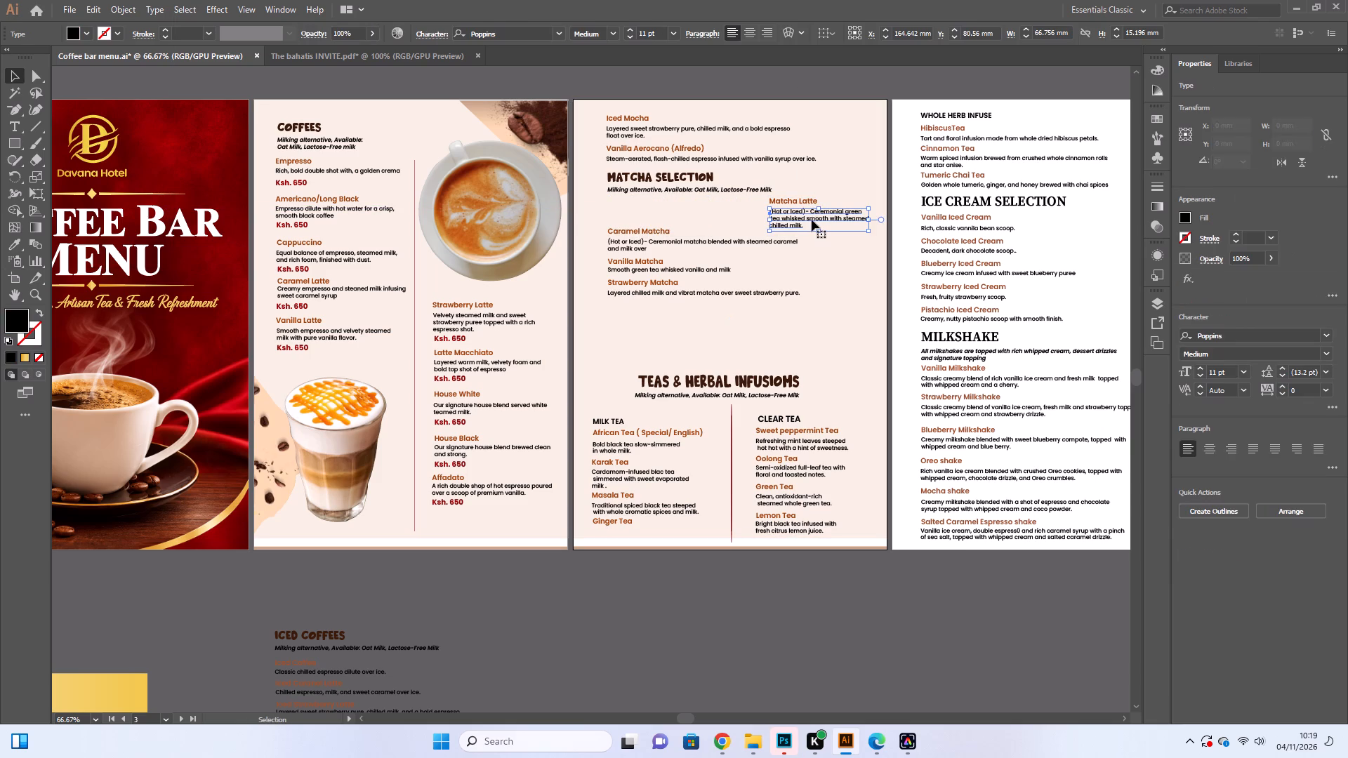
{"action": "key", "text": "Left"}
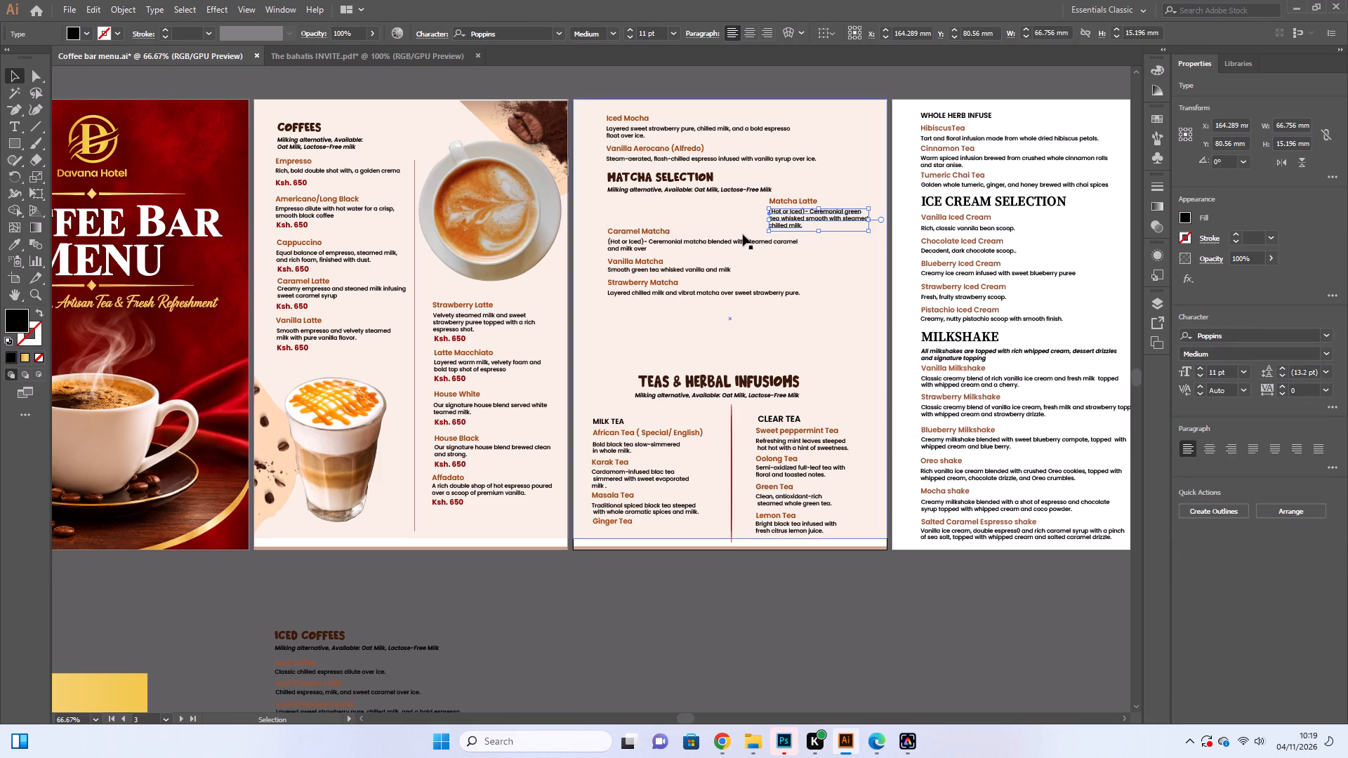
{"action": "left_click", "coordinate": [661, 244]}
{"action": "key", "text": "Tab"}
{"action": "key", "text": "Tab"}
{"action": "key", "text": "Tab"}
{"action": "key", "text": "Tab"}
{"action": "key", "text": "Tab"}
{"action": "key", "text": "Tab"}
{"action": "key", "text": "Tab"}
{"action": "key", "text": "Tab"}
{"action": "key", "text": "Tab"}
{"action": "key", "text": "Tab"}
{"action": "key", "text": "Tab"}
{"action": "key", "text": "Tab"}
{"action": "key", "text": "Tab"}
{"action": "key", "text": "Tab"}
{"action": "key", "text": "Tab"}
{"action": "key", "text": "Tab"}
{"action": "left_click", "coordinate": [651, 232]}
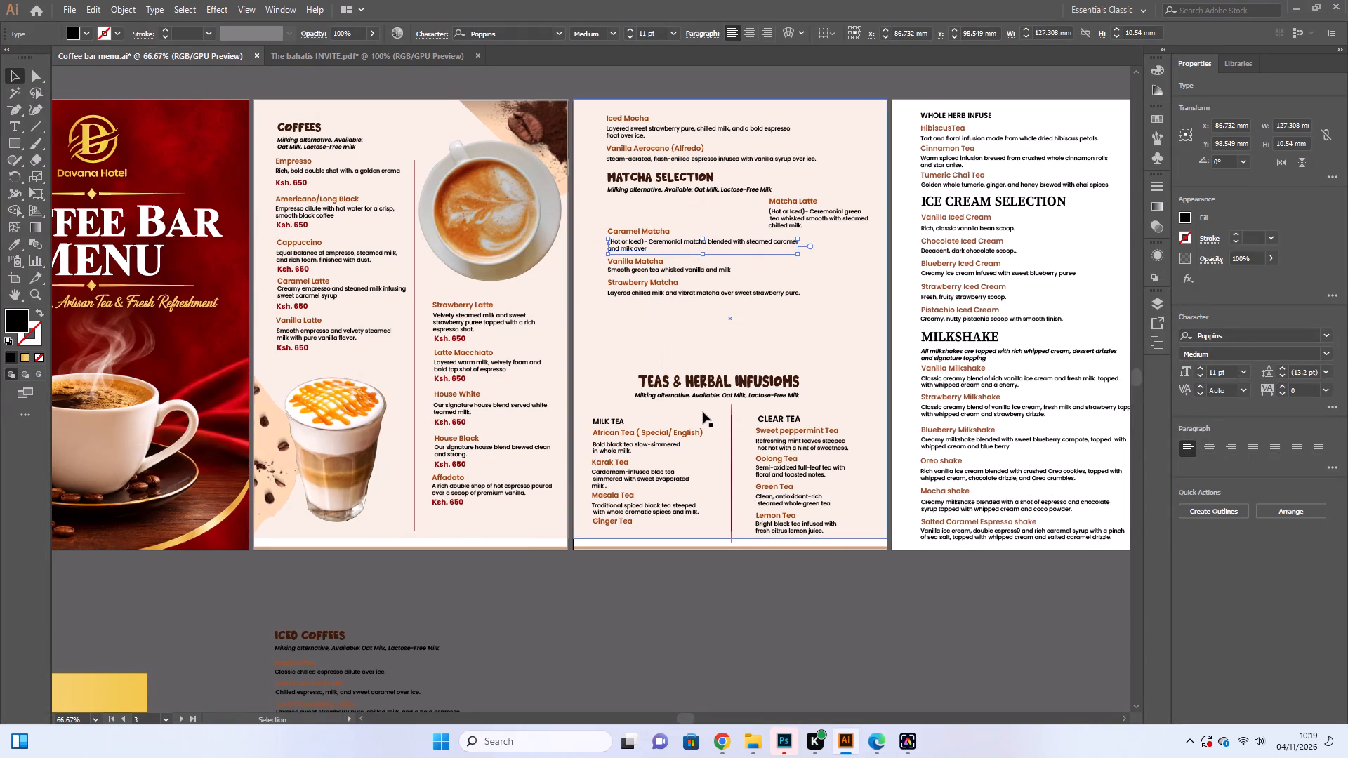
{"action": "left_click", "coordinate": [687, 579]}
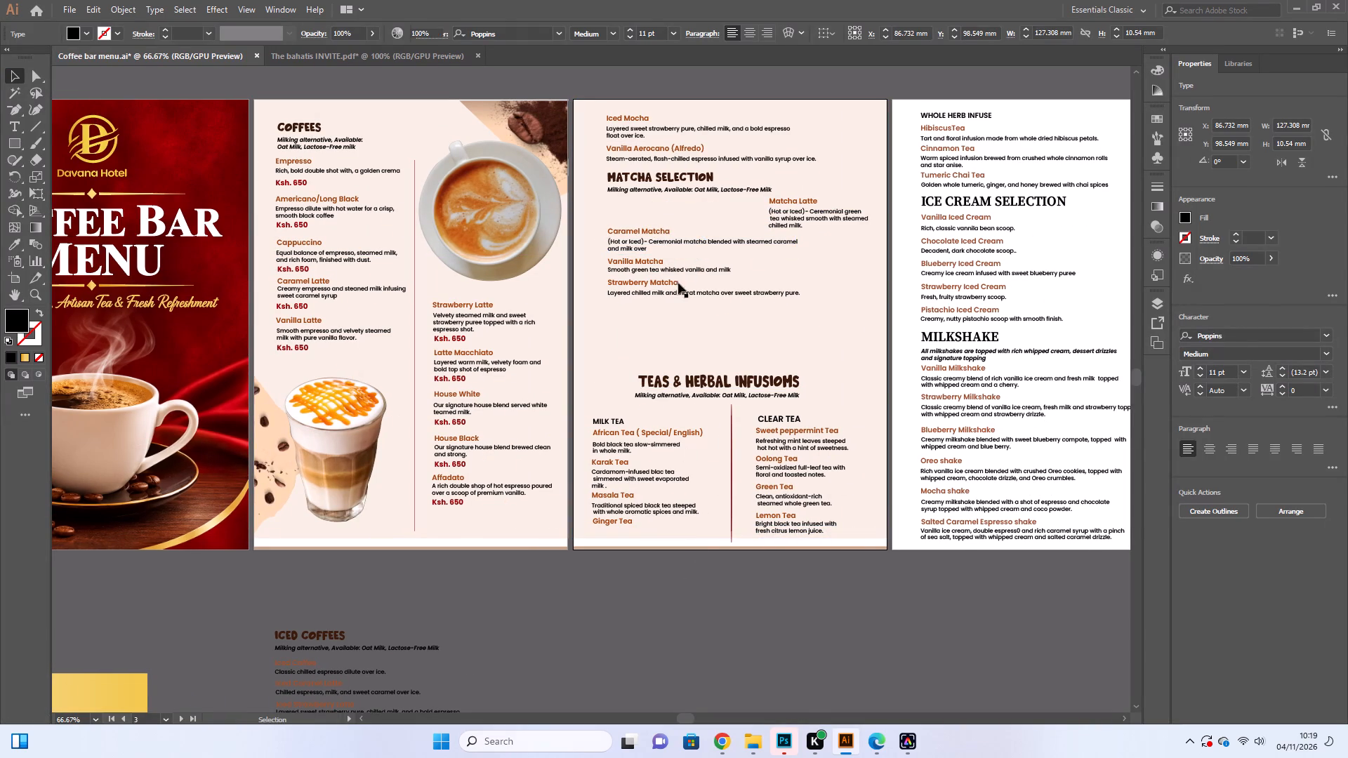
Move the Caramel Matcha title and description about 108 mm right and 4 mm down, aligned beneath the Matcha Latte item.
{"action": "left_click", "coordinate": [662, 241]}
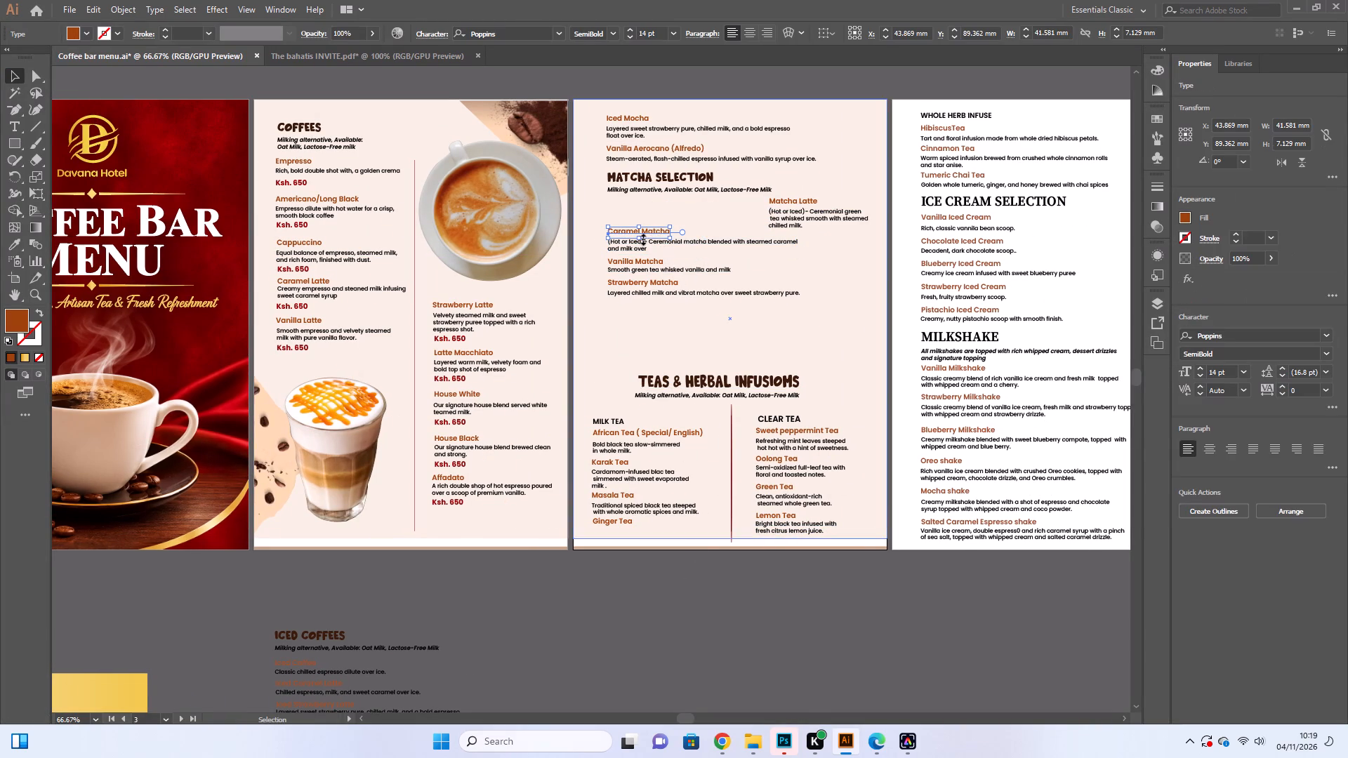
{"action": "left_click", "coordinate": [689, 244], "text": "shift"}
{"action": "left_click_drag", "start_coordinate": [626, 241], "coordinate": [665, 244]}
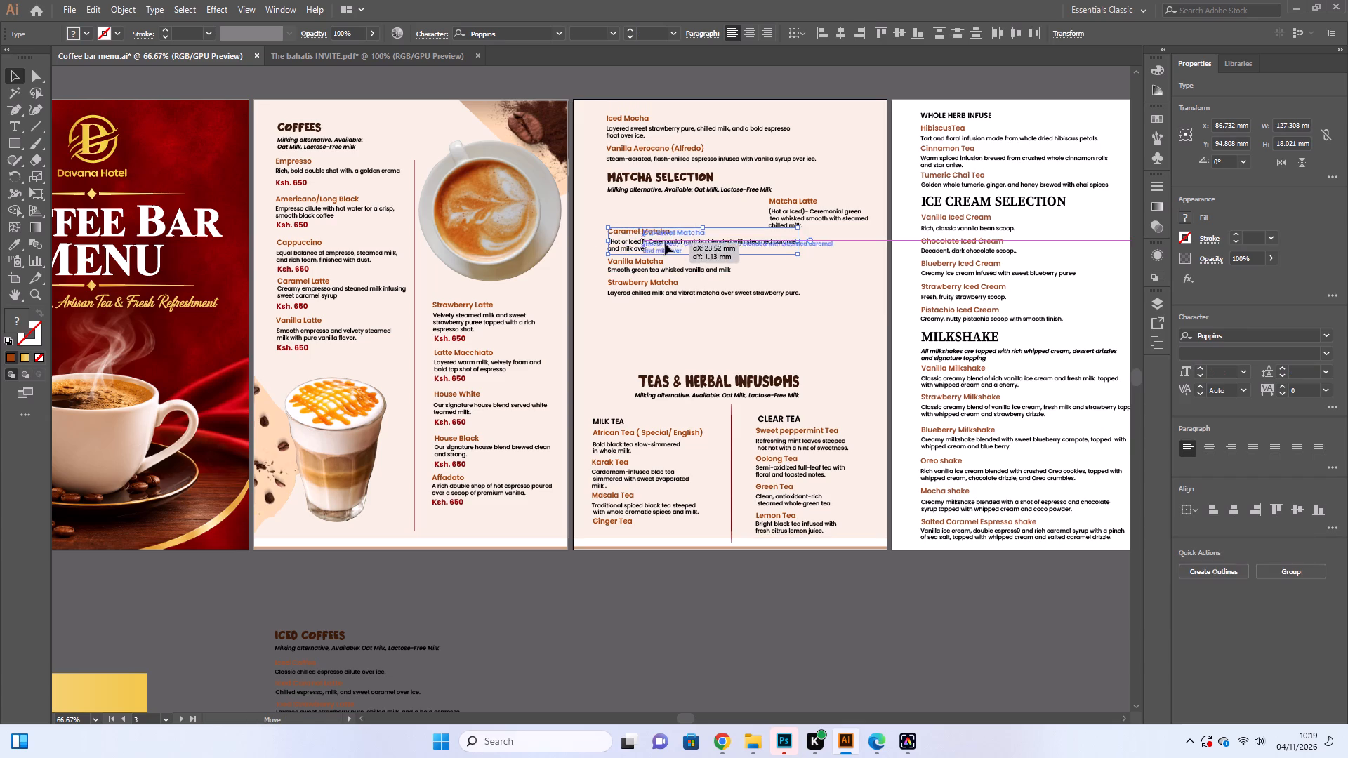
{"action": "left_click_drag", "start_coordinate": [665, 244], "coordinate": [788, 249]}
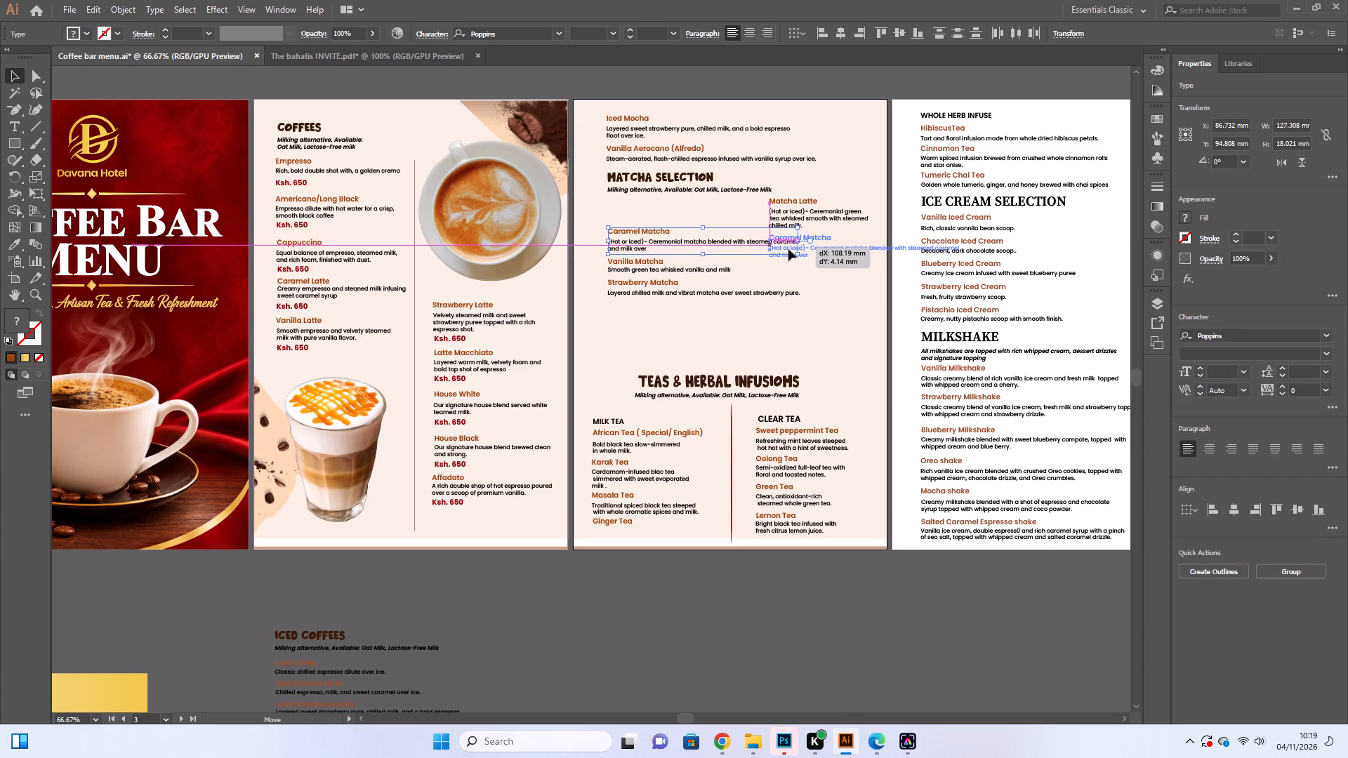
{"action": "left_click_drag", "start_coordinate": [788, 249], "coordinate": [790, 248]}
{"action": "left_click", "coordinate": [857, 578]}
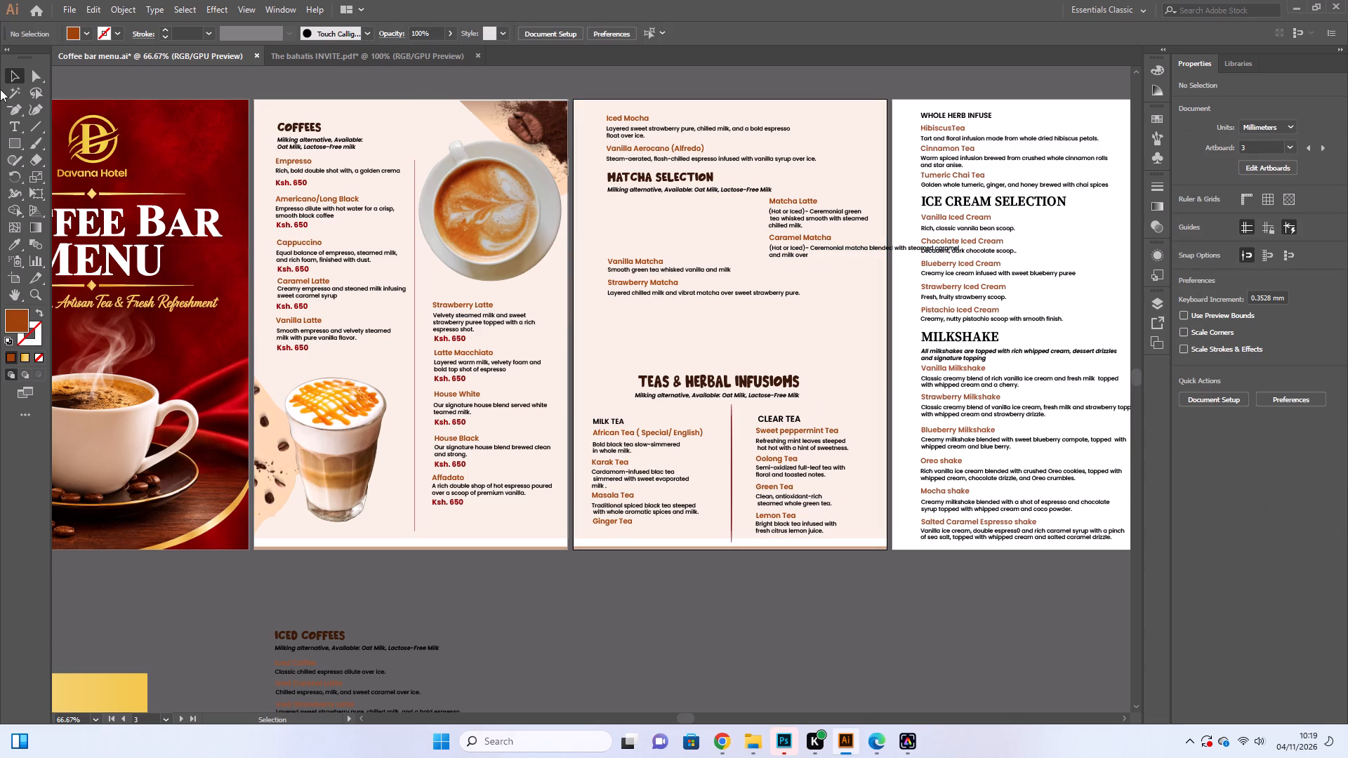
Break the Caramel Matcha description after "Ceremonial matcha" and remove the leading space before "blended".
{"action": "left_click", "coordinate": [13, 123]}
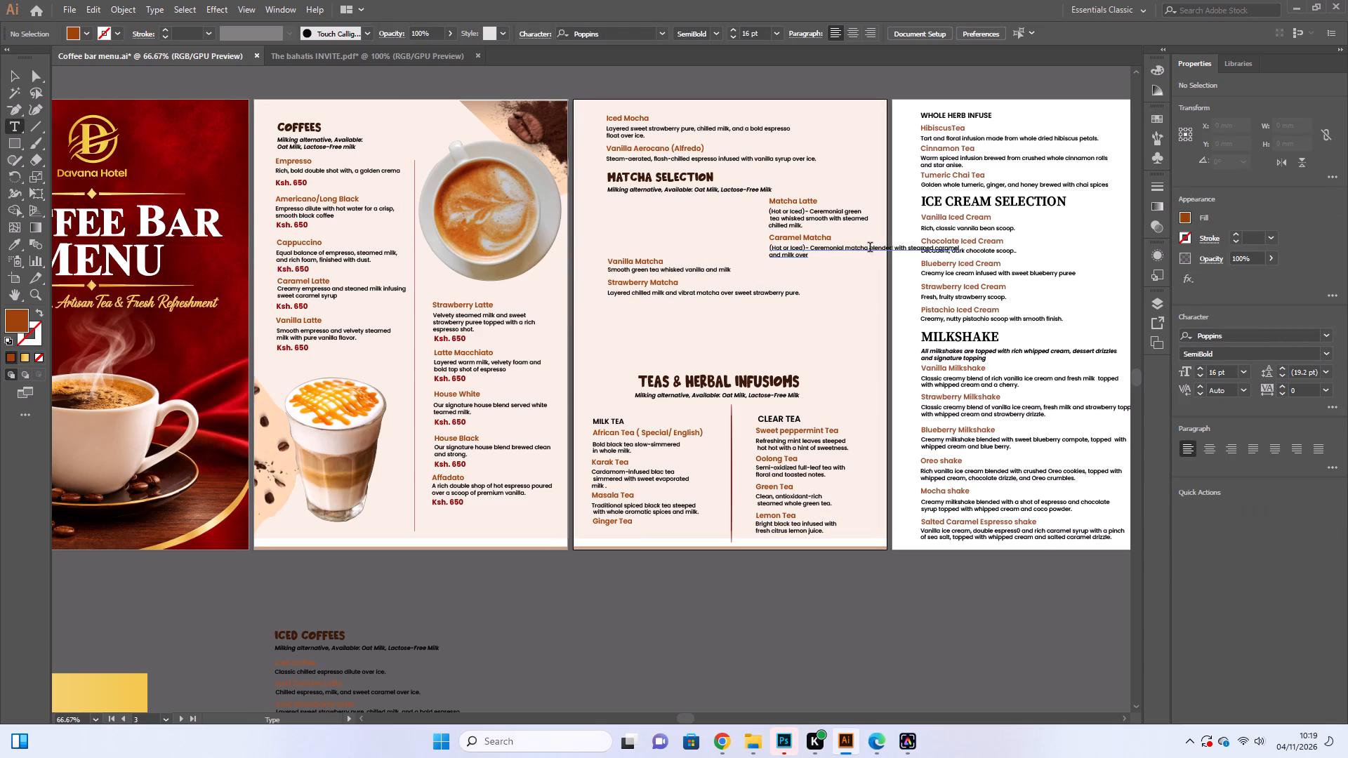
{"action": "left_click", "coordinate": [868, 247]}
{"action": "key", "text": "Return"}
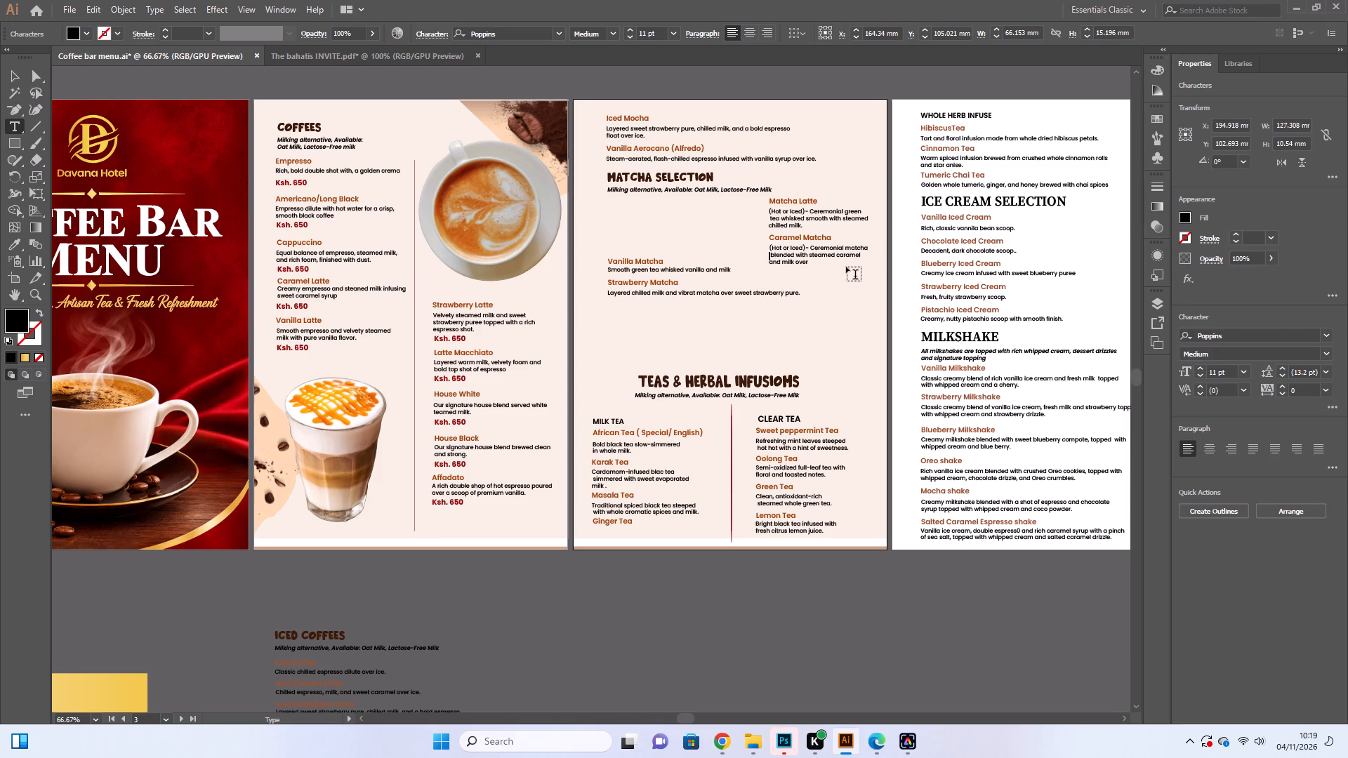
{"action": "left_click", "coordinate": [771, 255]}
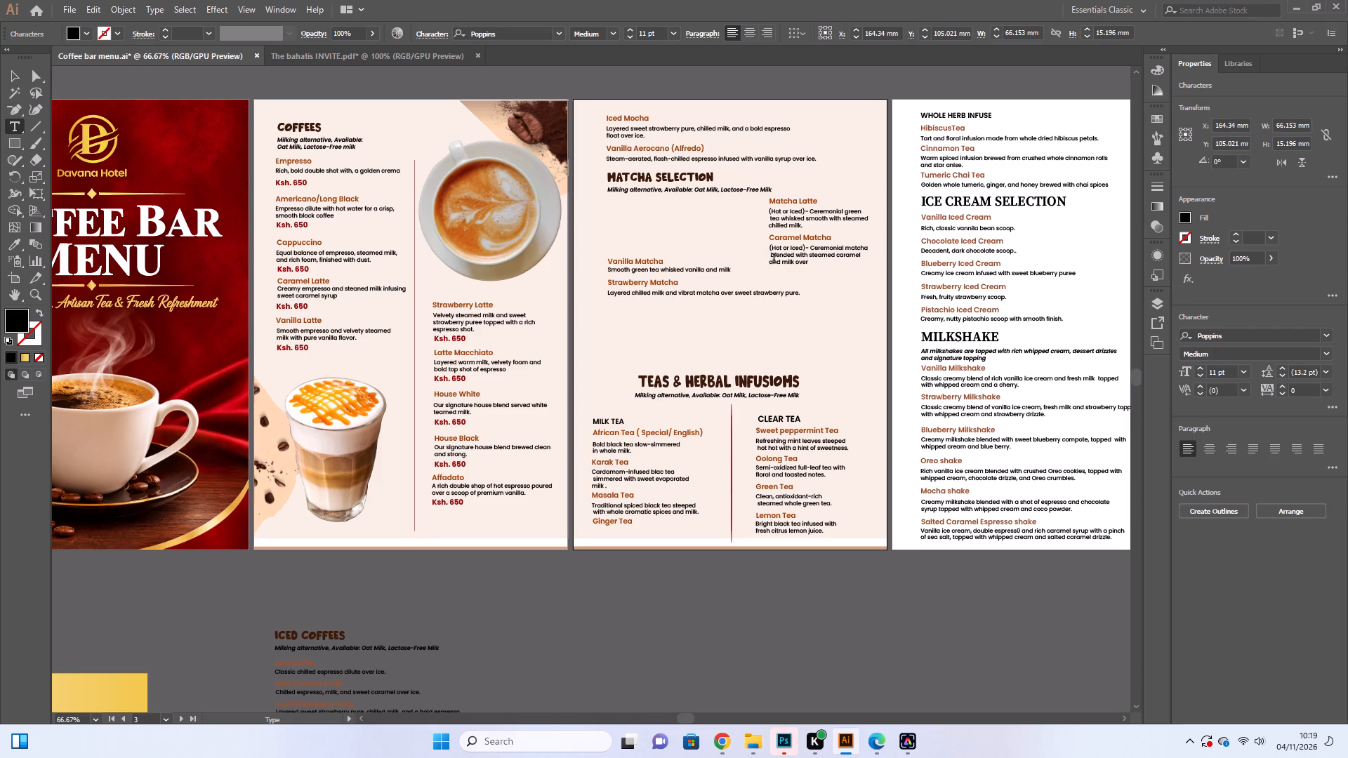
{"action": "key", "text": "BackSpace"}
{"action": "left_click", "coordinate": [768, 248]}
{"action": "key", "text": "BackSpace"}
Nudge the Caramel Matcha description about 0.35 mm right under its title.
{"action": "left_click", "coordinate": [11, 79]}
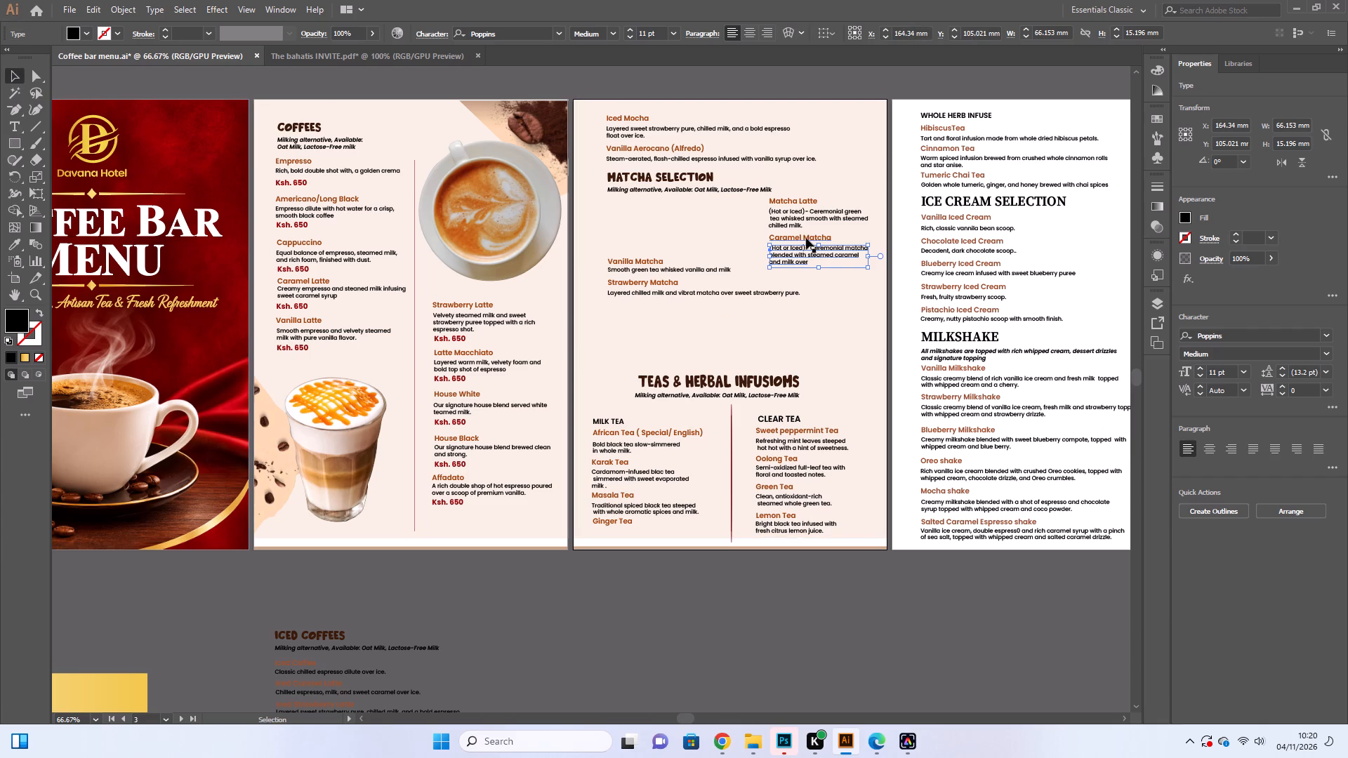
{"action": "key", "text": "Right"}
{"action": "key", "text": "Right"}
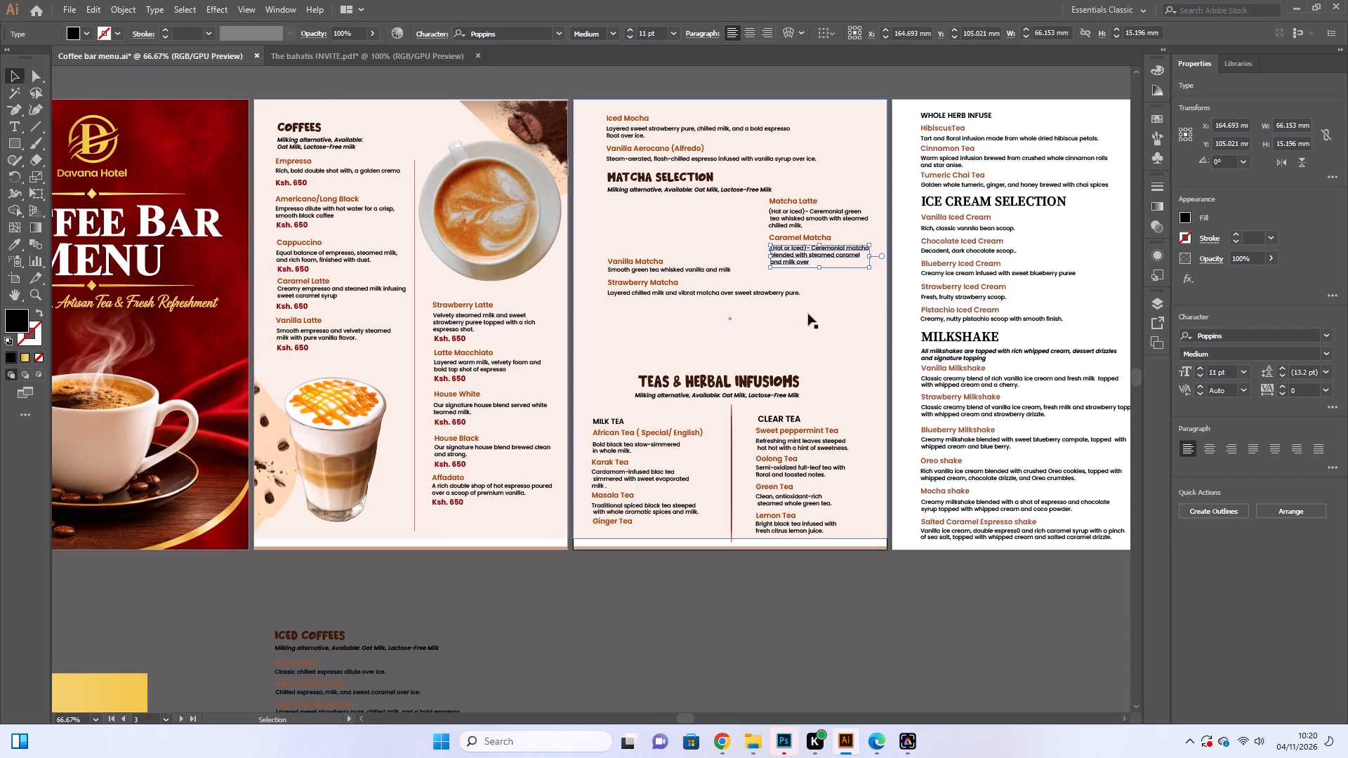
{"action": "key", "text": "Left"}
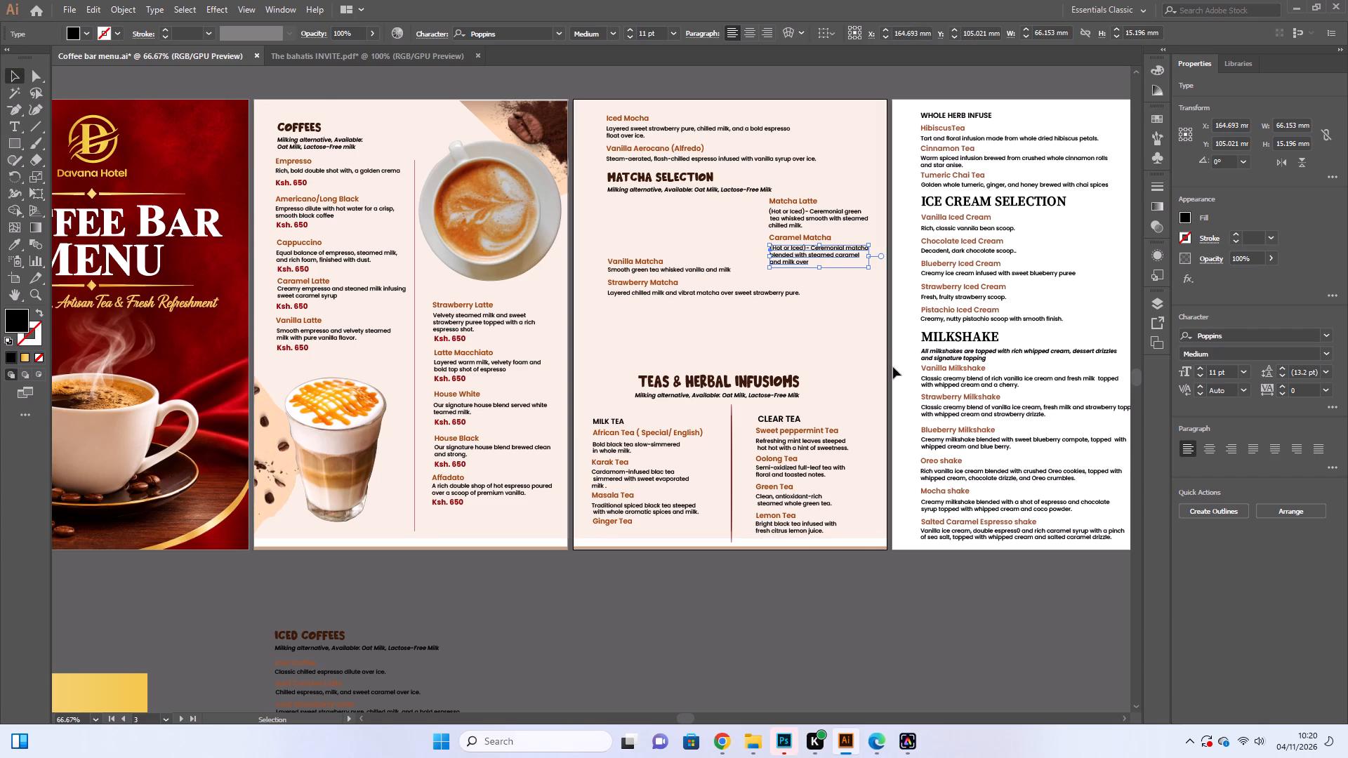
{"action": "left_click", "coordinate": [866, 325]}
Move the Vanilla Matcha title and description about 108 mm right and 8 mm down, aligned beneath the Caramel Matcha item.
{"action": "scroll", "coordinate": [866, 325], "scroll_direction": "up", "scroll_amount": 2}
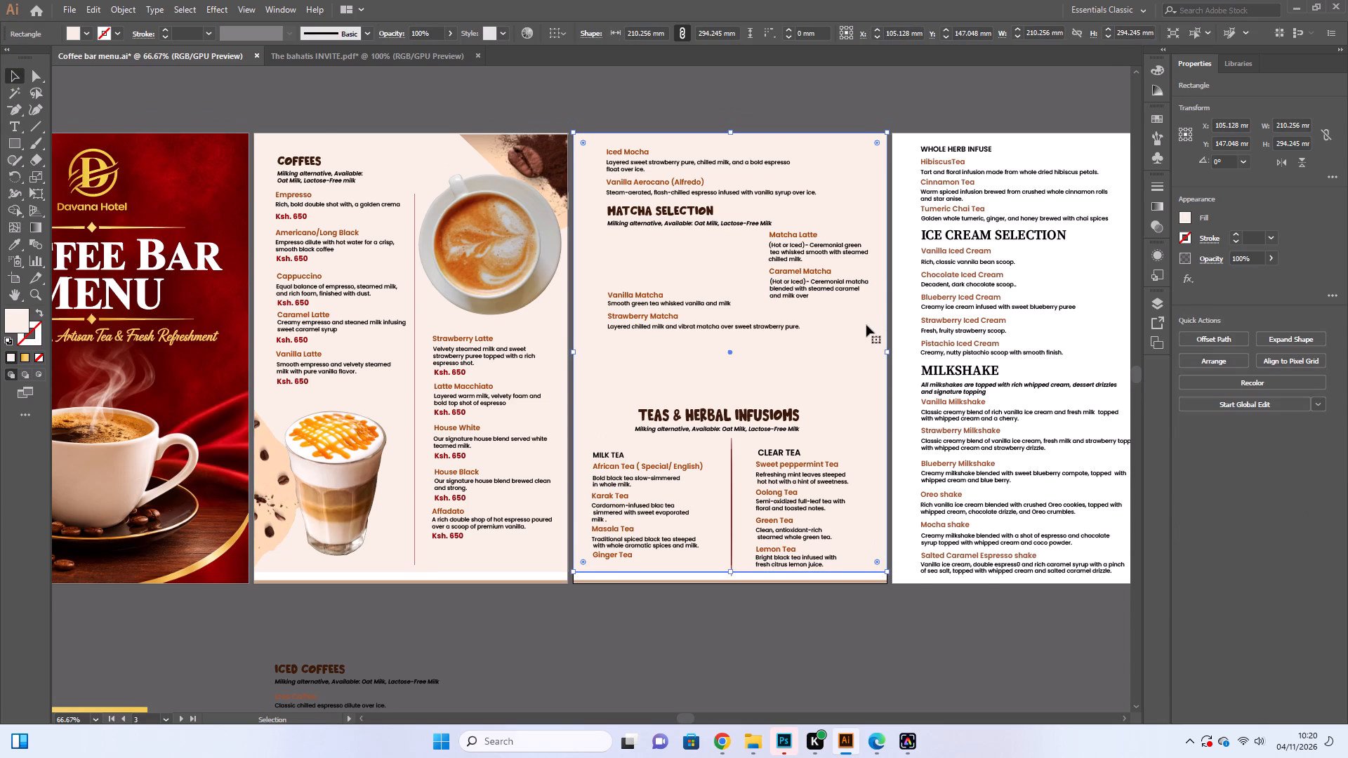
{"action": "left_click", "coordinate": [680, 305]}
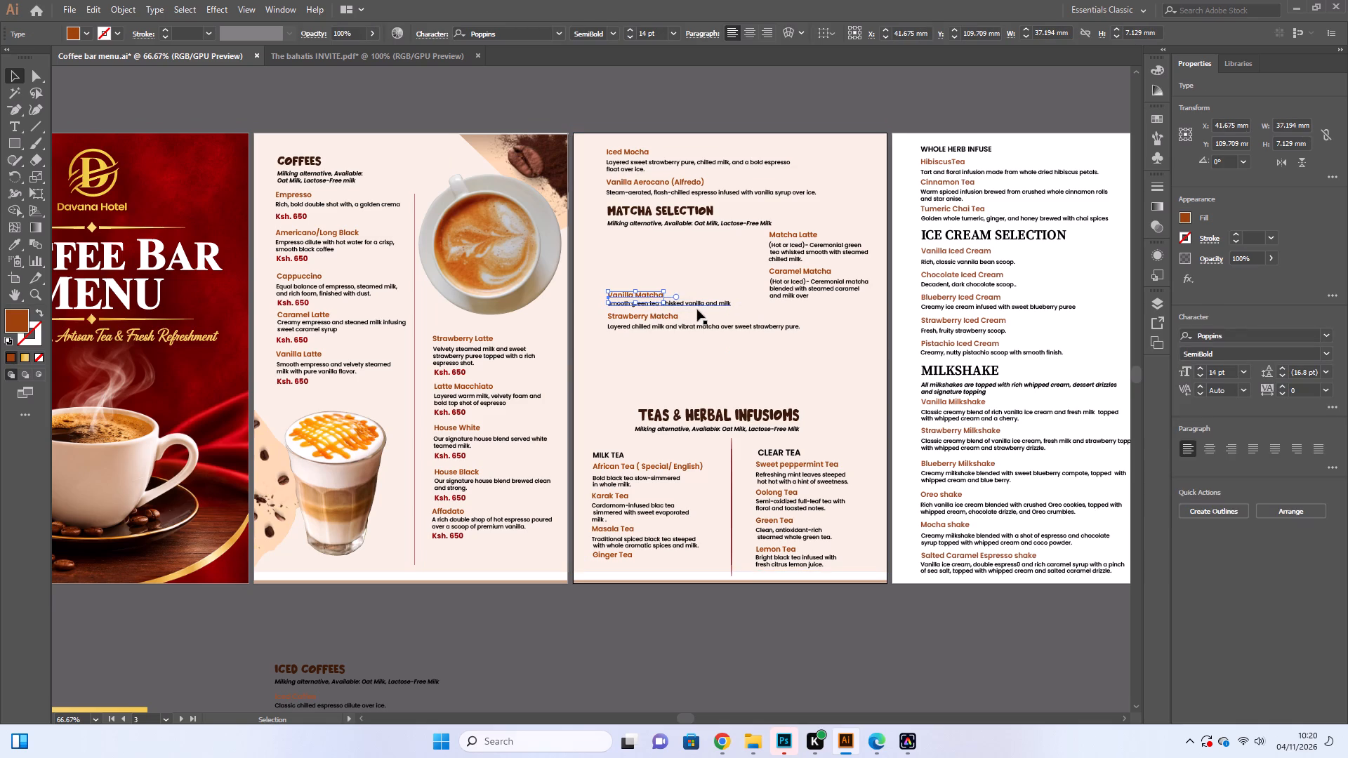
{"action": "left_click", "coordinate": [692, 302], "text": "shift"}
{"action": "left_click_drag", "start_coordinate": [662, 301], "coordinate": [825, 312]}
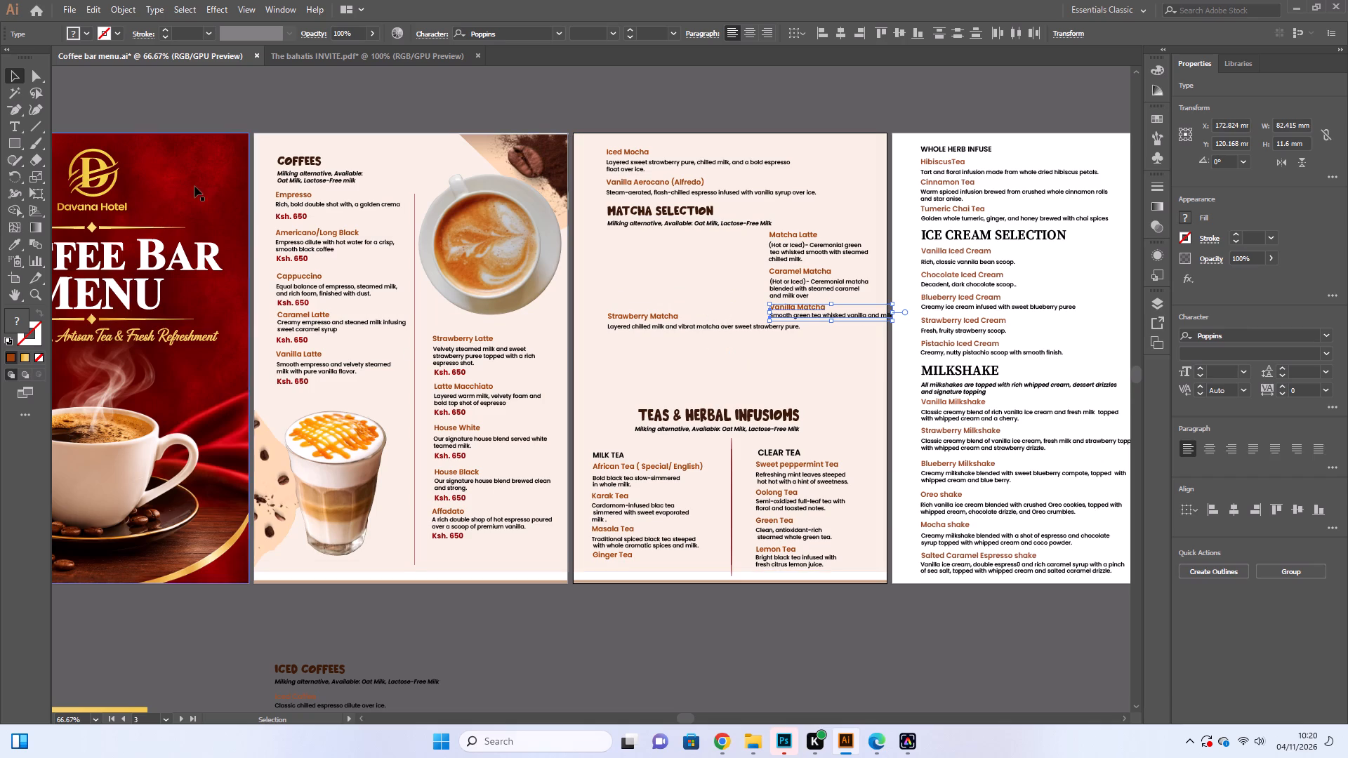
{"action": "left_click", "coordinate": [84, 99]}
Break the Vanilla Matcha description after "vanilla" and remove the leading space before "and milk".
{"action": "left_click", "coordinate": [10, 120]}
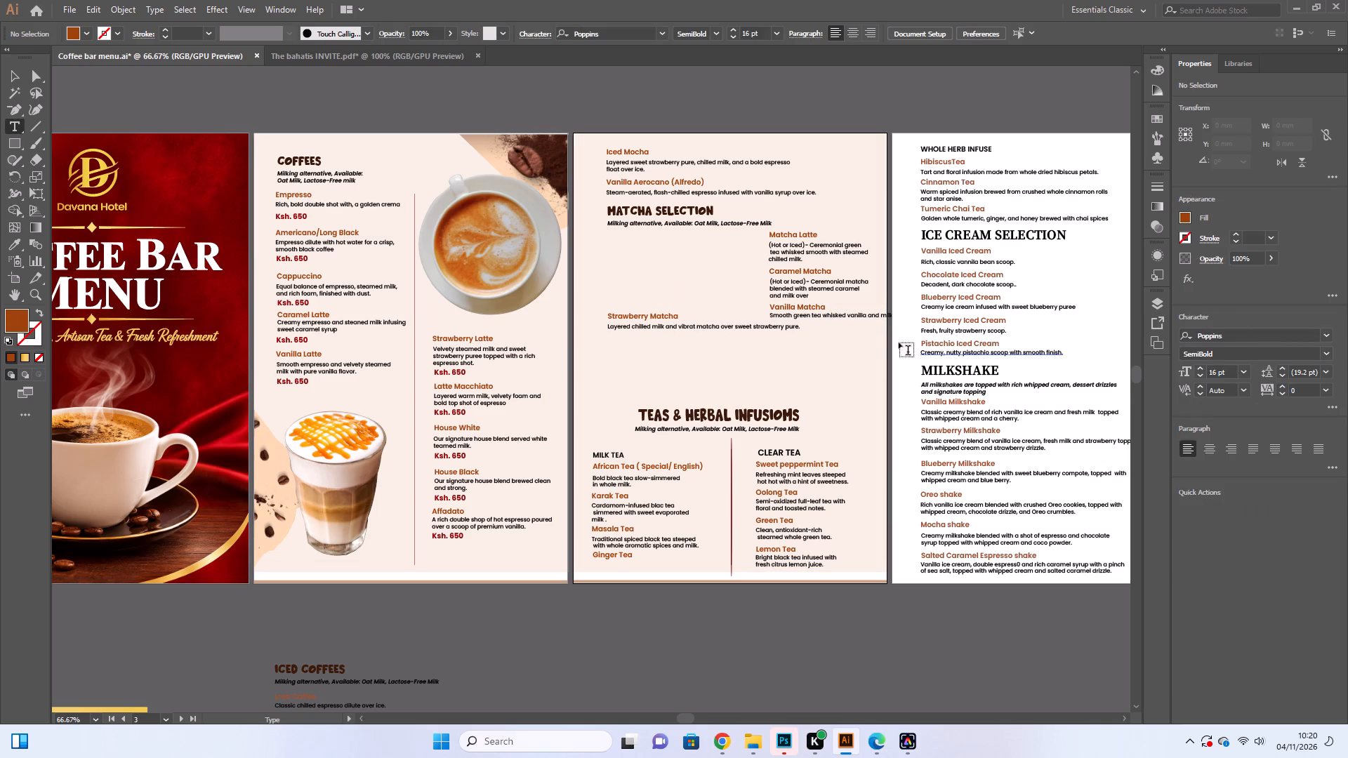
{"action": "left_click", "coordinate": [866, 315]}
{"action": "key", "text": "Return"}
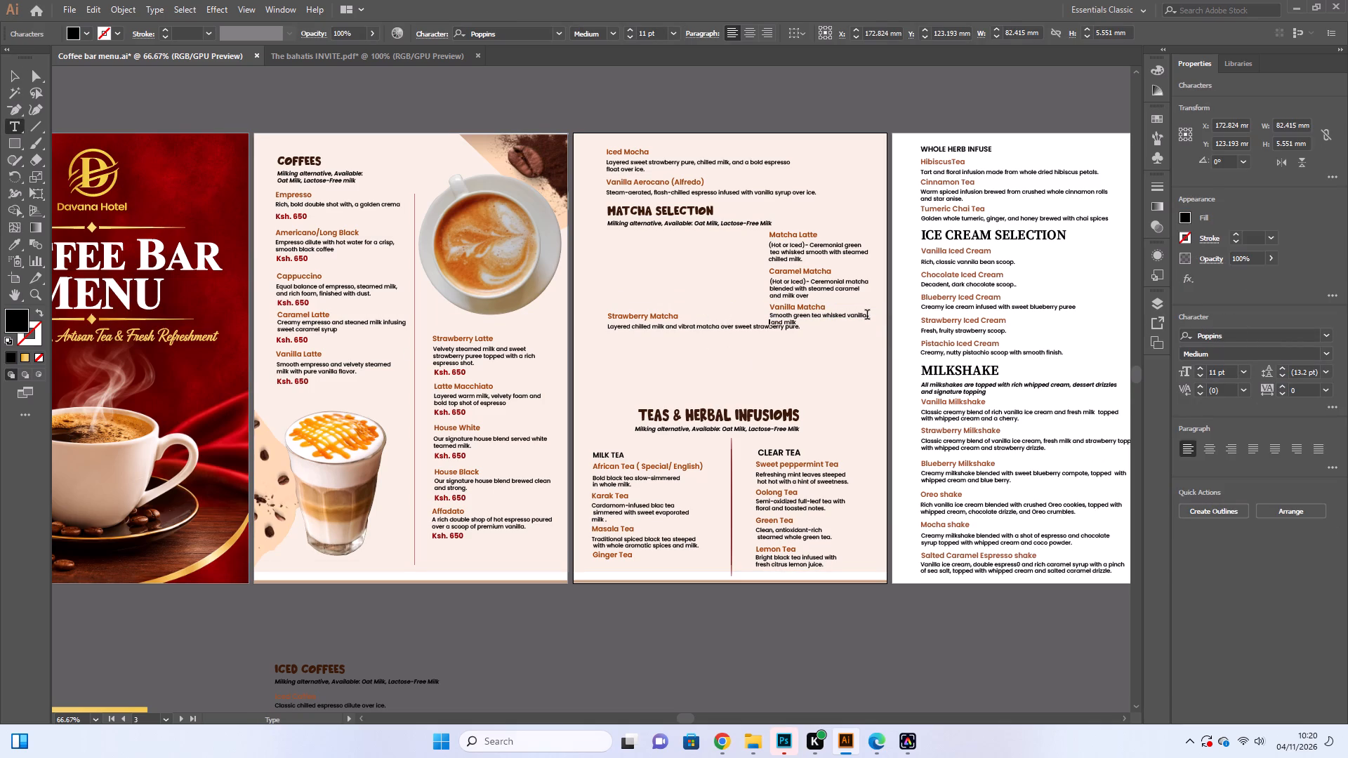
{"action": "left_click", "coordinate": [771, 324]}
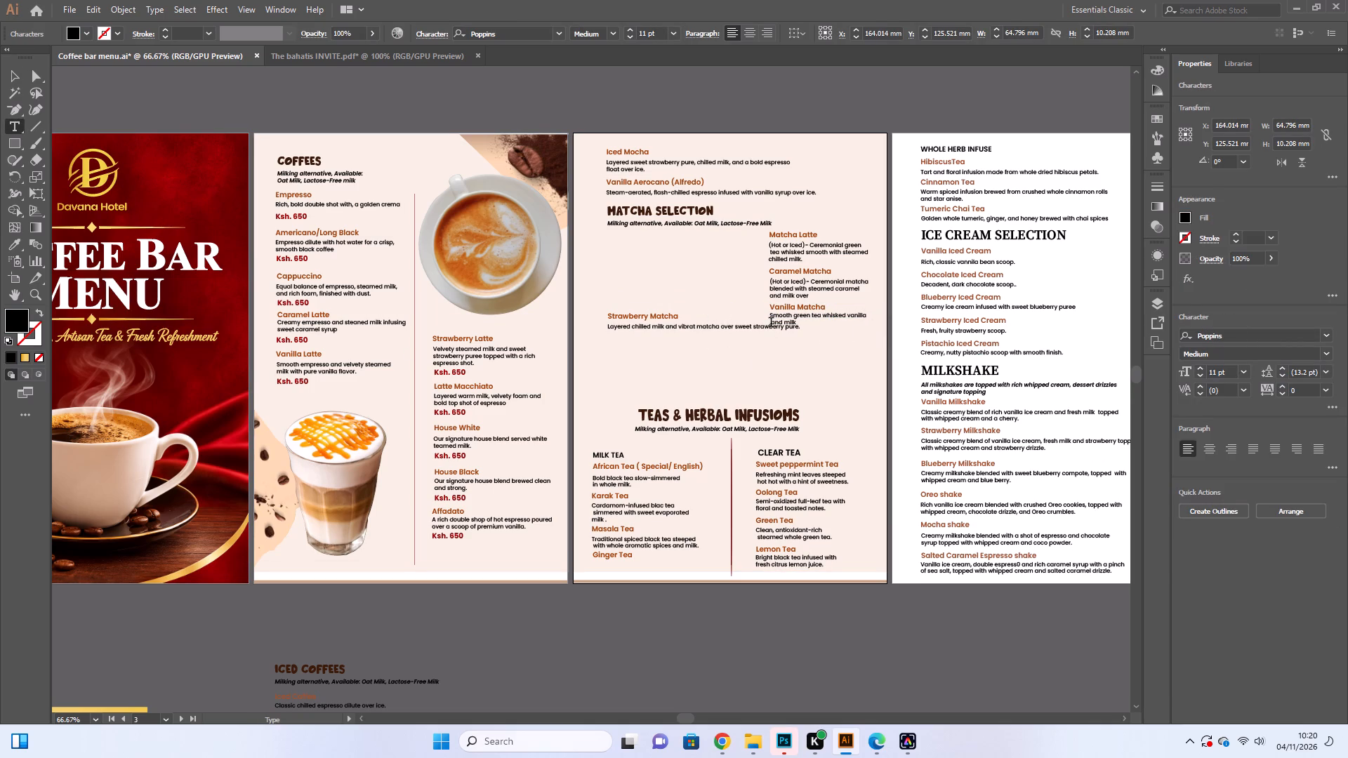
{"action": "key", "text": "BackSpace"}
Move the Strawberry Matcha title and description about 110.5 mm right and 12.6 mm down, beneath the Vanilla Matcha item.
{"action": "left_click", "coordinate": [7, 72]}
{"action": "left_click", "coordinate": [531, 173]}
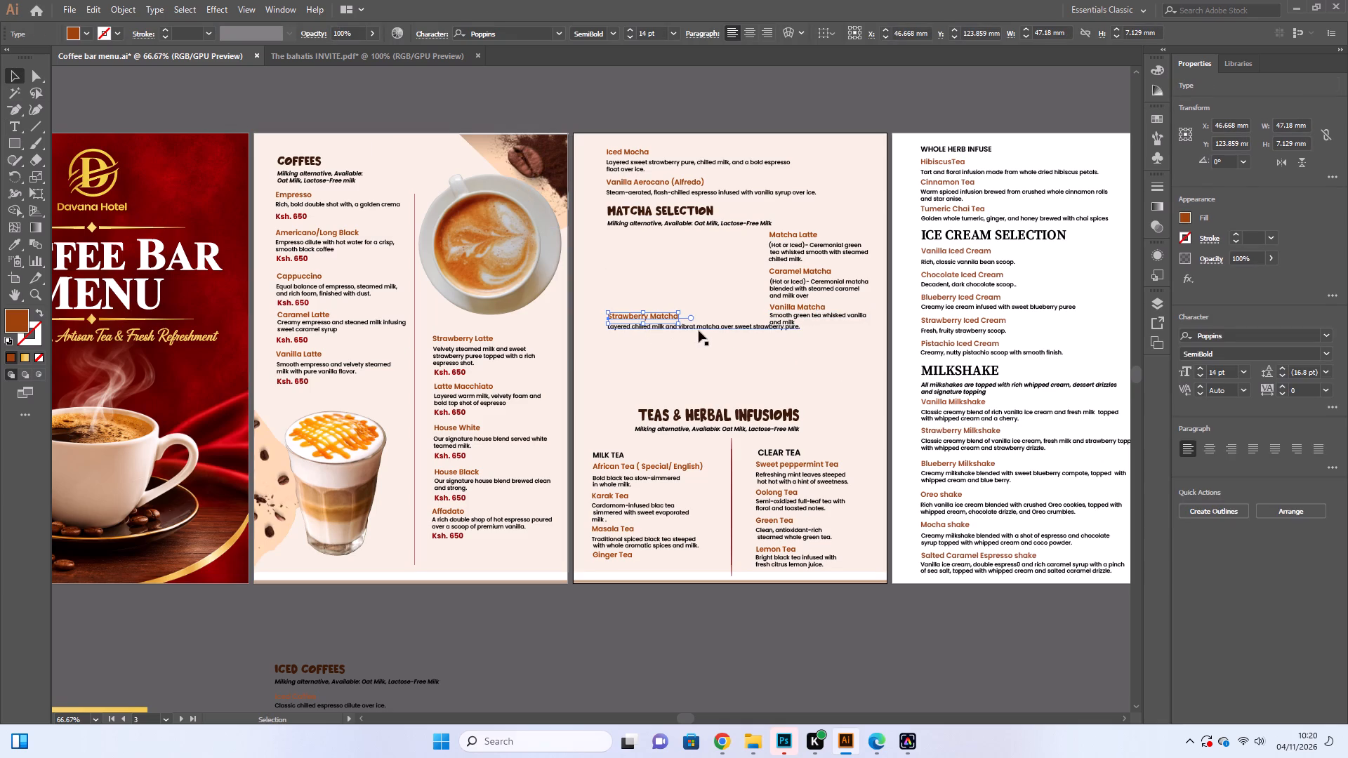
{"action": "left_click", "coordinate": [699, 331]}
{"action": "left_click", "coordinate": [657, 314]}
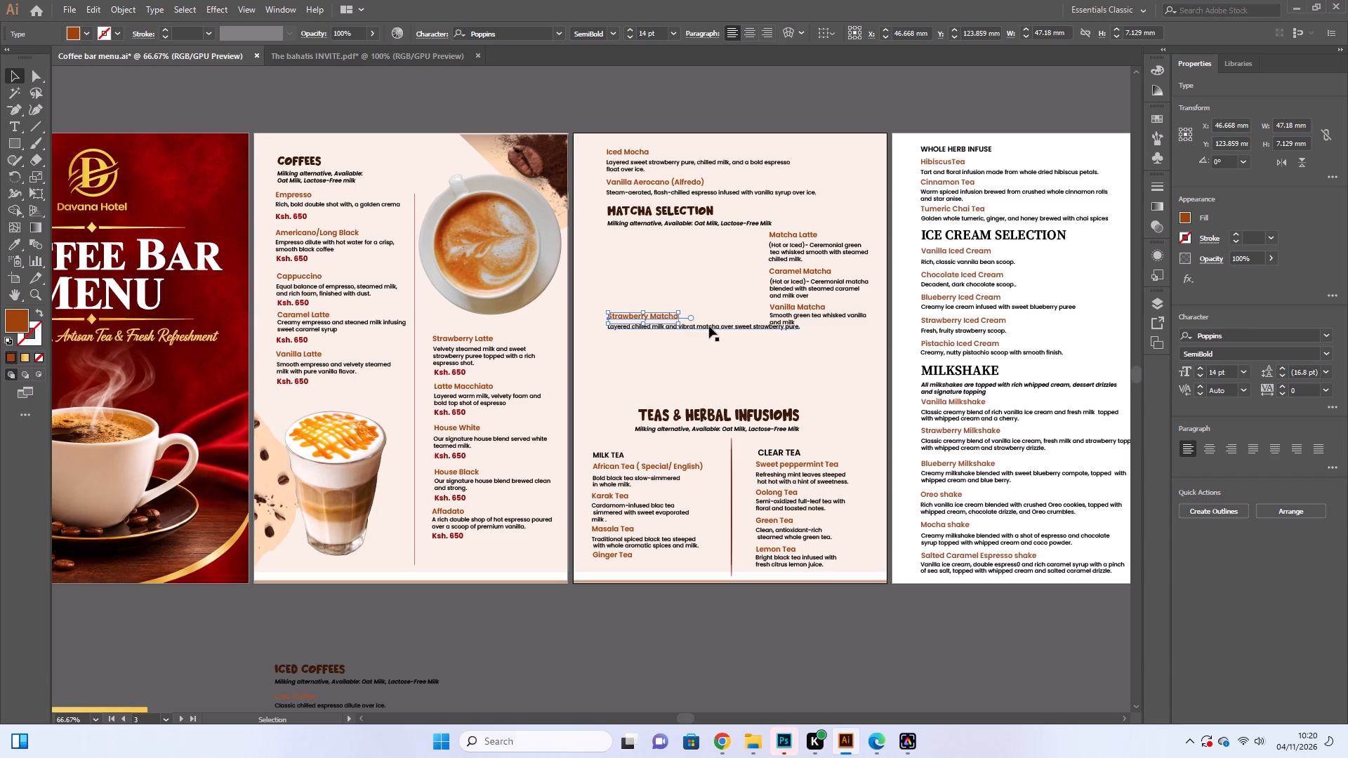
{"action": "left_click", "coordinate": [709, 326]}
{"action": "left_click", "coordinate": [652, 315], "text": "shift"}
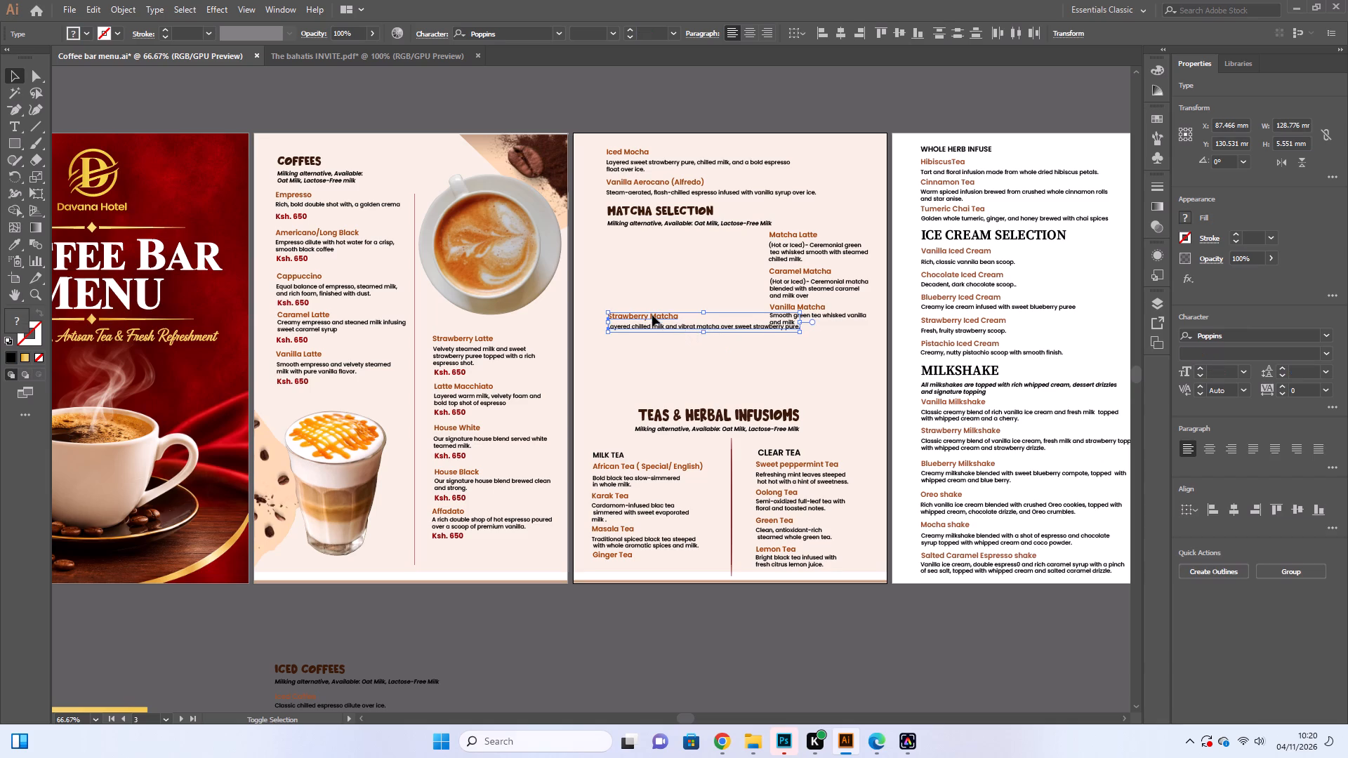
{"action": "left_click_drag", "start_coordinate": [673, 326], "coordinate": [841, 350]}
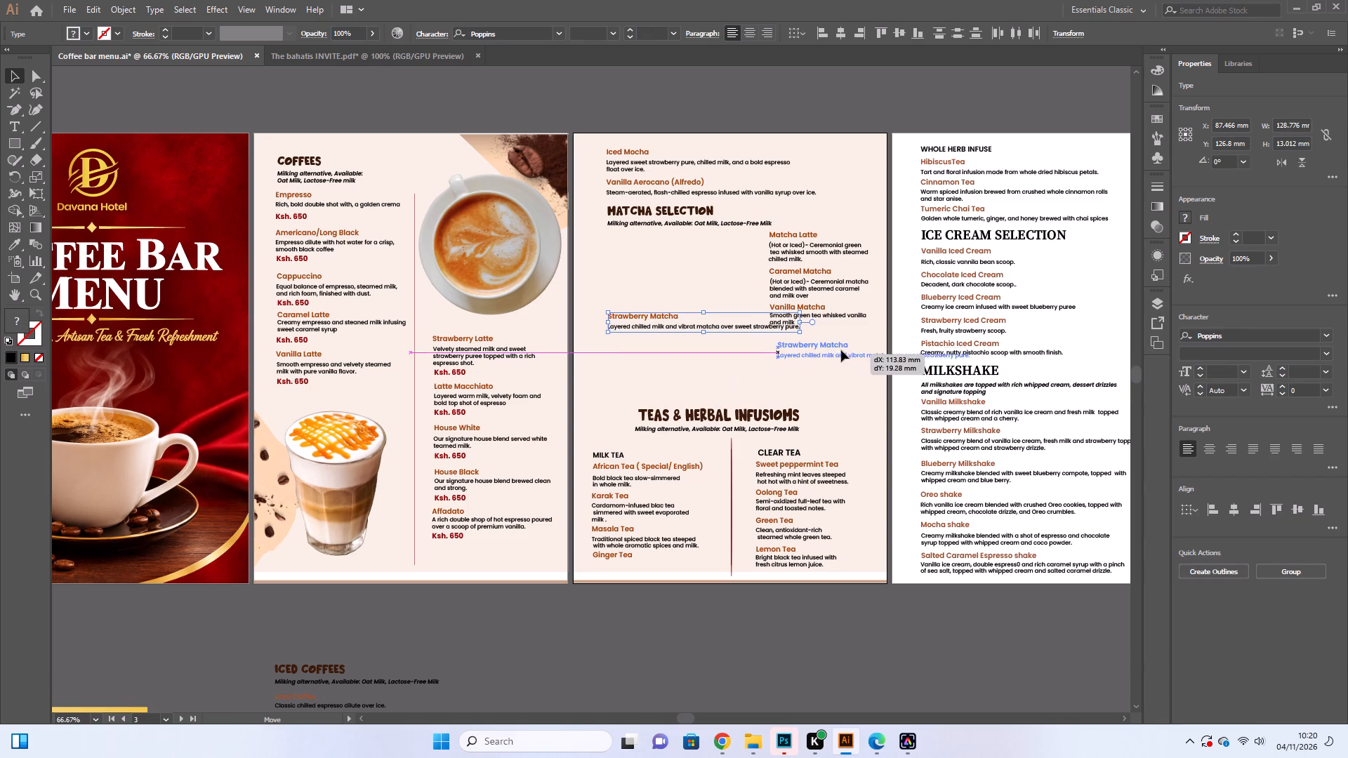
{"action": "left_click_drag", "start_coordinate": [841, 350], "coordinate": [838, 345]}
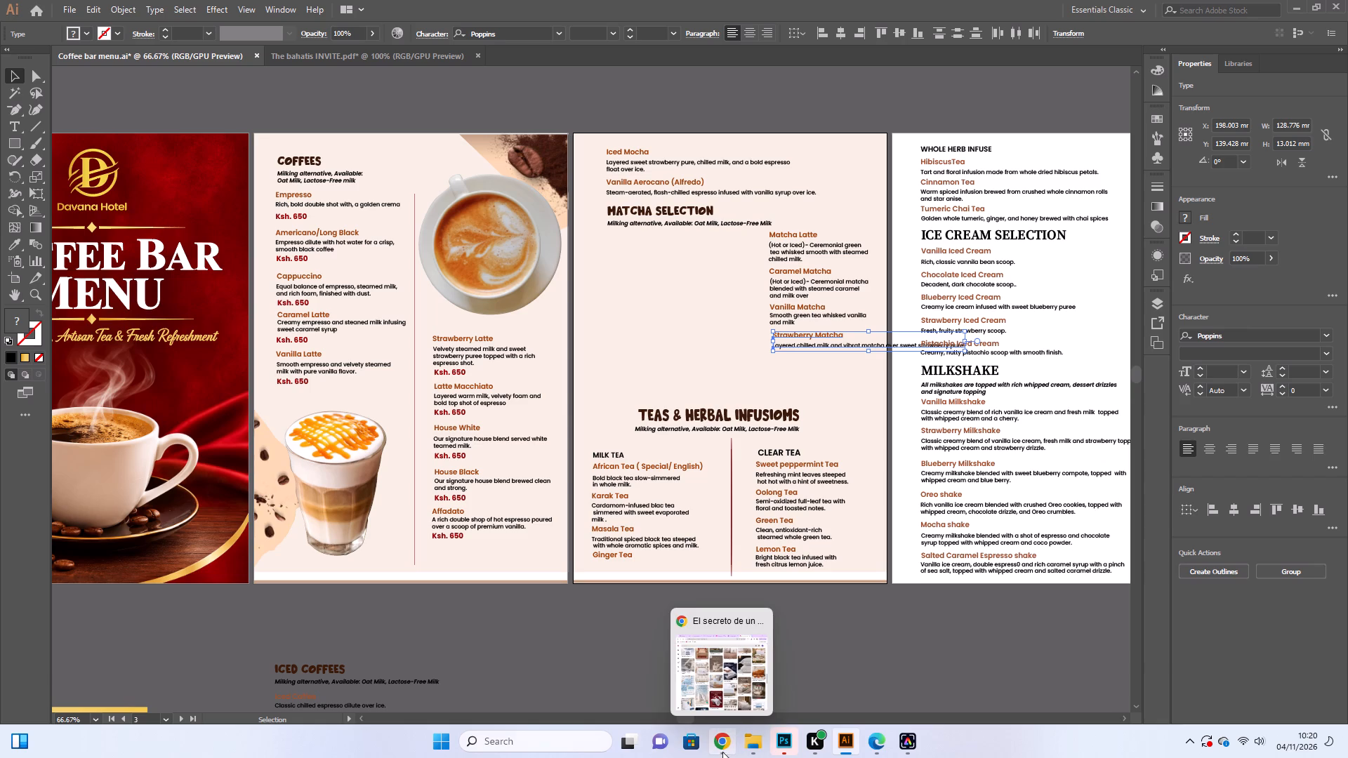
{"action": "left_click", "coordinate": [859, 370]}
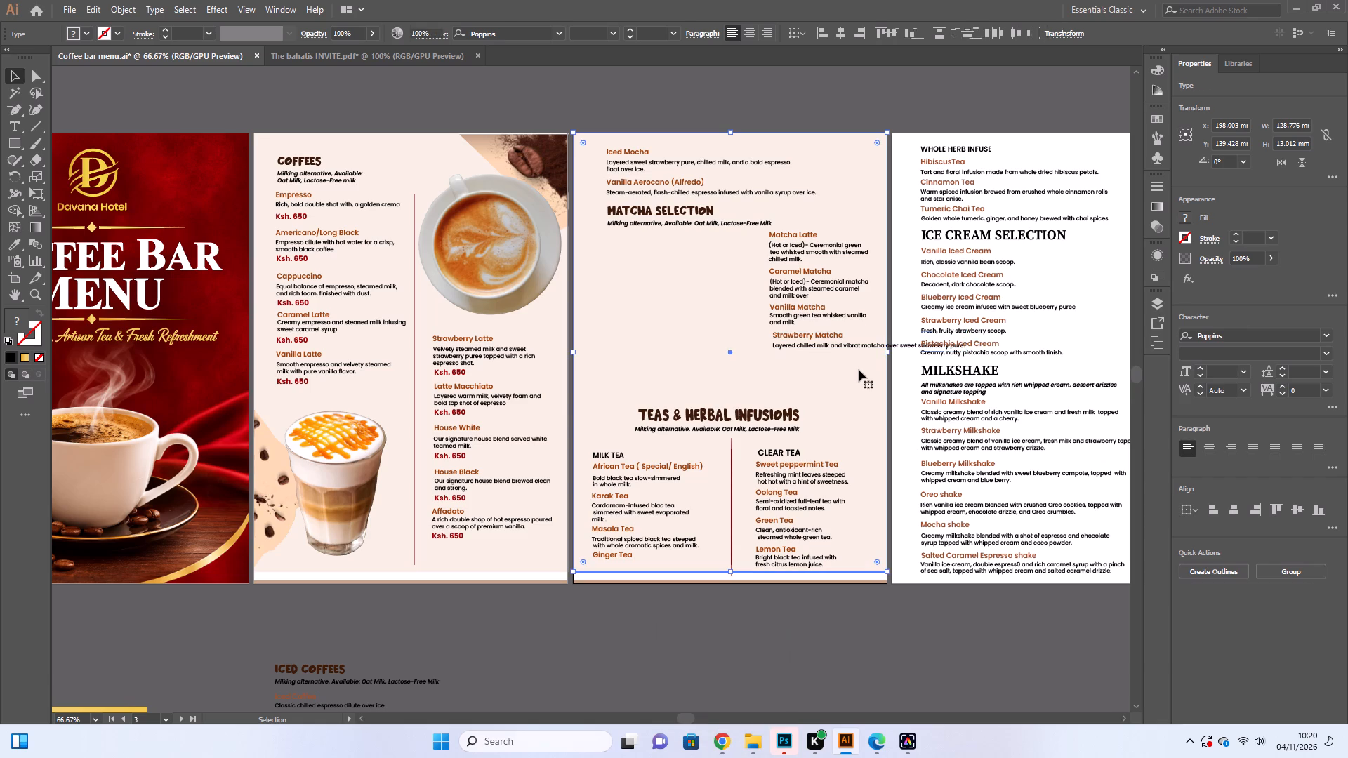
Nudge the Strawberry Matcha title and description about 1.8 mm left to line up with the matcha items above.
{"action": "left_click", "coordinate": [829, 342]}
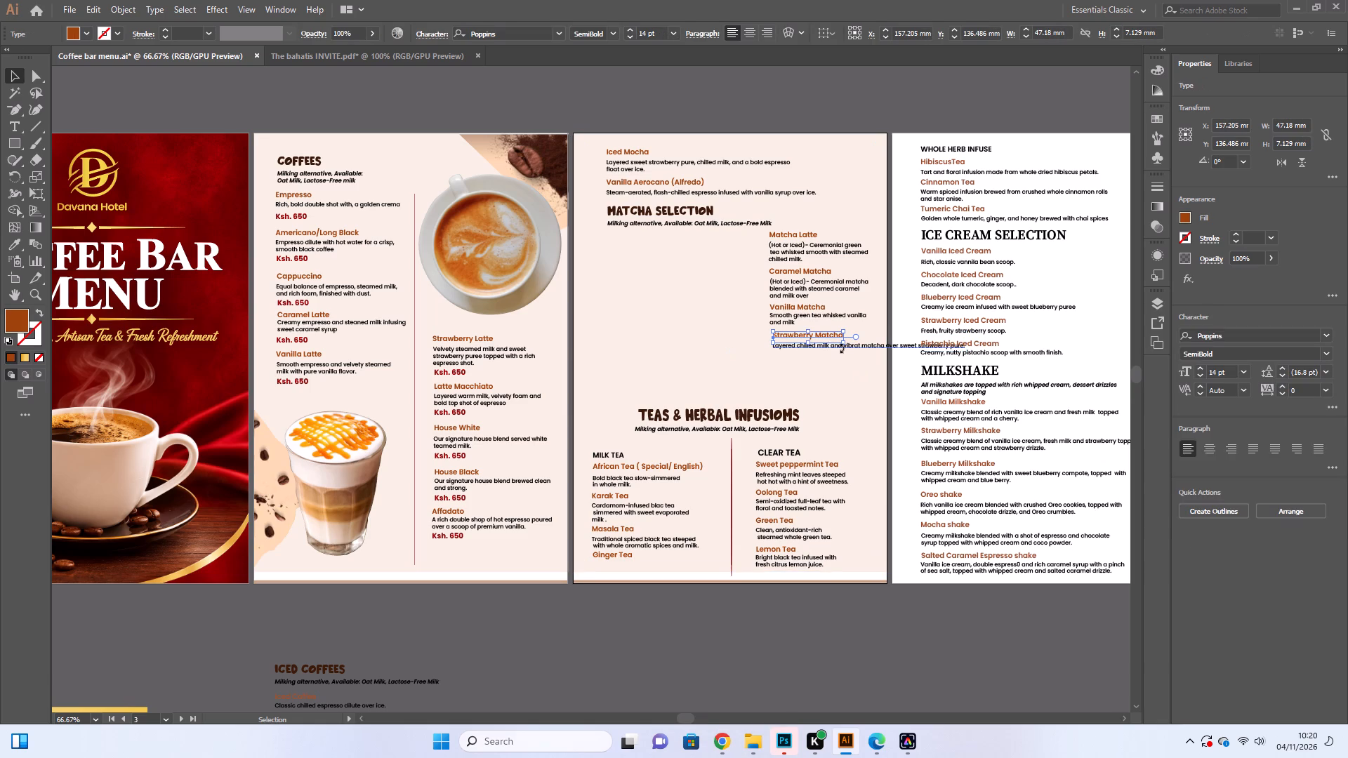
{"action": "left_click", "coordinate": [876, 344]}
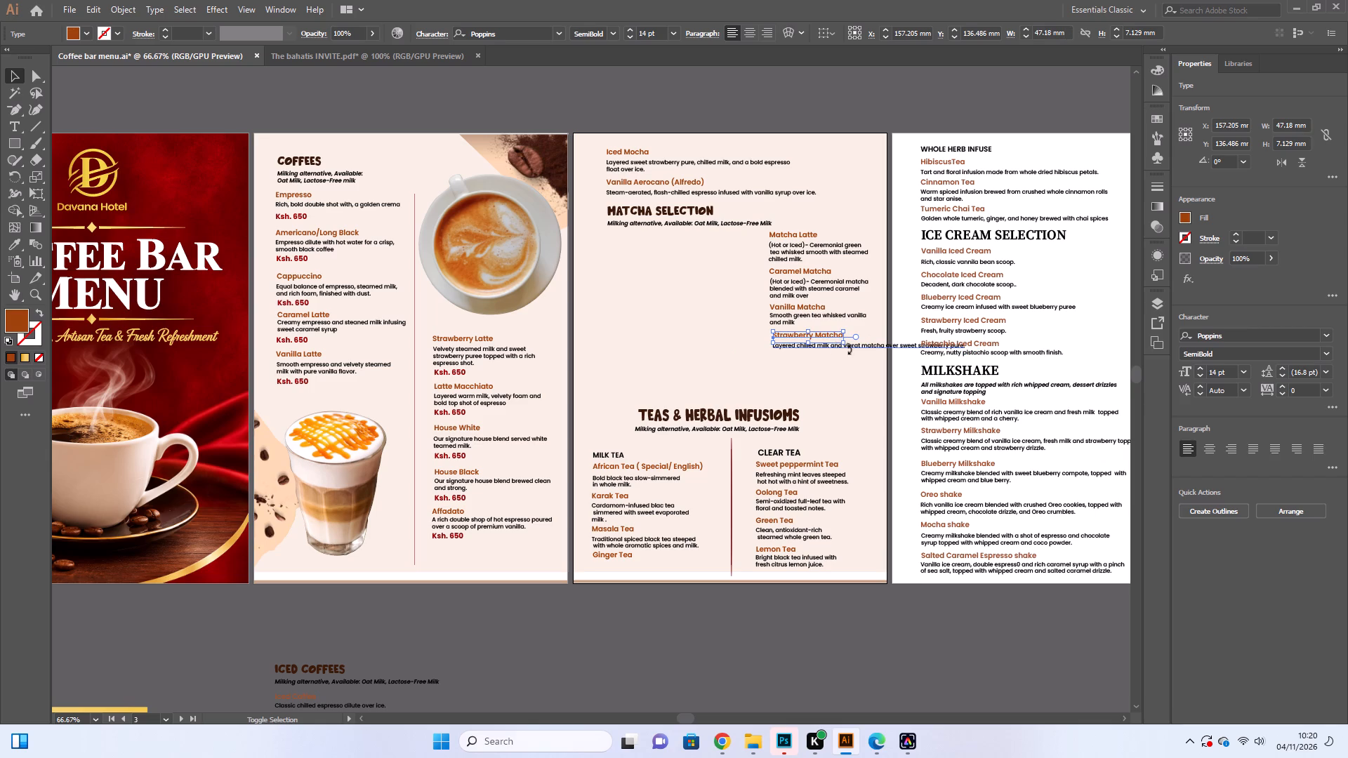
{"action": "left_click", "coordinate": [859, 347], "text": "shift"}
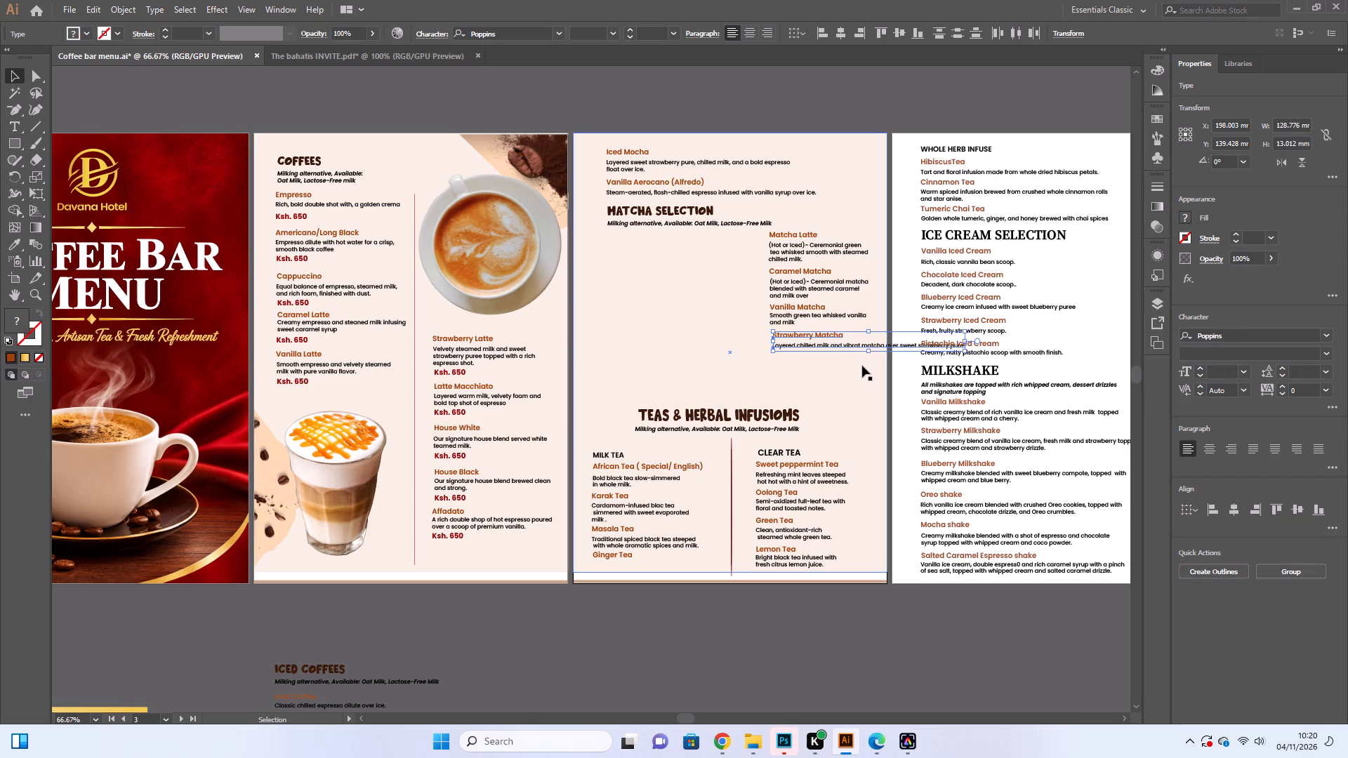
{"action": "key", "text": "Left"}
{"action": "key", "text": "Left"}
{"action": "key", "text": "Left"}
{"action": "key", "text": "Left"}
{"action": "key", "text": "Left"}
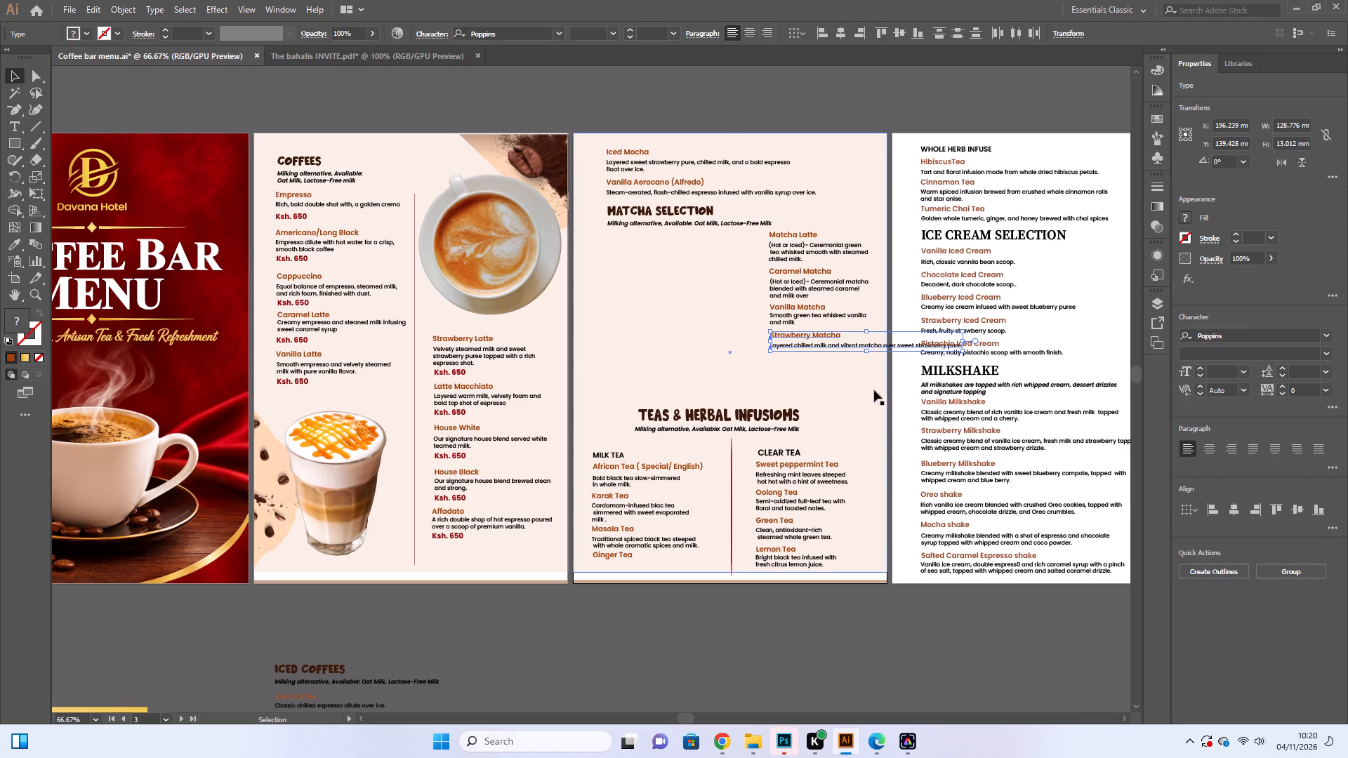
{"action": "left_click", "coordinate": [875, 391]}
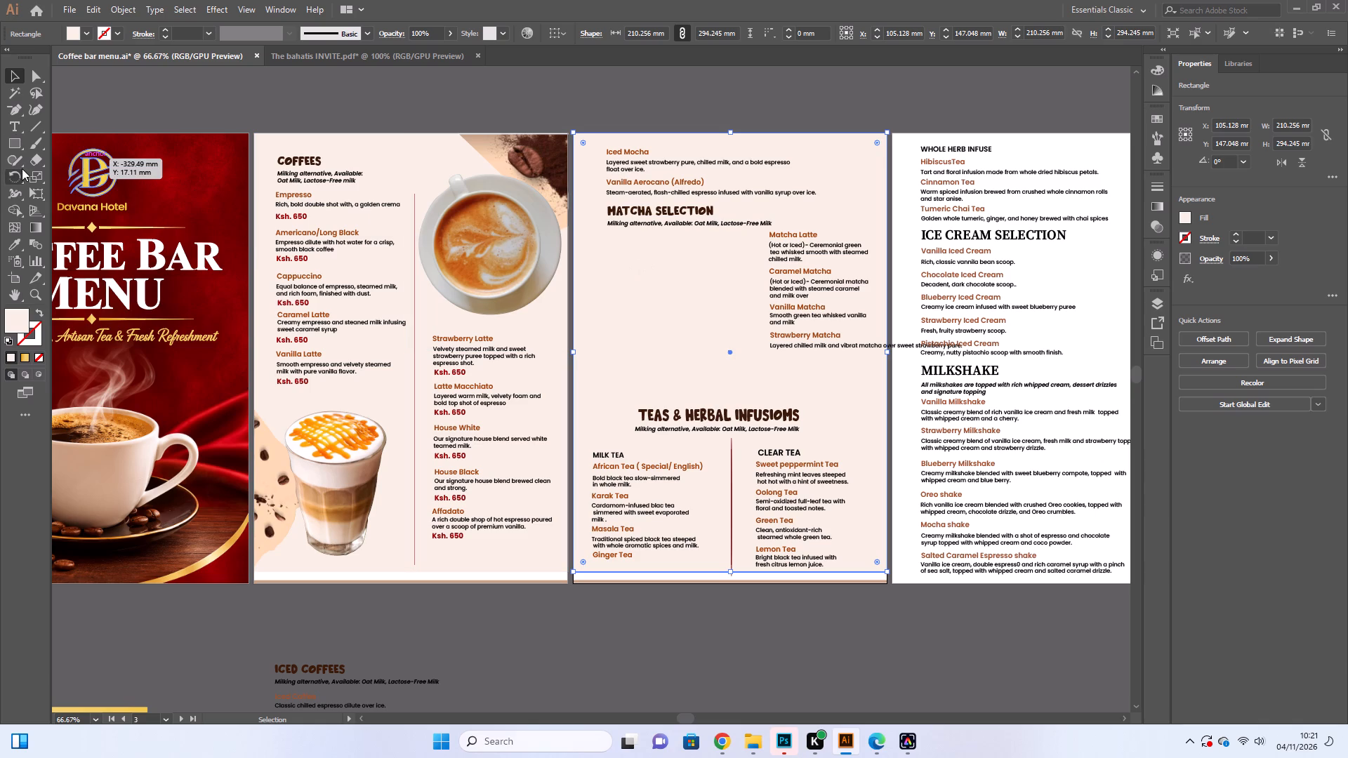
Place the text cursor between "vibrat" and "matcha" in the Strawberry Matcha description.
{"action": "left_click", "coordinate": [16, 123]}
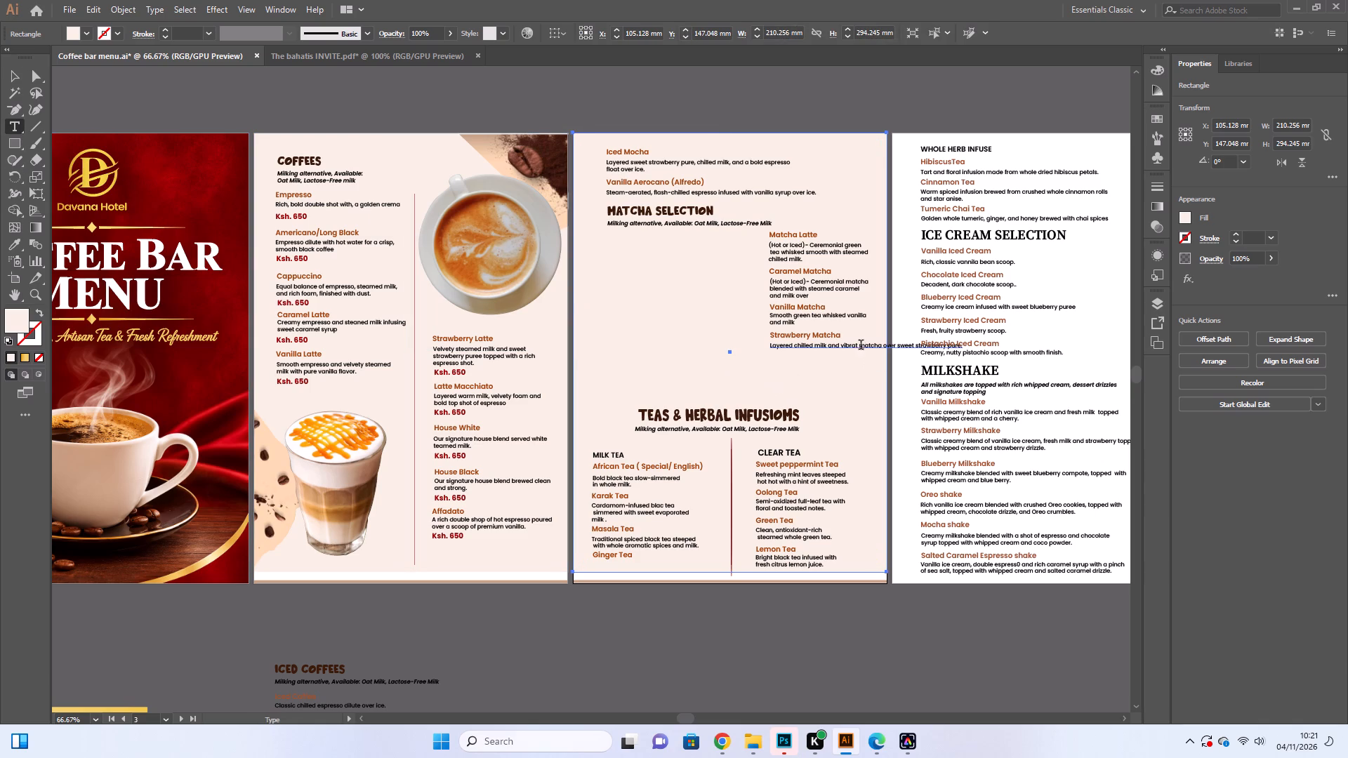
{"action": "left_click", "coordinate": [858, 345]}
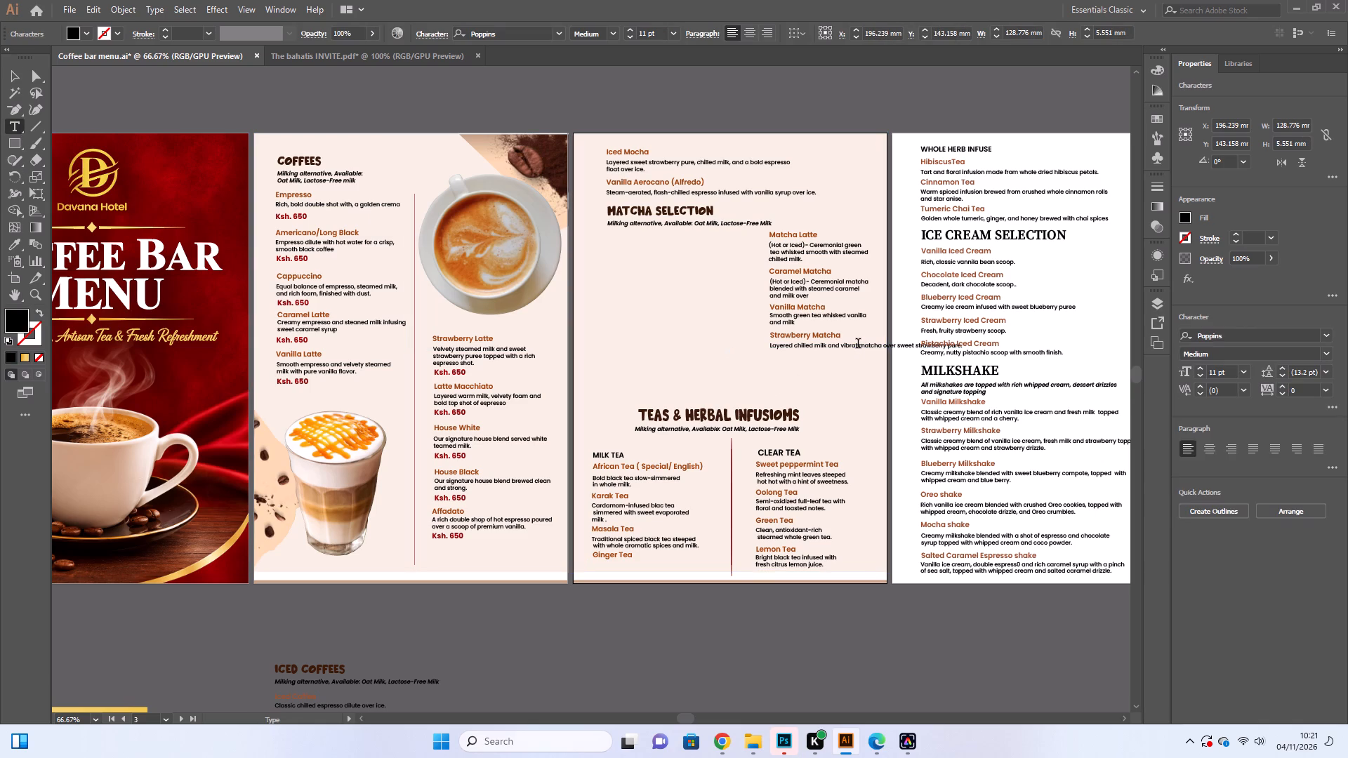
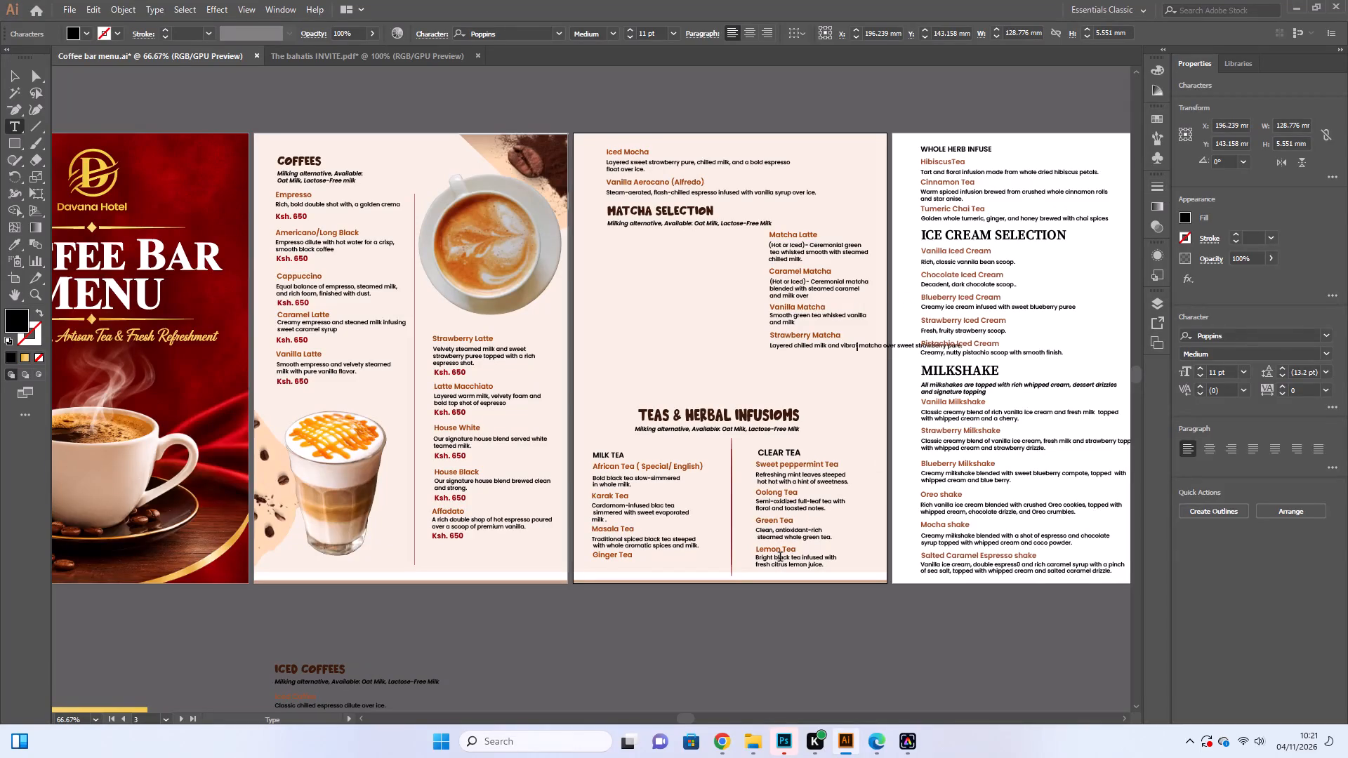
Correct the misspelled "vibrat" to "vibrant" in the Strawberry Matcha description.
{"action": "left_click", "coordinate": [745, 423]}
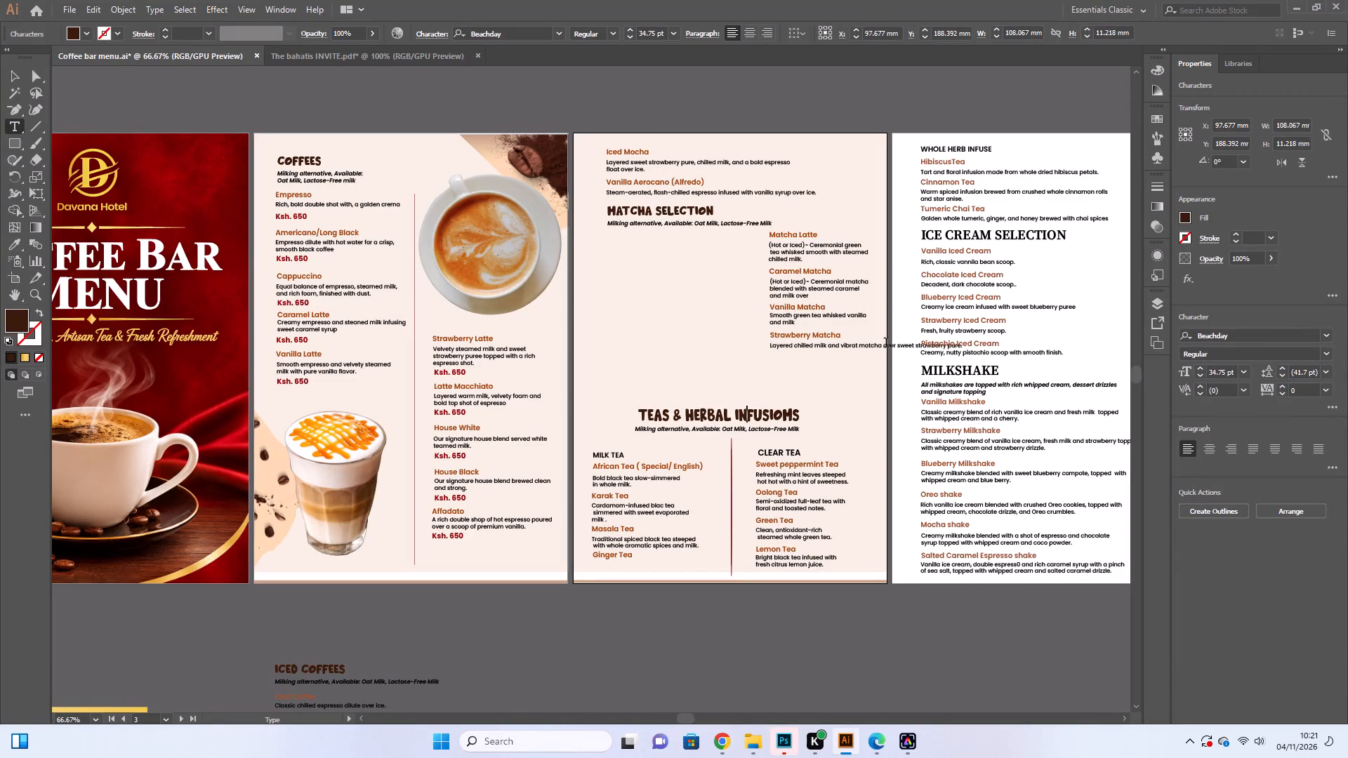
{"action": "left_click", "coordinate": [859, 347]}
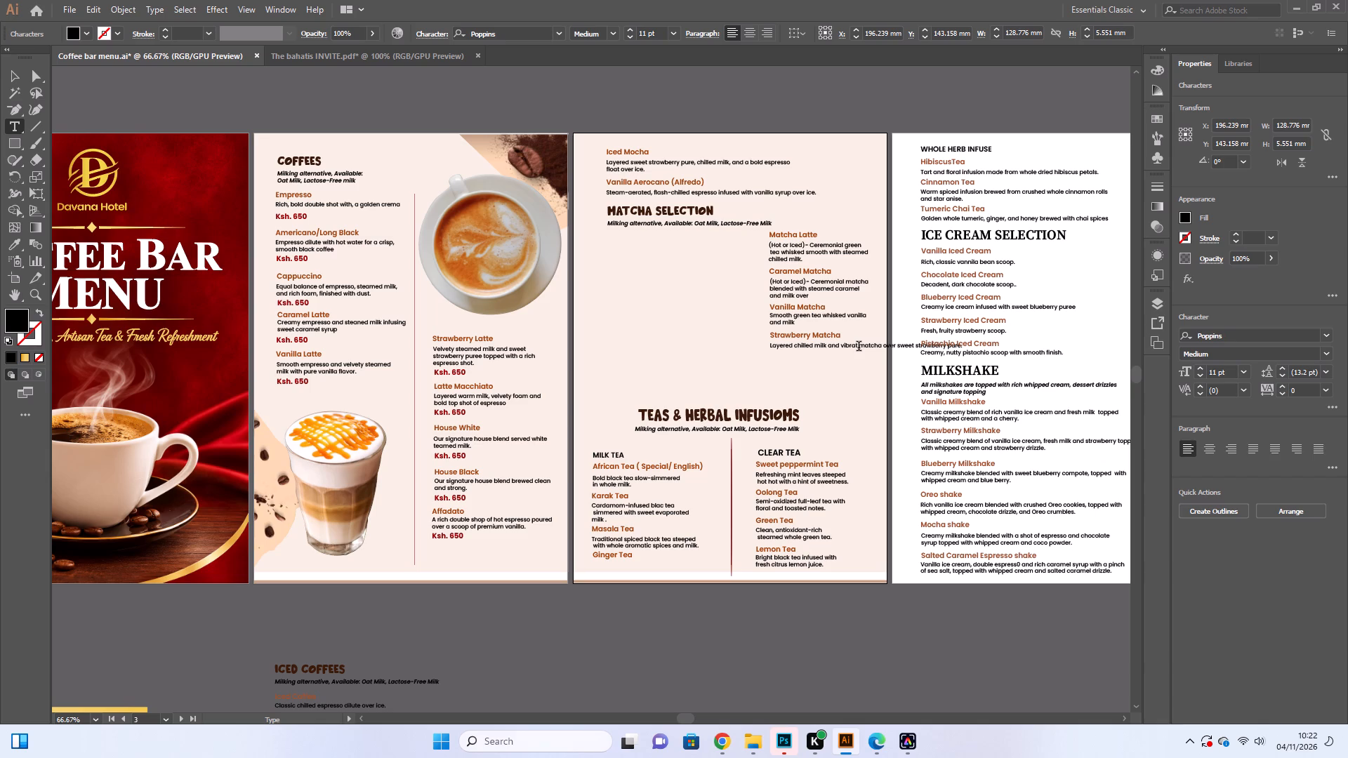
{"action": "left_click", "coordinate": [859, 347]}
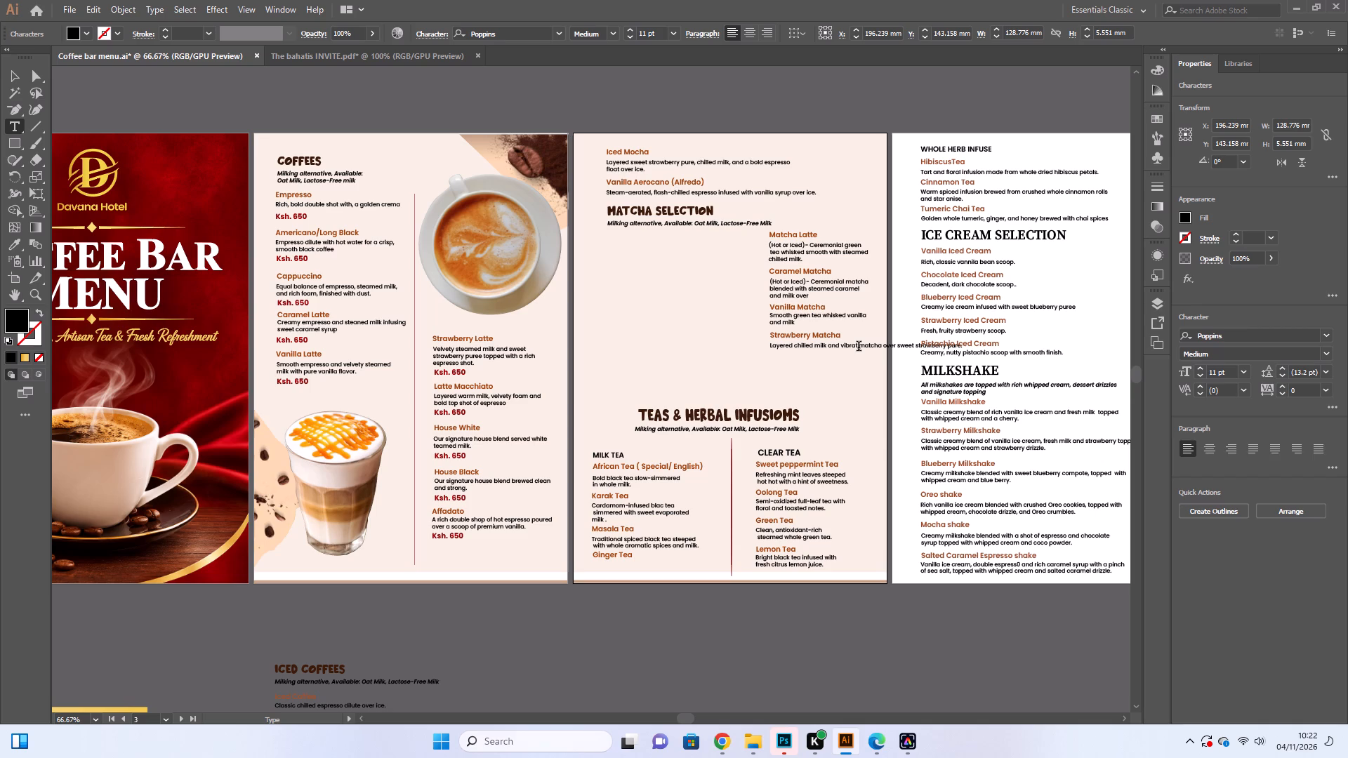
{"action": "left_click", "coordinate": [859, 347]}
{"action": "key", "text": "BackSpace"}
{"action": "type", "text": "nt"}
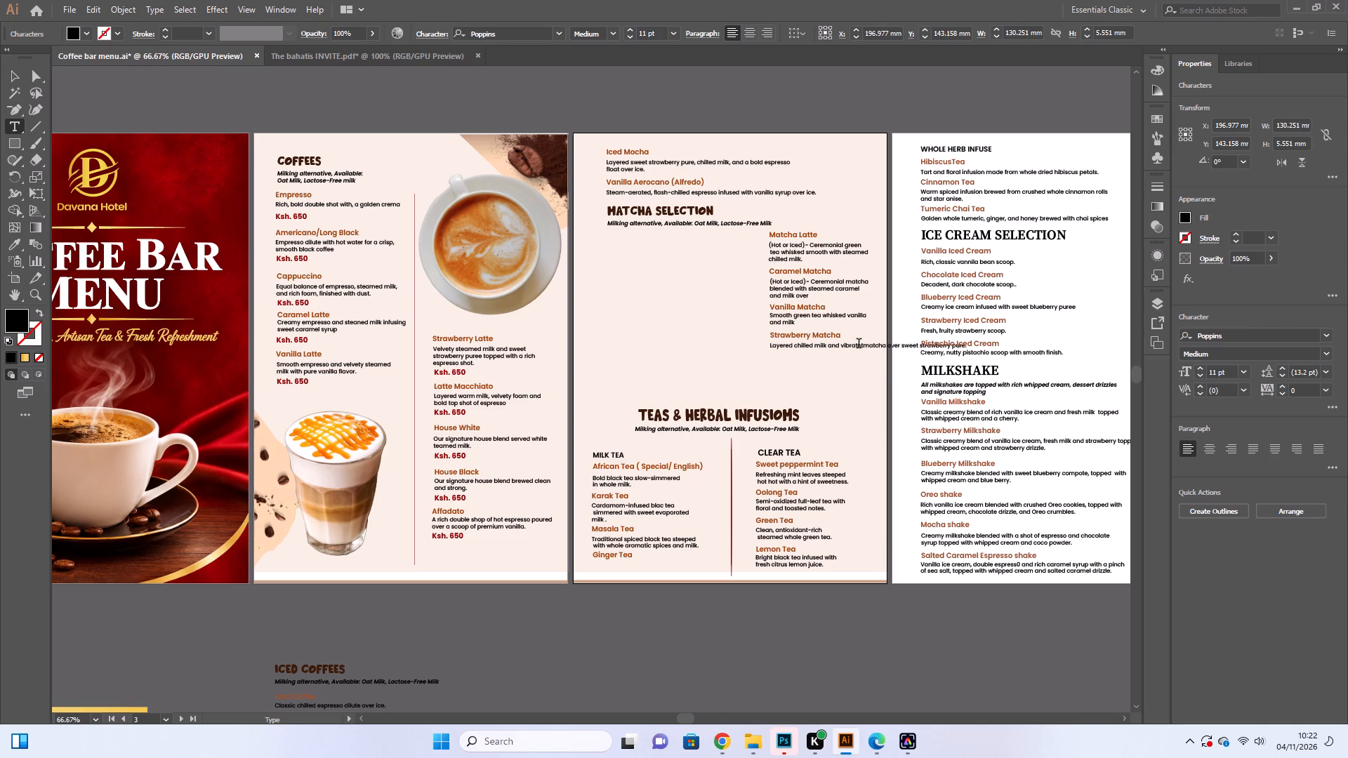
{"action": "left_click", "coordinate": [859, 345]}
{"action": "key", "text": "BackSpace"}
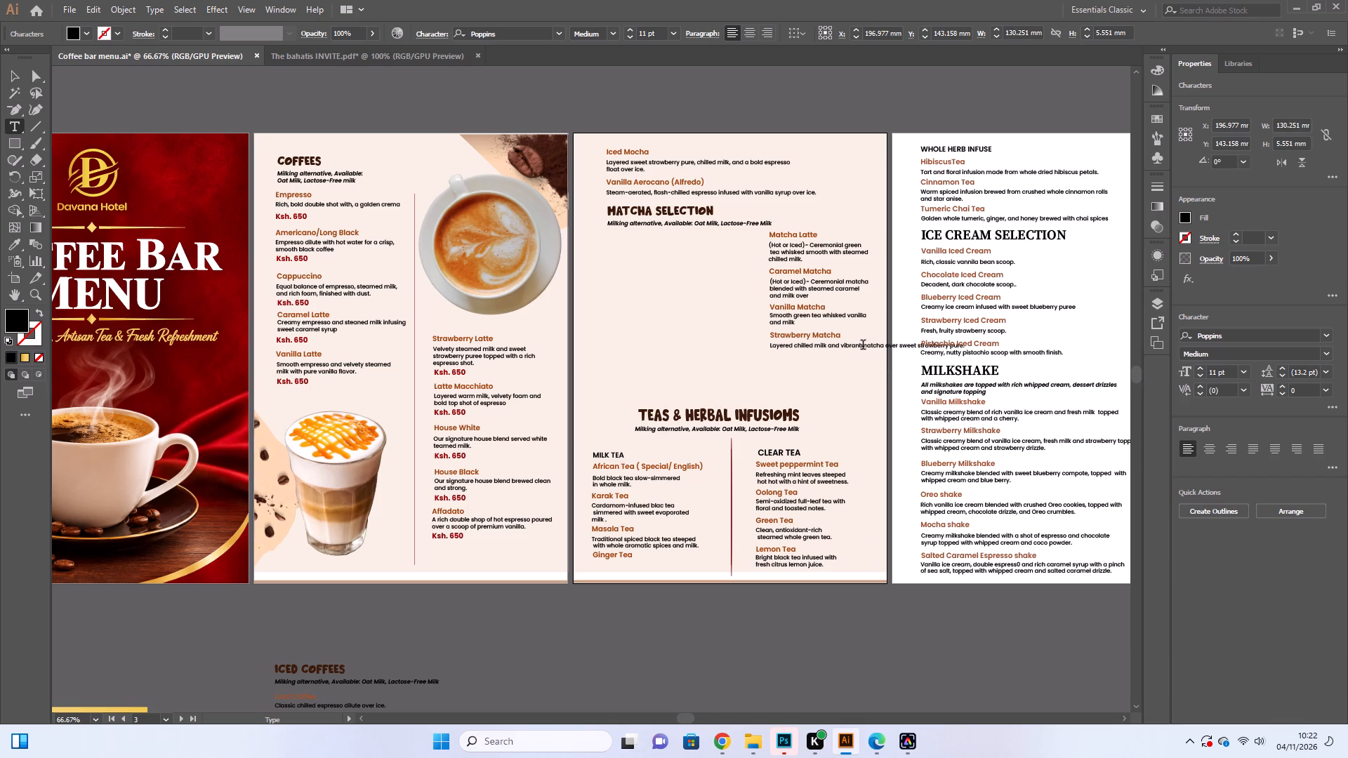
Break the Strawberry Matcha description onto a second line after "vibrant".
{"action": "left_click", "coordinate": [862, 345]}
{"action": "key", "text": "Return"}
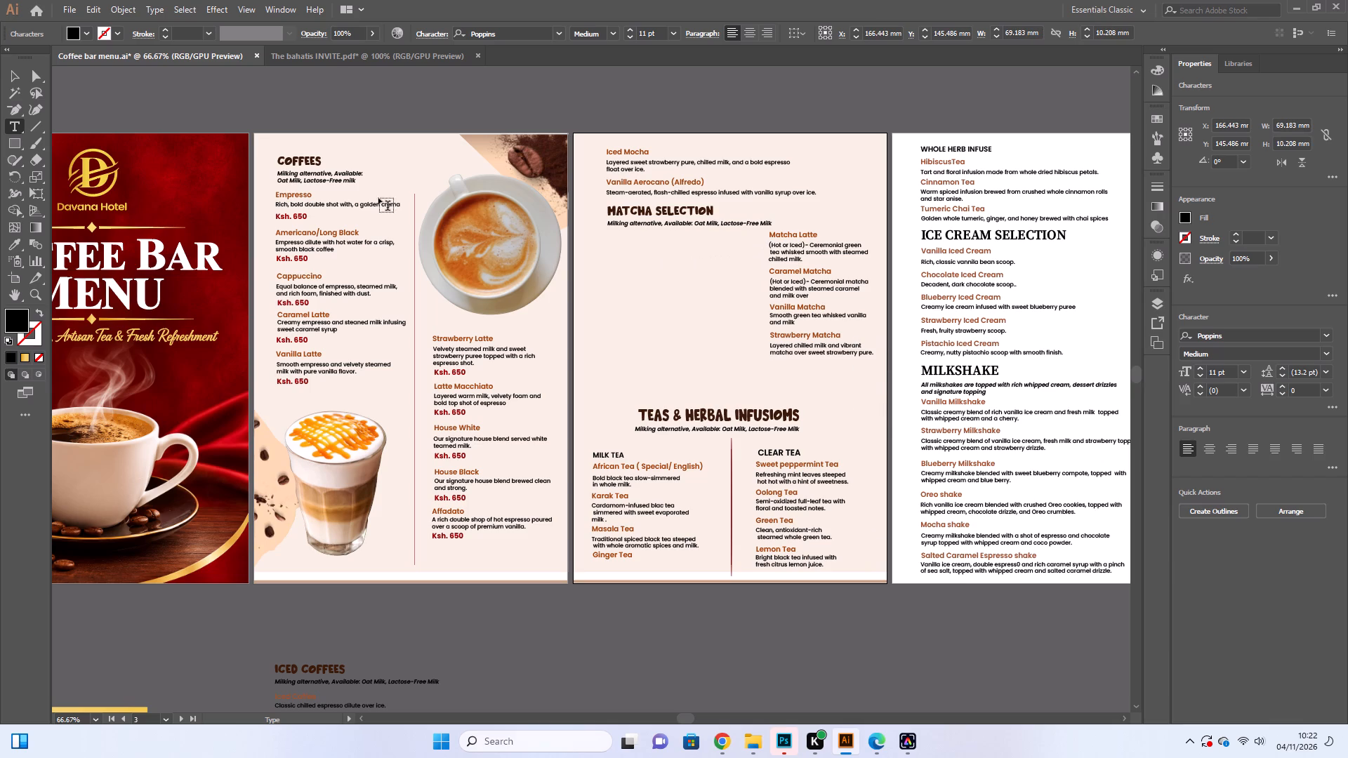
{"action": "left_click", "coordinate": [8, 74]}
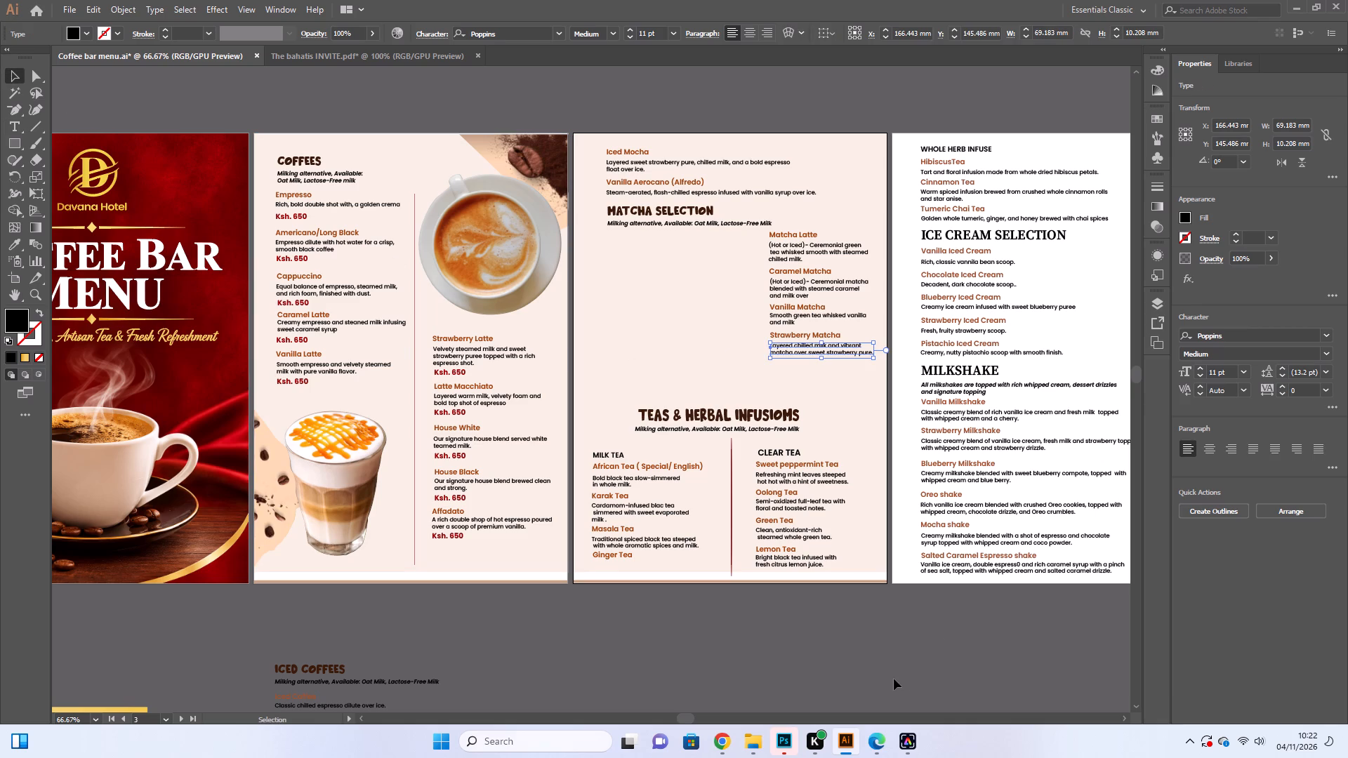
{"action": "left_click", "coordinate": [890, 673]}
Break the milk-alternative note under Matcha Selection after "Available:" and remove the leading space before "Oat Milk".
{"action": "scroll", "coordinate": [887, 667], "scroll_direction": "up", "scroll_amount": 4}
{"action": "scroll", "coordinate": [887, 667], "scroll_direction": "down", "scroll_amount": 3}
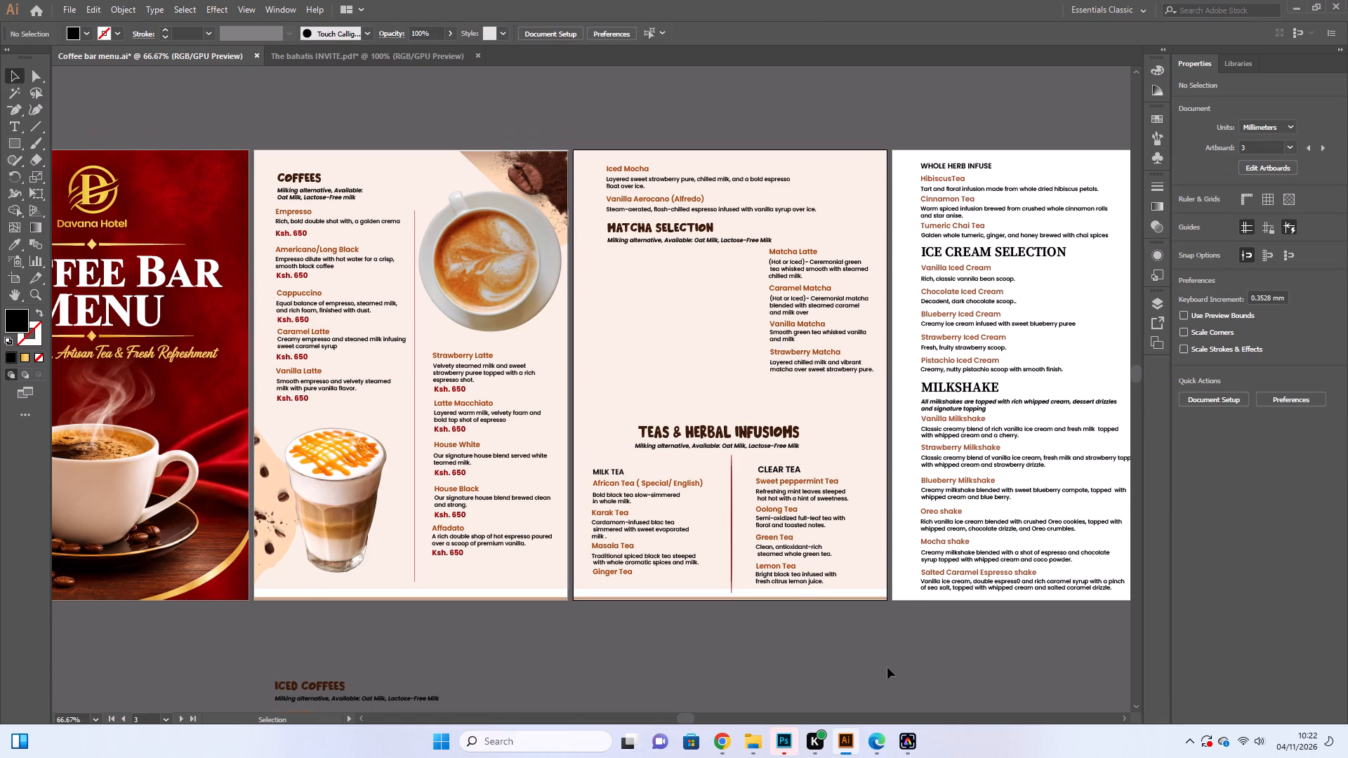
{"action": "left_click", "coordinate": [830, 645]}
{"action": "scroll", "coordinate": [826, 518], "scroll_direction": "up", "scroll_amount": 5}
{"action": "left_click", "coordinate": [649, 327]}
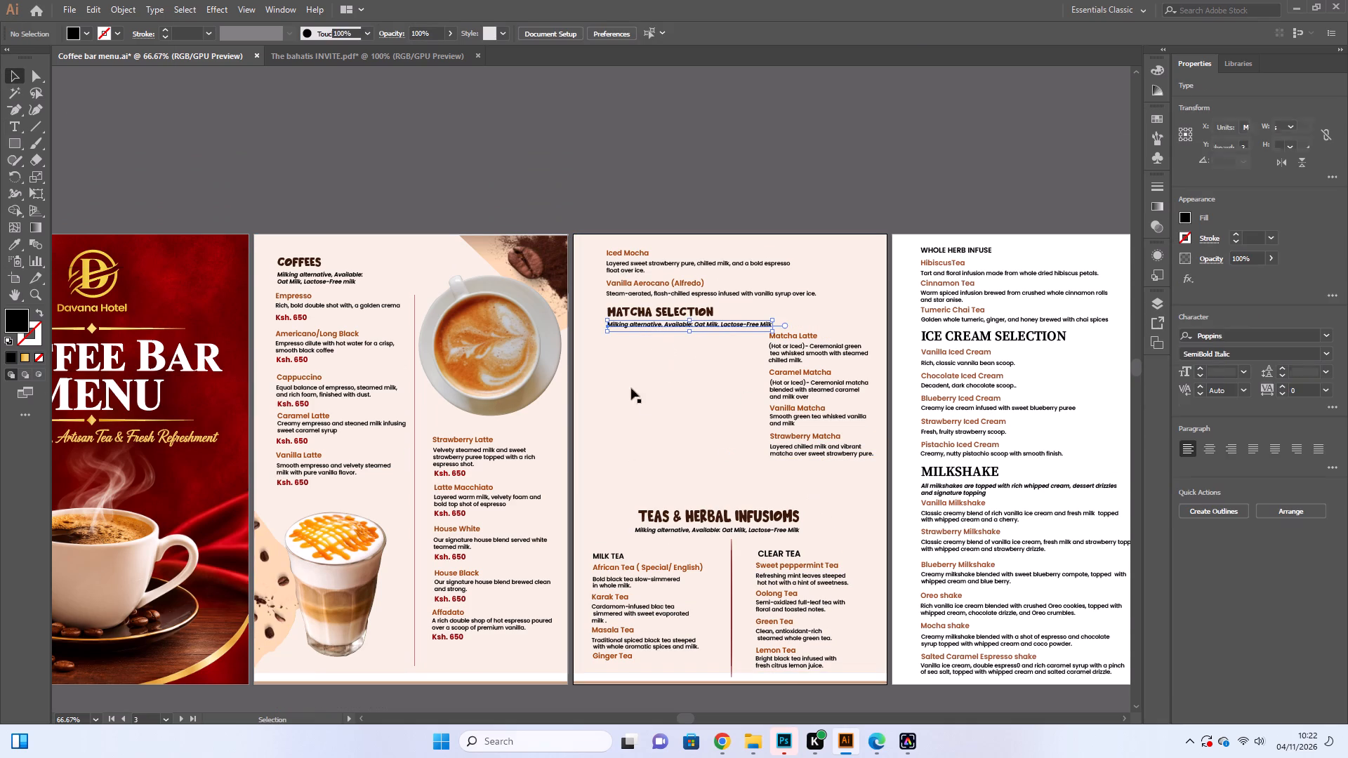
{"action": "left_click", "coordinate": [14, 128]}
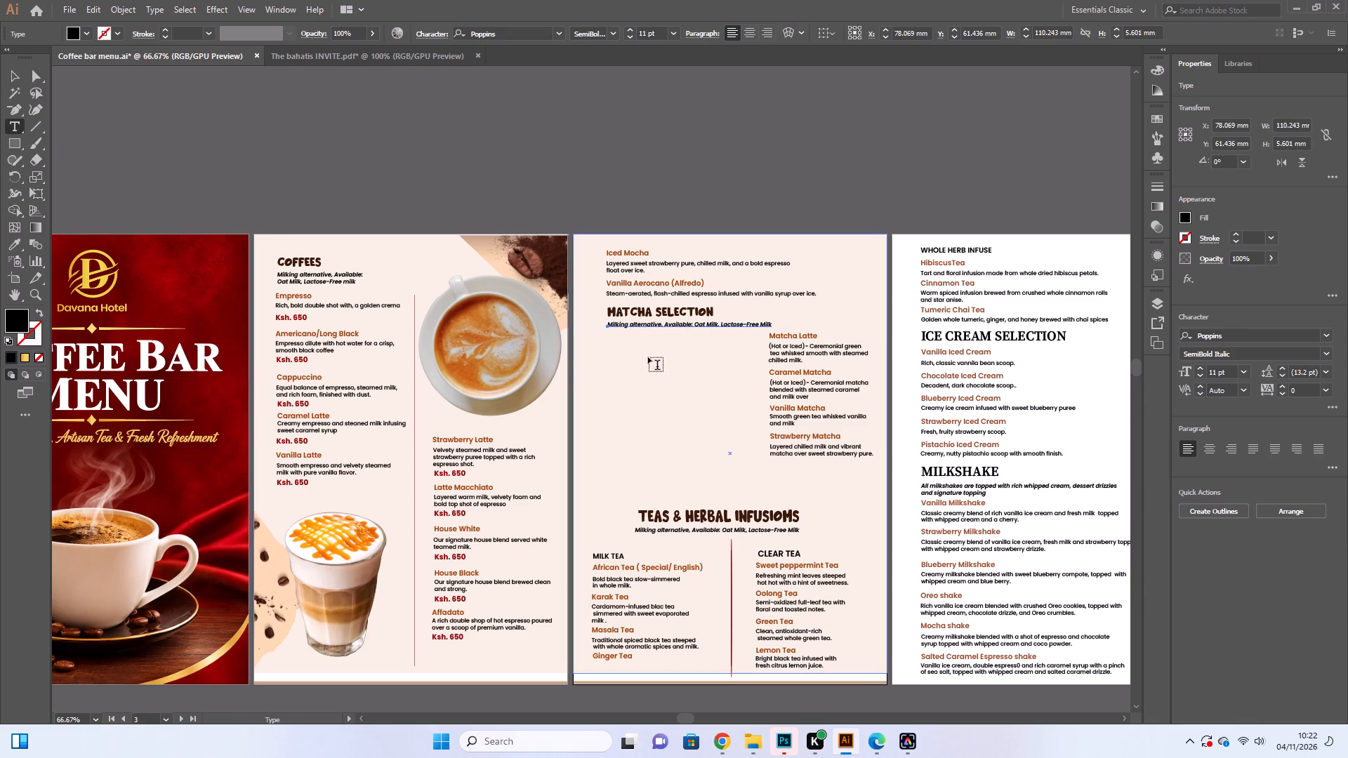
{"action": "left_click", "coordinate": [693, 326]}
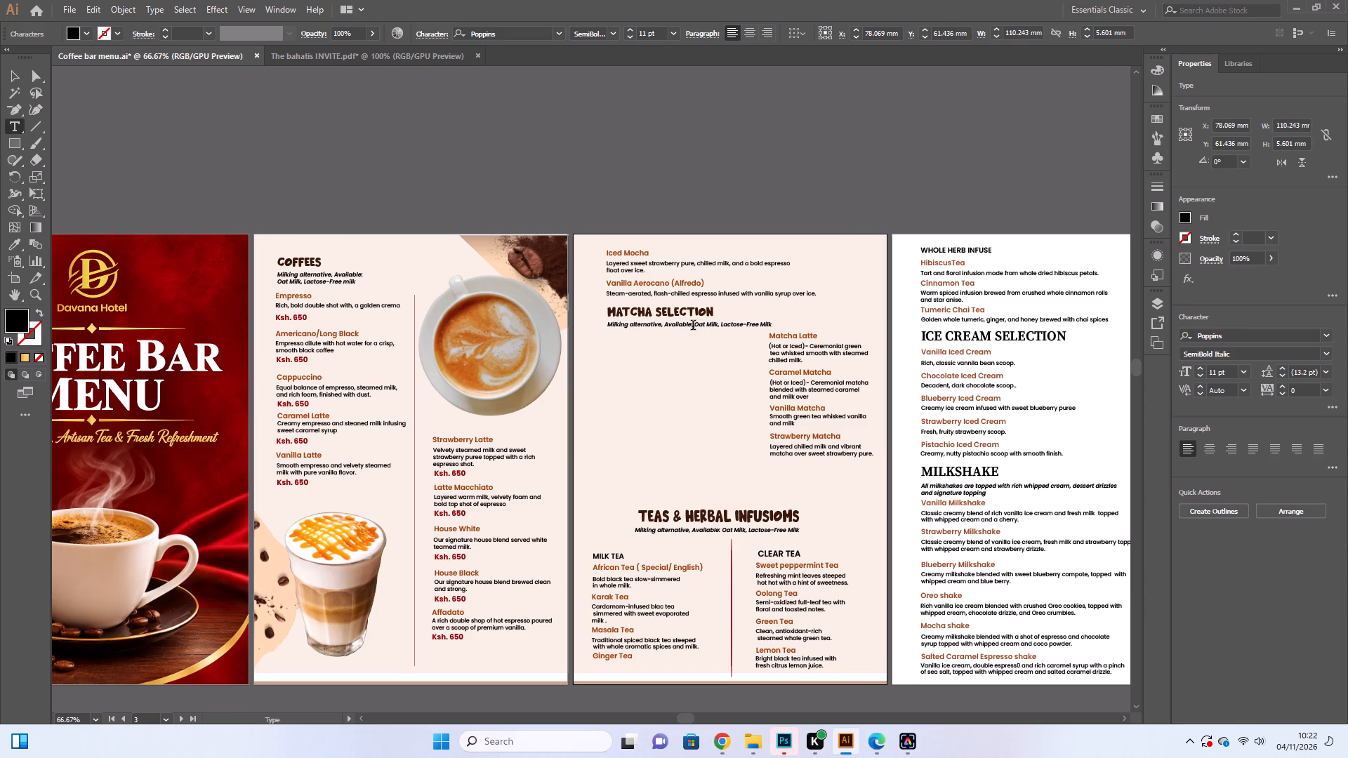
{"action": "key", "text": "Return"}
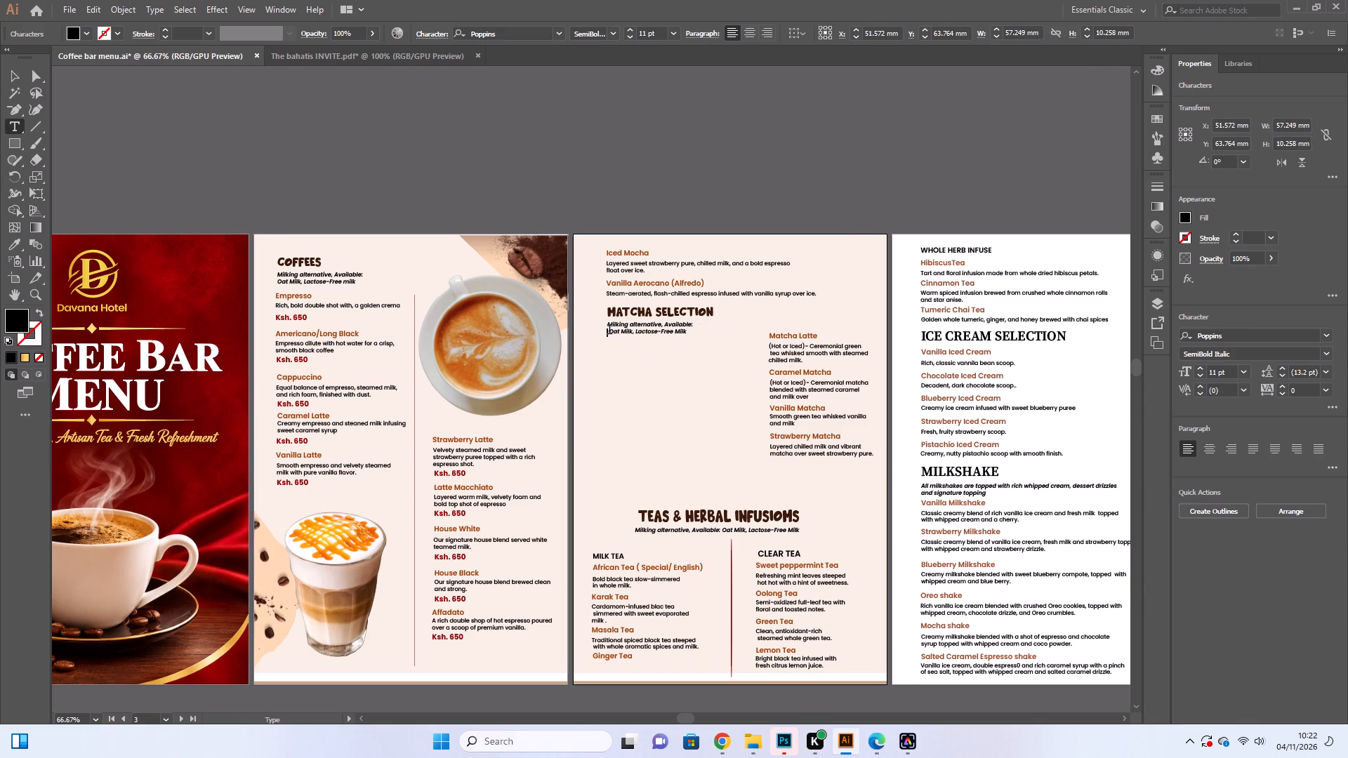
{"action": "left_click", "coordinate": [609, 331]}
{"action": "key", "text": "BackSpace"}
Move the two-line milk-alternative note about 108 mm right and 4.3 mm up, directly above the Matcha Latte title.
{"action": "left_click", "coordinate": [14, 77]}
{"action": "left_click", "coordinate": [621, 430]}
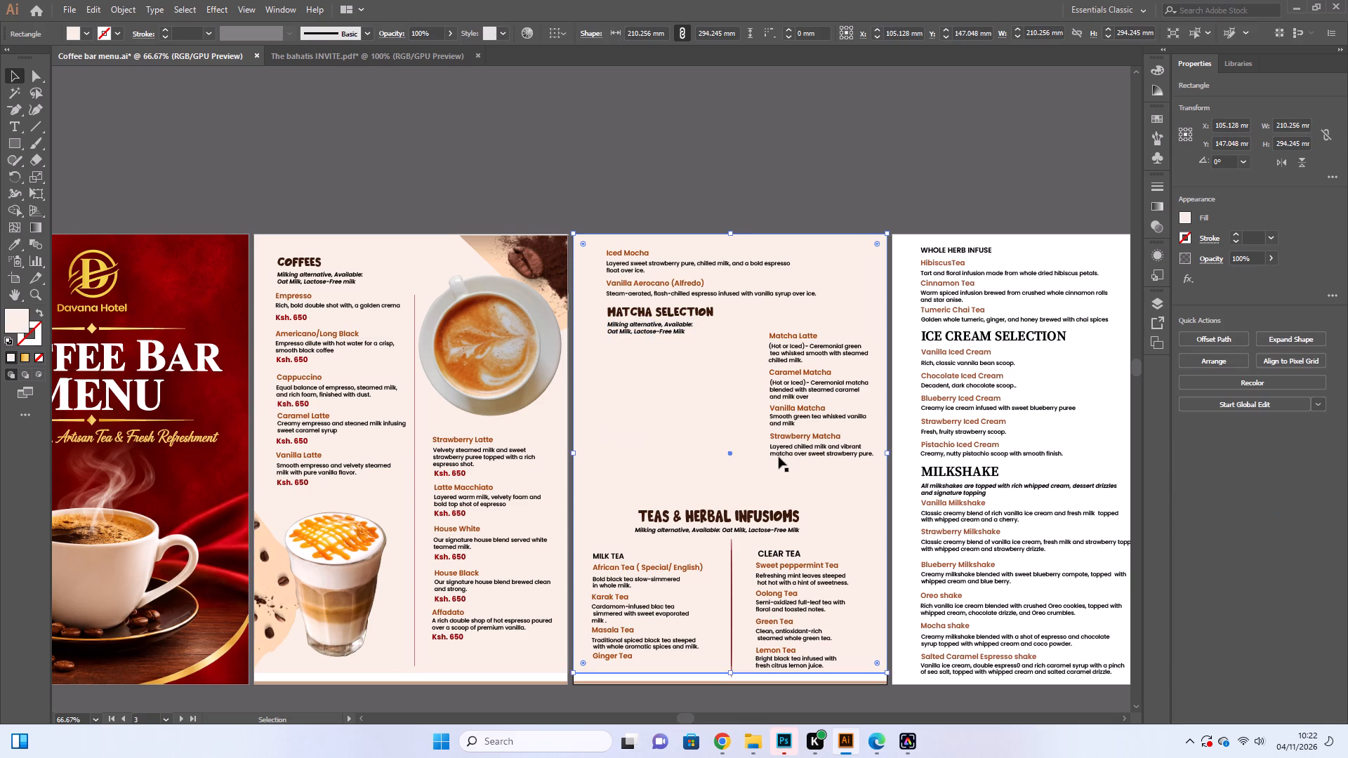
{"action": "left_click", "coordinate": [781, 456]}
{"action": "left_click_drag", "start_coordinate": [660, 331], "coordinate": [715, 331]}
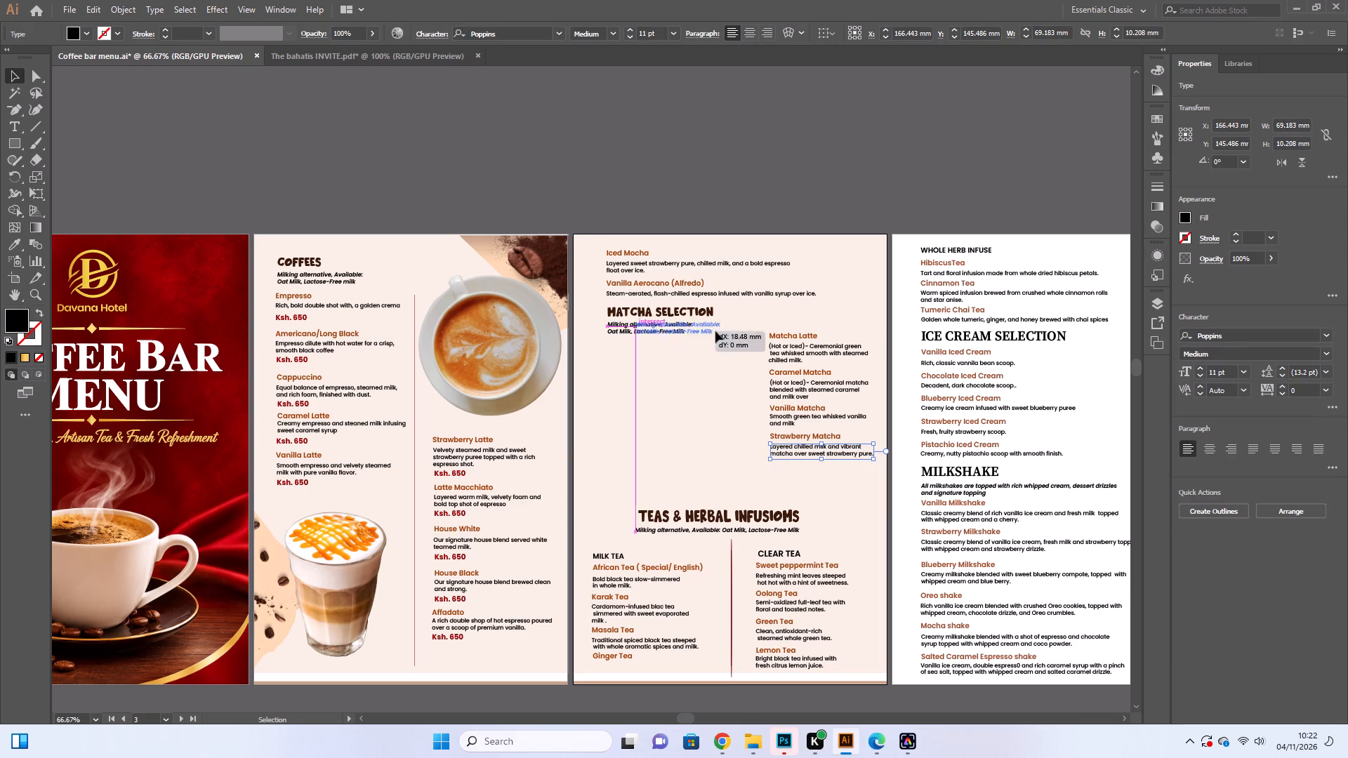
{"action": "left_click_drag", "start_coordinate": [715, 331], "coordinate": [818, 323]}
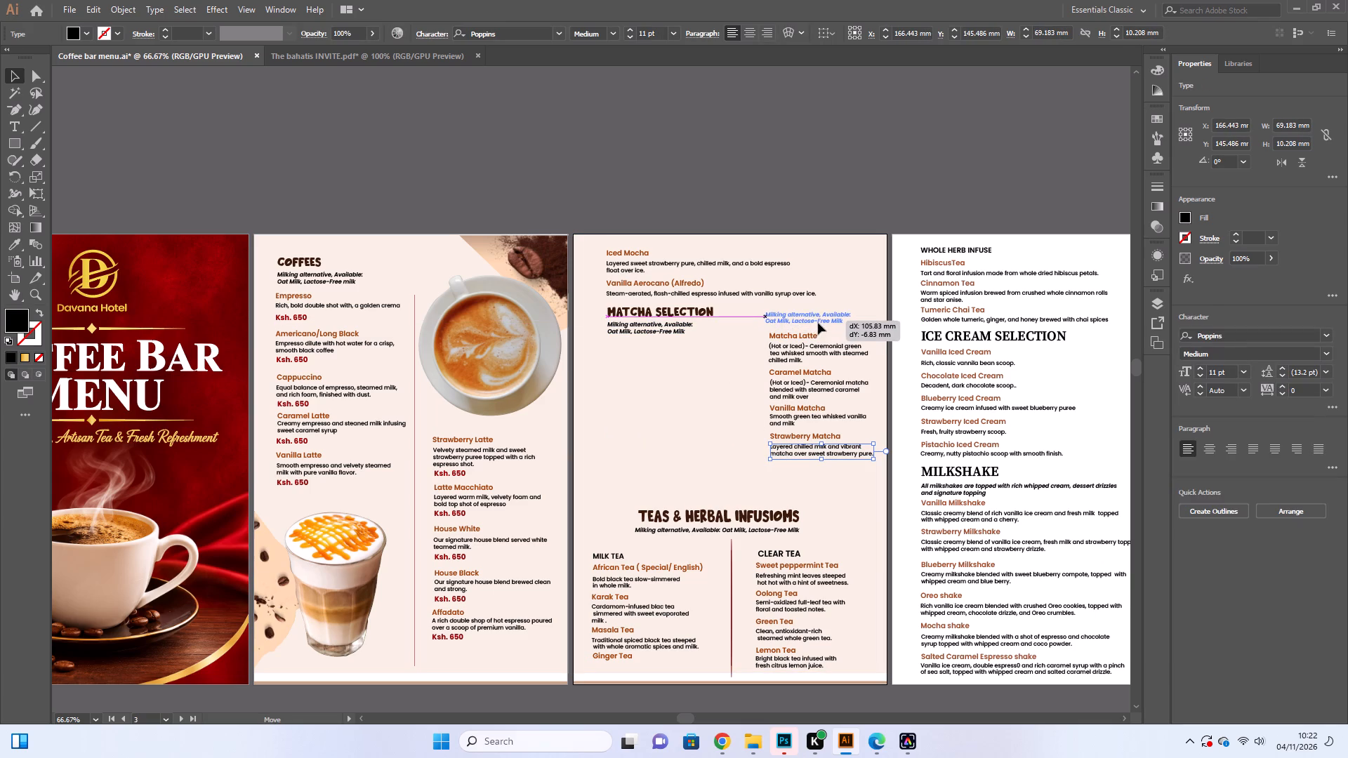
{"action": "left_click_drag", "start_coordinate": [818, 323], "coordinate": [820, 325]}
Move the Matcha Selection heading directly above the relocated milk-alternative note, lining up their left edges.
{"action": "left_click_drag", "start_coordinate": [661, 313], "coordinate": [807, 309]}
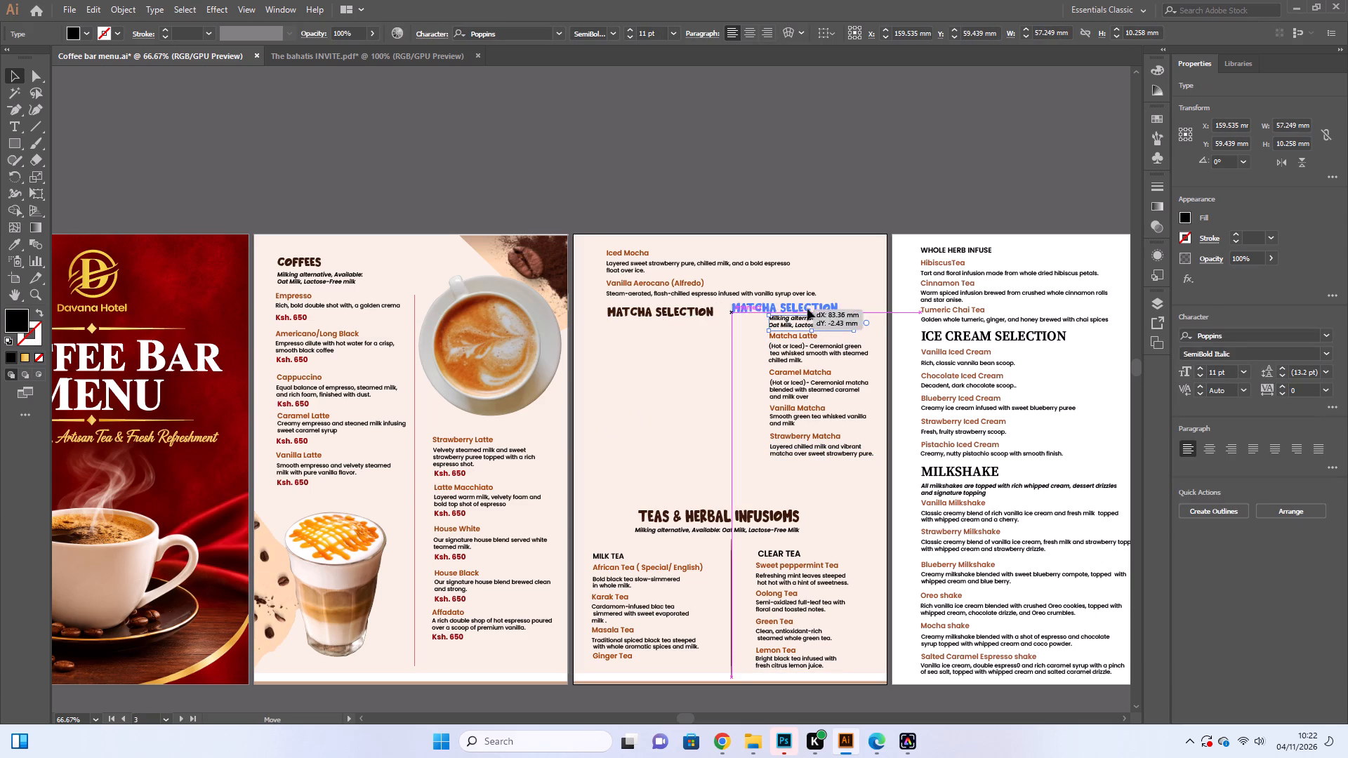
{"action": "left_click_drag", "start_coordinate": [807, 309], "coordinate": [823, 307]}
{"action": "left_click", "coordinate": [740, 184]}
Move the Iced Mocha and Vanilla Aerocano titles and descriptions together about 97 mm down and 9 mm left, above Teas & Herbal Infusions.
{"action": "left_click", "coordinate": [668, 291]}
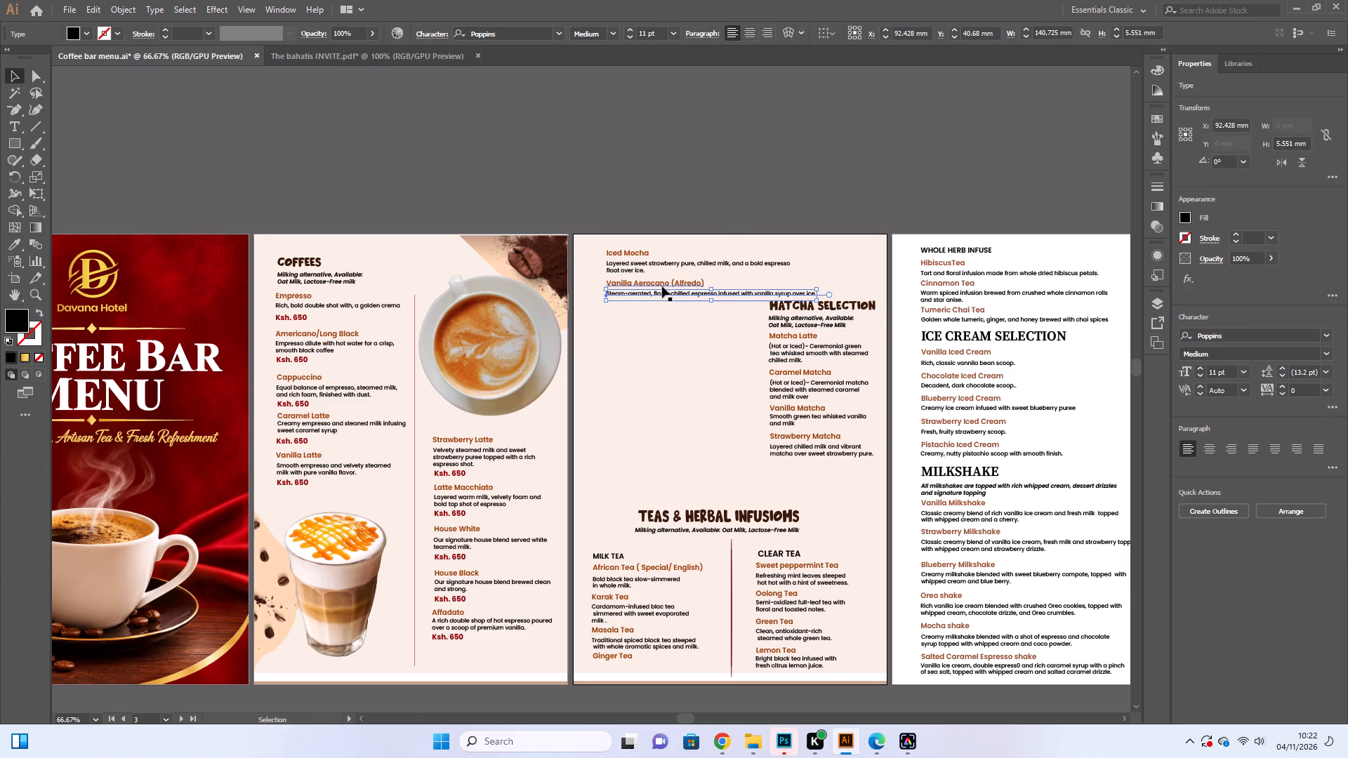
{"action": "left_click", "coordinate": [662, 286], "text": "shift"}
{"action": "left_click", "coordinate": [659, 264], "text": "shift"}
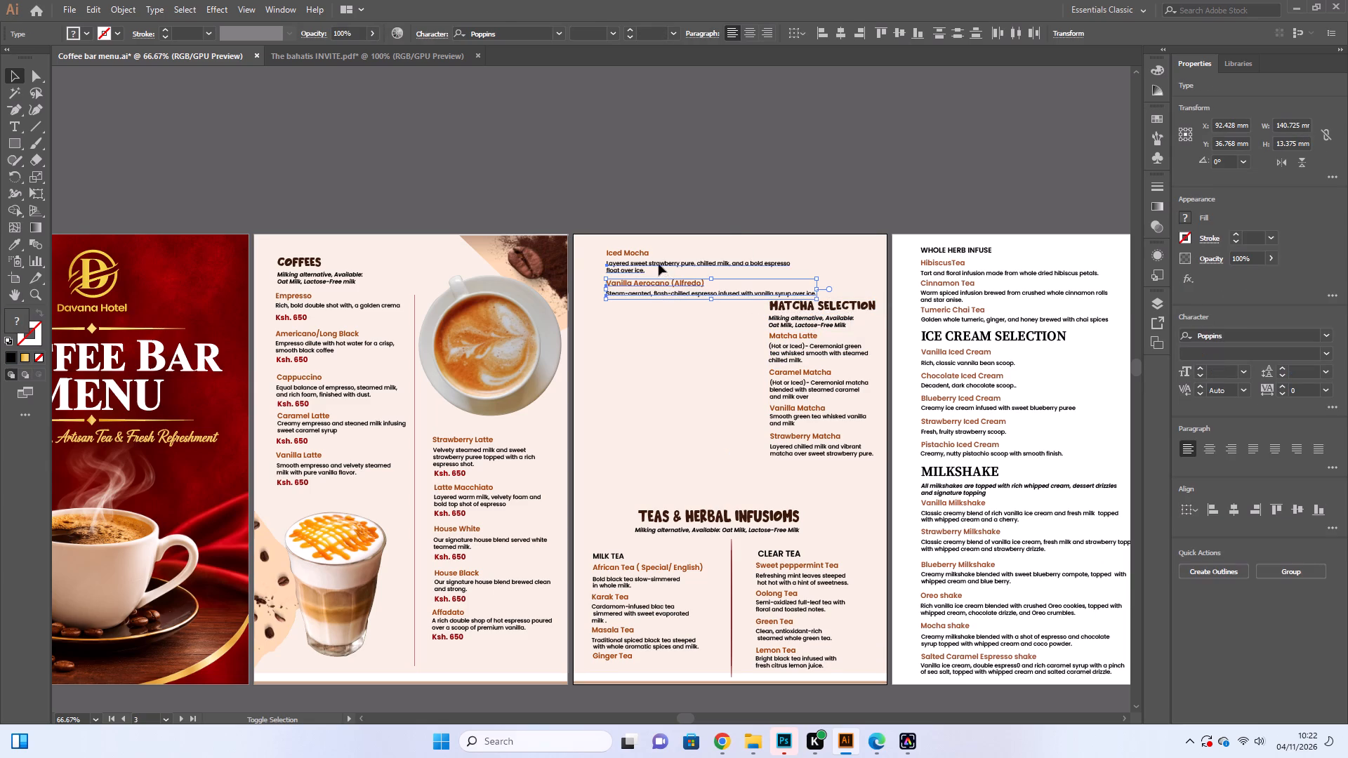
{"action": "left_click", "coordinate": [631, 253], "text": "shift"}
{"action": "left_click_drag", "start_coordinate": [633, 268], "coordinate": [636, 295]}
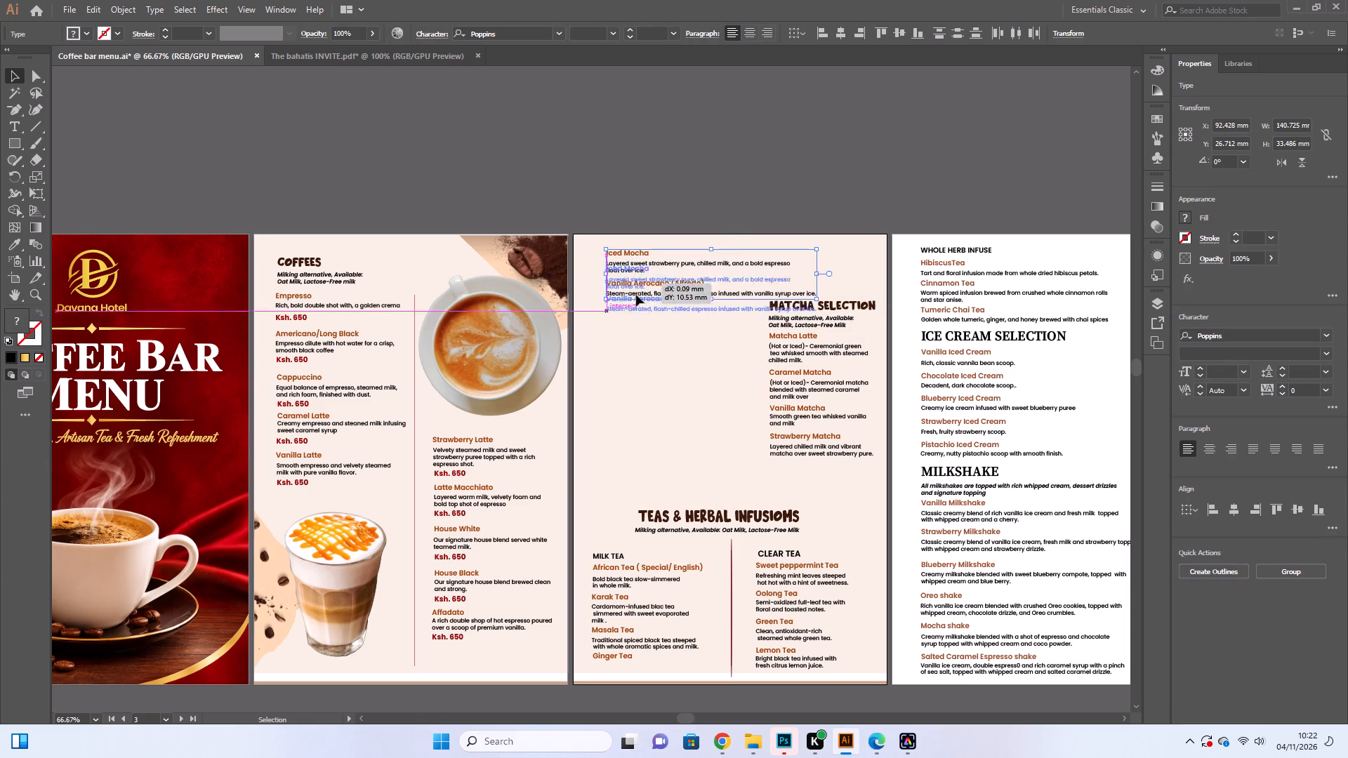
{"action": "left_click_drag", "start_coordinate": [636, 295], "coordinate": [619, 413]}
{"action": "left_click", "coordinate": [626, 197]}
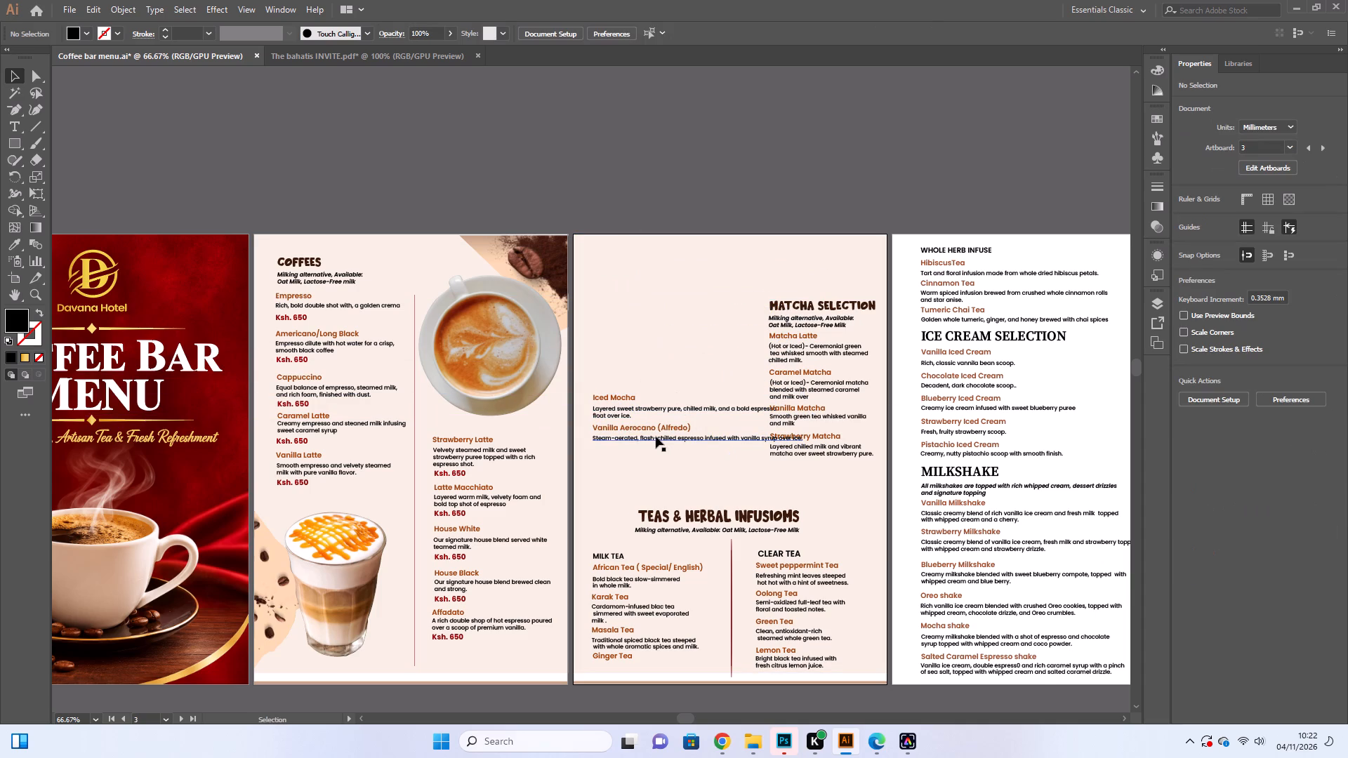
Break the Vanilla Aerocano description after "espresso" and the Iced Mocha description after "pure,".
{"action": "left_click", "coordinate": [12, 126]}
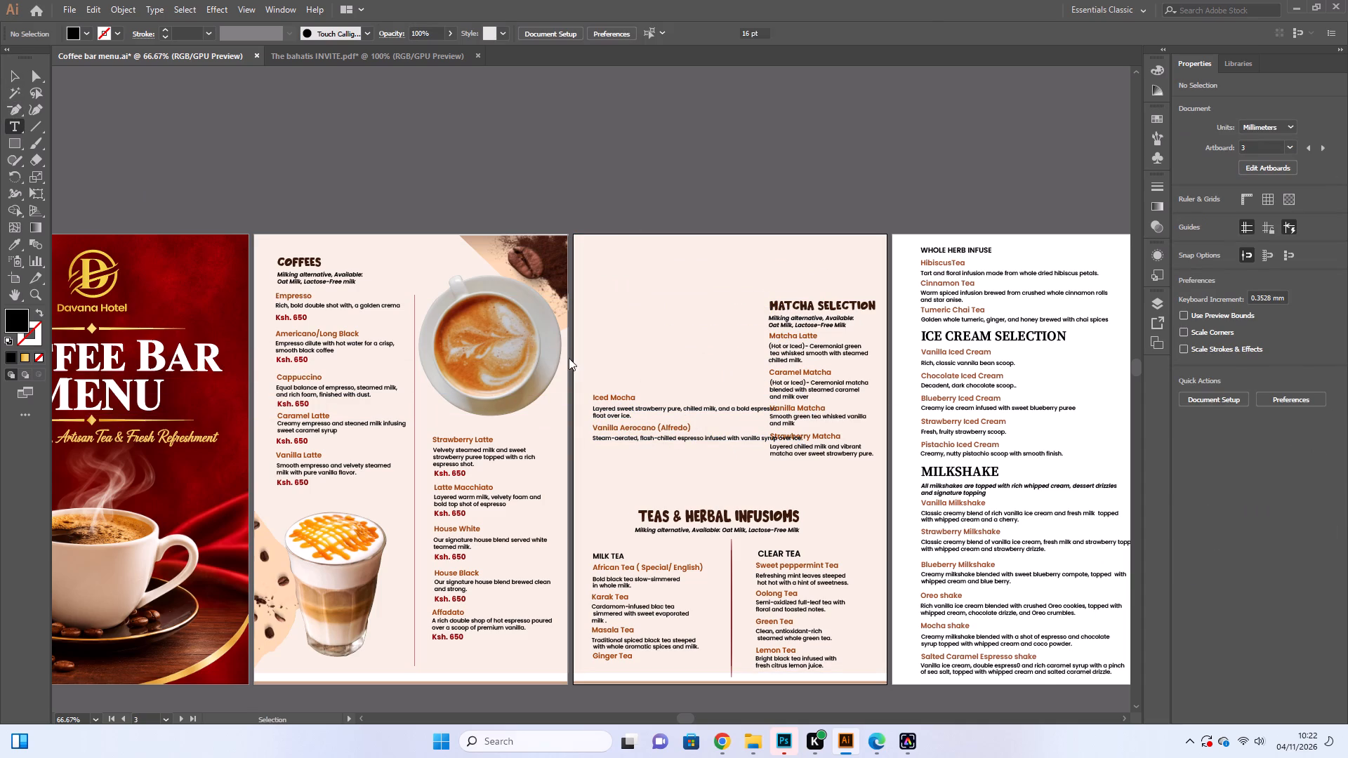
{"action": "left_click", "coordinate": [703, 441]}
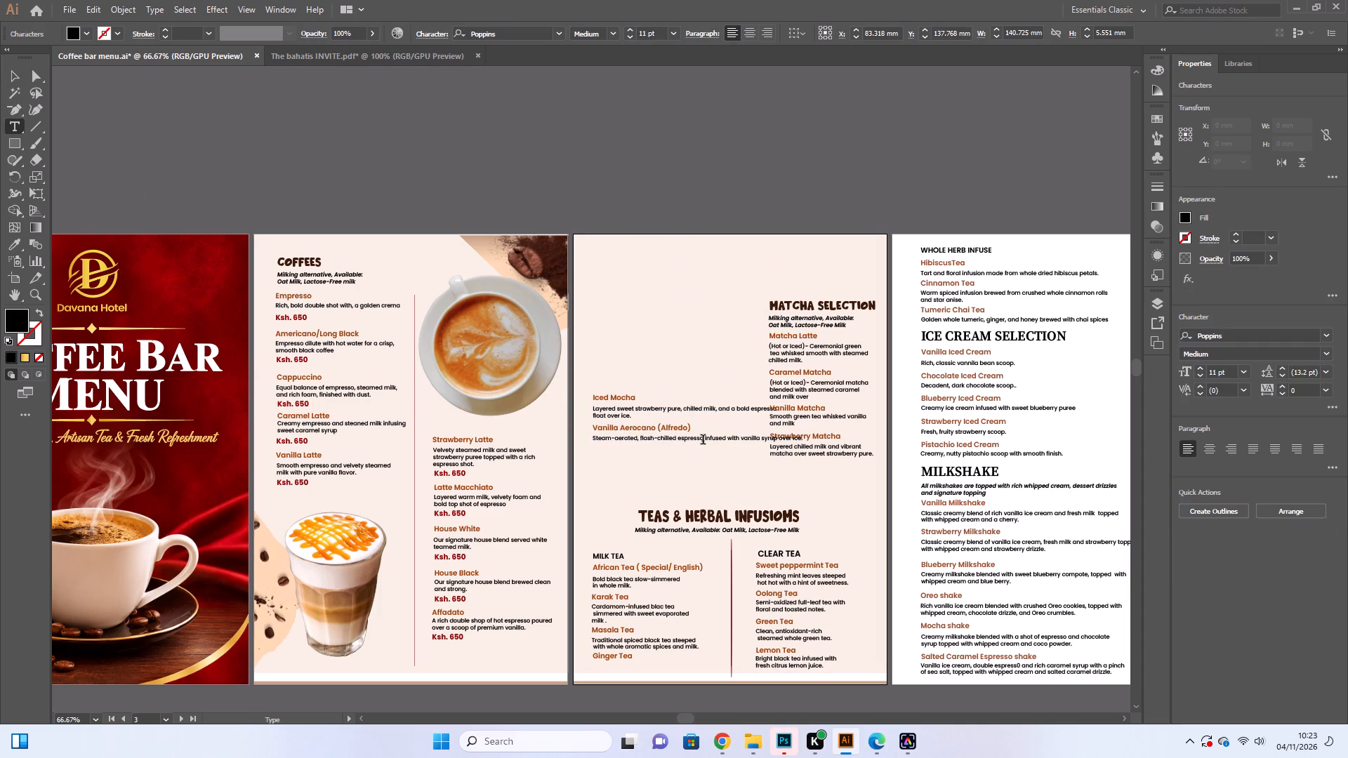
{"action": "key", "text": "Return"}
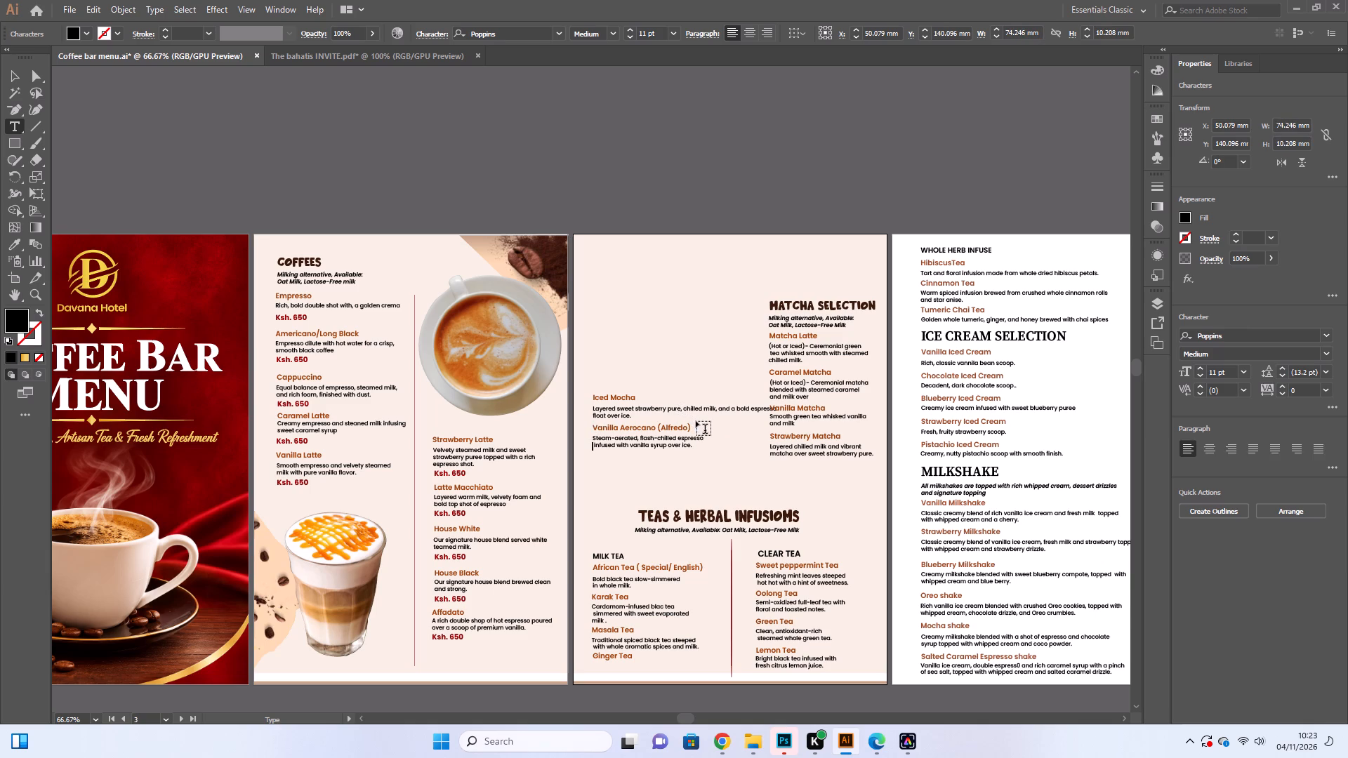
{"action": "left_click", "coordinate": [683, 410]}
{"action": "key", "text": "Return"}
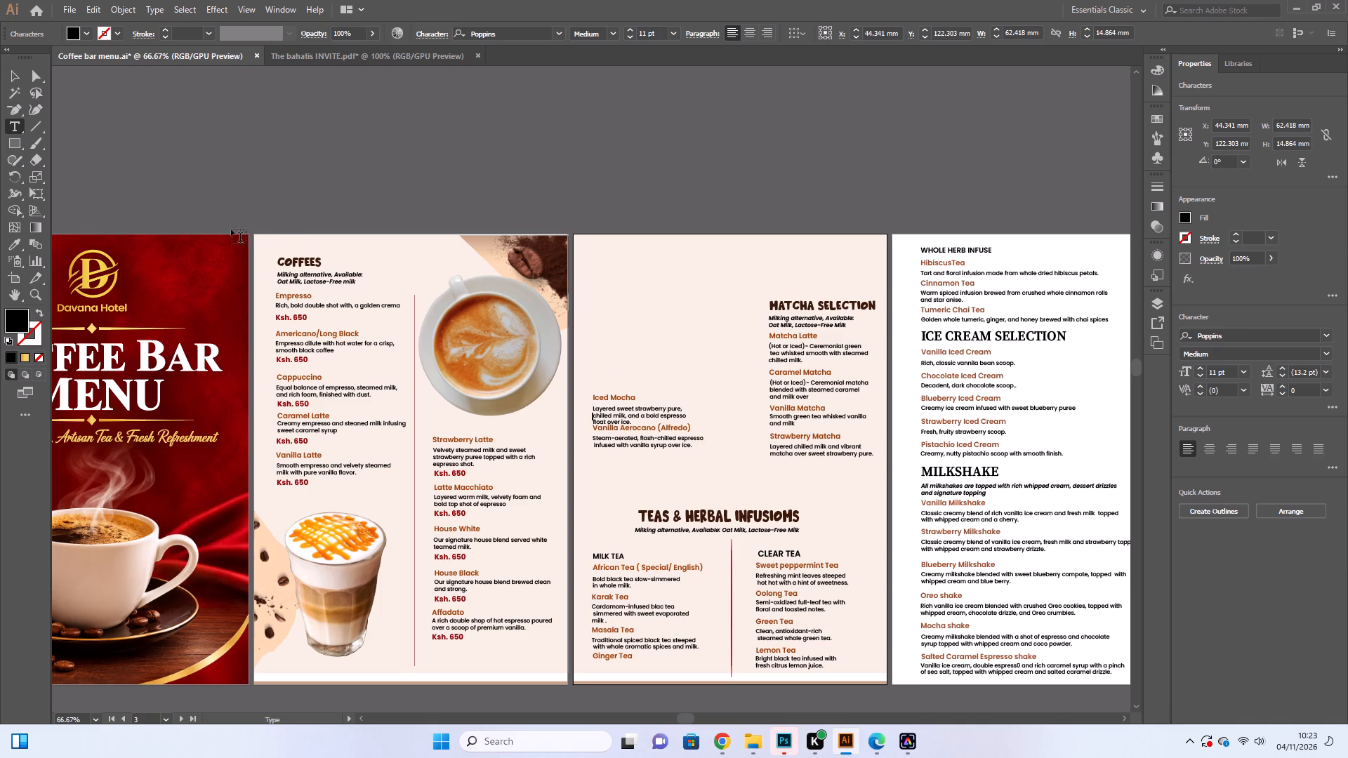
Nudge the Iced Mocha description up about 1.8 mm, closer to its title and clear of the Vanilla Aerocano title.
{"action": "left_click", "coordinate": [13, 73]}
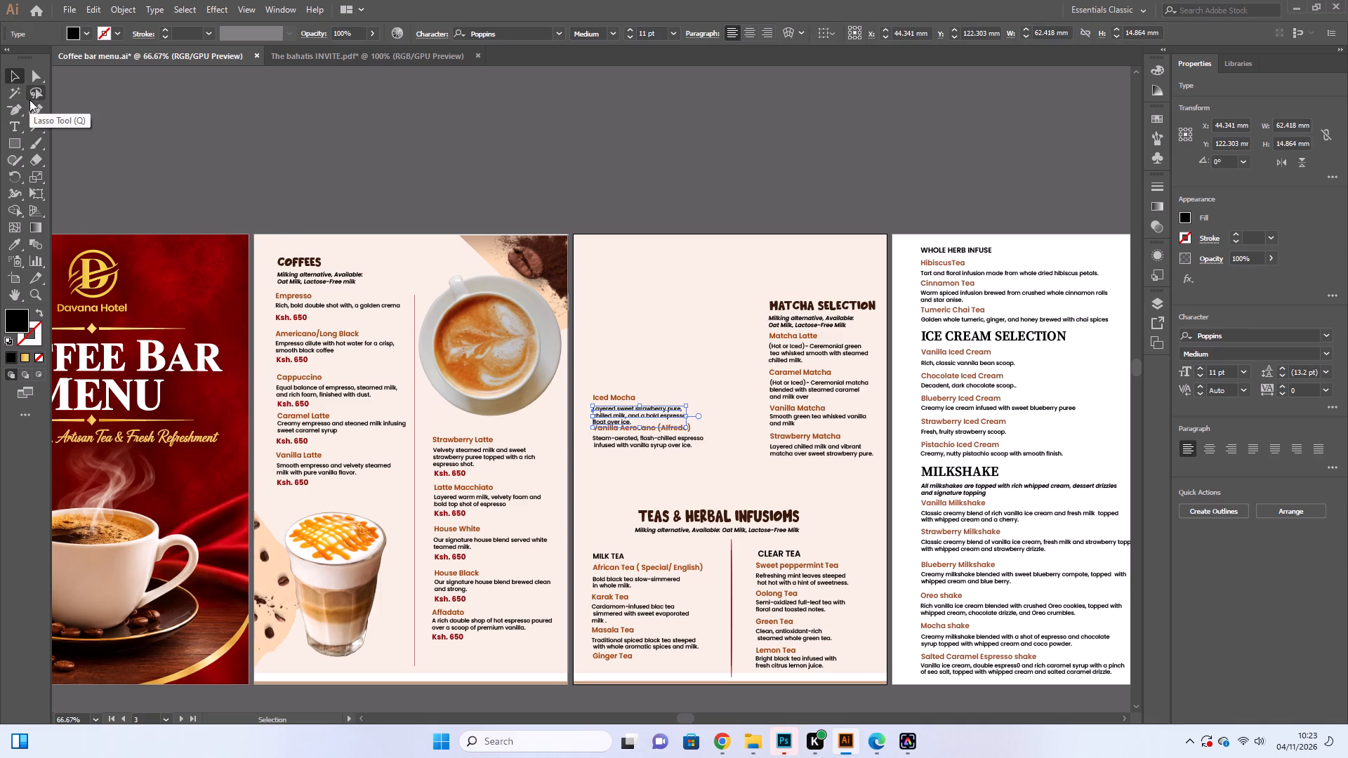
{"action": "key", "text": "Up"}
{"action": "key", "text": "Up"}
{"action": "key", "text": "Up"}
{"action": "key", "text": "Up"}
{"action": "key", "text": "Up"}
{"action": "key", "text": "Up"}
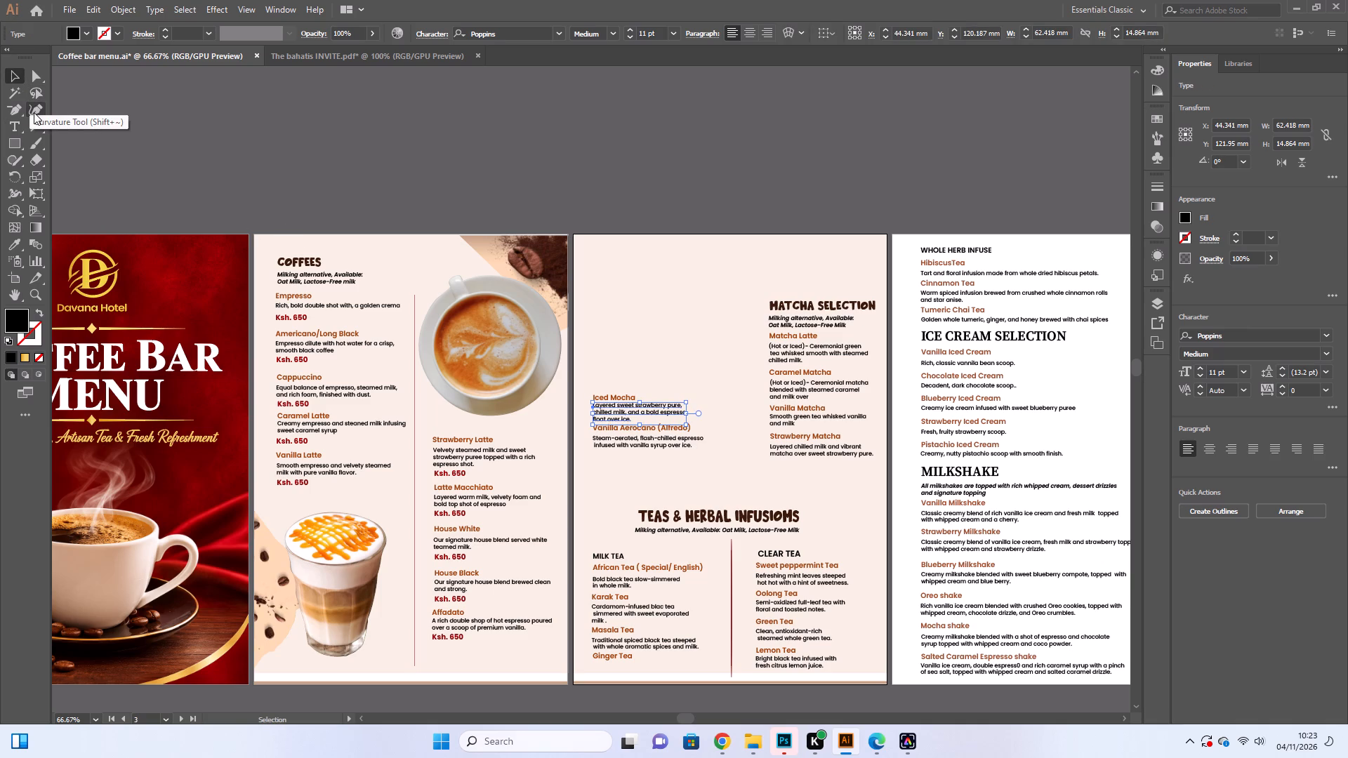
{"action": "key", "text": "Down"}
{"action": "left_click", "coordinate": [588, 127]}
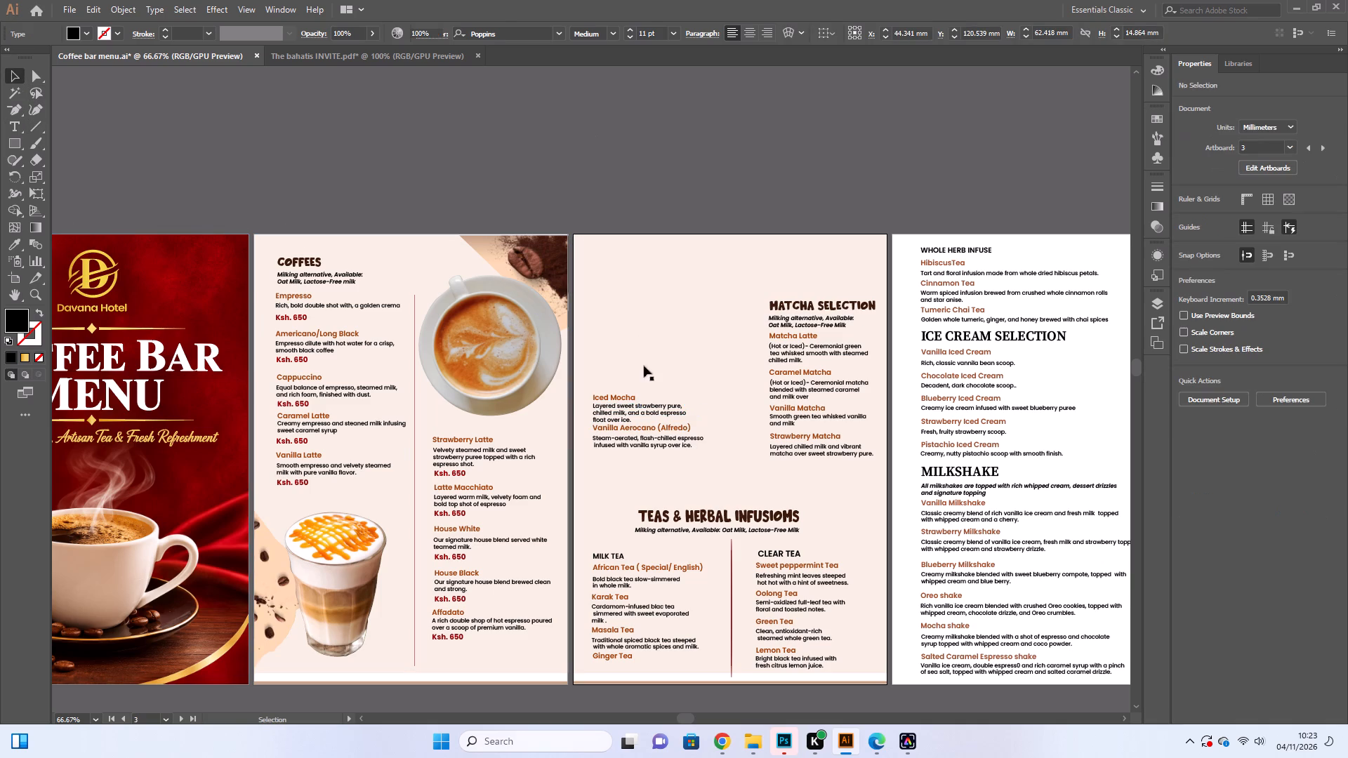
Nudge the Iced Mocha title up about 0.35 mm above its description.
{"action": "left_click", "coordinate": [623, 399]}
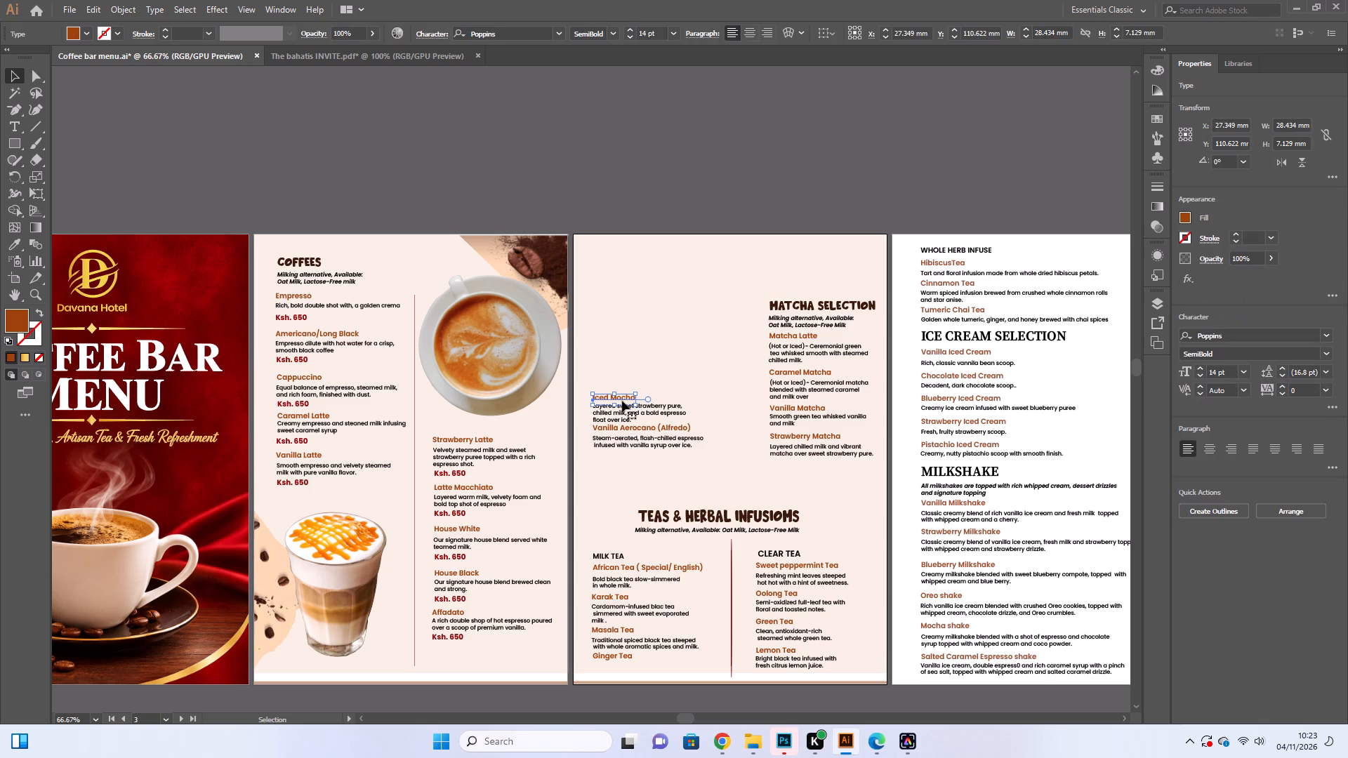
{"action": "key", "text": "Up"}
Nudge the Iced Mocha title and description together up about 3.5 mm, away from the Vanilla Aerocano title.
{"action": "left_click", "coordinate": [619, 418], "text": "shift"}
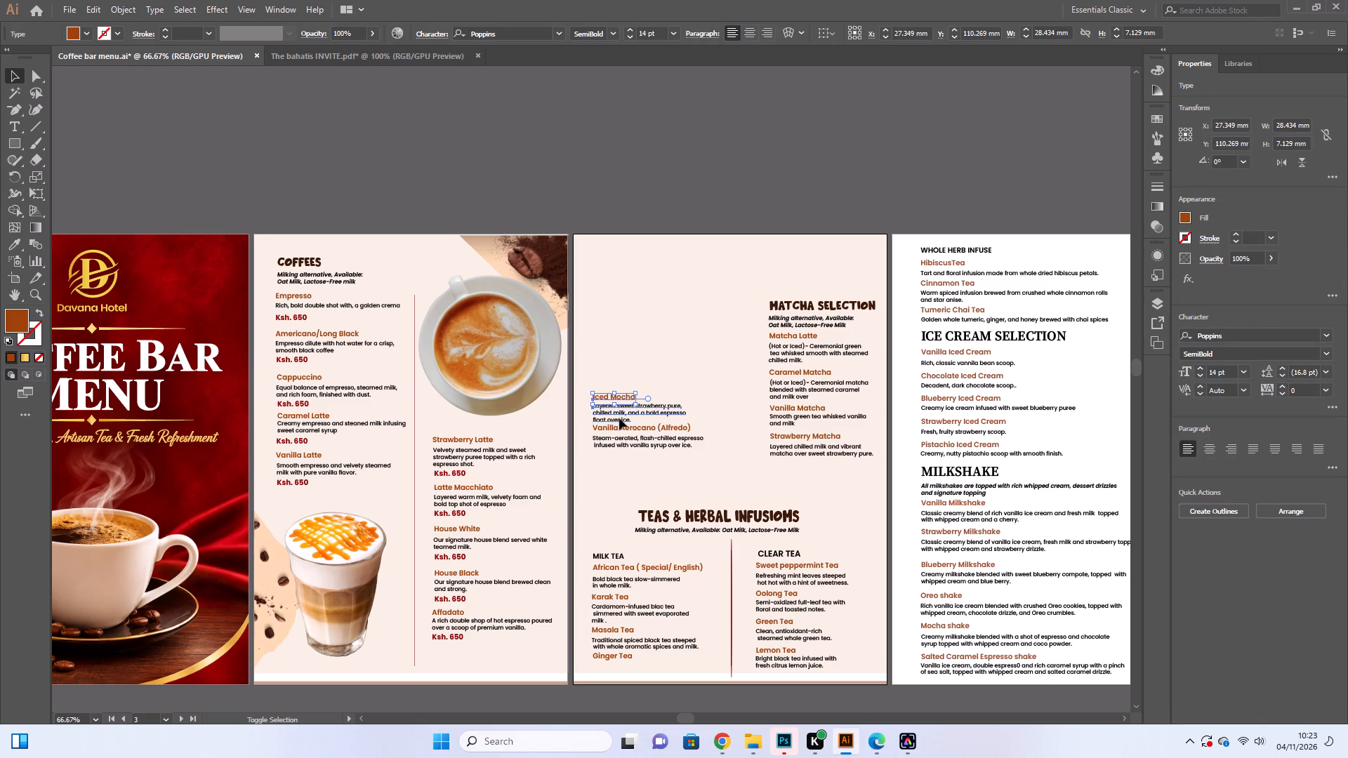
{"action": "key", "text": "Up"}
{"action": "key", "text": "Up"}
{"action": "key", "text": "Up"}
{"action": "key", "text": "Up"}
{"action": "key", "text": "Up"}
{"action": "key", "text": "Up"}
{"action": "key", "text": "Up"}
{"action": "key", "text": "Up"}
{"action": "key", "text": "Up"}
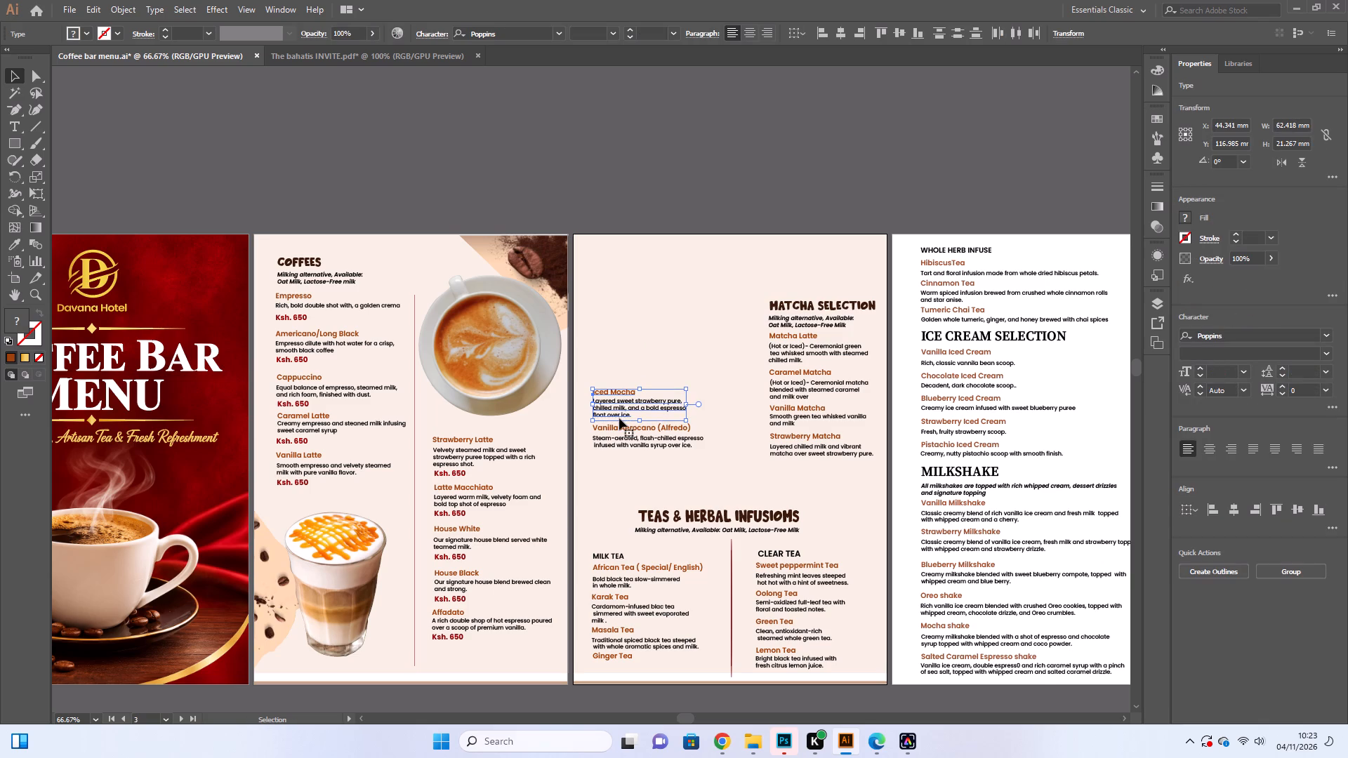
{"action": "key", "text": "Up"}
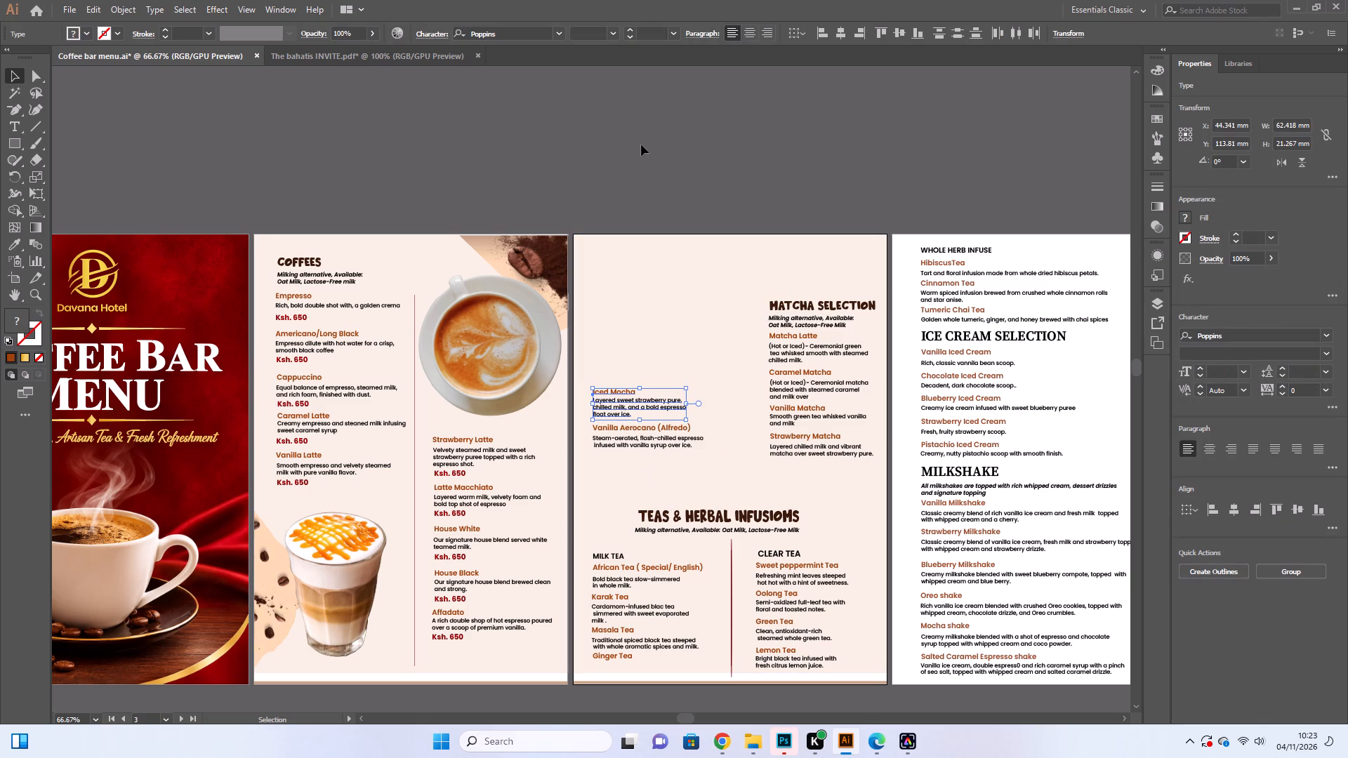
{"action": "left_click", "coordinate": [640, 141]}
Move the Iced Coffees heading, milk note and three drink entries from below the coffees page to the teas page, directly above Iced Mocha.
{"action": "scroll", "coordinate": [625, 178], "scroll_direction": "down", "scroll_amount": 5}
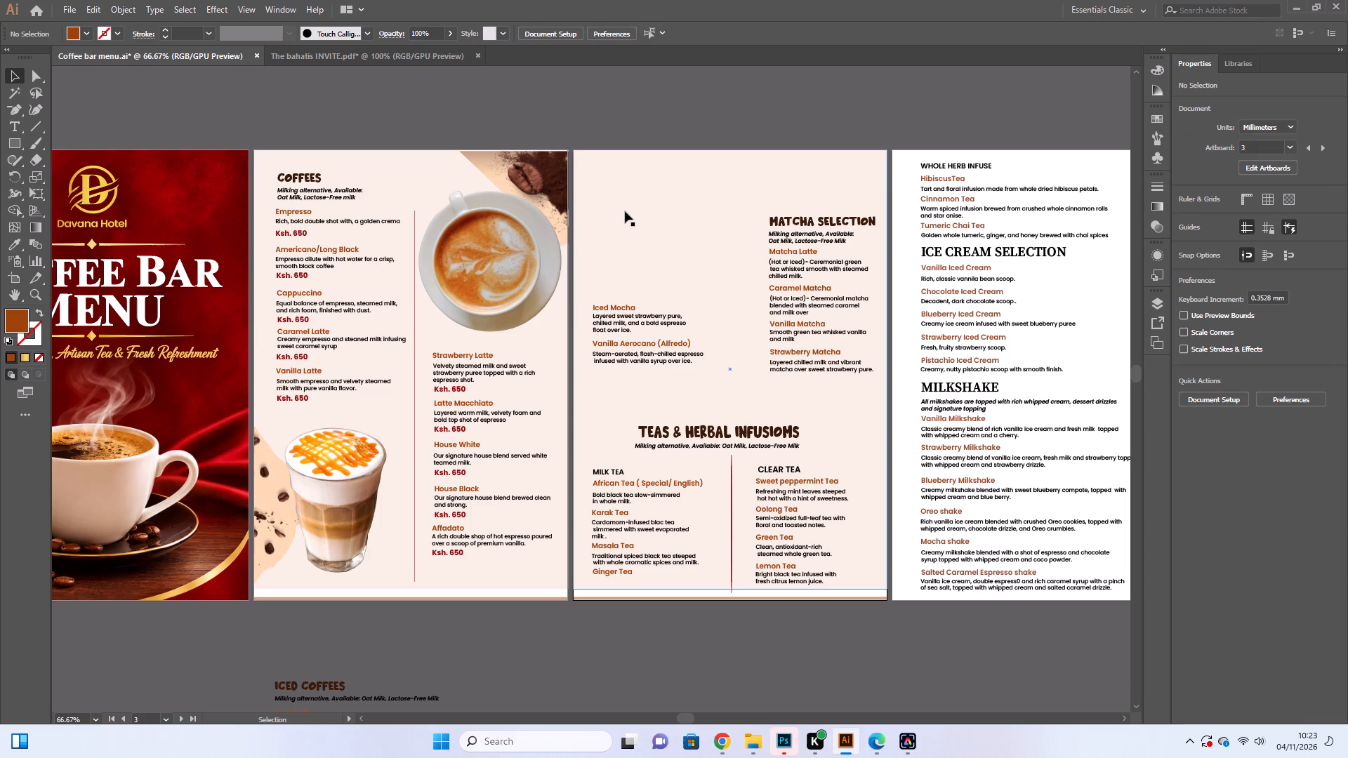
{"action": "scroll", "coordinate": [625, 211], "scroll_direction": "up", "scroll_amount": 4}
{"action": "scroll", "coordinate": [625, 211], "scroll_direction": "down", "scroll_amount": 16}
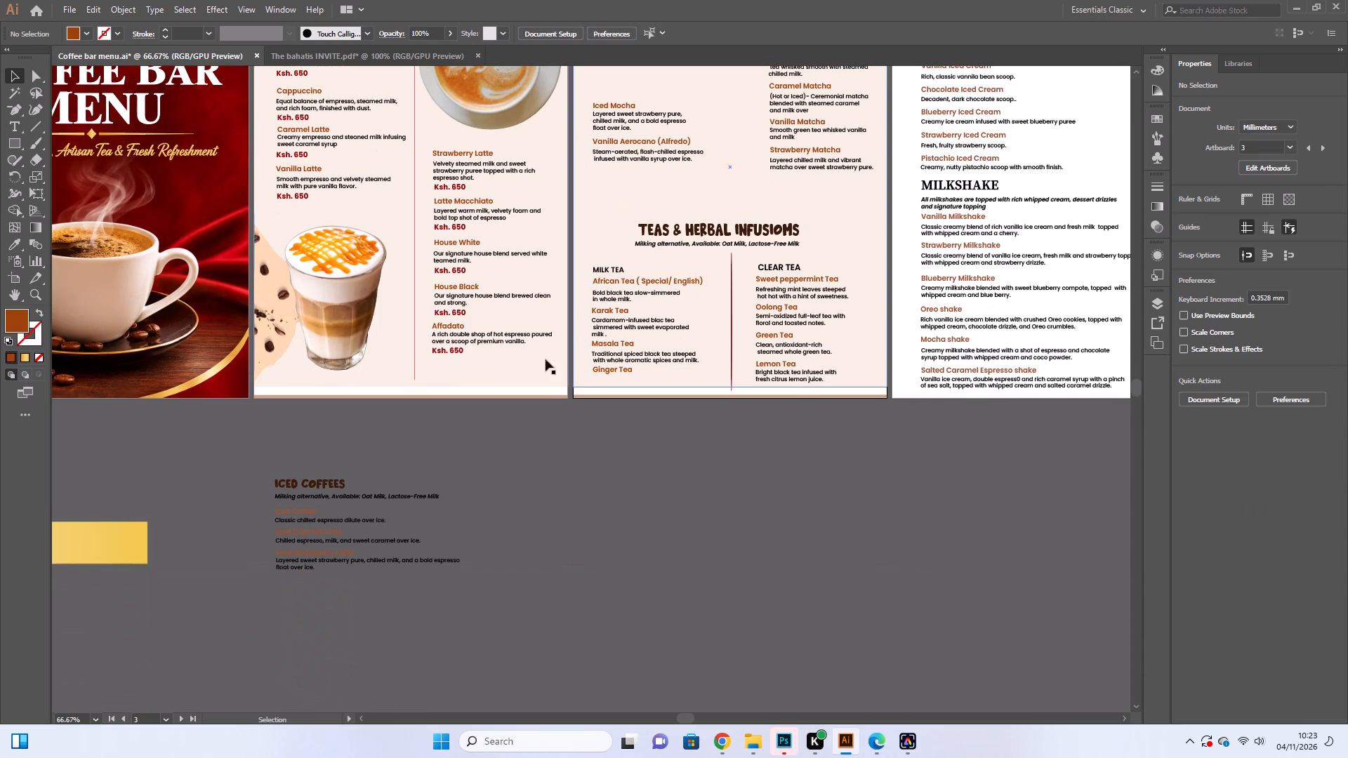
{"action": "left_click_drag", "start_coordinate": [416, 434], "coordinate": [251, 616]}
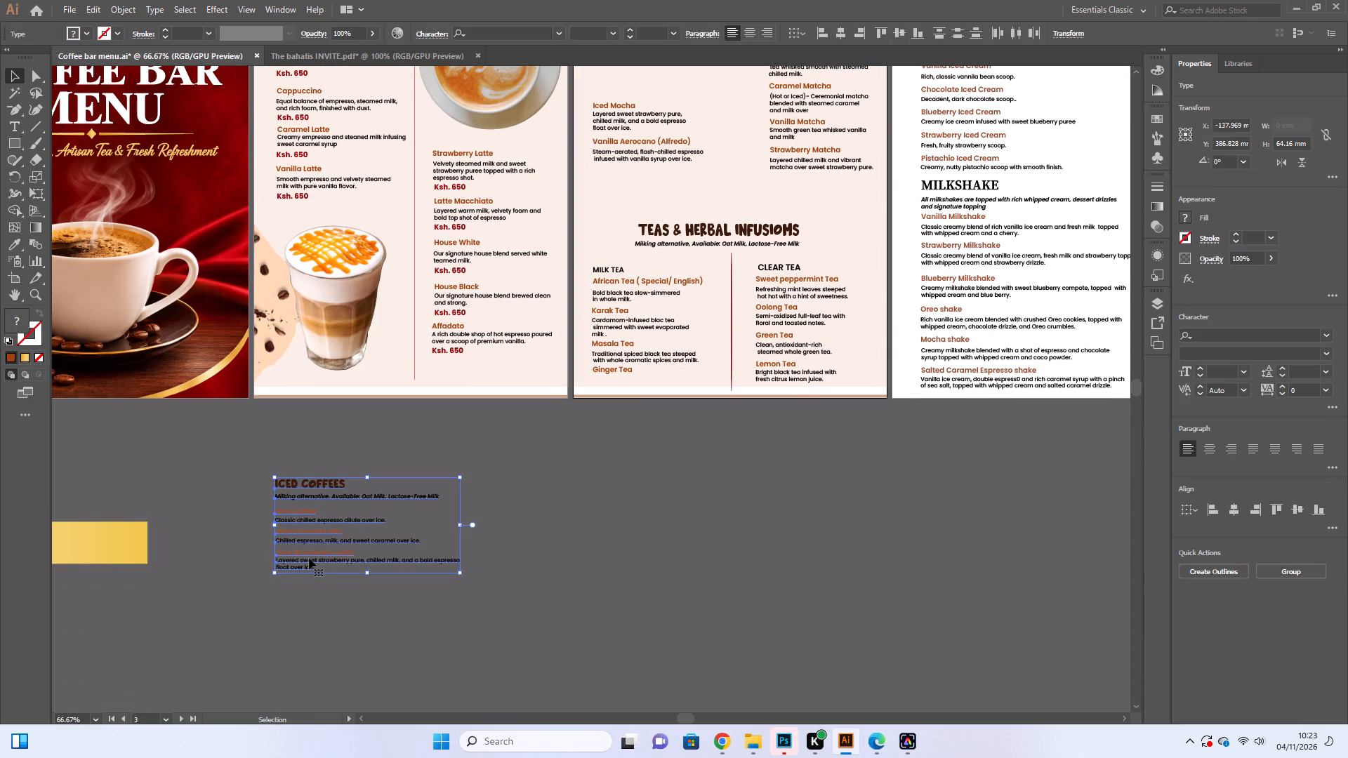
{"action": "left_click_drag", "start_coordinate": [308, 559], "coordinate": [625, 206]}
{"action": "scroll", "coordinate": [628, 208], "scroll_direction": "up", "scroll_amount": 6}
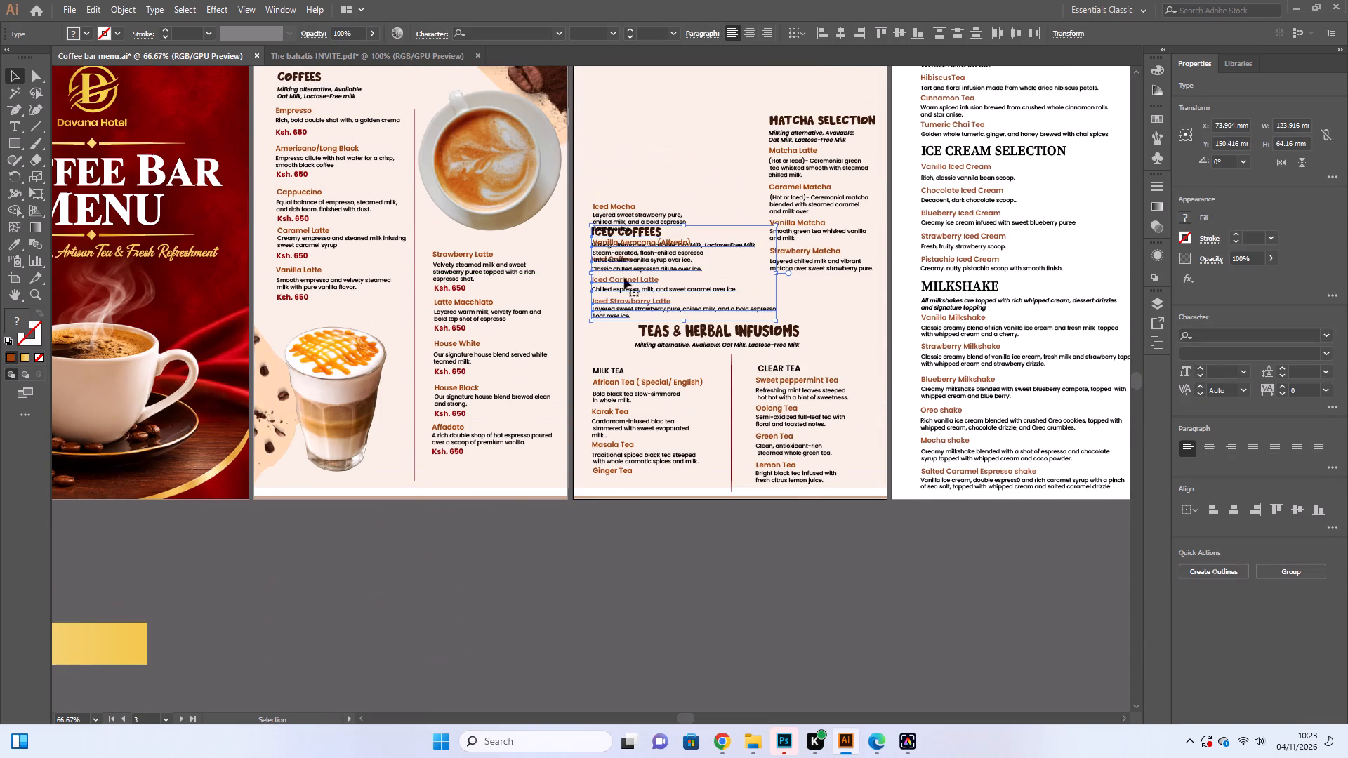
{"action": "left_click_drag", "start_coordinate": [617, 307], "coordinate": [611, 176]}
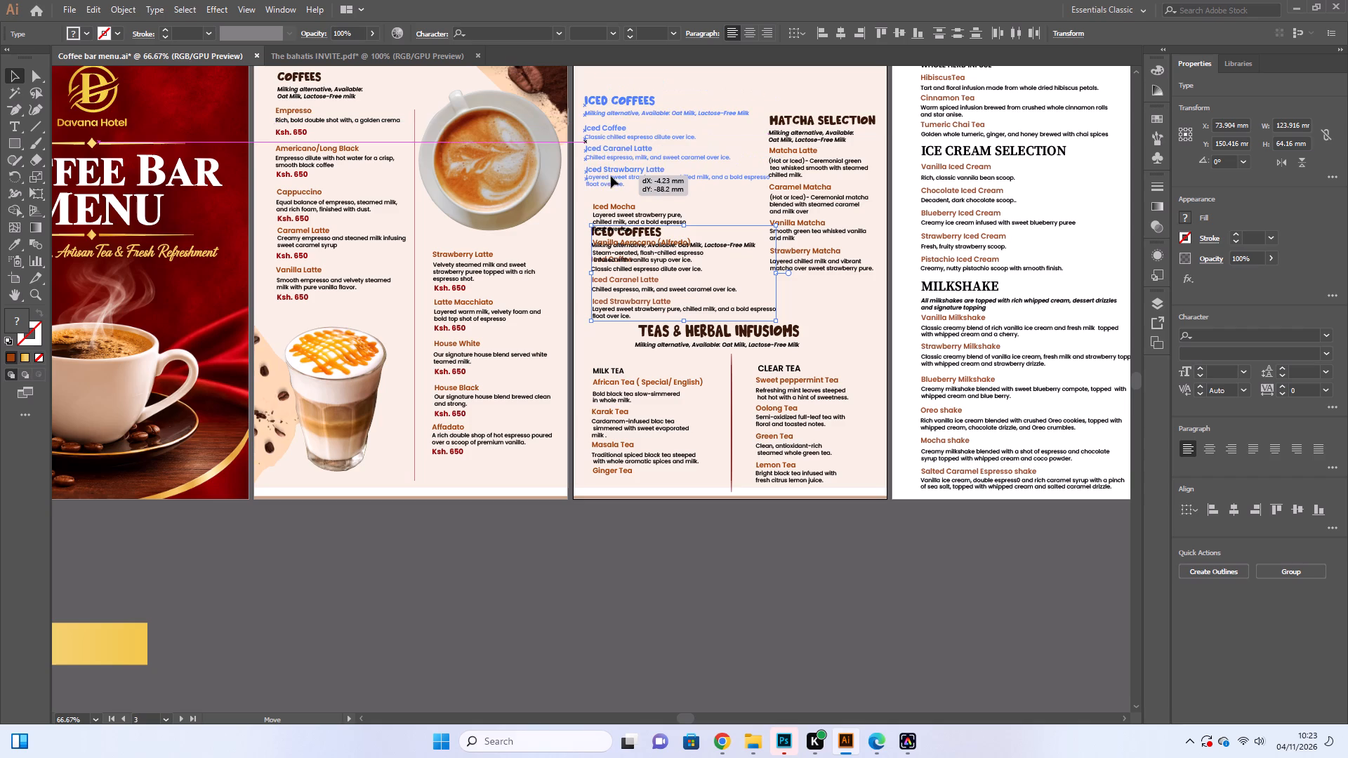
{"action": "left_click_drag", "start_coordinate": [611, 176], "coordinate": [614, 180]}
{"action": "scroll", "coordinate": [621, 109], "scroll_direction": "up", "scroll_amount": 6}
{"action": "left_click", "coordinate": [612, 91]}
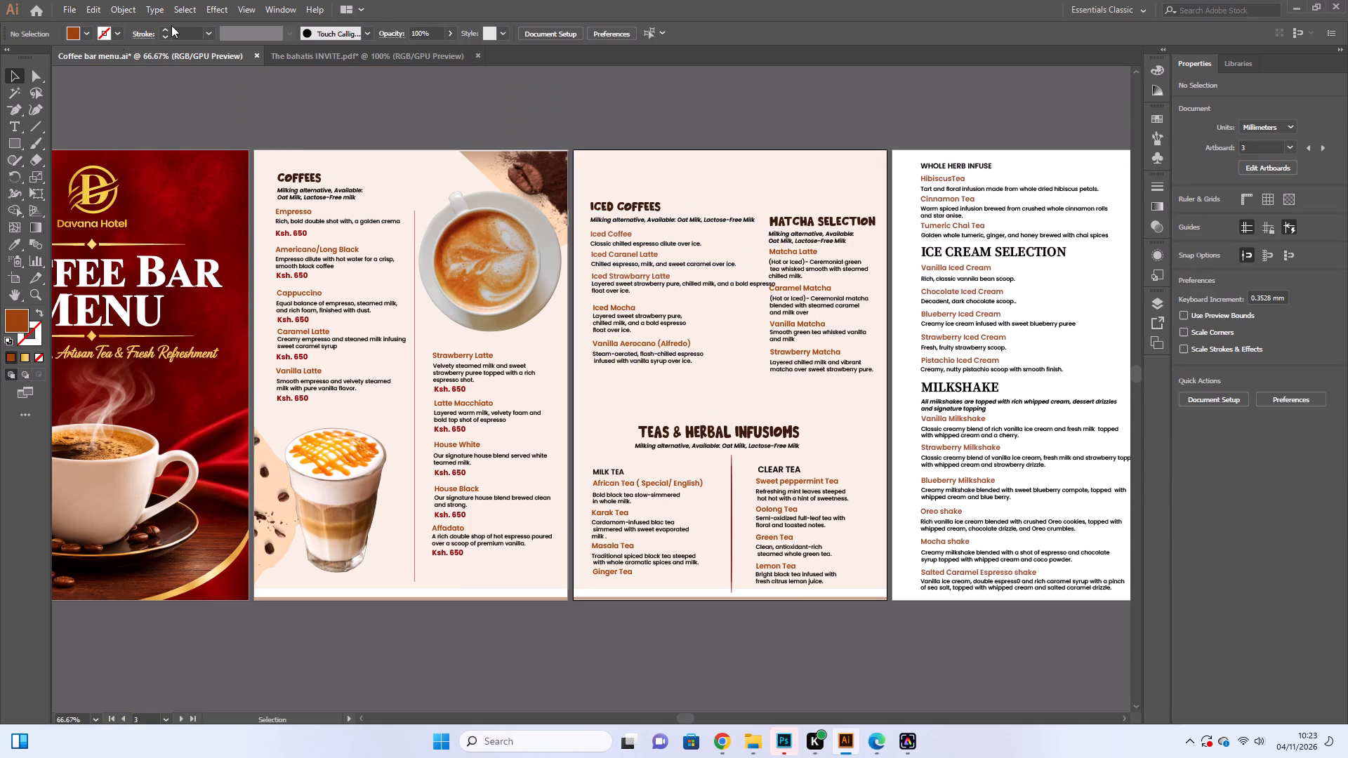
Break the Iced Coffees milk note after "Available:" and remove the leading space before "Oat Milk".
{"action": "left_click", "coordinate": [13, 128]}
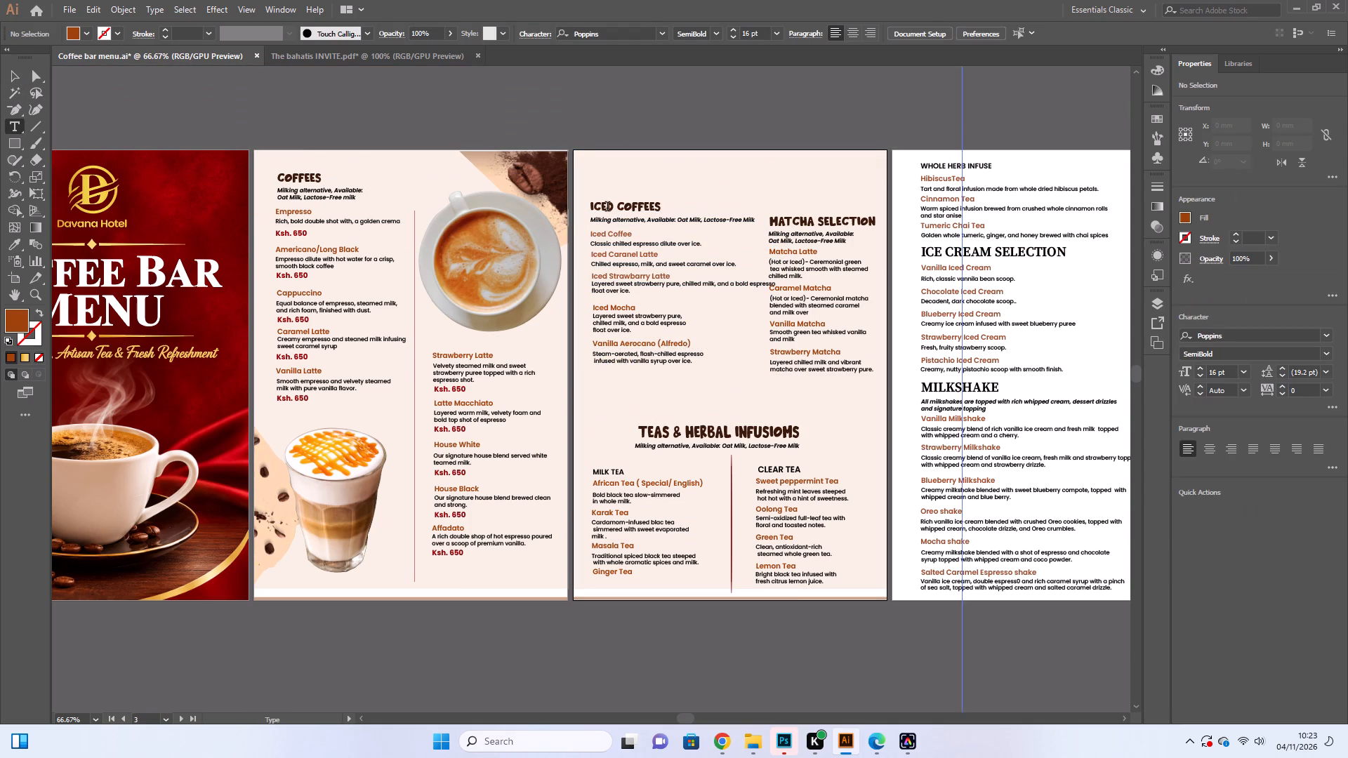
{"action": "left_click", "coordinate": [676, 219]}
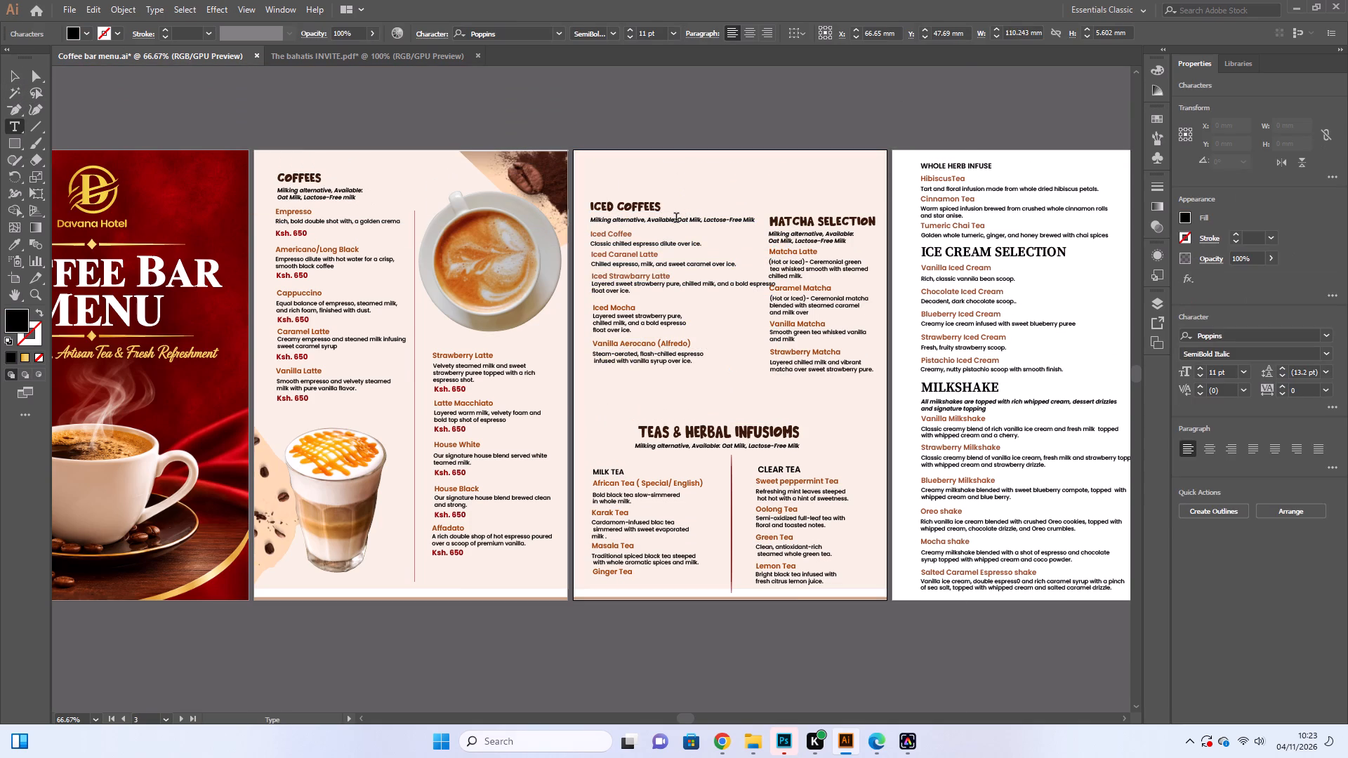
{"action": "key", "text": "Return"}
{"action": "left_click", "coordinate": [592, 229]}
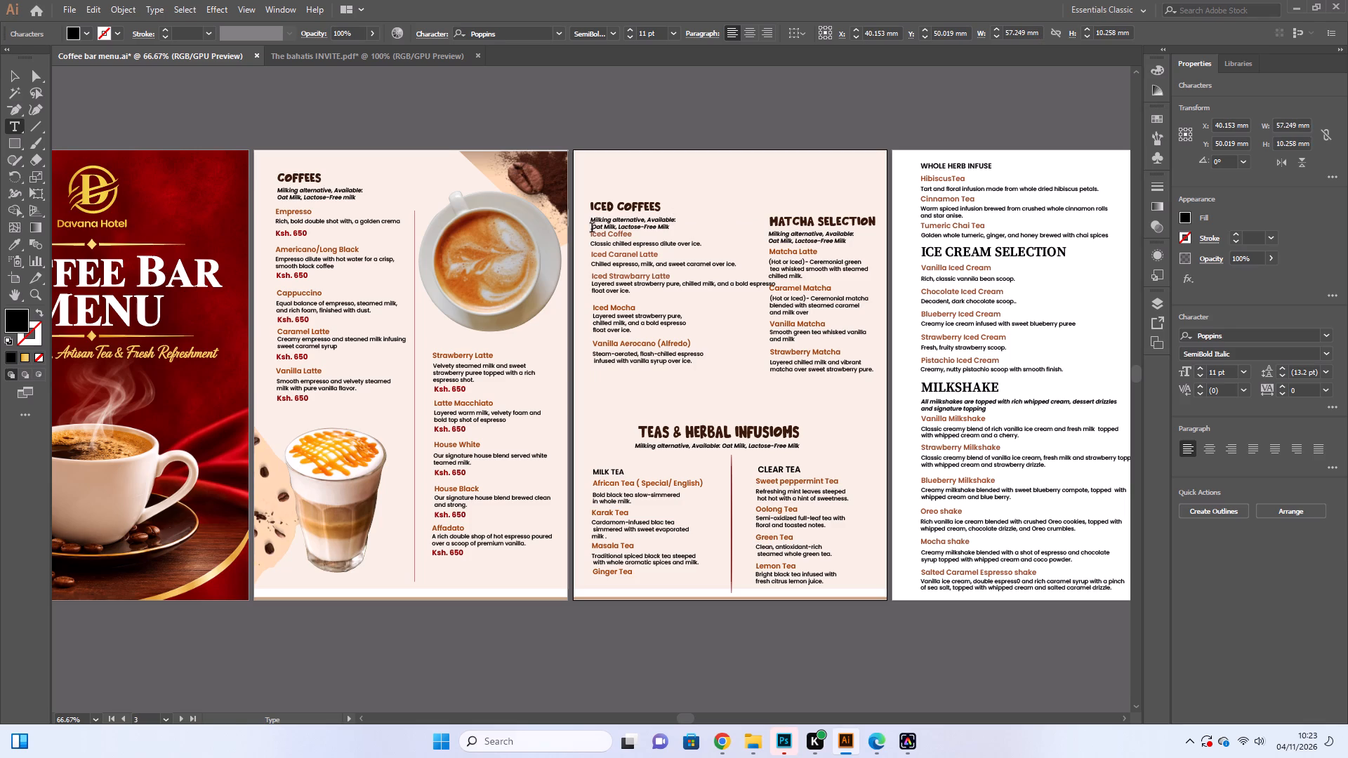
{"action": "key", "text": "BackSpace"}
Nudge the Iced Coffees heading and its milk note together up about 6 mm, clear of the Iced Coffee title.
{"action": "left_click", "coordinate": [8, 76]}
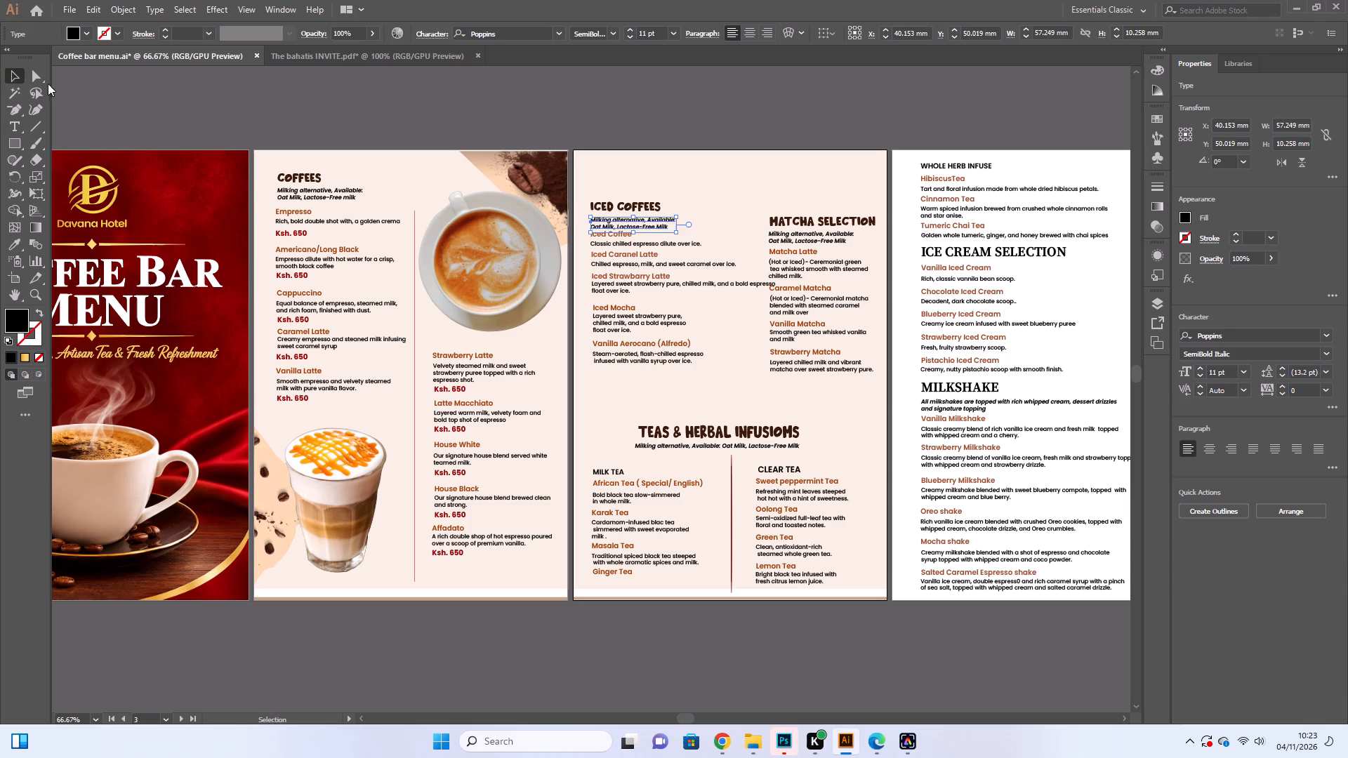
{"action": "left_click", "coordinate": [610, 210], "text": "shift"}
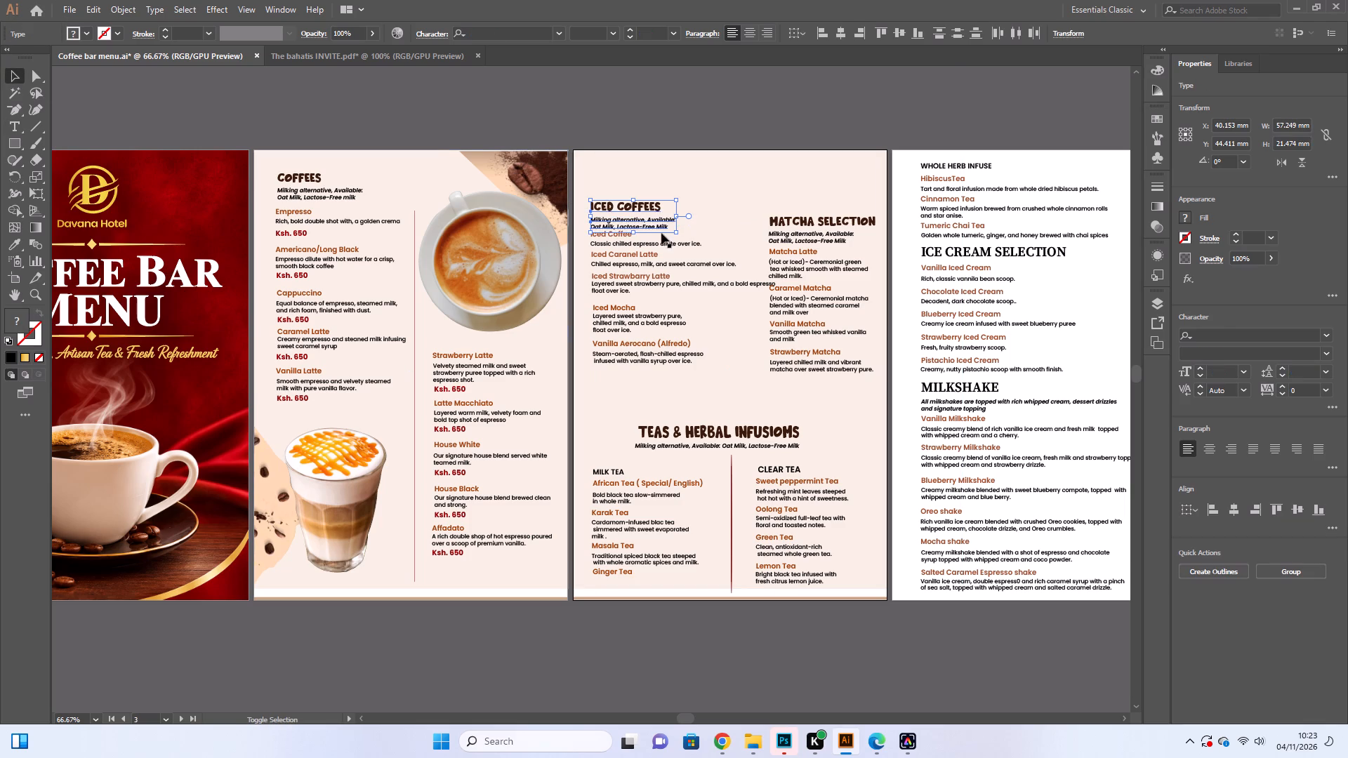
{"action": "key", "text": "Up"}
{"action": "key", "text": "Up"}
{"action": "key", "text": "Up"}
{"action": "key", "text": "Up"}
{"action": "key", "text": "Up"}
{"action": "key", "text": "Up"}
{"action": "key", "text": "Up"}
{"action": "key", "text": "Up"}
{"action": "key", "text": "Up"}
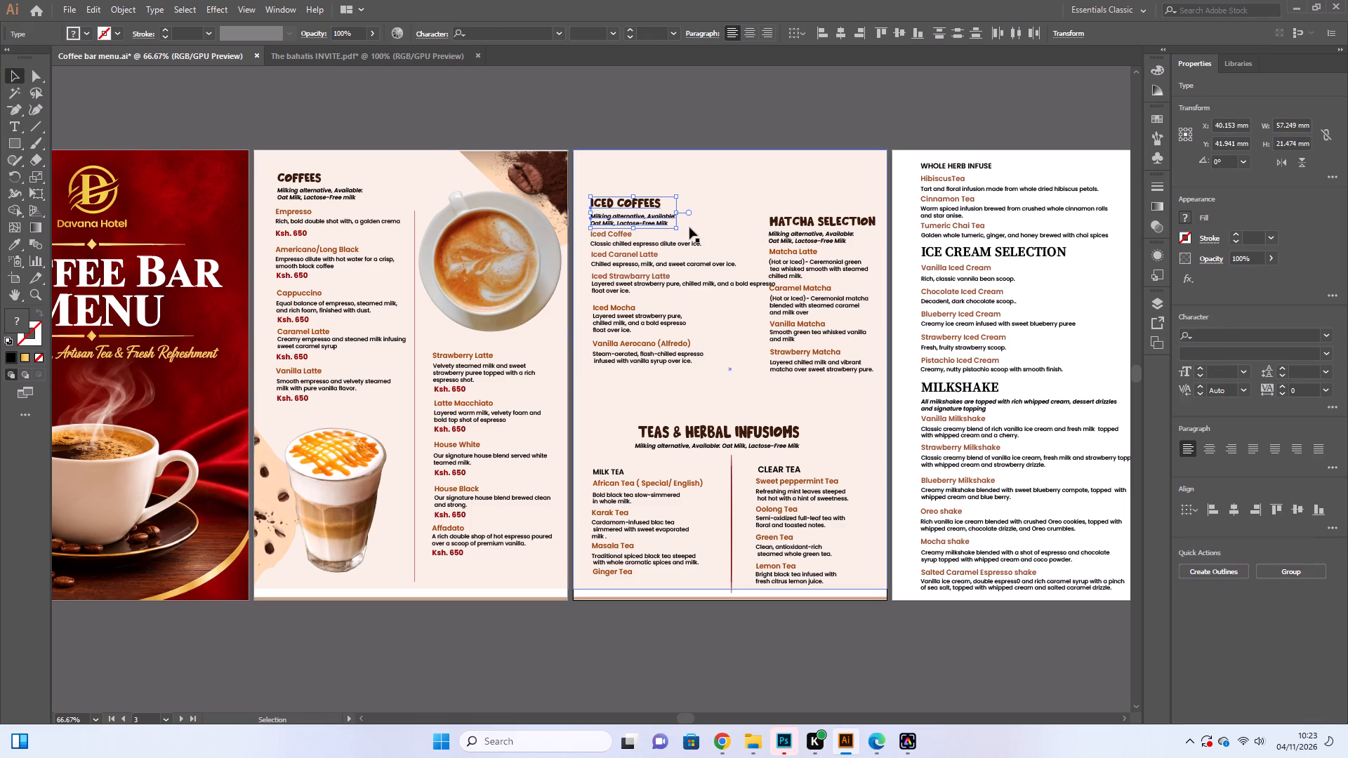
{"action": "key", "text": "Up"}
{"action": "key", "text": "Up"}
{"action": "key", "text": "Up"}
{"action": "key", "text": "Up"}
{"action": "key", "text": "Up"}
{"action": "key", "text": "Up"}
{"action": "key", "text": "Up"}
{"action": "key", "text": "Up"}
{"action": "key", "text": "Up"}
{"action": "key", "text": "Up"}
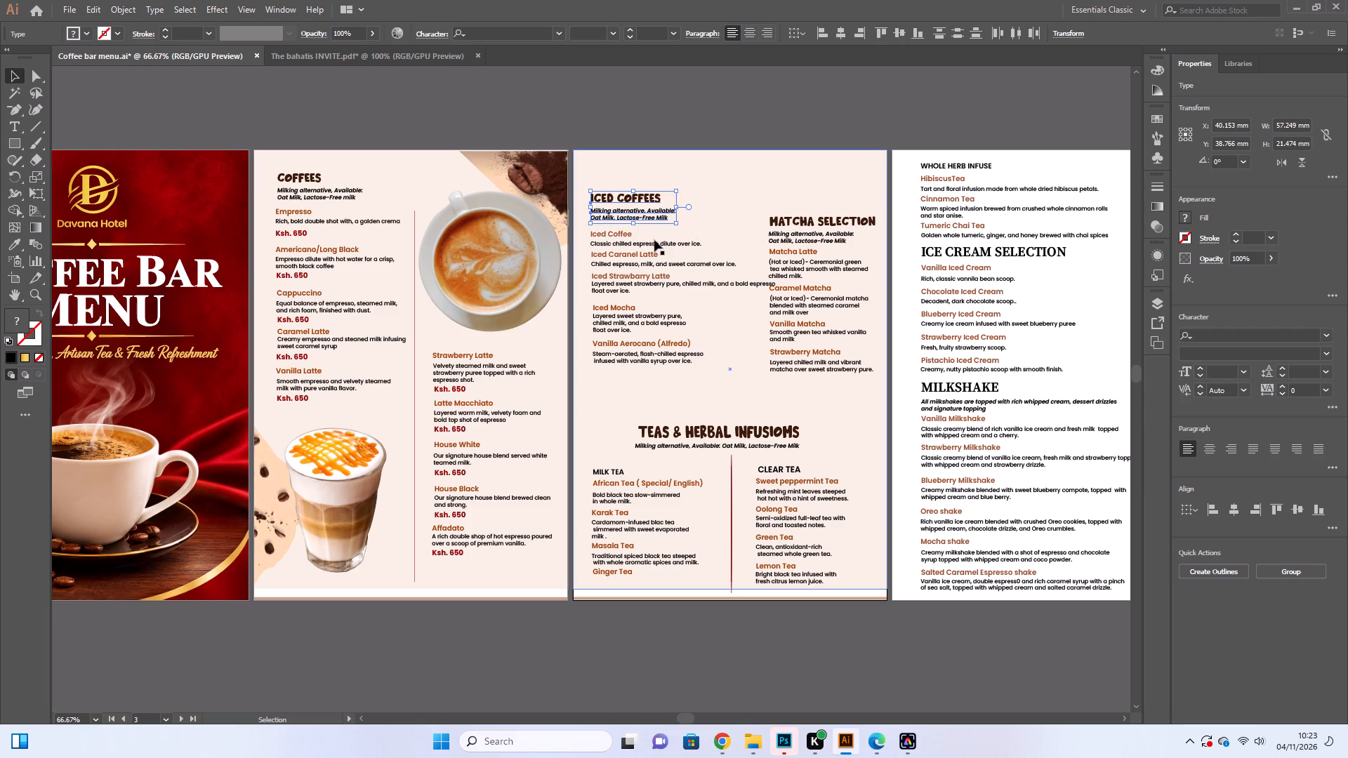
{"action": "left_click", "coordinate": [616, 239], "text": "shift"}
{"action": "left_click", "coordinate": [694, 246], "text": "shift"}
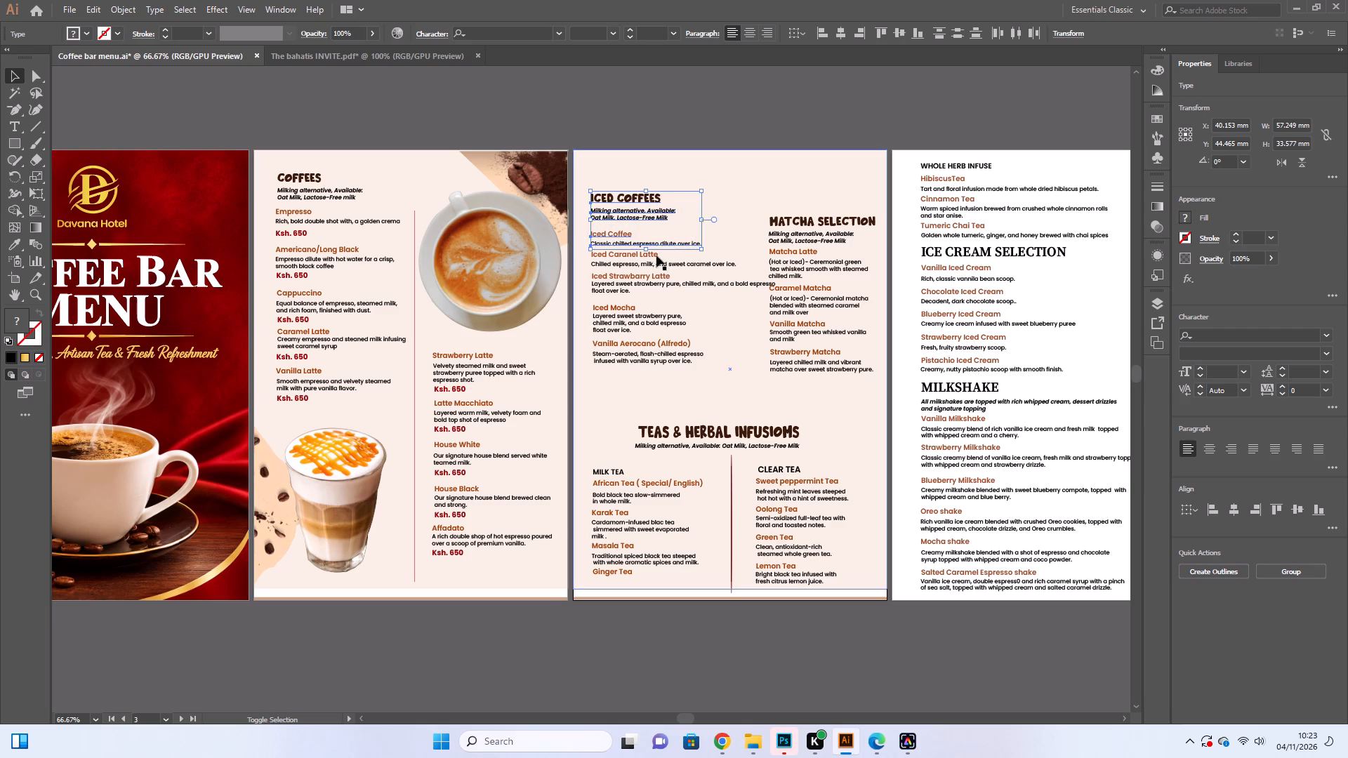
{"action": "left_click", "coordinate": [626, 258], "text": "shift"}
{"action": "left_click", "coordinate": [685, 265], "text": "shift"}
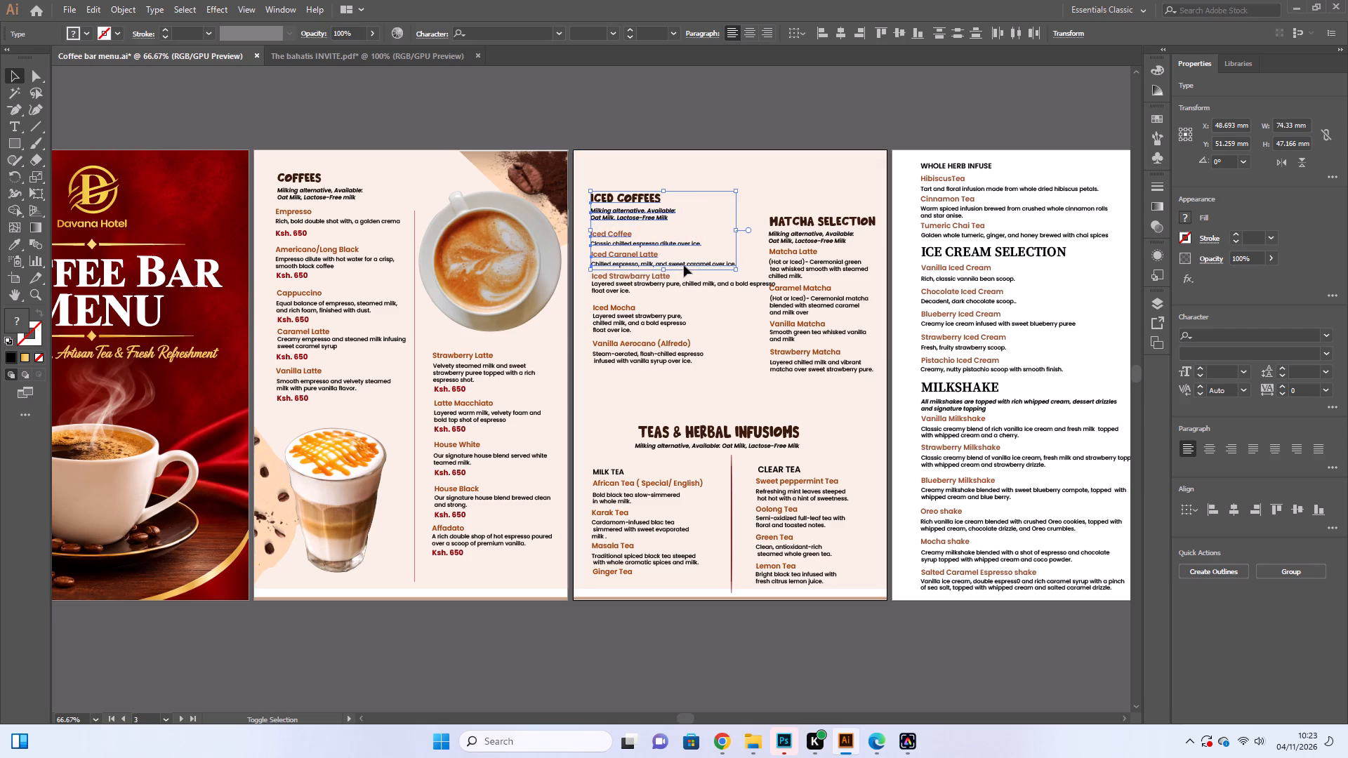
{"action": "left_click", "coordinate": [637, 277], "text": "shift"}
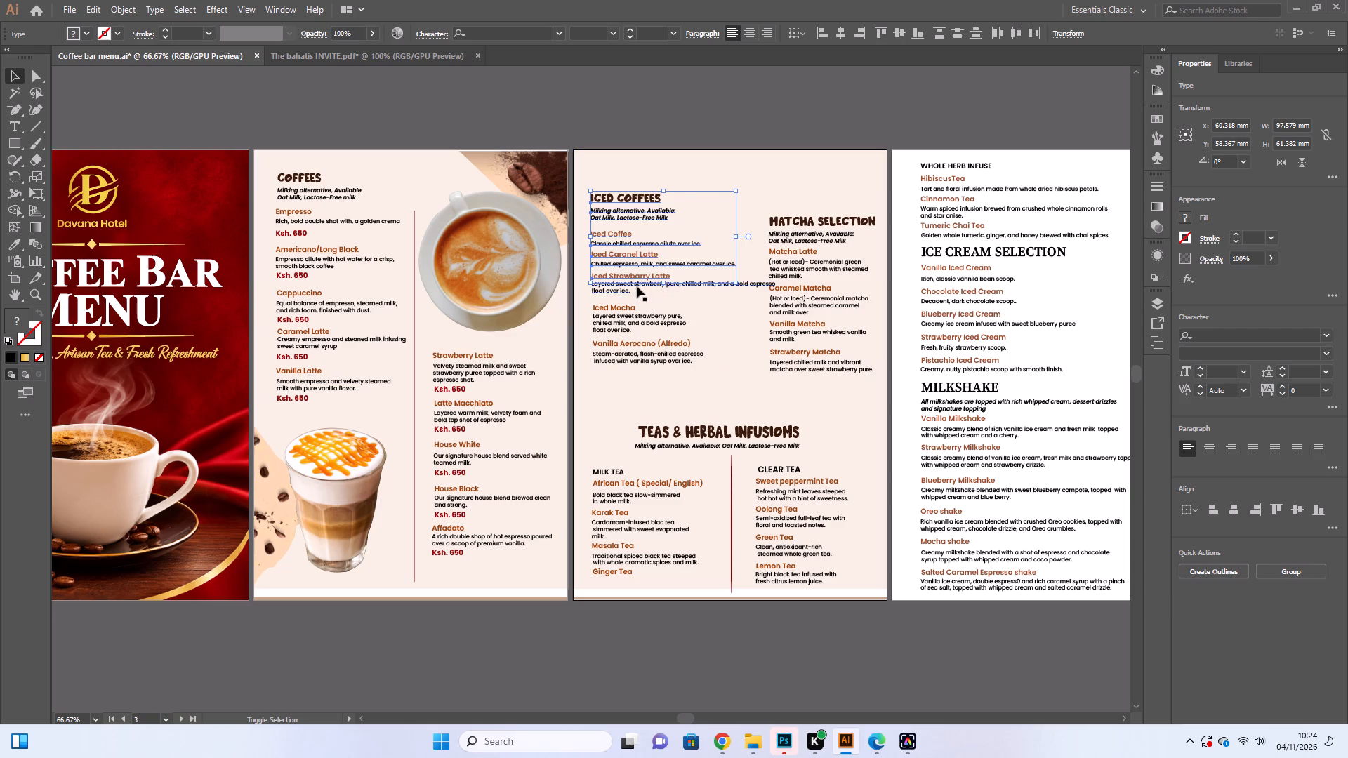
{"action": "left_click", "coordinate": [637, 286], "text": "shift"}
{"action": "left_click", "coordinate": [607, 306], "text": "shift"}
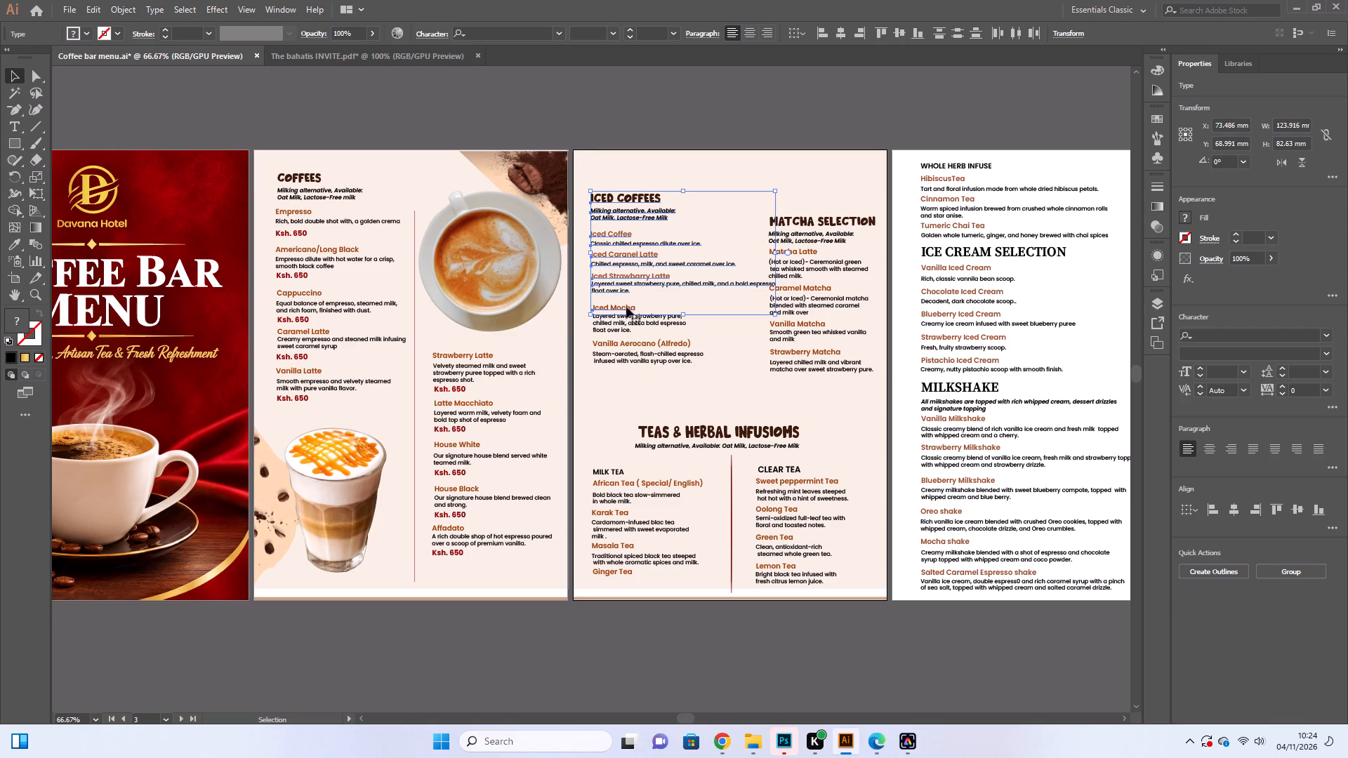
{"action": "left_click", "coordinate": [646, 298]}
Nudge the Iced Mocha and Vanilla Aerocano titles and descriptions together up about 2.8 mm, closer to the Iced Strawberry Latte entry.
{"action": "left_click", "coordinate": [617, 308]}
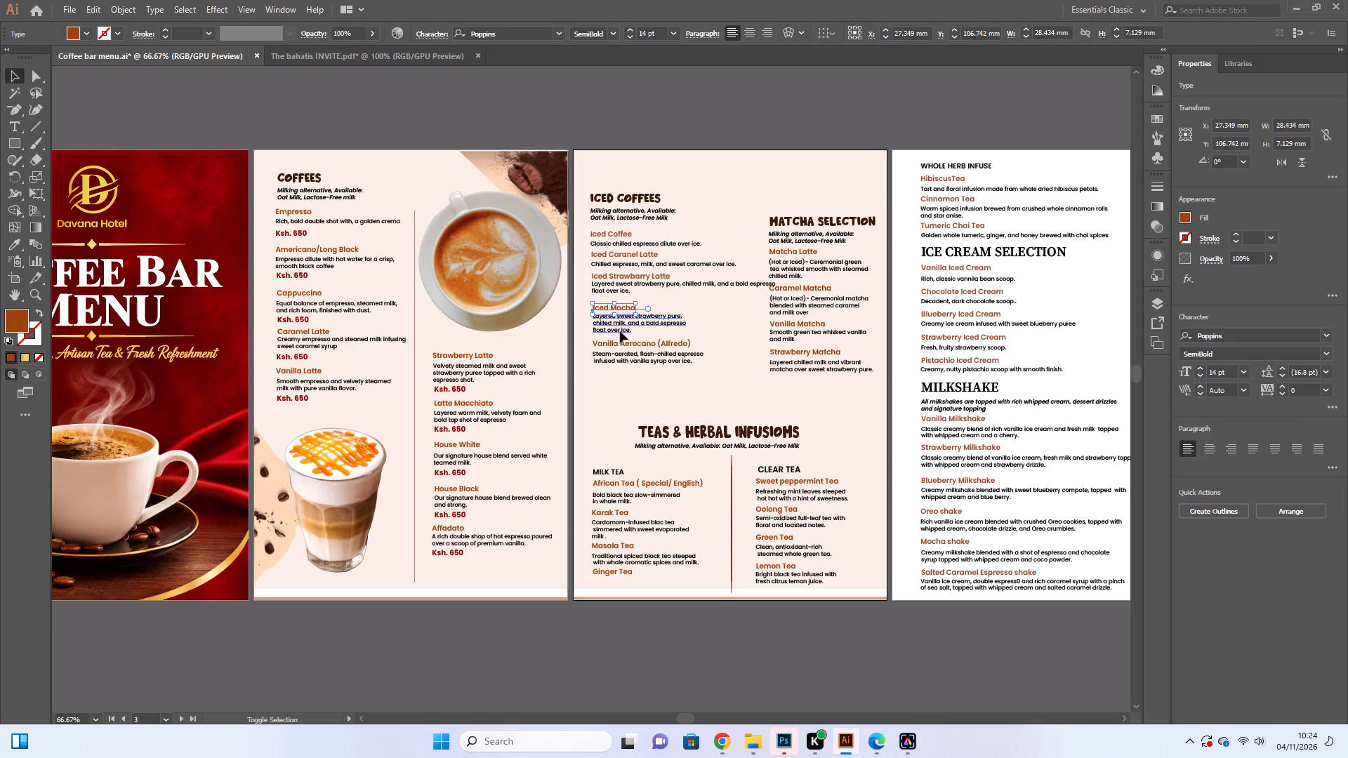
{"action": "left_click", "coordinate": [620, 331], "text": "shift"}
{"action": "left_click", "coordinate": [642, 347], "text": "shift"}
{"action": "left_click", "coordinate": [651, 362], "text": "shift"}
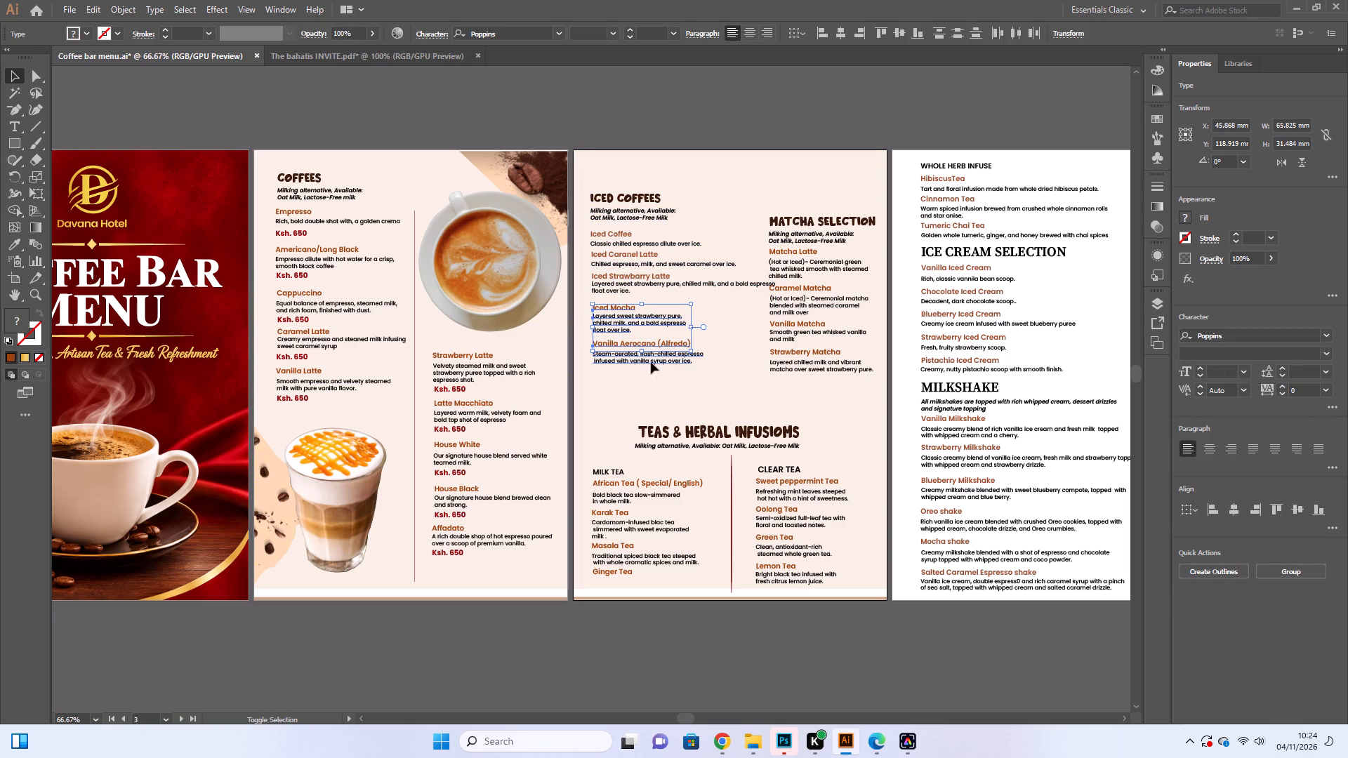
{"action": "key", "text": "Up"}
{"action": "key", "text": "Up"}
{"action": "key", "text": "Up"}
{"action": "key", "text": "Up"}
{"action": "key", "text": "Up"}
{"action": "key", "text": "Up"}
{"action": "key", "text": "Up"}
{"action": "key", "text": "Up"}
{"action": "key", "text": "Up"}
{"action": "key", "text": "Up"}
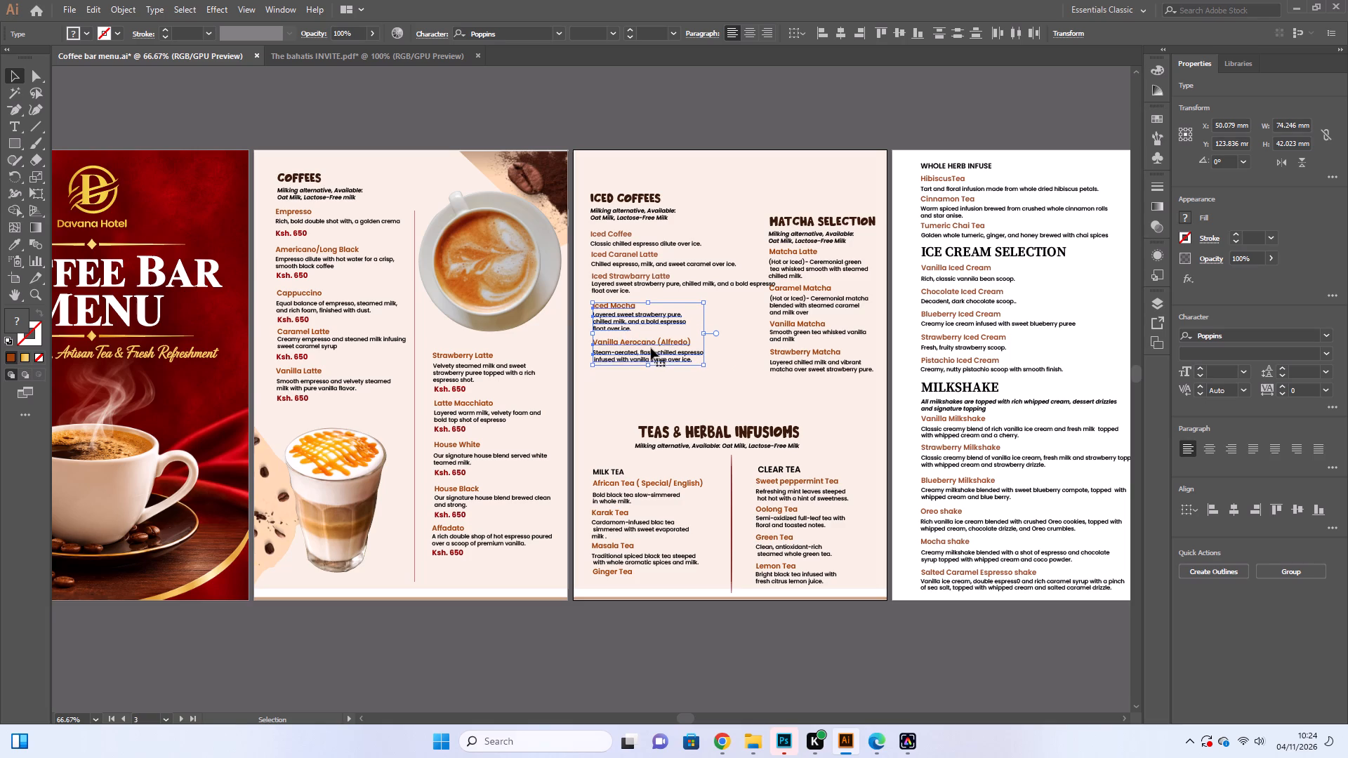
{"action": "key", "text": "Down"}
{"action": "key", "text": "Down"}
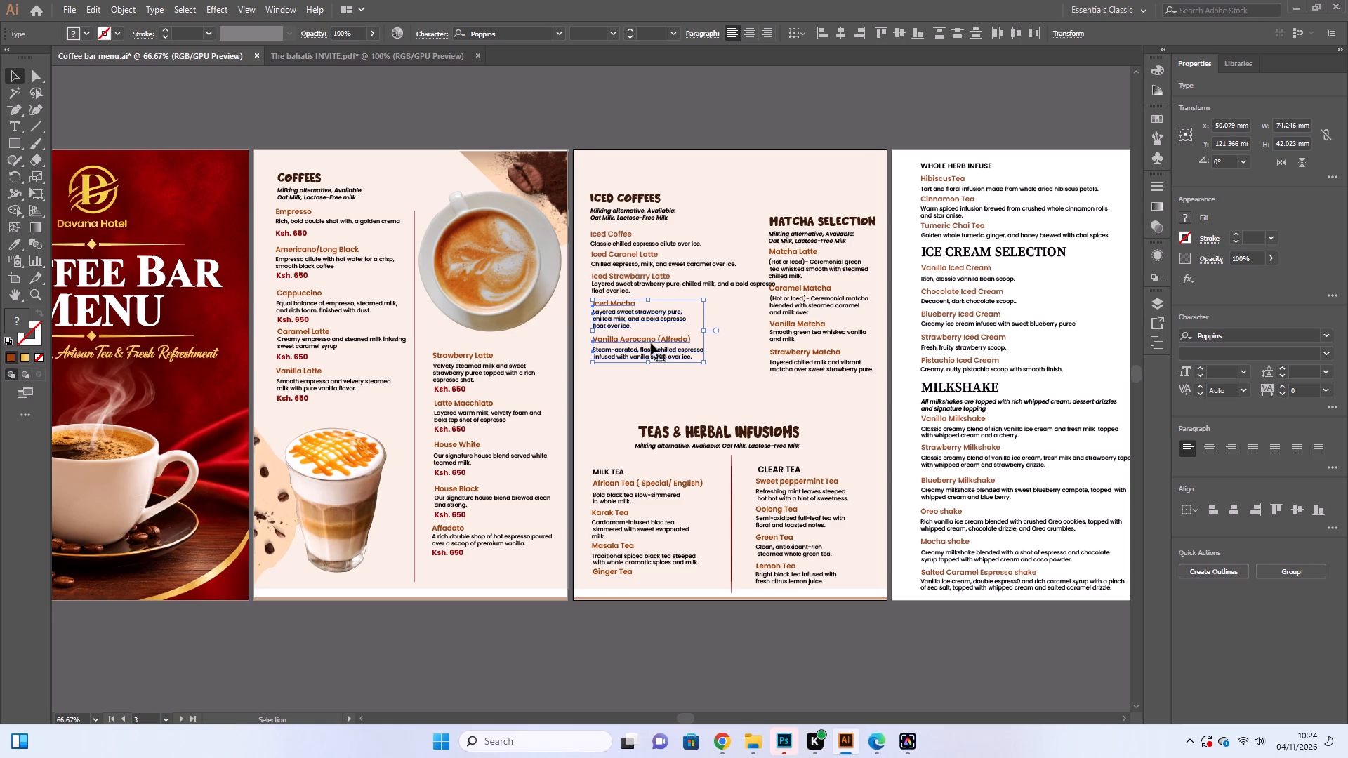
{"action": "left_click", "coordinate": [704, 473]}
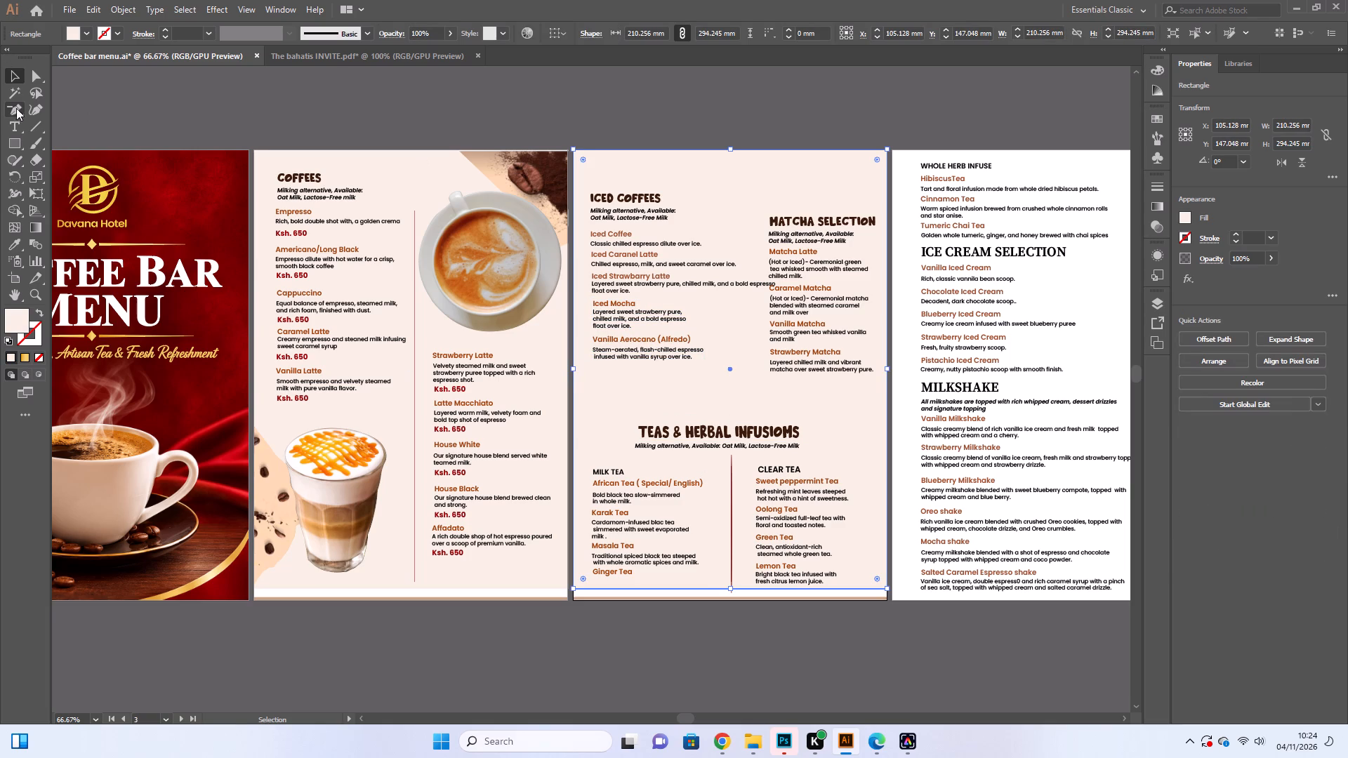
Break the Iced Caramel Latte description onto a second line after "sweet".
{"action": "left_click", "coordinate": [16, 128]}
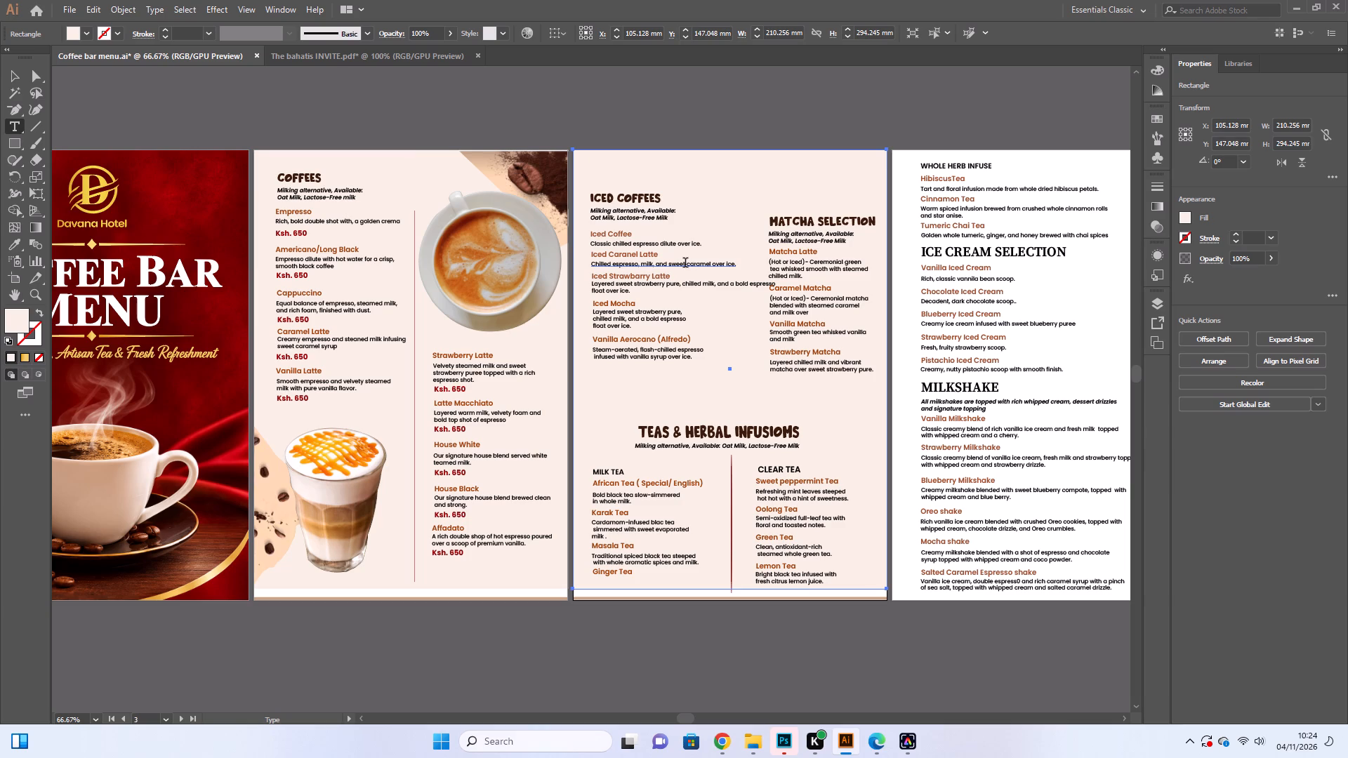
{"action": "left_click", "coordinate": [685, 264]}
{"action": "key", "text": "Return"}
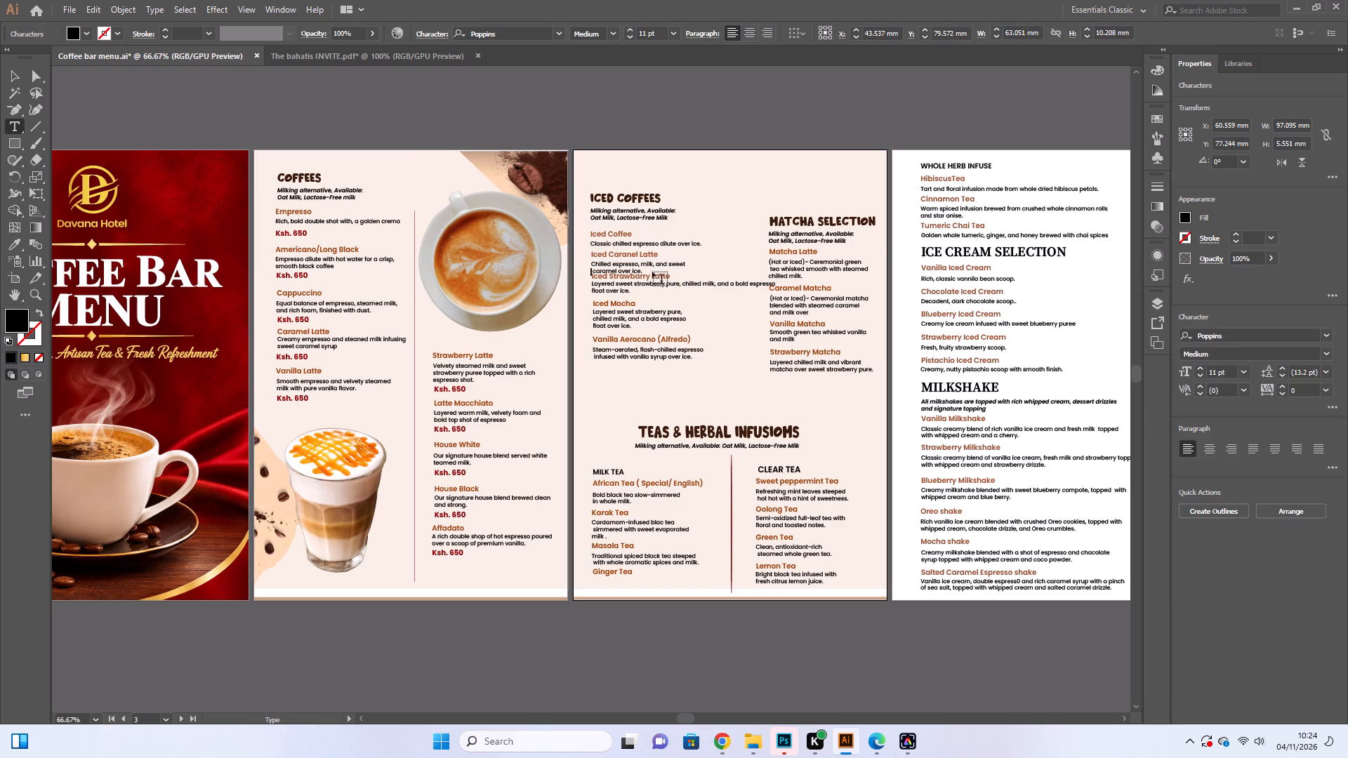
{"action": "left_click", "coordinate": [18, 77]}
{"action": "left_click", "coordinate": [383, 100]}
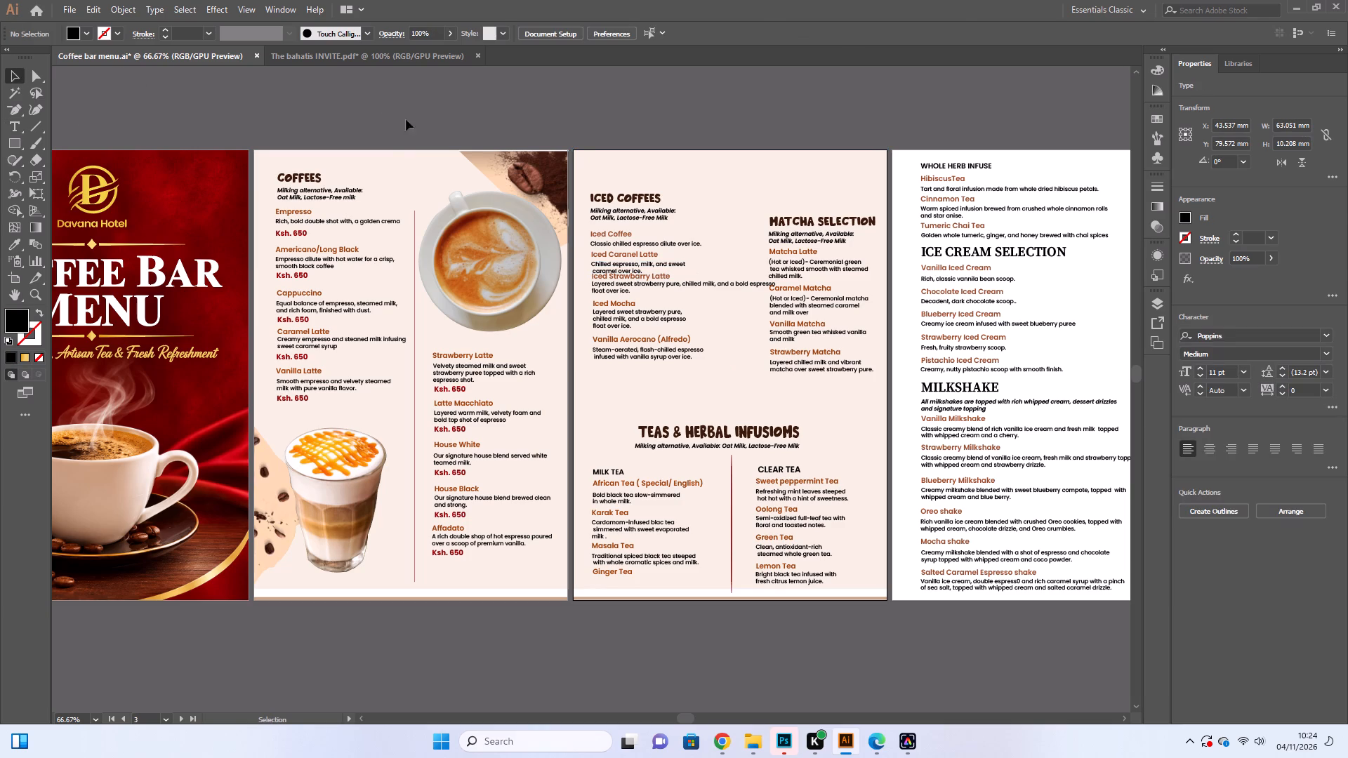
Nudge the Iced Coffees heading, milk note, Iced Coffee and Iced Caramel Latte entries together up about 4.6 mm, clear of Iced Strawberry Latte.
{"action": "left_click", "coordinate": [616, 264], "text": "shift"}
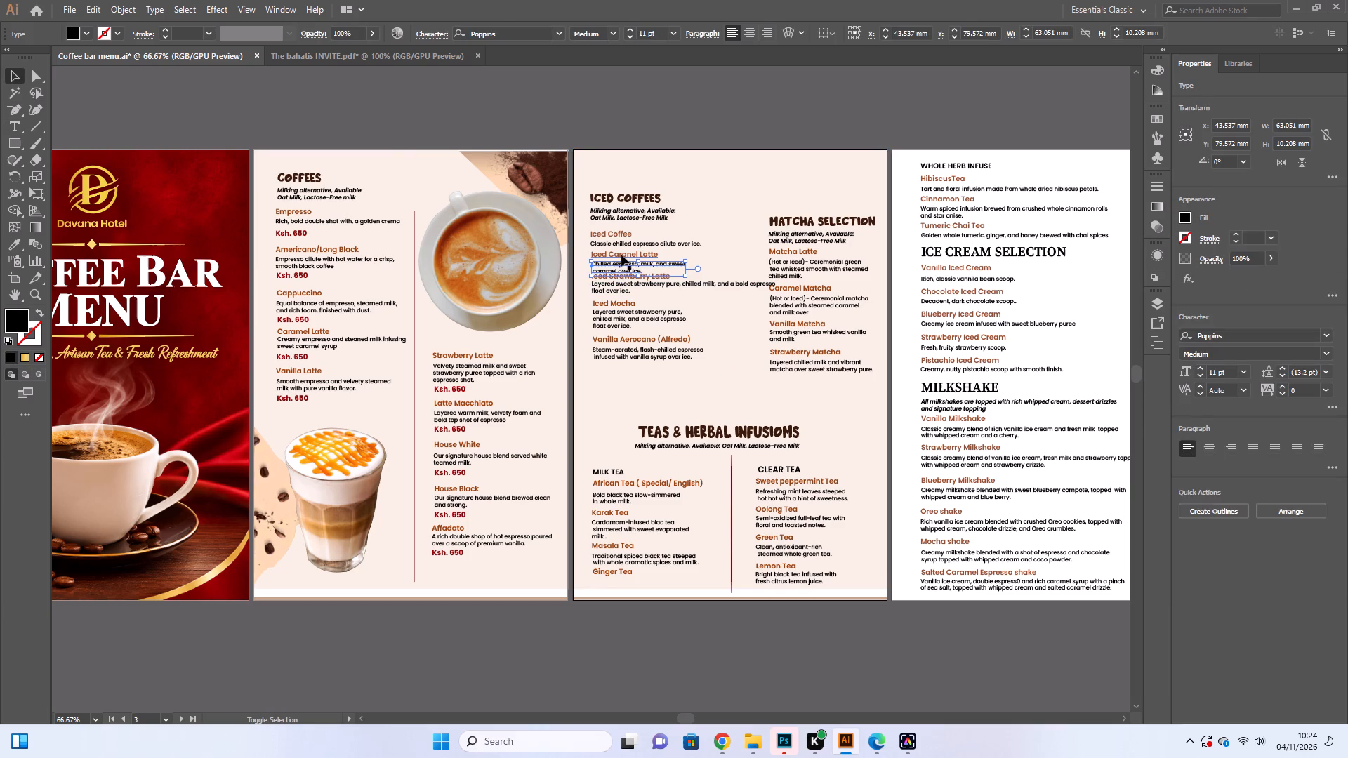
{"action": "left_click", "coordinate": [621, 255], "text": "shift"}
{"action": "left_click", "coordinate": [623, 243], "text": "shift"}
{"action": "left_click", "coordinate": [621, 237], "text": "shift"}
{"action": "left_click", "coordinate": [621, 221], "text": "shift"}
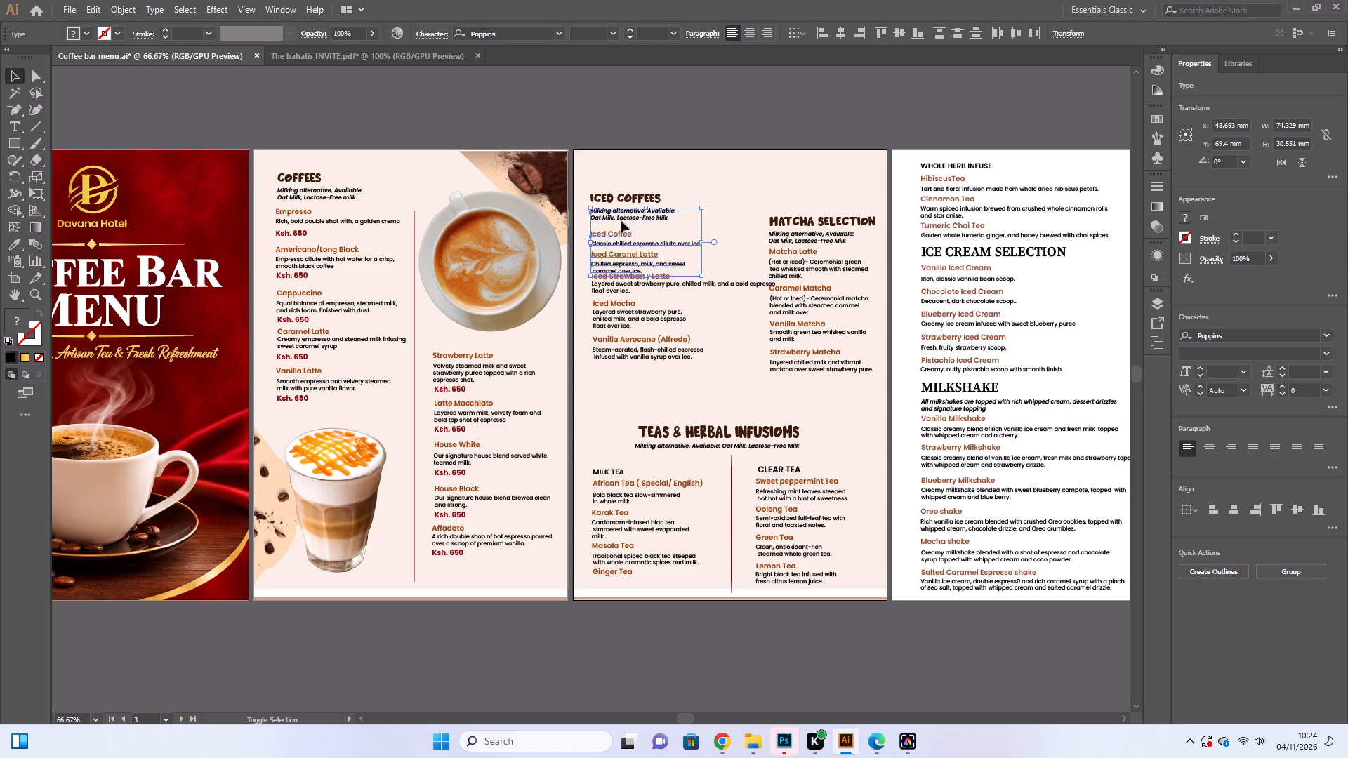
{"action": "left_click", "coordinate": [620, 202], "text": "shift"}
{"action": "key", "text": "Up"}
{"action": "key", "text": "Up"}
{"action": "key", "text": "Up"}
{"action": "key", "text": "Up"}
{"action": "key", "text": "Up"}
{"action": "key", "text": "Up"}
{"action": "key", "text": "Up"}
{"action": "key", "text": "Up"}
{"action": "key", "text": "Up"}
{"action": "key", "text": "Up"}
{"action": "key", "text": "Up"}
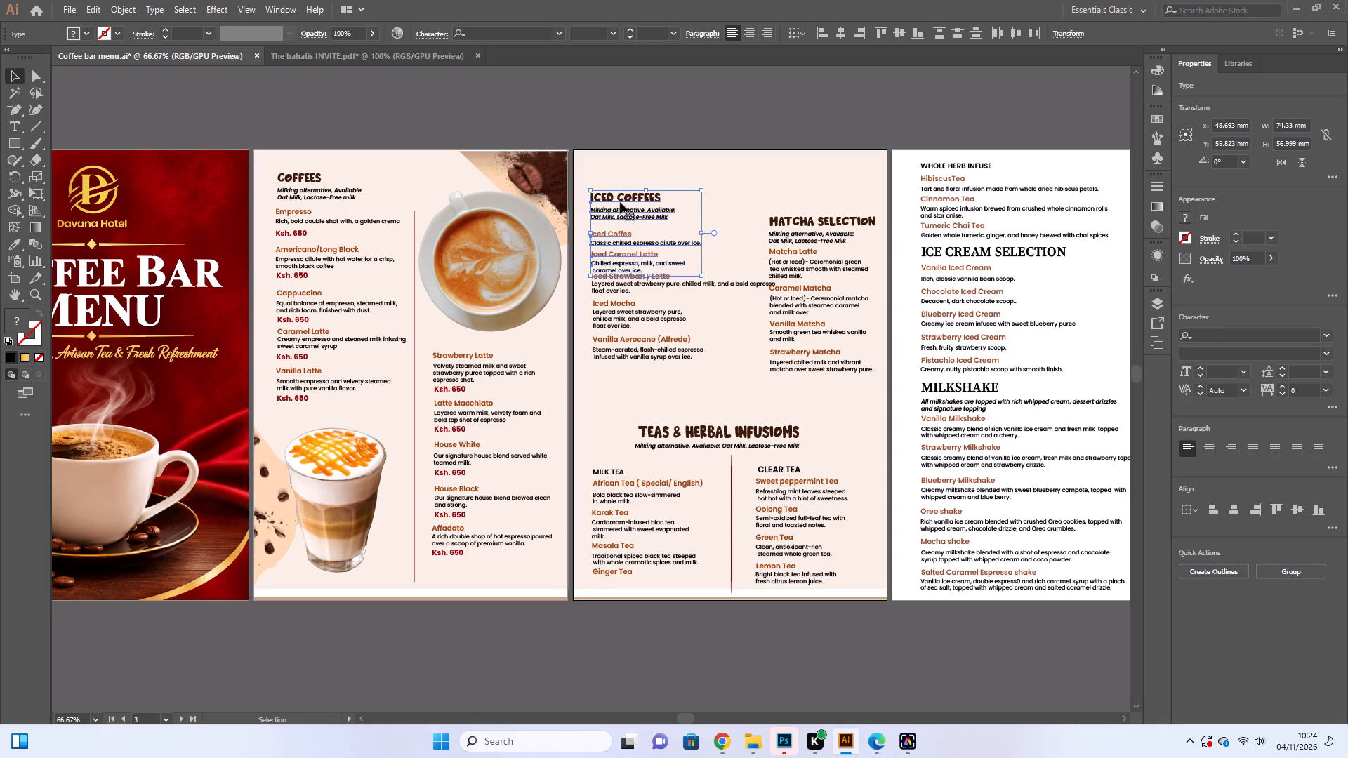
{"action": "key", "text": "Up"}
{"action": "key", "text": "Up"}
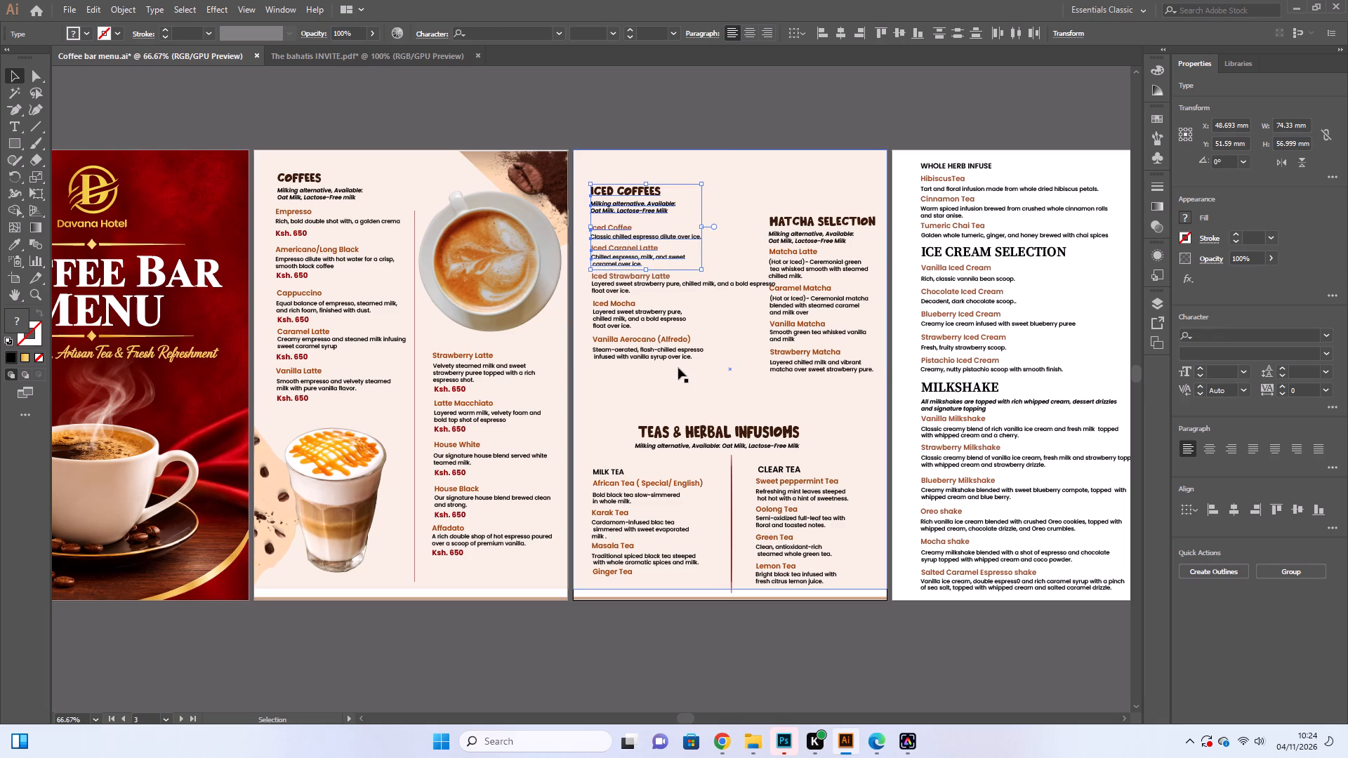
{"action": "left_click", "coordinate": [678, 368]}
Break the Iced Strawberry Latte description onto a new line after "pure,".
{"action": "left_click", "coordinate": [13, 126]}
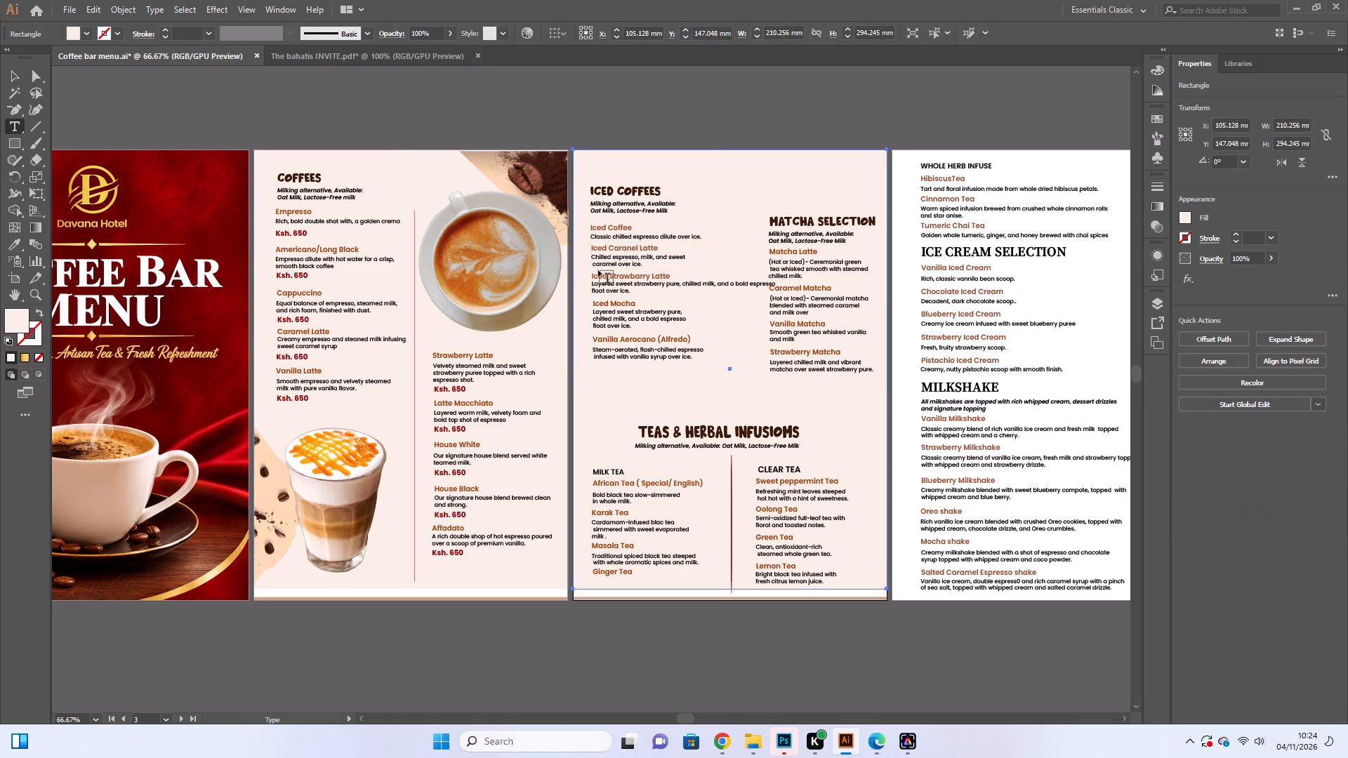
{"action": "left_click", "coordinate": [682, 284]}
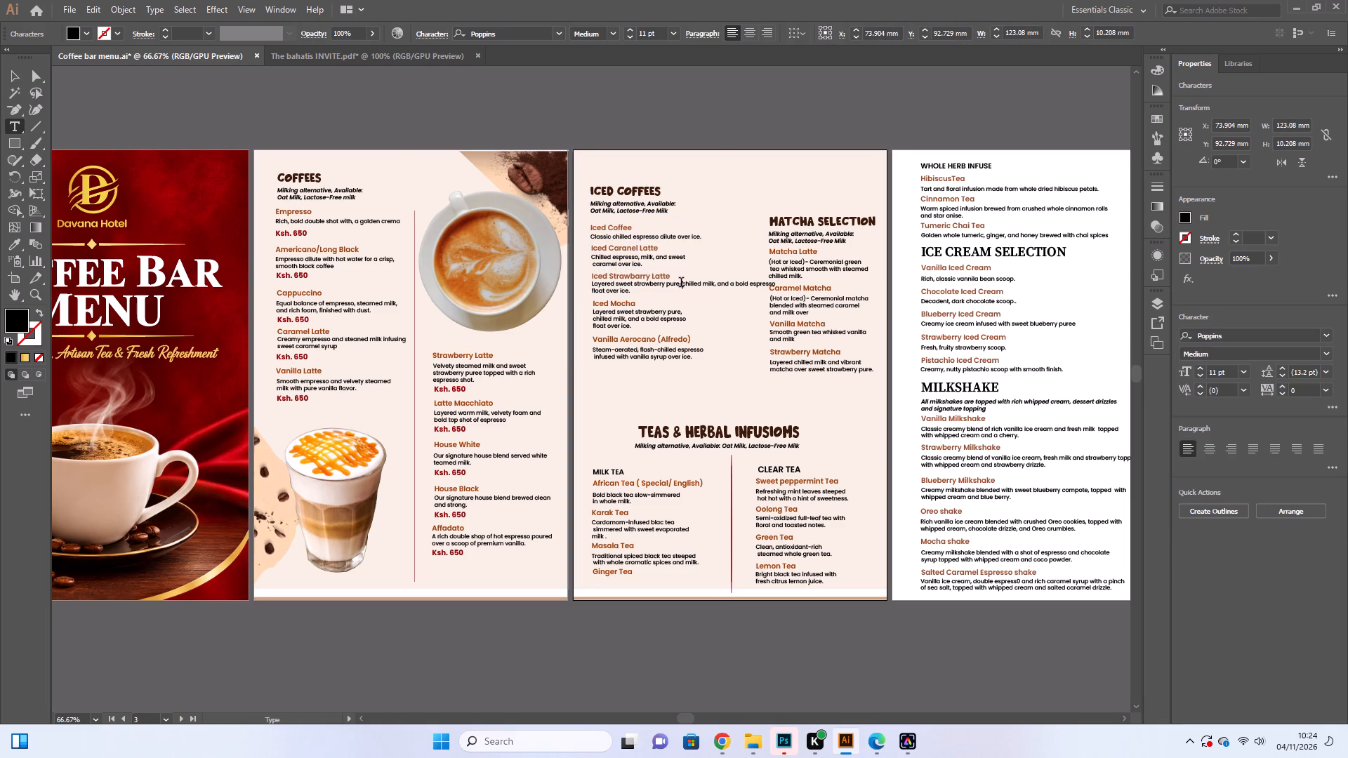
{"action": "key", "text": "Return"}
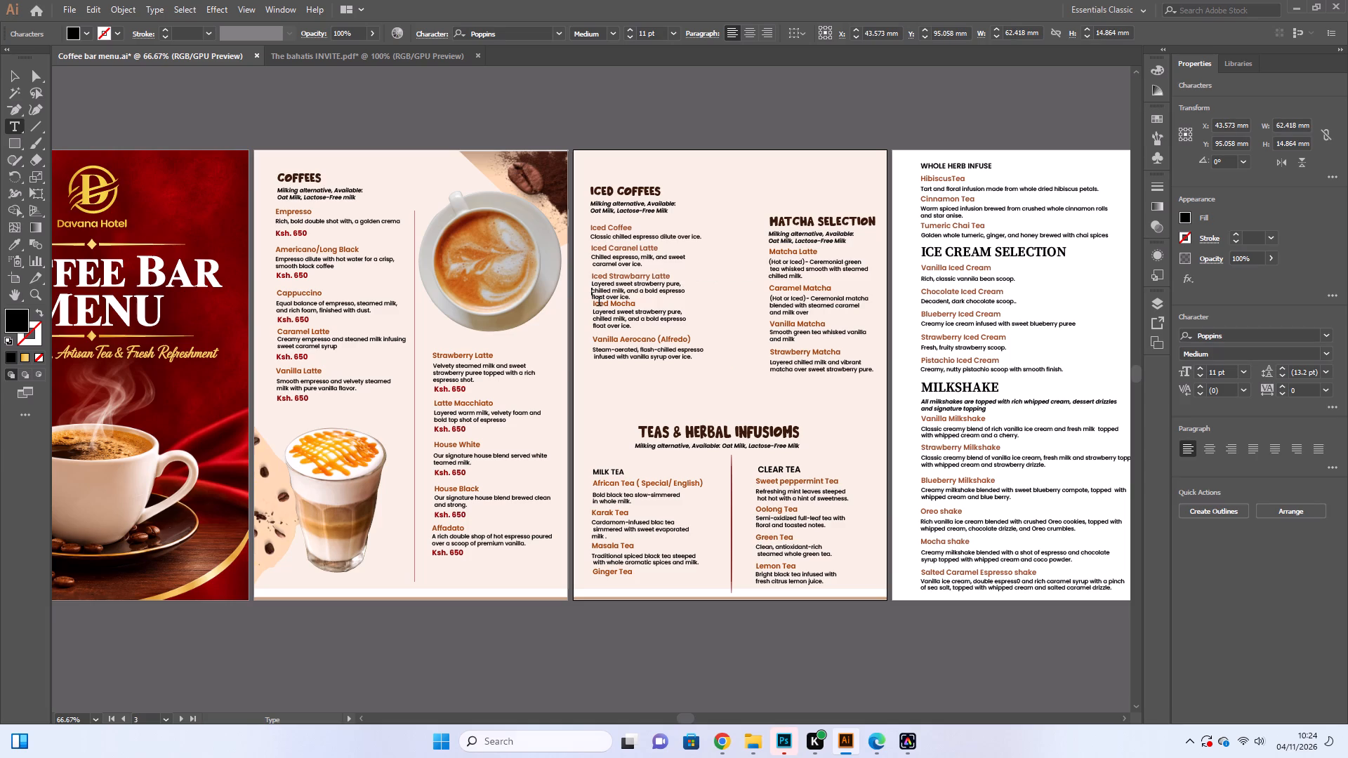
Nudge the Iced Mocha and Vanilla Aerocano titles and descriptions together down about 3.9 mm, clear of the Iced Strawberry Latte description.
{"action": "left_click", "coordinate": [11, 71]}
{"action": "left_click", "coordinate": [642, 362]}
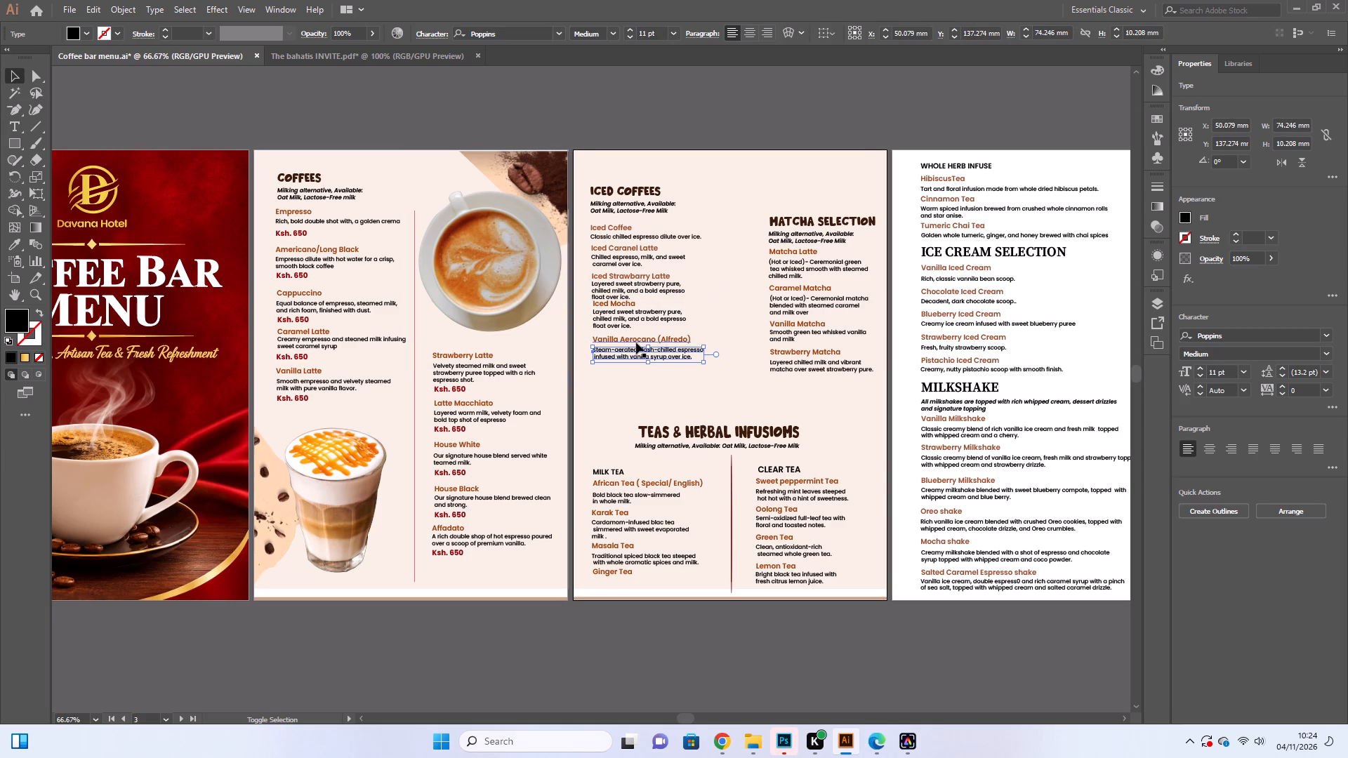
{"action": "left_click", "coordinate": [636, 342], "text": "shift"}
{"action": "left_click", "coordinate": [624, 328], "text": "shift"}
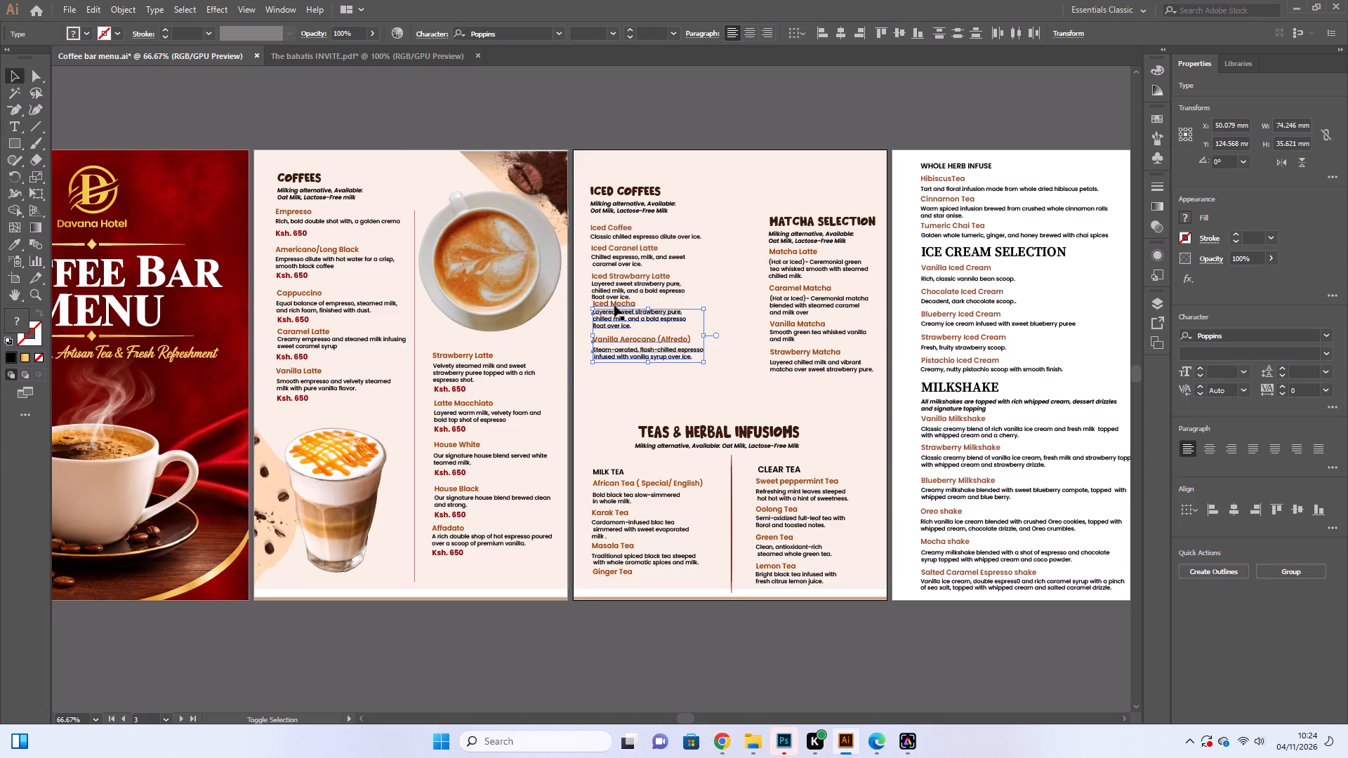
{"action": "left_click", "coordinate": [614, 305], "text": "shift"}
{"action": "key", "text": "Down"}
{"action": "key", "text": "Down"}
{"action": "key", "text": "Down"}
{"action": "key", "text": "Down"}
{"action": "key", "text": "Down"}
{"action": "key", "text": "Down"}
{"action": "key", "text": "Down"}
{"action": "key", "text": "Down"}
{"action": "key", "text": "Down"}
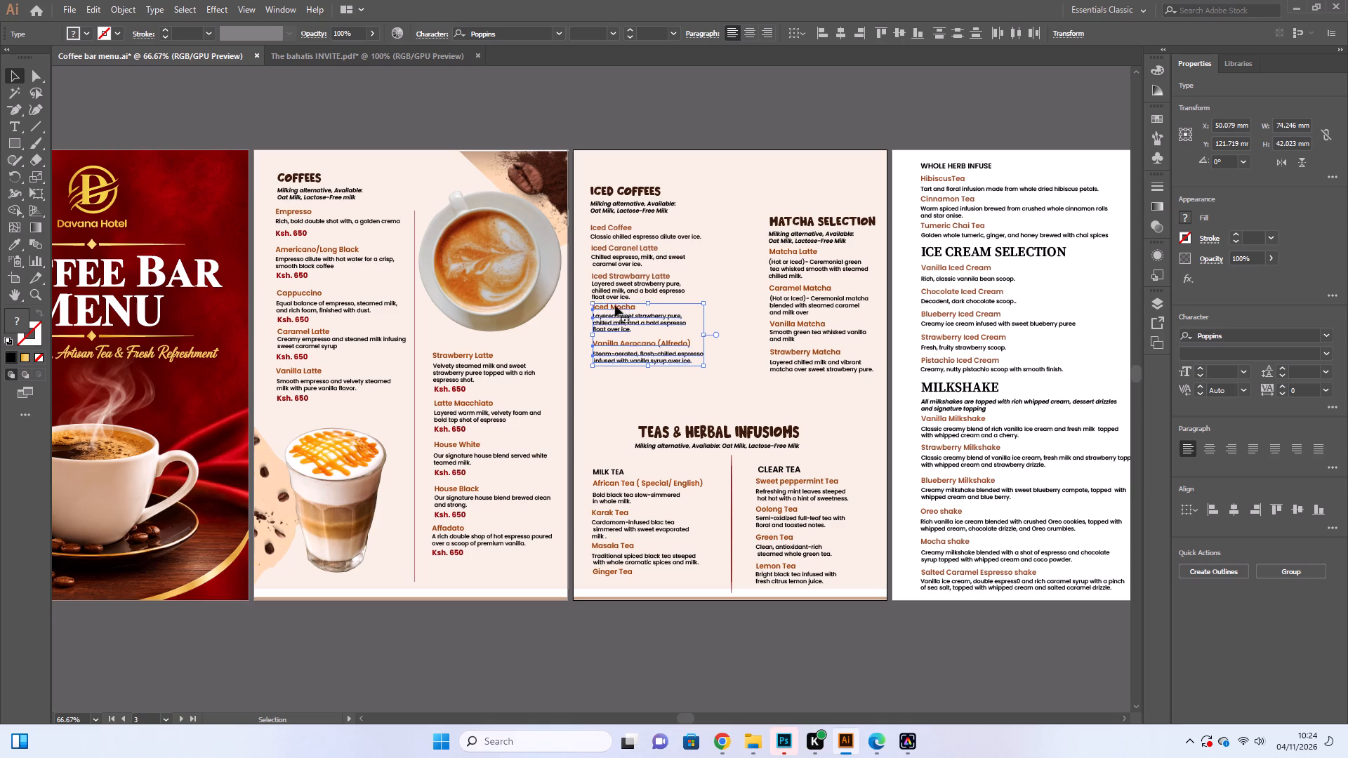
{"action": "key", "text": "Down"}
{"action": "key", "text": "Down"}
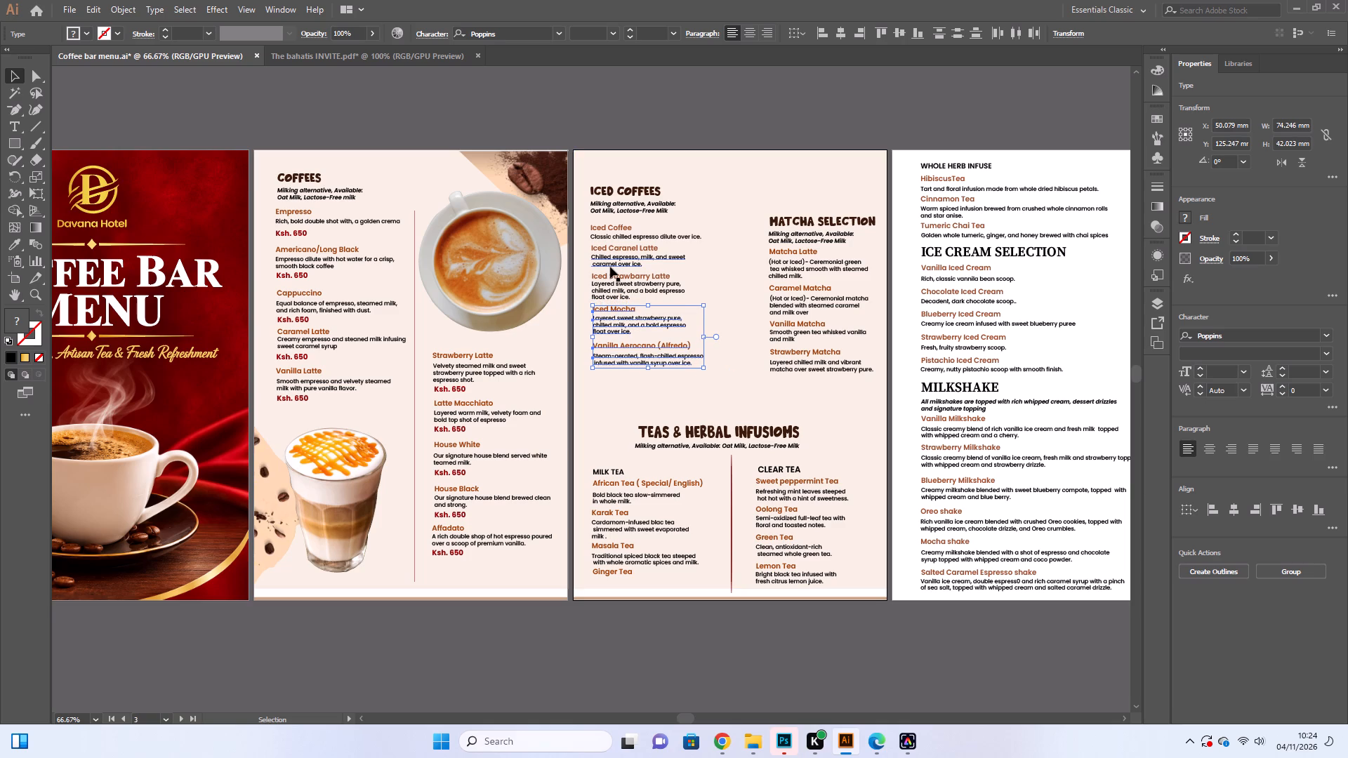
Nudge all five iced coffee entries together up about 2.1 mm and left about 0.7 mm, beneath the Iced Coffees milk note.
{"action": "left_click", "coordinate": [610, 267], "text": "shift"}
{"action": "left_click", "coordinate": [616, 280], "text": "shift"}
{"action": "left_click", "coordinate": [619, 290], "text": "shift"}
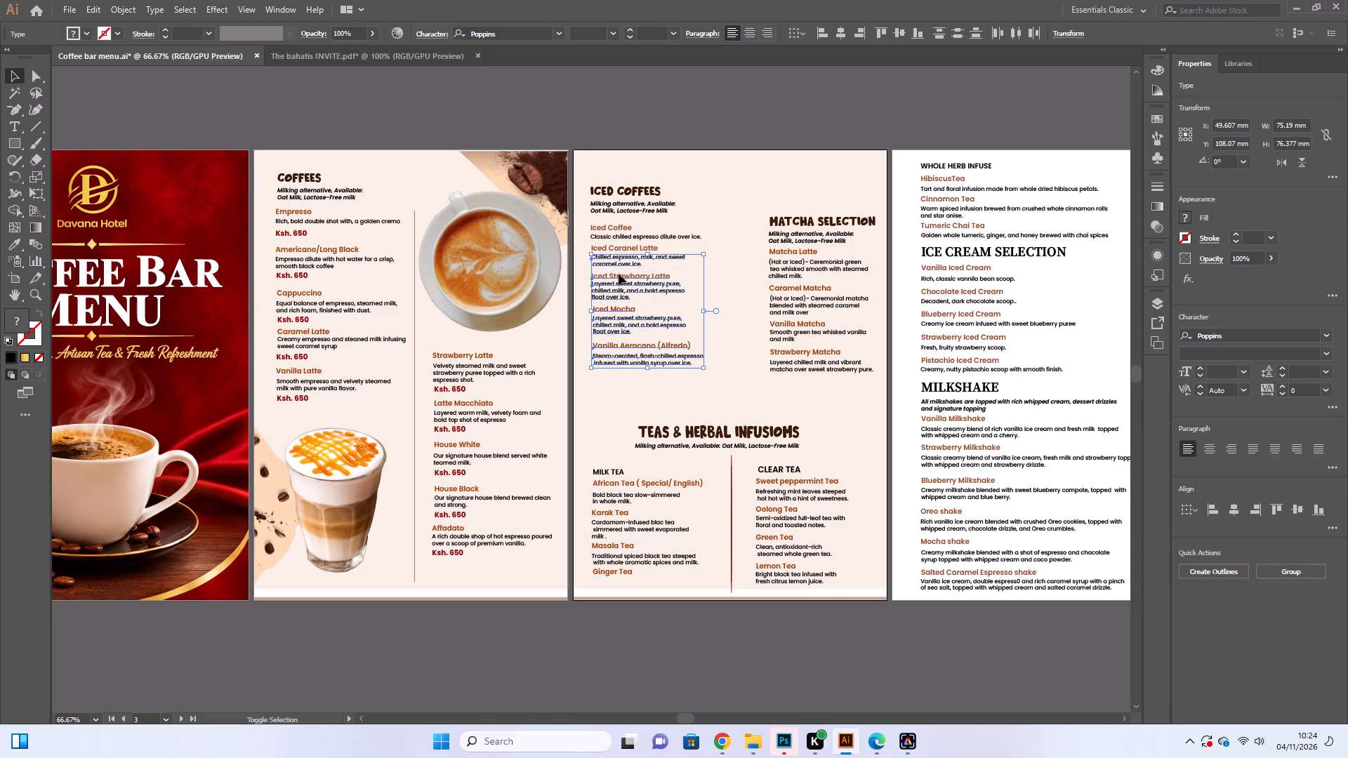
{"action": "left_click", "coordinate": [614, 247], "text": "shift"}
{"action": "left_click", "coordinate": [614, 237], "text": "shift"}
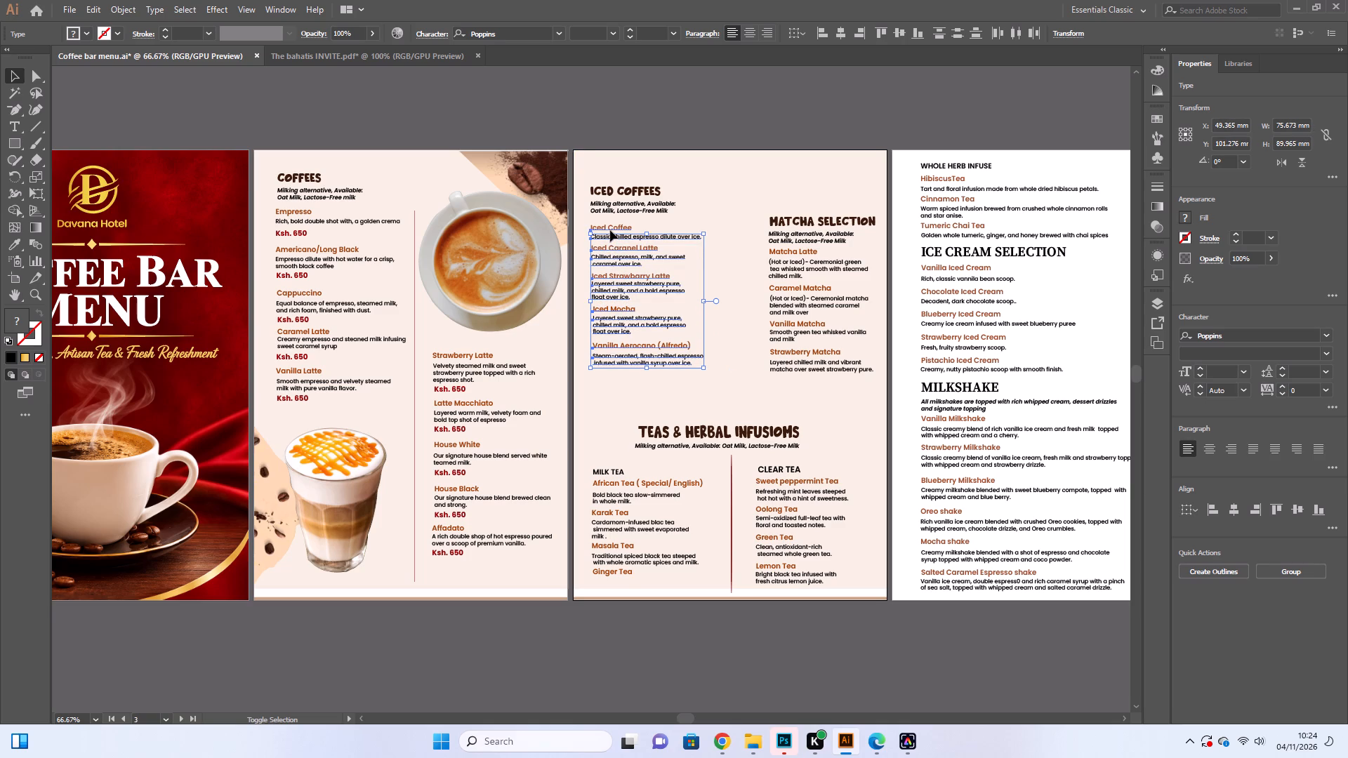
{"action": "left_click", "coordinate": [610, 230], "text": "shift"}
{"action": "key", "text": "Left"}
{"action": "key", "text": "Left"}
{"action": "key", "text": "Left"}
{"action": "key", "text": "Left"}
{"action": "key", "text": "Left"}
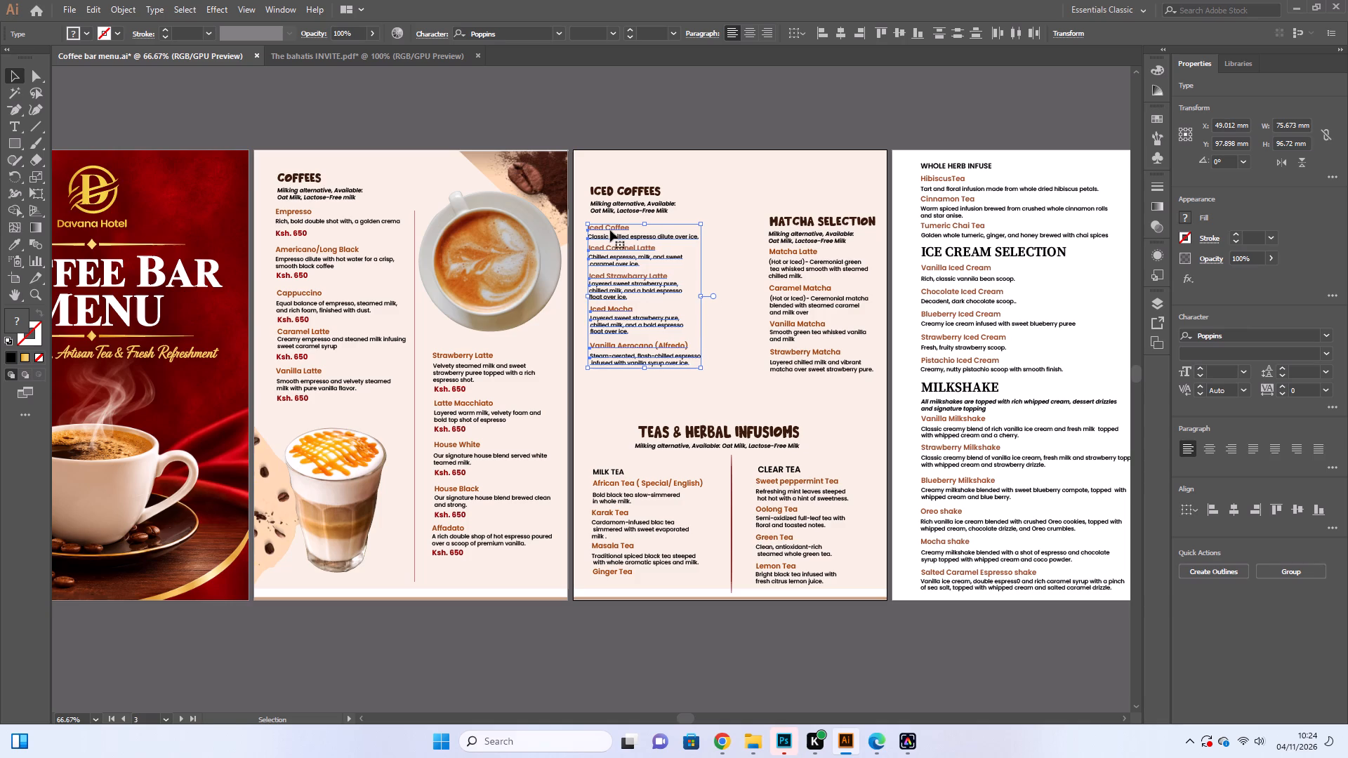
{"action": "key", "text": "Up"}
{"action": "key", "text": "Up"}
{"action": "key", "text": "Up"}
{"action": "key", "text": "Up"}
{"action": "key", "text": "Up"}
{"action": "key", "text": "Up"}
{"action": "key", "text": "Right"}
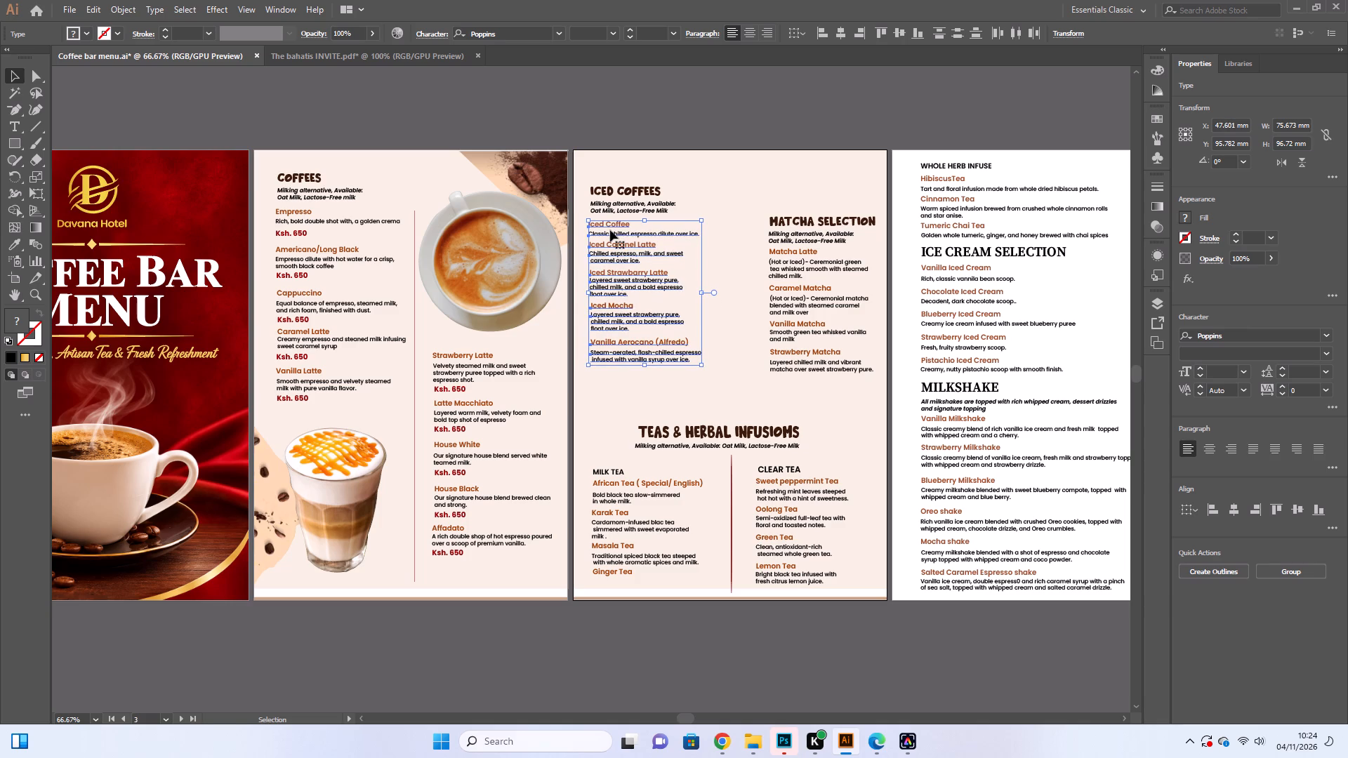
{"action": "key", "text": "Right"}
{"action": "key", "text": "Right"}
Move the Matcha Selection heading and its milk note up, level with the Iced Coffees heading and note.
{"action": "left_click_drag", "start_coordinate": [792, 218], "coordinate": [793, 218]}
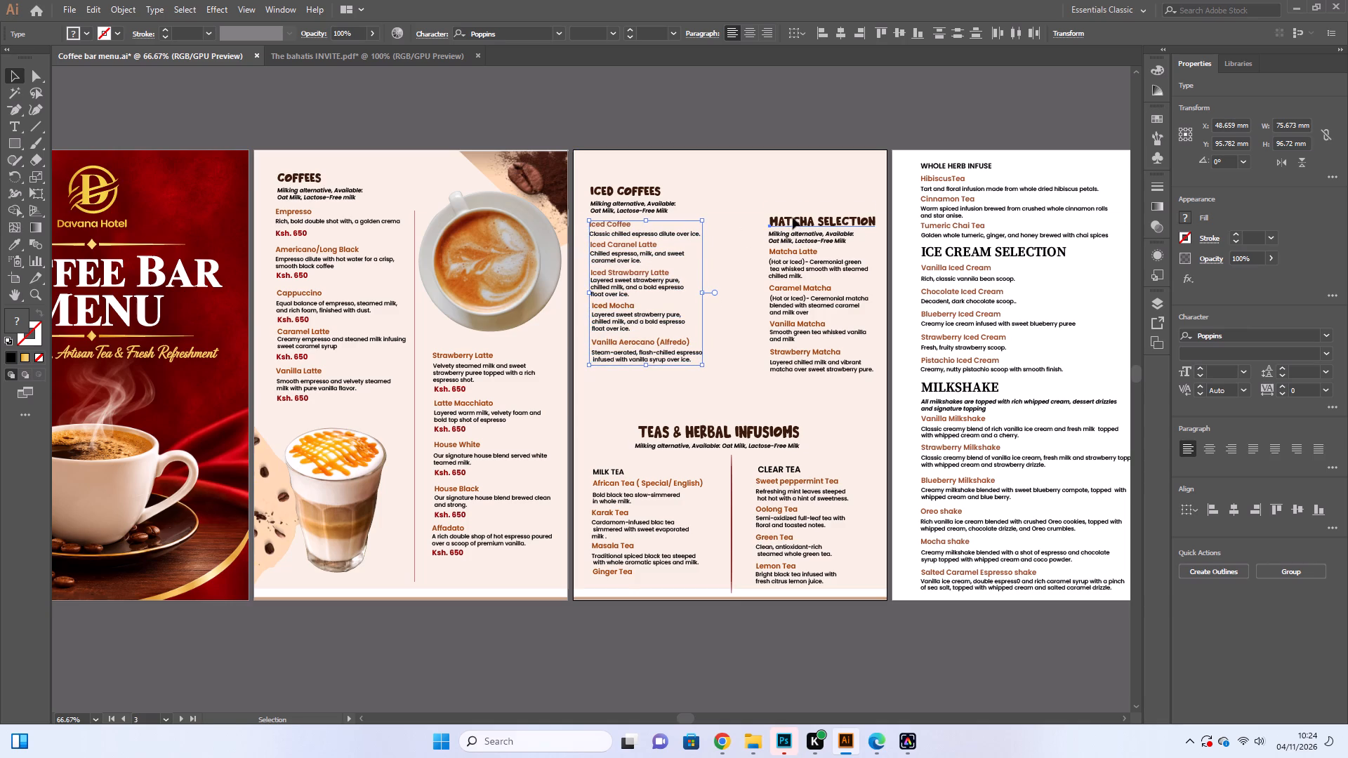
{"action": "left_click_drag", "start_coordinate": [793, 218], "coordinate": [787, 188]}
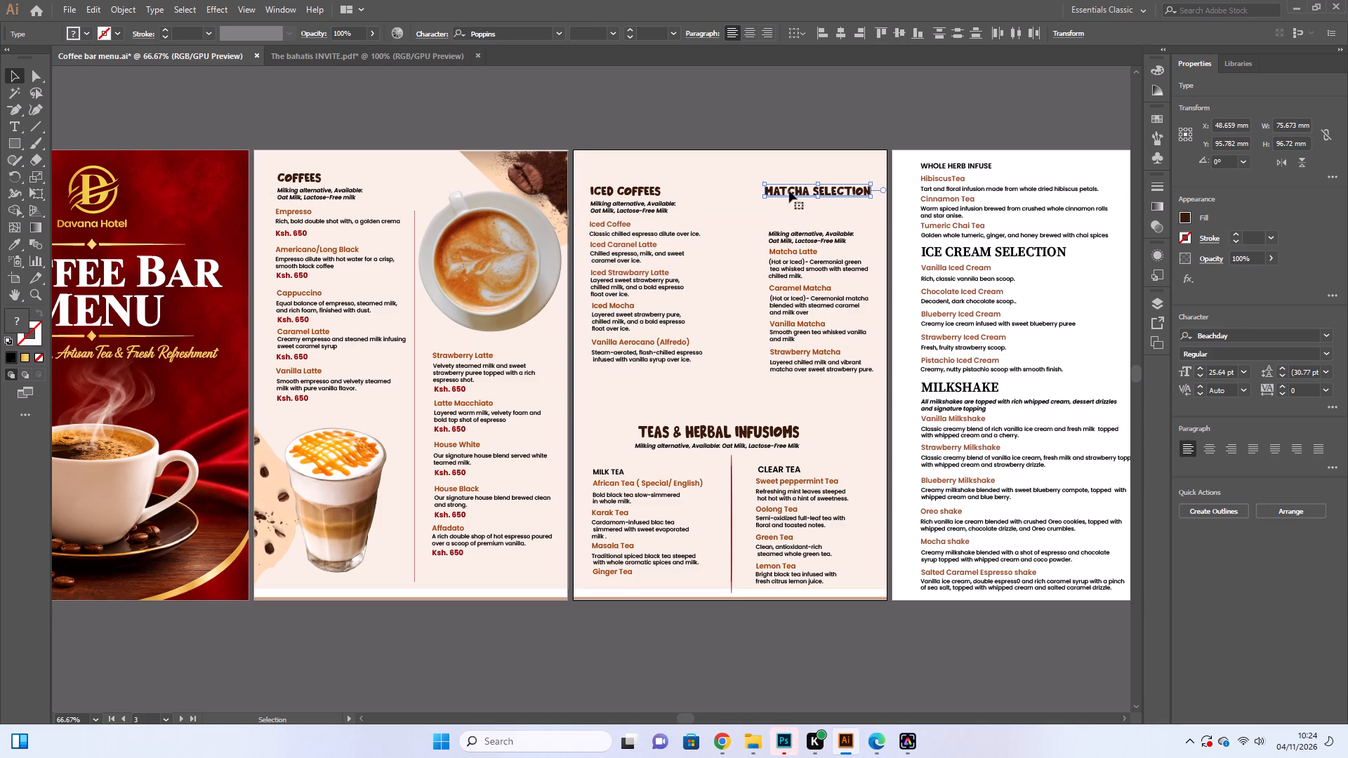
{"action": "left_click_drag", "start_coordinate": [799, 237], "coordinate": [793, 207]}
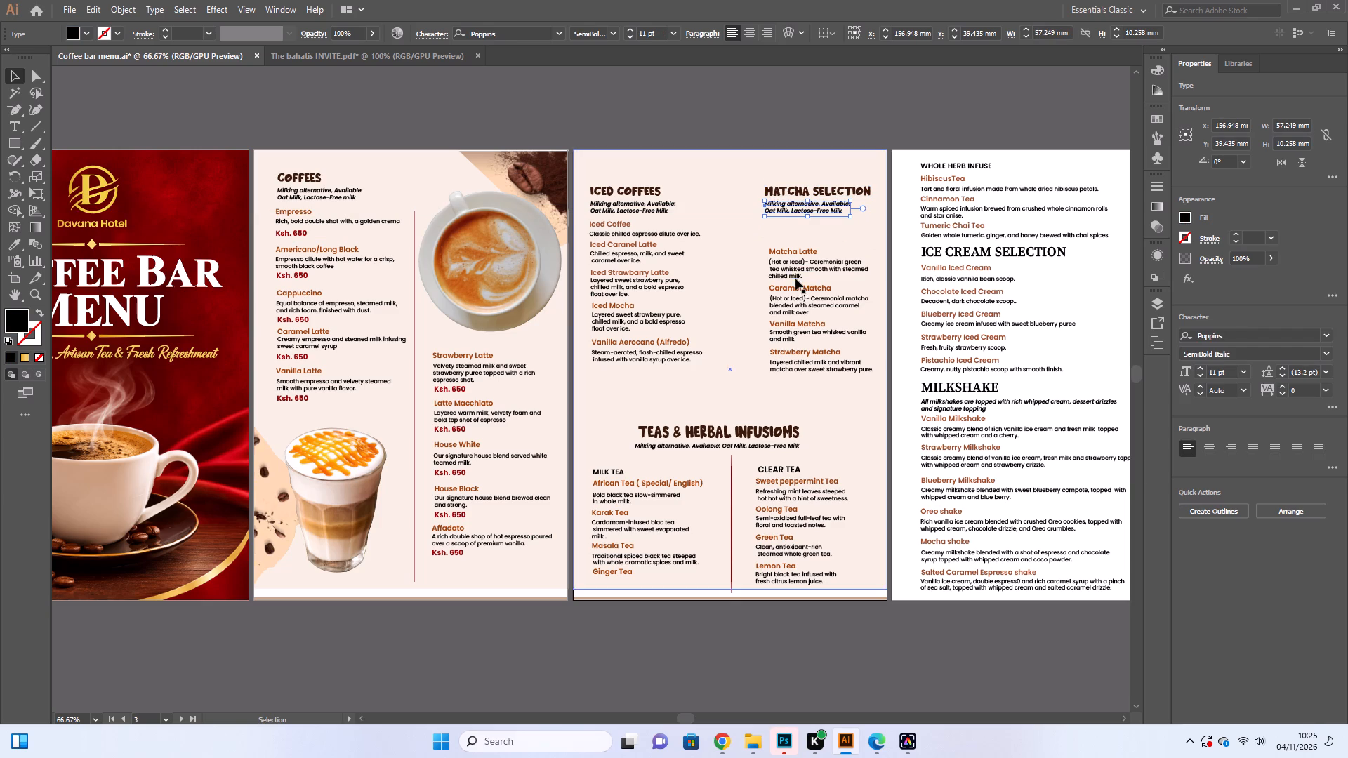
Nudge the four matcha titles and descriptions together up about 18.3 mm, close beneath the Matcha Selection milk note.
{"action": "left_click", "coordinate": [795, 277]}
{"action": "left_click", "coordinate": [795, 253], "text": "shift"}
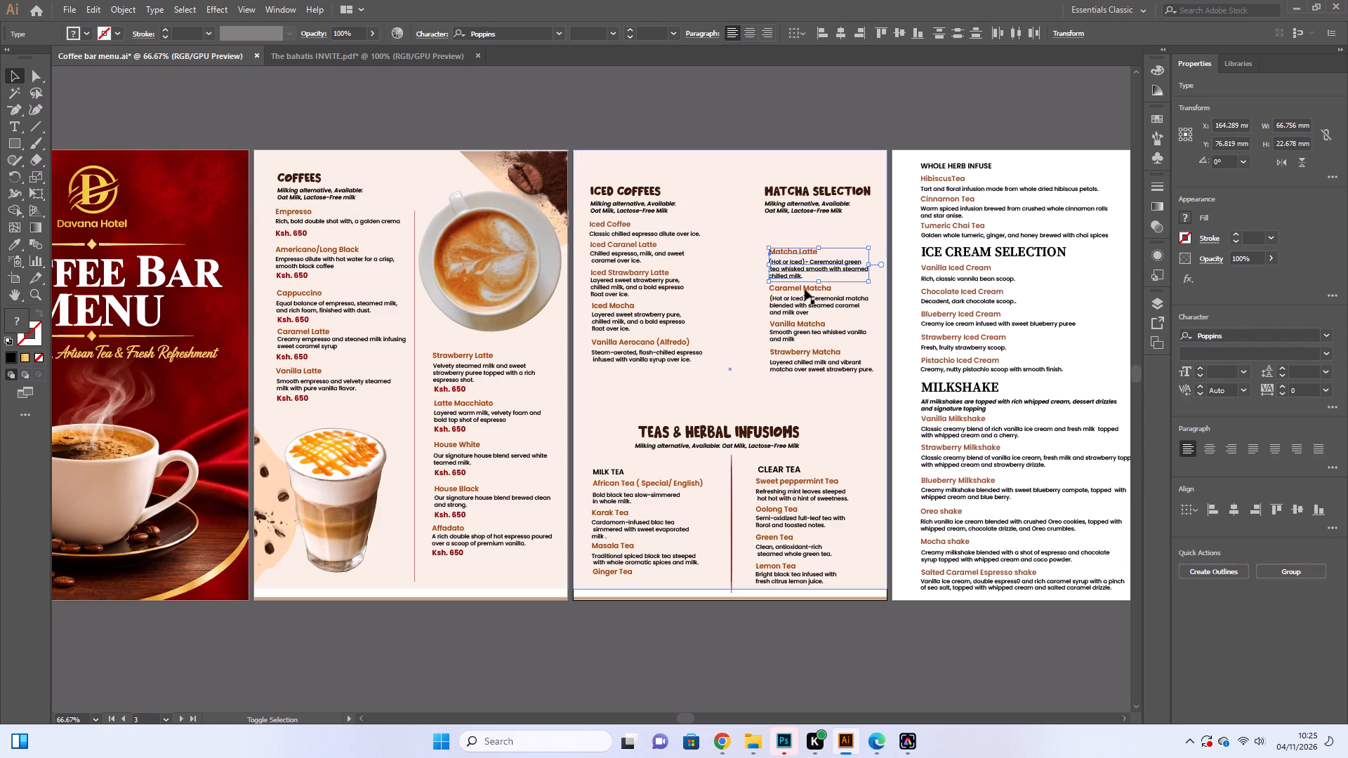
{"action": "left_click", "coordinate": [805, 300], "text": "shift"}
{"action": "left_click", "coordinate": [801, 286], "text": "shift"}
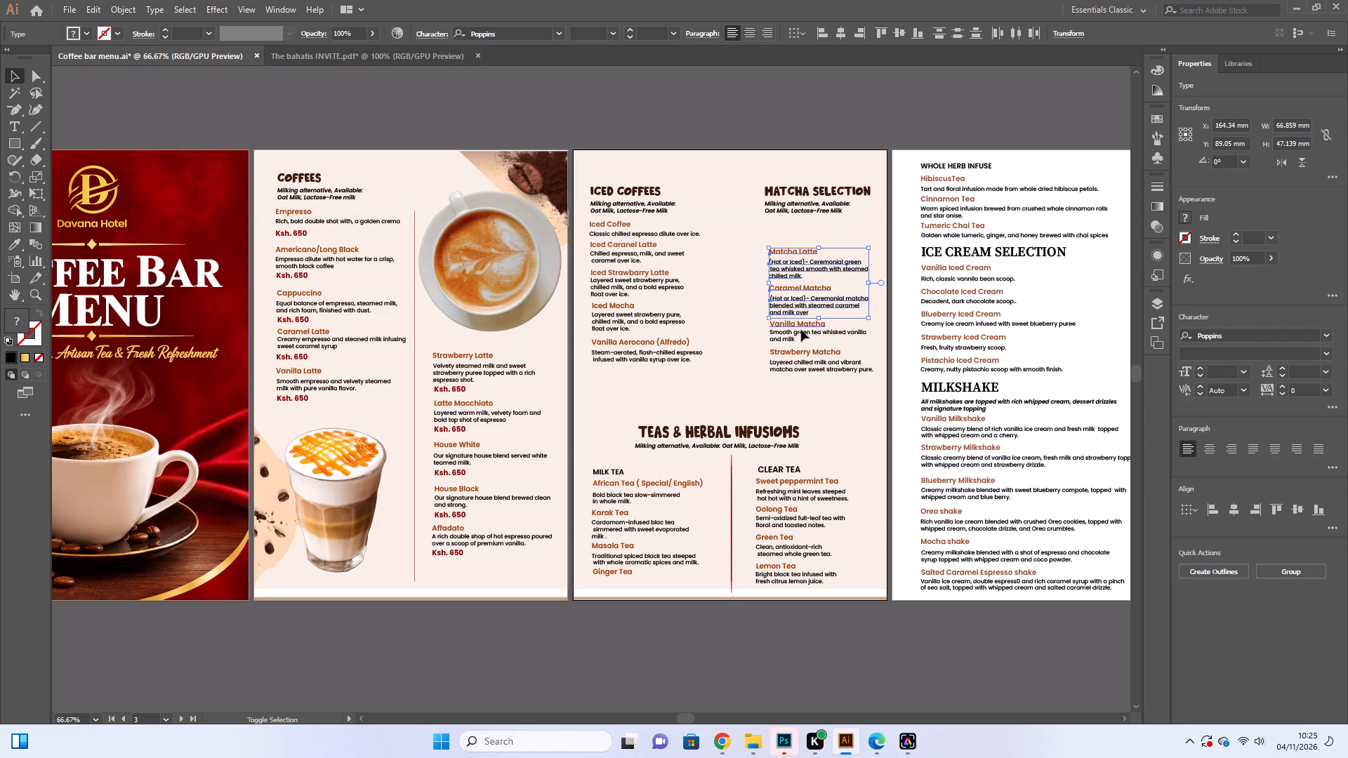
{"action": "left_click", "coordinate": [801, 330], "text": "shift"}
{"action": "left_click", "coordinate": [802, 338], "text": "shift"}
{"action": "left_click", "coordinate": [799, 353], "text": "shift"}
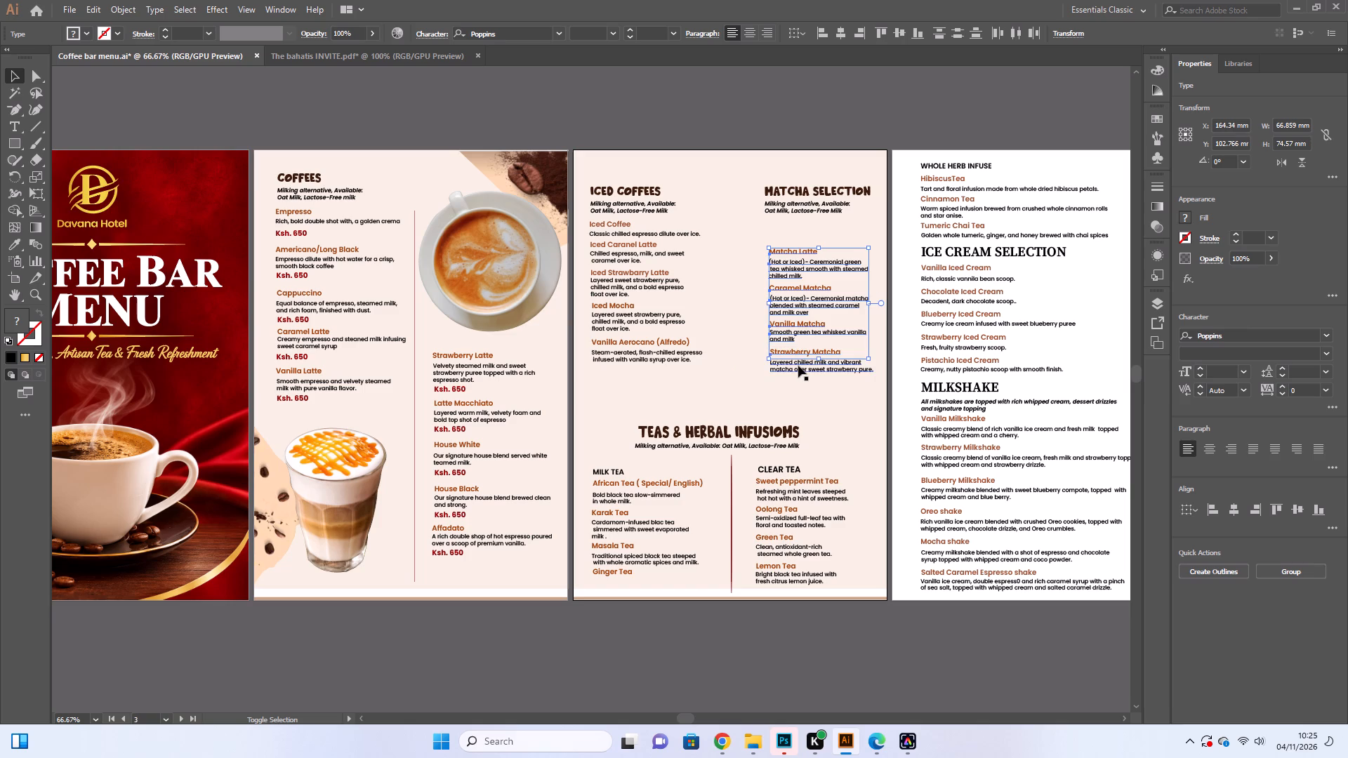
{"action": "left_click", "coordinate": [798, 366], "text": "shift"}
{"action": "key", "text": "Up"}
{"action": "key", "text": "Up"}
{"action": "key", "text": "Up"}
{"action": "key", "text": "Up"}
{"action": "key", "text": "Up"}
{"action": "key", "text": "Up"}
{"action": "key", "text": "Up"}
{"action": "key", "text": "Up"}
{"action": "key", "text": "Up"}
{"action": "key", "text": "Up"}
{"action": "key", "text": "Up"}
{"action": "key", "text": "Up"}
{"action": "key", "text": "Up"}
{"action": "key", "text": "Up"}
{"action": "key", "text": "Up"}
{"action": "key", "text": "Up"}
{"action": "key", "text": "Up"}
{"action": "key", "text": "Up"}
{"action": "key", "text": "Up"}
{"action": "key", "text": "Up"}
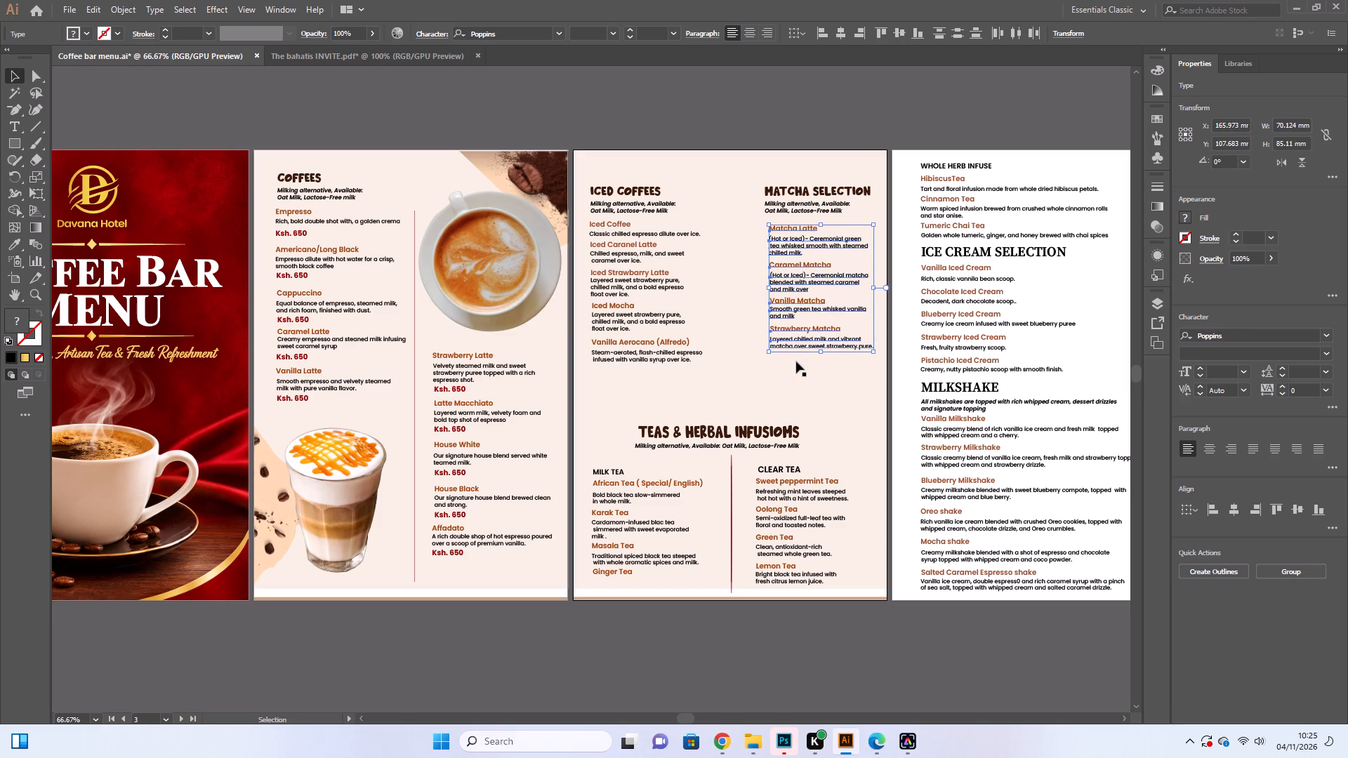
Nudge the four matcha entries together left about 8 mm, in line with the Clear Tea column below.
{"action": "key", "text": "Left"}
{"action": "key", "text": "Left"}
{"action": "key", "text": "Left"}
{"action": "key", "text": "Left"}
{"action": "key", "text": "Left"}
{"action": "key", "text": "Left"}
{"action": "key", "text": "Left"}
{"action": "key", "text": "Left"}
{"action": "key", "text": "Left"}
{"action": "key", "text": "Left"}
{"action": "key", "text": "Left"}
{"action": "key", "text": "Left"}
{"action": "key", "text": "Left"}
{"action": "key", "text": "Left"}
{"action": "key", "text": "Left"}
{"action": "key", "text": "Left"}
{"action": "key", "text": "Left"}
{"action": "key", "text": "Left"}
{"action": "key", "text": "Left"}
{"action": "key", "text": "Left"}
{"action": "key", "text": "Left"}
{"action": "key", "text": "Left"}
{"action": "key", "text": "Left"}
{"action": "key", "text": "Left"}
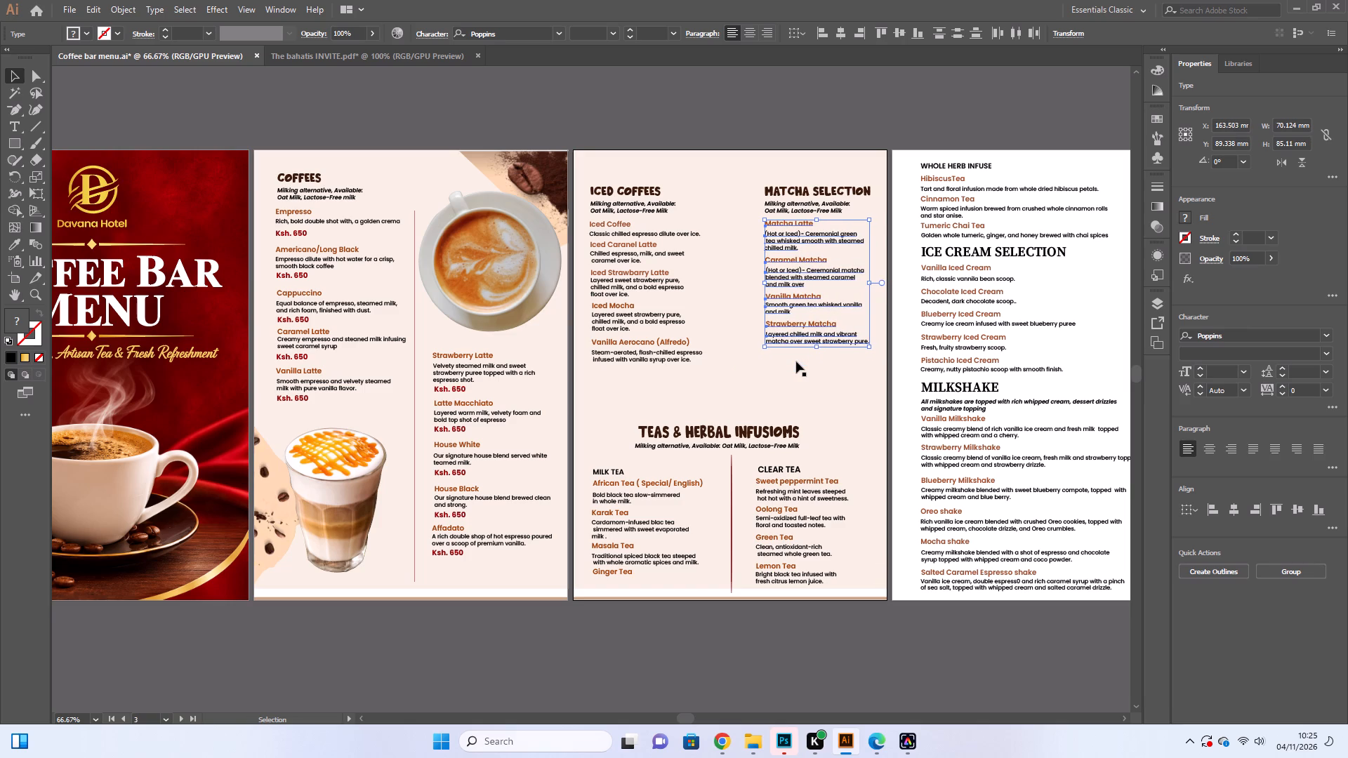
Nudge the Matcha Selection heading and milk note together left about 5.3 mm, aligning them with the left edge of the matcha entries.
{"action": "left_click", "coordinate": [784, 209]}
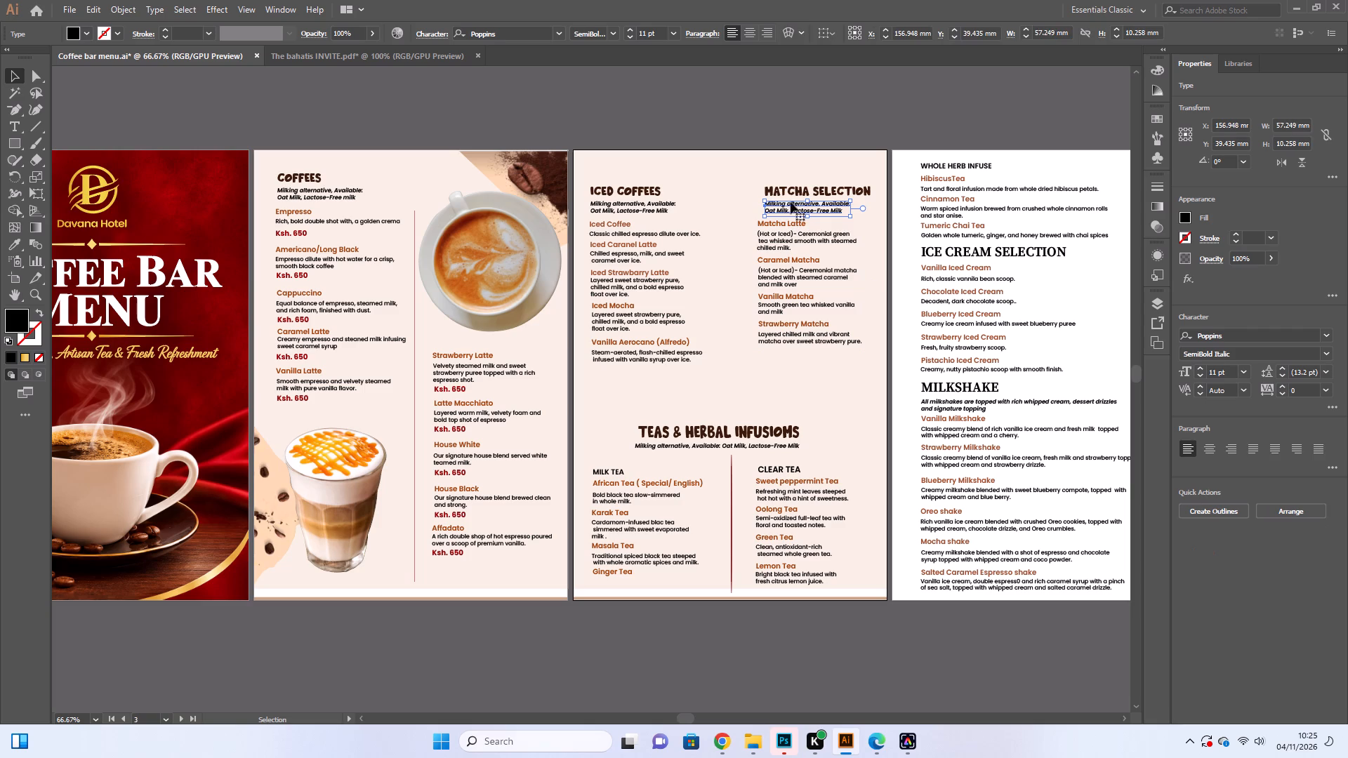
{"action": "left_click", "coordinate": [793, 194], "text": "shift"}
{"action": "key", "text": "Left"}
{"action": "key", "text": "Left"}
{"action": "key", "text": "Left"}
{"action": "key", "text": "Left"}
{"action": "key", "text": "Left"}
{"action": "key", "text": "Left"}
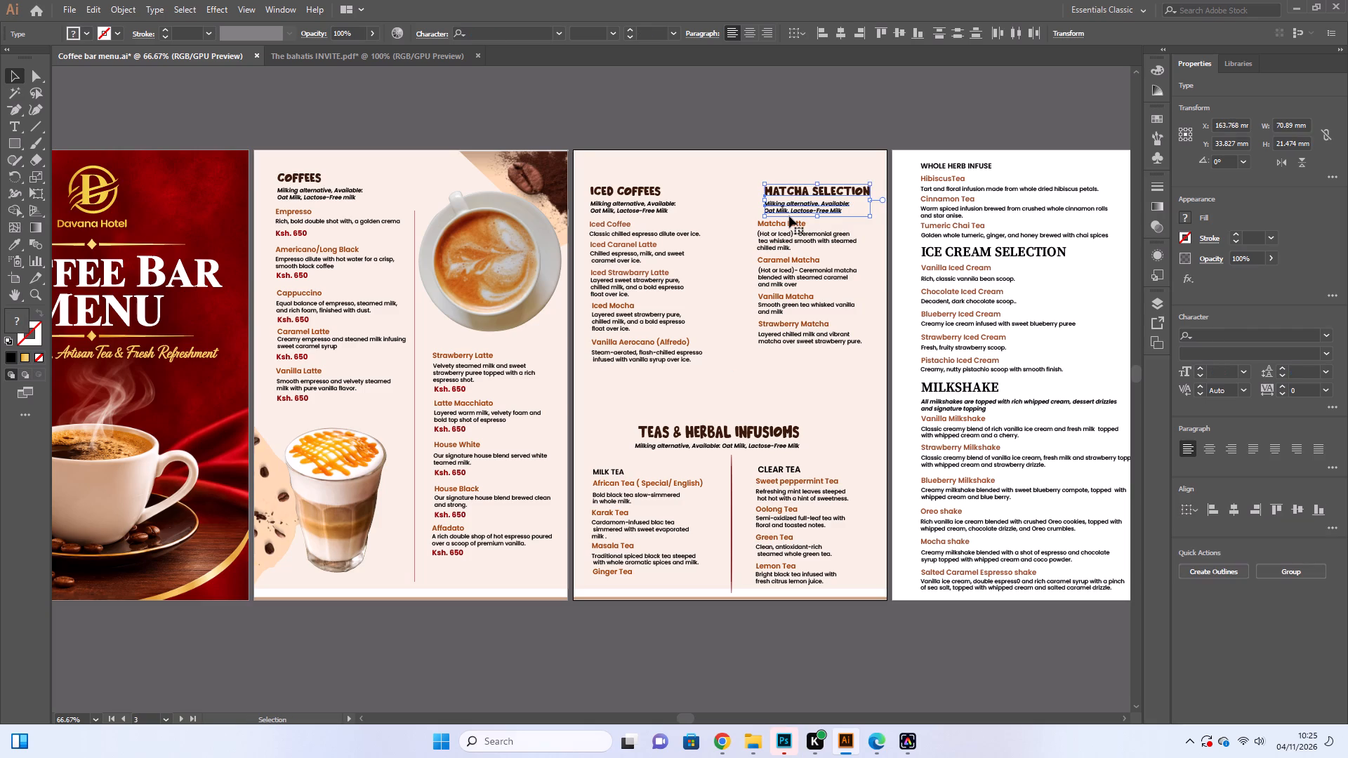
{"action": "key", "text": "Left"}
{"action": "key", "text": "Left"}
{"action": "key", "text": "Left"}
{"action": "key", "text": "Left"}
{"action": "key", "text": "Left"}
{"action": "key", "text": "Left"}
{"action": "key", "text": "Left"}
{"action": "key", "text": "Left"}
{"action": "key", "text": "Left"}
{"action": "key", "text": "Left"}
{"action": "key", "text": "Left"}
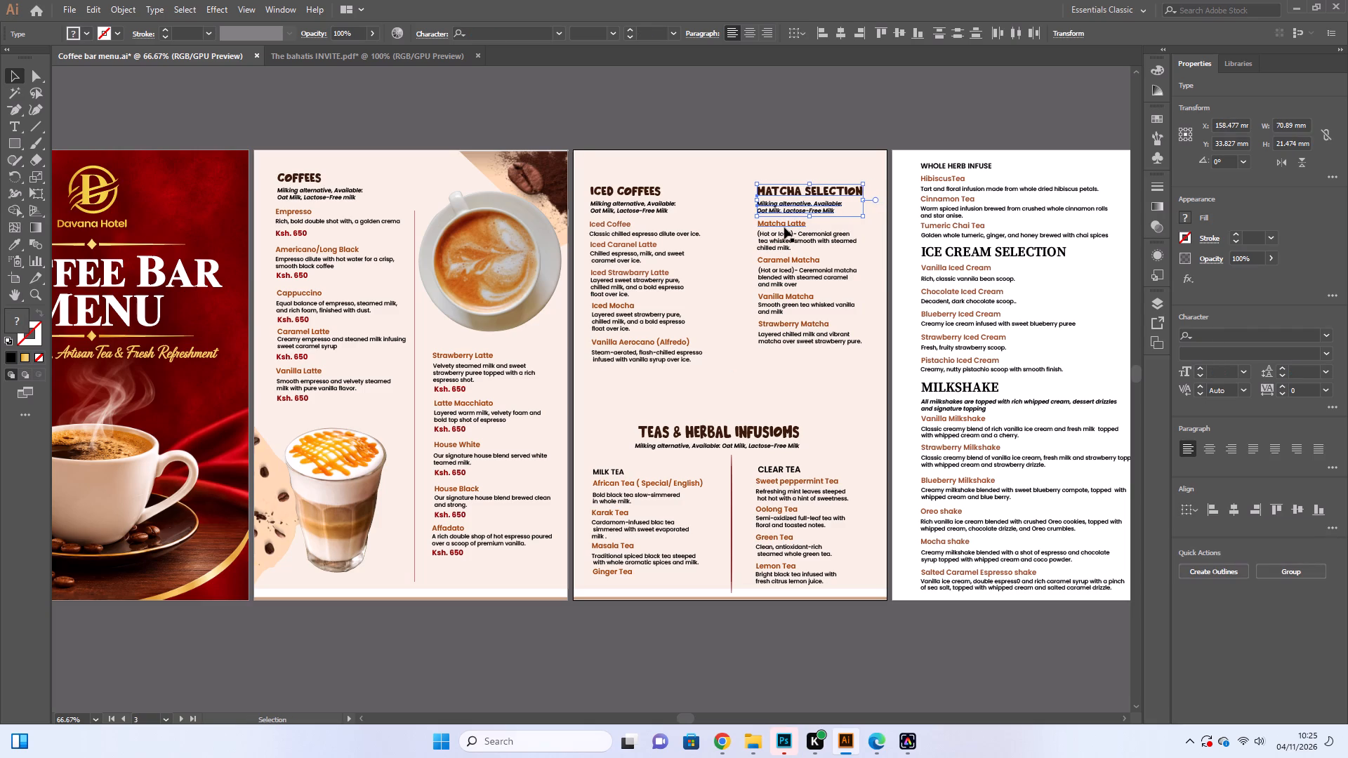
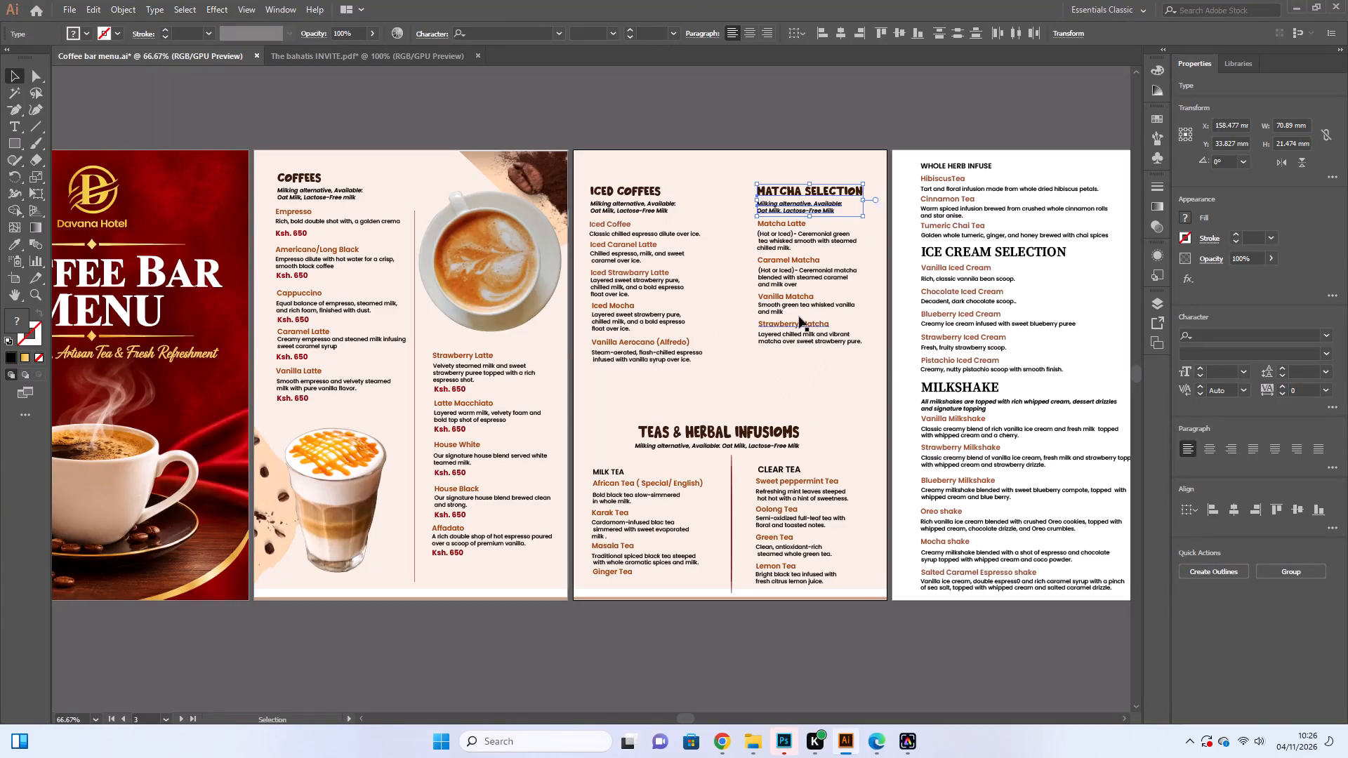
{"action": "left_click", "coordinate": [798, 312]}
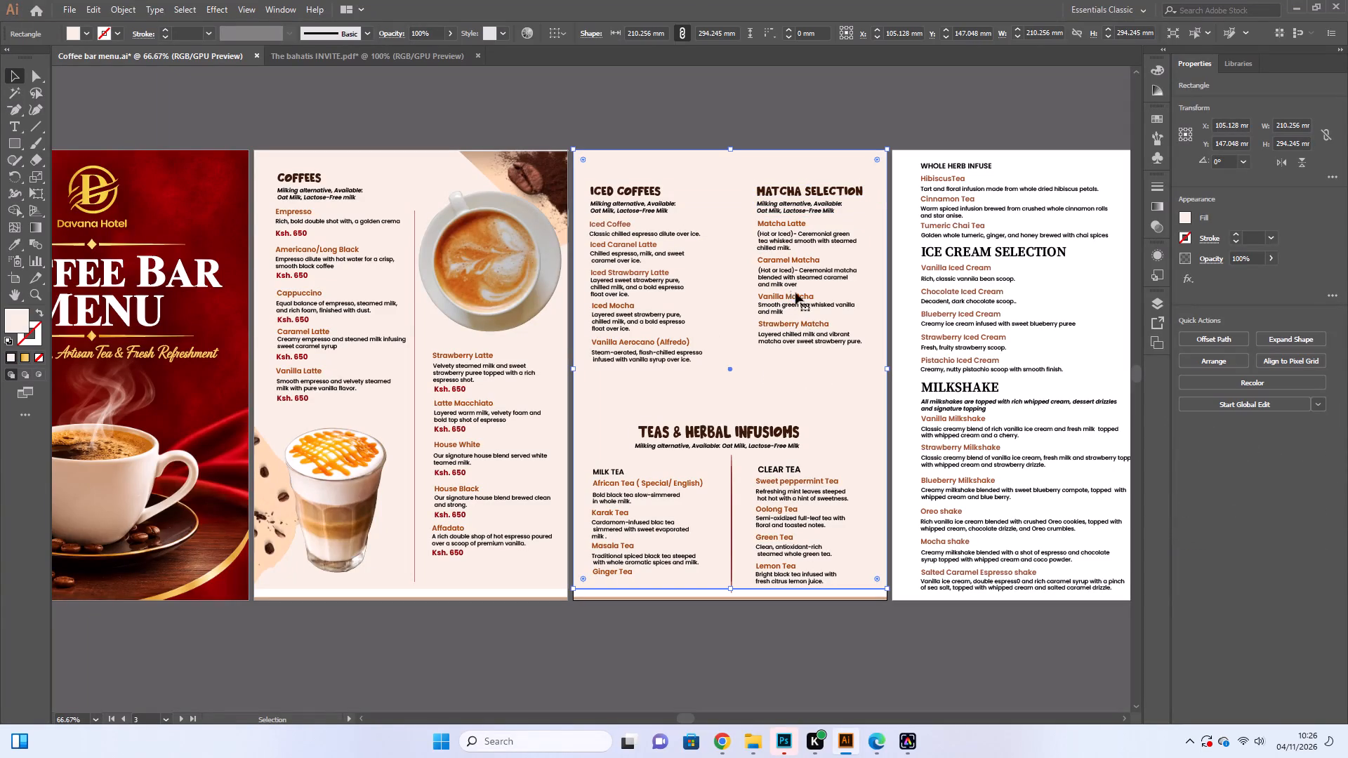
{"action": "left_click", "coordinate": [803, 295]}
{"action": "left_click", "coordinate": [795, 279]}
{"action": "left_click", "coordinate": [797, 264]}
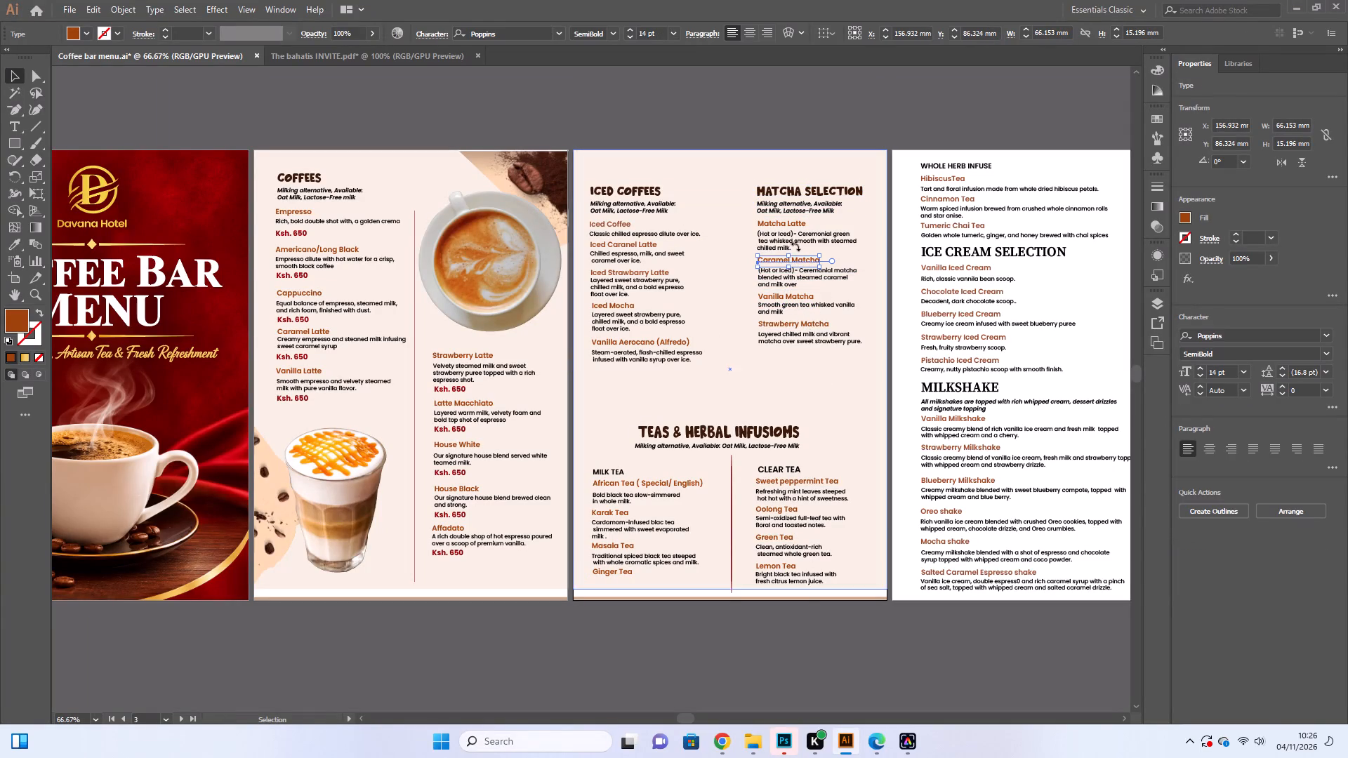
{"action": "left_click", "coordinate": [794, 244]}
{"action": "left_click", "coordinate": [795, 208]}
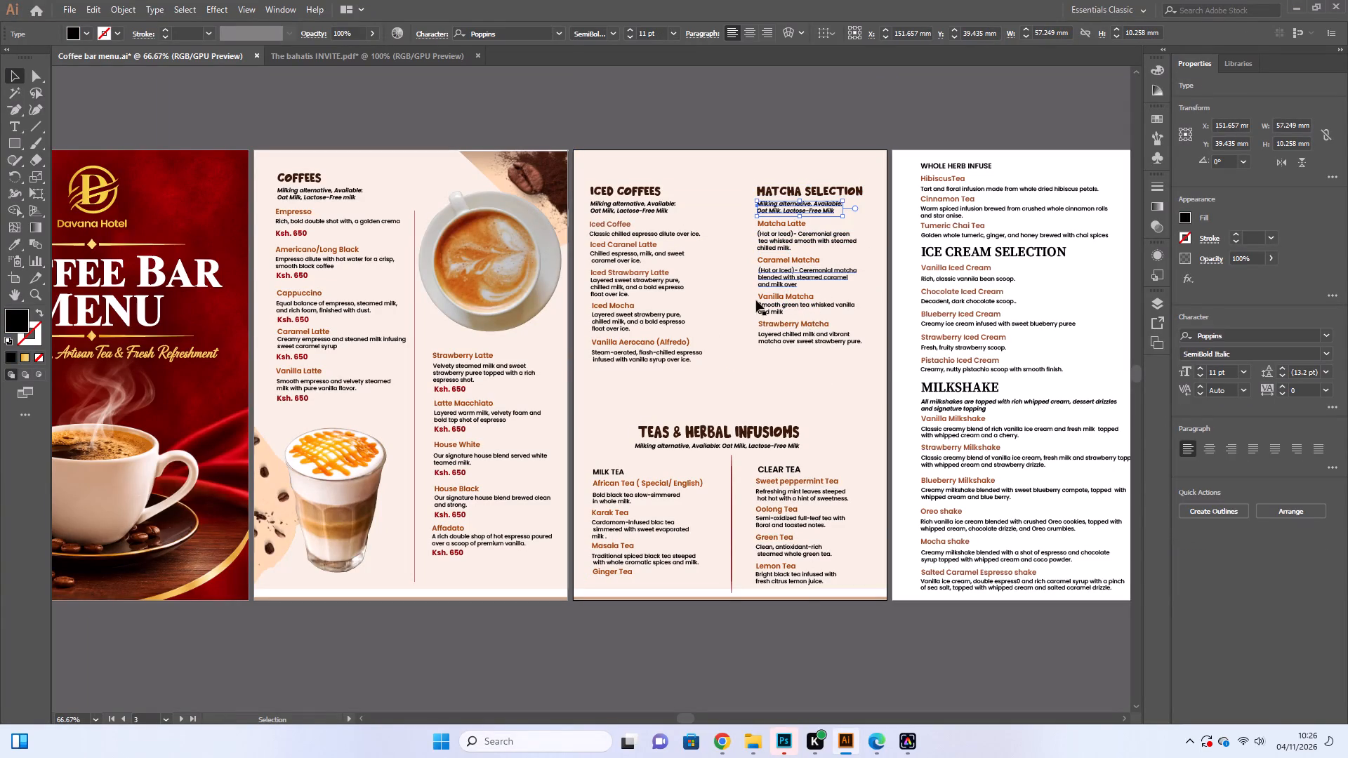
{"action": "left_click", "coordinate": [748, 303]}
Select the thin vertical divider between the Milk Tea and Clear Tea columns and bring up the editing commands for it.
{"action": "left_click", "coordinate": [734, 485]}
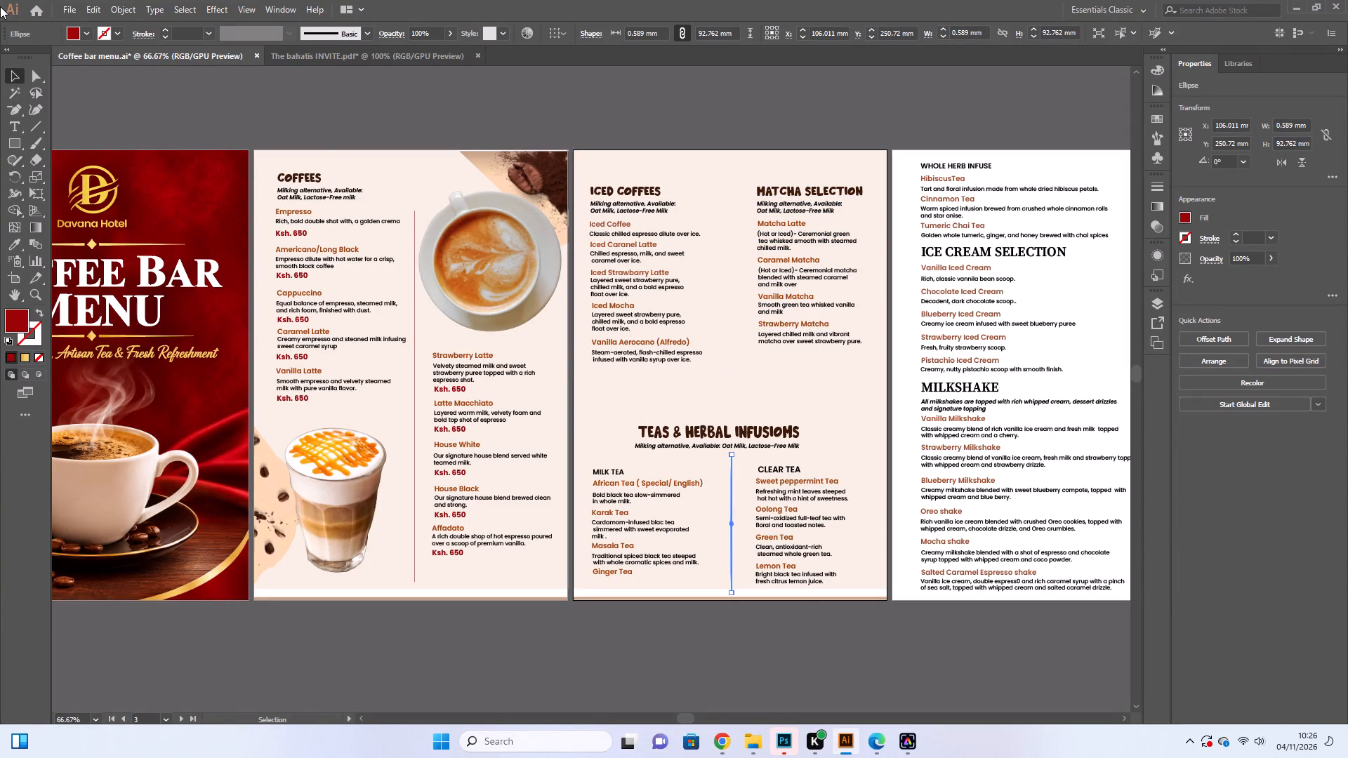
{"action": "left_click", "coordinate": [88, 12]}
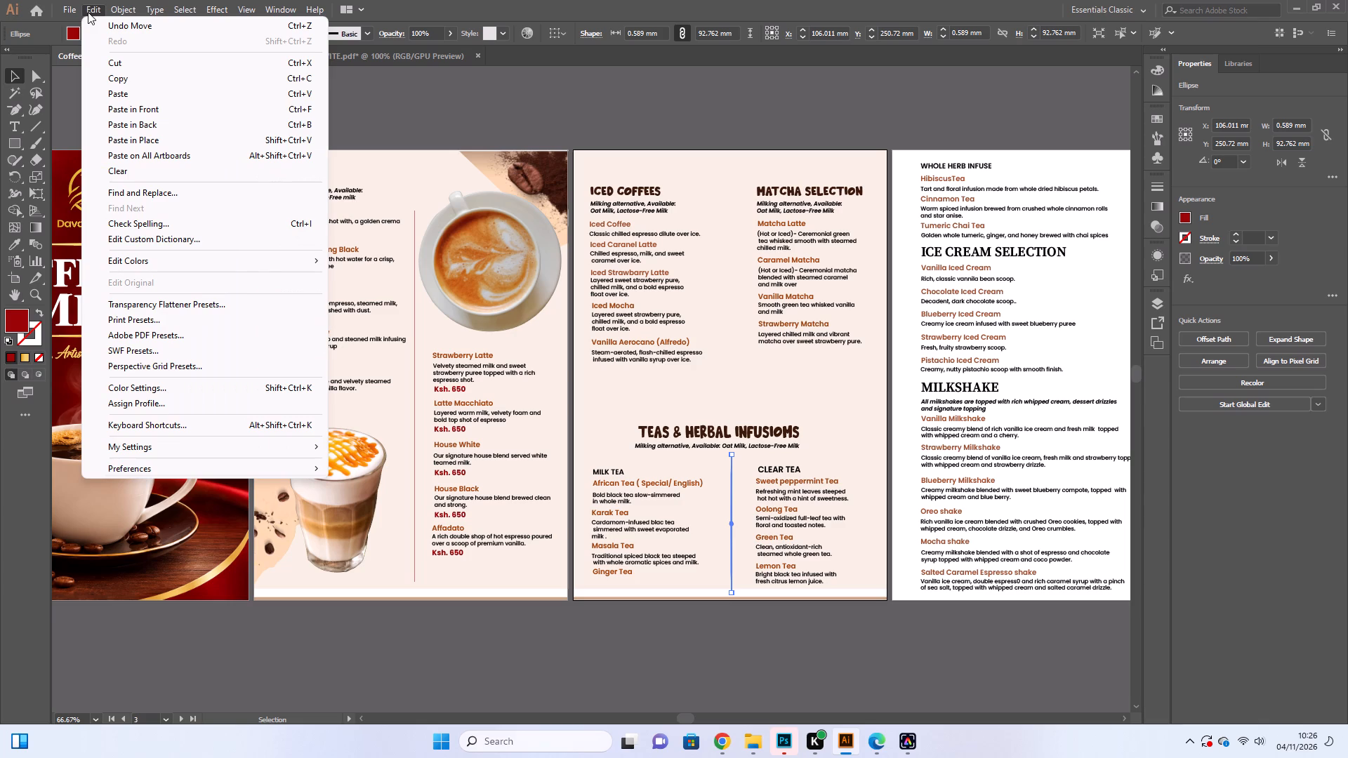
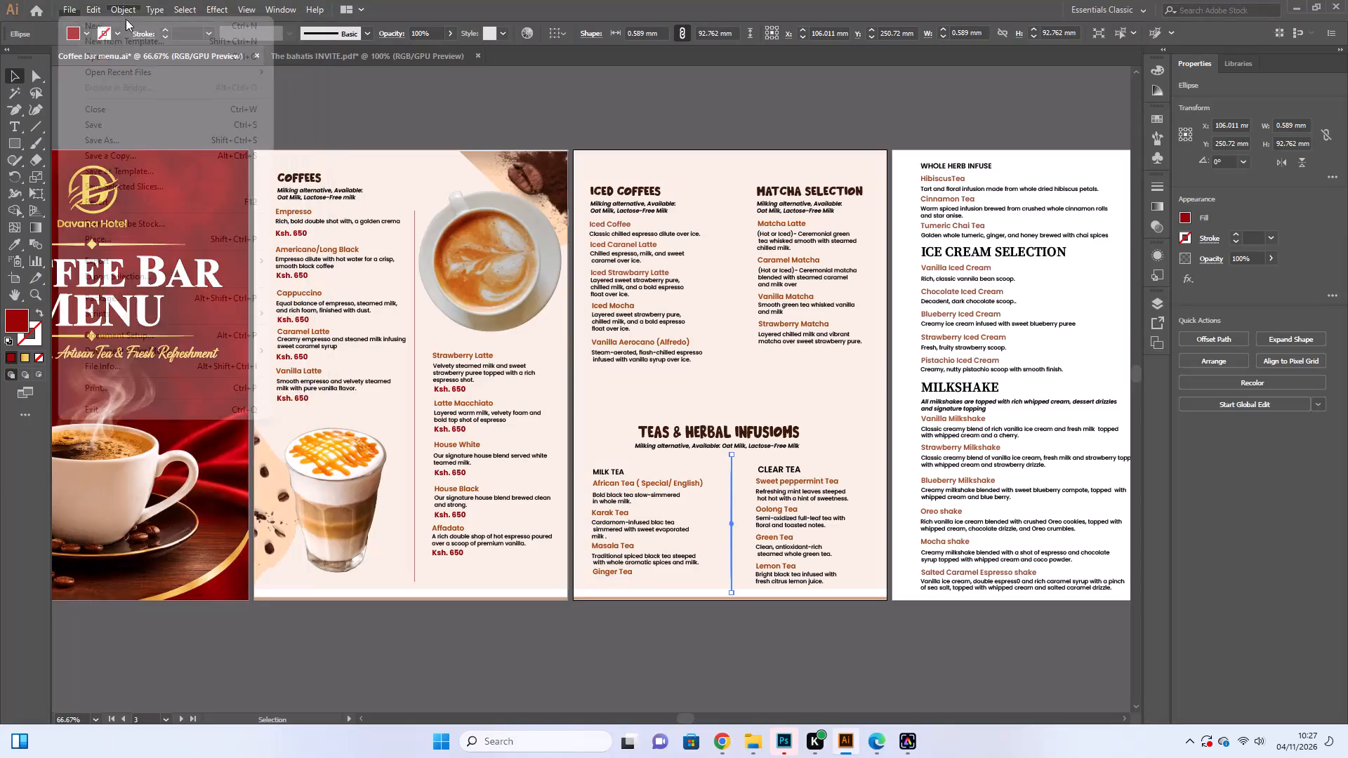
Paste the copied coffee-cup background image and move it up over the iced coffees page, to about X 44 mm, Y 76 mm.
{"action": "left_click", "coordinate": [88, 10]}
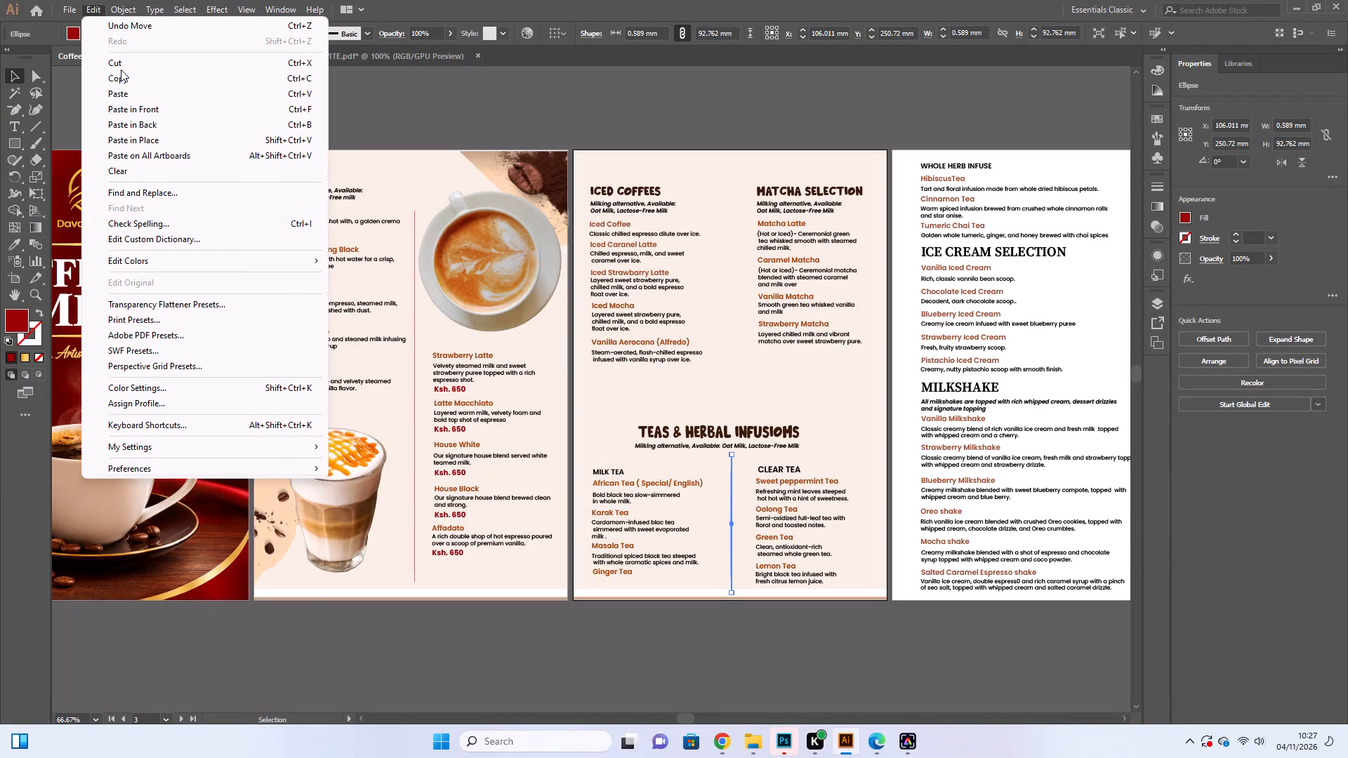
{"action": "left_click", "coordinate": [131, 93]}
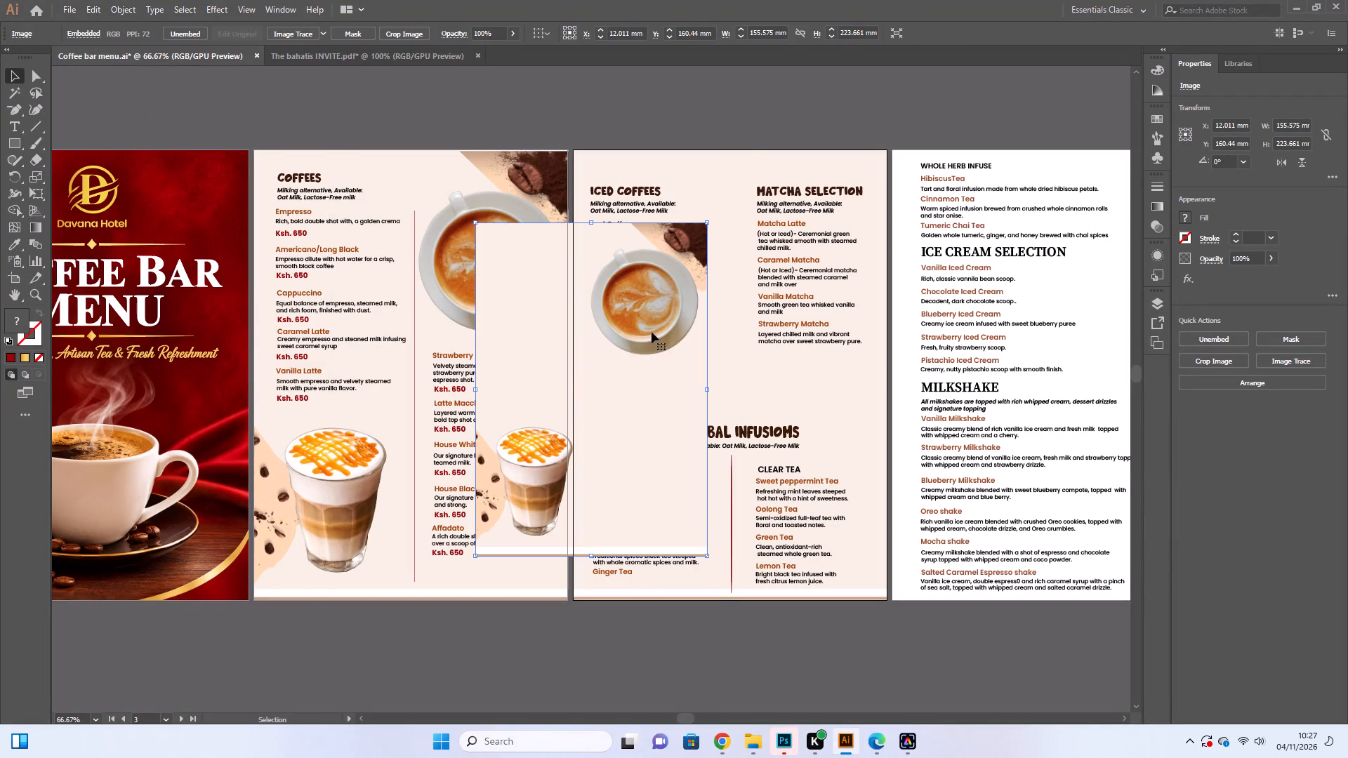
{"action": "left_click_drag", "start_coordinate": [652, 332], "coordinate": [699, 205]}
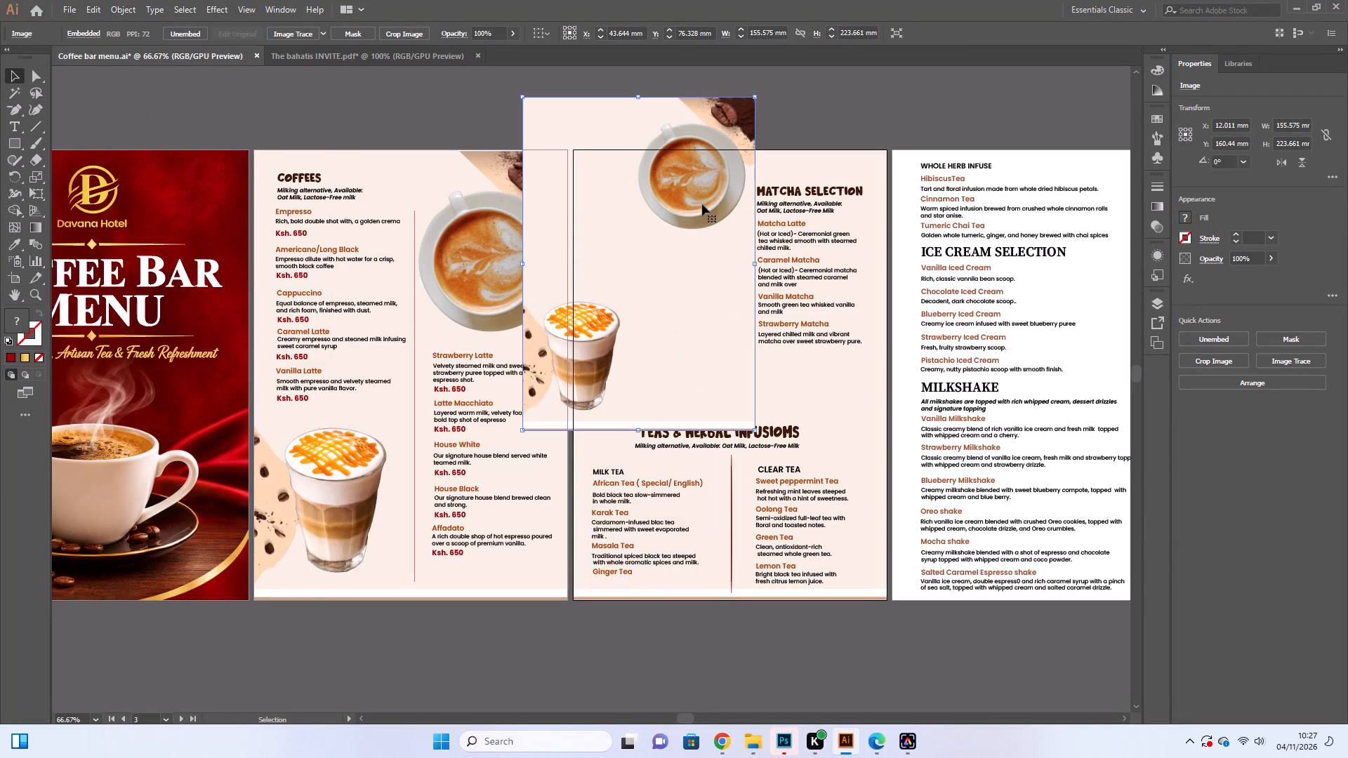
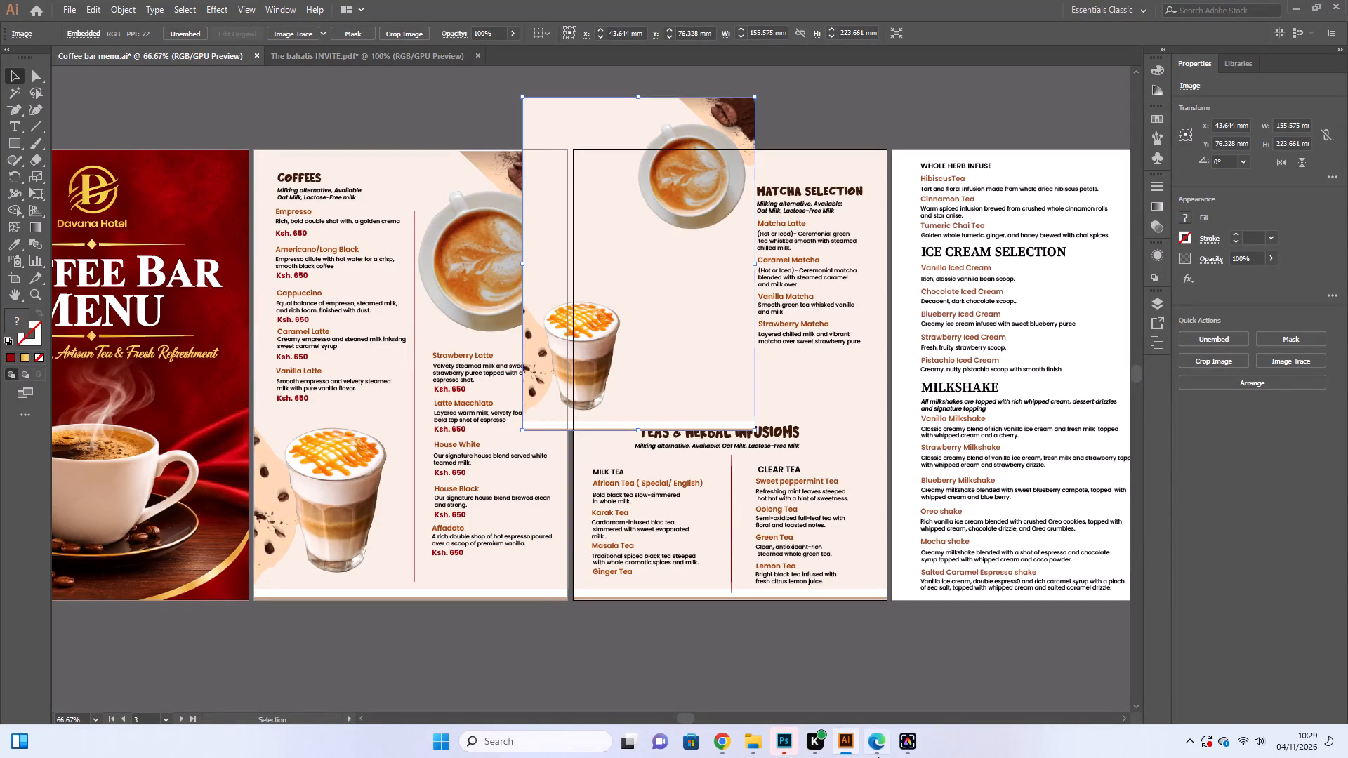
Move the pasted coffee-cup background image off the iced coffees page onto the empty canvas above, at about X 52 mm, Y -130 mm.
{"action": "scroll", "coordinate": [1056, 346], "scroll_direction": "up", "scroll_amount": 4}
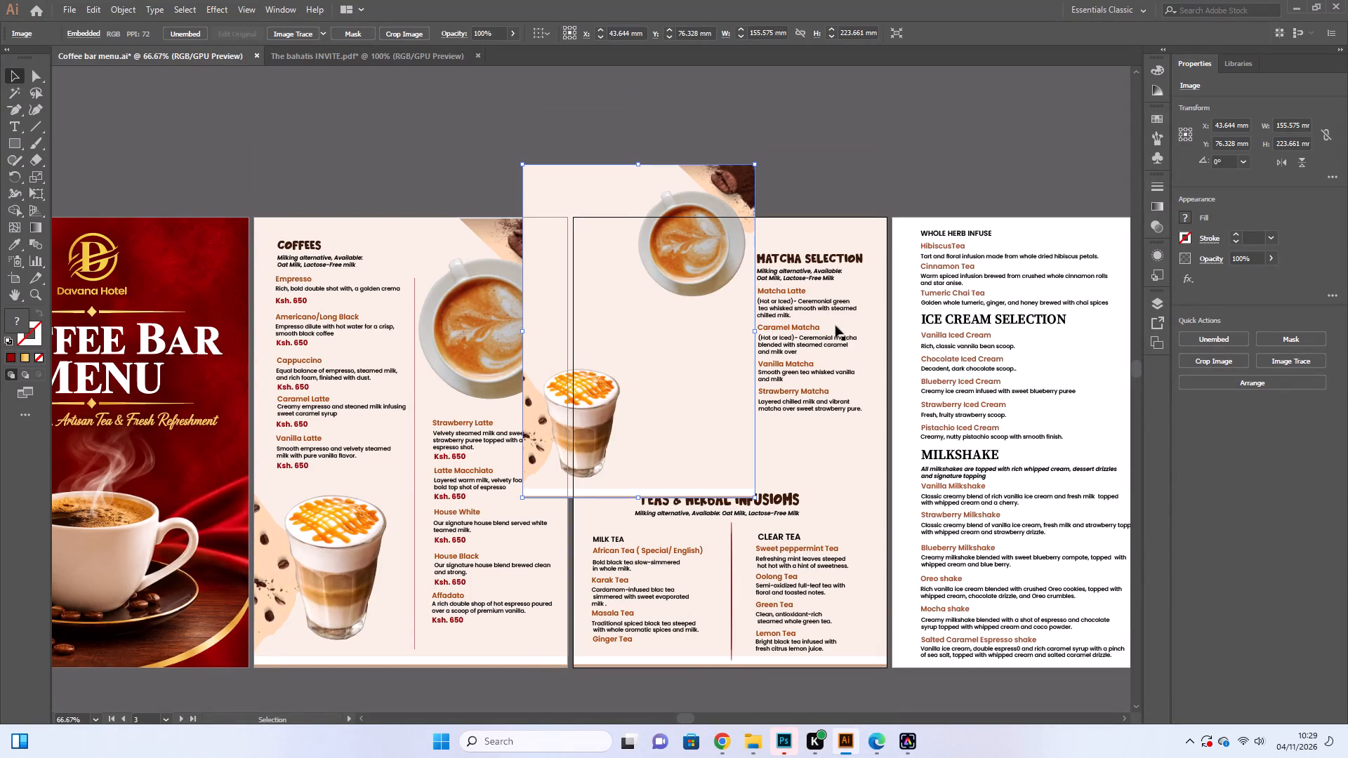
{"action": "left_click_drag", "start_coordinate": [708, 400], "coordinate": [723, 300]}
{"action": "scroll", "coordinate": [730, 341], "scroll_direction": "up", "scroll_amount": 8}
{"action": "left_click_drag", "start_coordinate": [674, 446], "coordinate": [673, 302]}
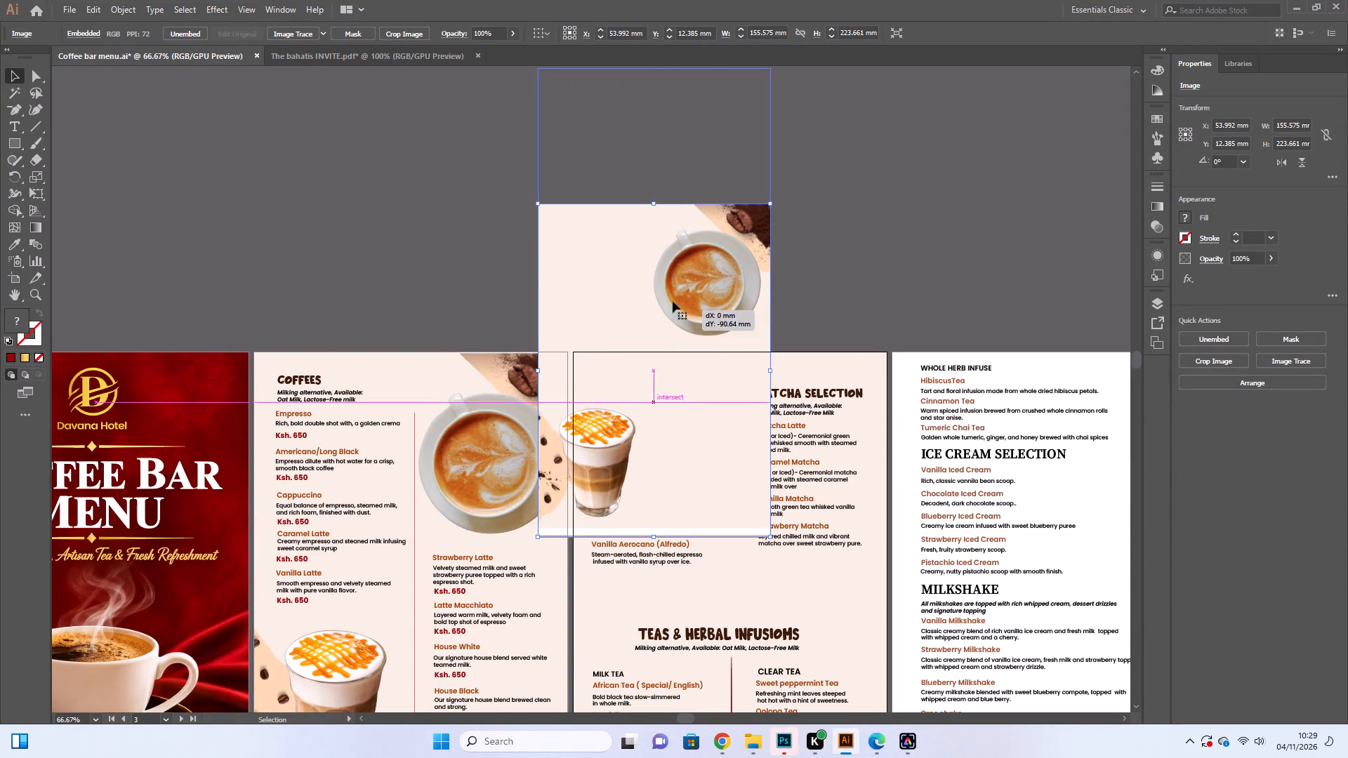
{"action": "left_click_drag", "start_coordinate": [681, 314], "coordinate": [677, 239]}
{"action": "scroll", "coordinate": [682, 255], "scroll_direction": "down", "scroll_amount": 7}
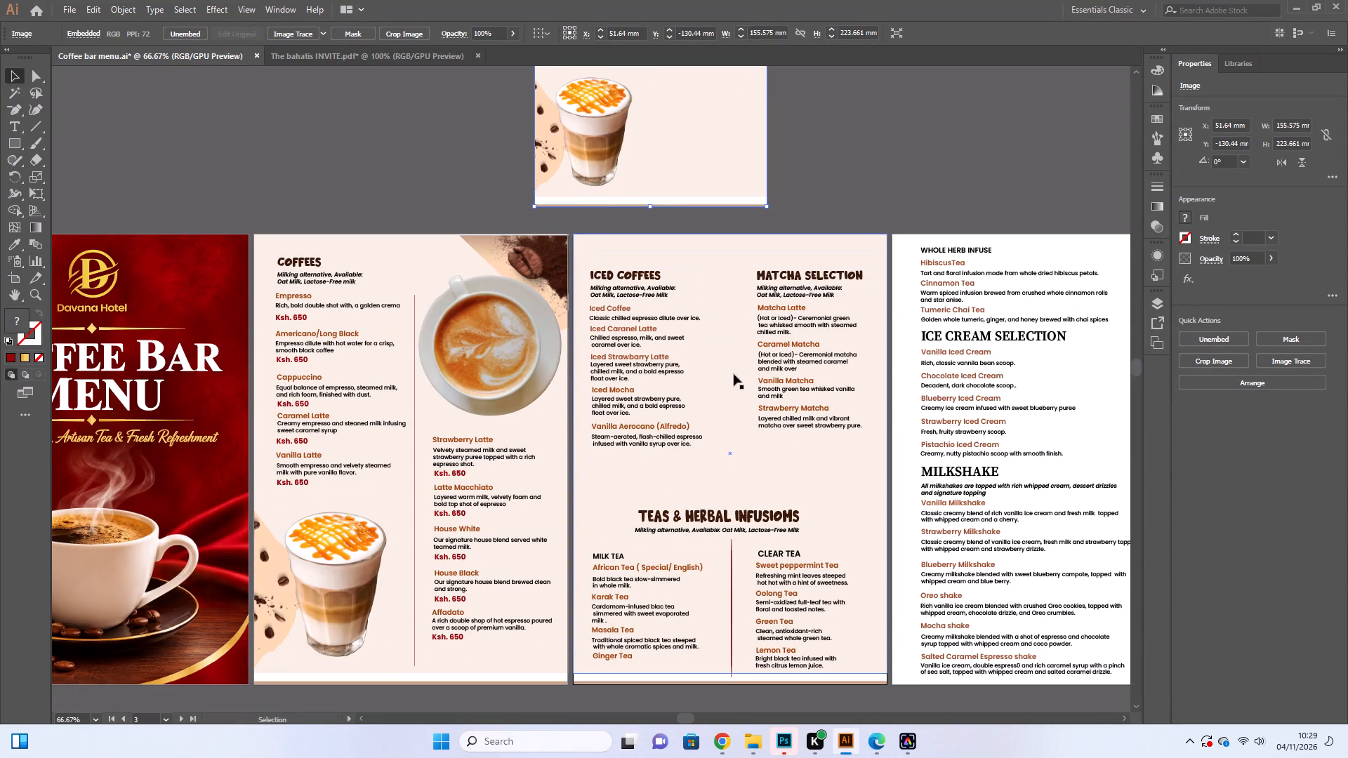
{"action": "left_click", "coordinate": [734, 374]}
Look over the layout of the iced coffees, matcha and teas page, down to its bottom edge.
{"action": "scroll", "coordinate": [734, 374], "scroll_direction": "down", "scroll_amount": 6}
{"action": "left_click", "coordinate": [744, 663]}
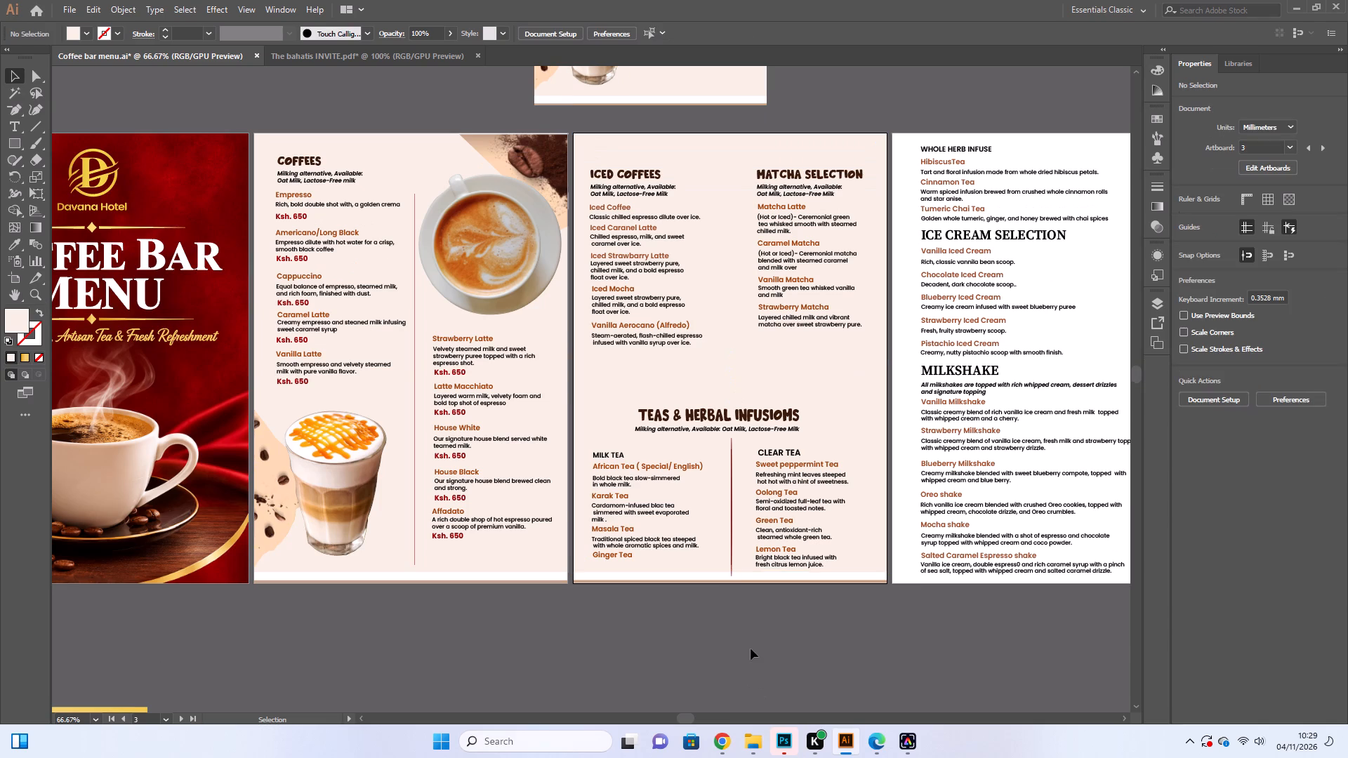
{"action": "scroll", "coordinate": [752, 649], "scroll_direction": "up", "scroll_amount": 11}
{"action": "scroll", "coordinate": [745, 637], "scroll_direction": "down", "scroll_amount": 8}
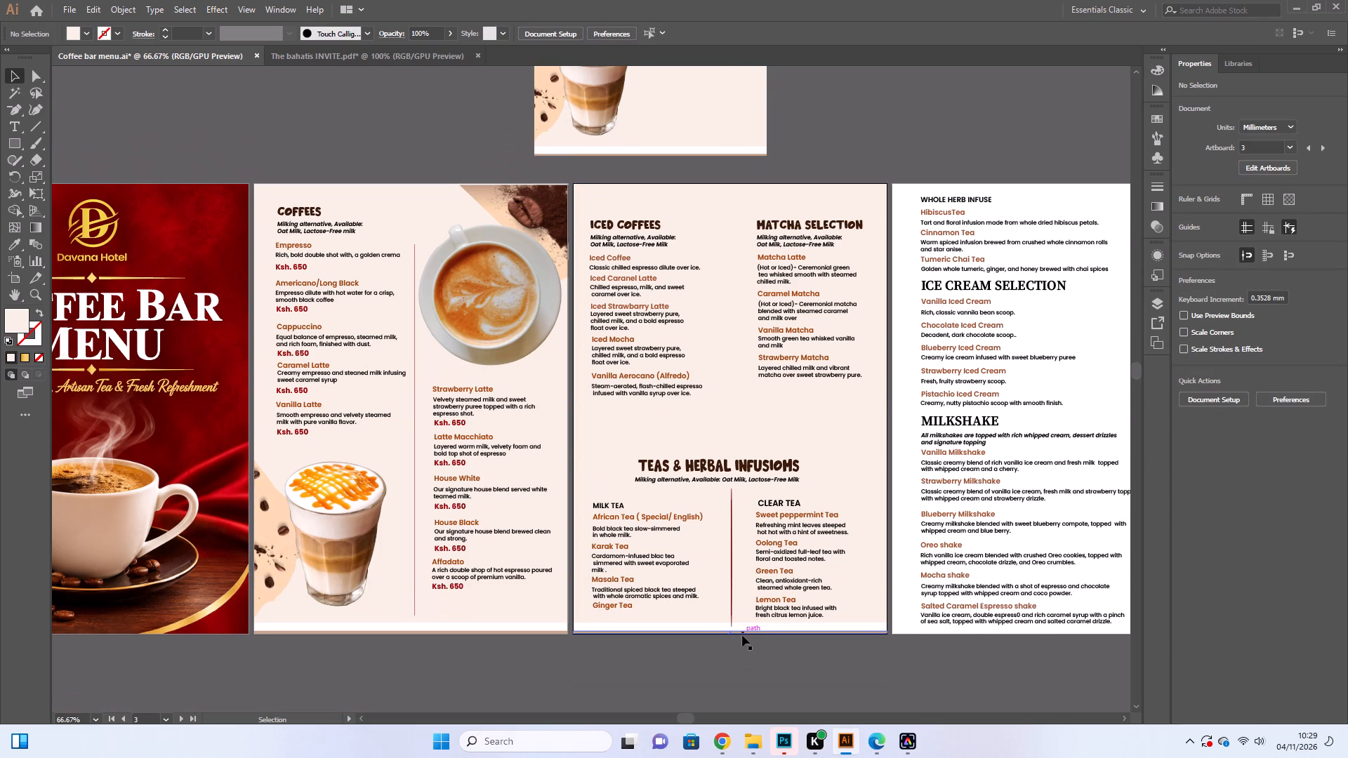
{"action": "scroll", "coordinate": [742, 620], "scroll_direction": "down", "scroll_amount": 5}
{"action": "left_click", "coordinate": [742, 619]}
{"action": "scroll", "coordinate": [742, 619], "scroll_direction": "up", "scroll_amount": 5}
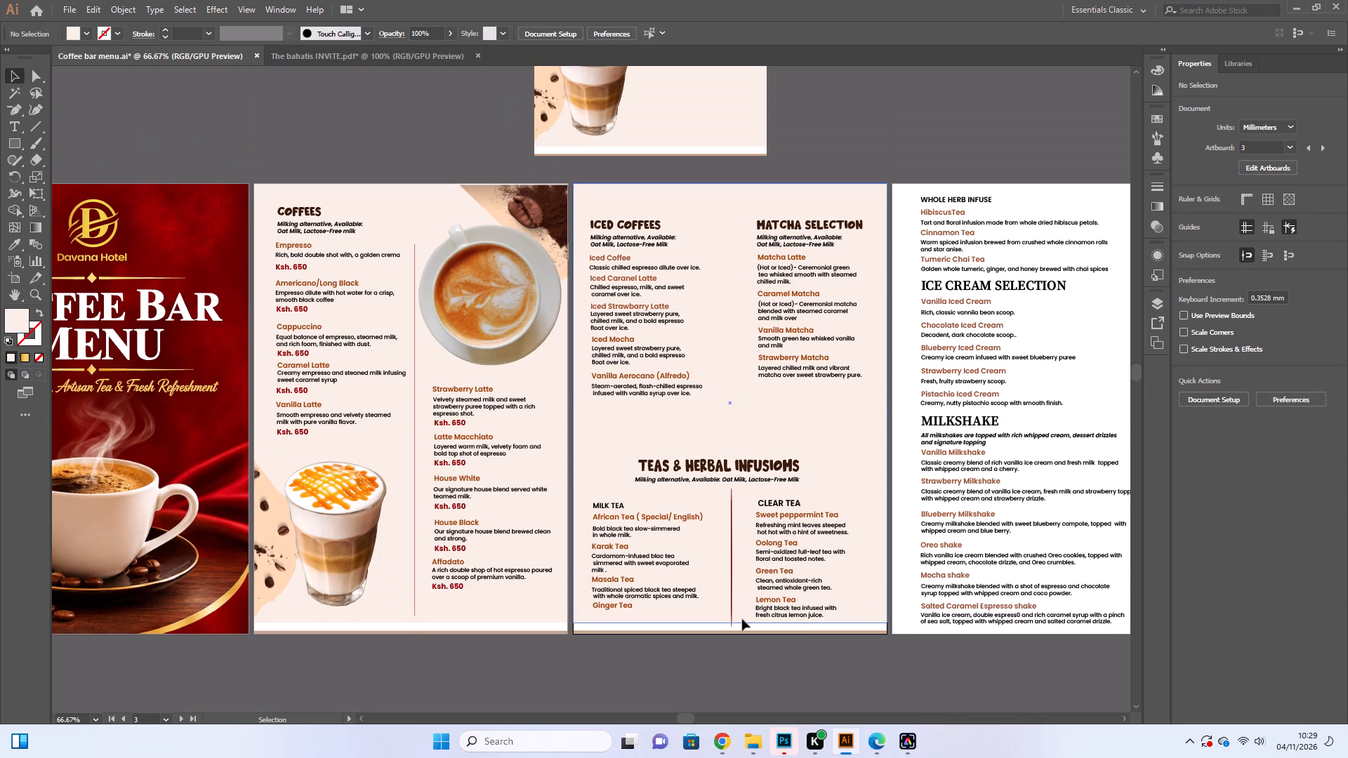
{"action": "scroll", "coordinate": [753, 617], "scroll_direction": "up", "scroll_amount": 3}
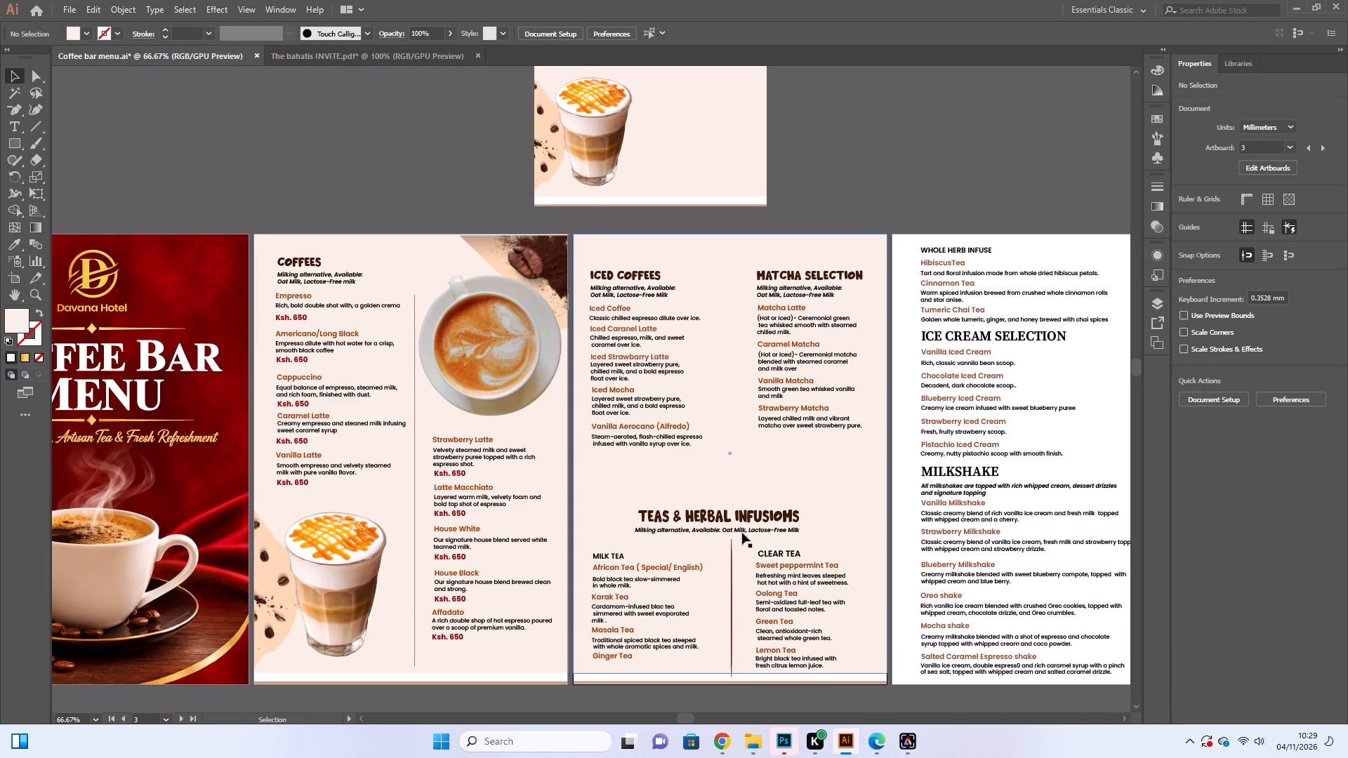
{"action": "scroll", "coordinate": [769, 528], "scroll_direction": "down", "scroll_amount": 6}
{"action": "left_click", "coordinate": [788, 604]}
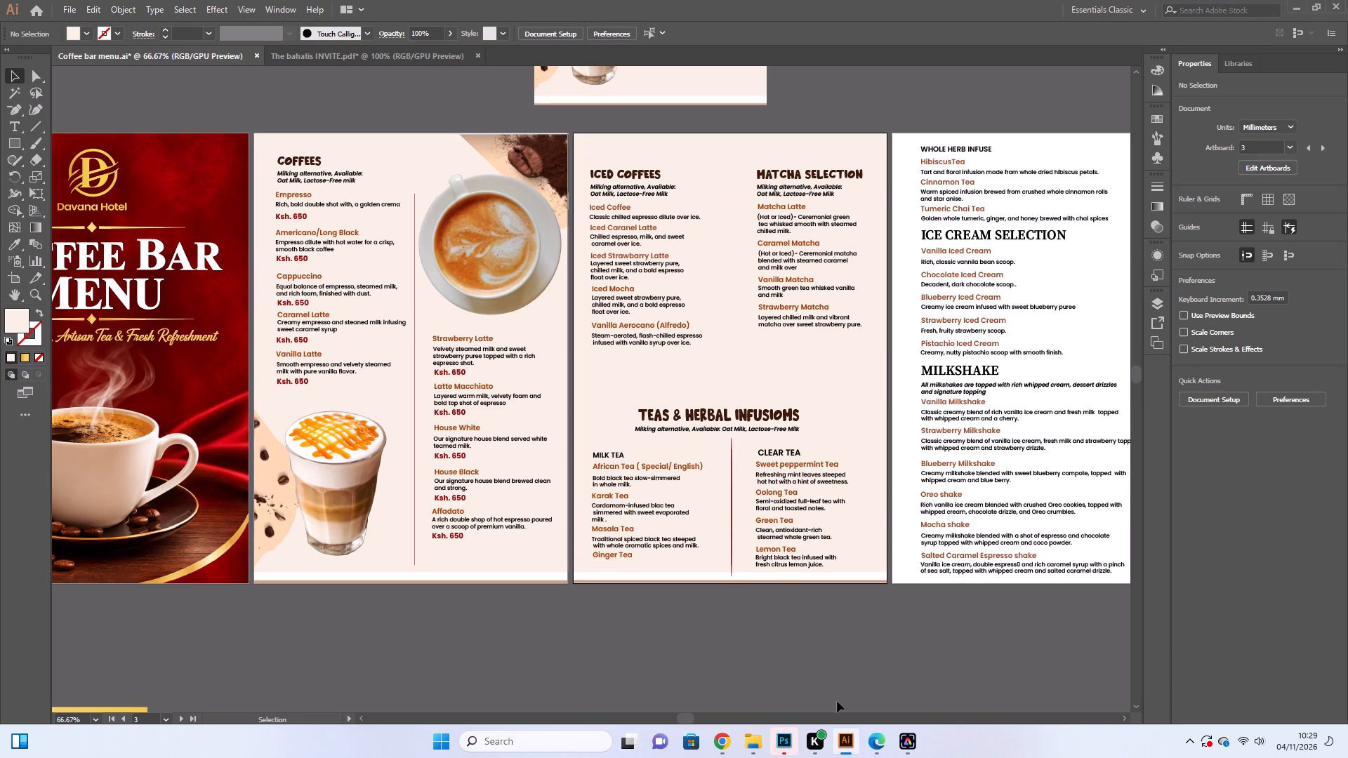
Delete the empty sixth artboard that follows the smoothie, lemonades and fresh juices page.
{"action": "left_click_drag", "start_coordinate": [686, 723], "coordinate": [703, 718]}
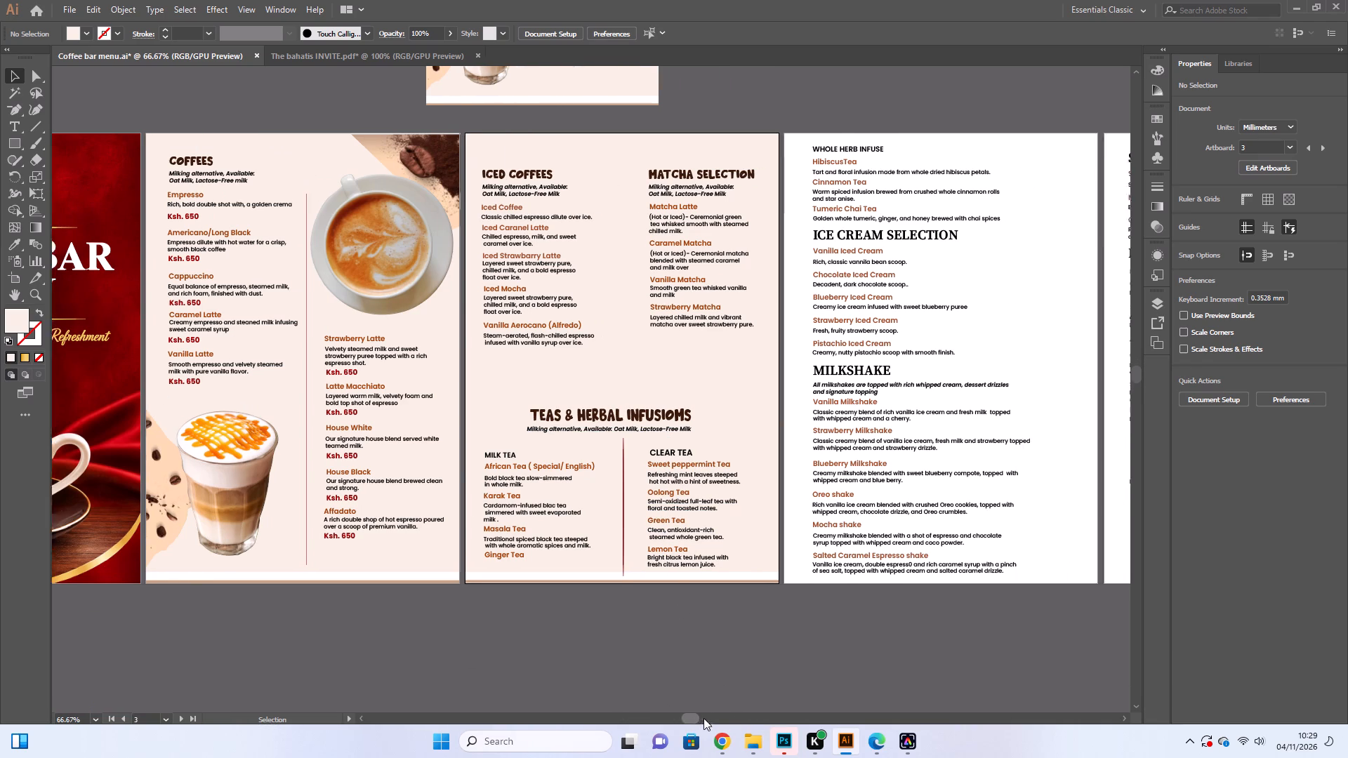
{"action": "left_click_drag", "start_coordinate": [703, 718], "coordinate": [750, 705]}
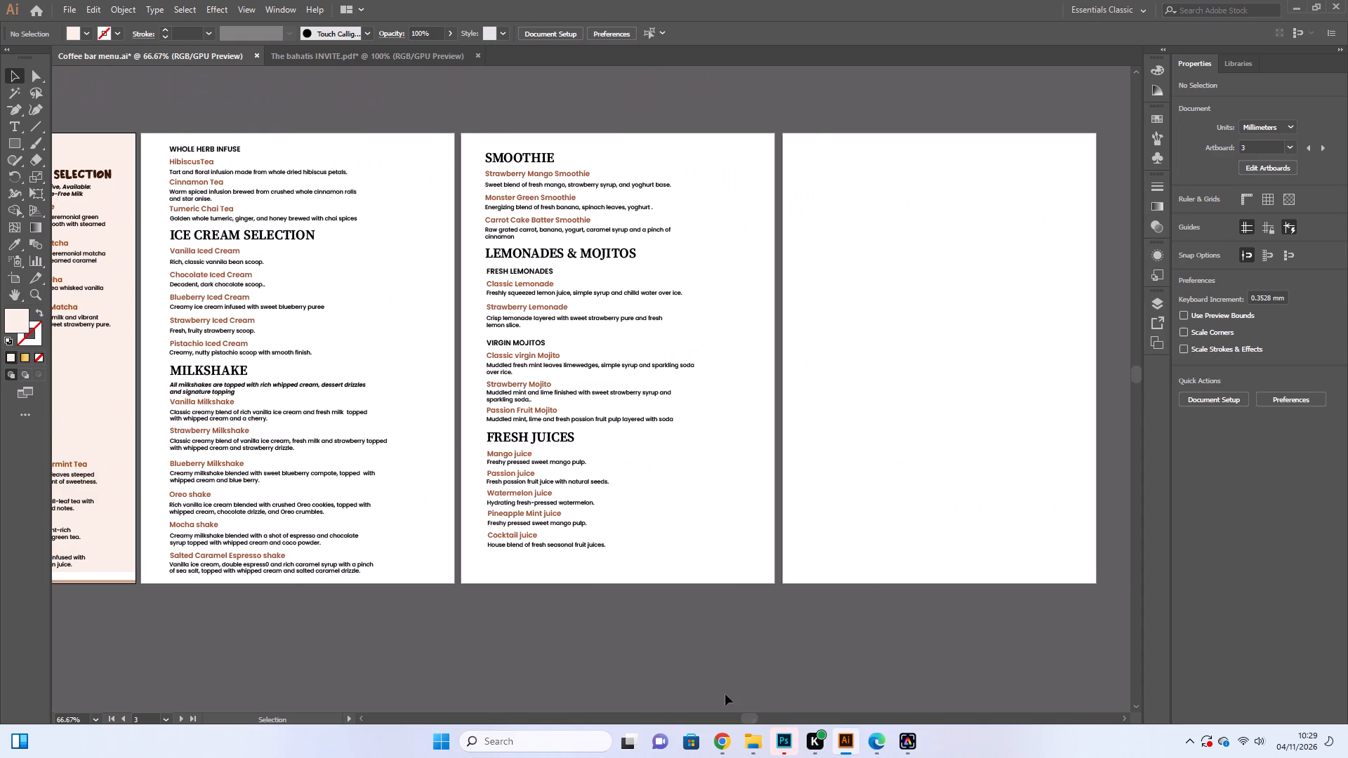
{"action": "left_click", "coordinate": [12, 279]}
{"action": "left_click", "coordinate": [814, 391]}
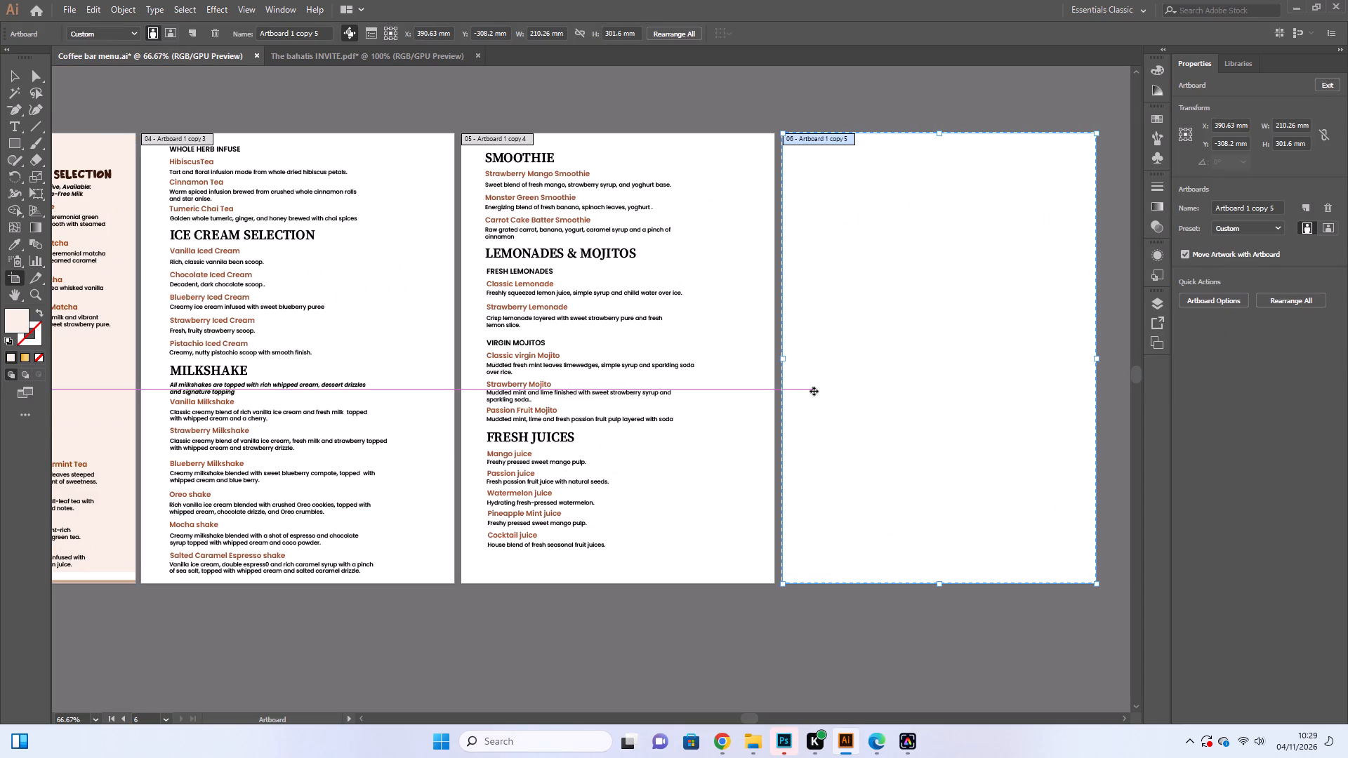
{"action": "key", "text": "BackSpace"}
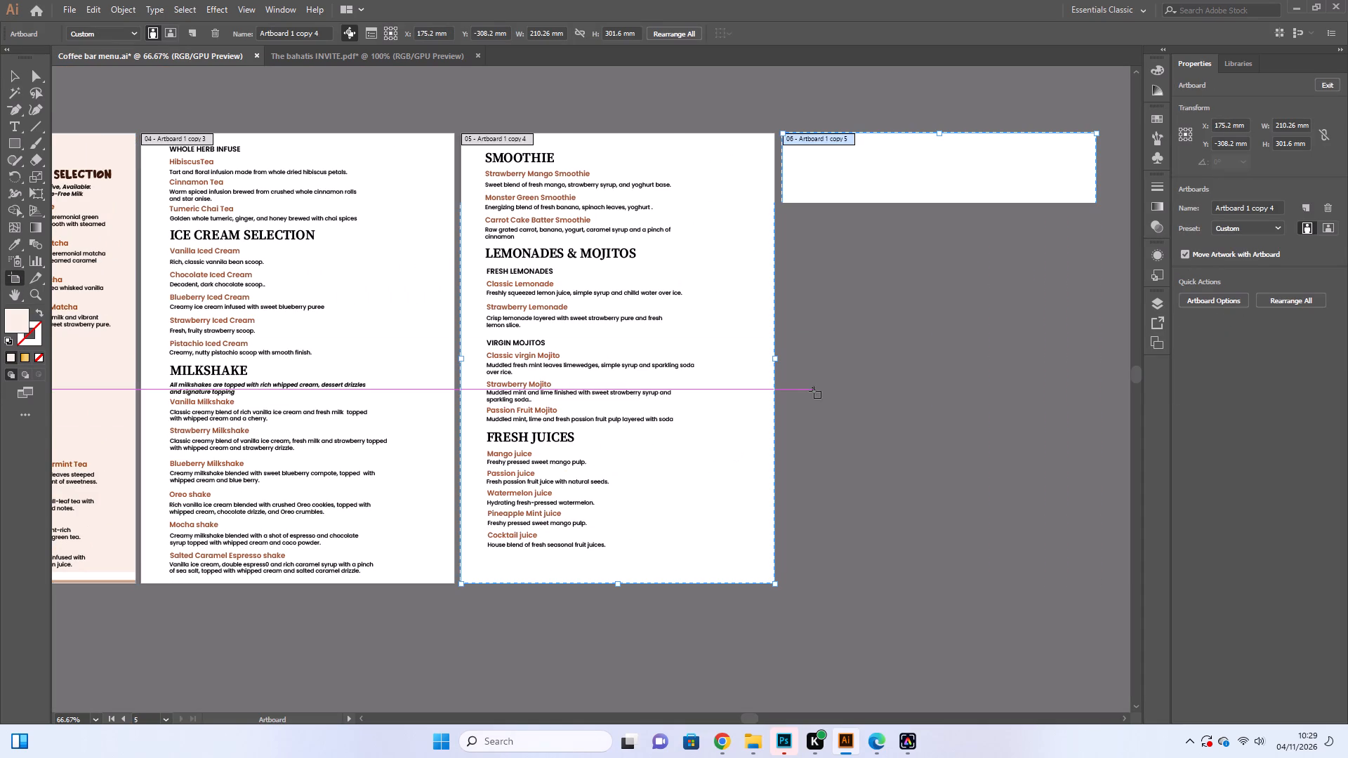
{"action": "left_click", "coordinate": [15, 78]}
{"action": "left_click", "coordinate": [916, 446]}
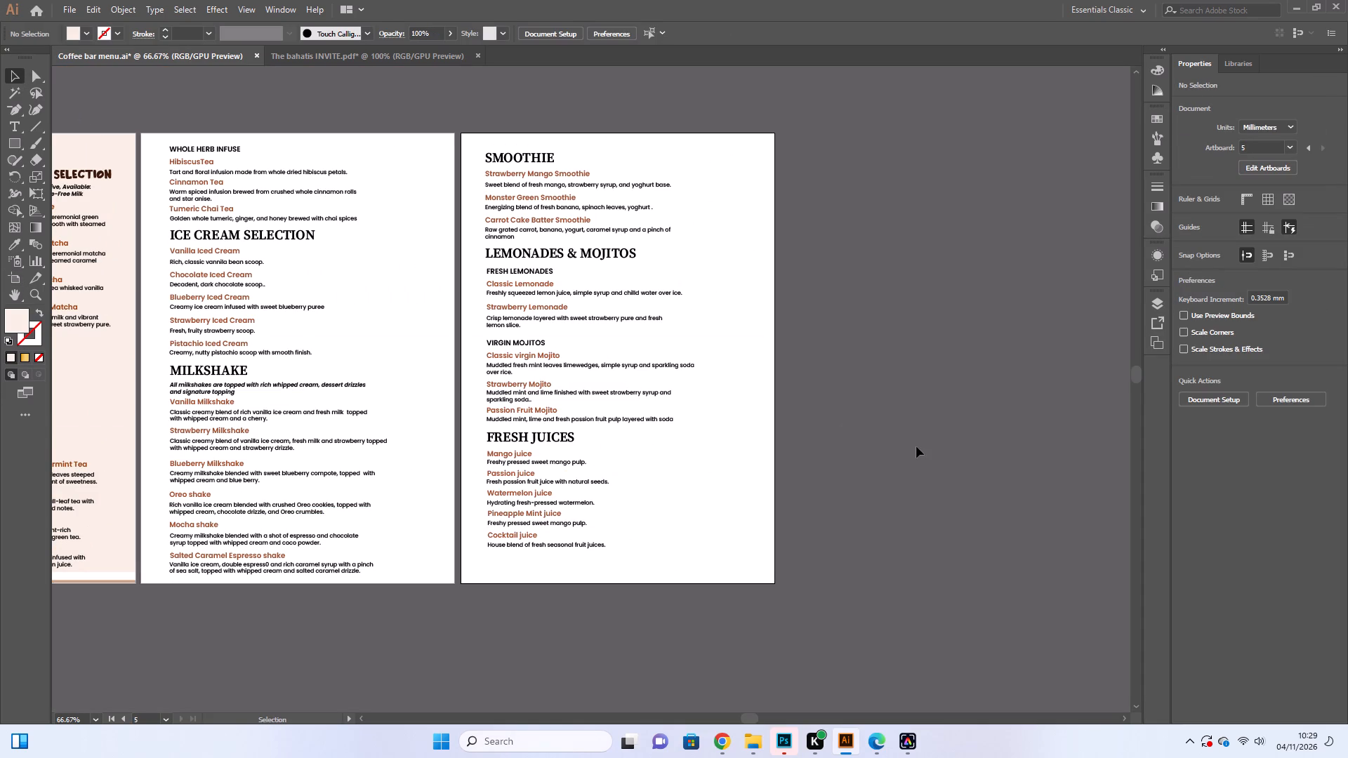
Save the menu as Coffee bar menu.ai in the Downloads folder, replacing the existing file, in Illustrator CC format with PDF compatibility.
{"action": "left_click_drag", "start_coordinate": [756, 723], "coordinate": [689, 724]}
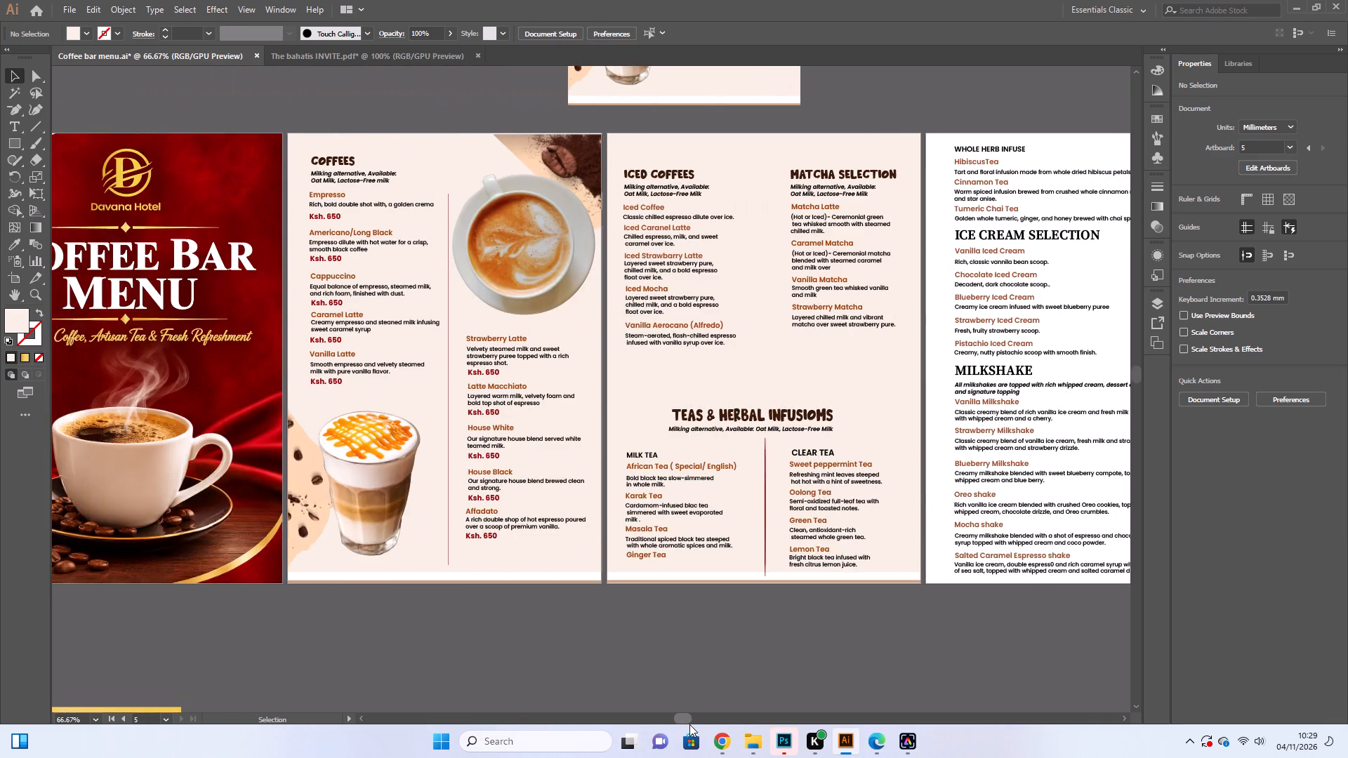
{"action": "left_click_drag", "start_coordinate": [689, 724], "coordinate": [707, 713]}
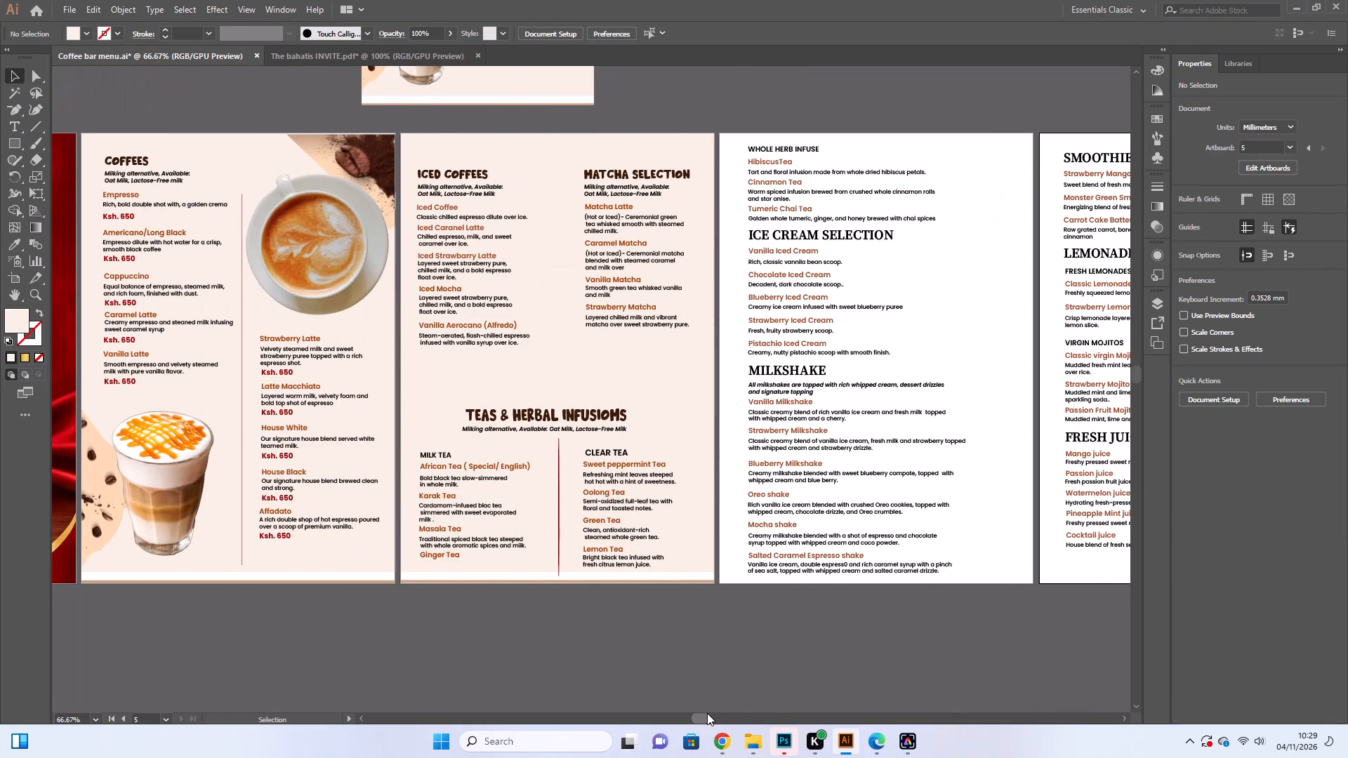
{"action": "left_click_drag", "start_coordinate": [707, 713], "coordinate": [686, 711]}
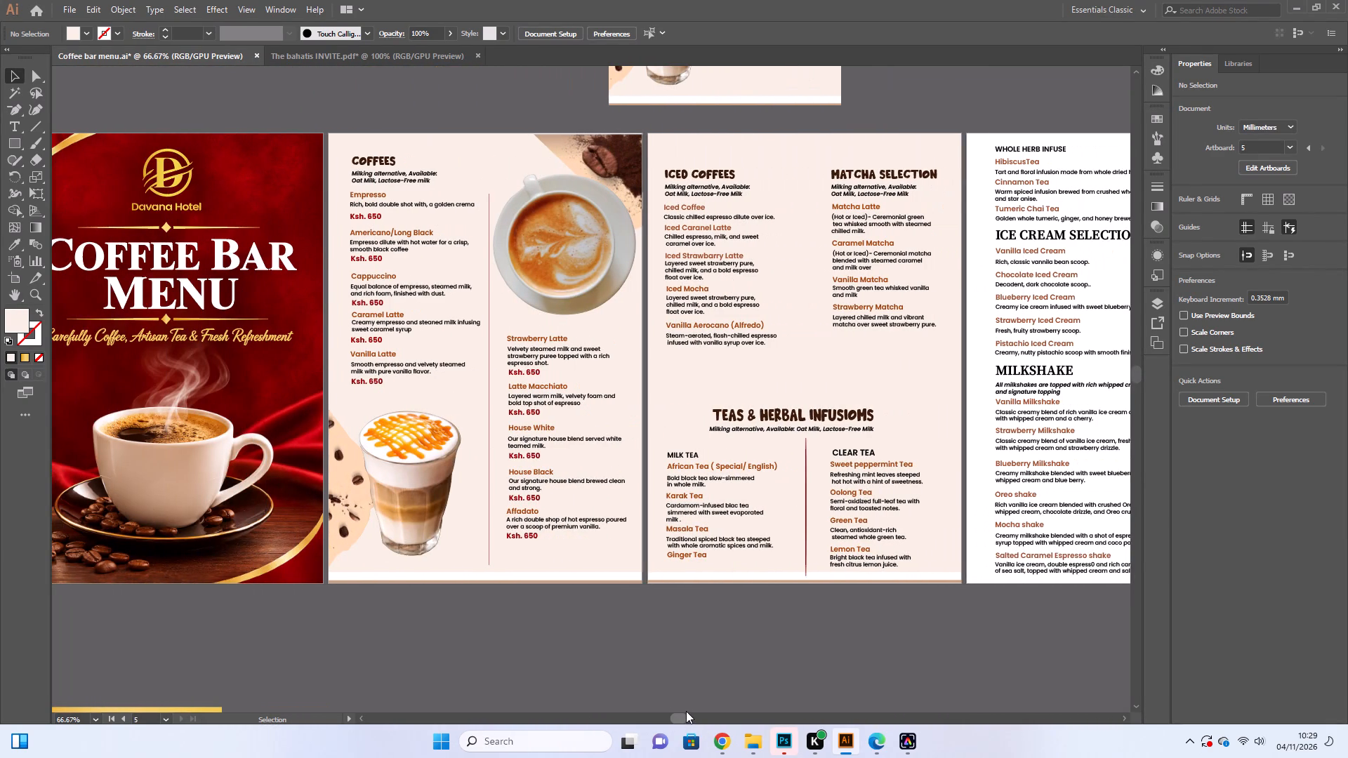
{"action": "left_click_drag", "start_coordinate": [686, 711], "coordinate": [682, 708]}
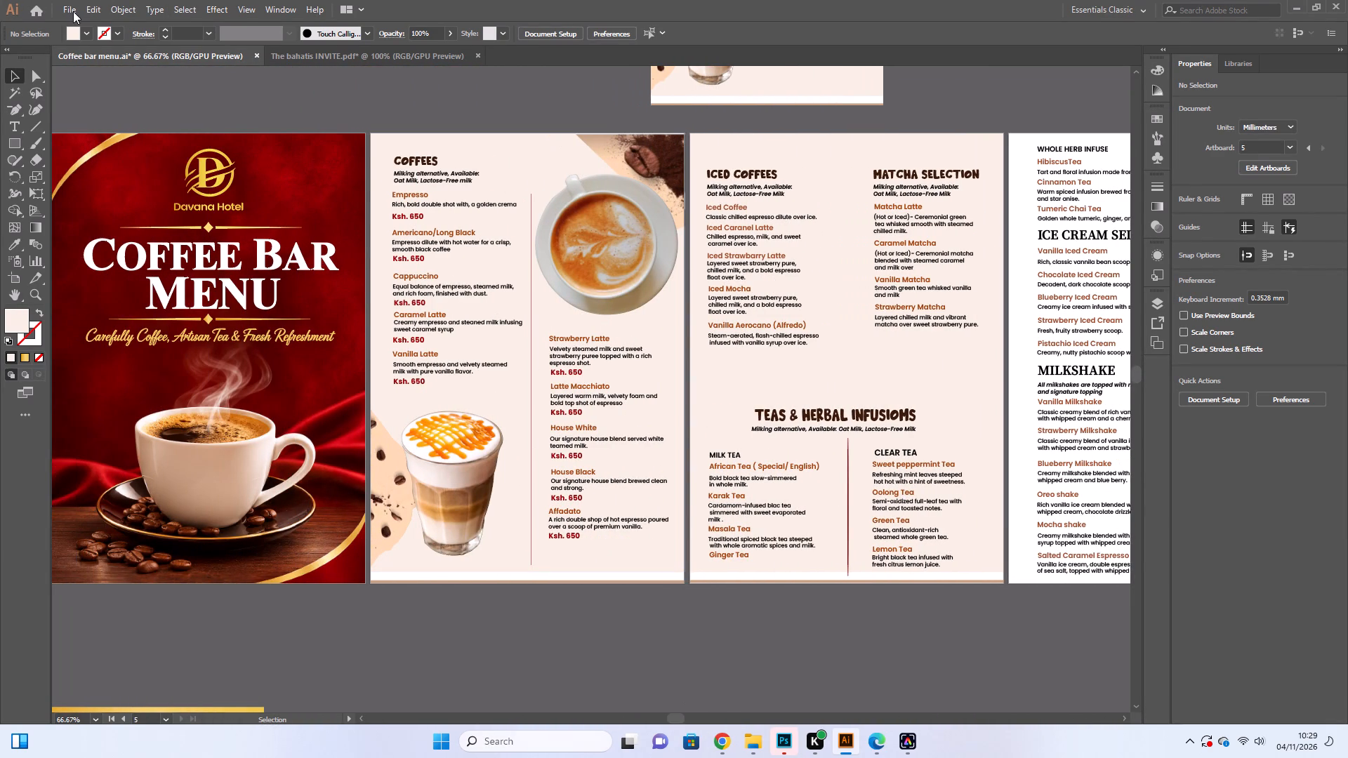
{"action": "left_click", "coordinate": [73, 11]}
{"action": "left_click", "coordinate": [112, 140]}
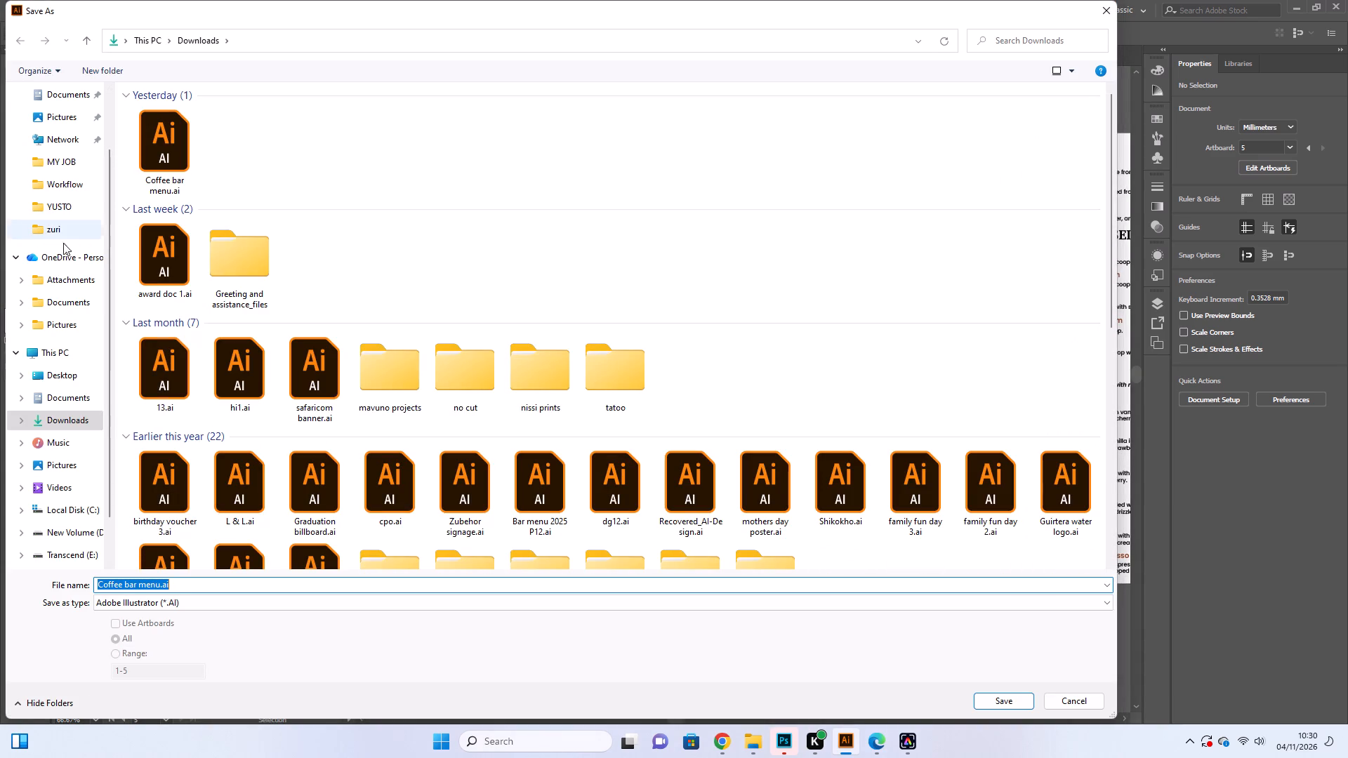
{"action": "left_click", "coordinate": [54, 419]}
{"action": "left_click", "coordinate": [986, 703]}
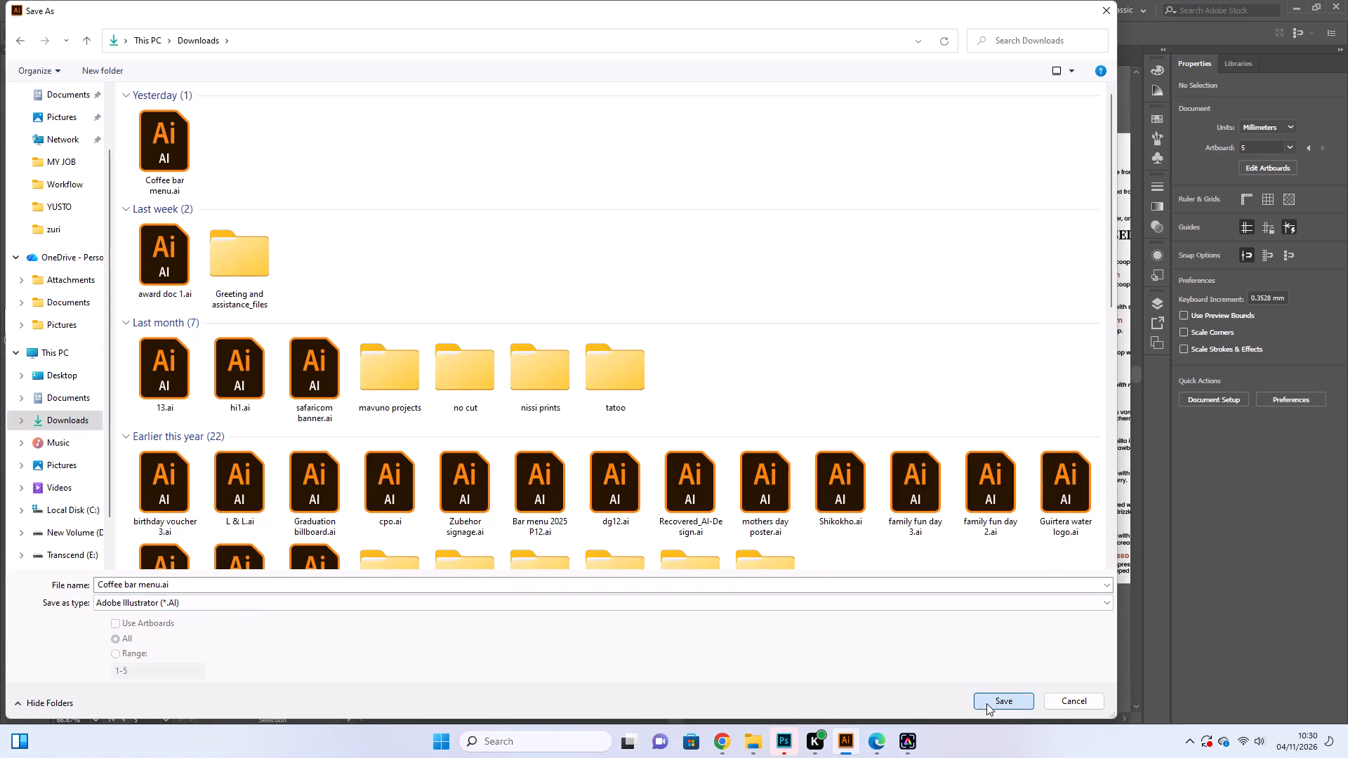
{"action": "left_click", "coordinate": [724, 420]}
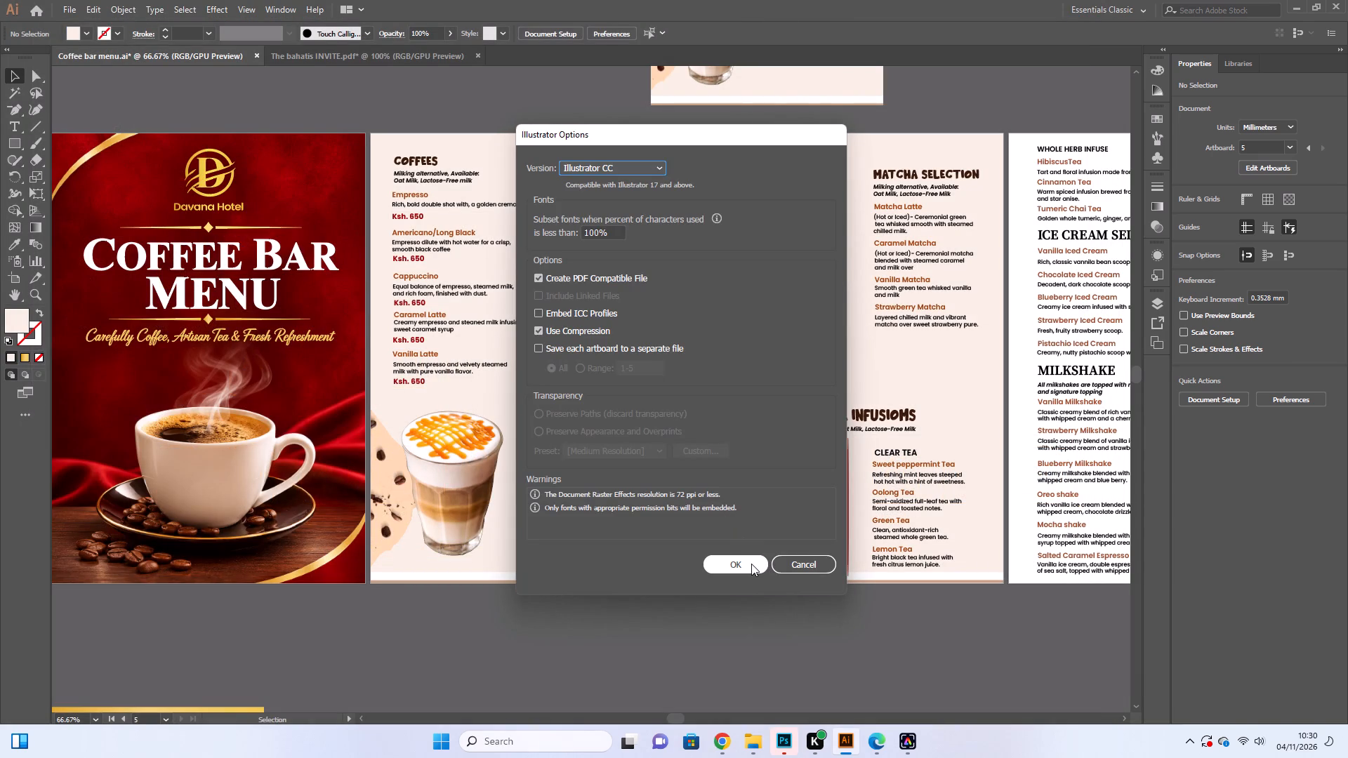
{"action": "left_click", "coordinate": [751, 564]}
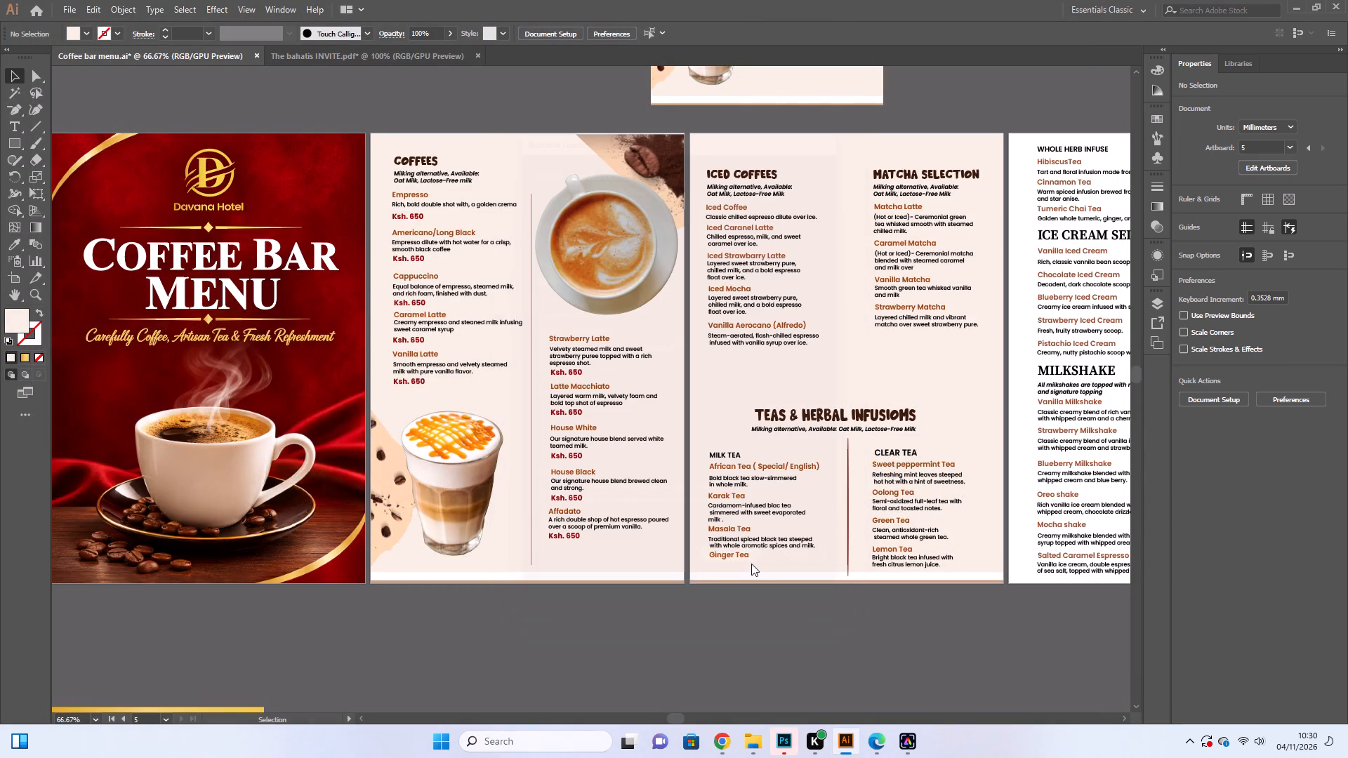
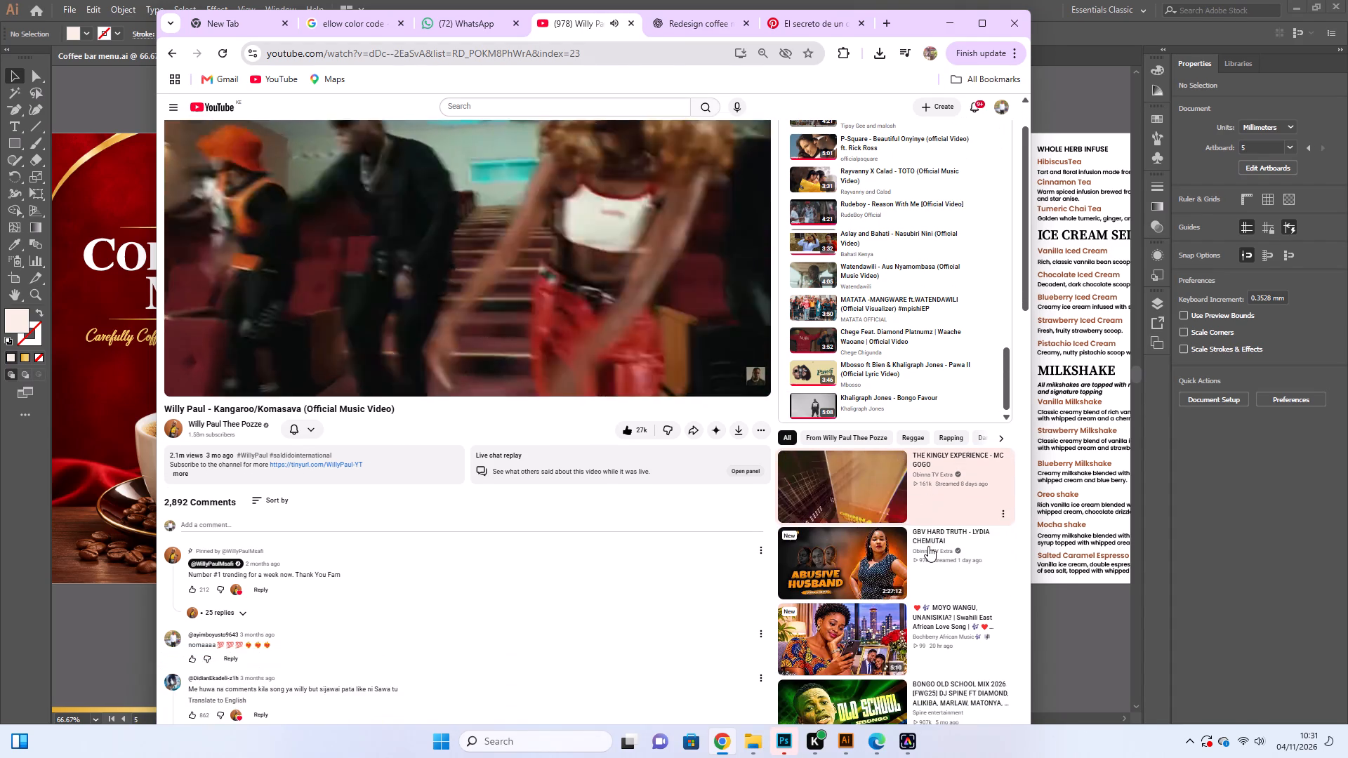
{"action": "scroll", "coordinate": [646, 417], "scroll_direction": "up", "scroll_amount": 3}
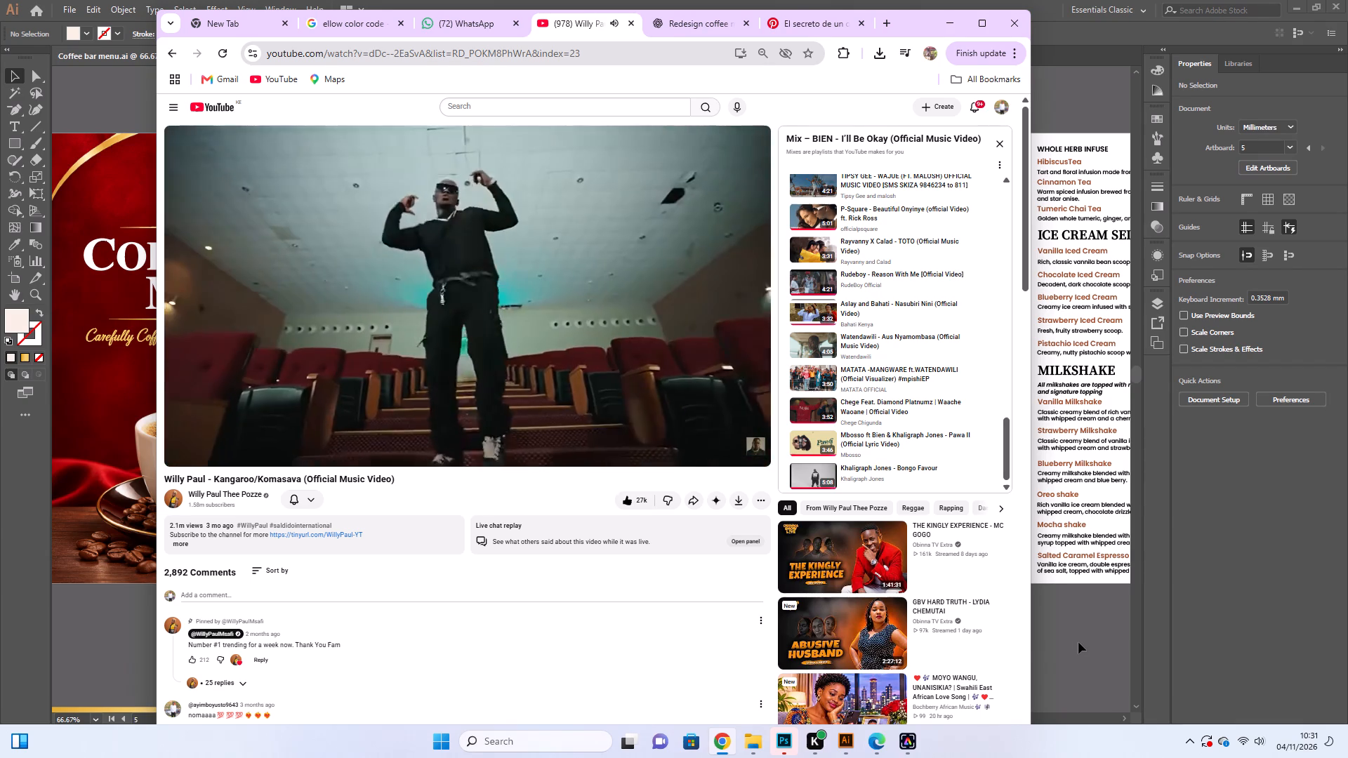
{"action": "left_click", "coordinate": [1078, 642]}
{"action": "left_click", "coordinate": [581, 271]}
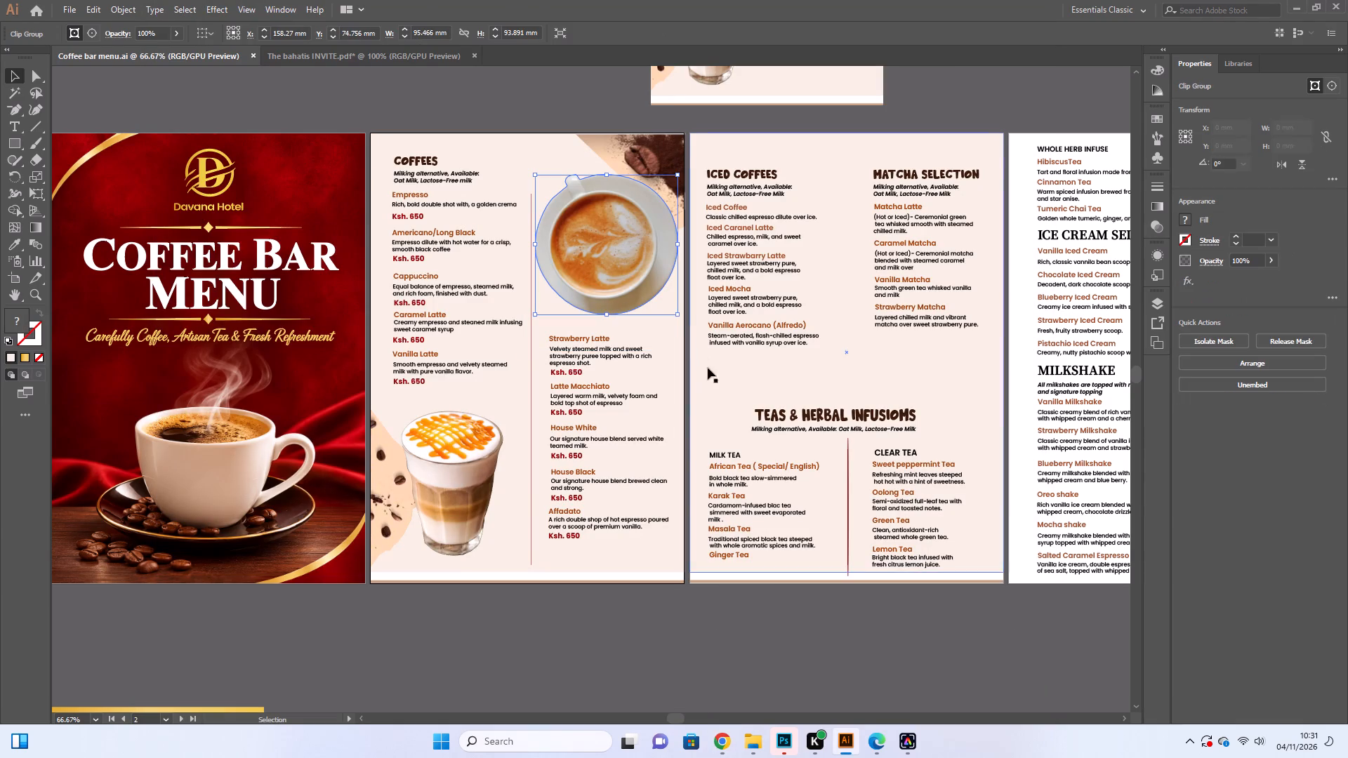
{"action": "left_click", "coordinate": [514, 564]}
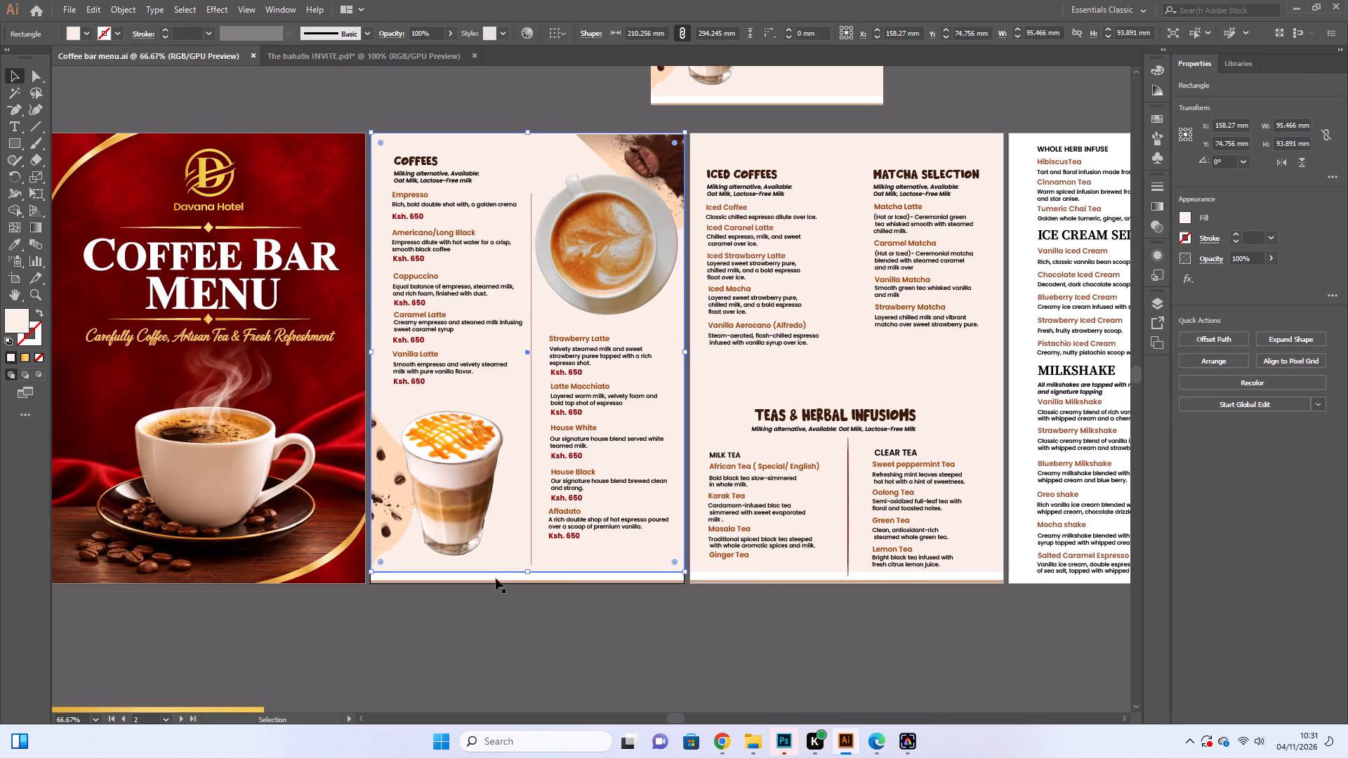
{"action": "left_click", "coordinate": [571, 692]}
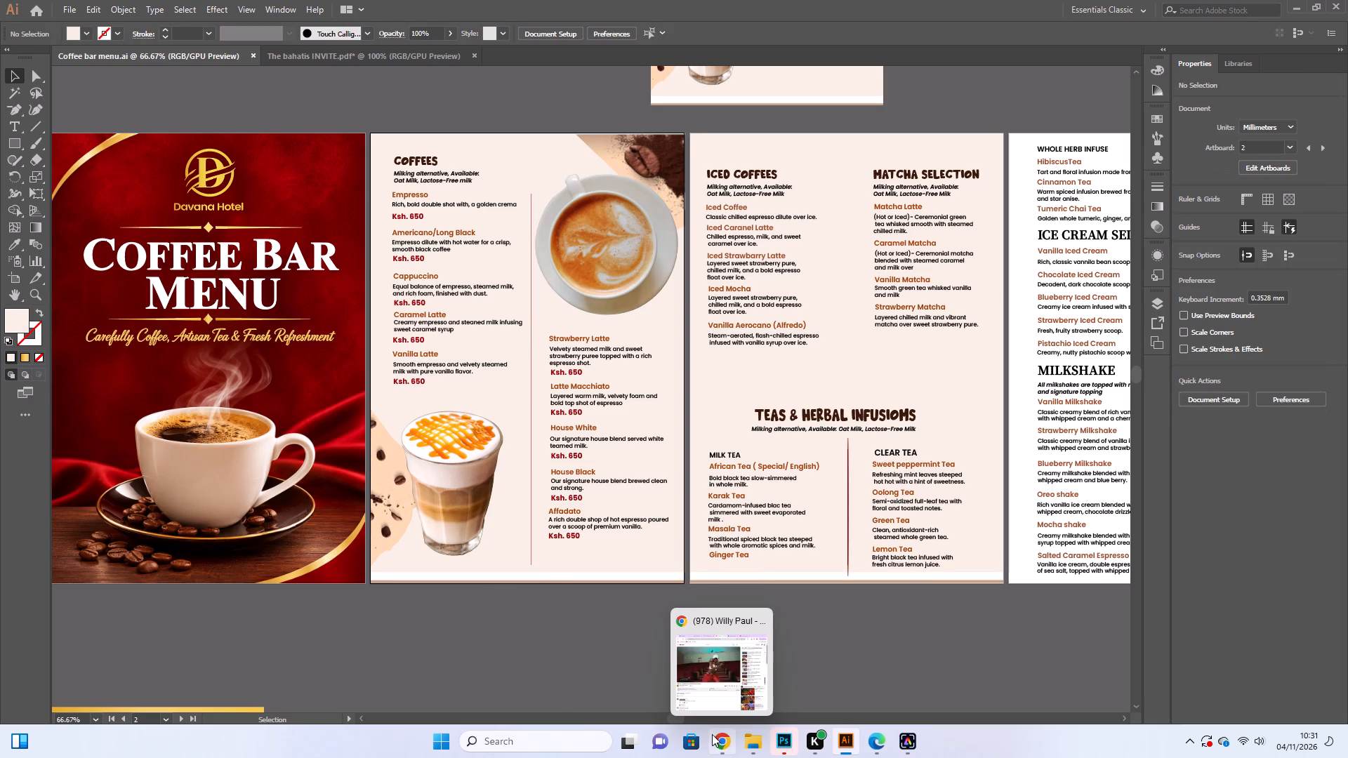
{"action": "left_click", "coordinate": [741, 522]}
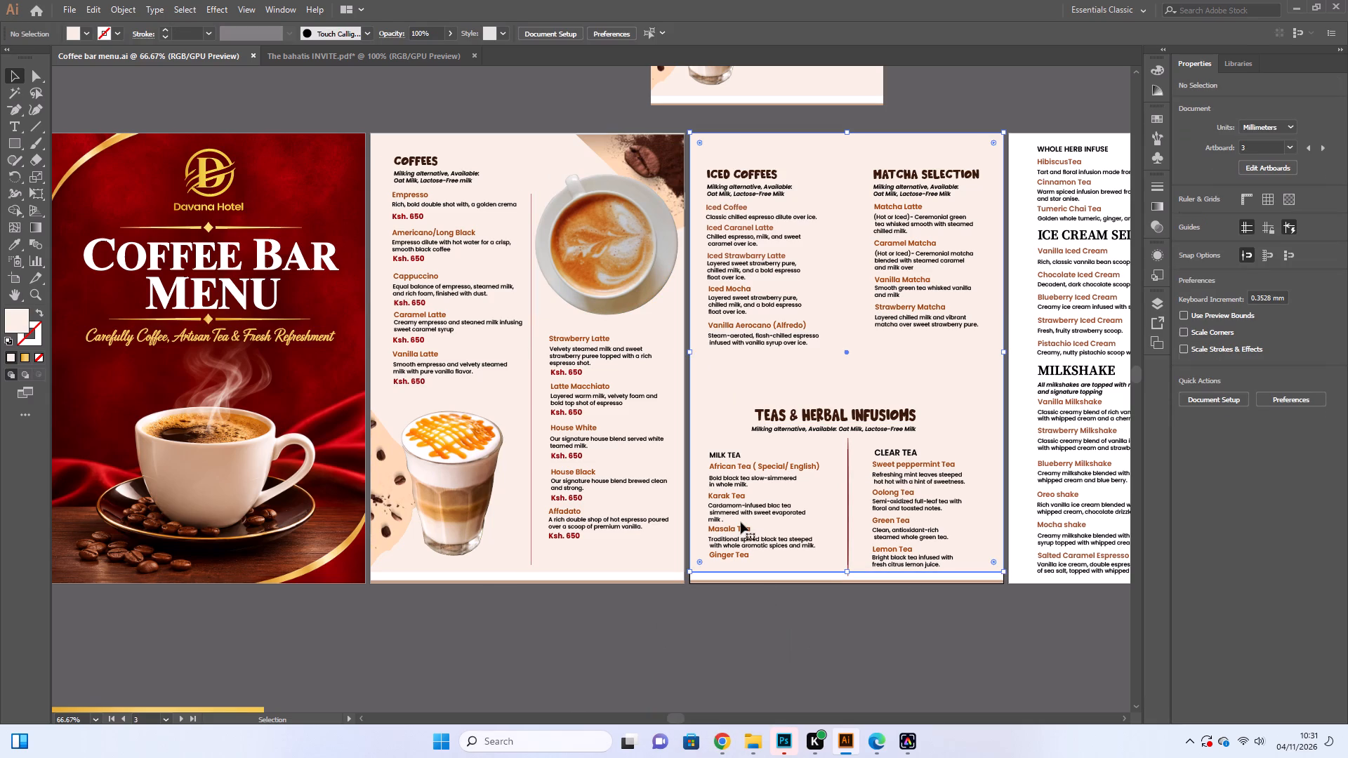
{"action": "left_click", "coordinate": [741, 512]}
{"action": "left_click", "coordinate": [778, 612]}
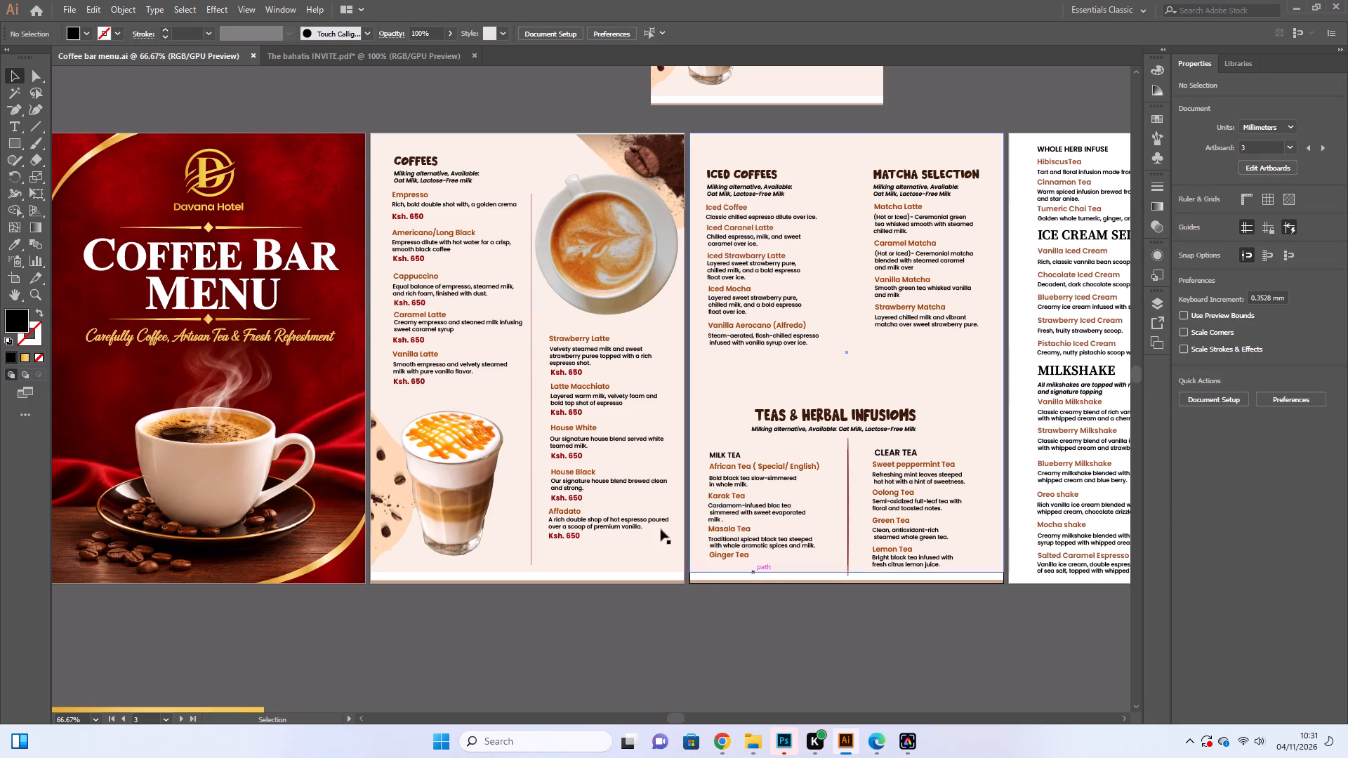
Delete the extra space before "simmered" in the Karak Tea description on the third page.
{"action": "left_click", "coordinate": [18, 133]}
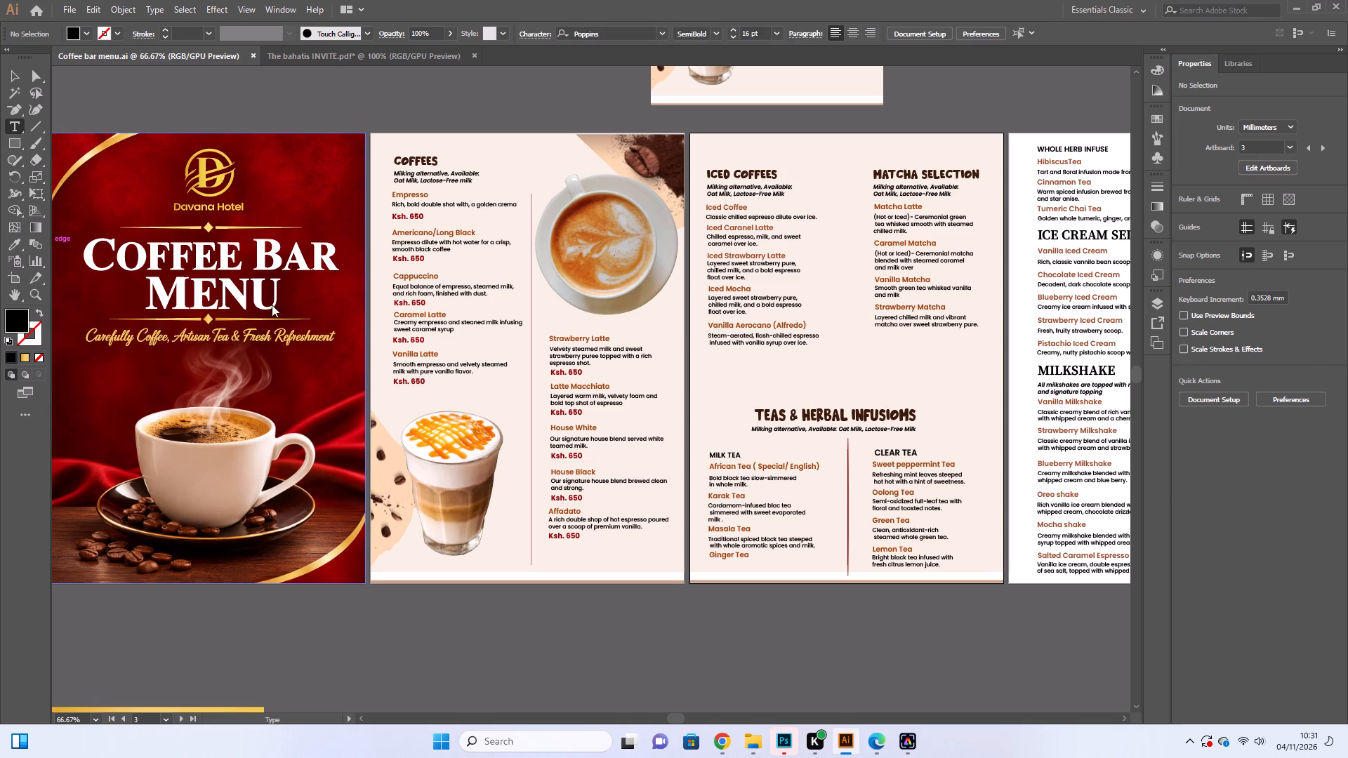
{"action": "left_click", "coordinate": [711, 514]}
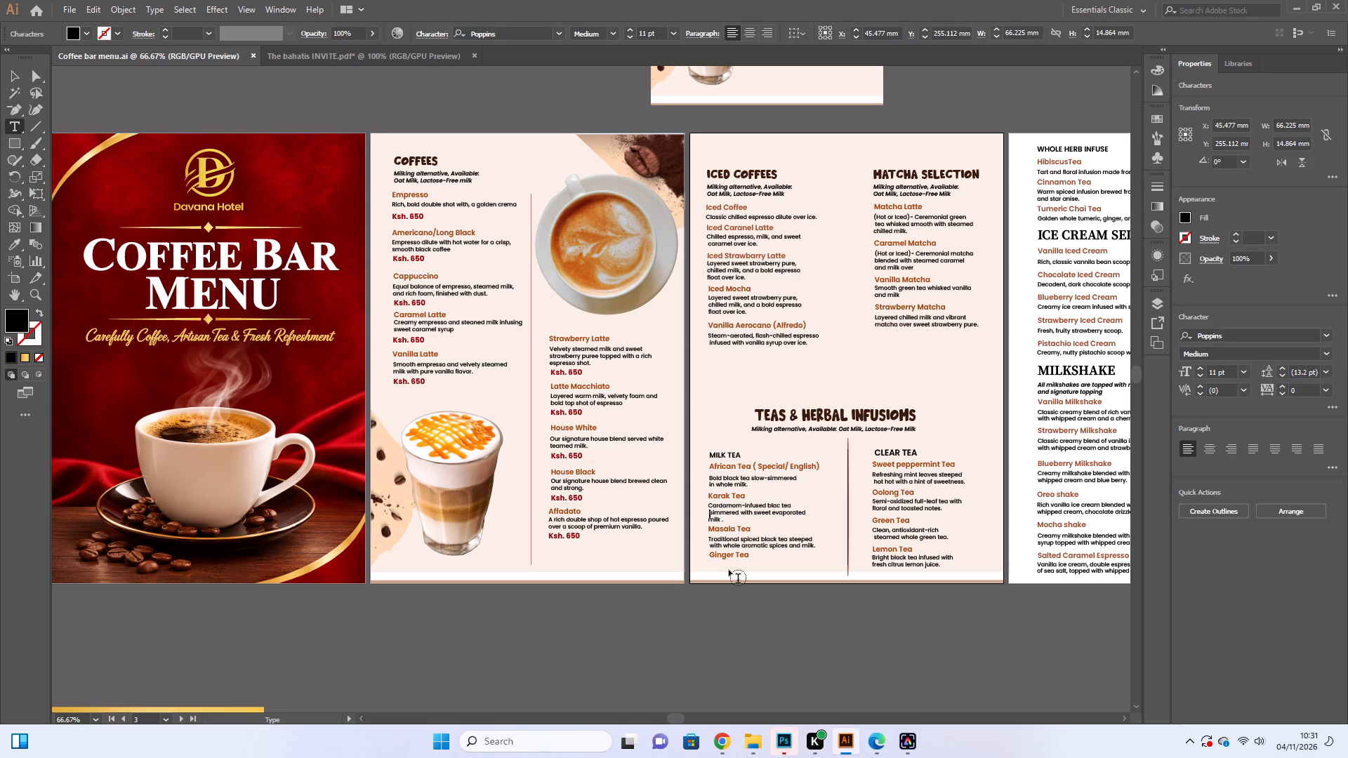
{"action": "key", "text": "BackSpace"}
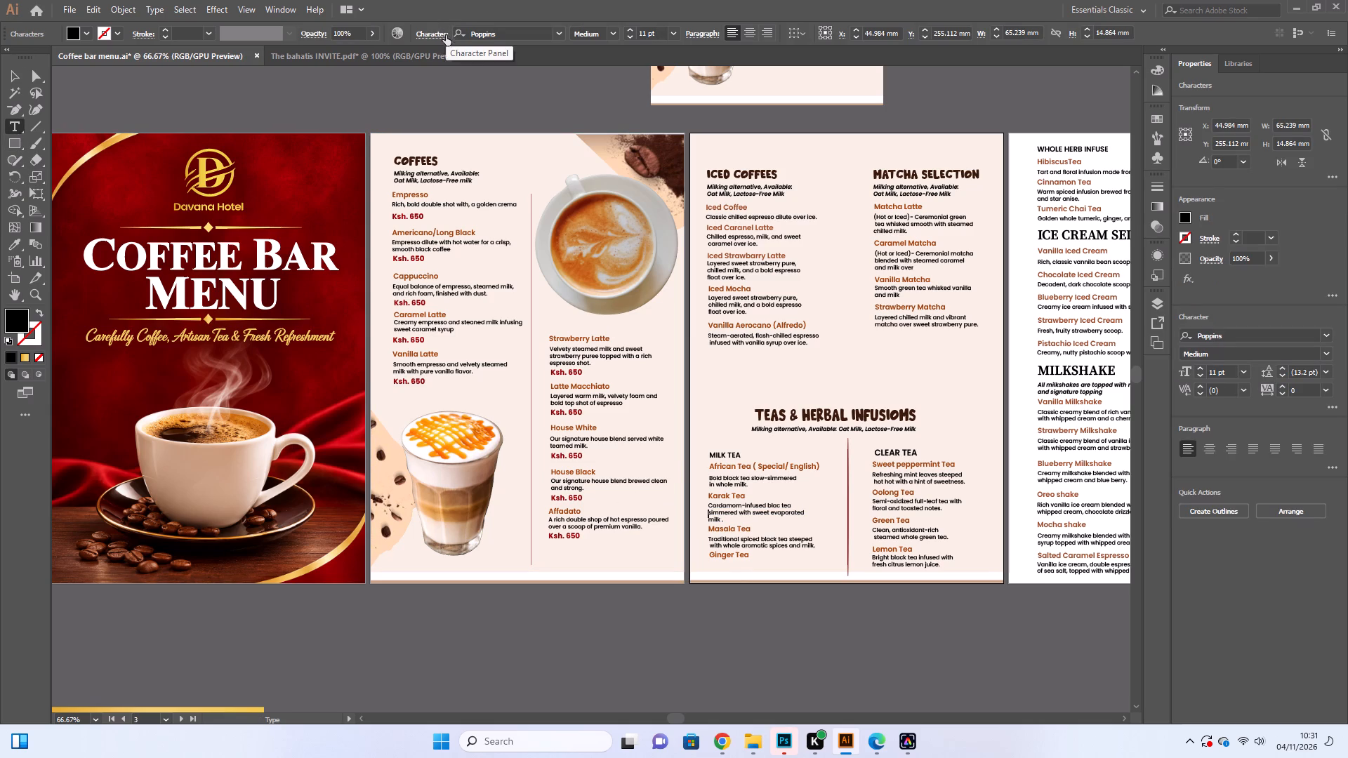
{"action": "left_click", "coordinate": [13, 72]}
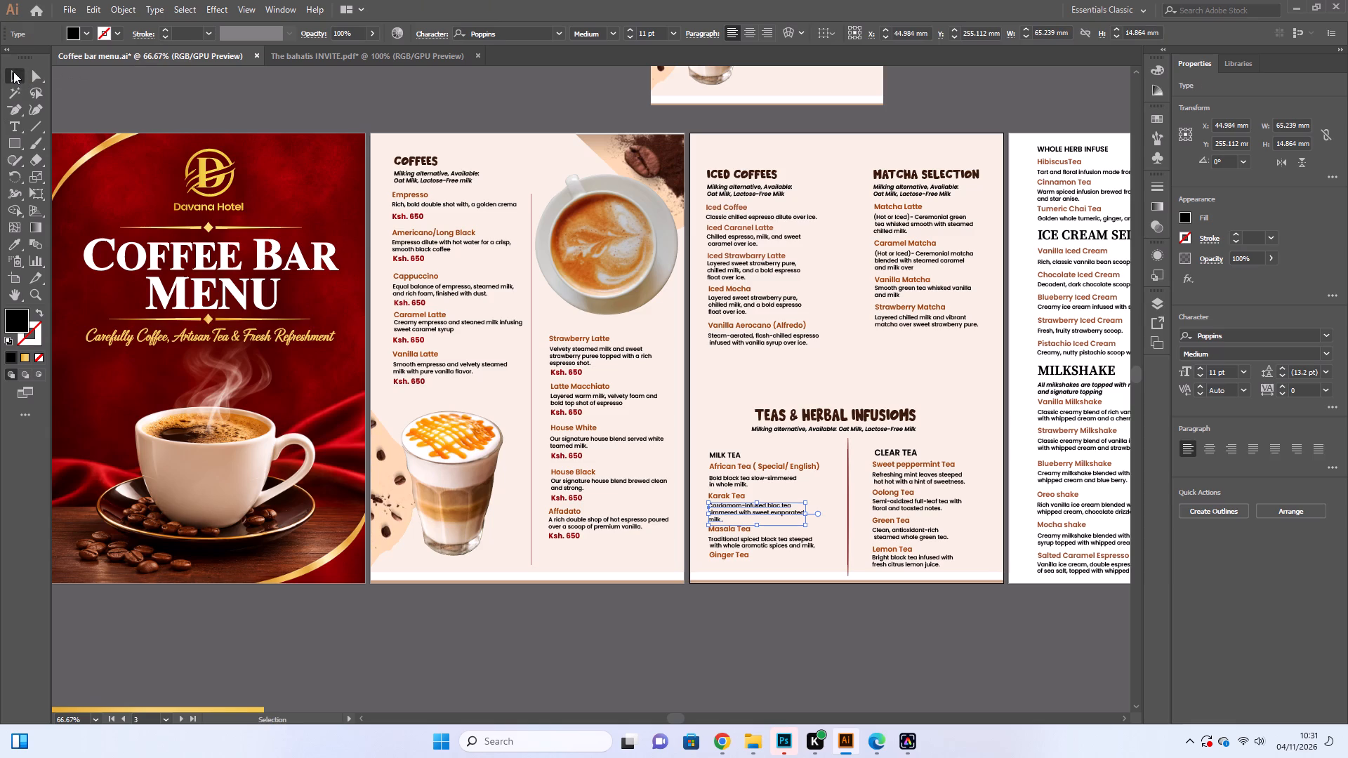
{"action": "left_click", "coordinate": [827, 619]}
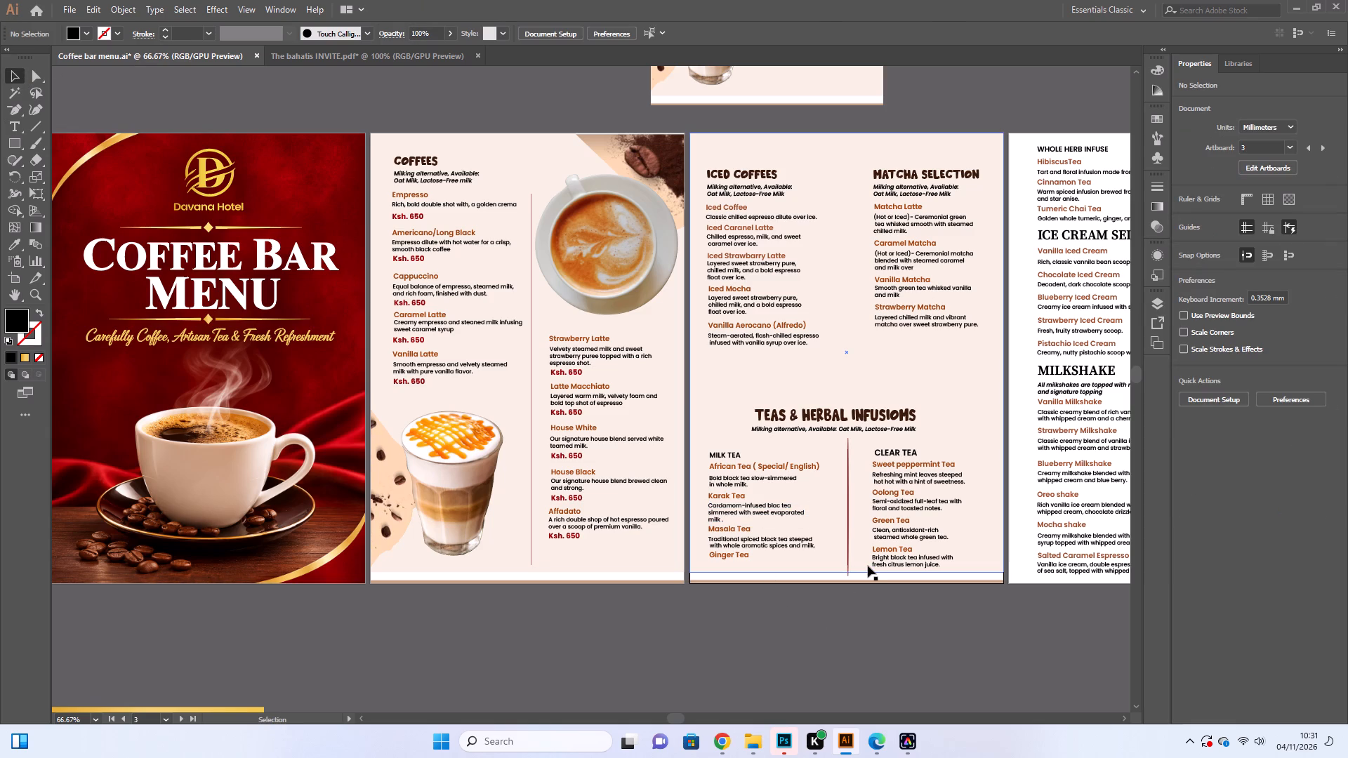
Match the MILK TEA heading's text style to the CLEAR TEA heading using the Eyedropper.
{"action": "left_click", "coordinate": [735, 454]}
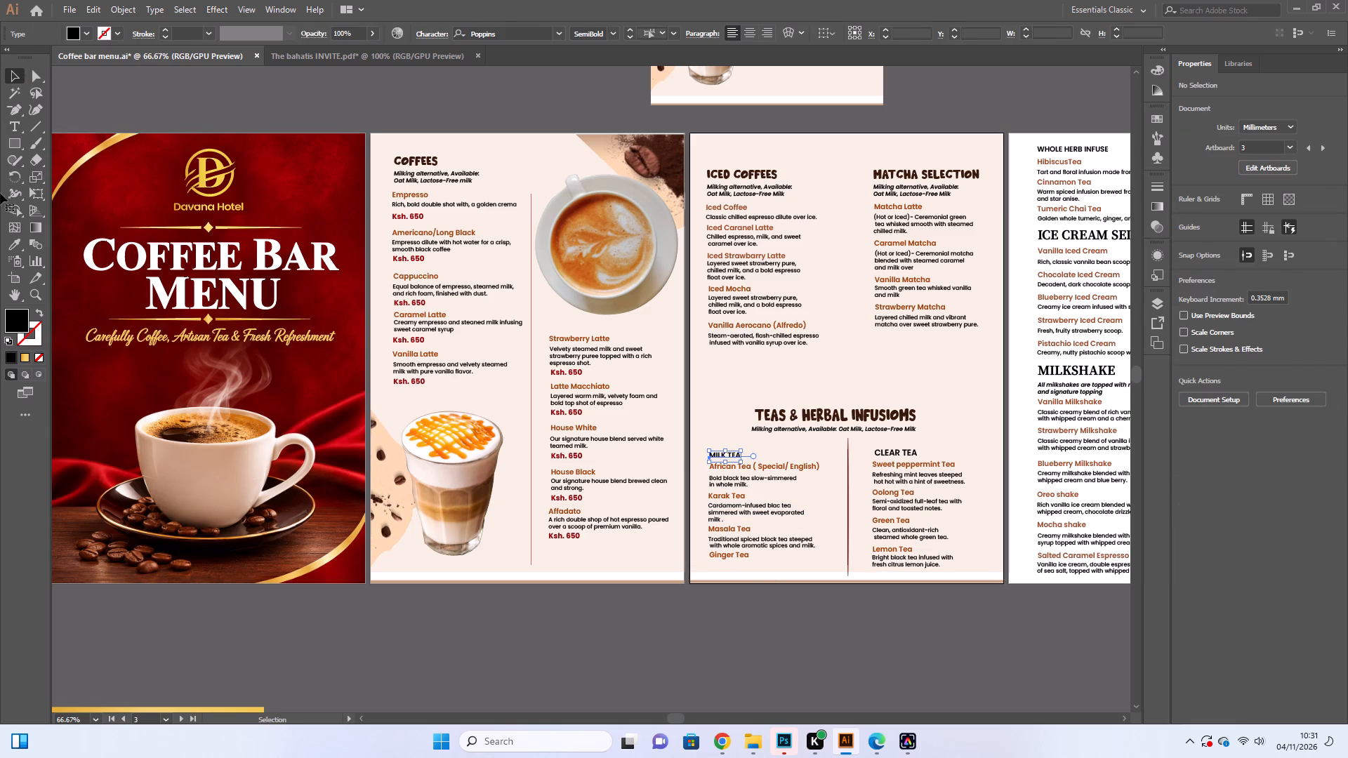
{"action": "left_click", "coordinate": [19, 241]}
{"action": "left_click", "coordinate": [907, 454]}
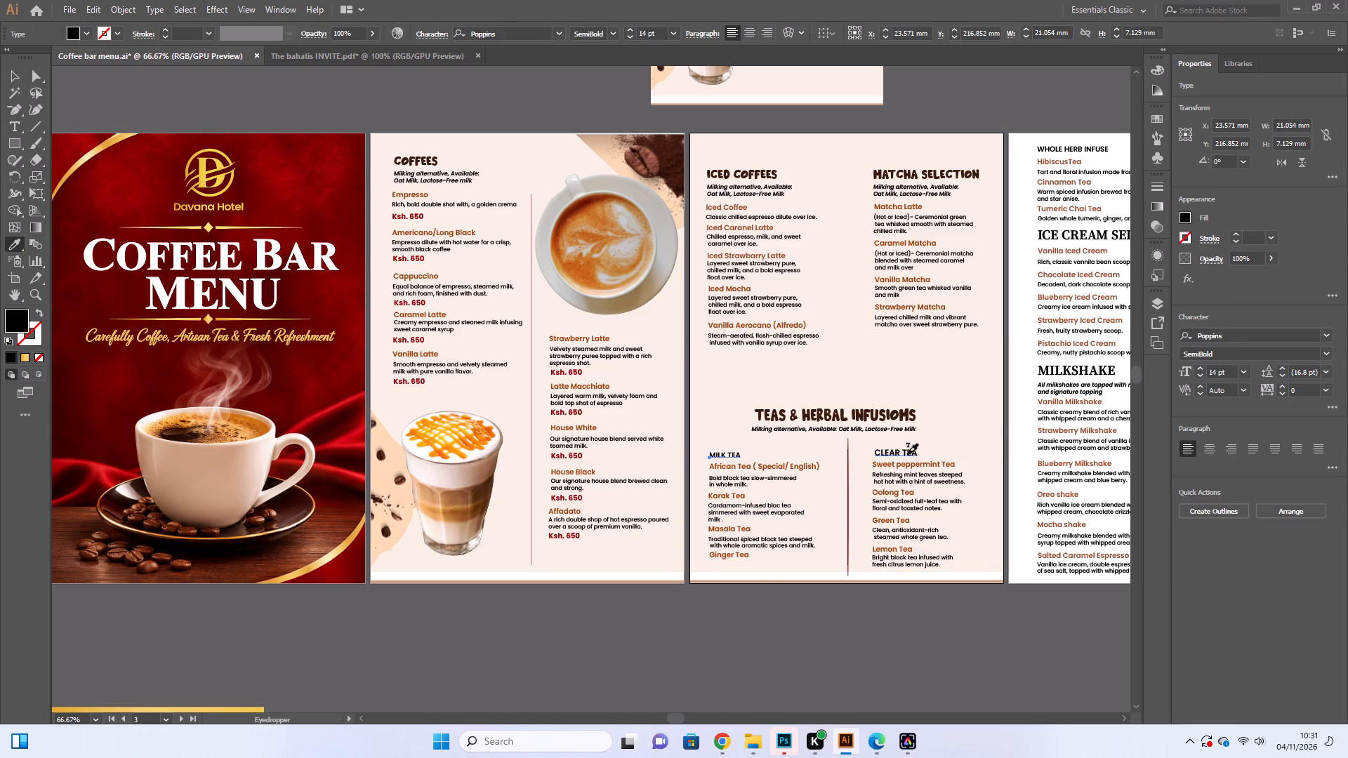
{"action": "left_click", "coordinate": [14, 78]}
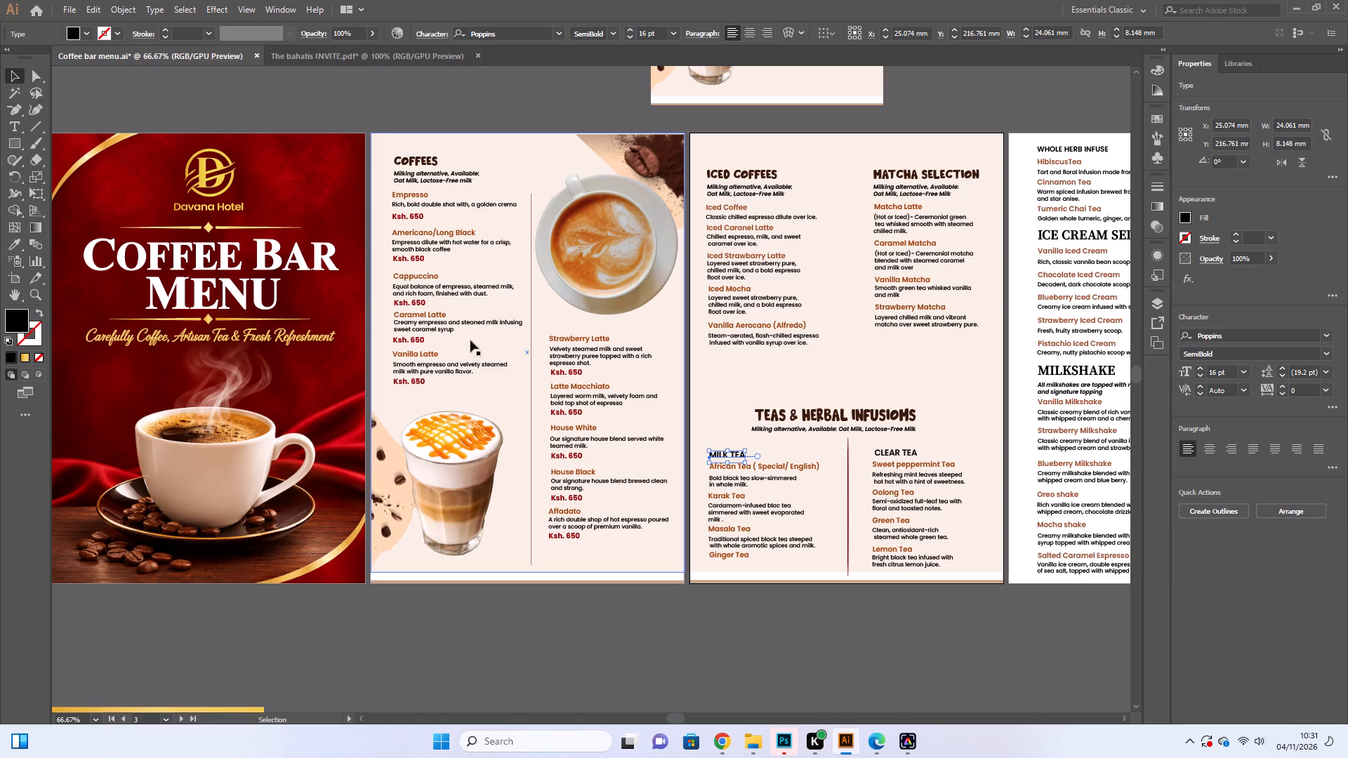
{"action": "left_click", "coordinate": [792, 608]}
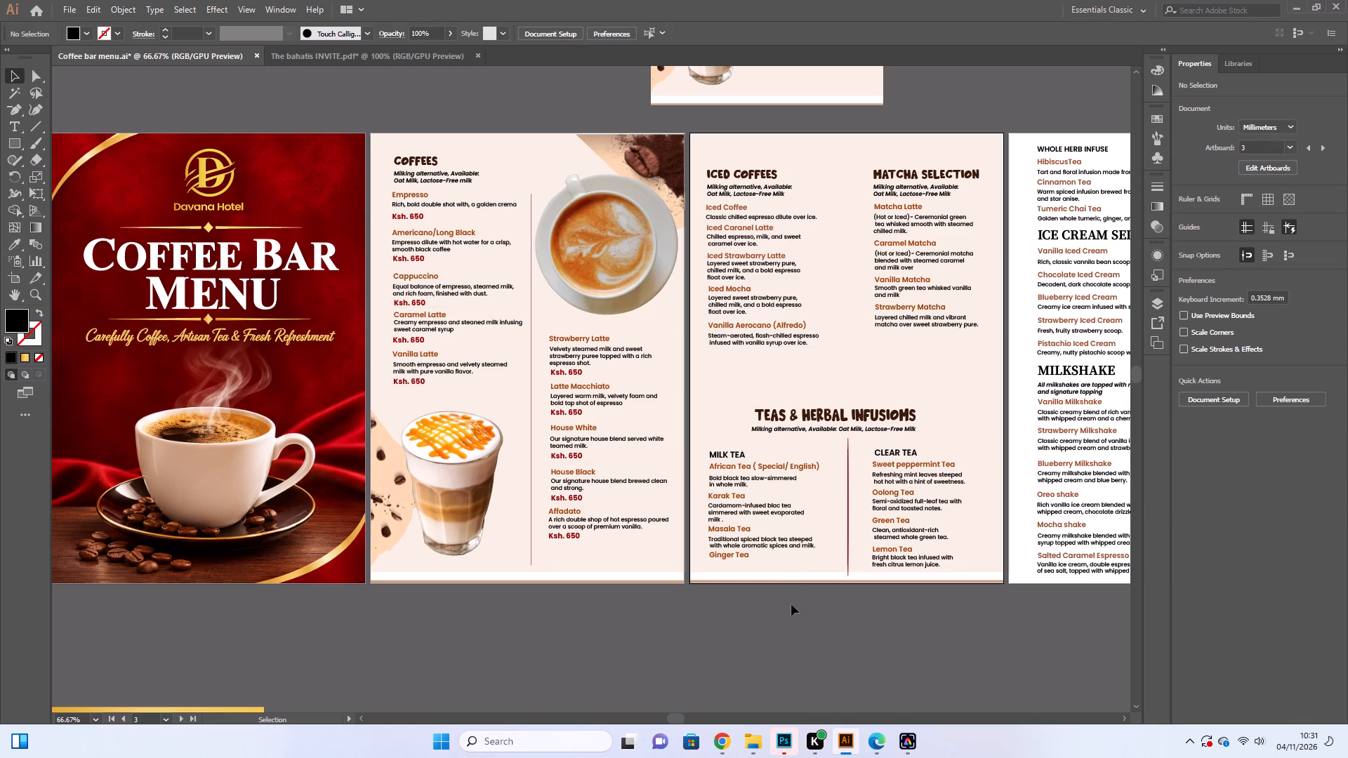
Move the loose gold gradient bar over to the empty area beneath the Coffees and Iced Coffees pages.
{"action": "left_click", "coordinate": [863, 466]}
{"action": "left_click", "coordinate": [891, 377]}
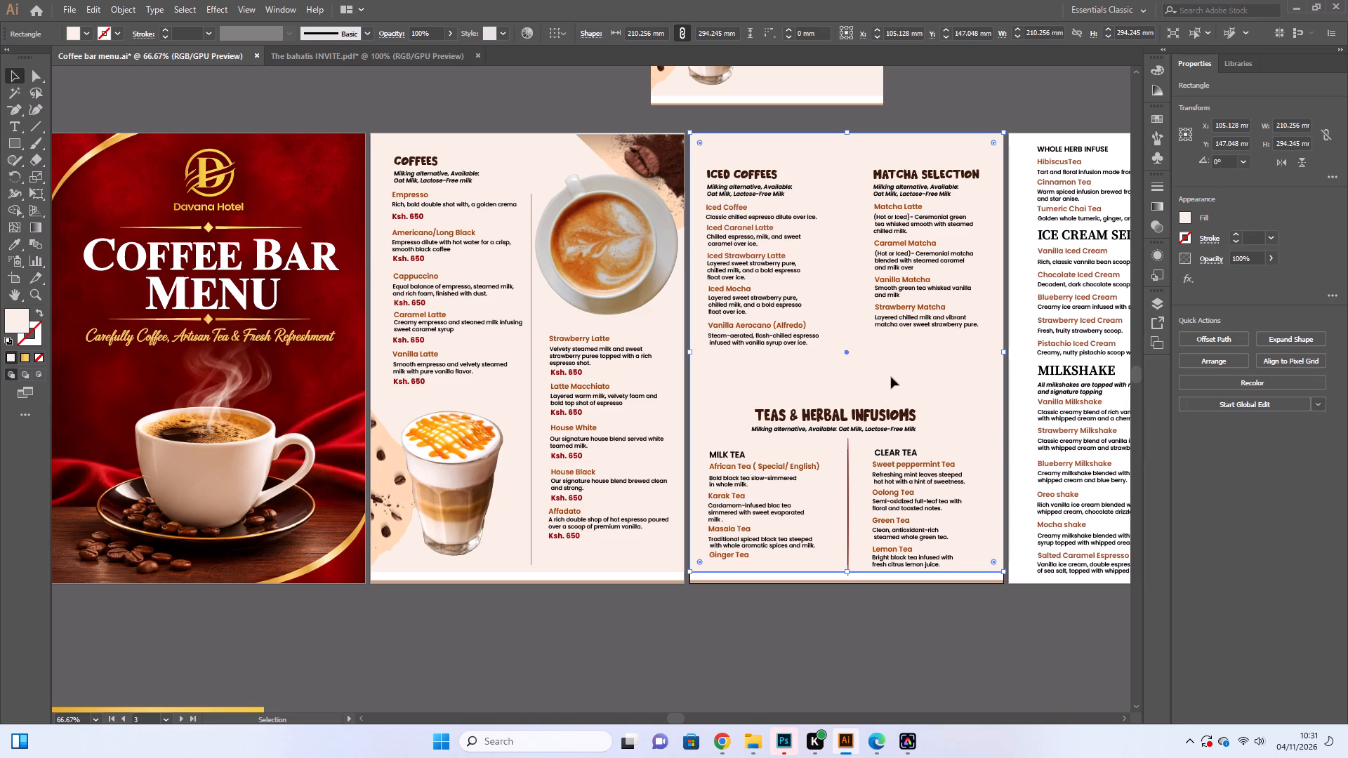
{"action": "scroll", "coordinate": [891, 377], "scroll_direction": "down", "scroll_amount": 7}
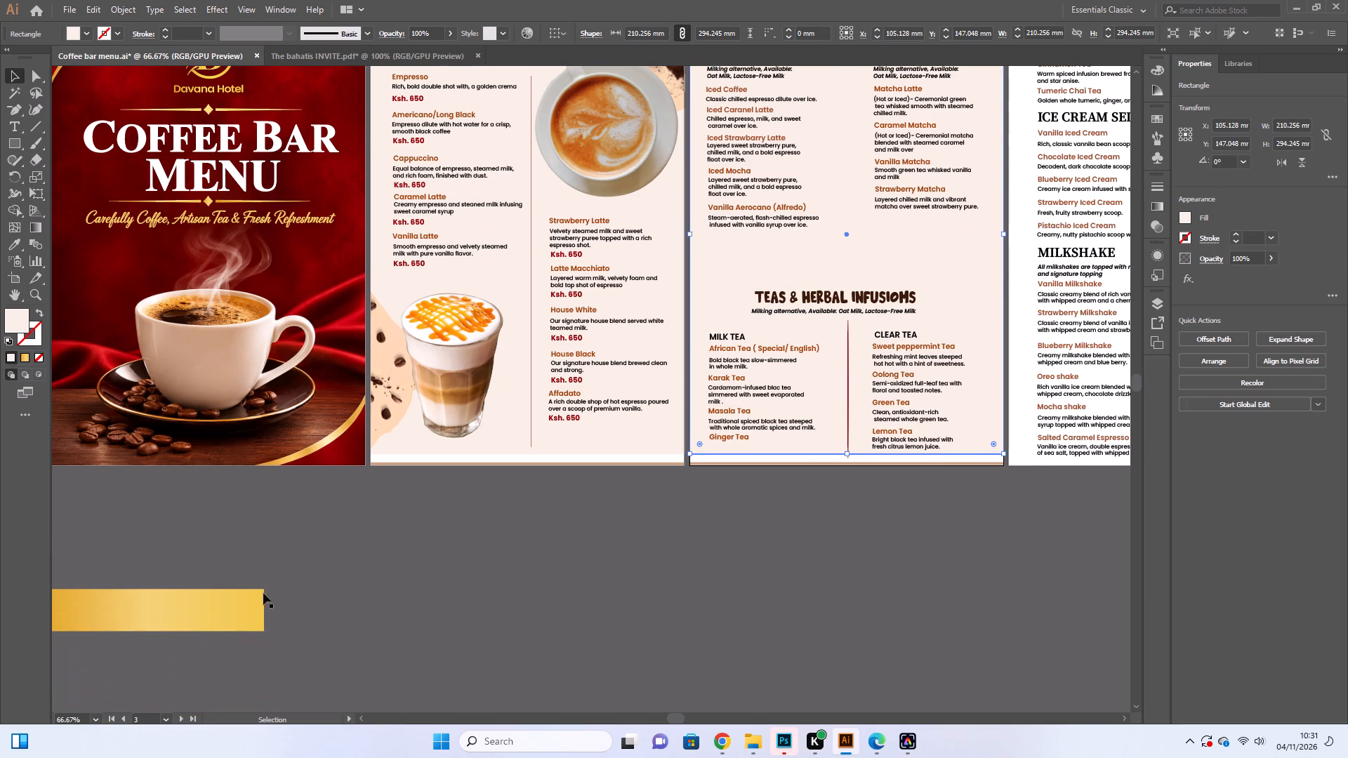
{"action": "left_click_drag", "start_coordinate": [253, 597], "coordinate": [660, 542]}
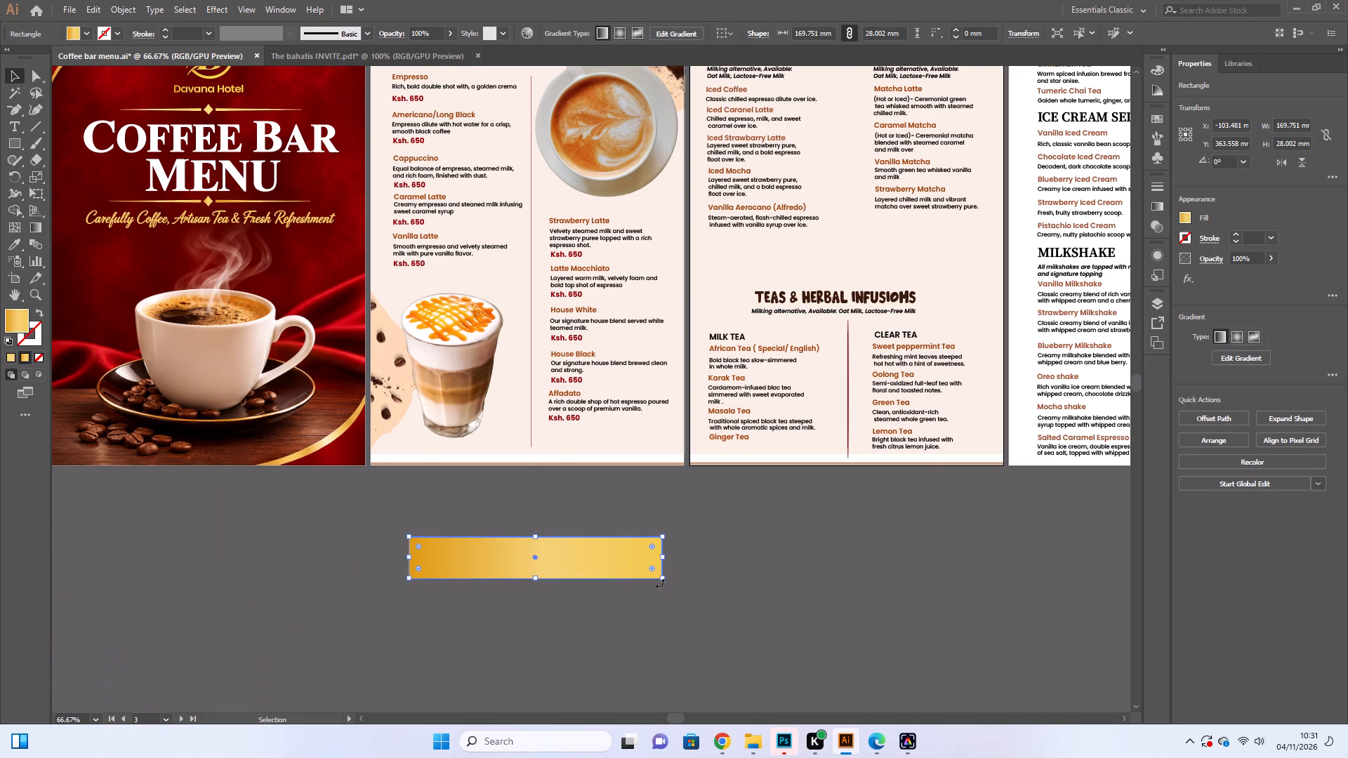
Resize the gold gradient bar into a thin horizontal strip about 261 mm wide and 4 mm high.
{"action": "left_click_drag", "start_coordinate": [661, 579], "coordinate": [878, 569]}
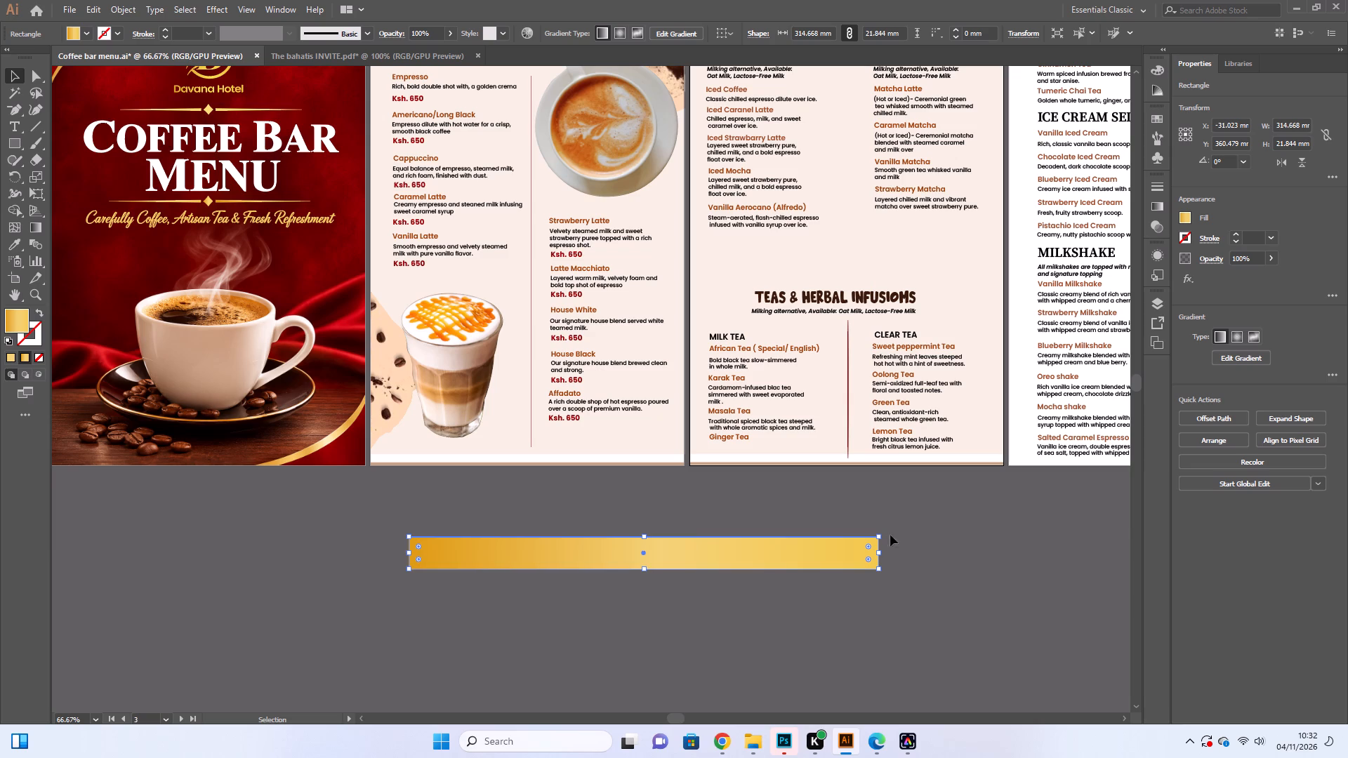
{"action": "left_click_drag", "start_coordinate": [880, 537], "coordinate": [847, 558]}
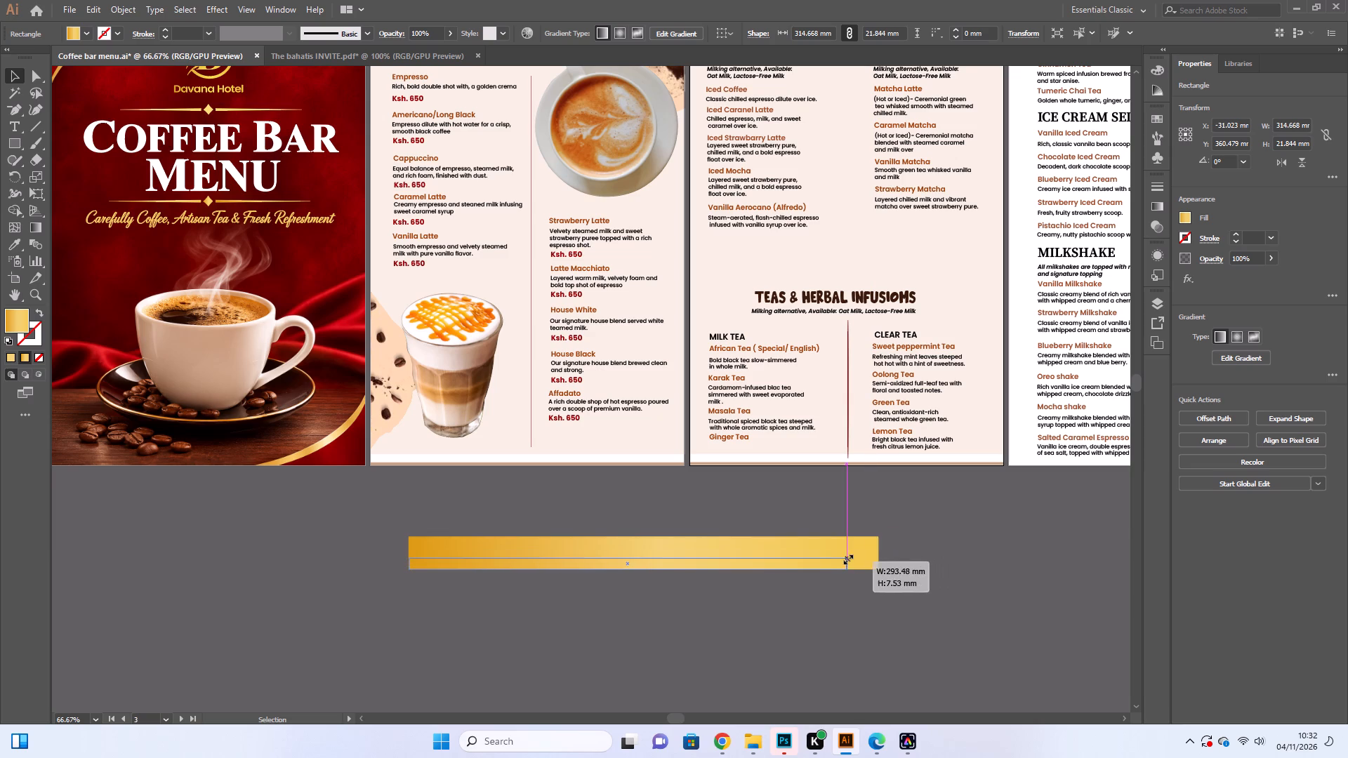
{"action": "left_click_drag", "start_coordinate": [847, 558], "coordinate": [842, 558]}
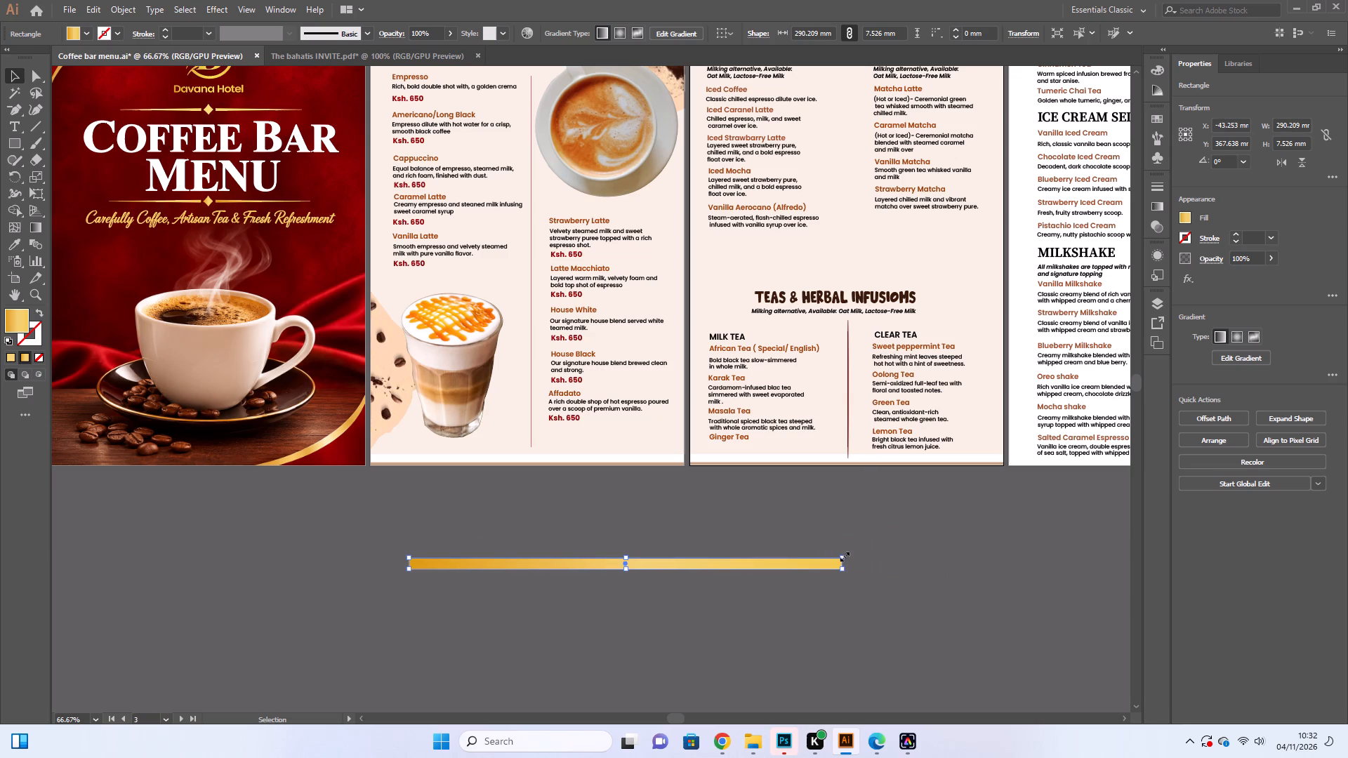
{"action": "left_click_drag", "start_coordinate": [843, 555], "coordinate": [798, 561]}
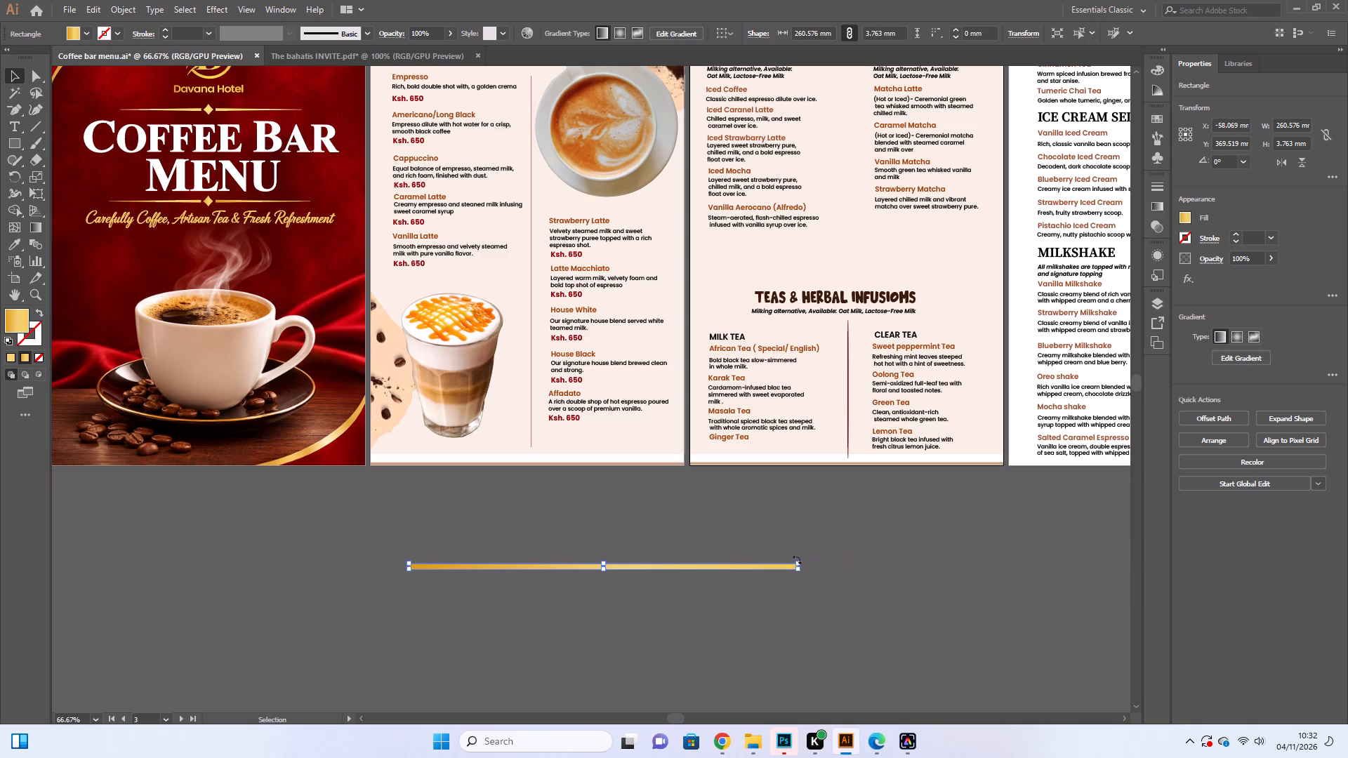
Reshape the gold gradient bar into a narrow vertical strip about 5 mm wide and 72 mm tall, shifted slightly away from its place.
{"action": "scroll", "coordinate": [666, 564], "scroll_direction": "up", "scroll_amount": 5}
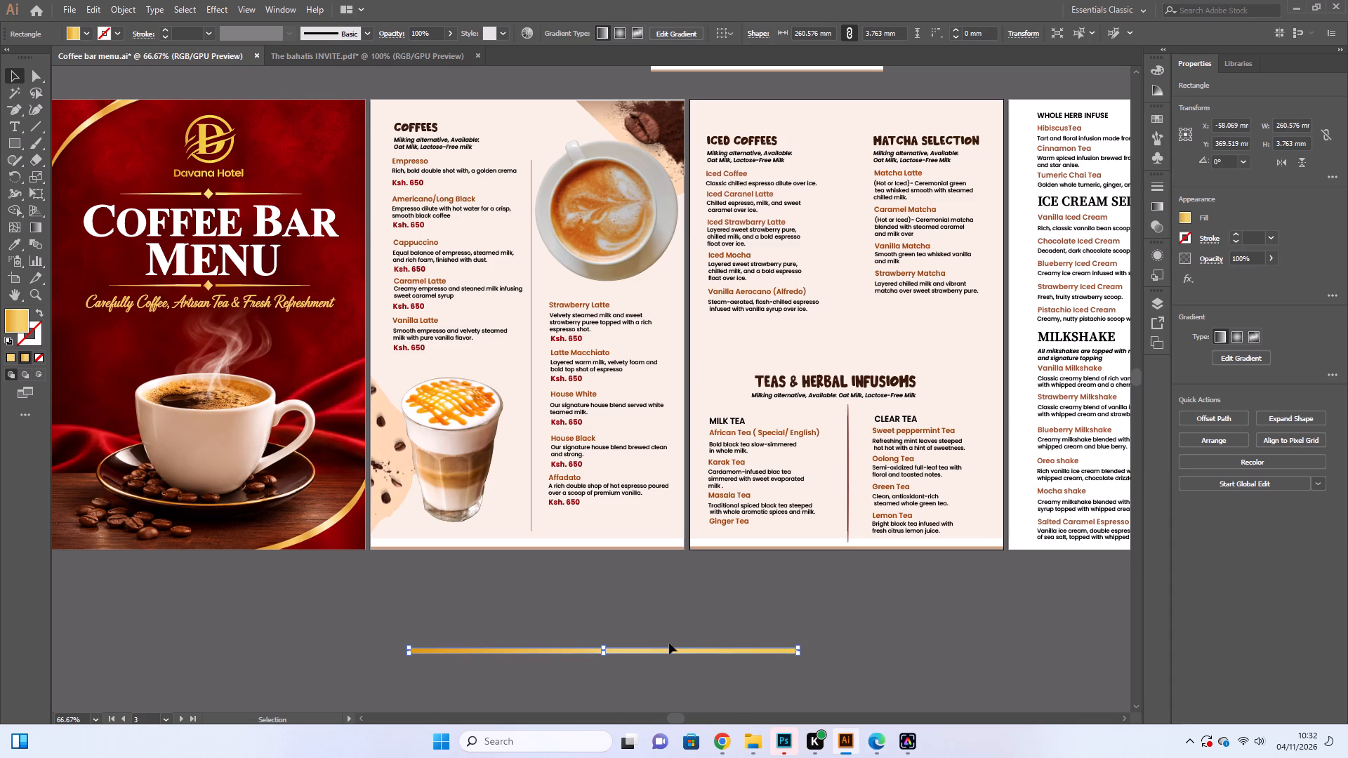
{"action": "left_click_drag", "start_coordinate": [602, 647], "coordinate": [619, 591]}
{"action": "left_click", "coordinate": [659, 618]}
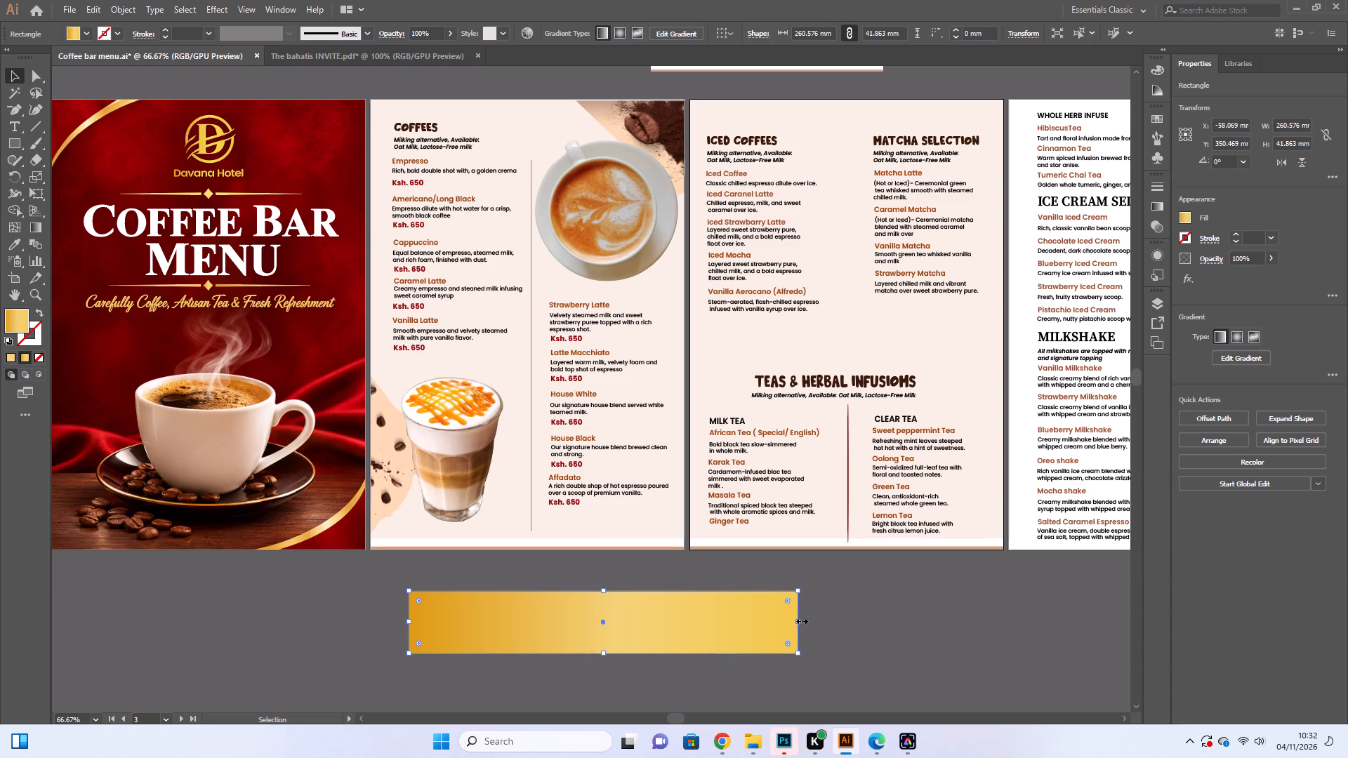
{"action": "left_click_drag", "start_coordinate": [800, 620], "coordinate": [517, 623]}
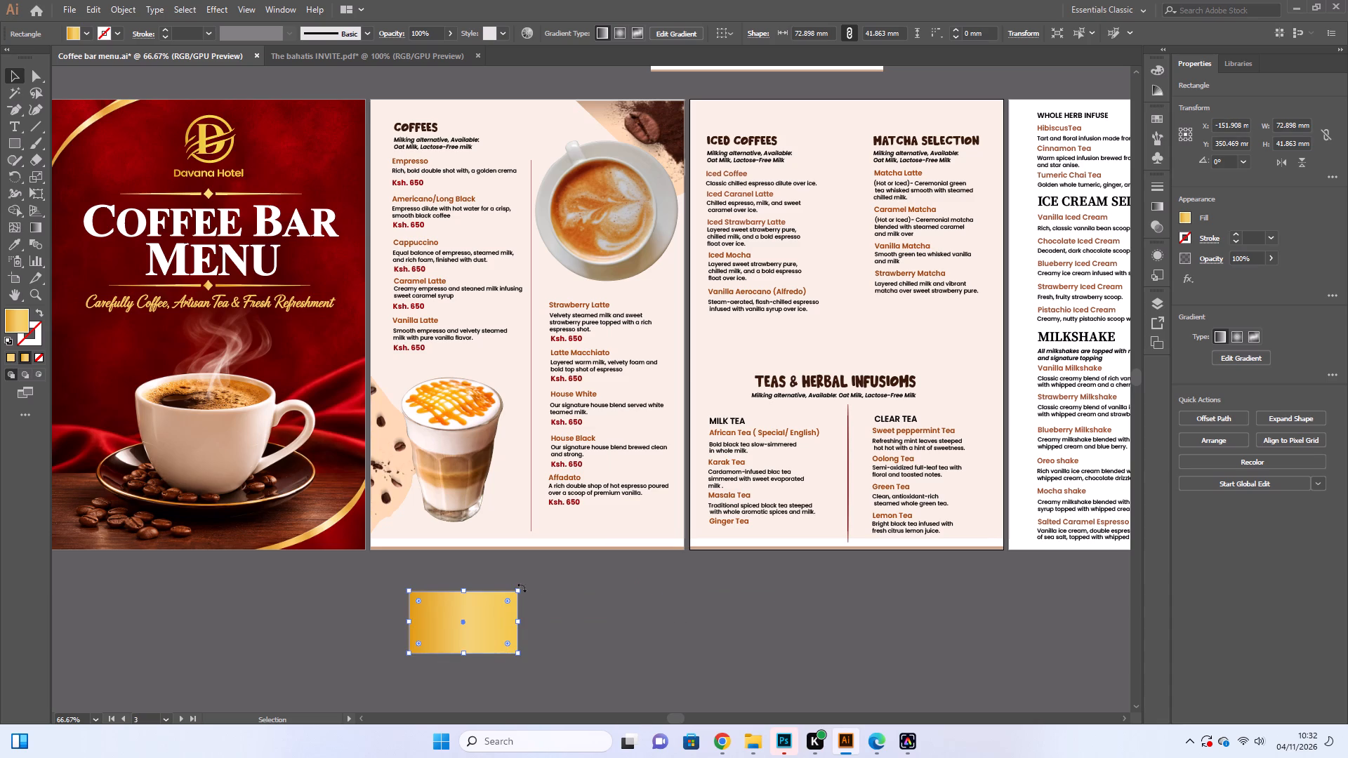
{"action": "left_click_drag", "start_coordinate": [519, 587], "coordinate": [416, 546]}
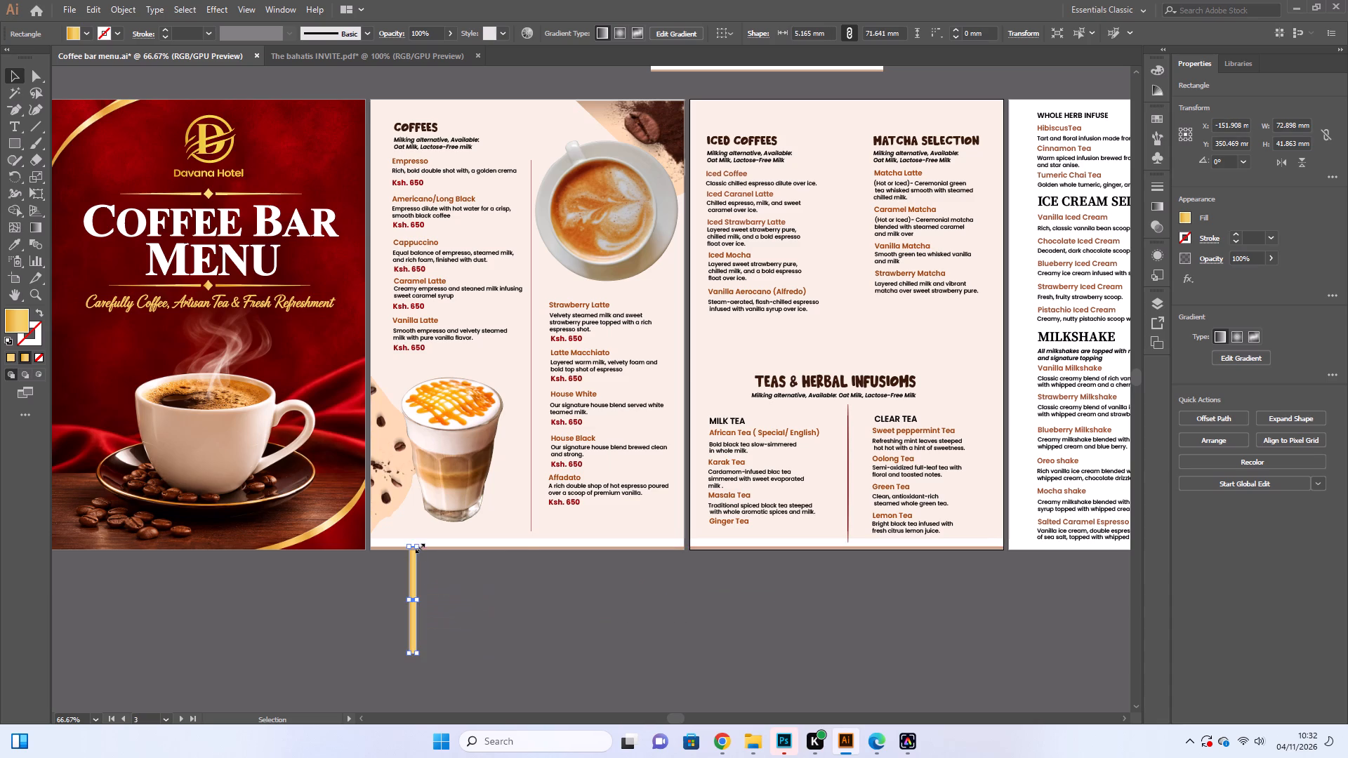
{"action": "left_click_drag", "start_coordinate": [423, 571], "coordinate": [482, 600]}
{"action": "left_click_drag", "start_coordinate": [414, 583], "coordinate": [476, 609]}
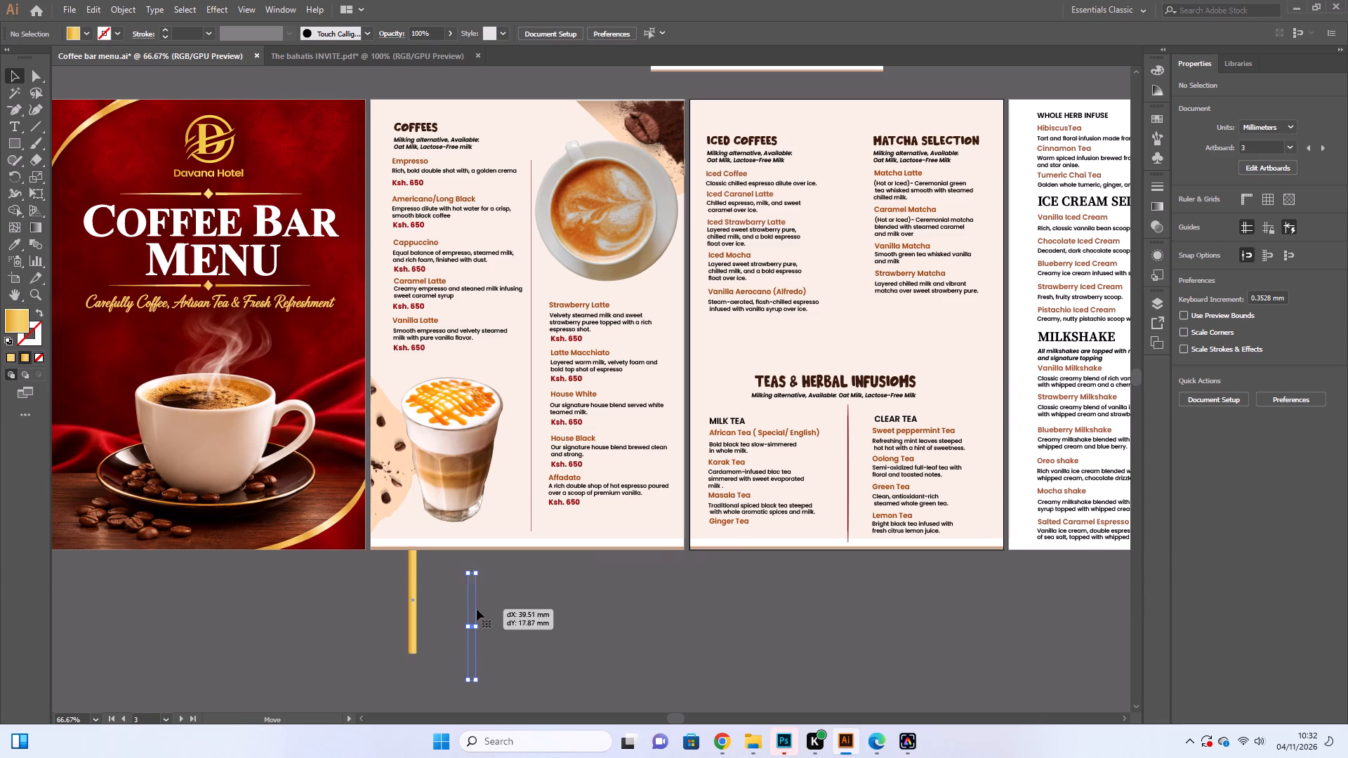
Reshape the gold gradient bar to about 236 mm wide and 25 mm high, placed beneath the Coffees and Iced Coffees pages.
{"action": "left_click_drag", "start_coordinate": [476, 573], "coordinate": [566, 597]}
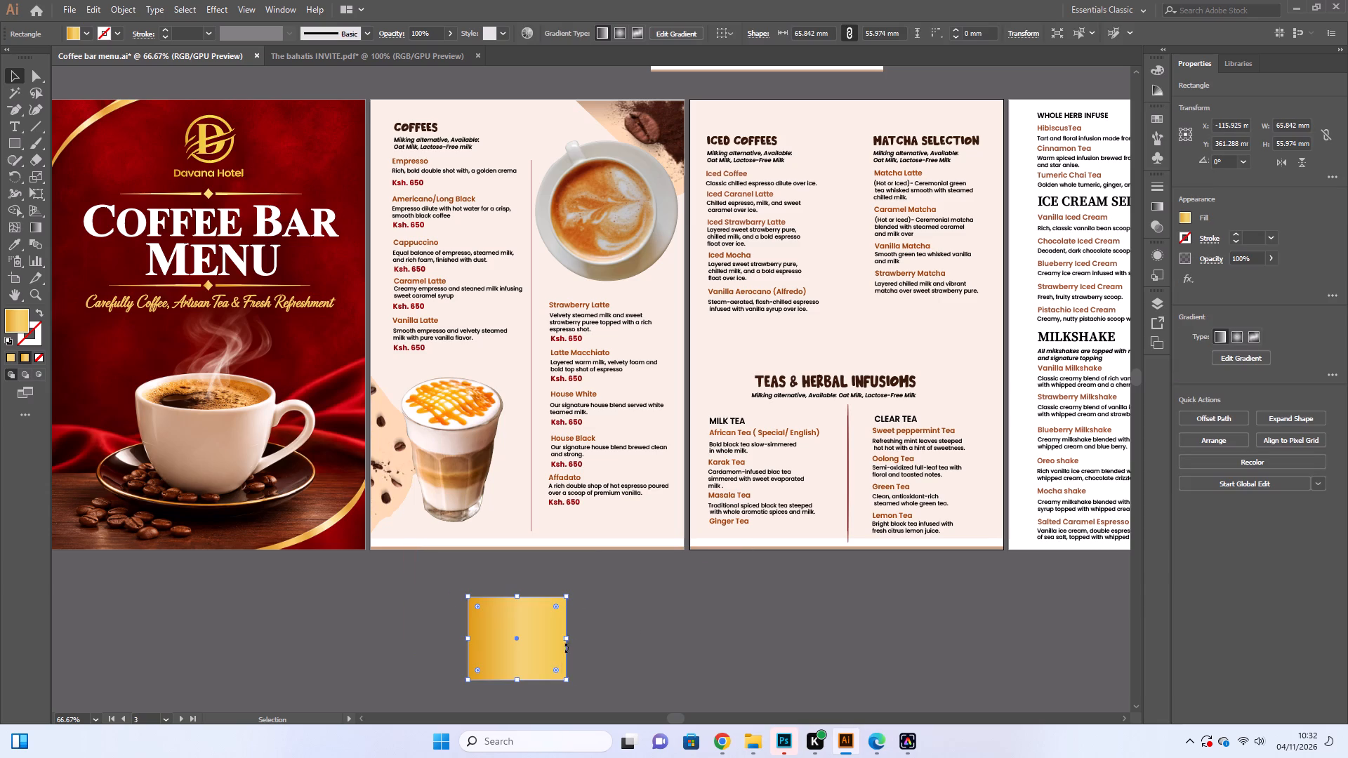
{"action": "left_click_drag", "start_coordinate": [565, 679], "coordinate": [770, 620]}
{"action": "left_click_drag", "start_coordinate": [770, 595], "coordinate": [810, 609]}
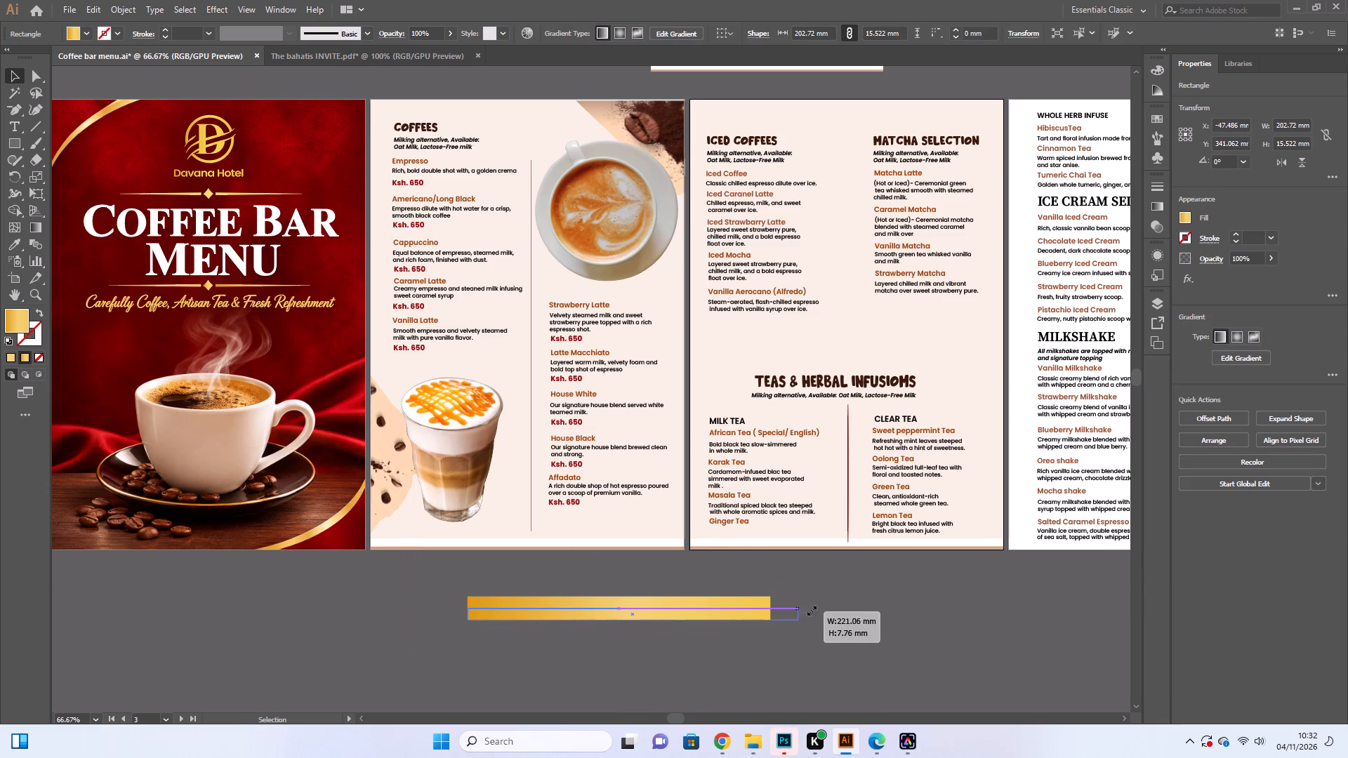
{"action": "left_click_drag", "start_coordinate": [810, 609], "coordinate": [820, 613]}
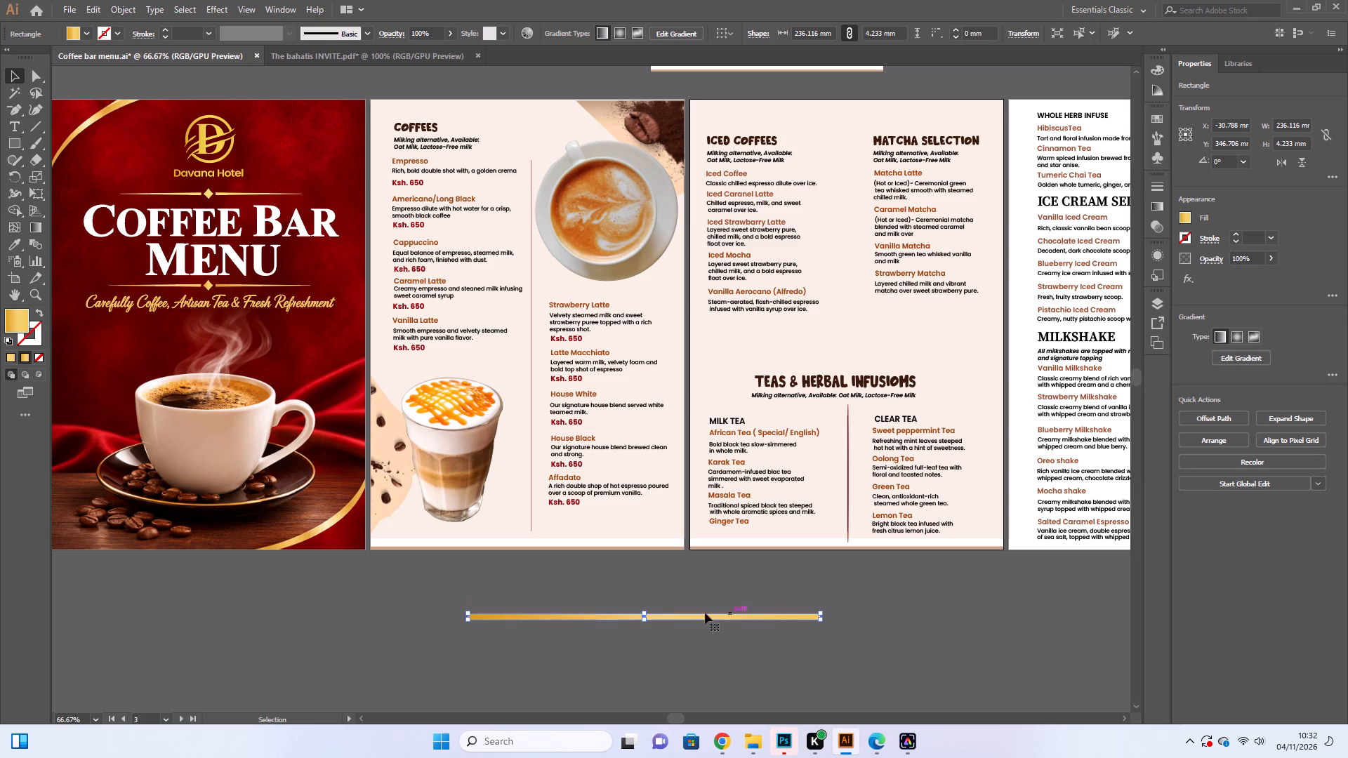
{"action": "left_click_drag", "start_coordinate": [643, 611], "coordinate": [643, 588]}
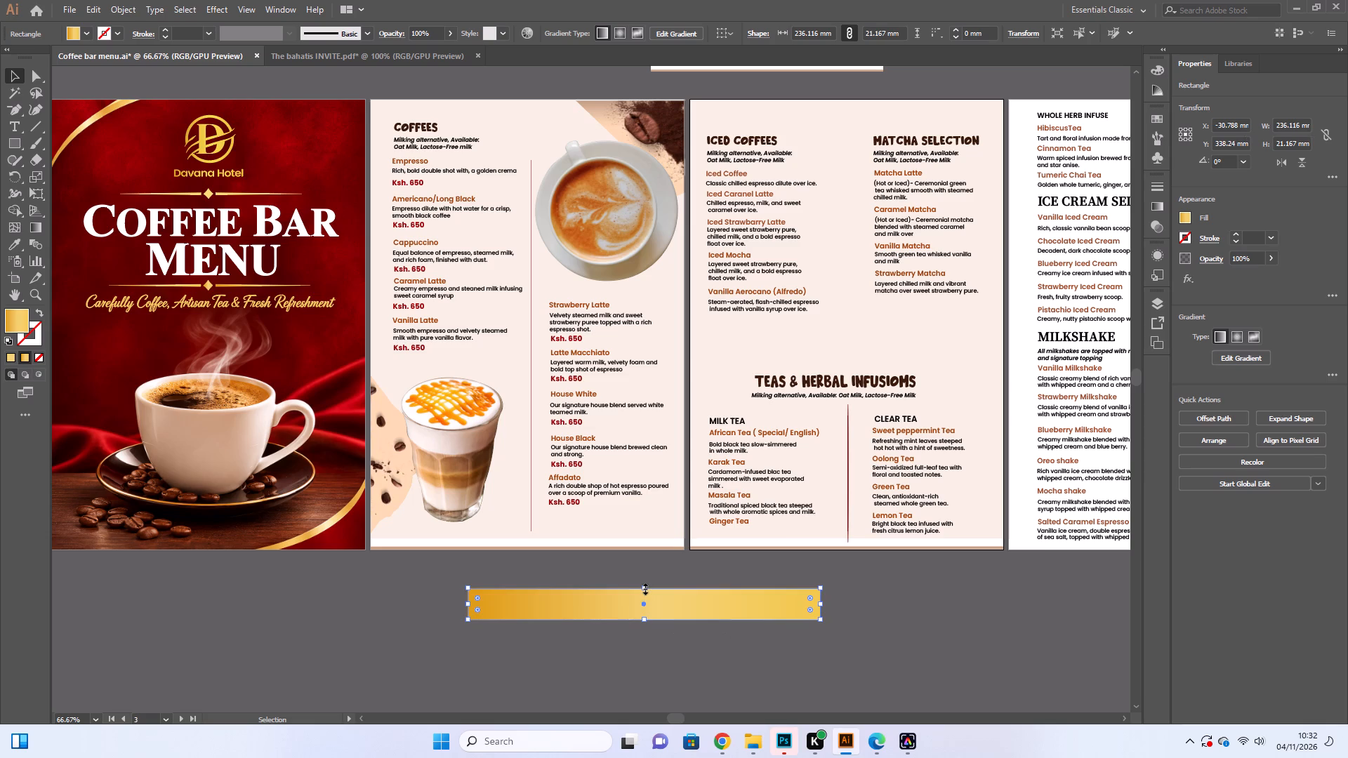
{"action": "left_click", "coordinate": [644, 587]}
{"action": "left_click", "coordinate": [644, 587]}
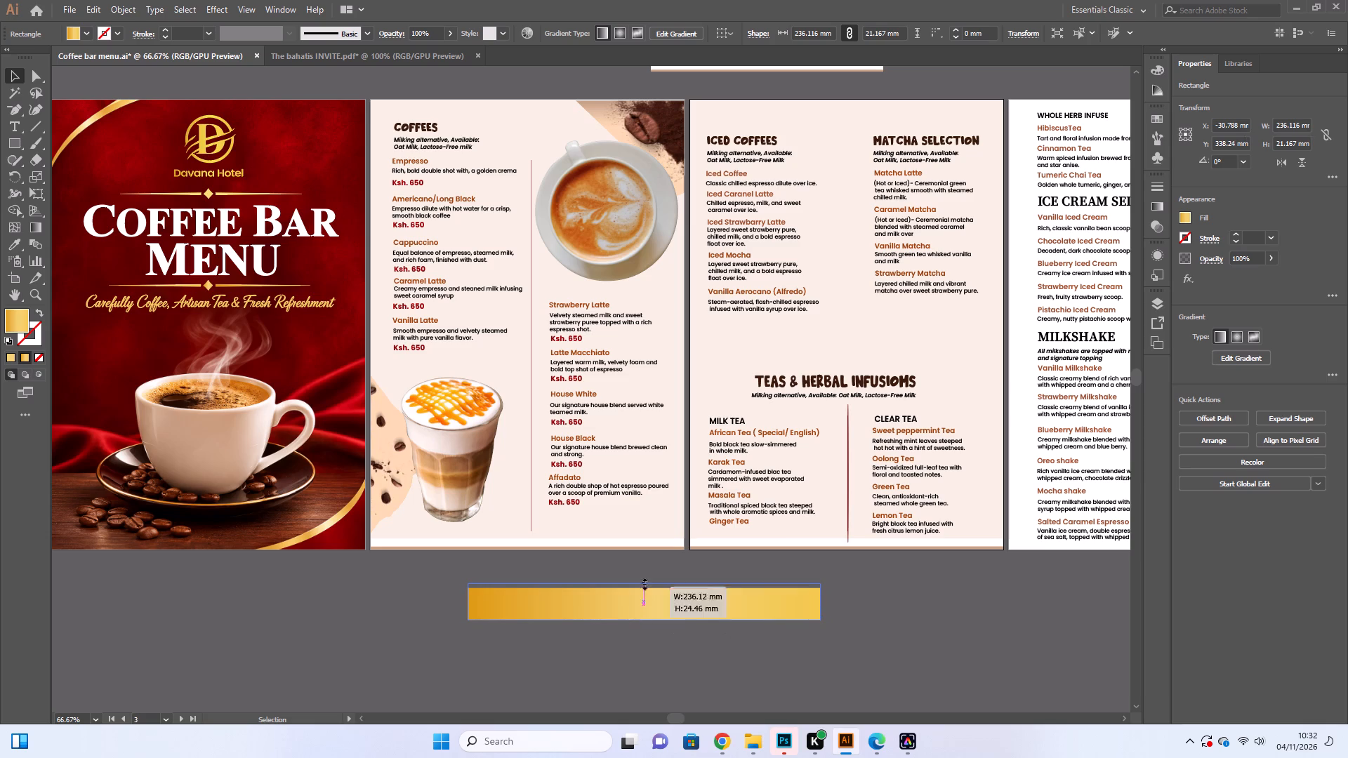
{"action": "left_click", "coordinate": [644, 589]}
{"action": "left_click_drag", "start_coordinate": [650, 611], "coordinate": [628, 606]}
{"action": "left_click_drag", "start_coordinate": [643, 607], "coordinate": [631, 604]}
{"action": "left_click_drag", "start_coordinate": [681, 610], "coordinate": [673, 611]}
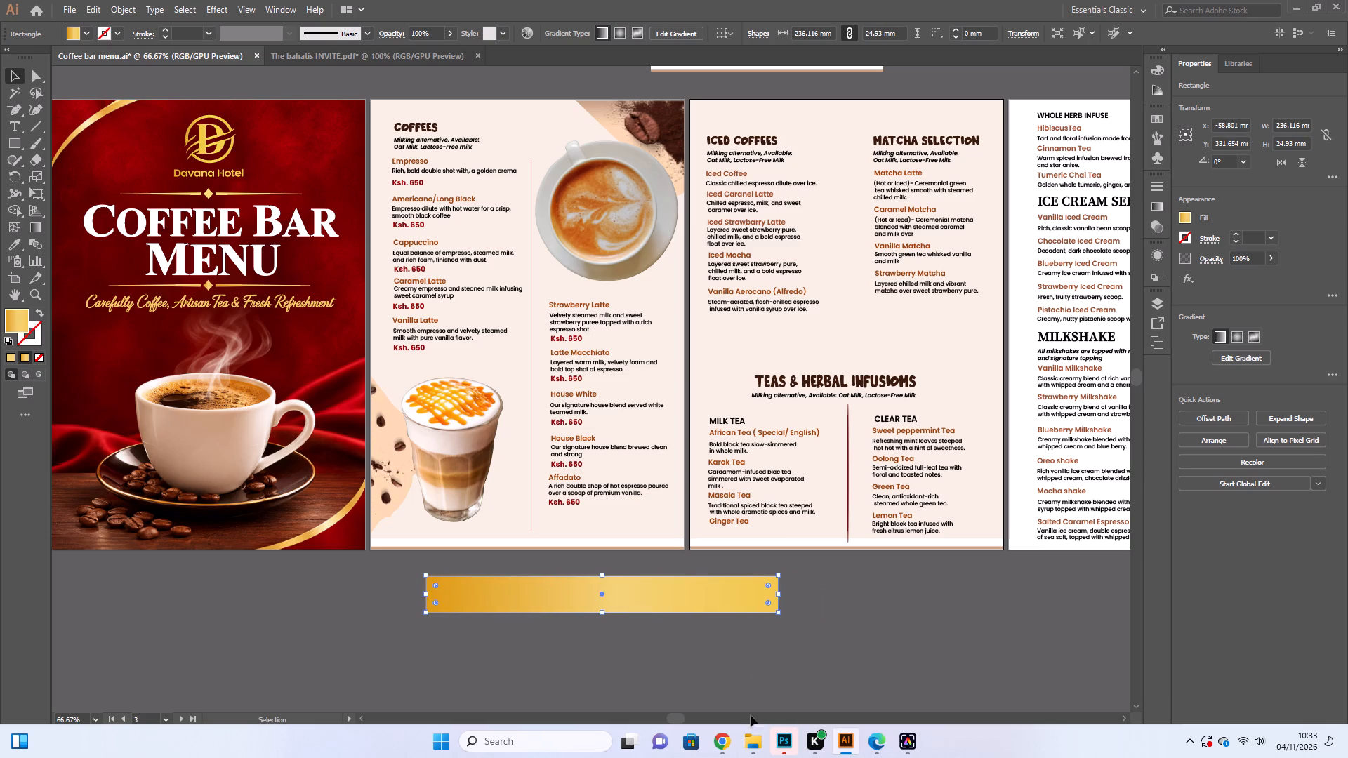
Switch to the YouTube video in Chrome and skip the advertisement.
{"action": "left_click", "coordinate": [727, 668]}
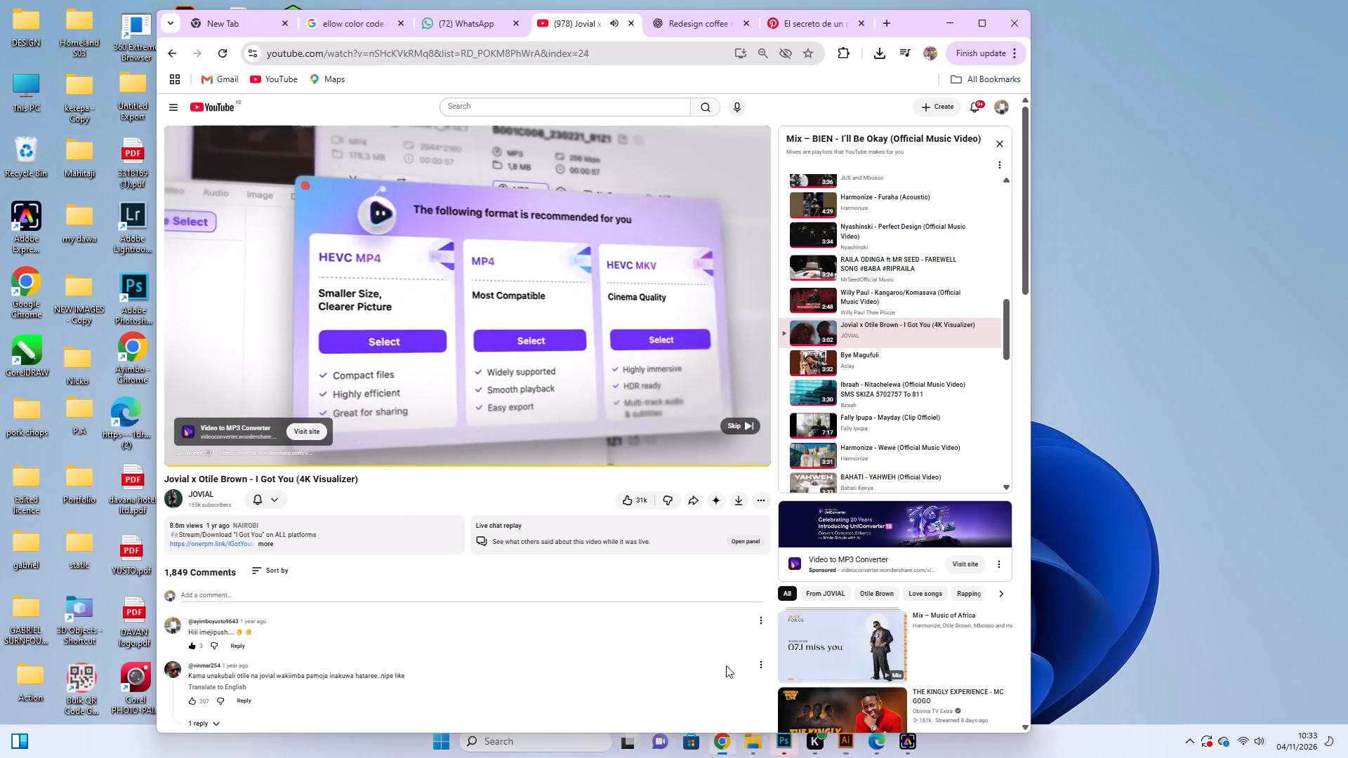
{"action": "left_click", "coordinate": [745, 426]}
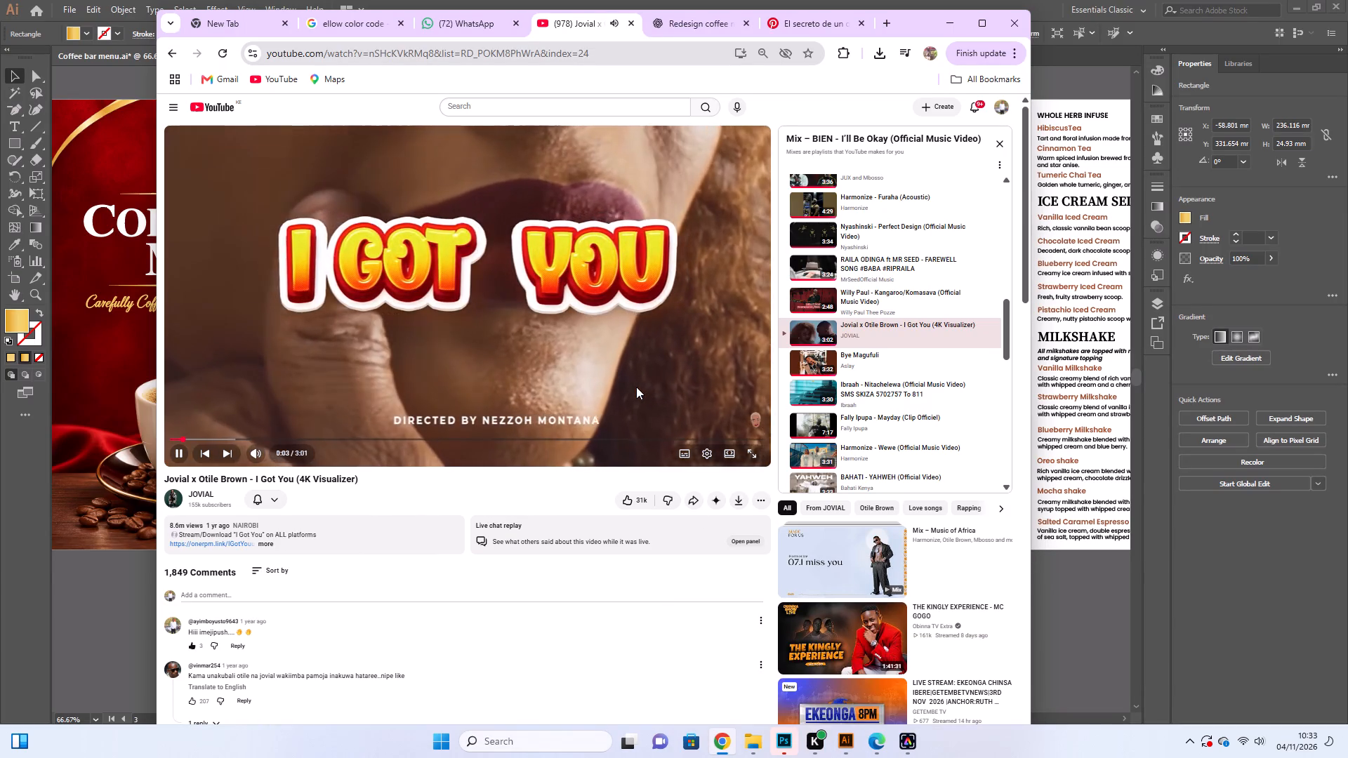
Look through the music playlist beside the video and return to the coffee bar menu in Illustrator.
{"action": "scroll", "coordinate": [868, 380], "scroll_direction": "down", "scroll_amount": 2}
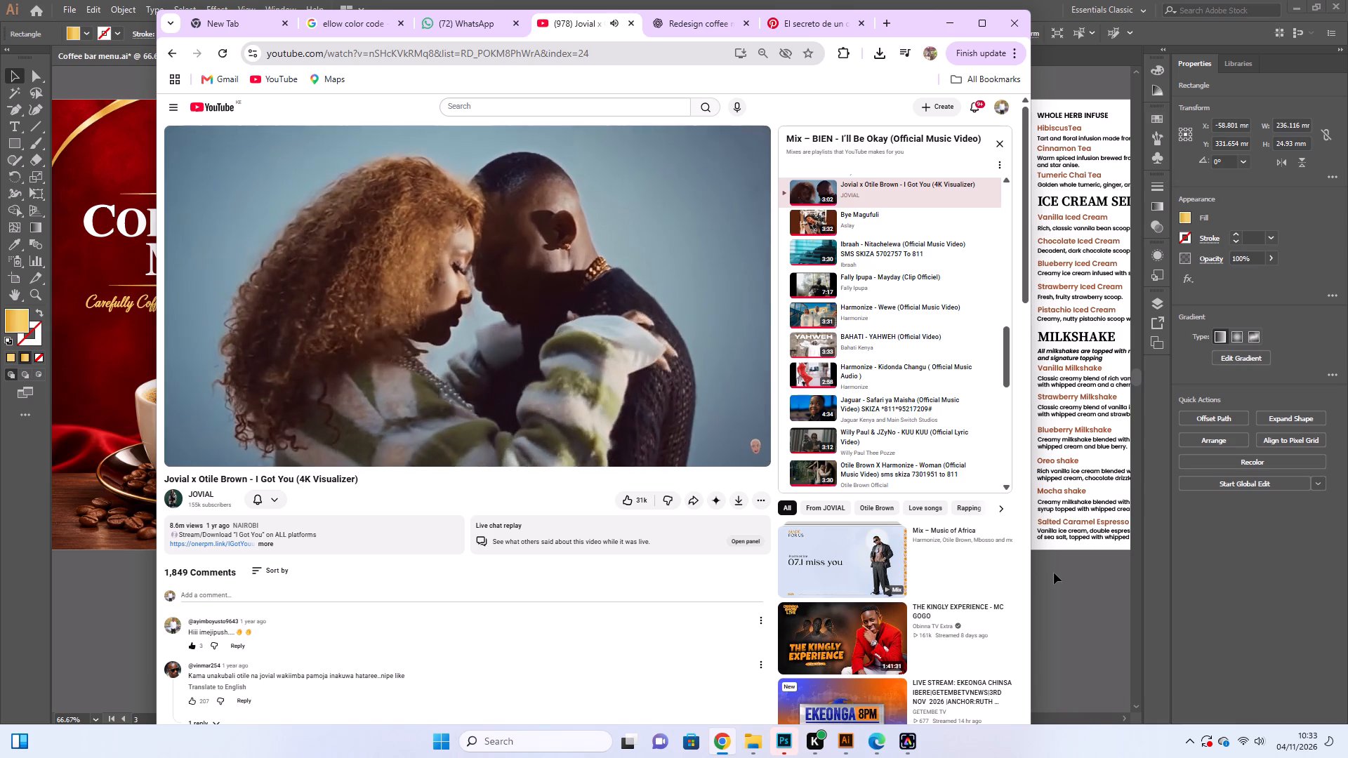
{"action": "left_click", "coordinate": [1054, 578]}
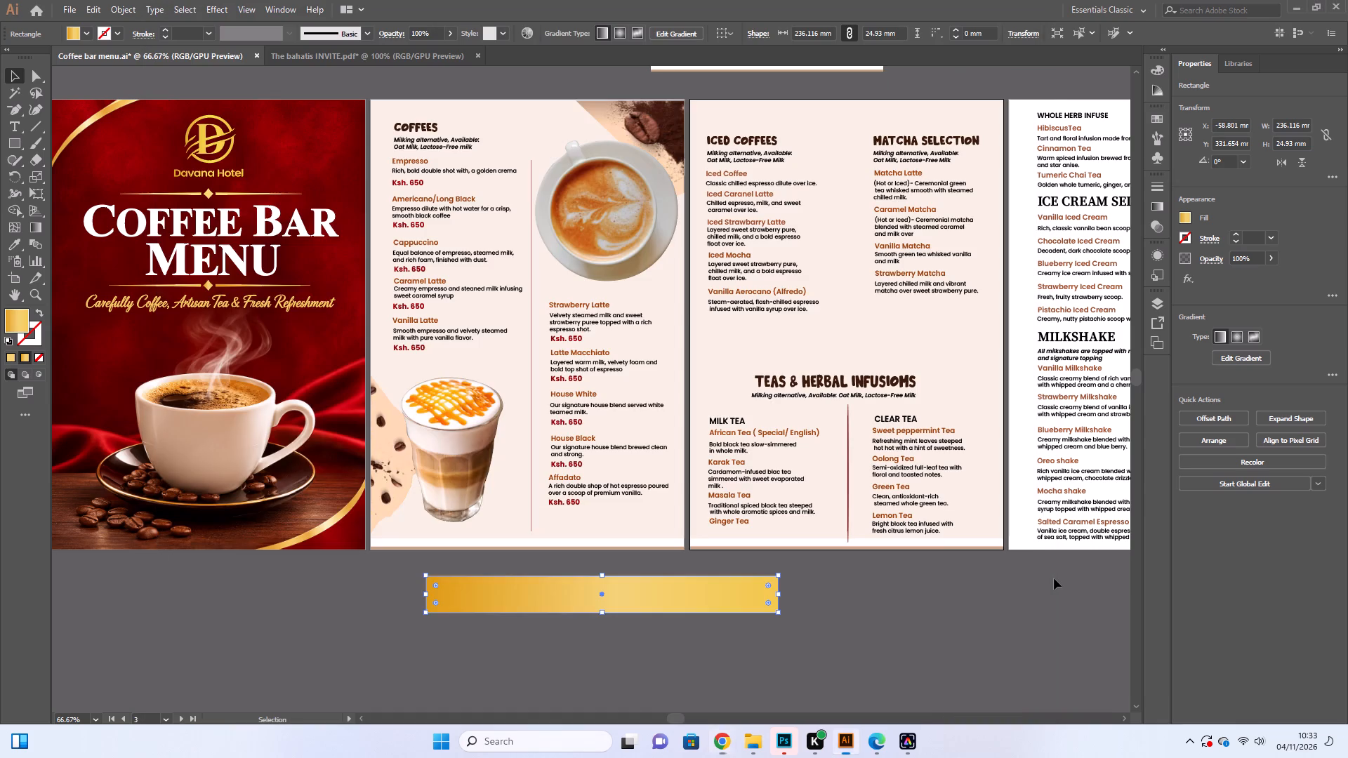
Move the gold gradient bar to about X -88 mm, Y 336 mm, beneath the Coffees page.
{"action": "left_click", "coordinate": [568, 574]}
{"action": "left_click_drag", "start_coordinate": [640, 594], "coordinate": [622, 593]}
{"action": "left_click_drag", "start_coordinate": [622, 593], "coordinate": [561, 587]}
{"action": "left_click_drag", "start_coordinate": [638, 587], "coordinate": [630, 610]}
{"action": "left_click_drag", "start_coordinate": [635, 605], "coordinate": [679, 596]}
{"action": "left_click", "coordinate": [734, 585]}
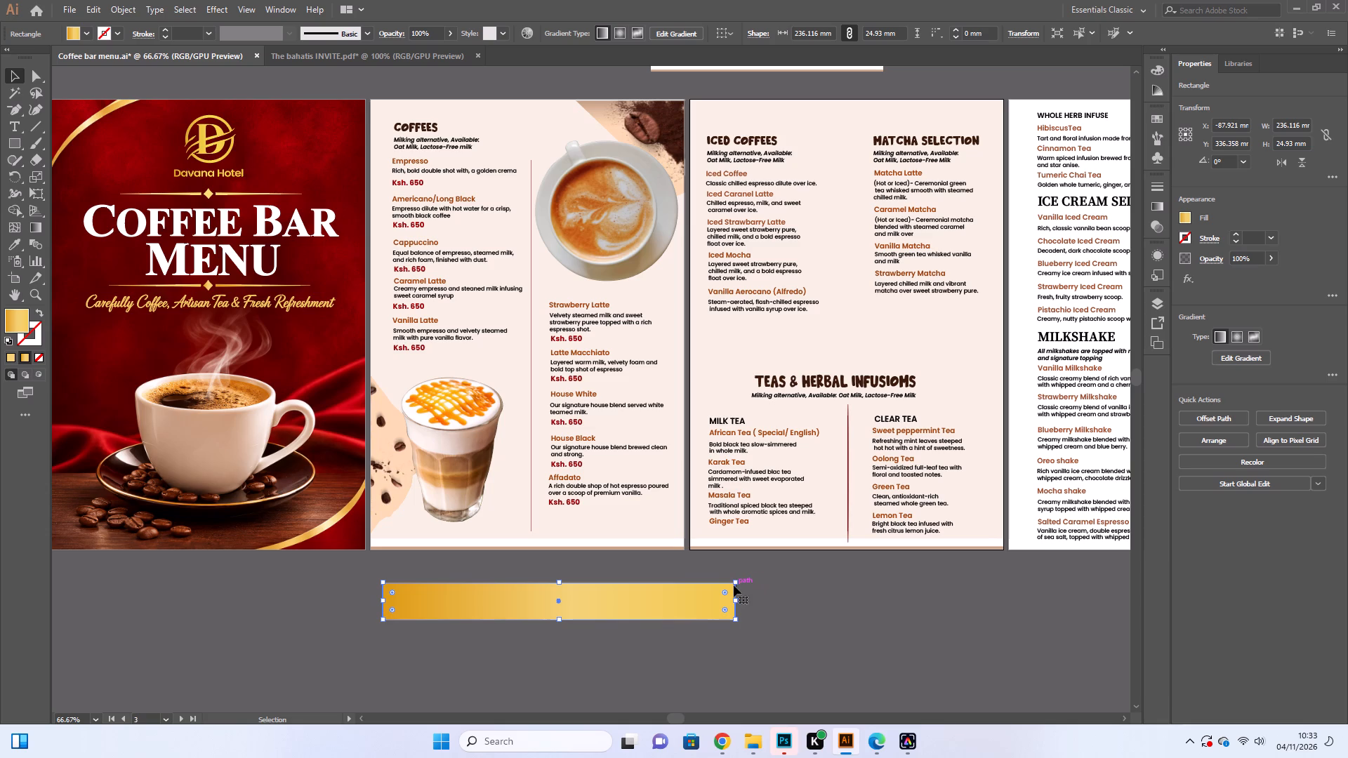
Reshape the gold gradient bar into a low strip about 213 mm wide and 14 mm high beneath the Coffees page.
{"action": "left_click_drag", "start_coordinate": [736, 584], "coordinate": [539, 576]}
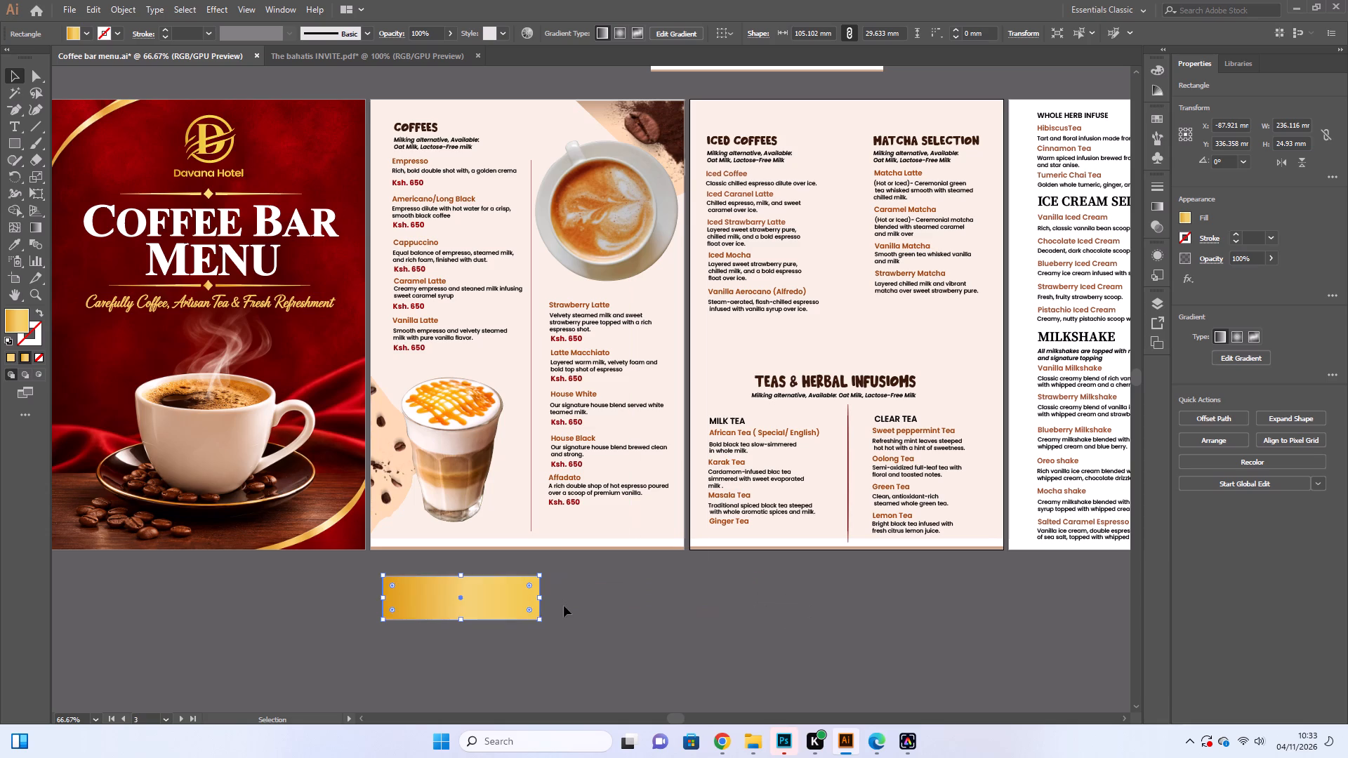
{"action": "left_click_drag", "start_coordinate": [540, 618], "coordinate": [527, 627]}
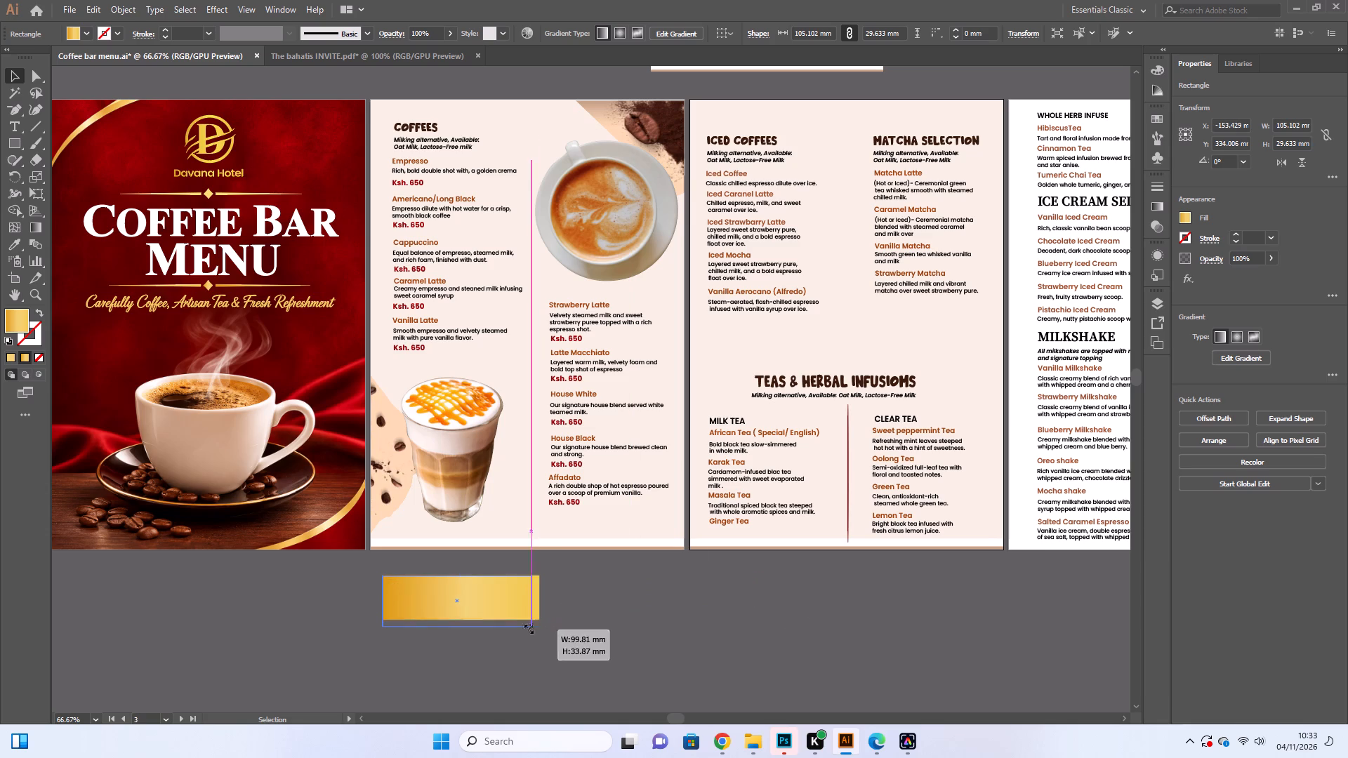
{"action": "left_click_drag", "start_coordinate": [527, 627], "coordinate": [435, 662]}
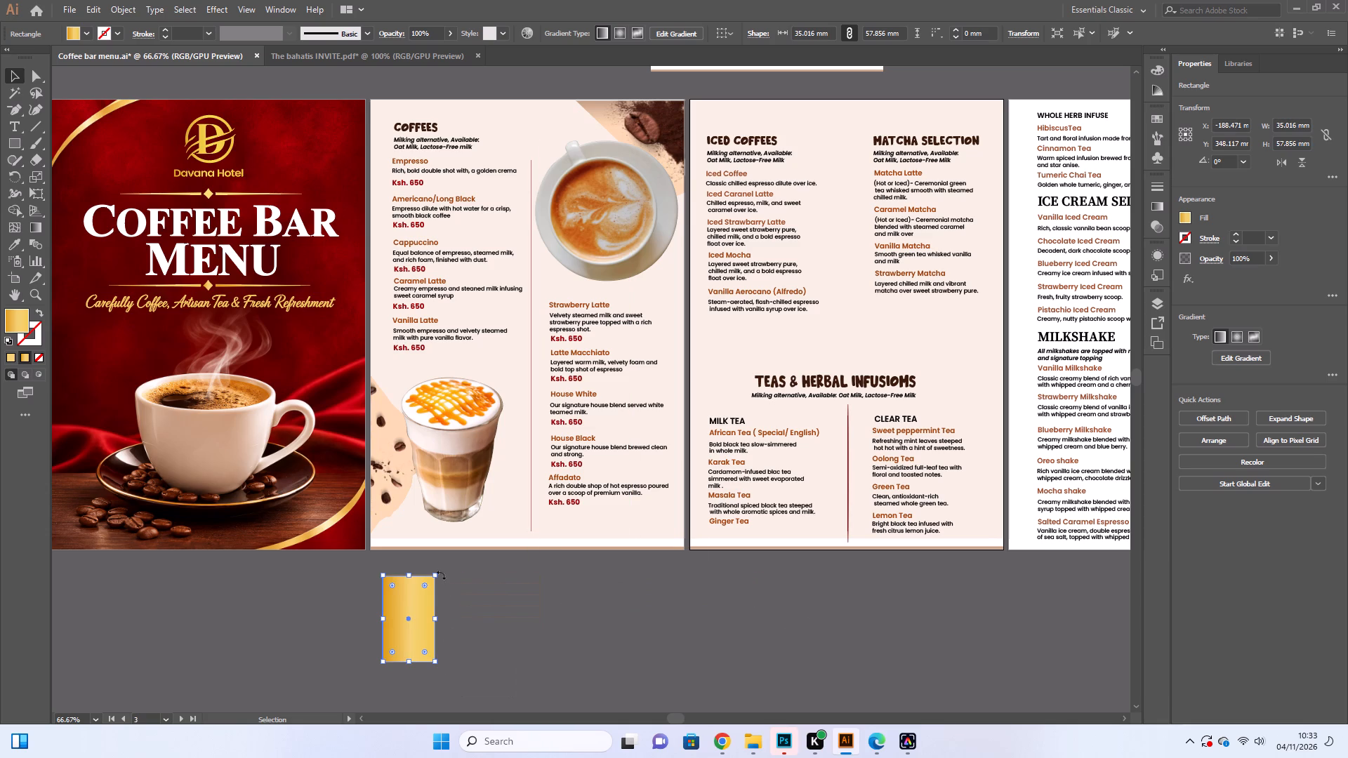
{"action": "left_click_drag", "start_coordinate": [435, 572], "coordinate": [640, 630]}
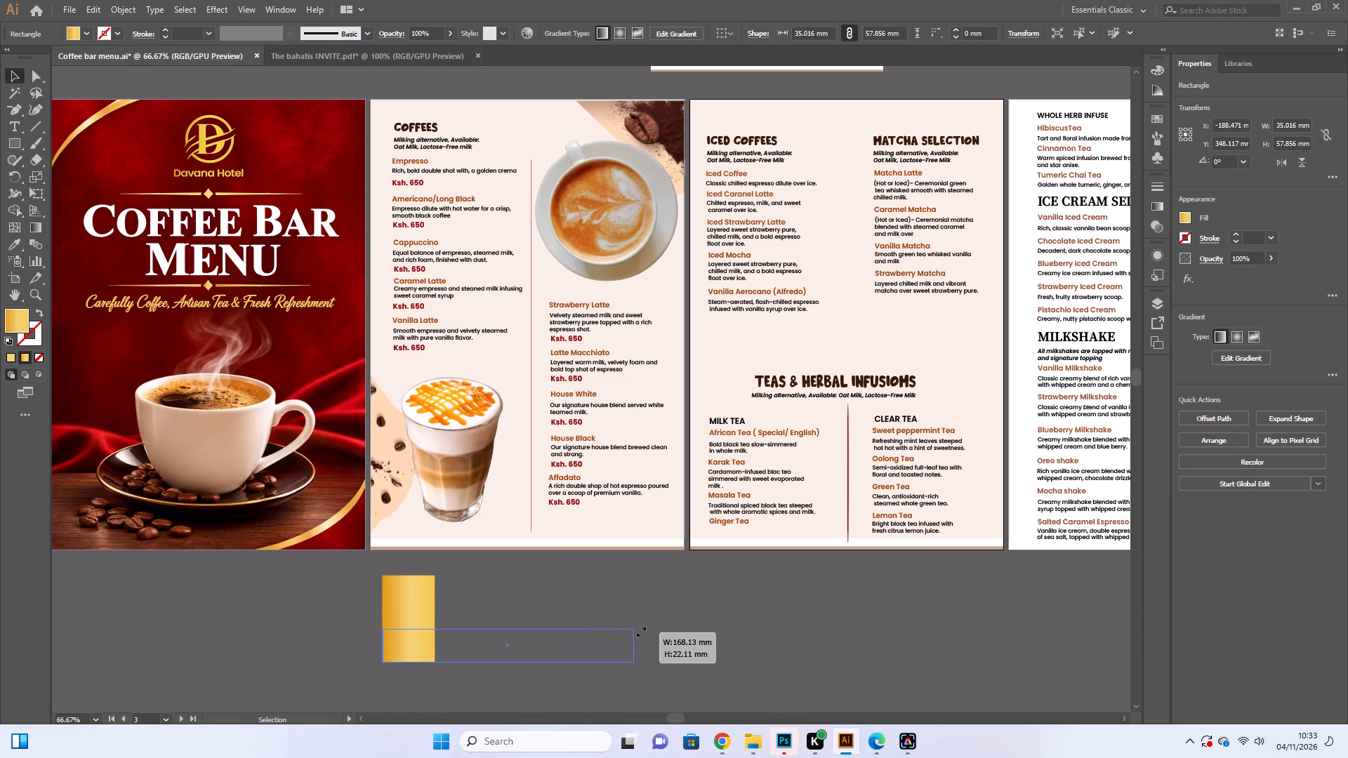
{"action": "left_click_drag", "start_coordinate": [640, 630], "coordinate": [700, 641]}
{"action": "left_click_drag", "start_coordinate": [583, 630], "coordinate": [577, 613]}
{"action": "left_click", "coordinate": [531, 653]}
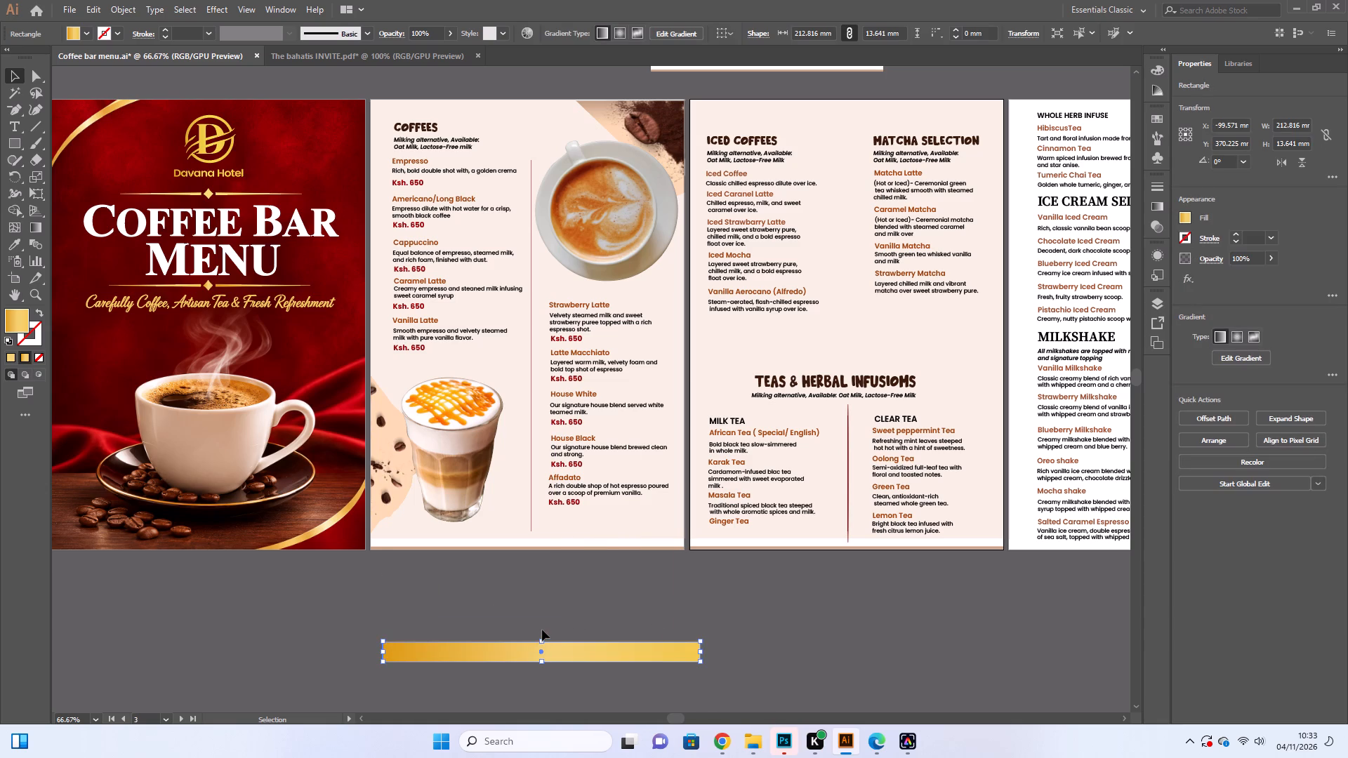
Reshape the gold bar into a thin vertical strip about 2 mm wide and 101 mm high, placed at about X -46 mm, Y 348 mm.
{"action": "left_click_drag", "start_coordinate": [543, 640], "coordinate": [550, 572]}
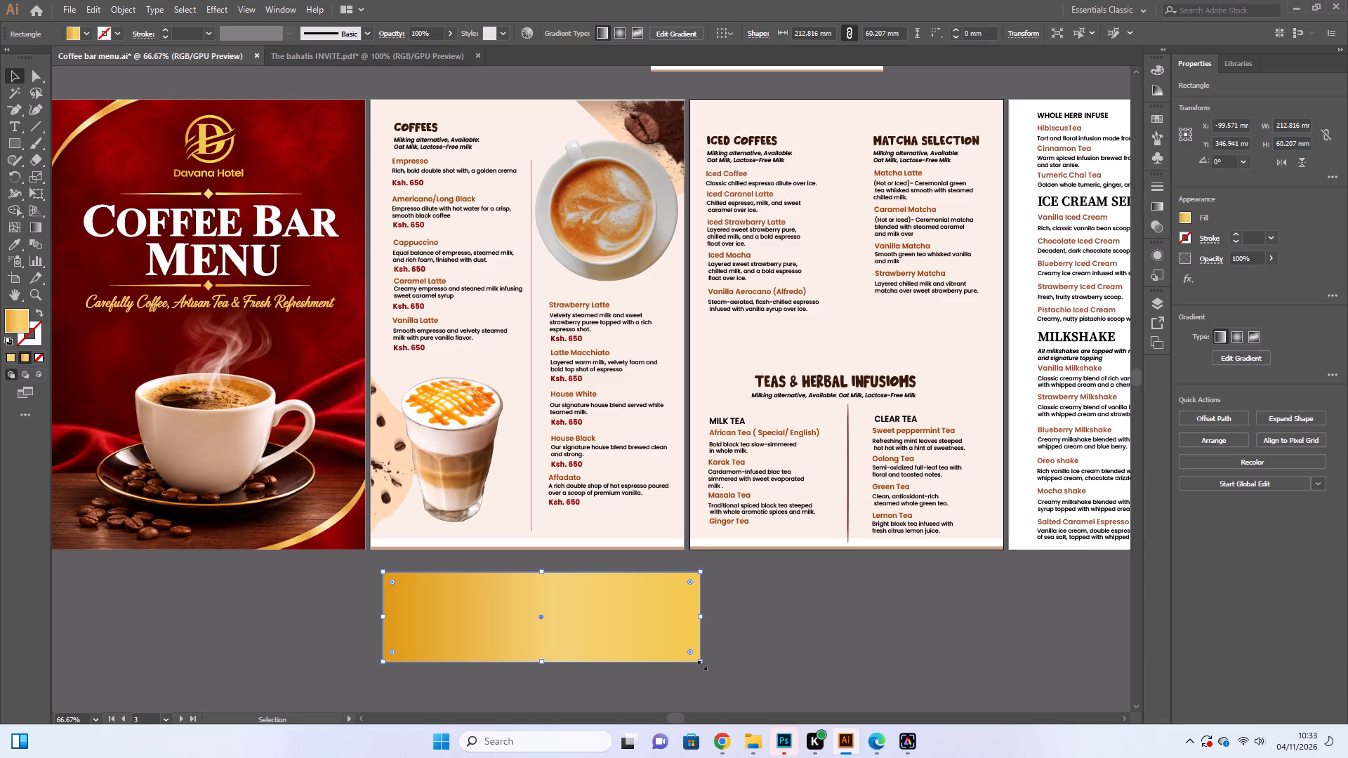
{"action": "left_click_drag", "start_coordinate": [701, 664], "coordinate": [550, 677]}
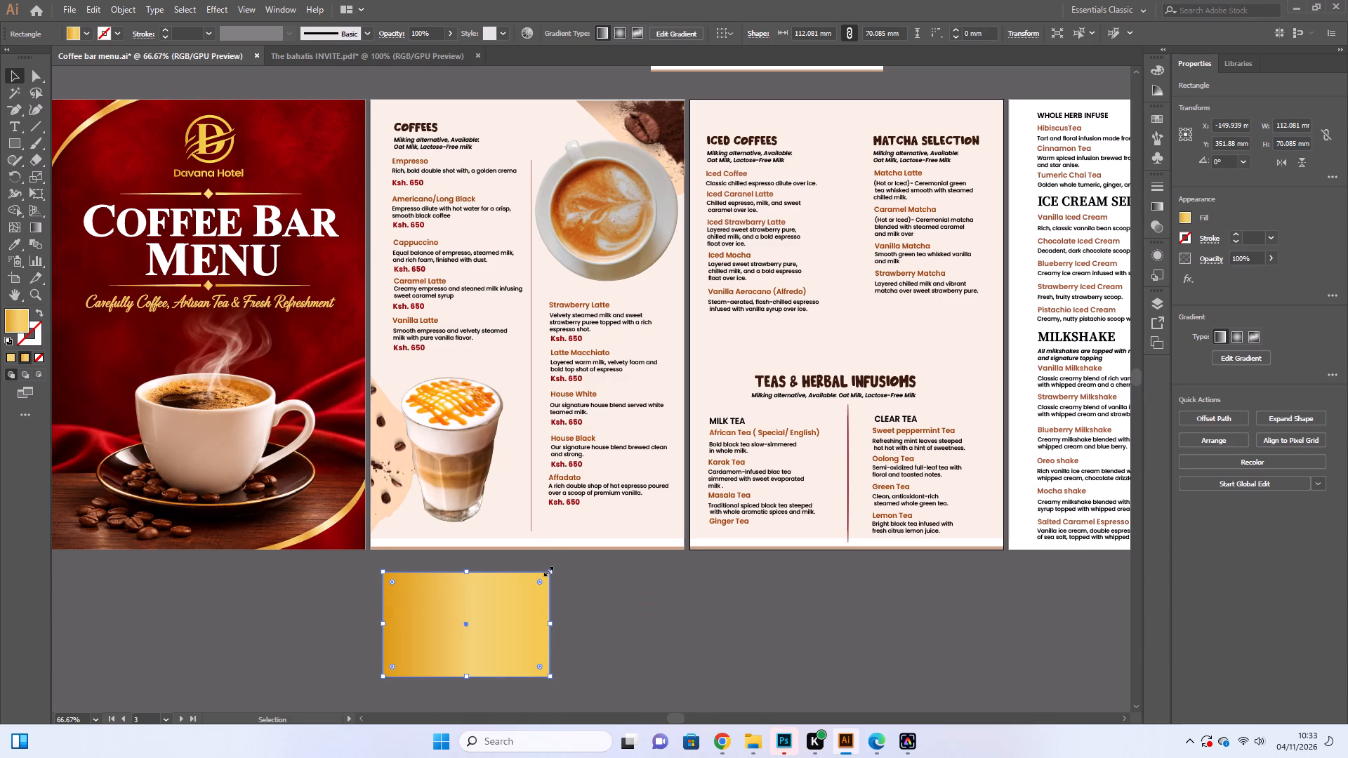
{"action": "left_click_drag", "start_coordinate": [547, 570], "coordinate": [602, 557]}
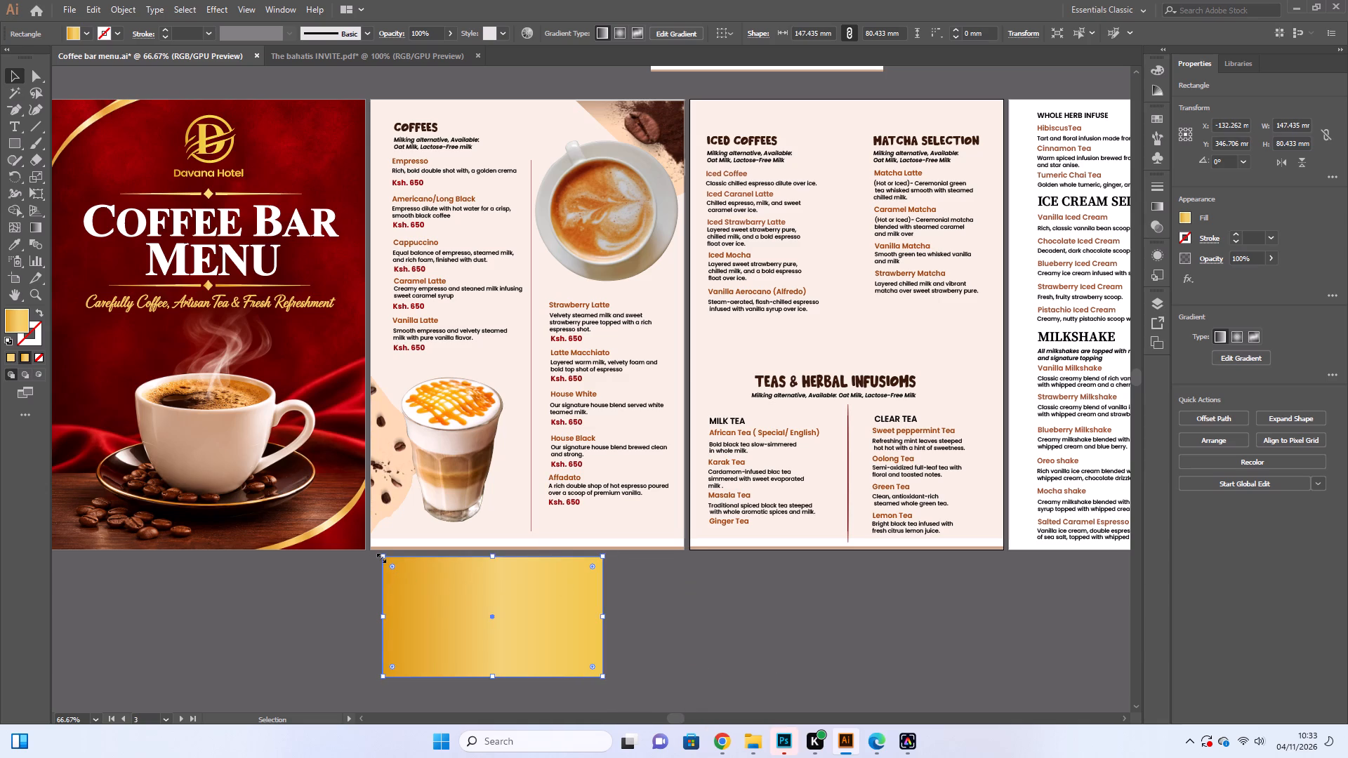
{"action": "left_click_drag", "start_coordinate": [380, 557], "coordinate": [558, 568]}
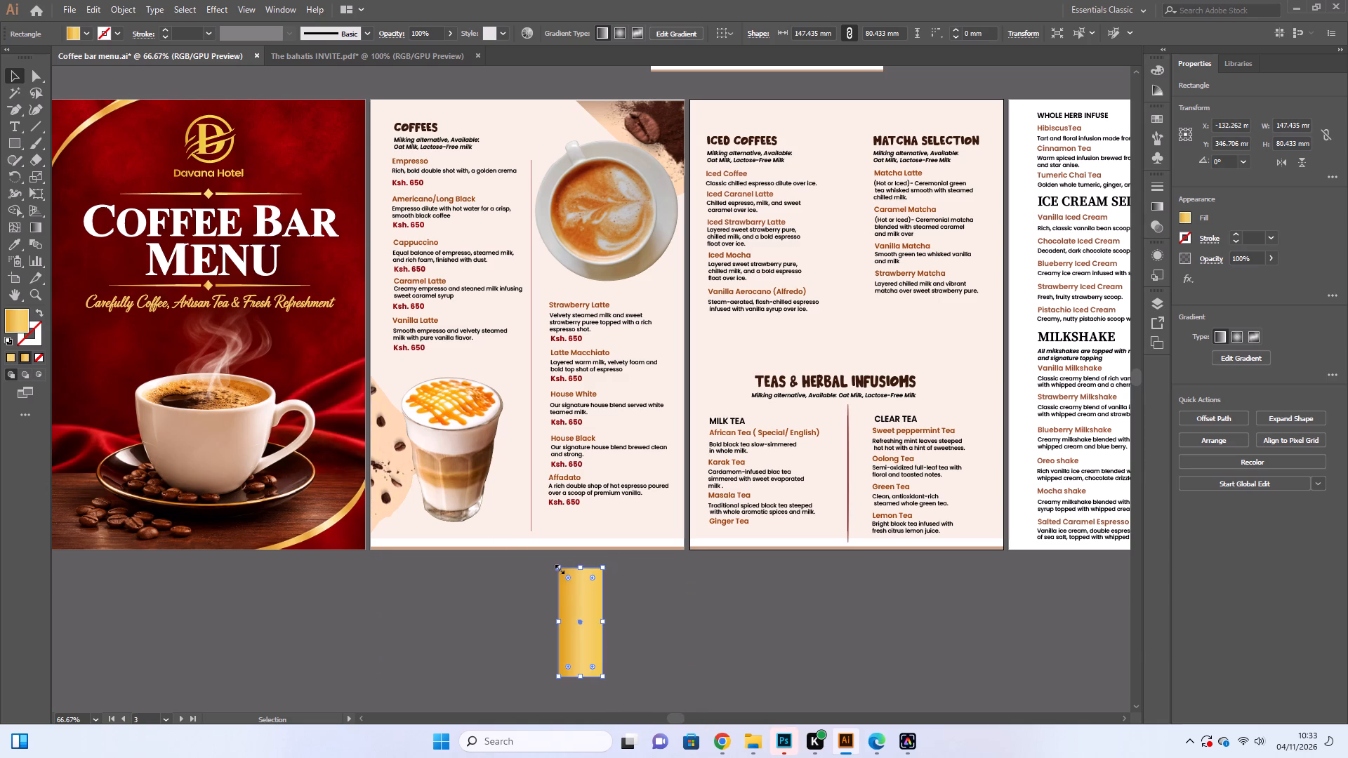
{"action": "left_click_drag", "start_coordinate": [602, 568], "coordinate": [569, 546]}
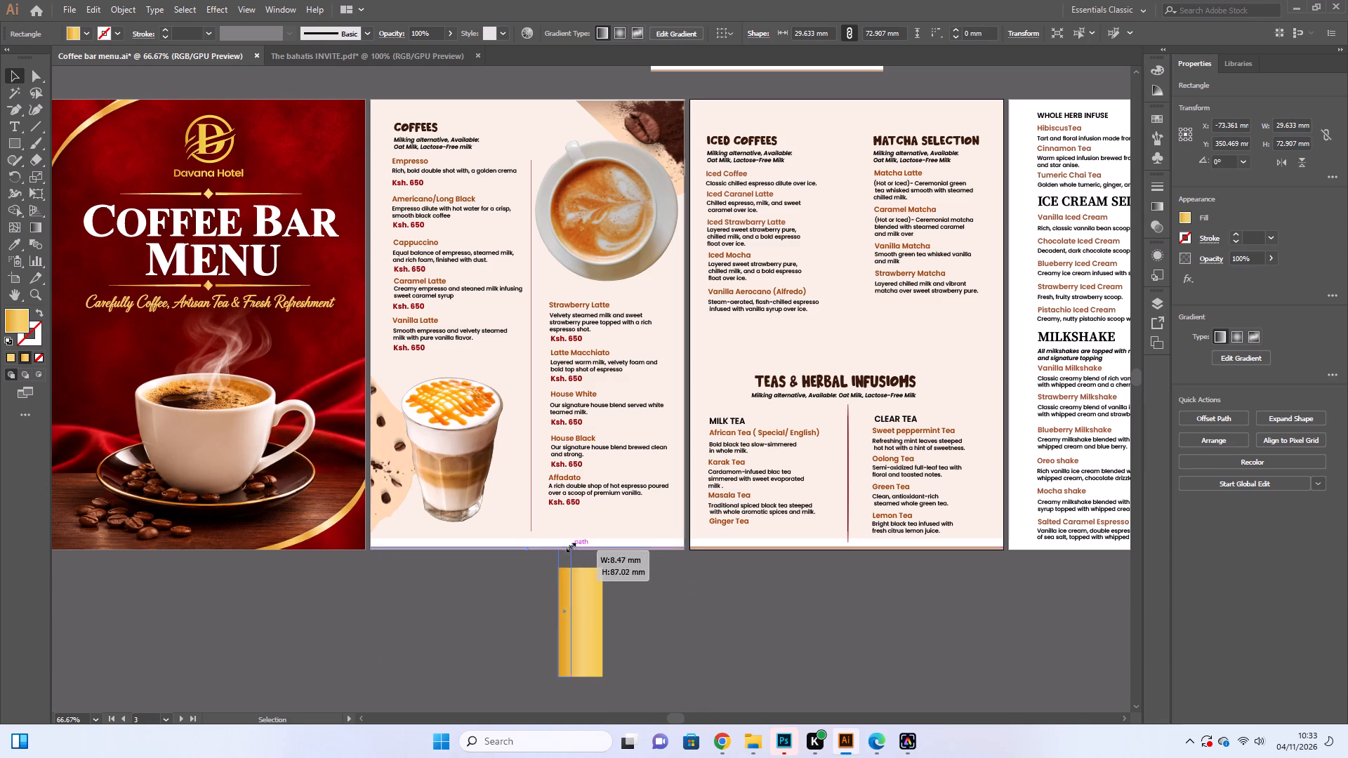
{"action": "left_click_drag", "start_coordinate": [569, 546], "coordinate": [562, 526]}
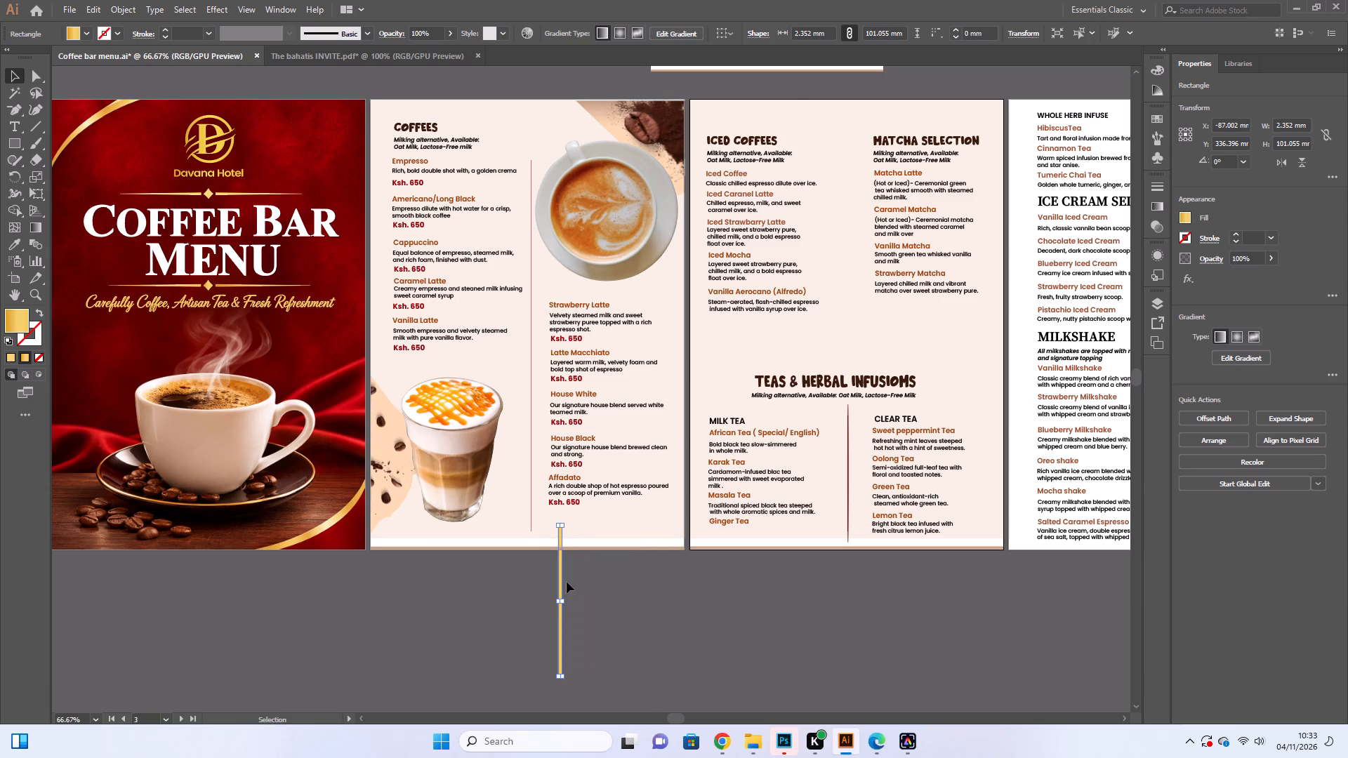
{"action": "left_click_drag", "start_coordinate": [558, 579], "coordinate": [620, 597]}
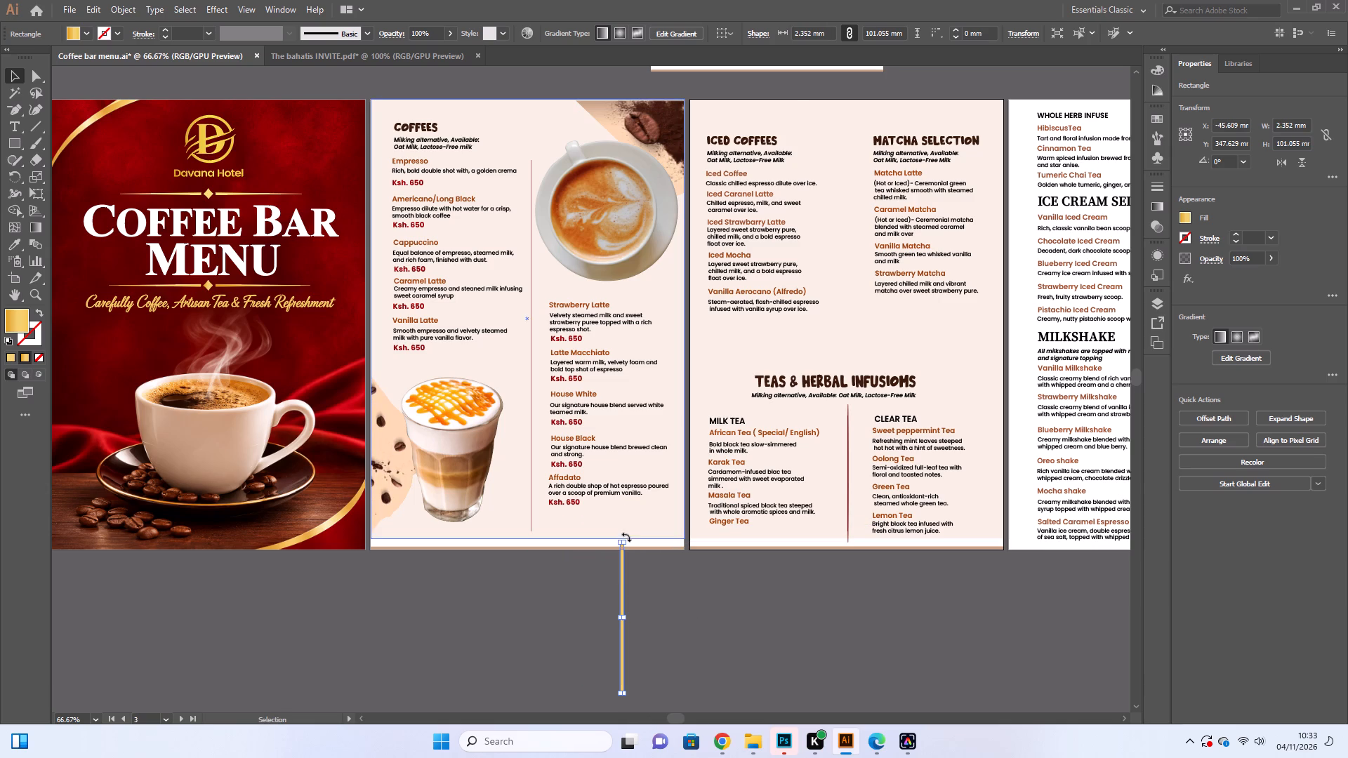
Enlarge the gold strip to about 237 mm wide and 81 mm high and move it beneath the cover and Coffees pages.
{"action": "left_click_drag", "start_coordinate": [626, 543], "coordinate": [955, 592]}
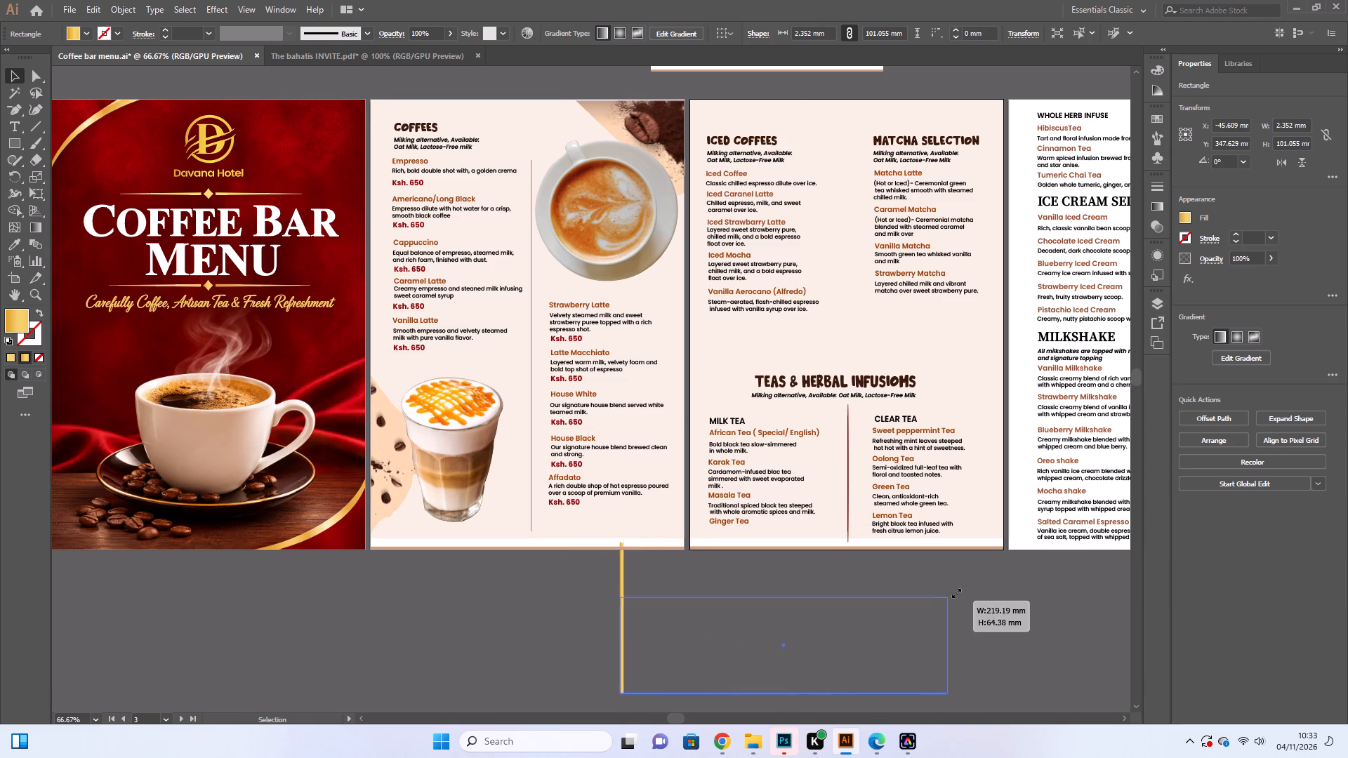
{"action": "left_click_drag", "start_coordinate": [955, 592], "coordinate": [973, 572]}
{"action": "left_click_drag", "start_coordinate": [935, 623], "coordinate": [586, 618]}
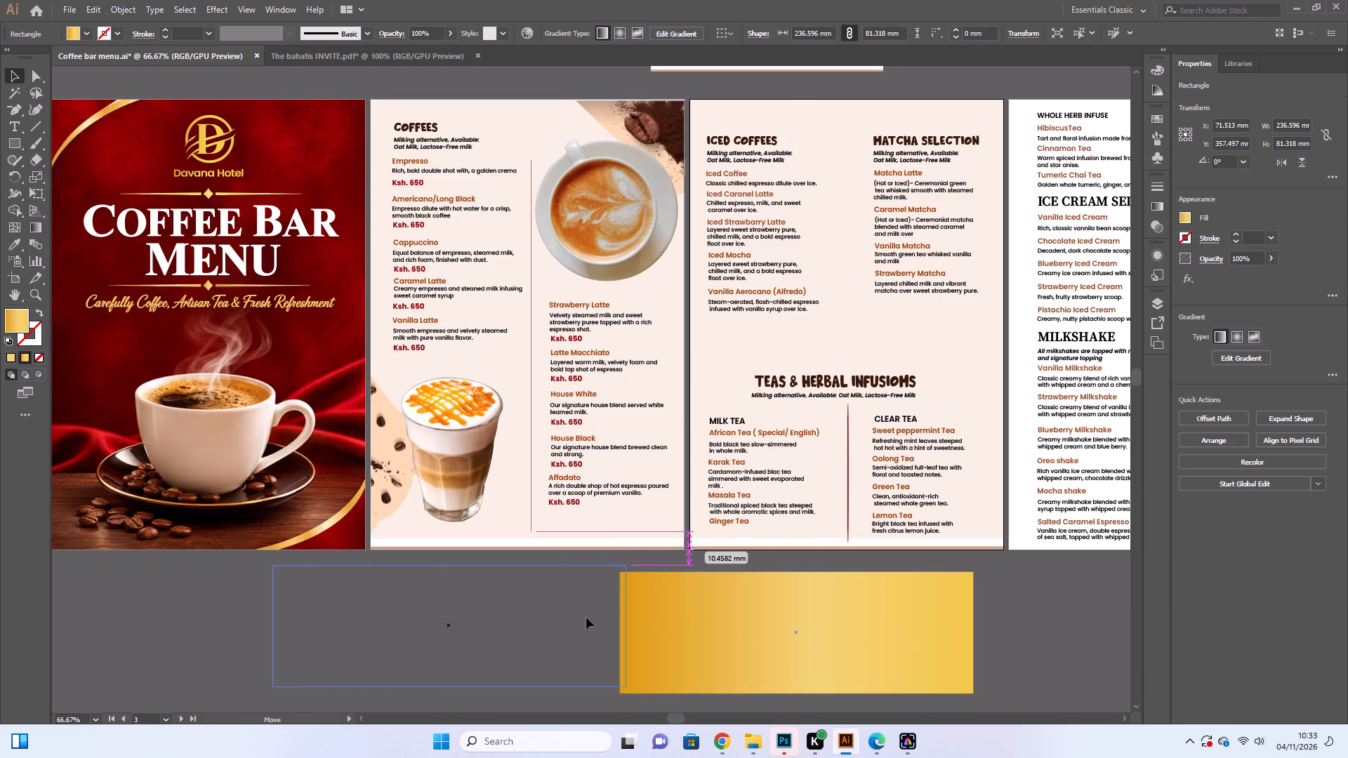
{"action": "left_click_drag", "start_coordinate": [586, 618], "coordinate": [552, 616]}
{"action": "left_click", "coordinate": [727, 622]}
{"action": "left_click", "coordinate": [458, 609]}
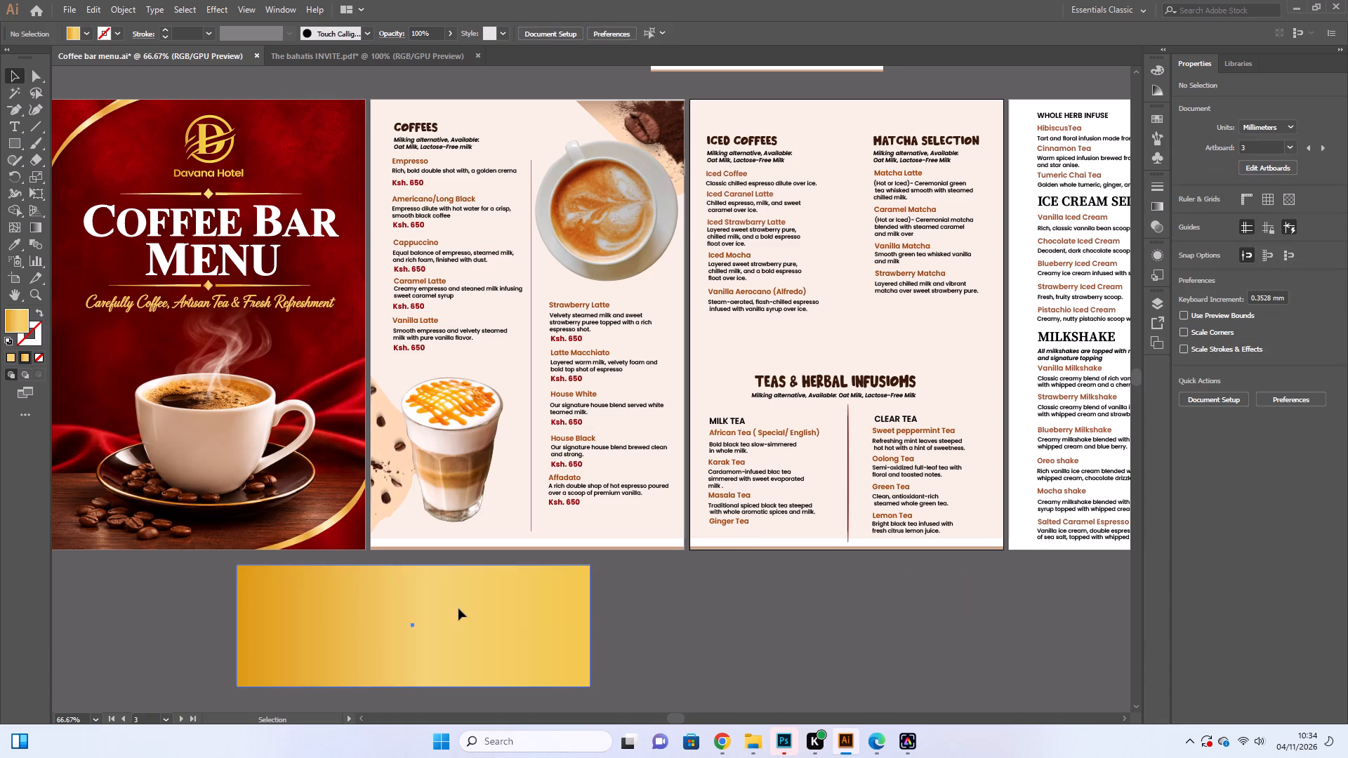
{"action": "left_click_drag", "start_coordinate": [406, 609], "coordinate": [358, 599]}
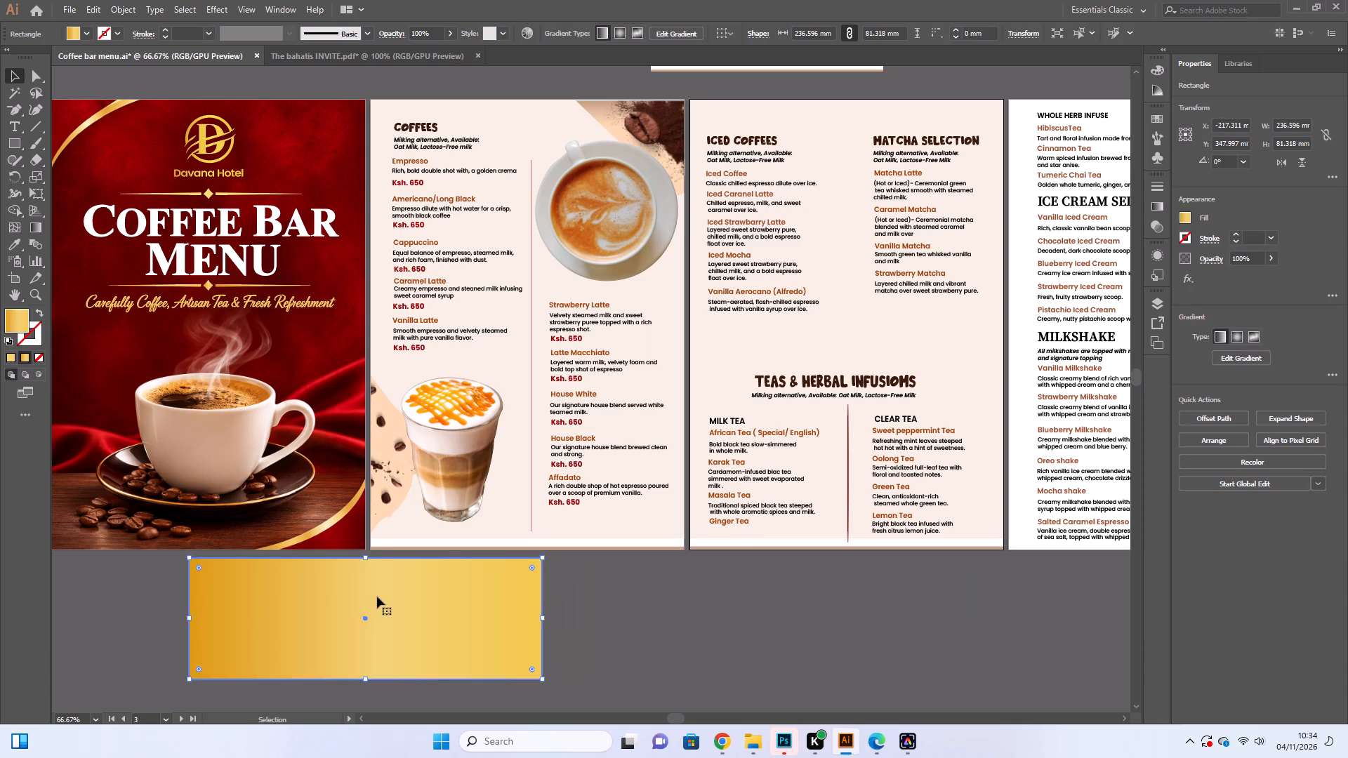
{"action": "left_click_drag", "start_coordinate": [377, 597], "coordinate": [356, 592]}
Align the gold rectangle with the cover page's left edge and narrow it to about 210 mm to match the cover's width.
{"action": "left_click_drag", "start_coordinate": [673, 721], "coordinate": [659, 716]}
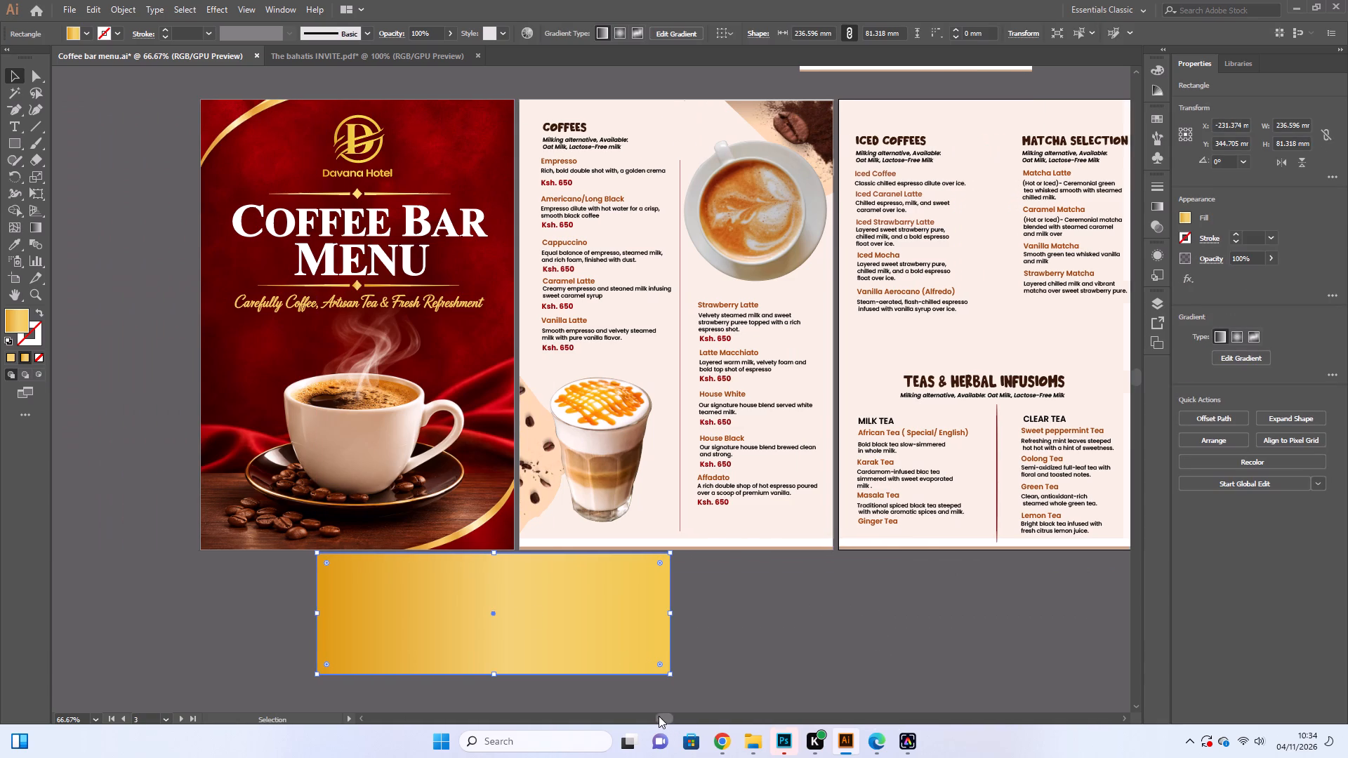
{"action": "left_click_drag", "start_coordinate": [659, 716], "coordinate": [656, 715]}
{"action": "left_click_drag", "start_coordinate": [623, 636], "coordinate": [543, 639]}
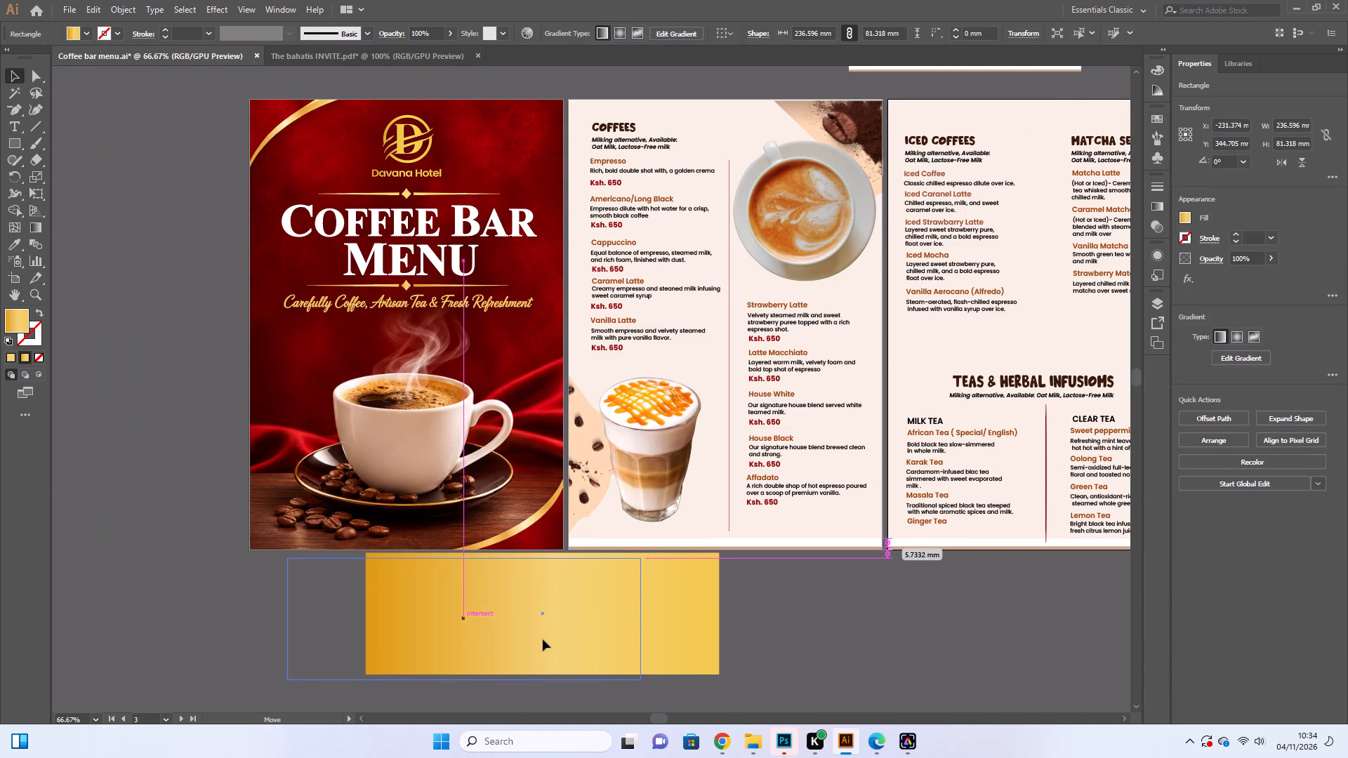
{"action": "left_click_drag", "start_coordinate": [543, 639], "coordinate": [508, 640]}
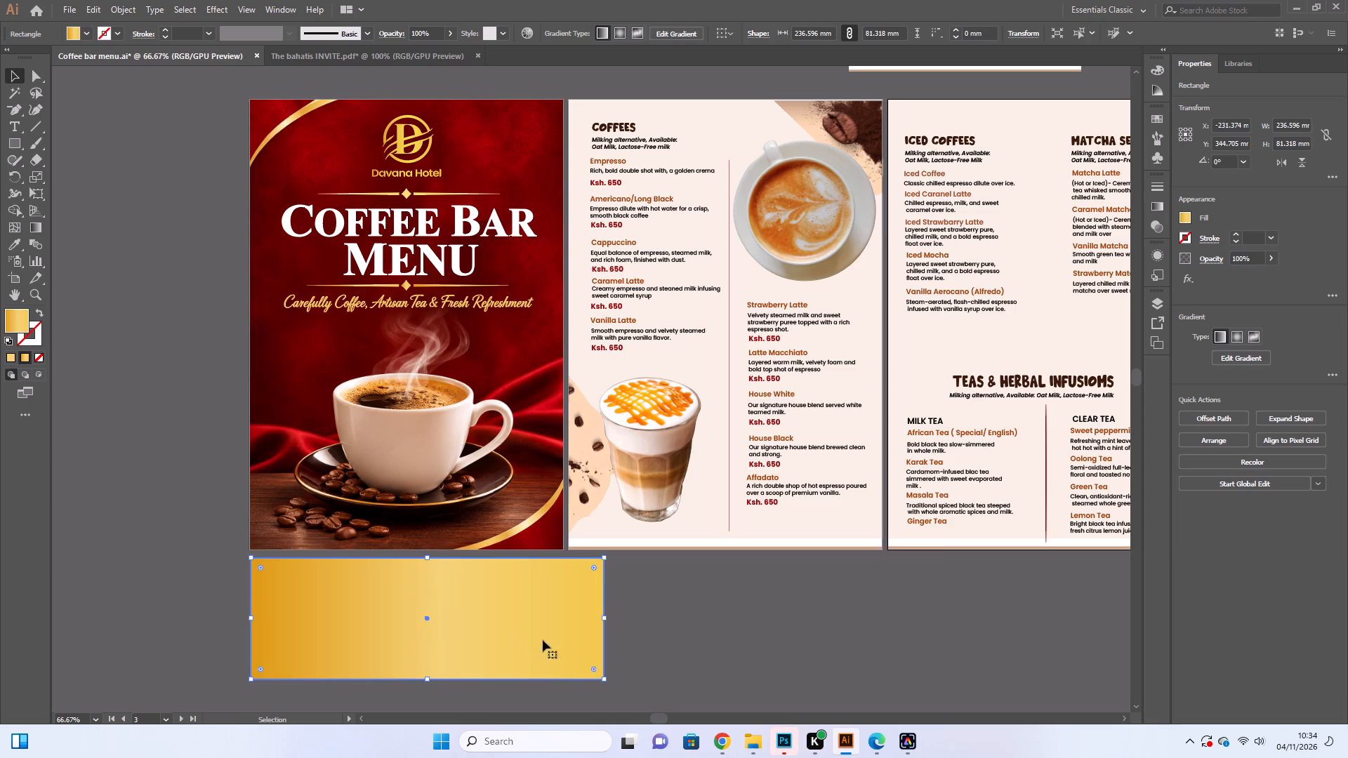
{"action": "left_click_drag", "start_coordinate": [607, 621], "coordinate": [595, 622]}
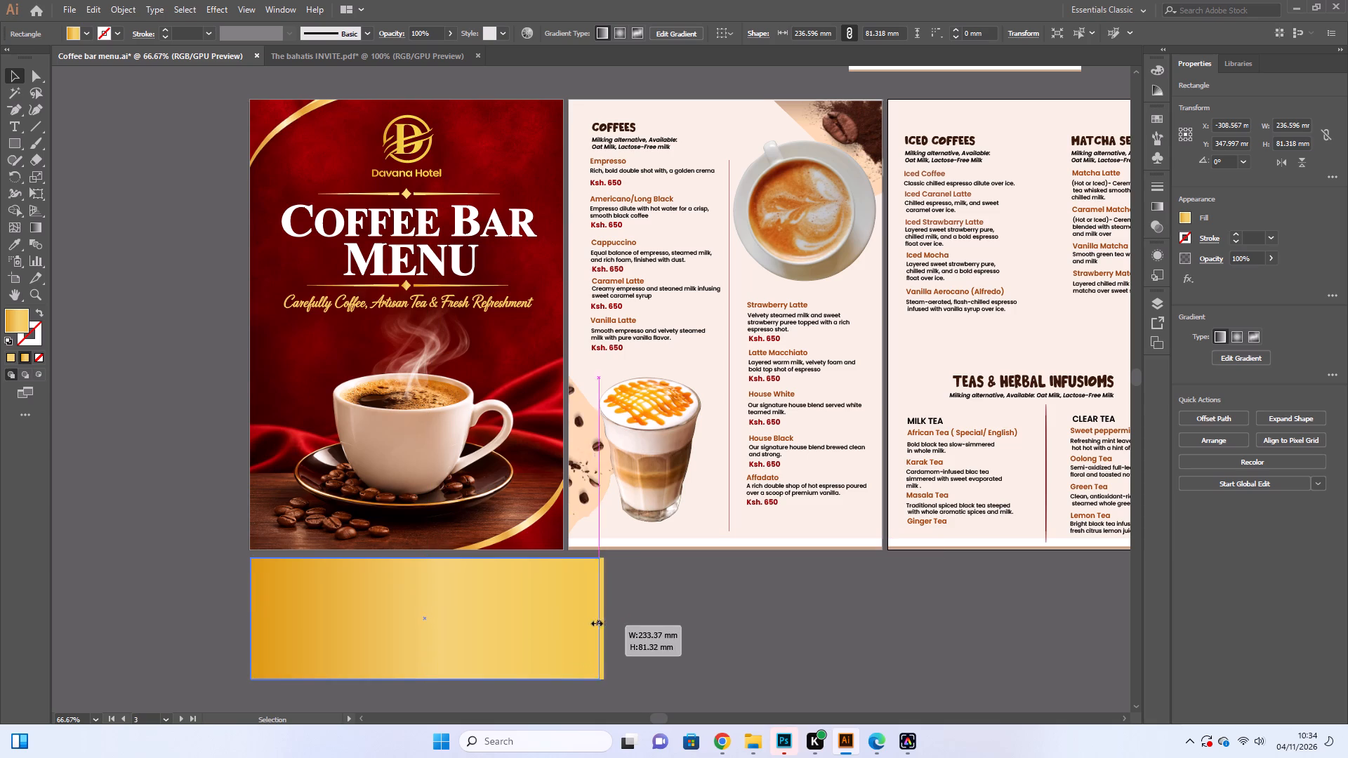
{"action": "left_click_drag", "start_coordinate": [595, 622], "coordinate": [564, 612]}
{"action": "scroll", "coordinate": [588, 637], "scroll_direction": "up", "scroll_amount": 4}
{"action": "scroll", "coordinate": [616, 656], "scroll_direction": "down", "scroll_amount": 5}
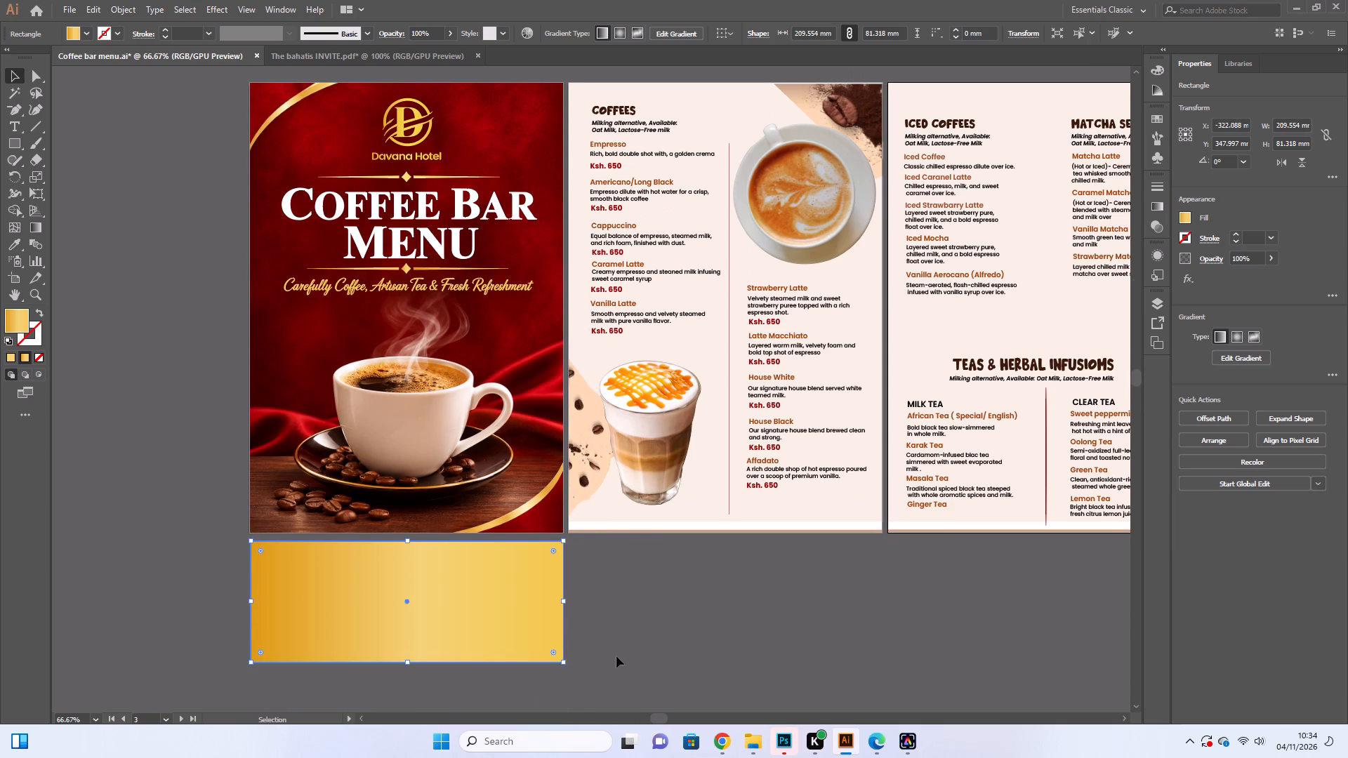
Shift the gold rectangle slightly away from the cover page, to about X -310 mm, Y 356 mm.
{"action": "left_click", "coordinate": [481, 611]}
{"action": "left_click_drag", "start_coordinate": [480, 608], "coordinate": [497, 619]}
{"action": "left_click", "coordinate": [497, 619]}
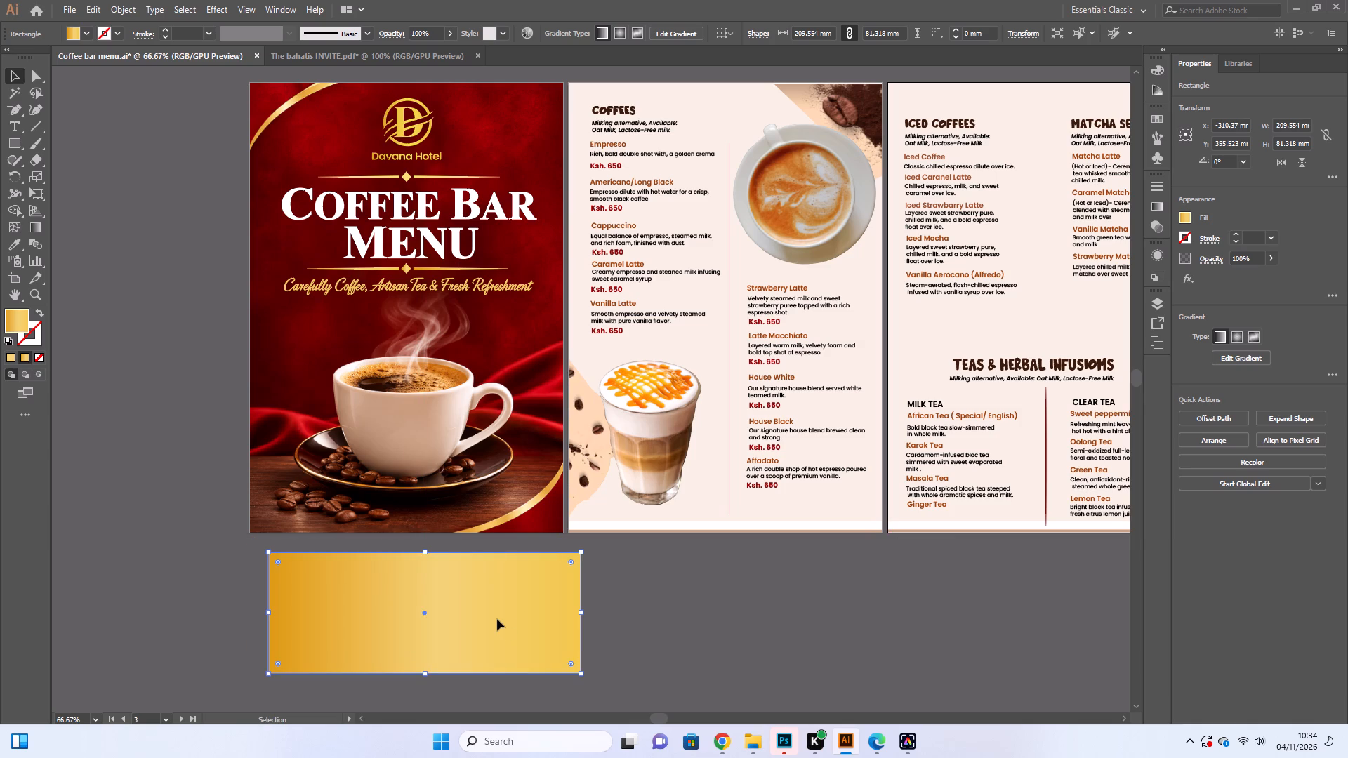
{"action": "left_click", "coordinate": [497, 605]}
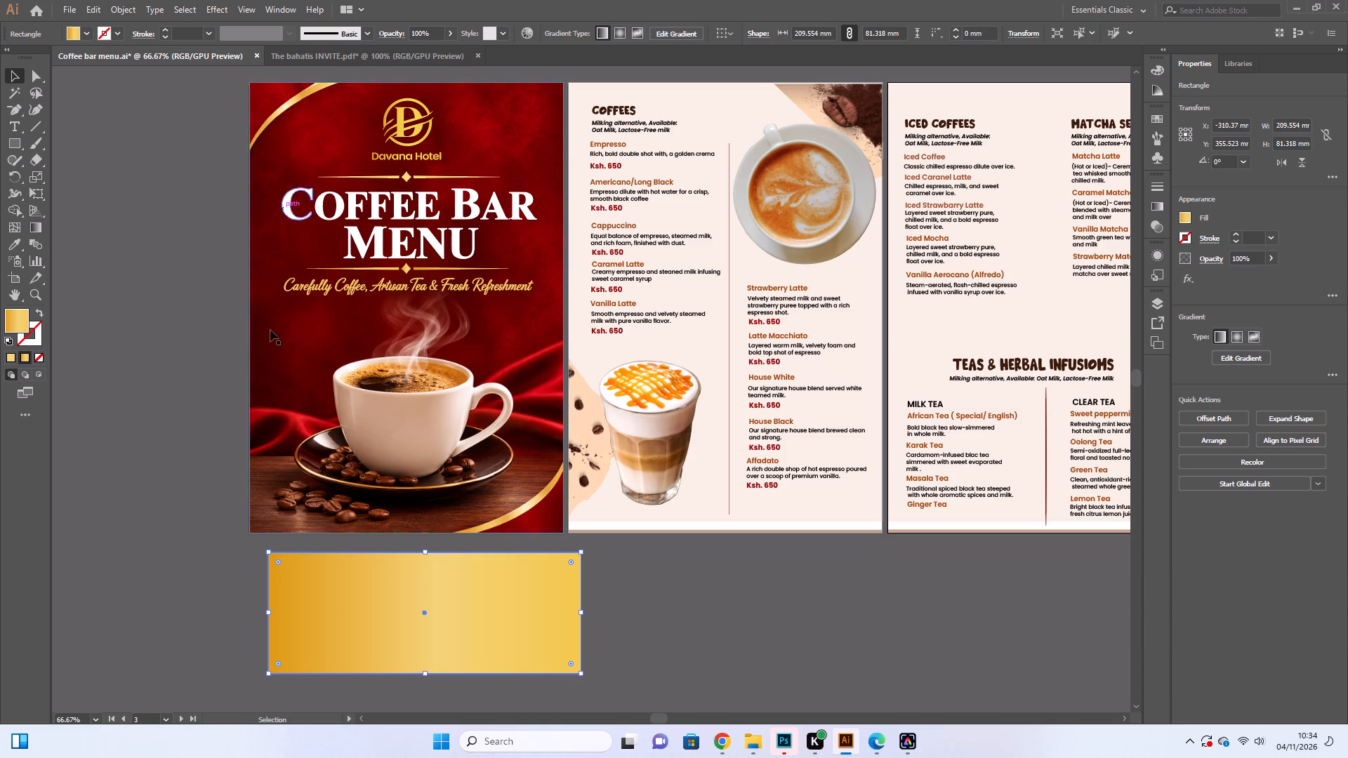
{"action": "left_click", "coordinate": [376, 579]}
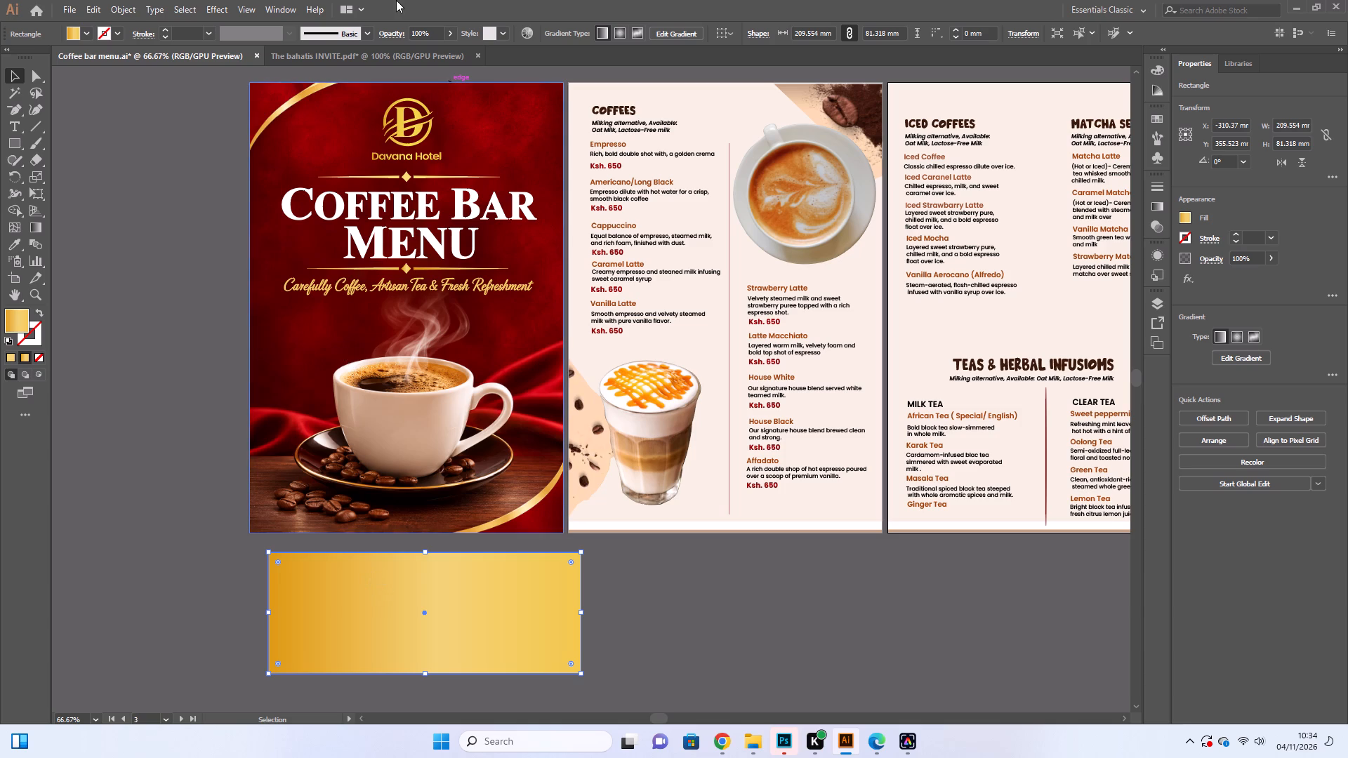
Switch to The bahatis INVITE.pdf document and leave its artwork deselected.
{"action": "left_click", "coordinate": [435, 56]}
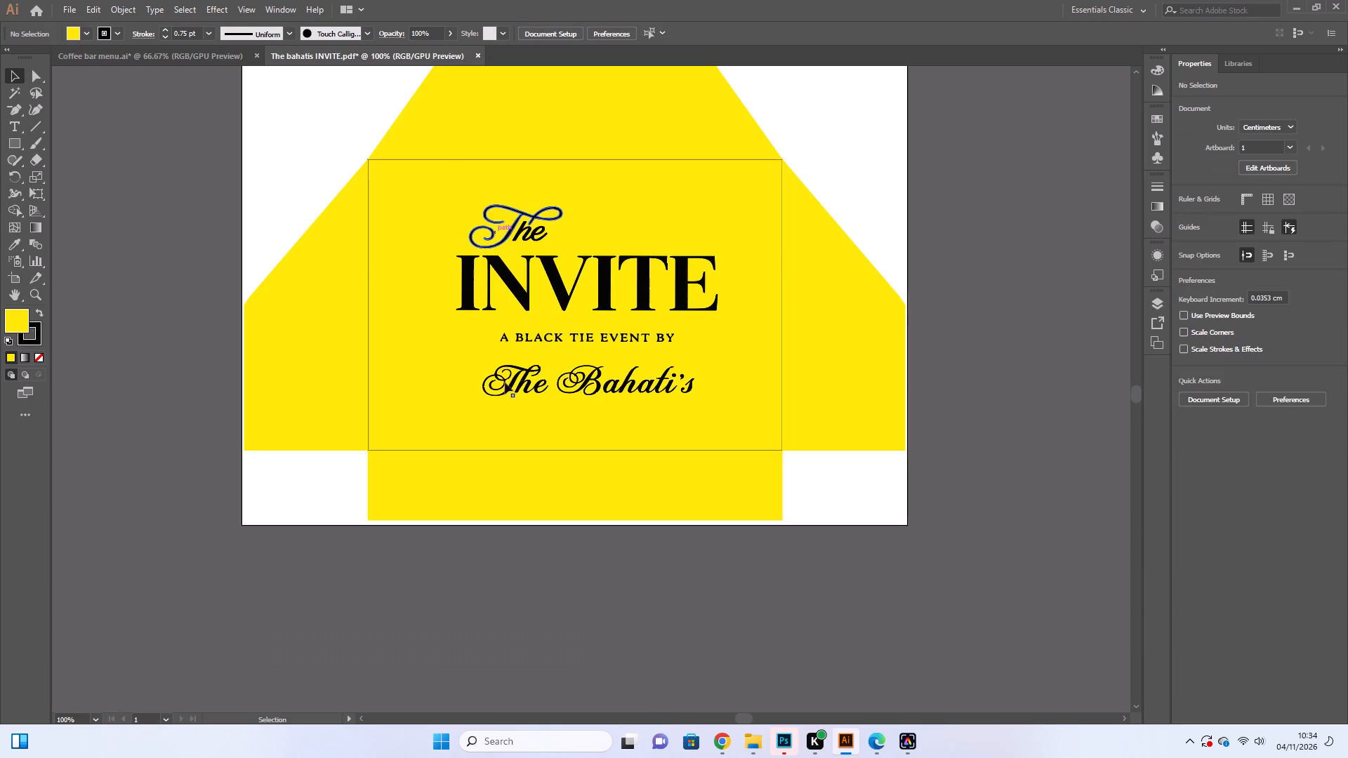
{"action": "left_click", "coordinate": [355, 340]}
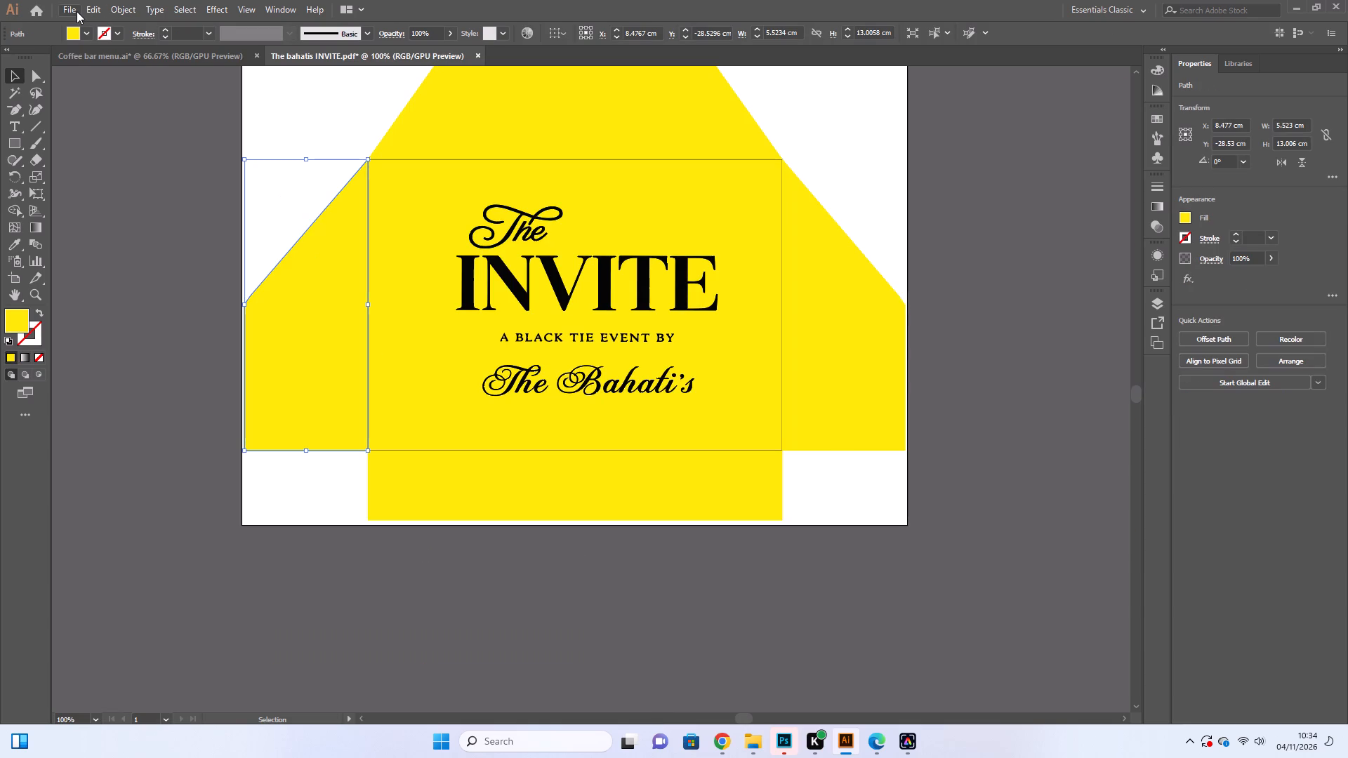
{"action": "left_click", "coordinate": [706, 654]}
Copy the yellow-and-gold named swatch chart image from the yellow color code results in Chrome and return to the invite in Illustrator.
{"action": "left_click", "coordinate": [720, 747]}
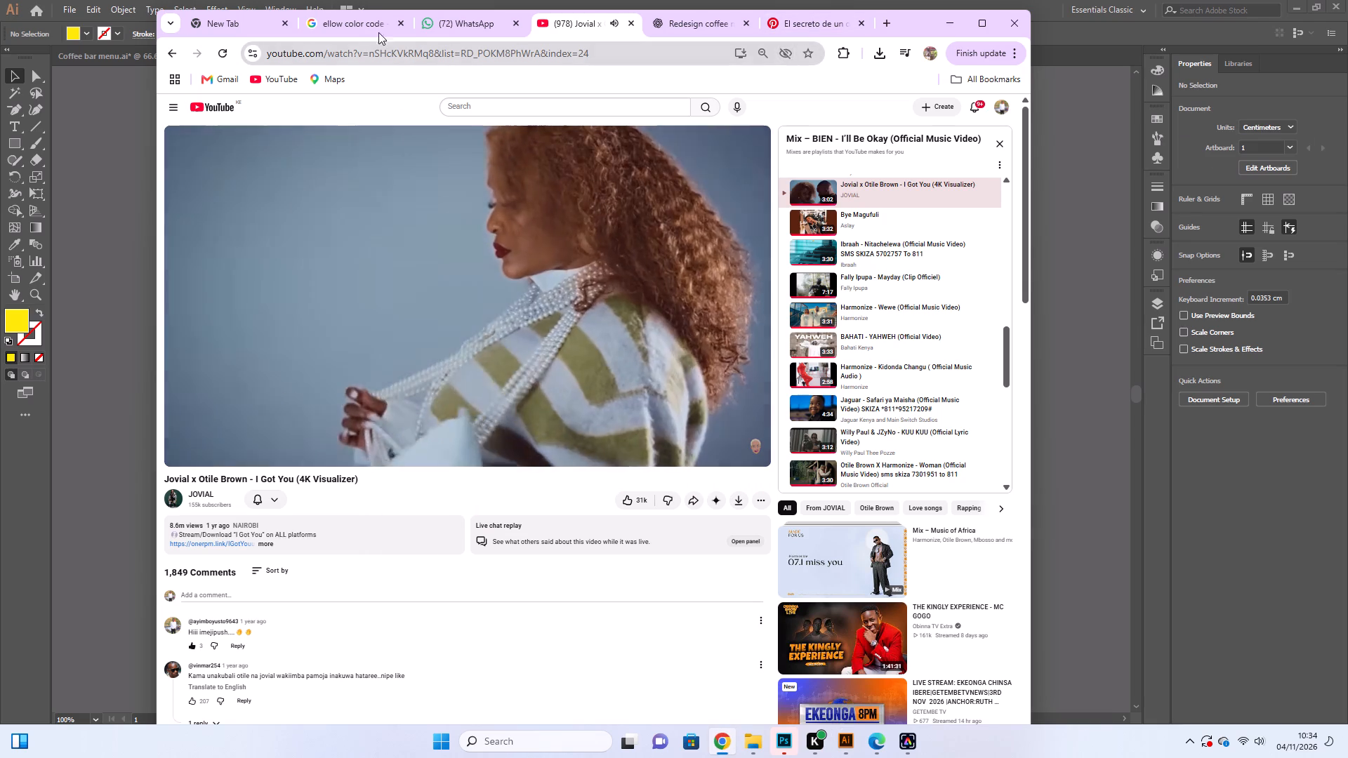
{"action": "left_click", "coordinate": [347, 24]}
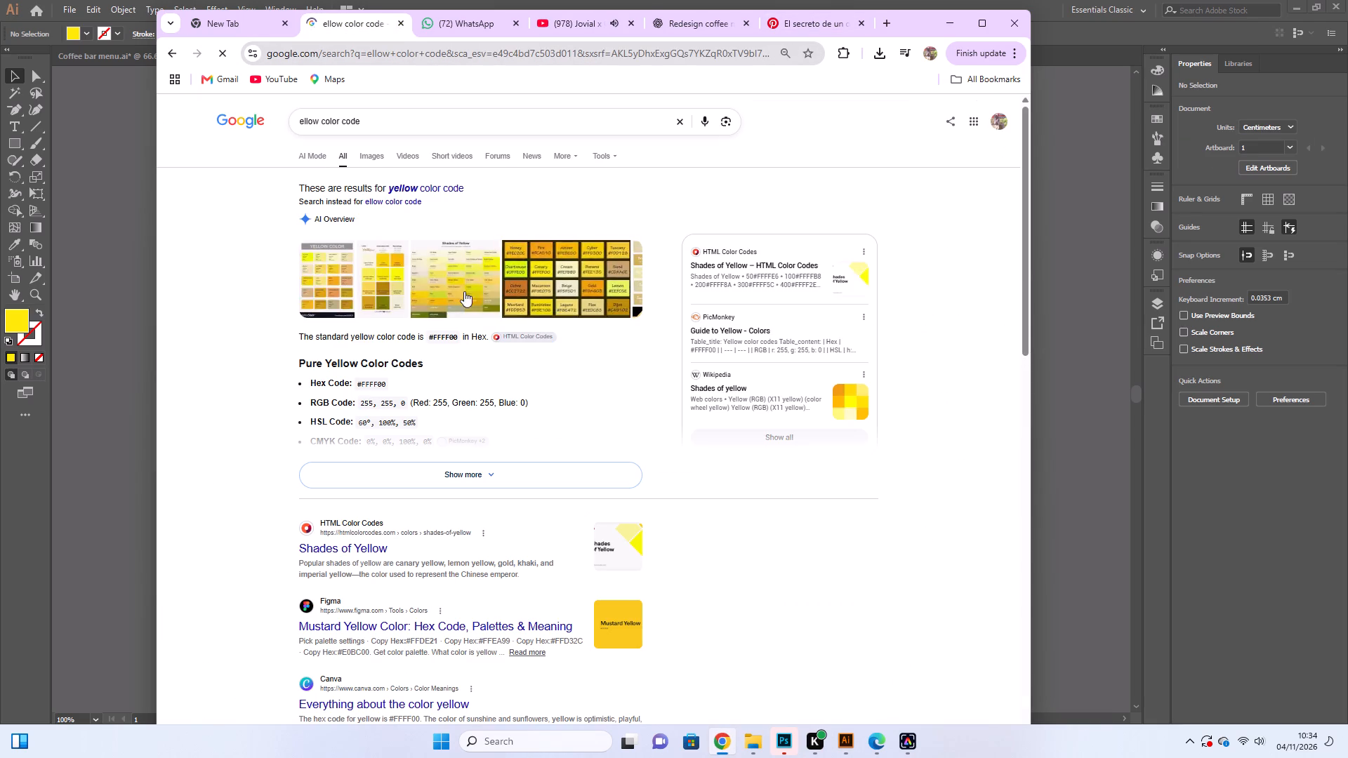
{"action": "right_click", "coordinate": [566, 278]}
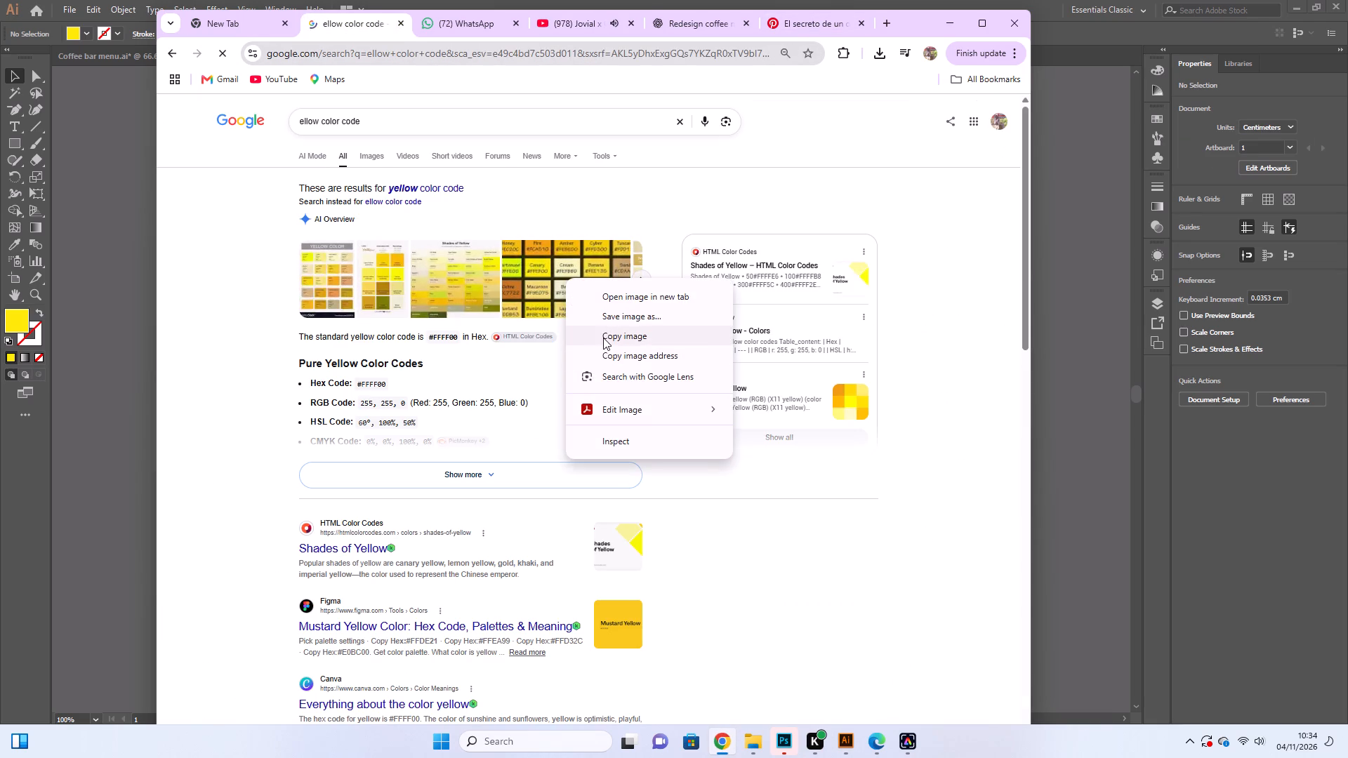
{"action": "left_click", "coordinate": [603, 338]}
{"action": "left_click", "coordinate": [945, 20]}
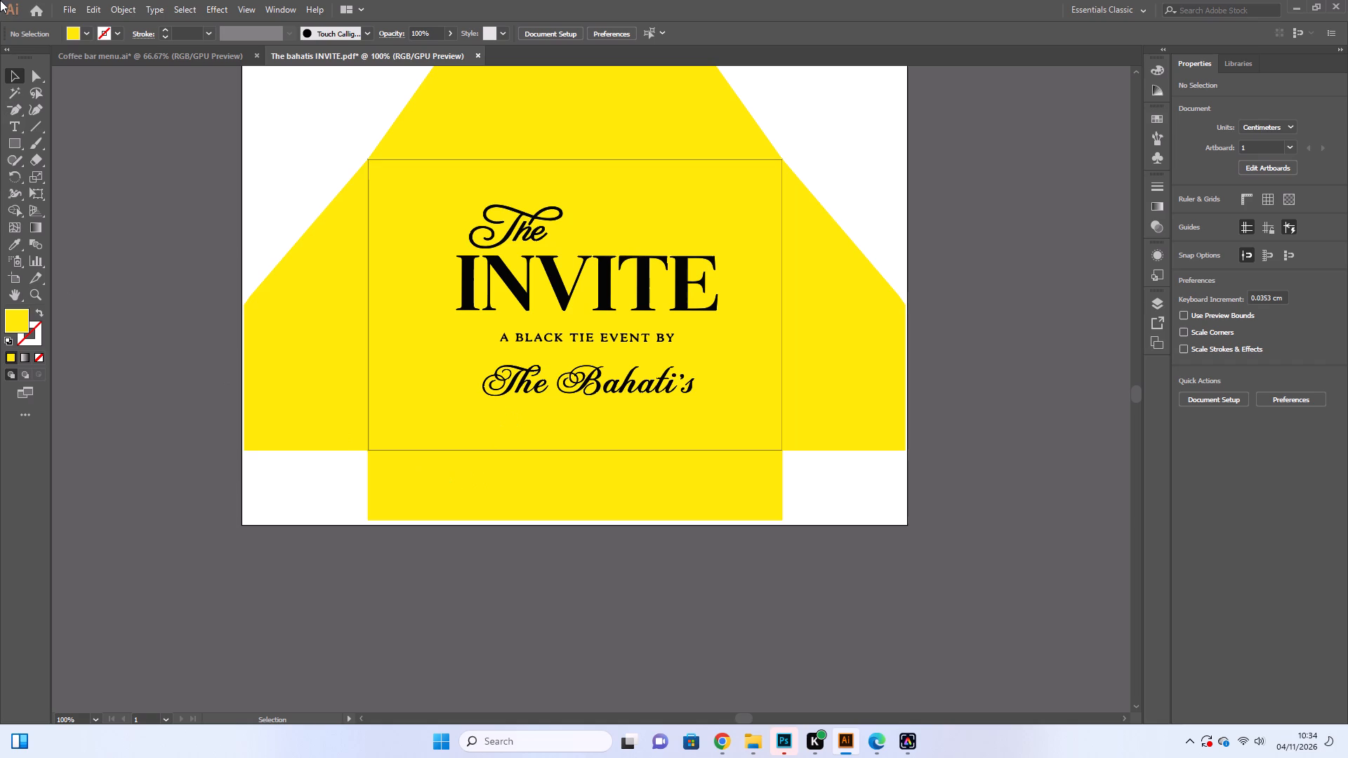
Switch to the Coffee bar menu document.
{"action": "left_click", "coordinate": [92, 8]}
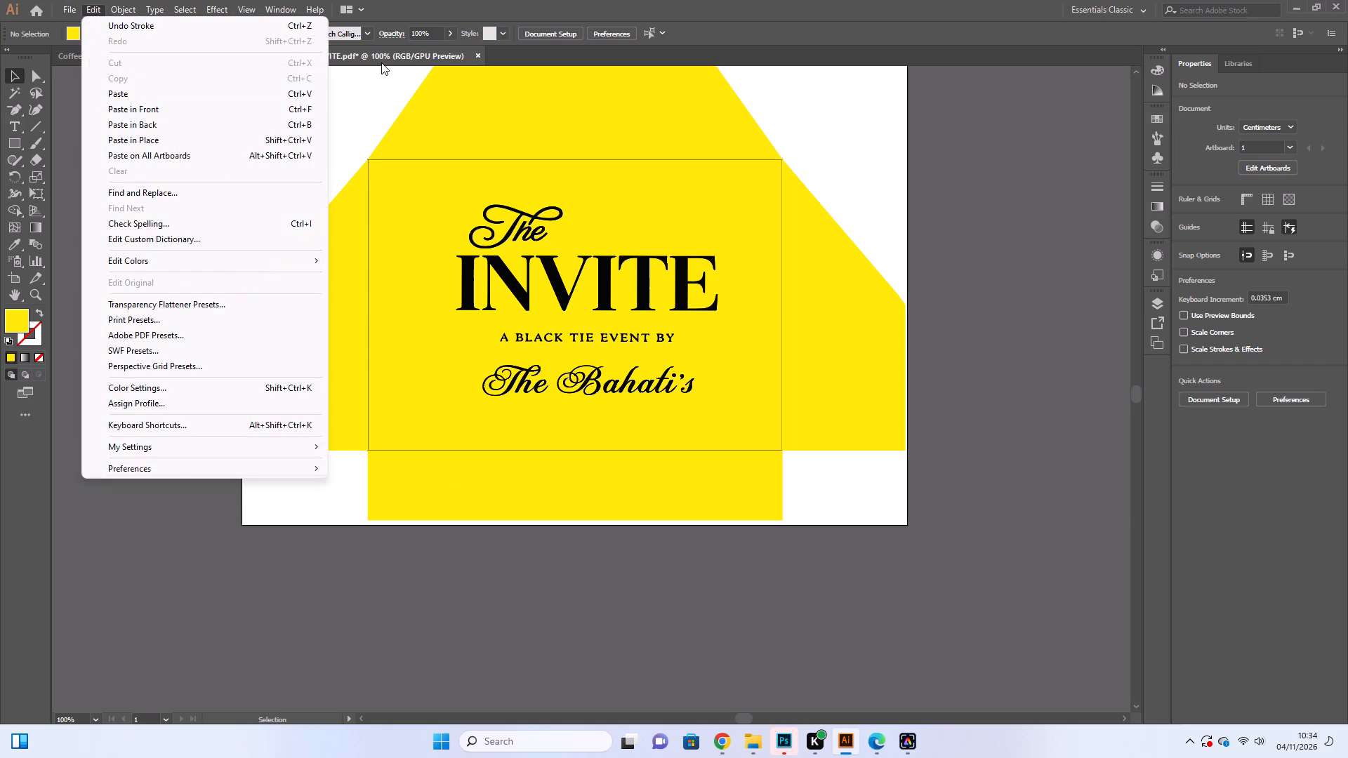
{"action": "left_click", "coordinate": [381, 53]}
{"action": "left_click", "coordinate": [168, 53]}
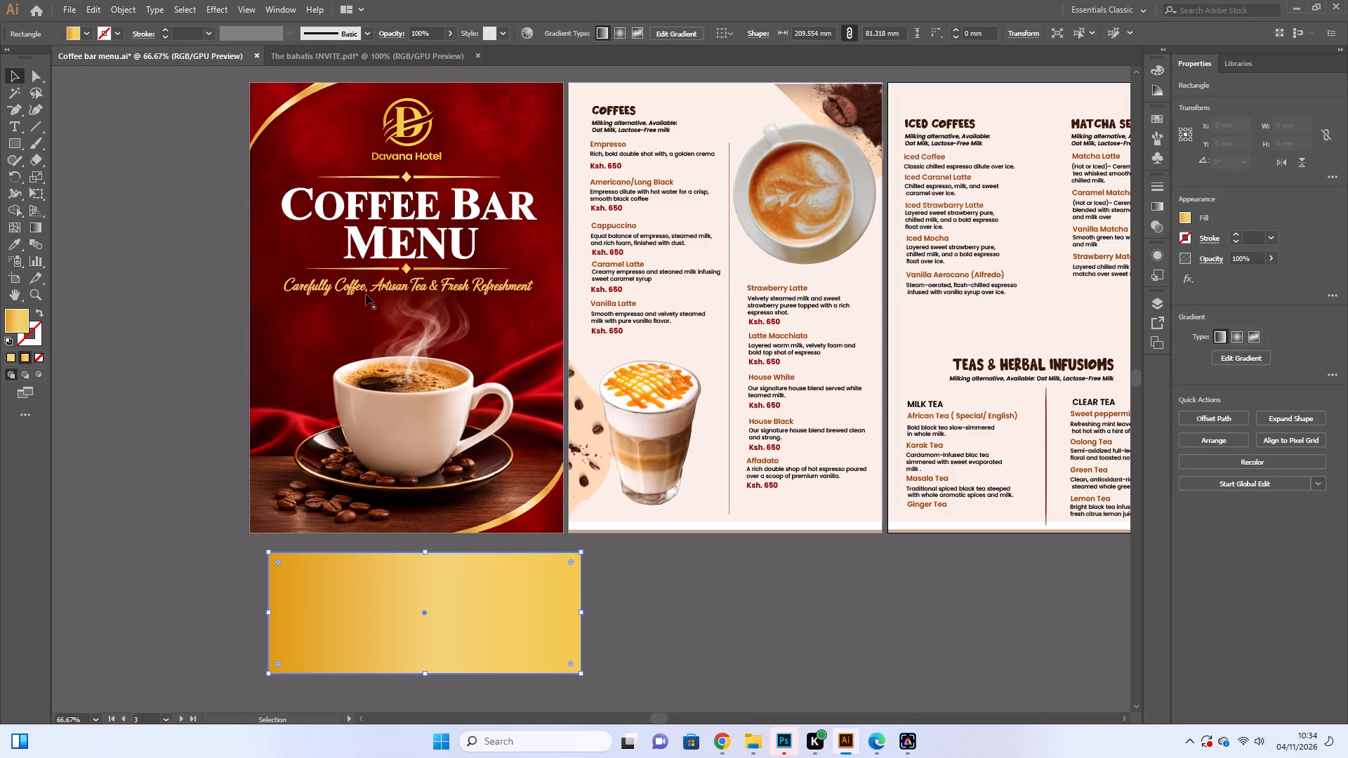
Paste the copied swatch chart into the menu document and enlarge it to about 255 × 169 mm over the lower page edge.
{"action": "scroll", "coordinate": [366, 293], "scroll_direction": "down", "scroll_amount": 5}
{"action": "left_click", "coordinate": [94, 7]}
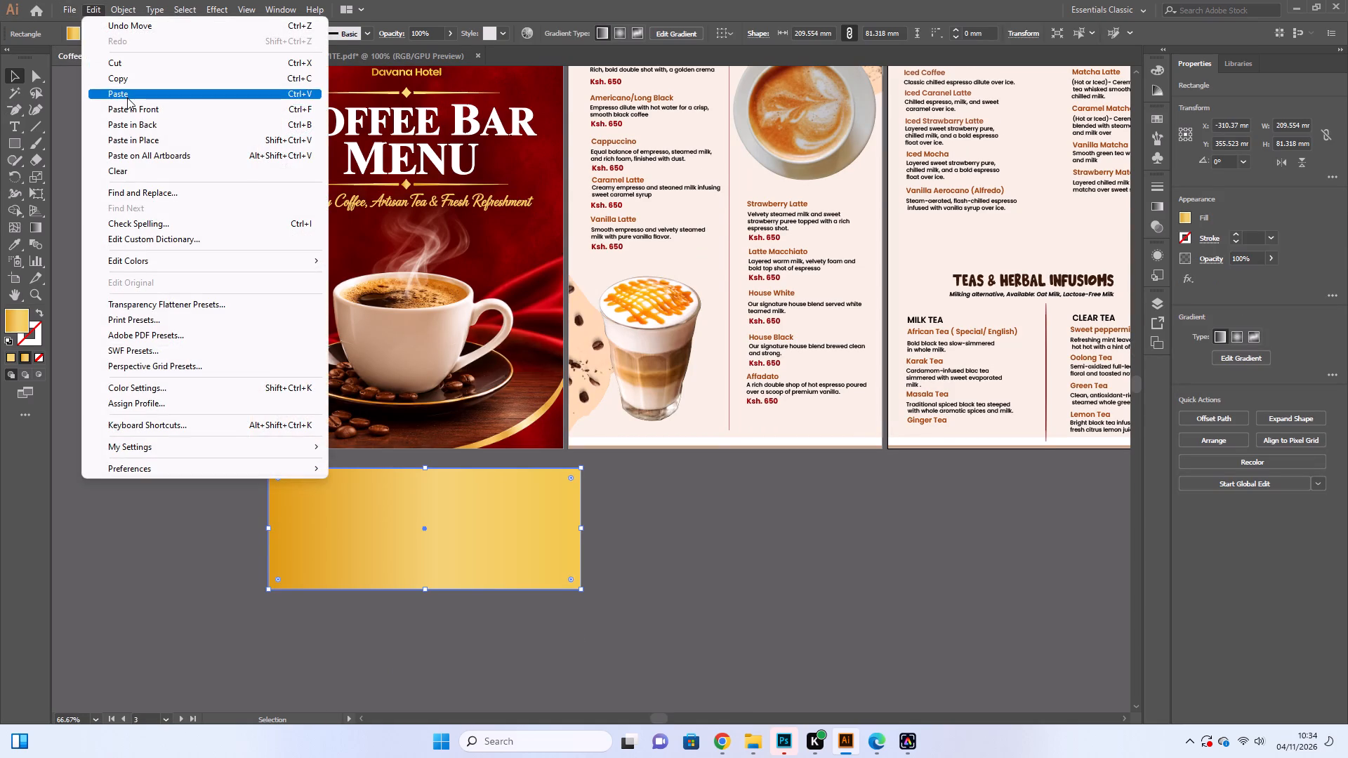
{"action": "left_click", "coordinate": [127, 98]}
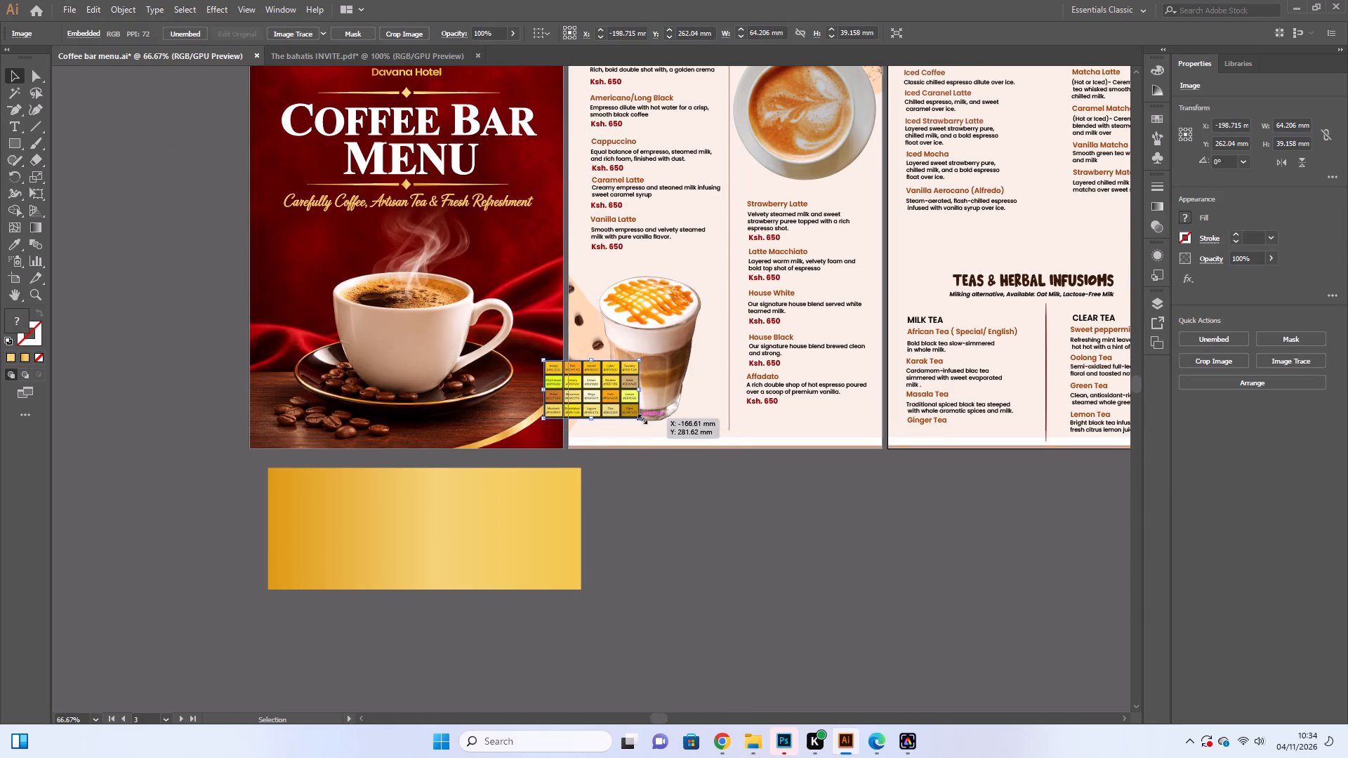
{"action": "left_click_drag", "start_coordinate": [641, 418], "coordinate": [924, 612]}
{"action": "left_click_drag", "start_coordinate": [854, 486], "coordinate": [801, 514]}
Copy the large preview of the yellow-and-gold swatch chart from the results in Chrome and return to the coffee bar menu in Illustrator.
{"action": "left_click", "coordinate": [720, 685]}
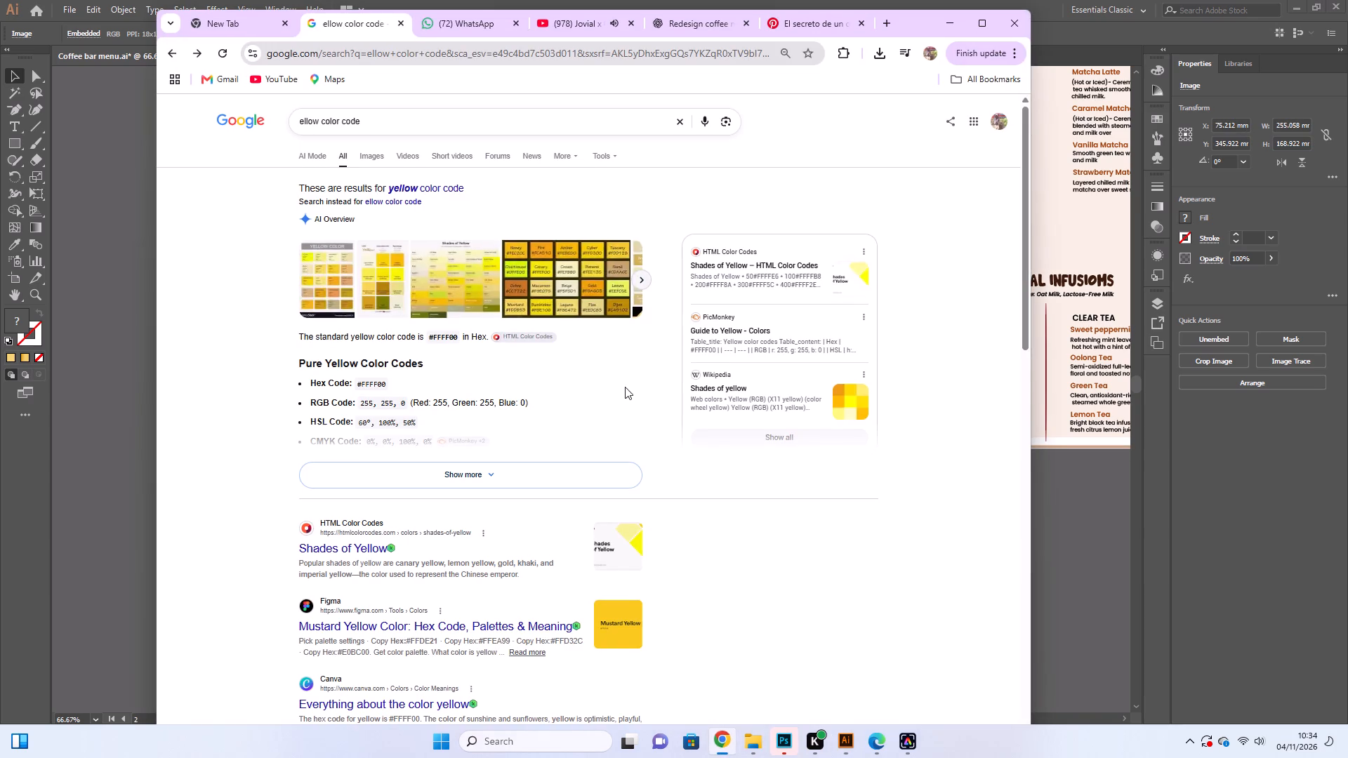
{"action": "left_click", "coordinate": [567, 273]}
{"action": "right_click", "coordinate": [777, 308]}
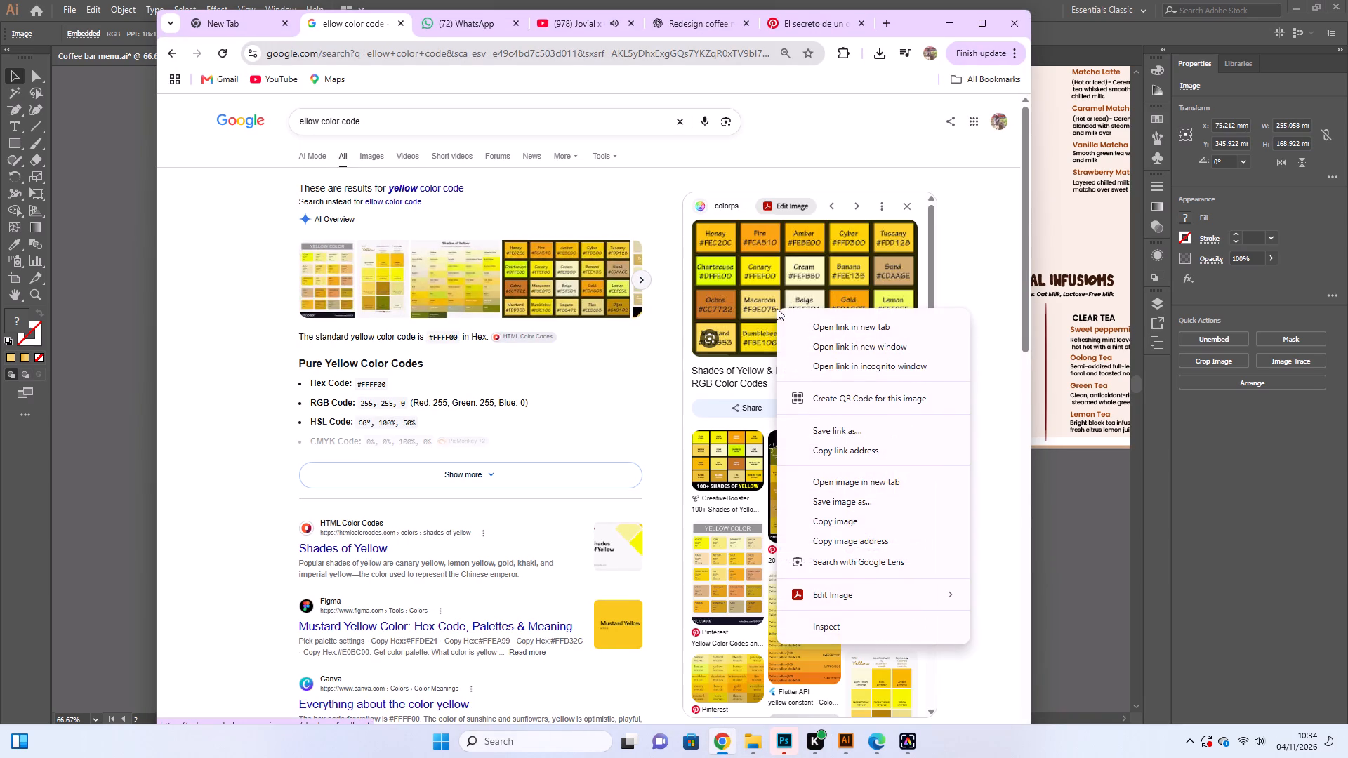
{"action": "left_click", "coordinate": [850, 525]}
{"action": "left_click", "coordinate": [950, 25]}
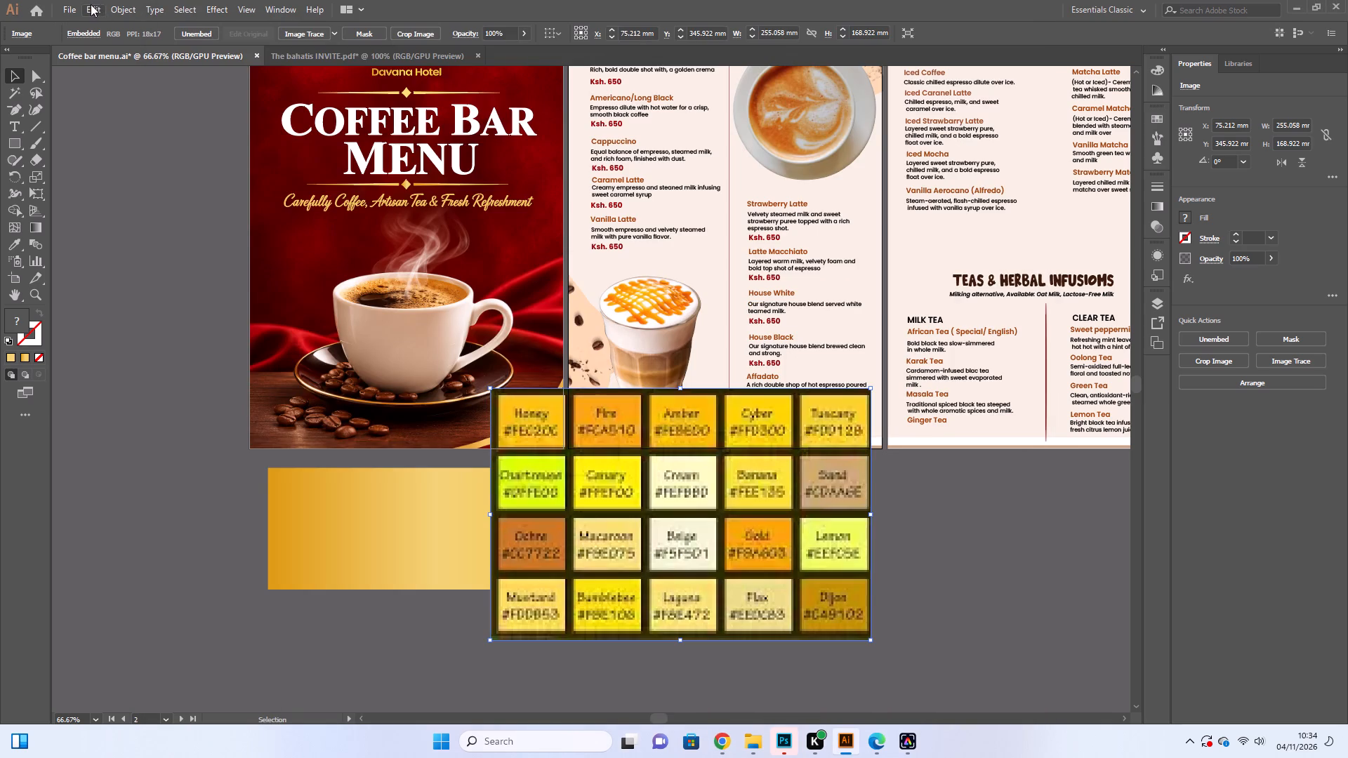
Replace the blurry enlarged swatch chart with a pasted copy of the sharper chart.
{"action": "left_click", "coordinate": [91, 4]}
{"action": "left_click", "coordinate": [131, 95]}
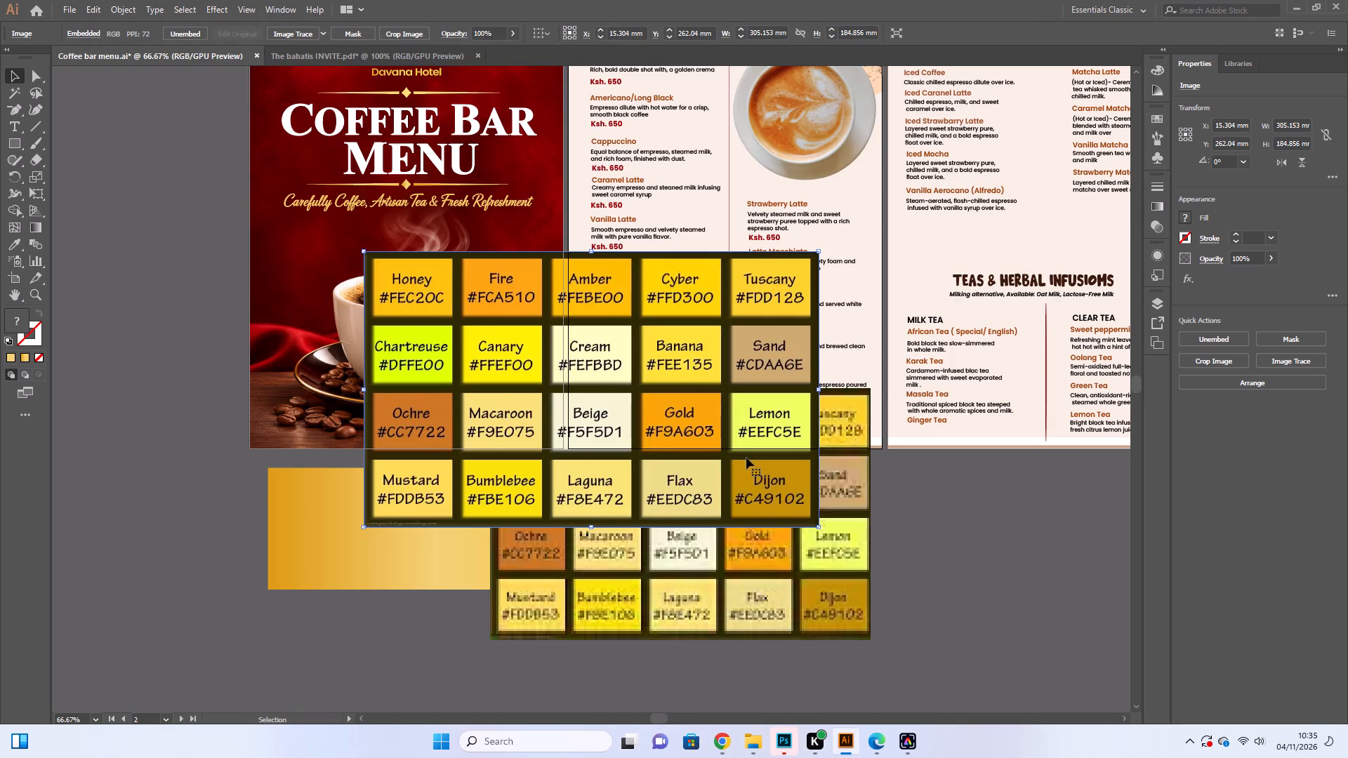
{"action": "left_click_drag", "start_coordinate": [746, 458], "coordinate": [441, 470]}
{"action": "left_click", "coordinate": [644, 556]}
{"action": "key", "text": "BackSpace"}
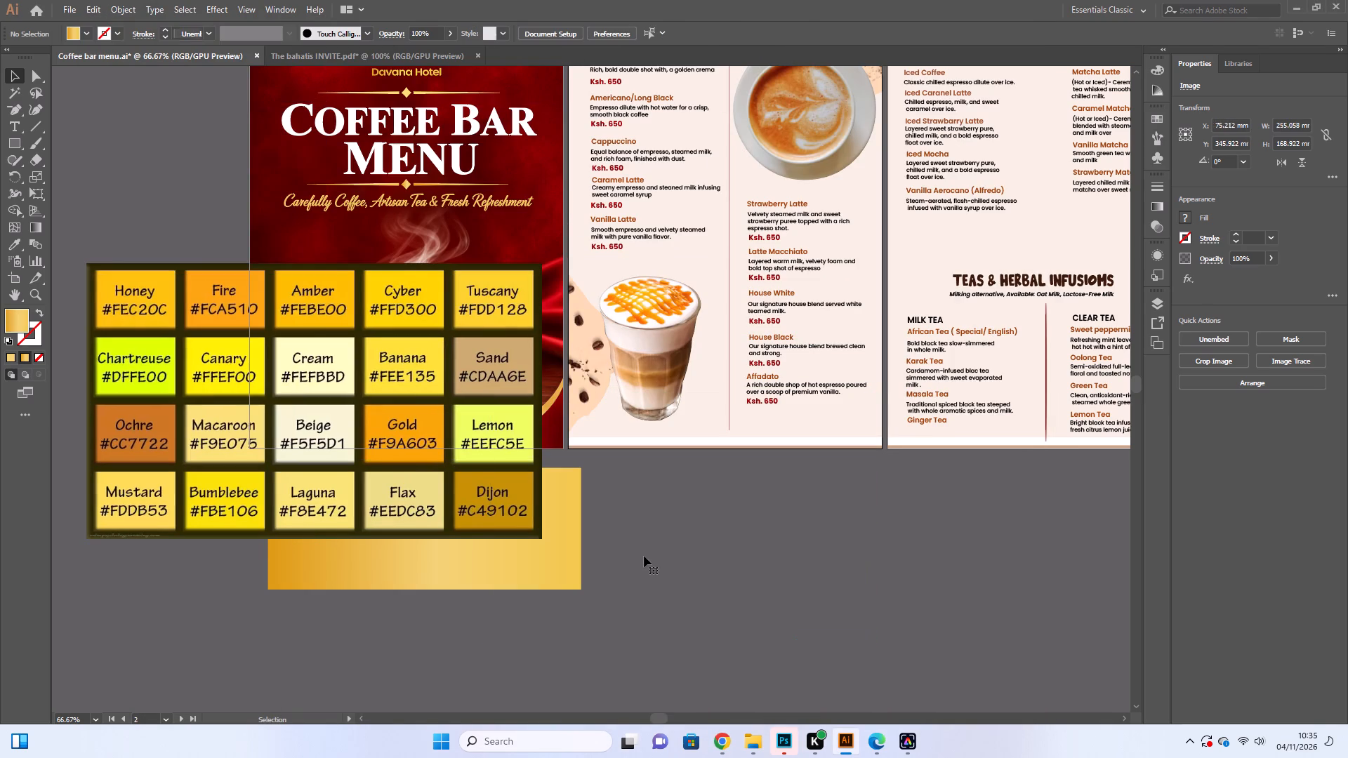
Place the swatch chart just below the cover page, overlapping the gold rectangle, at about X 99 mm, Y 423 mm.
{"action": "left_click_drag", "start_coordinate": [471, 447], "coordinate": [552, 525]}
{"action": "scroll", "coordinate": [552, 526], "scroll_direction": "down", "scroll_amount": 9}
{"action": "left_click_drag", "start_coordinate": [392, 321], "coordinate": [398, 442]}
{"action": "left_click_drag", "start_coordinate": [395, 393], "coordinate": [399, 481]}
{"action": "scroll", "coordinate": [405, 469], "scroll_direction": "up", "scroll_amount": 5}
{"action": "scroll", "coordinate": [428, 644], "scroll_direction": "up", "scroll_amount": 5}
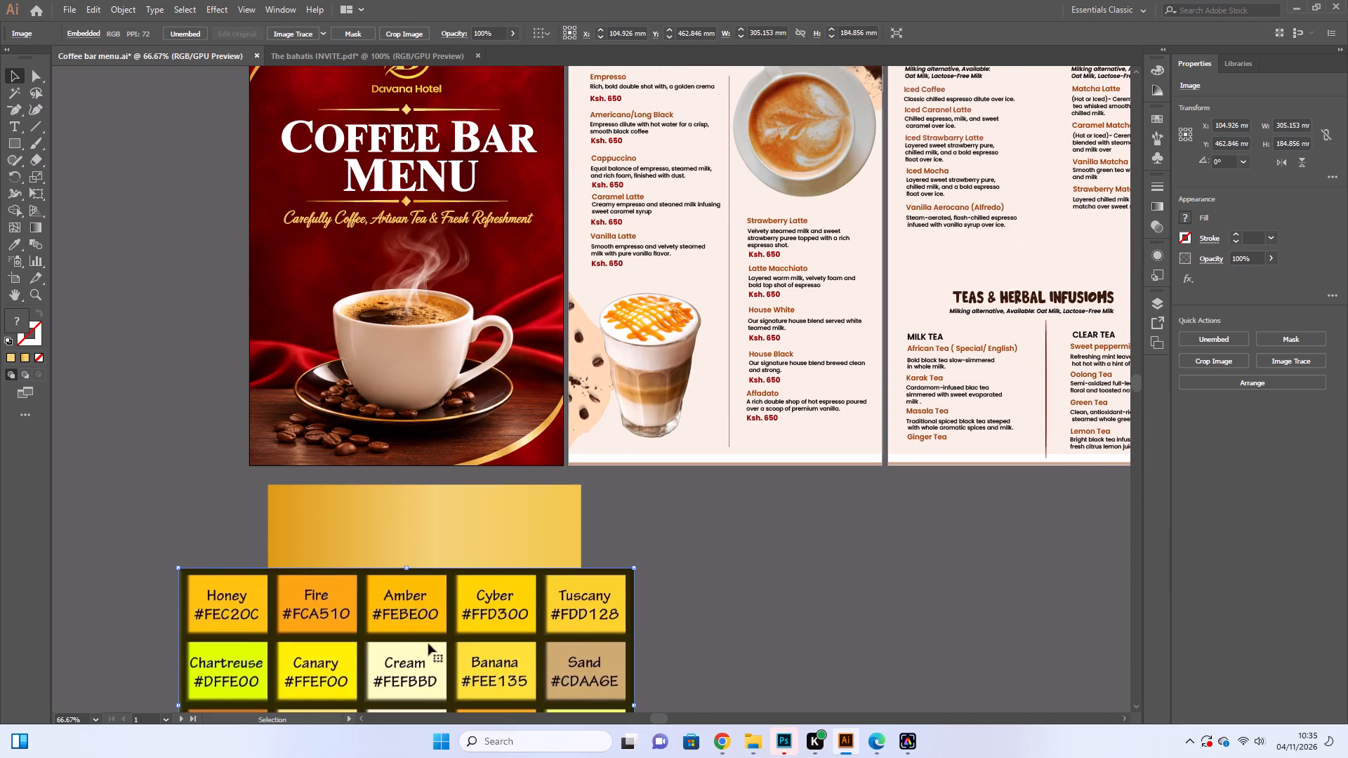
{"action": "left_click_drag", "start_coordinate": [438, 663], "coordinate": [435, 645]}
{"action": "left_click_drag", "start_coordinate": [445, 623], "coordinate": [440, 581]}
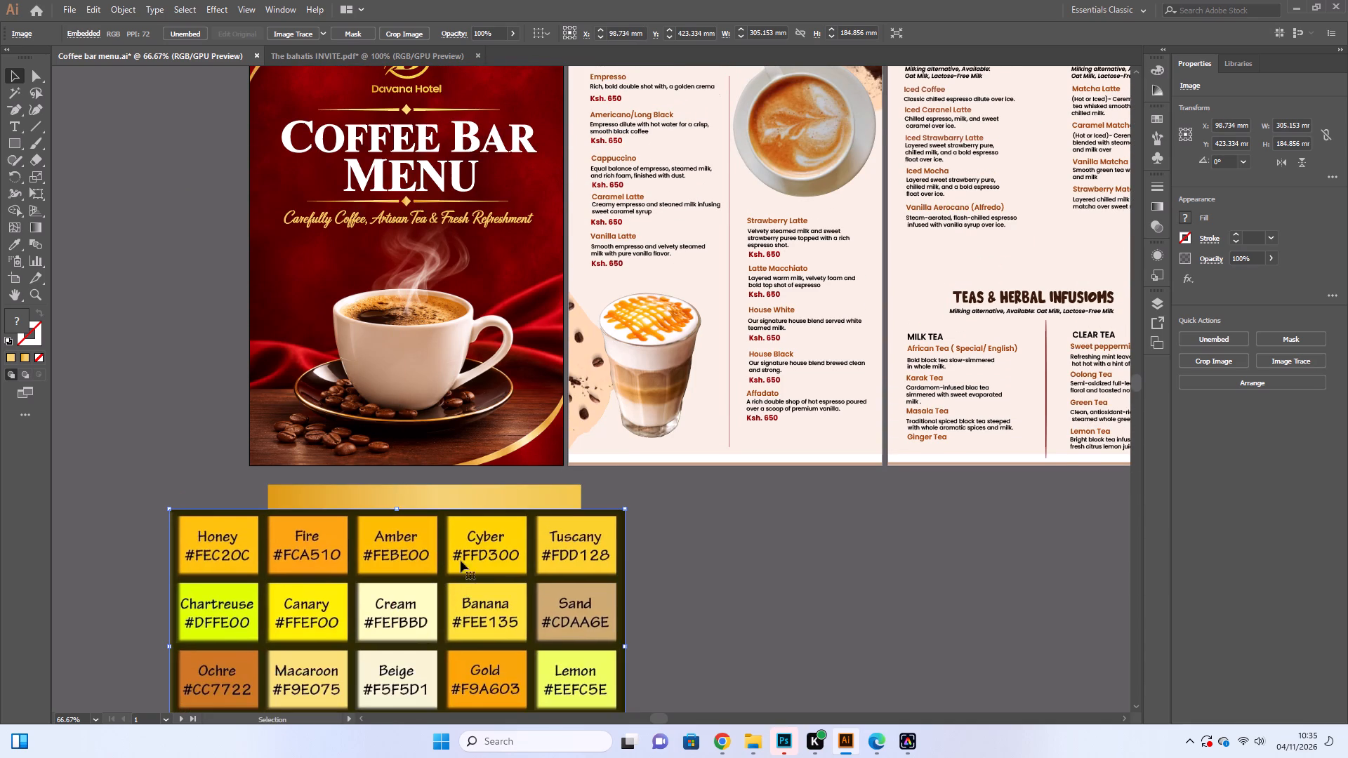
Draw a small rectangle about 32 × 38 mm beside the cover page, filled with the cover tagline's gold.
{"action": "left_click", "coordinate": [424, 216]}
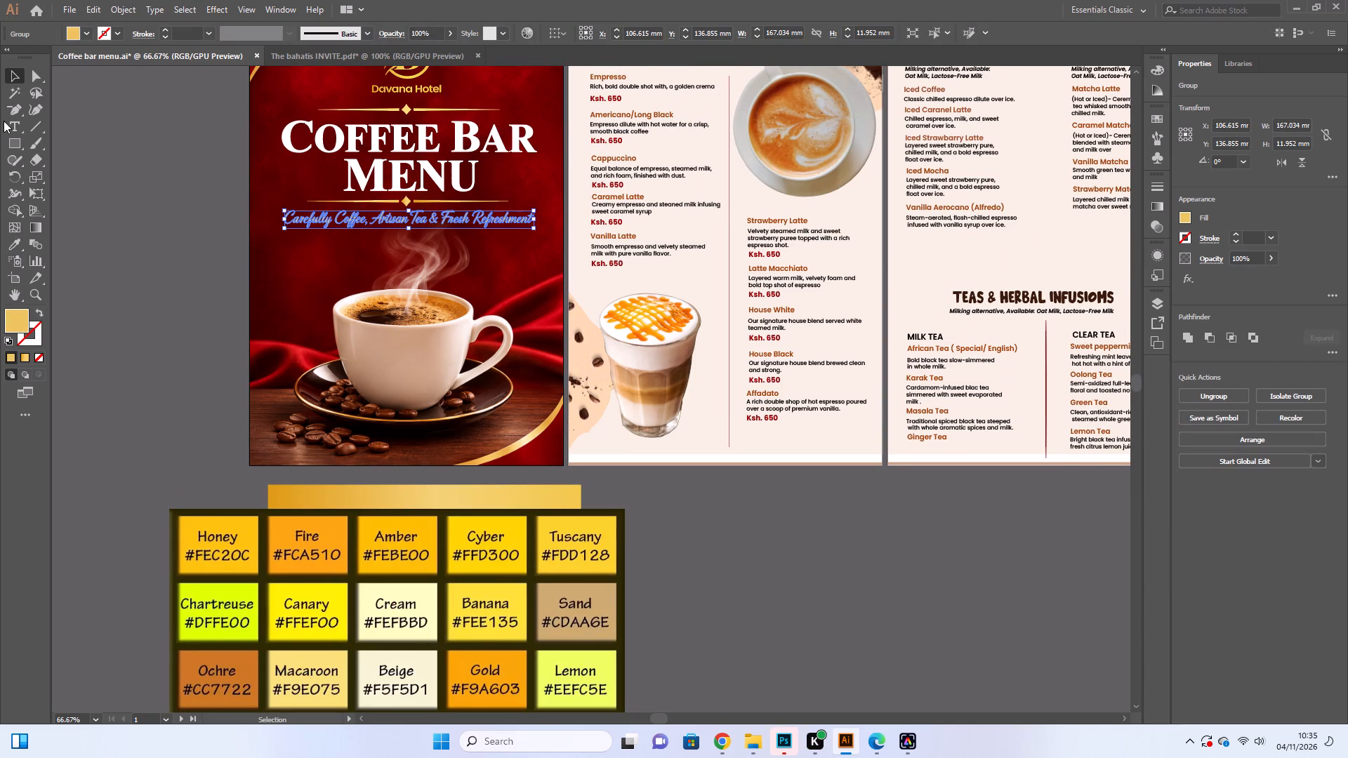
{"action": "left_click", "coordinate": [13, 142]}
{"action": "left_click_drag", "start_coordinate": [86, 179], "coordinate": [133, 234]}
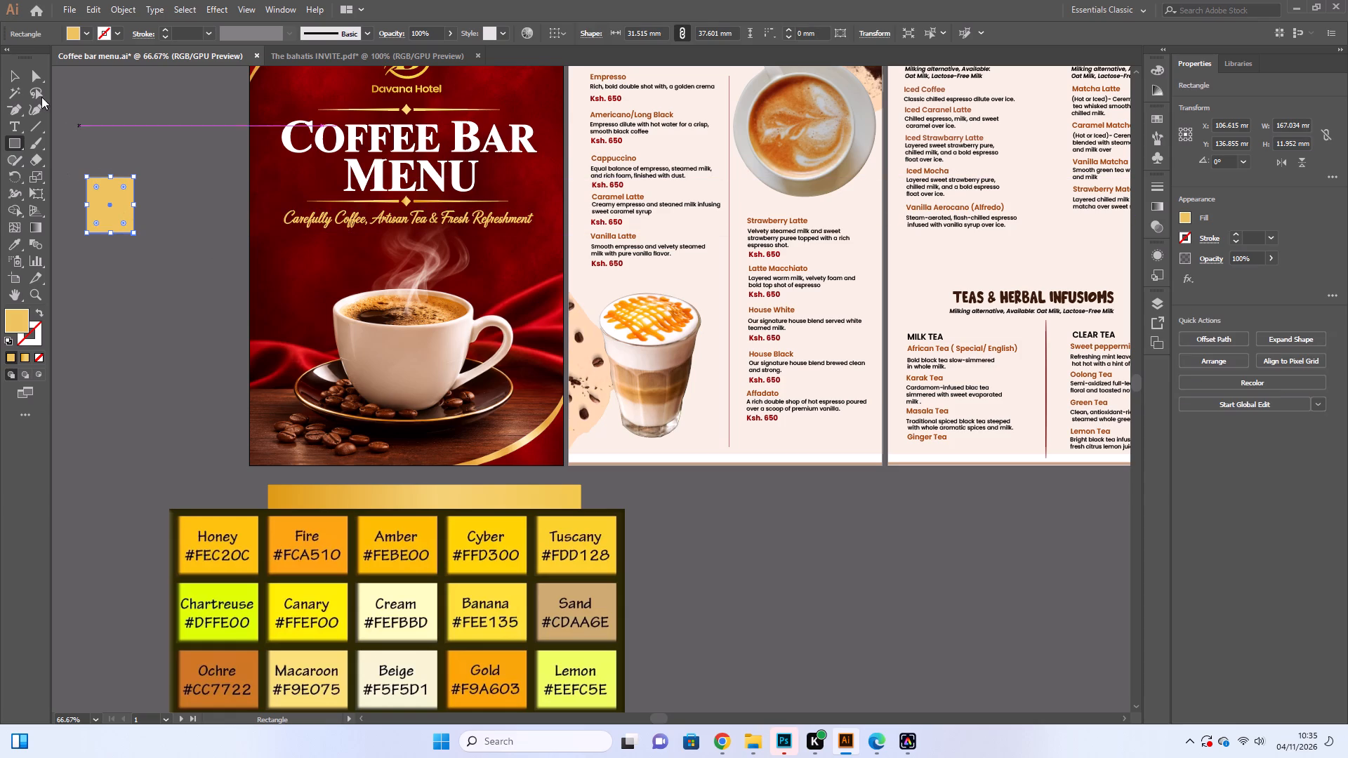
{"action": "left_click", "coordinate": [11, 84]}
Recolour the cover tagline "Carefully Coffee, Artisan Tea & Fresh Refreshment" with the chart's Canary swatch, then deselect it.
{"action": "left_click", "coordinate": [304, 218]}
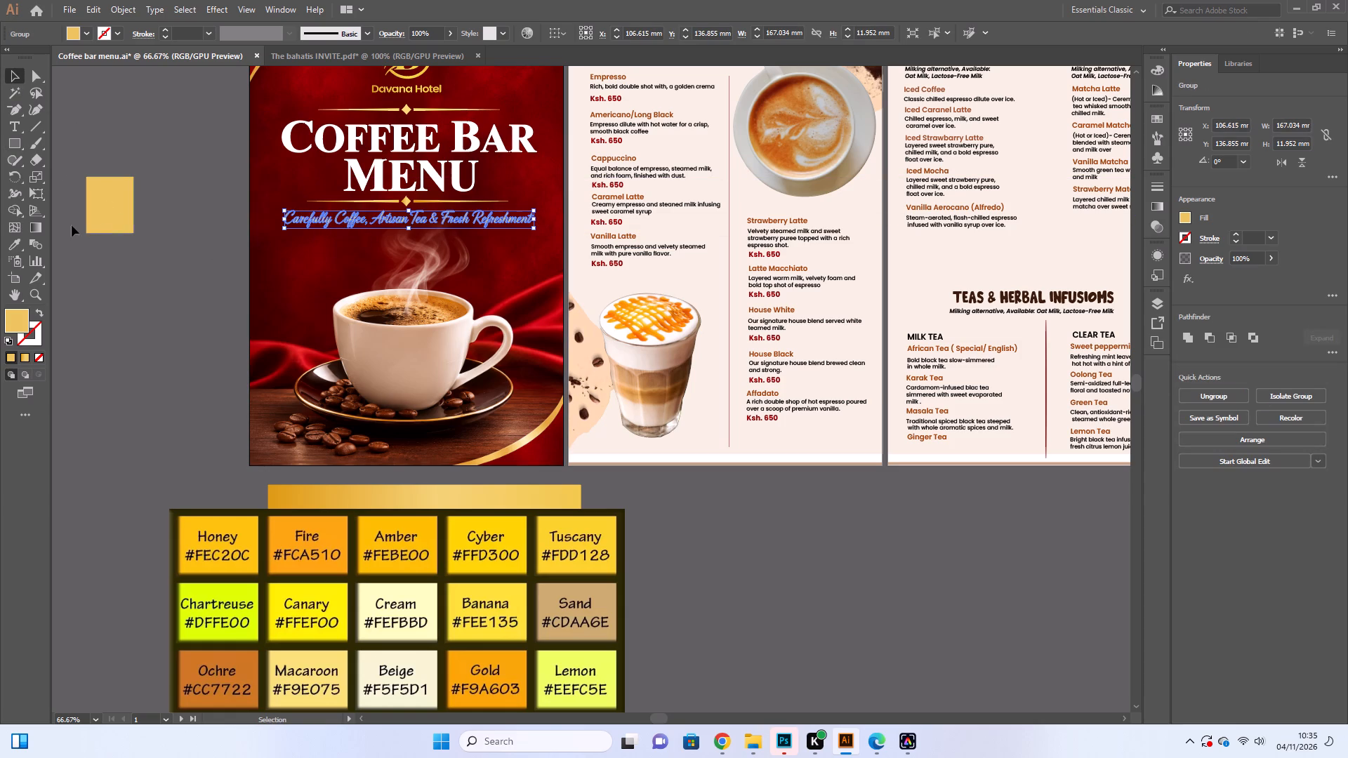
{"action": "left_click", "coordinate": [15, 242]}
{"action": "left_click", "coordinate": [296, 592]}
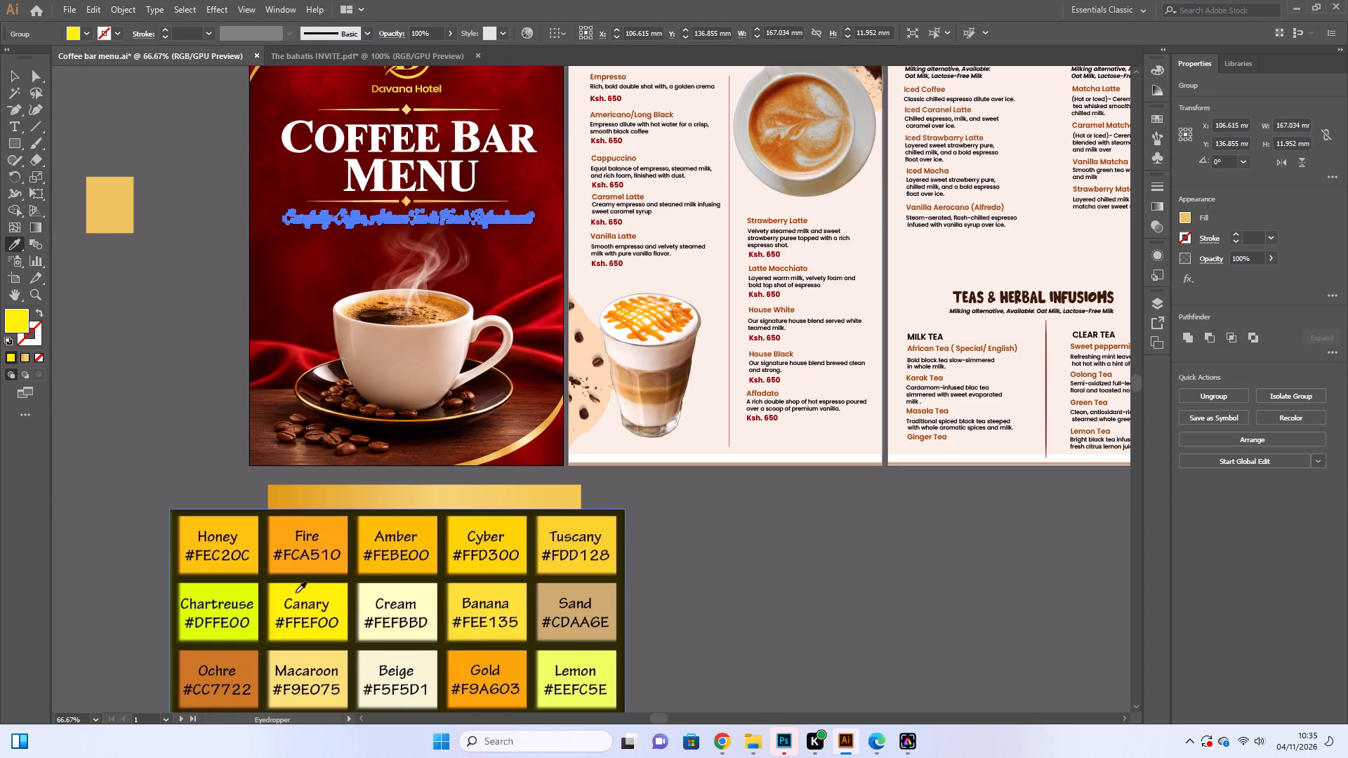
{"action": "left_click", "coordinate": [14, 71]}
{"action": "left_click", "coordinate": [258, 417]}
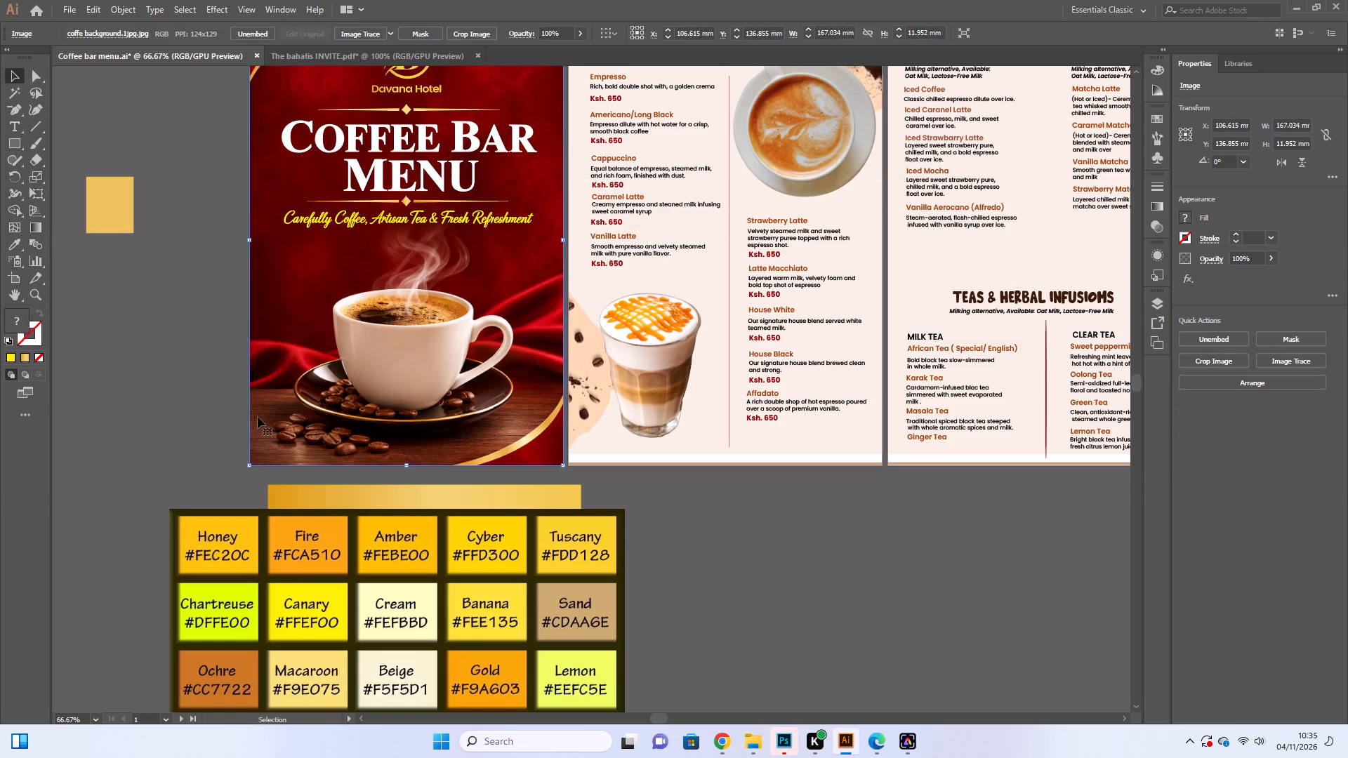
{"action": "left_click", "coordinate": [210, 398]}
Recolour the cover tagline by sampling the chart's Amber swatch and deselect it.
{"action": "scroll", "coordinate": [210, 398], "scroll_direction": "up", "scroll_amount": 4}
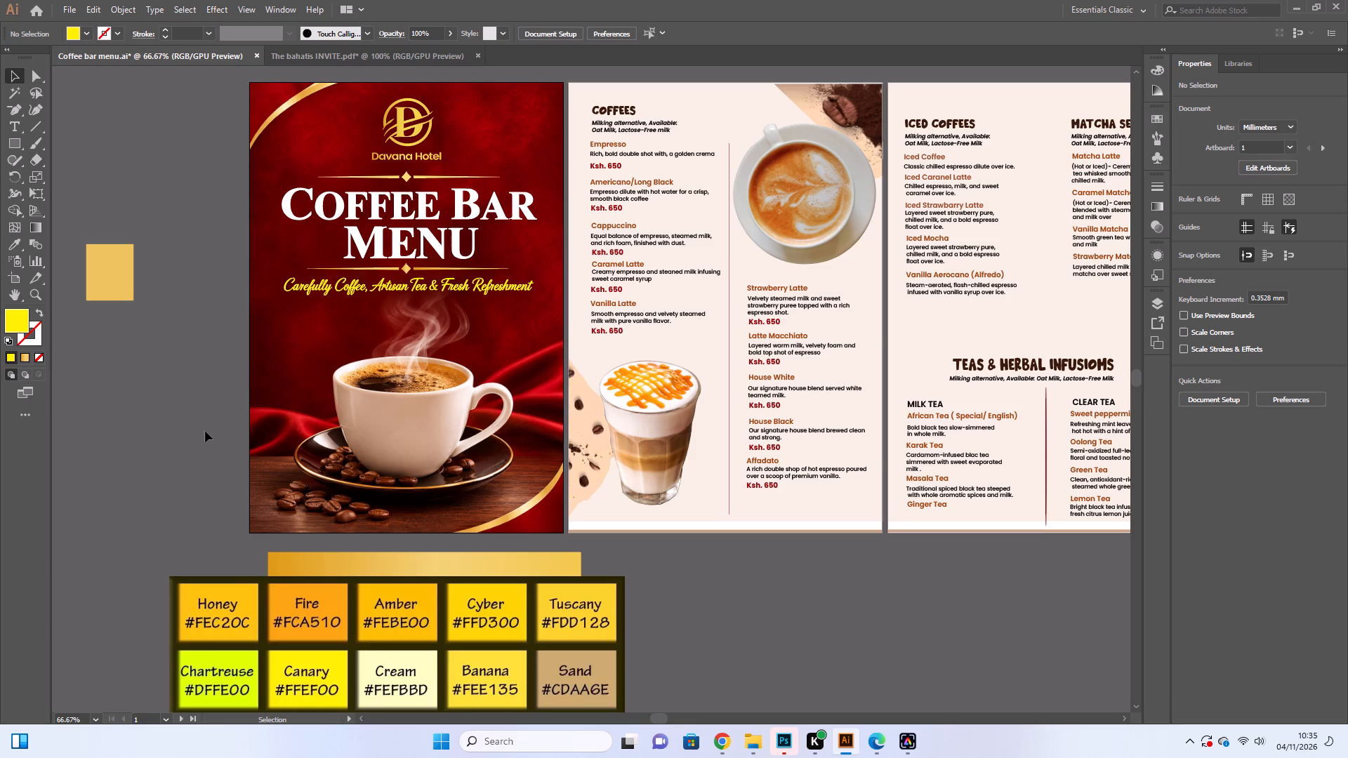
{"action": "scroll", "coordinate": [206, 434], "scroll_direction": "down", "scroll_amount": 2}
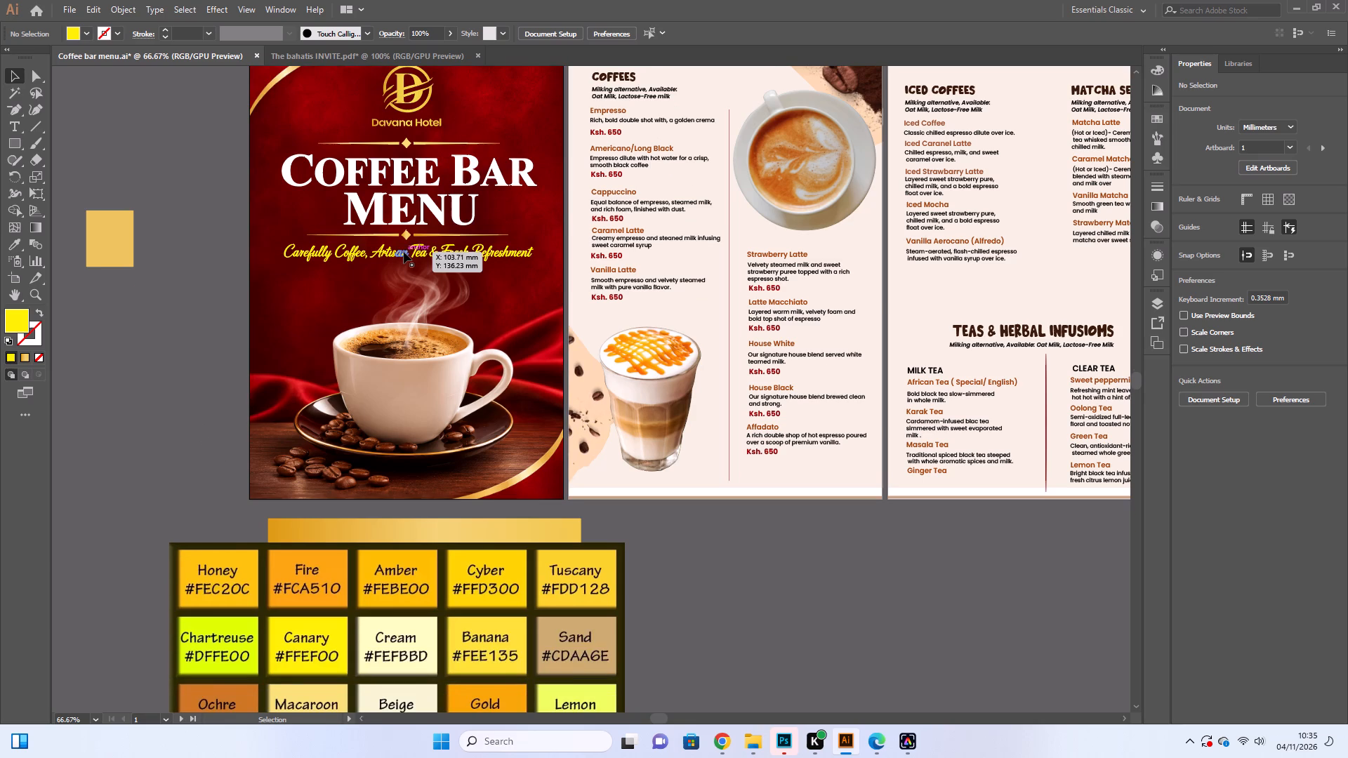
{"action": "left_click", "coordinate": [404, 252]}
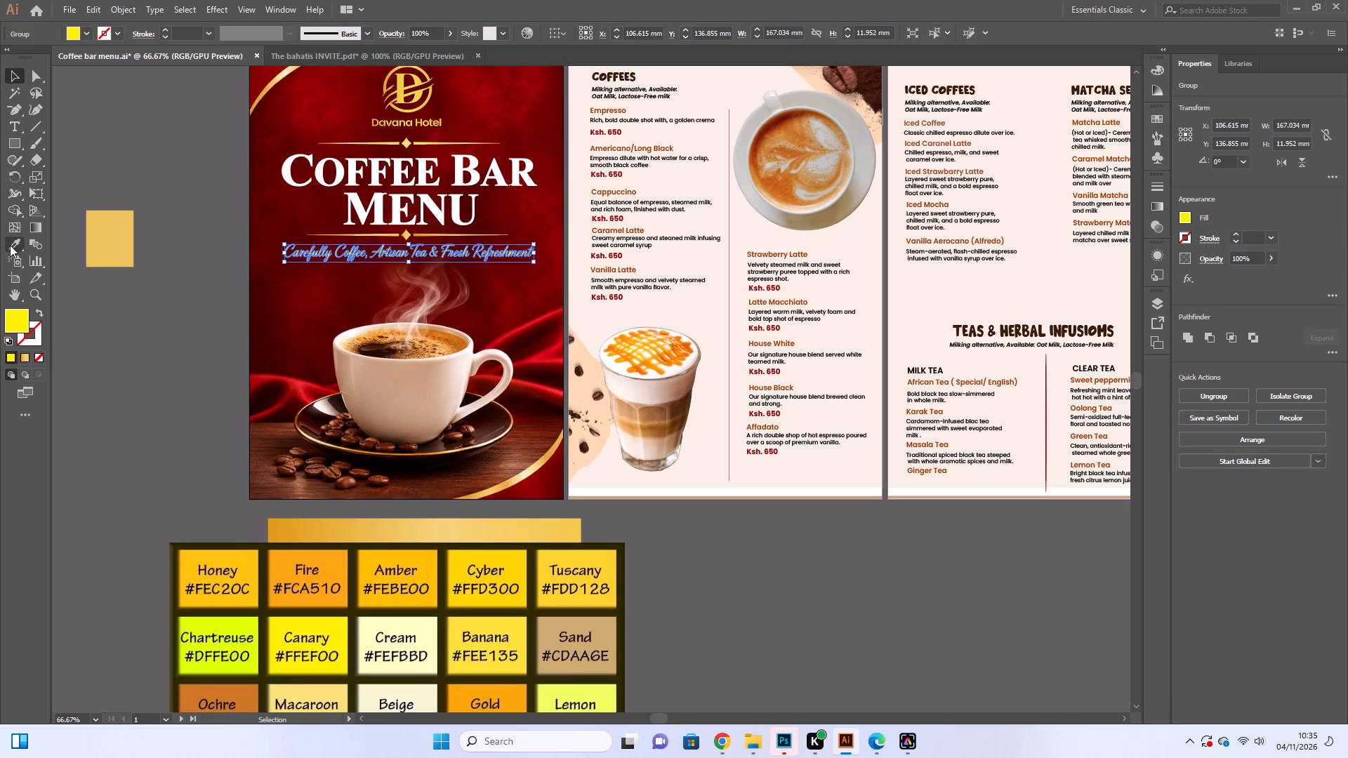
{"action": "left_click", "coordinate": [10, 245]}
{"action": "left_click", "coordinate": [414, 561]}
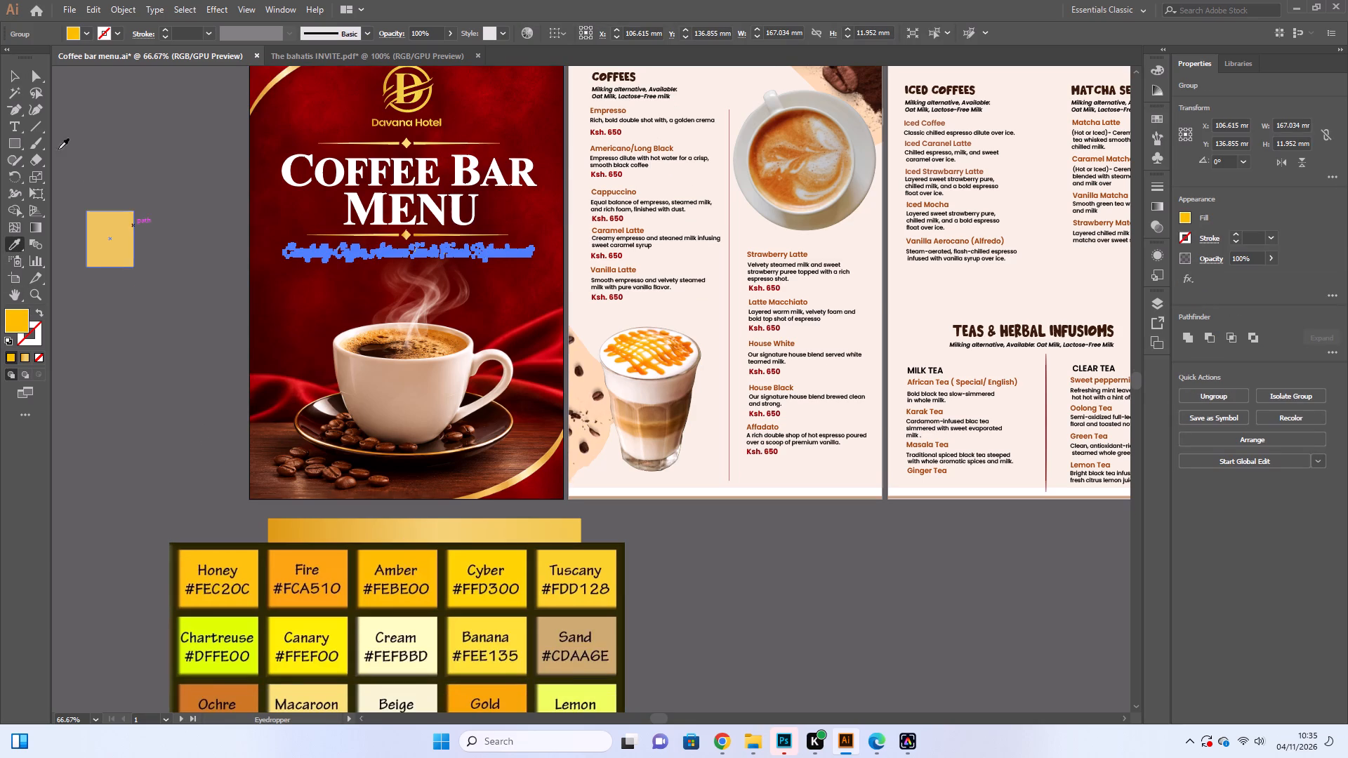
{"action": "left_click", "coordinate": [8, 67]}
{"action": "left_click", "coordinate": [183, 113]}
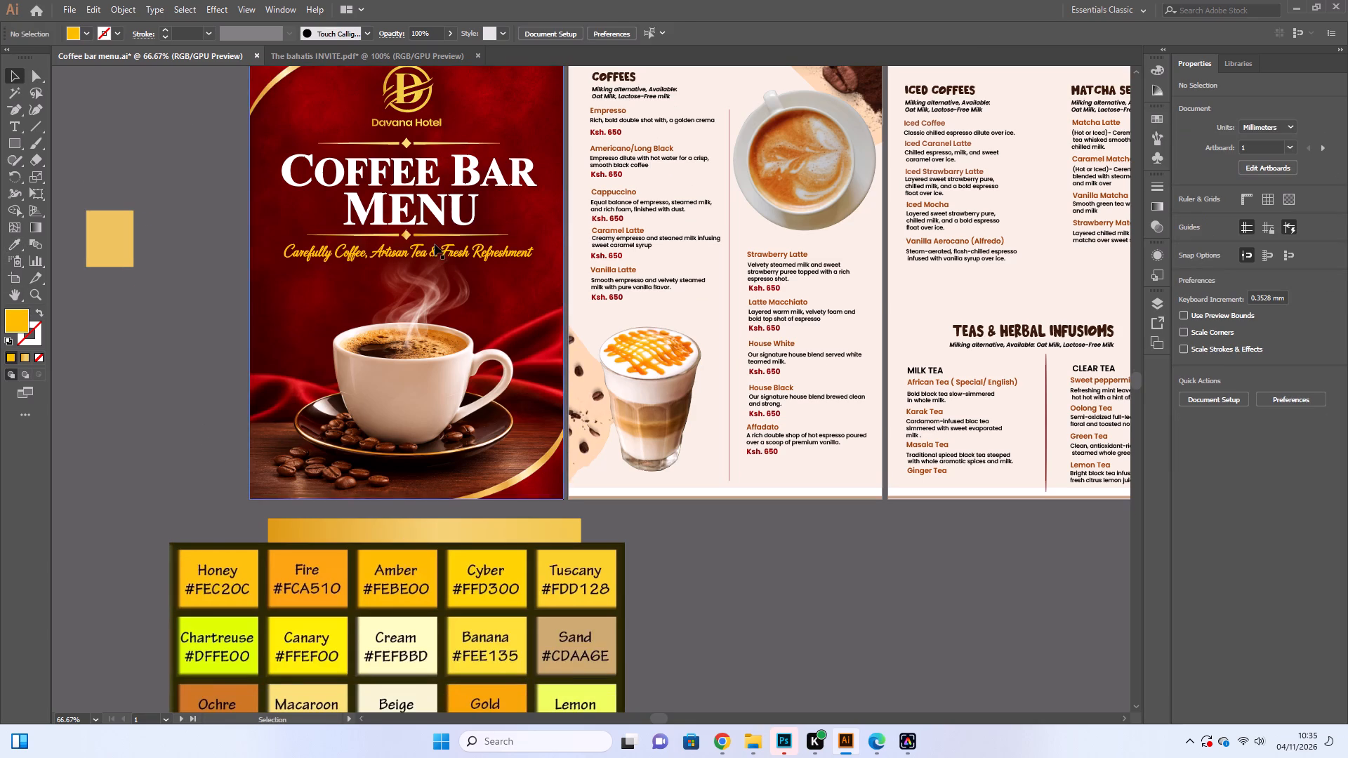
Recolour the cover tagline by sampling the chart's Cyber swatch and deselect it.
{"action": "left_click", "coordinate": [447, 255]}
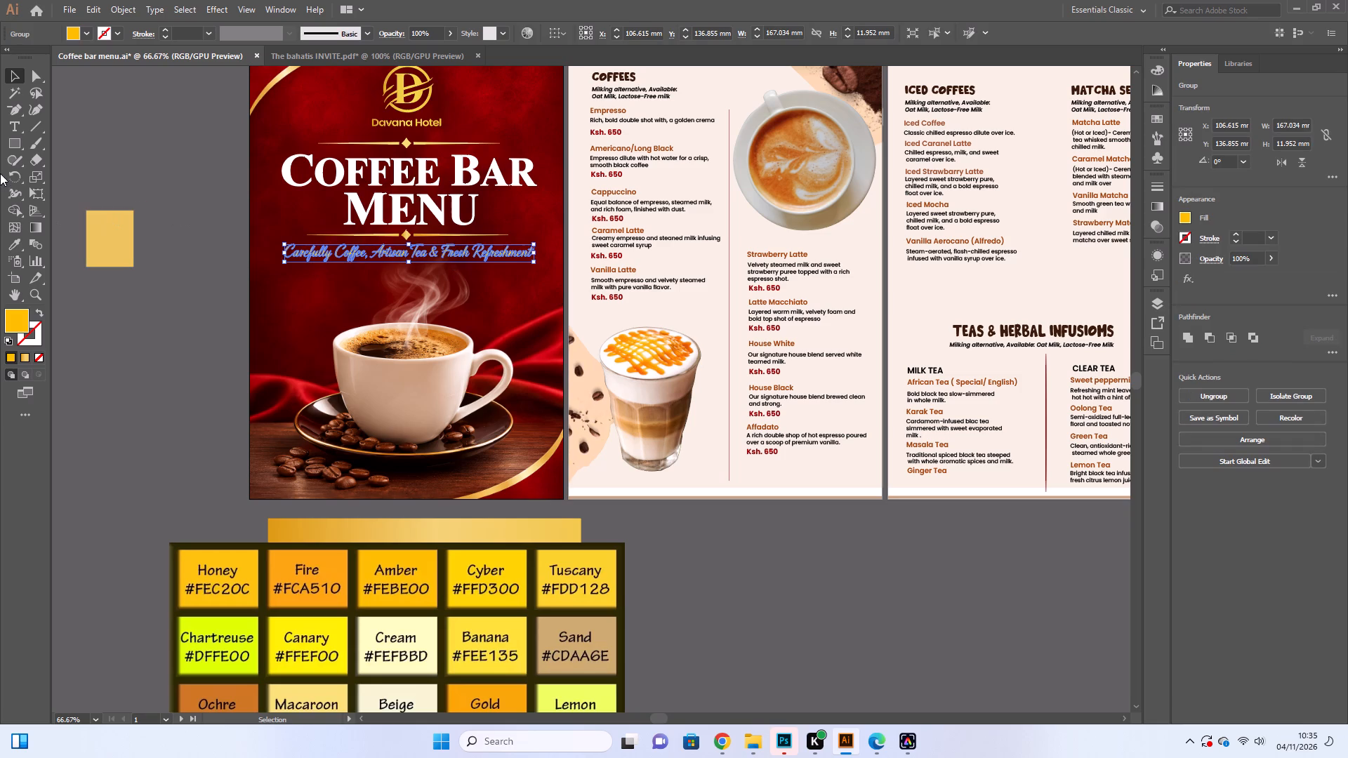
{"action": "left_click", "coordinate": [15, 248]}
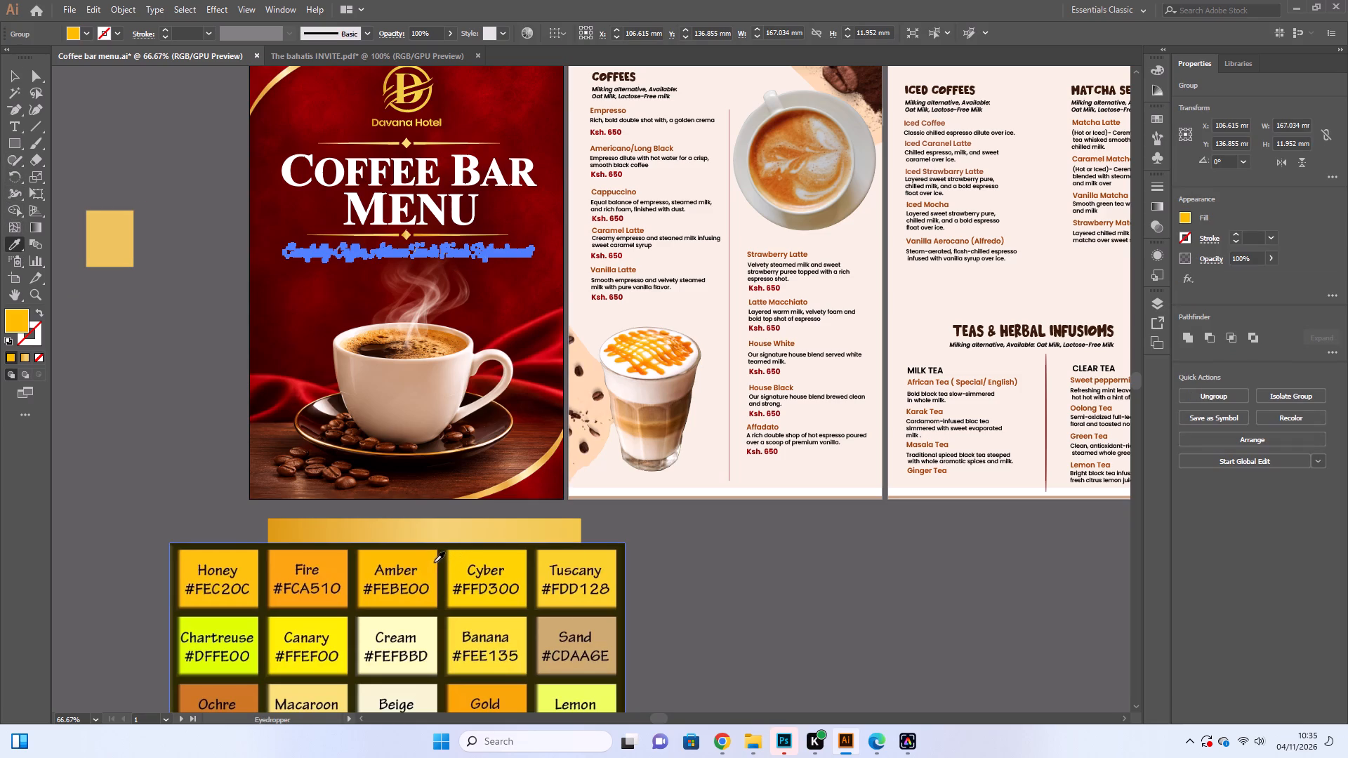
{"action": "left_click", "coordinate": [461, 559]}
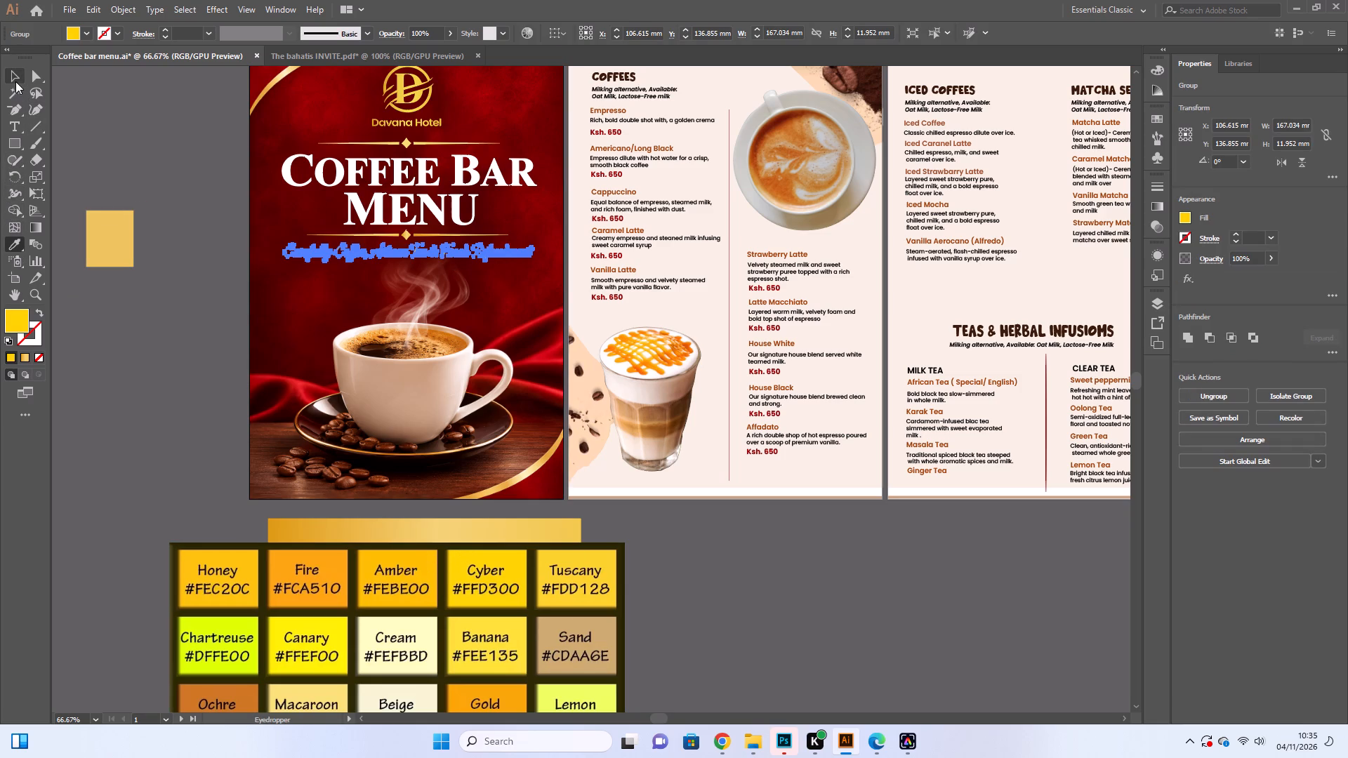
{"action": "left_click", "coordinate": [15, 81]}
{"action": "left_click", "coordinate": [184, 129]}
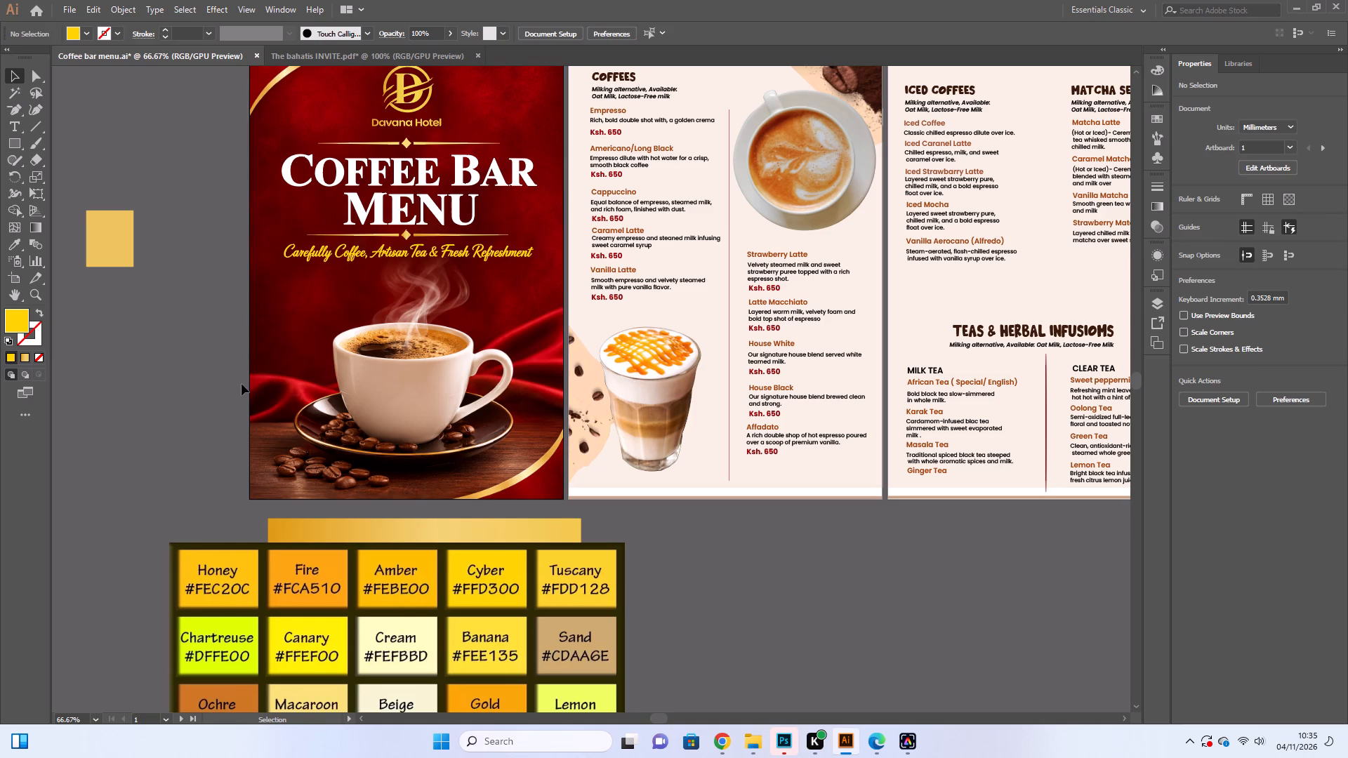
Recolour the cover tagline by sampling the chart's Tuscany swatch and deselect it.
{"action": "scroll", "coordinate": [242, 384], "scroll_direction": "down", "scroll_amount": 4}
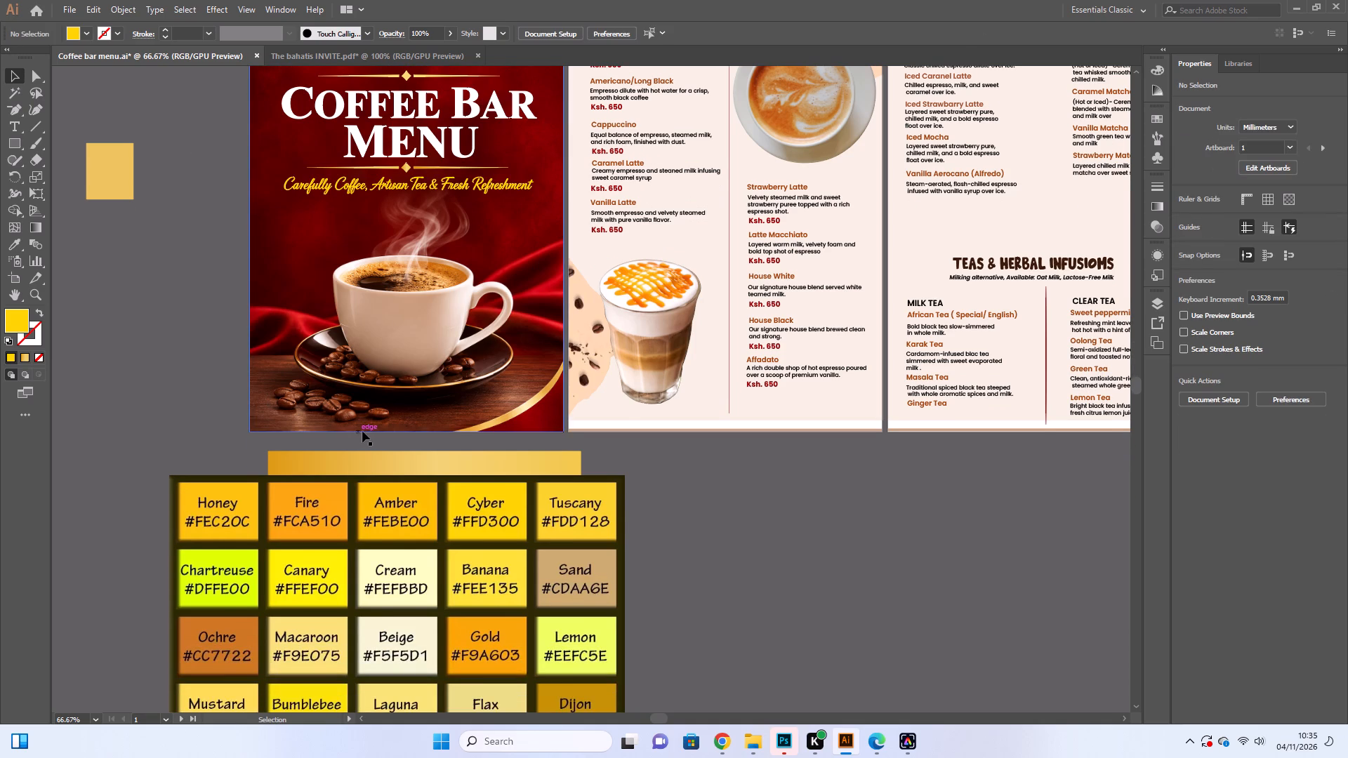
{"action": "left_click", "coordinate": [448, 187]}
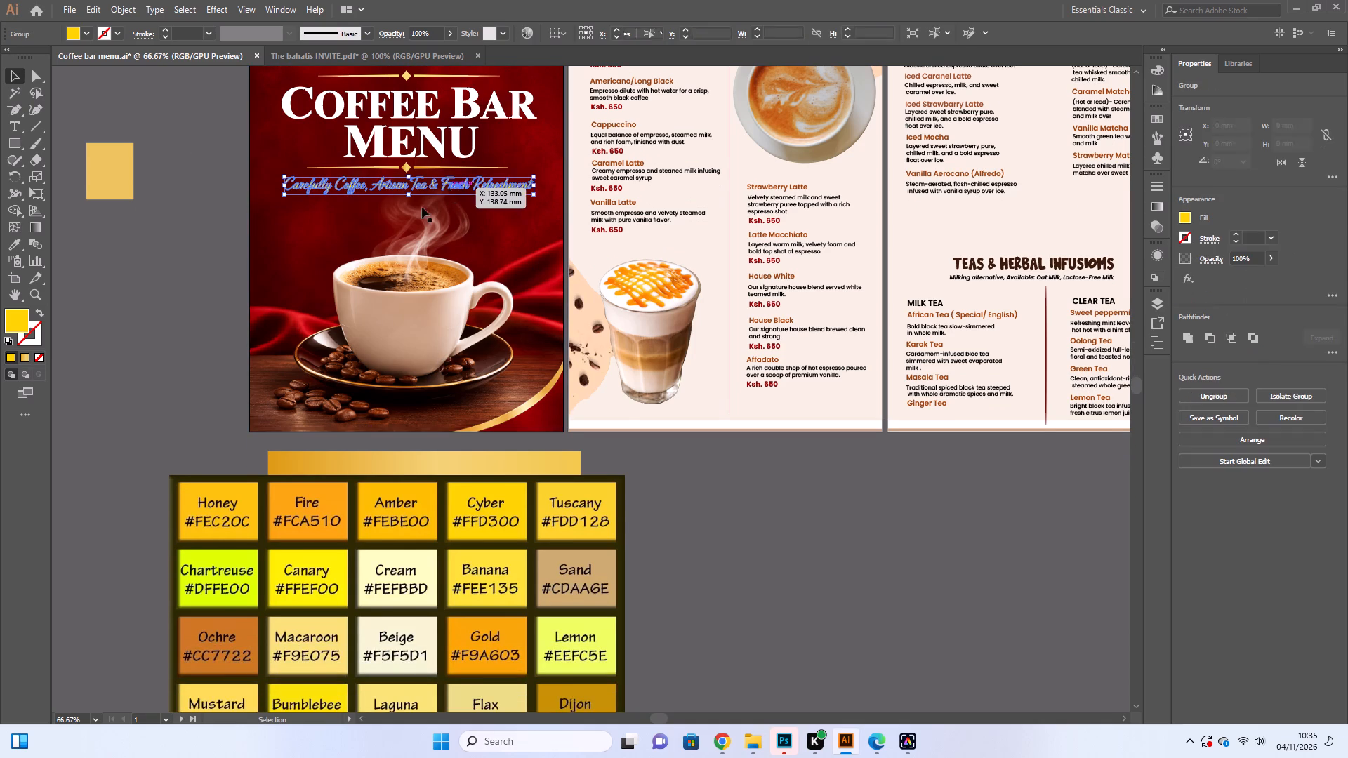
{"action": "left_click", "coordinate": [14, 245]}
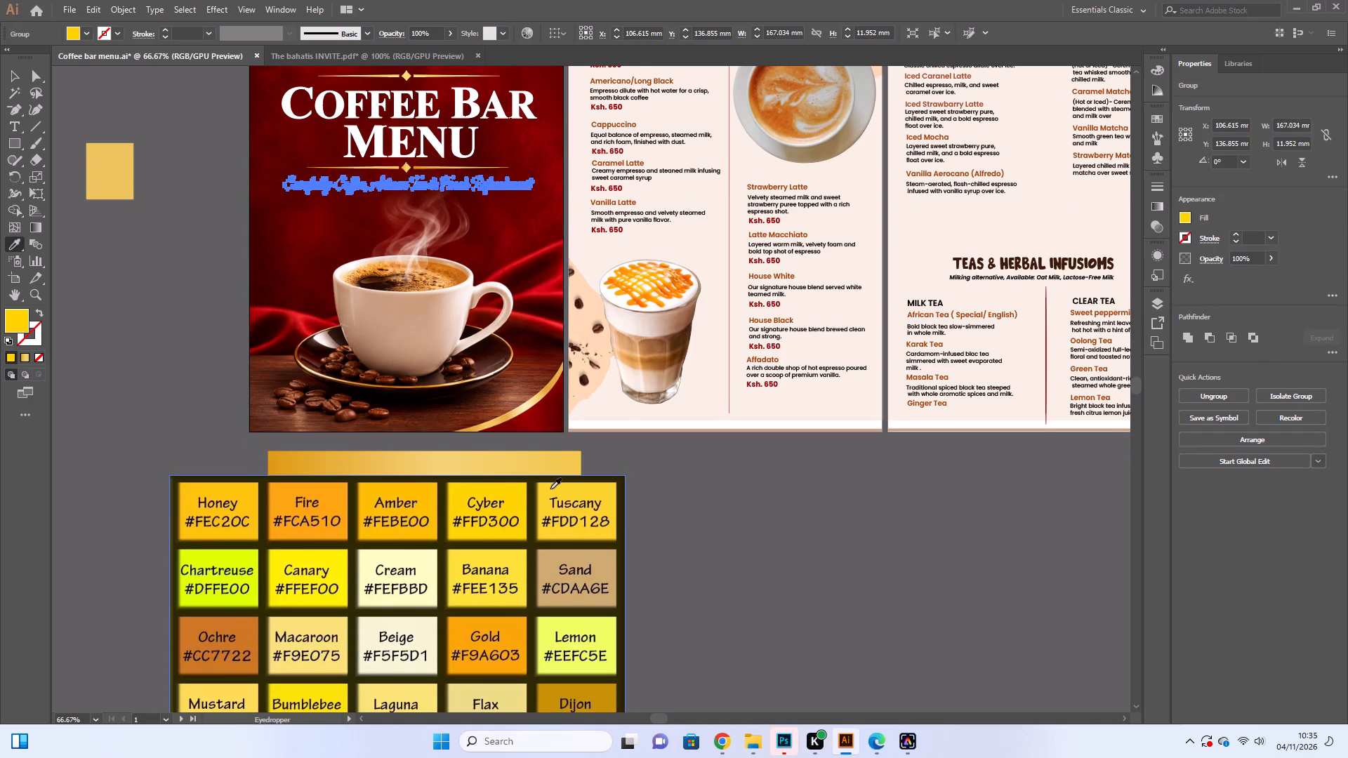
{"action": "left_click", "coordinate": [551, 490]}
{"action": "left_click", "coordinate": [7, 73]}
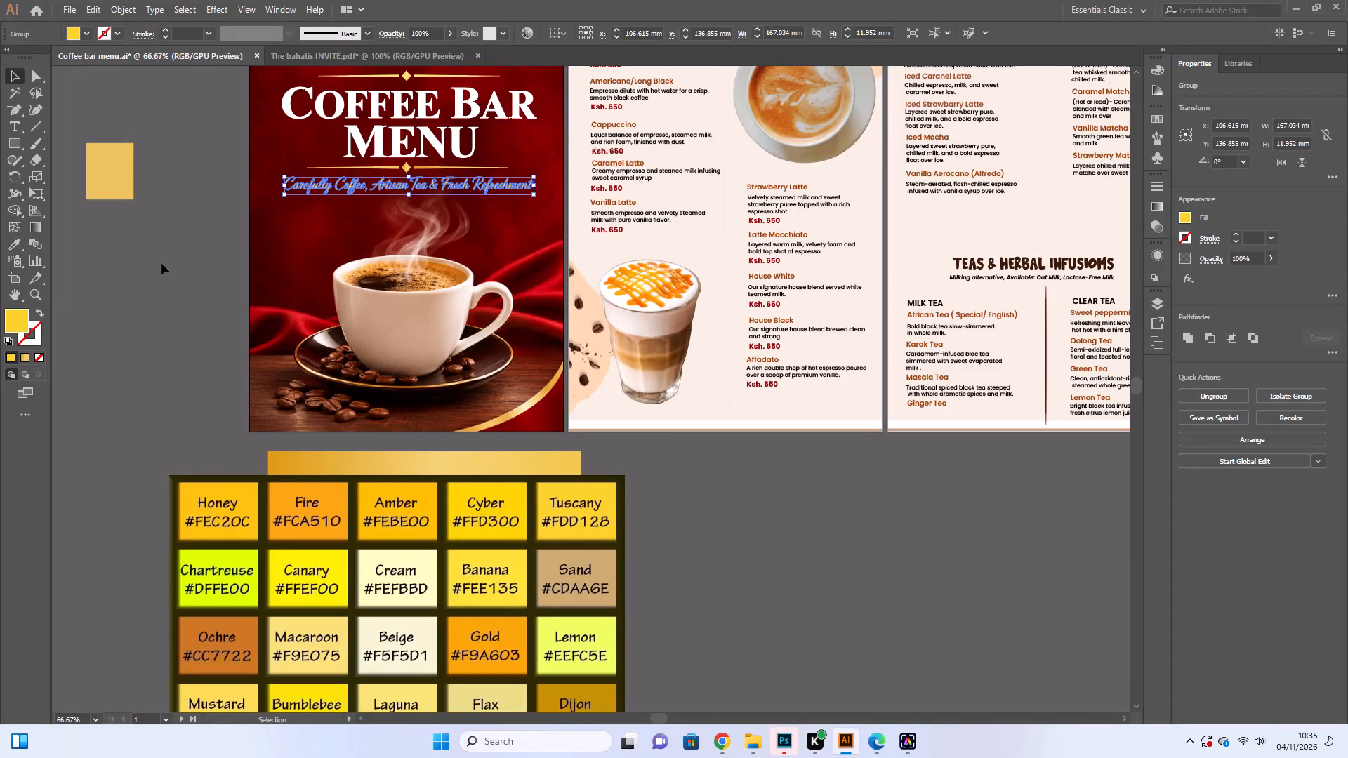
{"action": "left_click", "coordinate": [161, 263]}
Recolour the cover tagline by sampling the chart's Bumblebee swatch and deselect it.
{"action": "scroll", "coordinate": [211, 366], "scroll_direction": "up", "scroll_amount": 4}
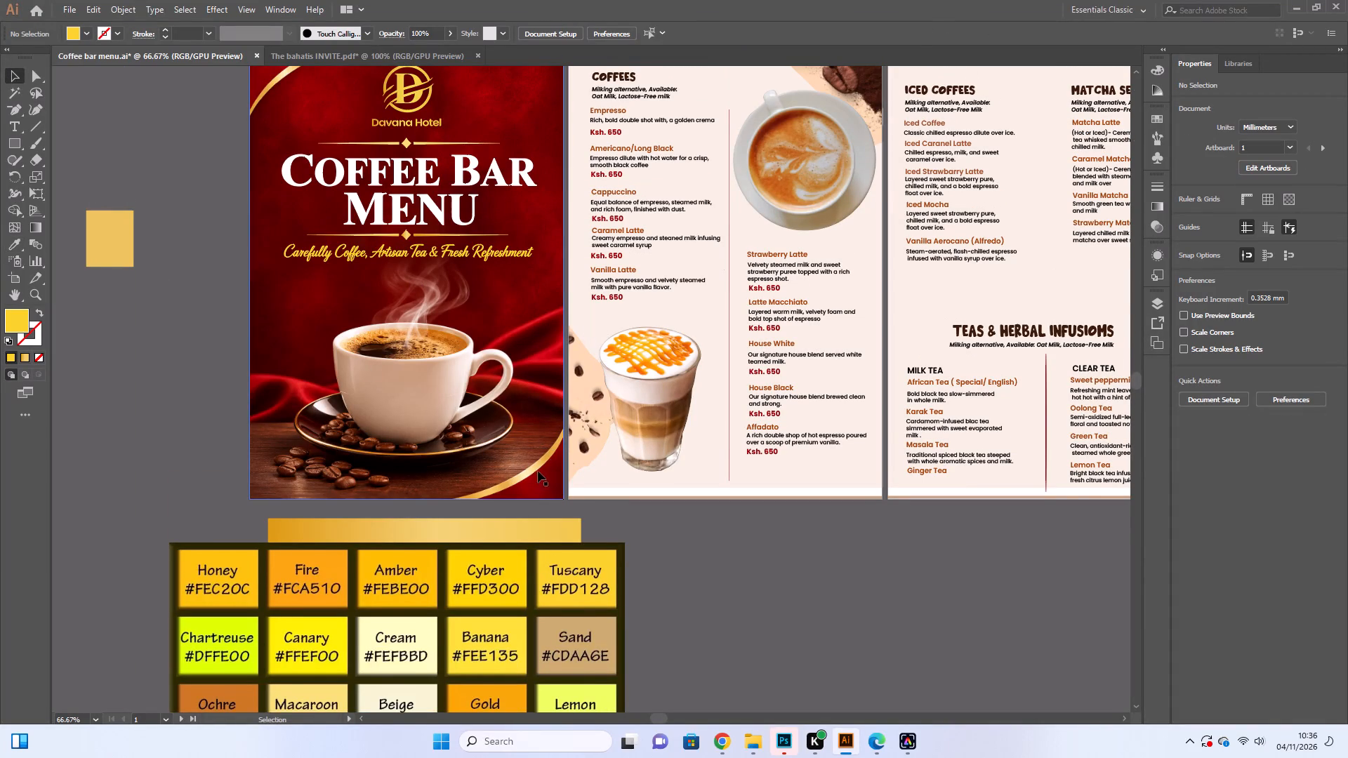
{"action": "scroll", "coordinate": [503, 497], "scroll_direction": "down", "scroll_amount": 9}
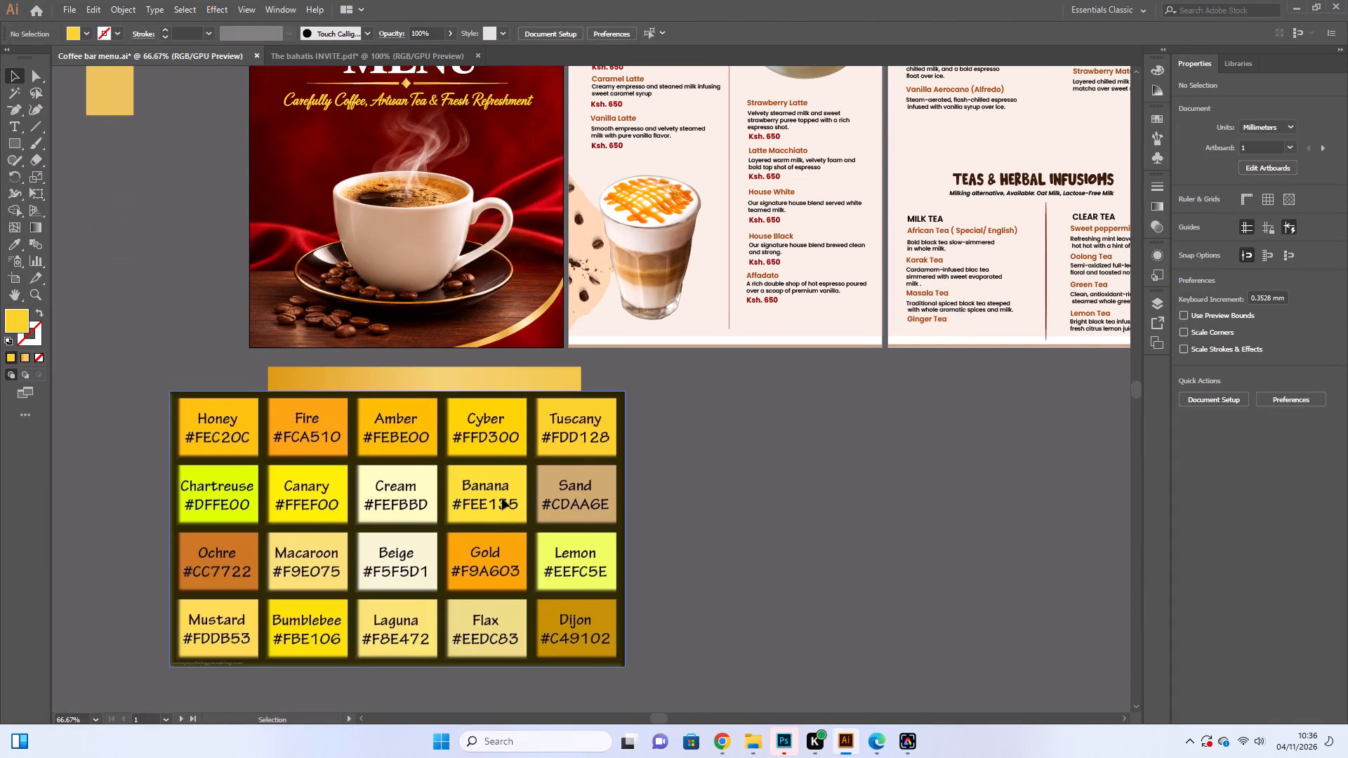
{"action": "scroll", "coordinate": [502, 498], "scroll_direction": "up", "scroll_amount": 2}
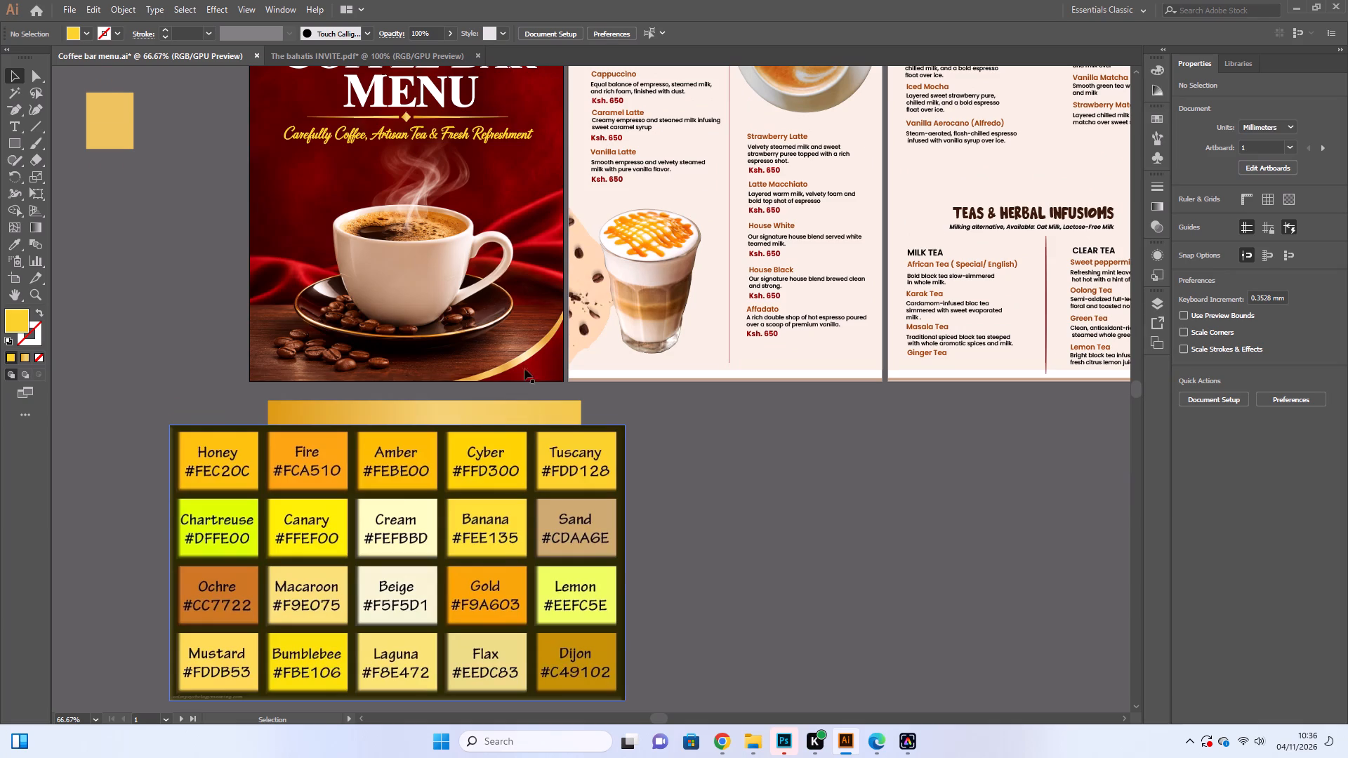
{"action": "left_click", "coordinate": [478, 138]}
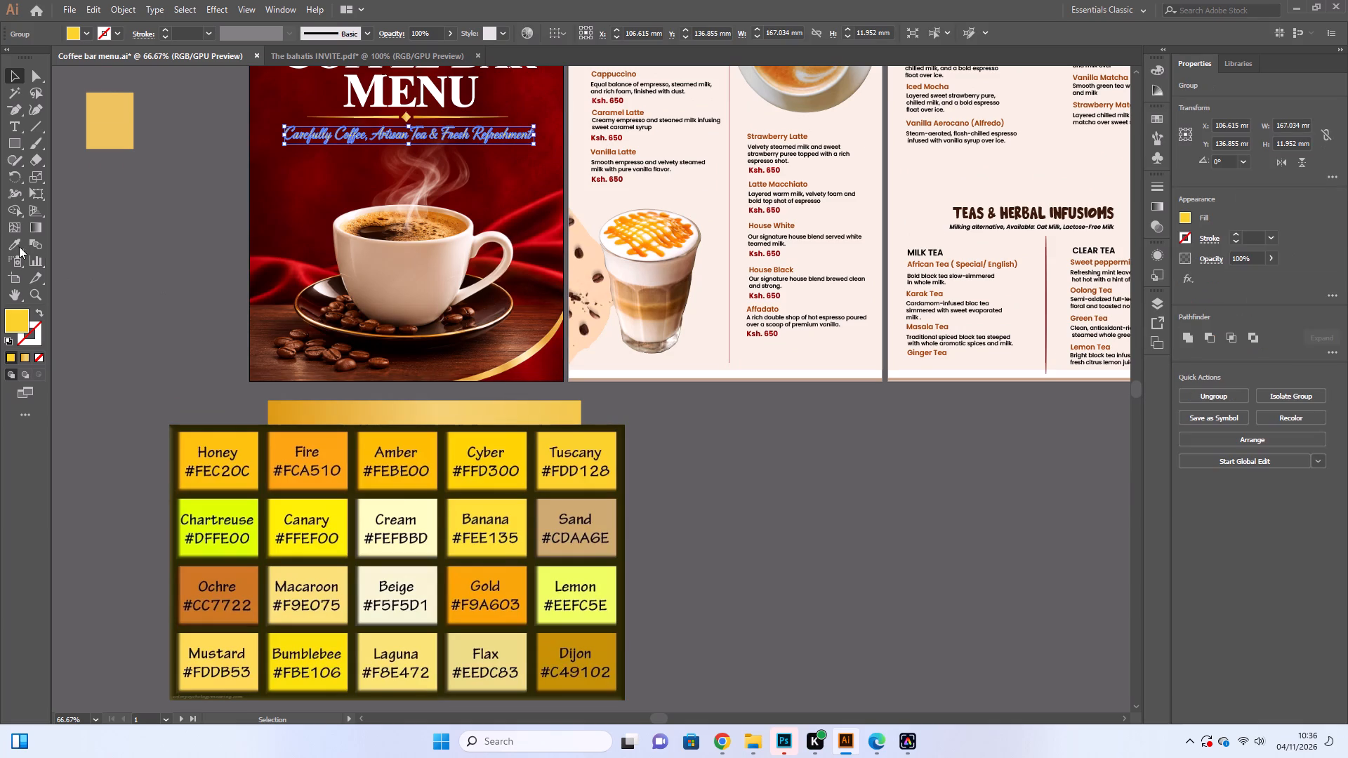
{"action": "left_click", "coordinate": [15, 242]}
{"action": "left_click", "coordinate": [343, 649]}
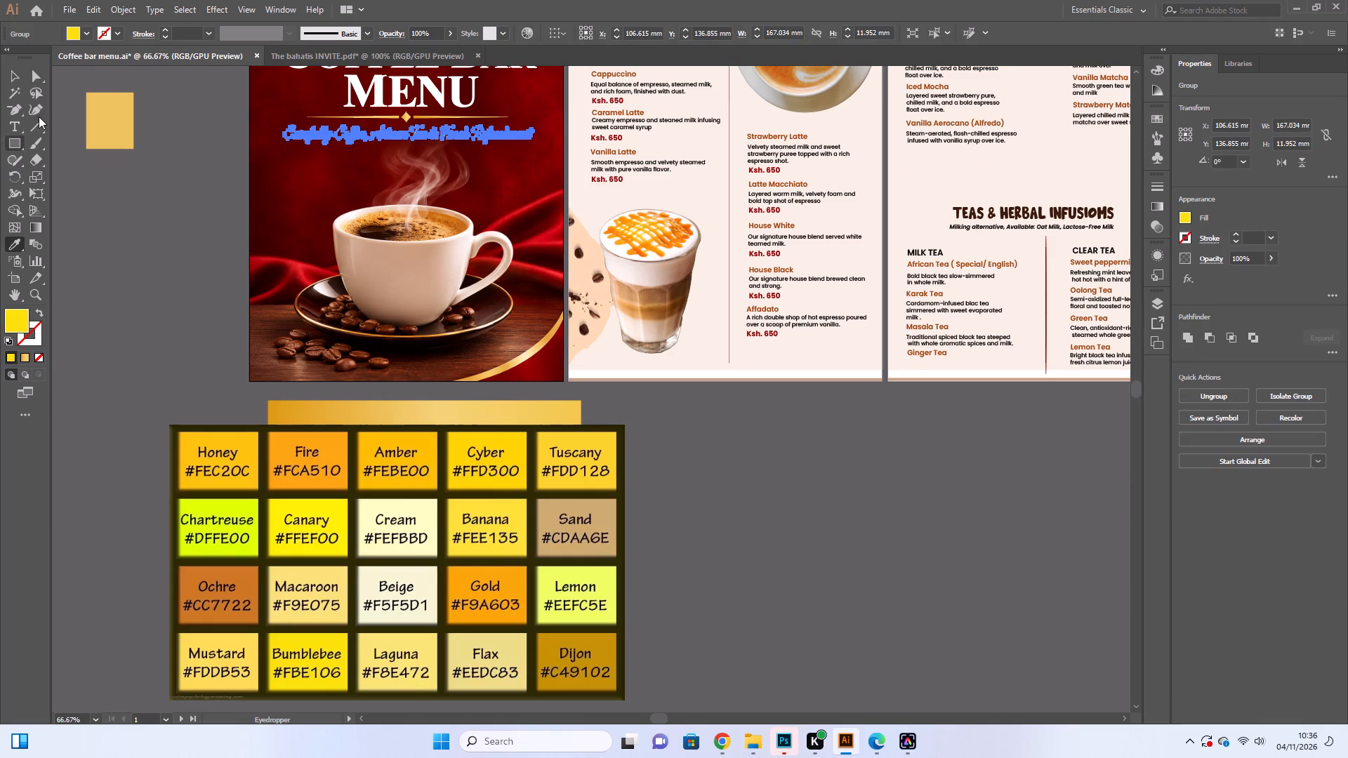
{"action": "left_click", "coordinate": [15, 76]}
{"action": "left_click", "coordinate": [215, 204]}
{"action": "scroll", "coordinate": [205, 361], "scroll_direction": "up", "scroll_amount": 4}
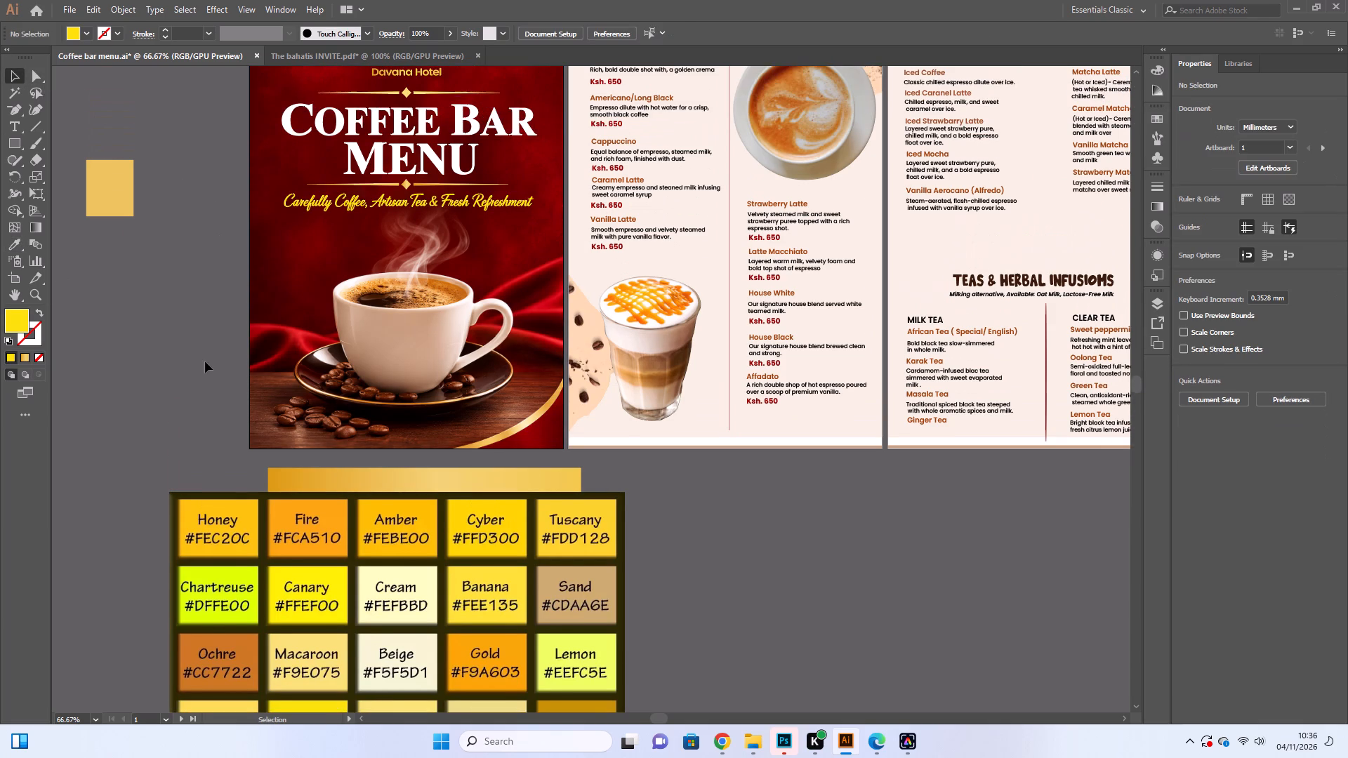
Delete the yellow swatch chart image lying over the gold gradient rectangle beneath the menu cover.
{"action": "scroll", "coordinate": [239, 425], "scroll_direction": "up", "scroll_amount": 4}
{"action": "scroll", "coordinate": [256, 486], "scroll_direction": "up", "scroll_amount": 4}
{"action": "left_click", "coordinate": [131, 337]}
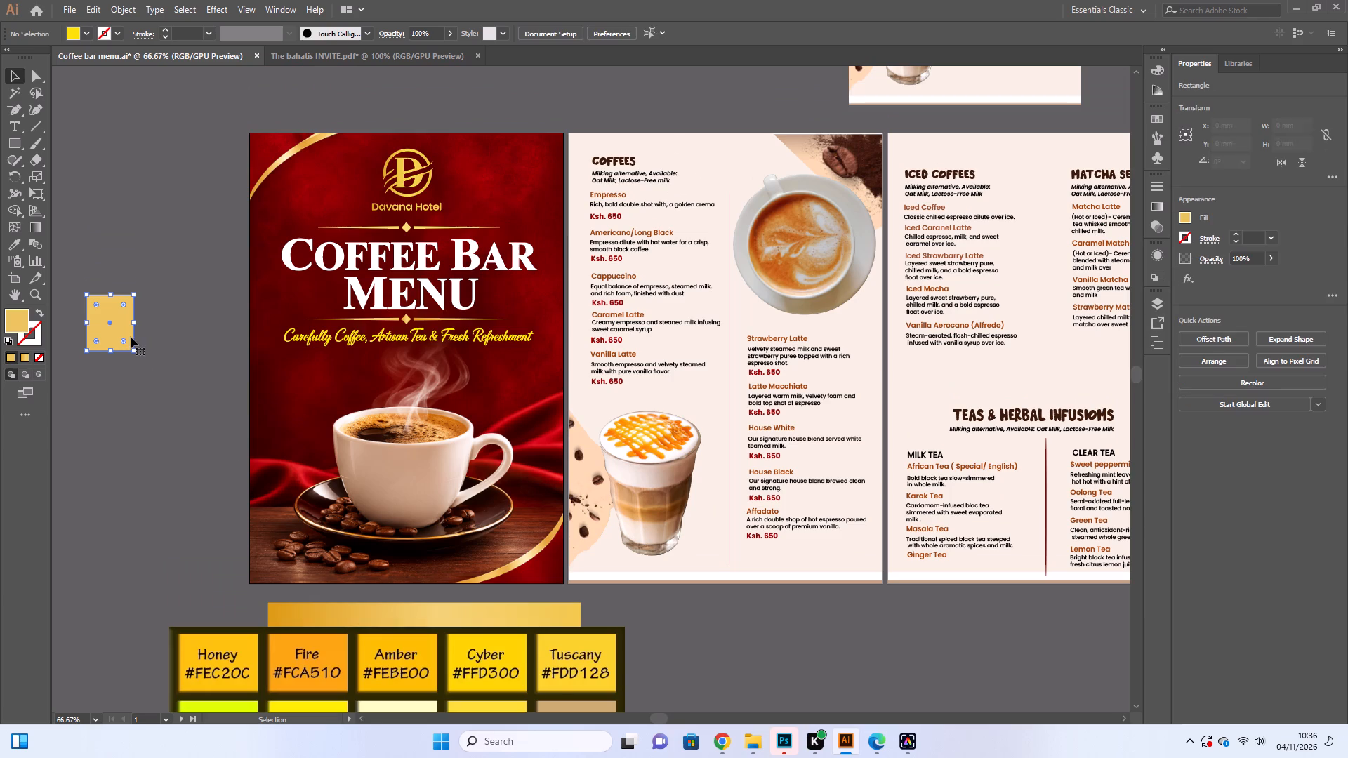
{"action": "scroll", "coordinate": [262, 519], "scroll_direction": "down", "scroll_amount": 13}
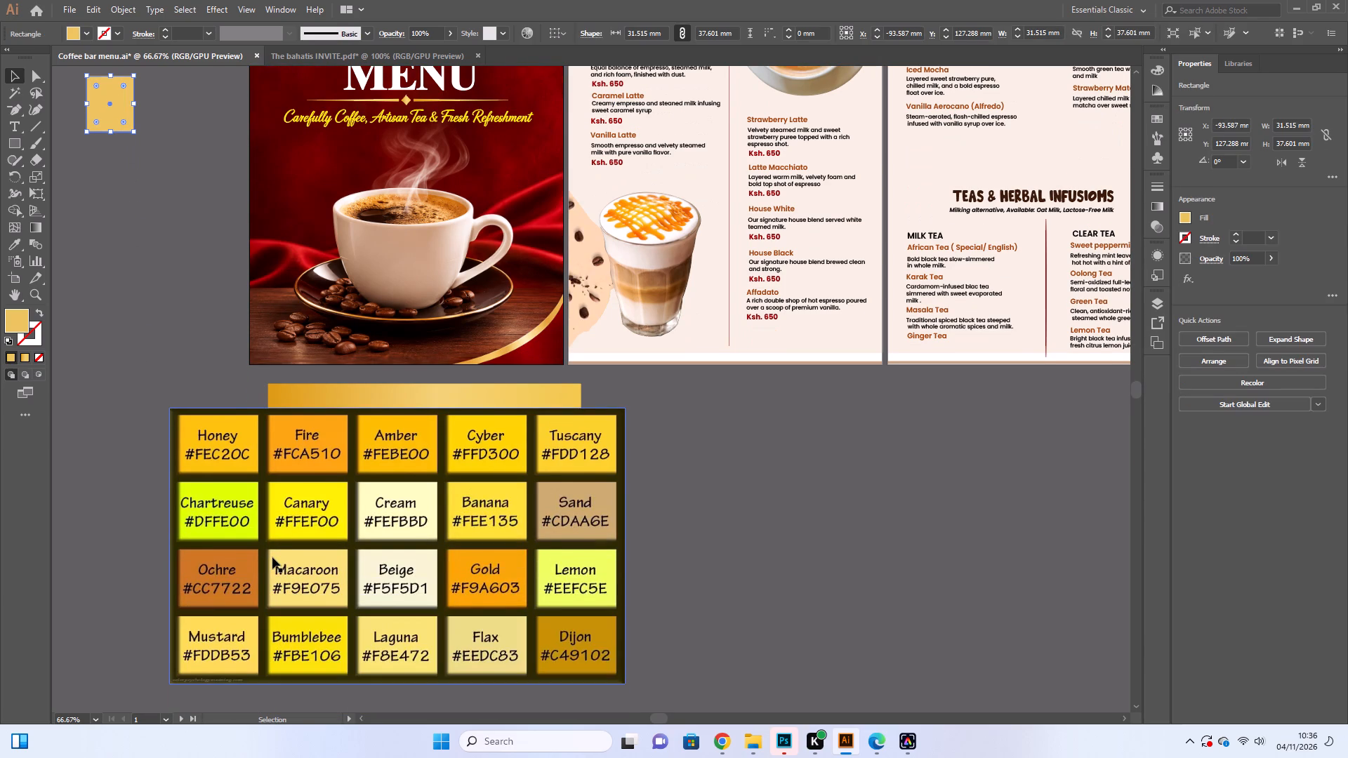
{"action": "left_click", "coordinate": [299, 588]}
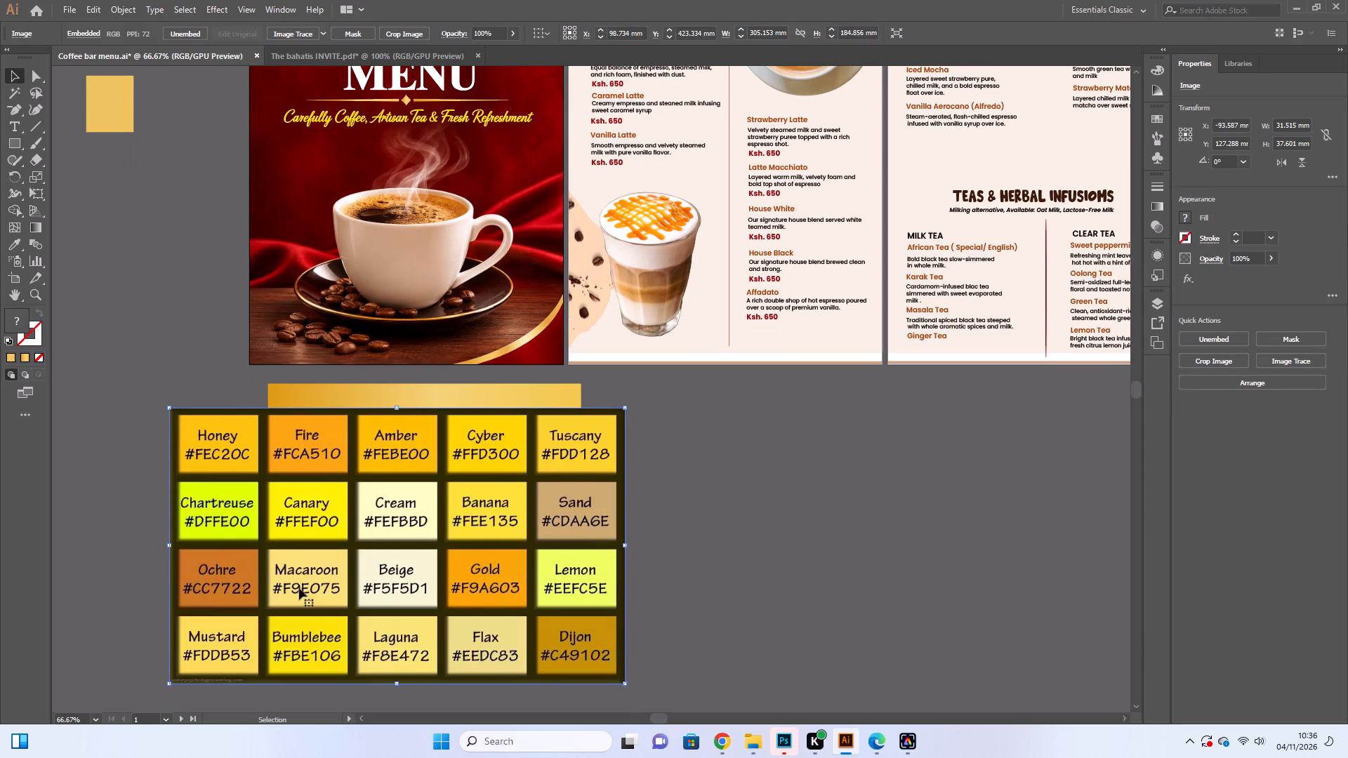
{"action": "key", "text": "BackSpace"}
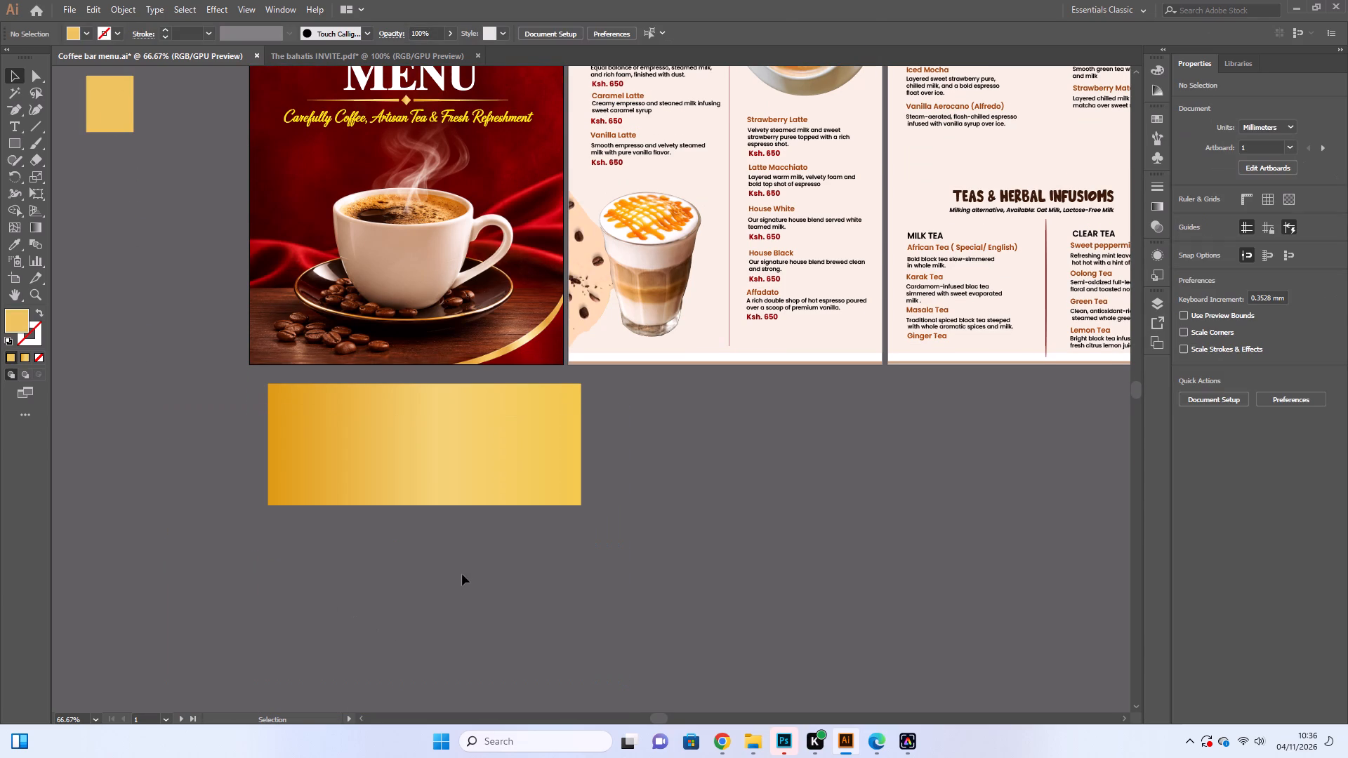
{"action": "left_click", "coordinate": [463, 573]}
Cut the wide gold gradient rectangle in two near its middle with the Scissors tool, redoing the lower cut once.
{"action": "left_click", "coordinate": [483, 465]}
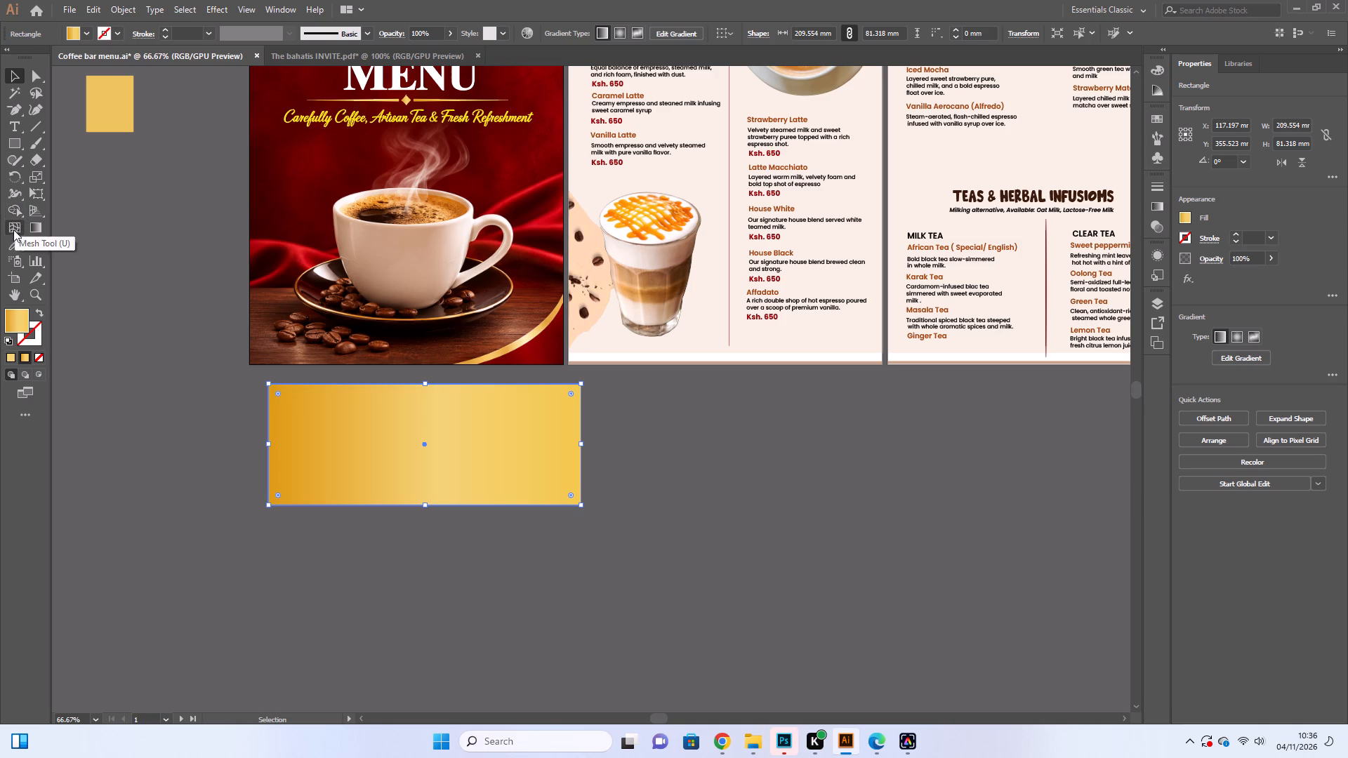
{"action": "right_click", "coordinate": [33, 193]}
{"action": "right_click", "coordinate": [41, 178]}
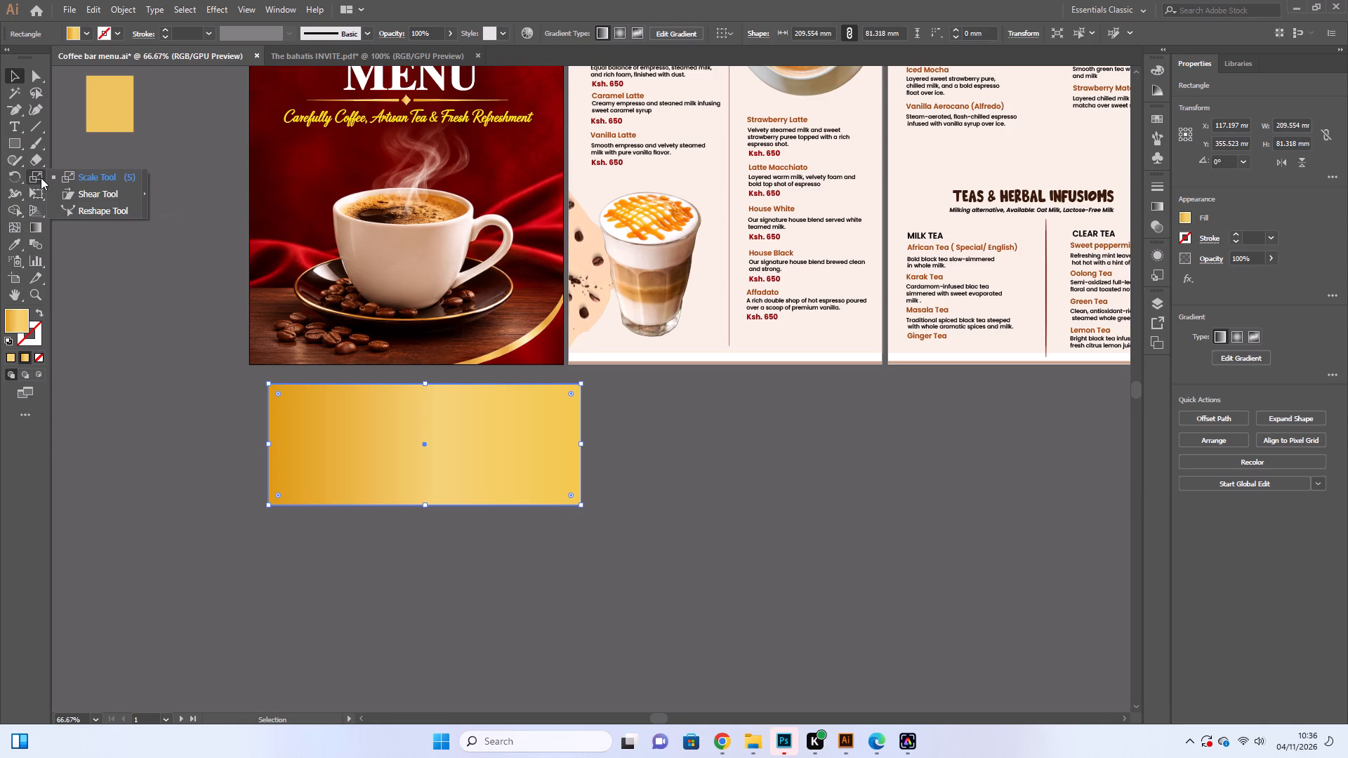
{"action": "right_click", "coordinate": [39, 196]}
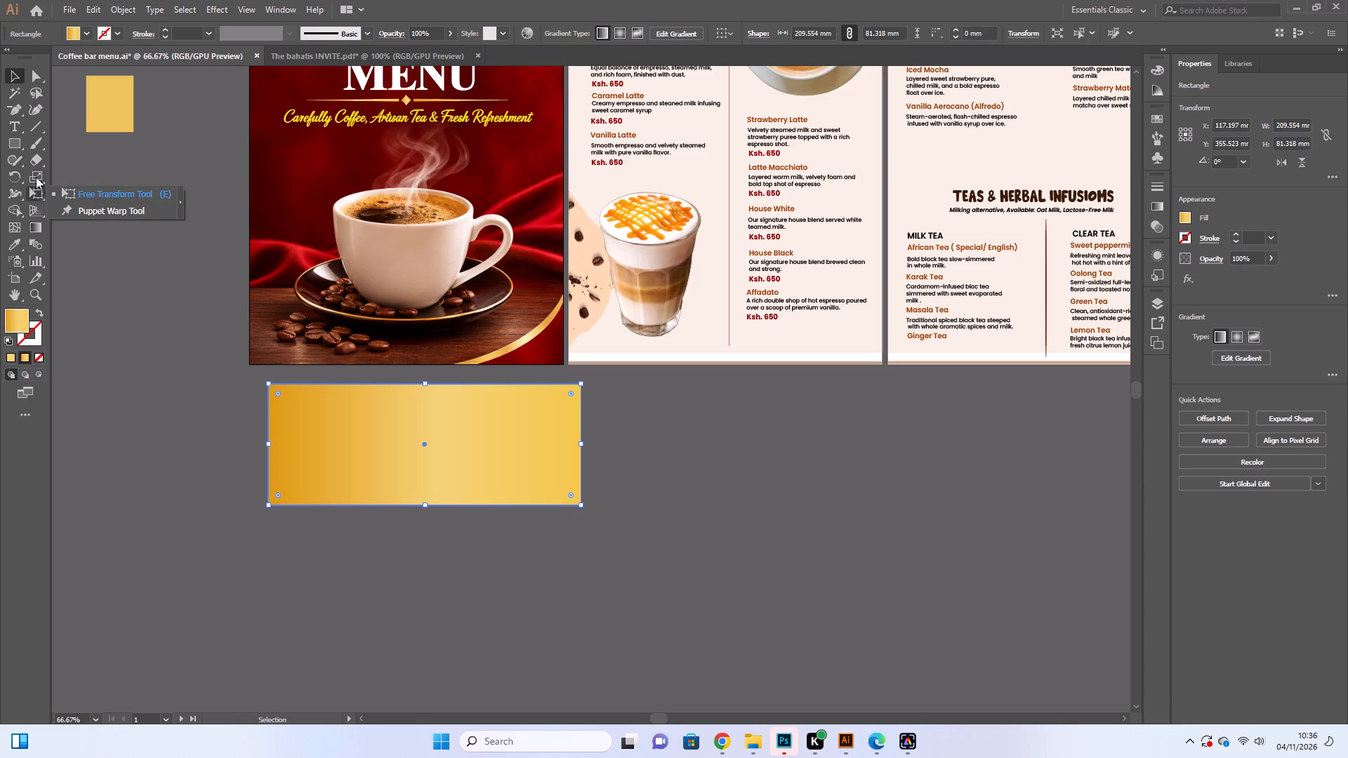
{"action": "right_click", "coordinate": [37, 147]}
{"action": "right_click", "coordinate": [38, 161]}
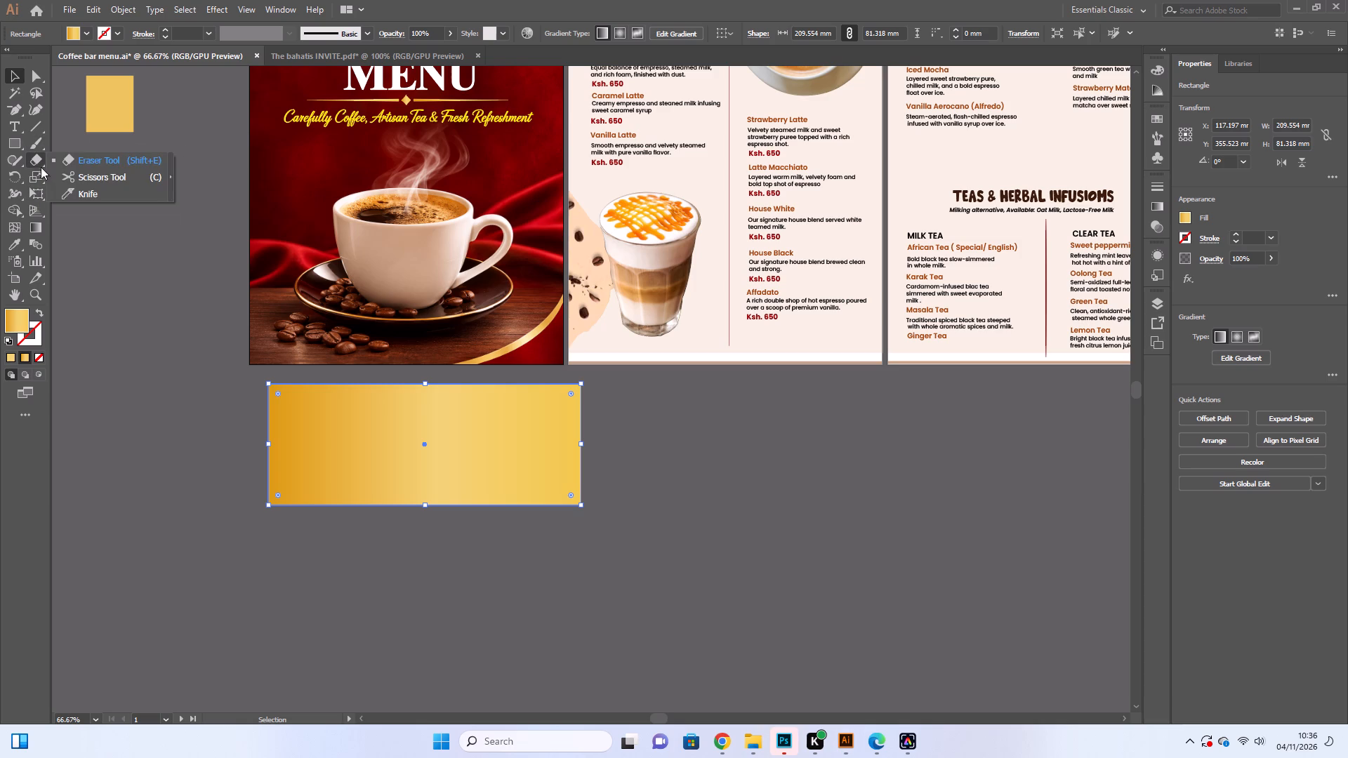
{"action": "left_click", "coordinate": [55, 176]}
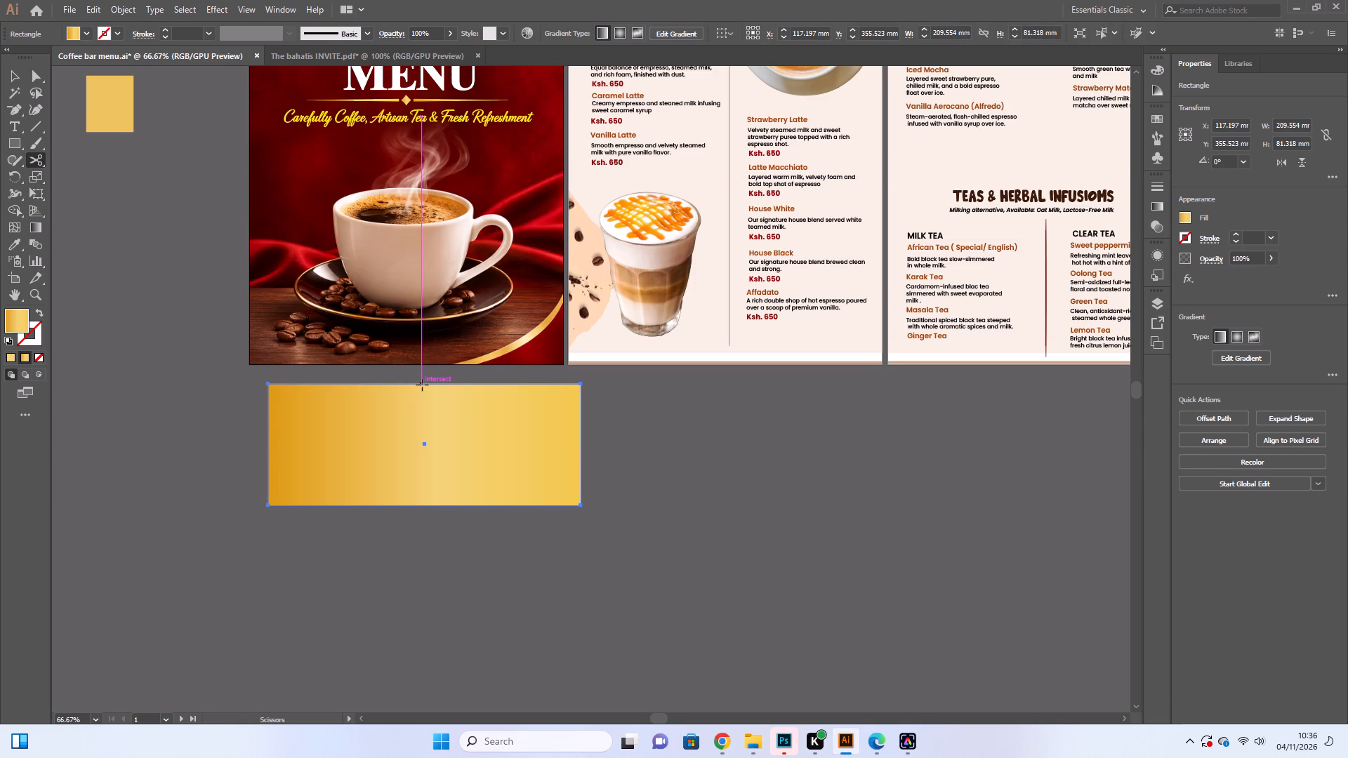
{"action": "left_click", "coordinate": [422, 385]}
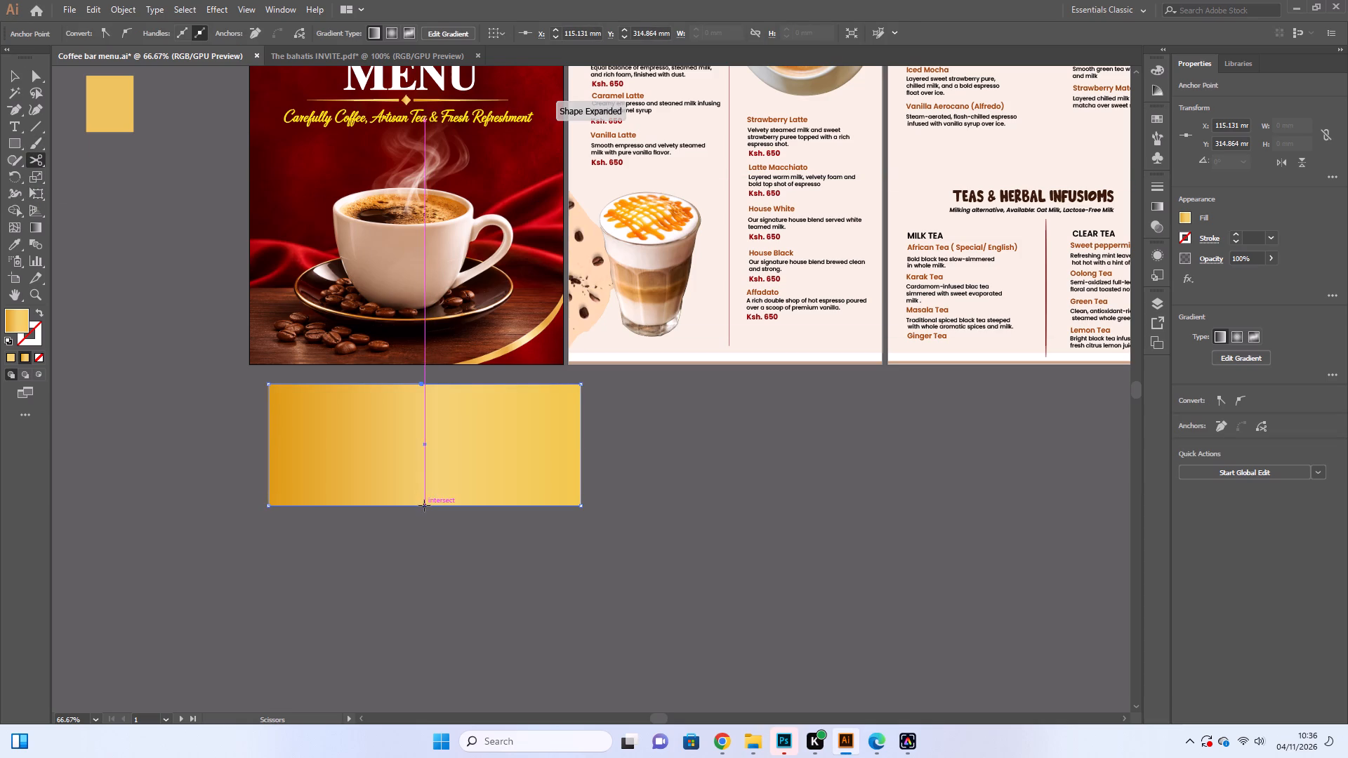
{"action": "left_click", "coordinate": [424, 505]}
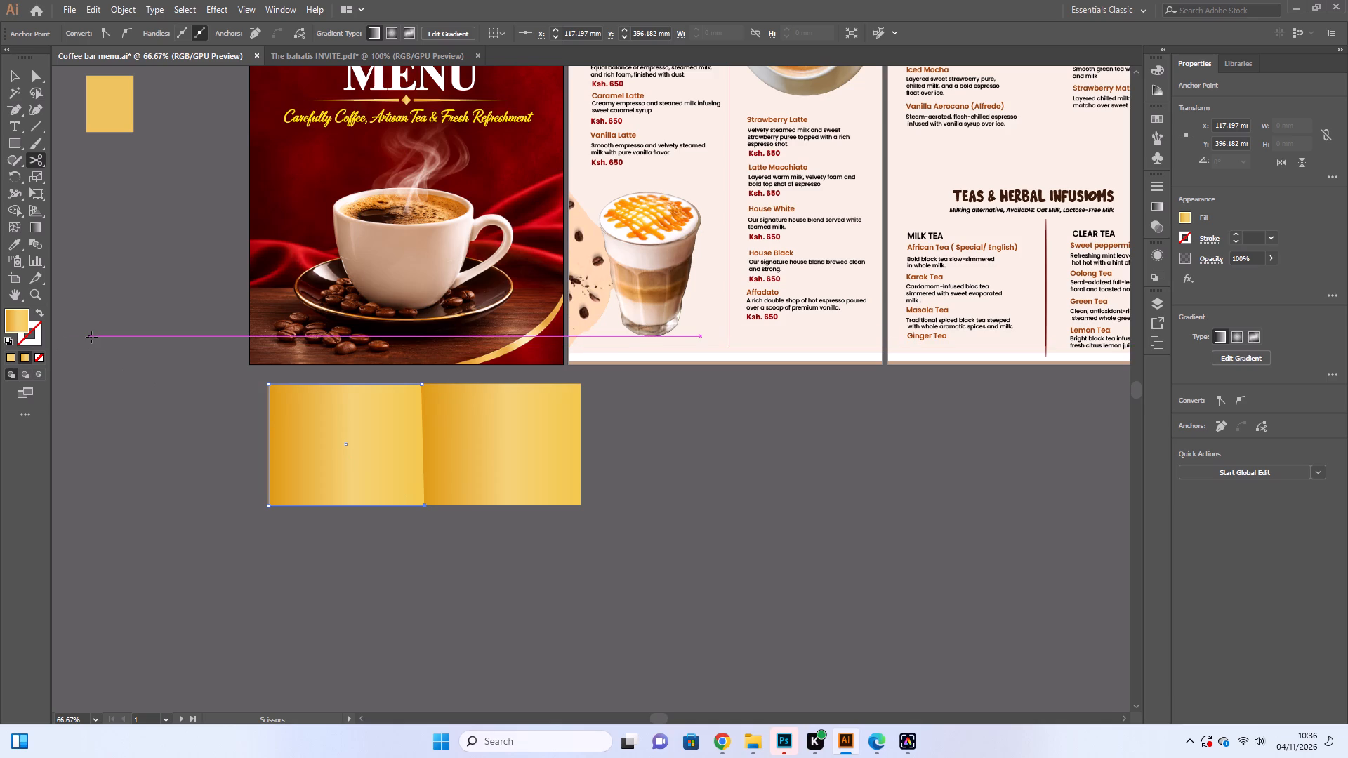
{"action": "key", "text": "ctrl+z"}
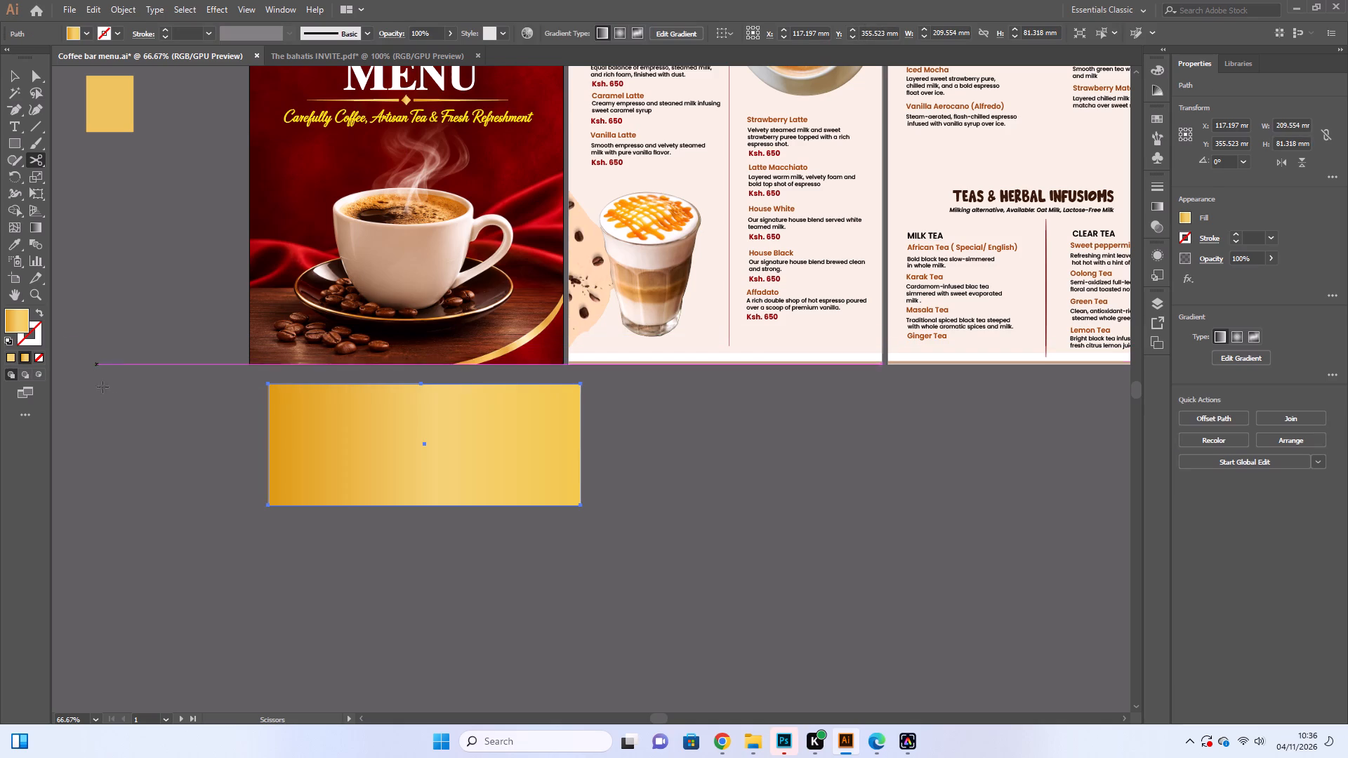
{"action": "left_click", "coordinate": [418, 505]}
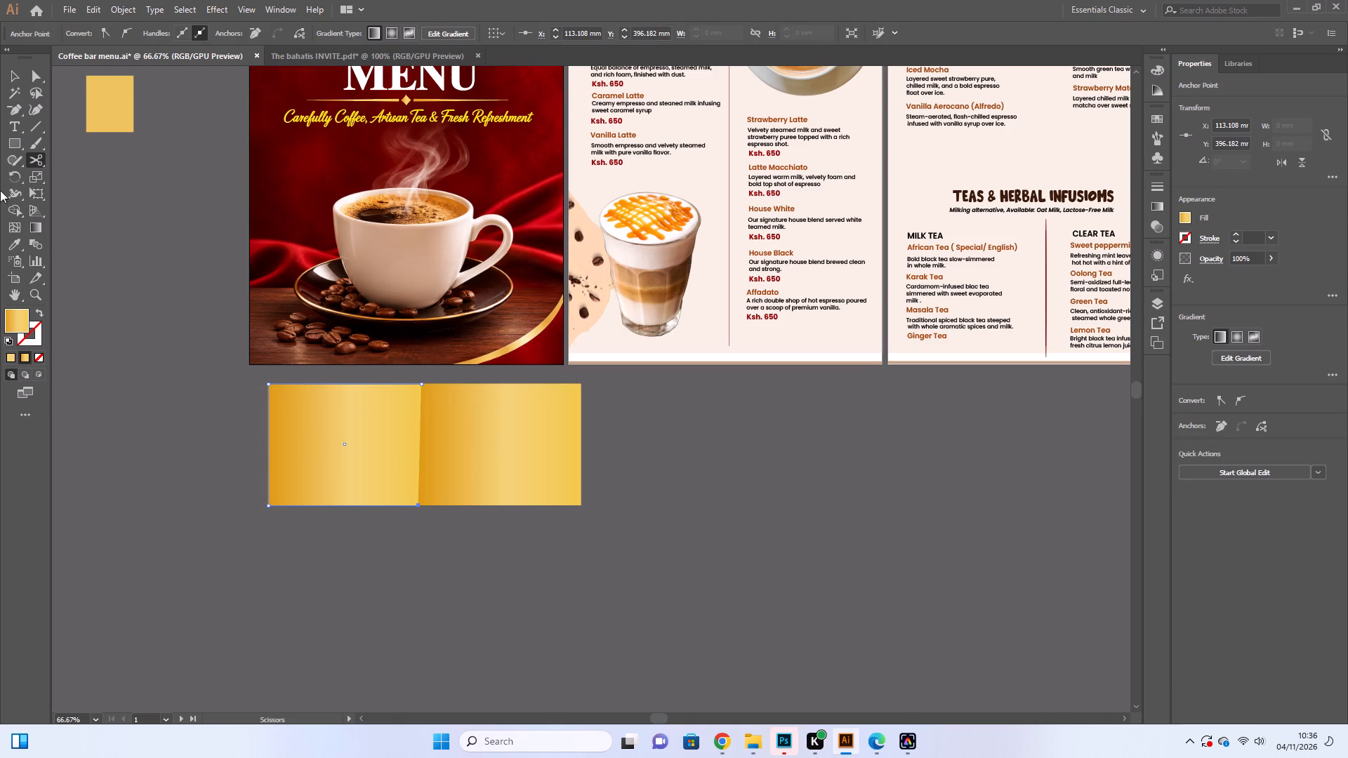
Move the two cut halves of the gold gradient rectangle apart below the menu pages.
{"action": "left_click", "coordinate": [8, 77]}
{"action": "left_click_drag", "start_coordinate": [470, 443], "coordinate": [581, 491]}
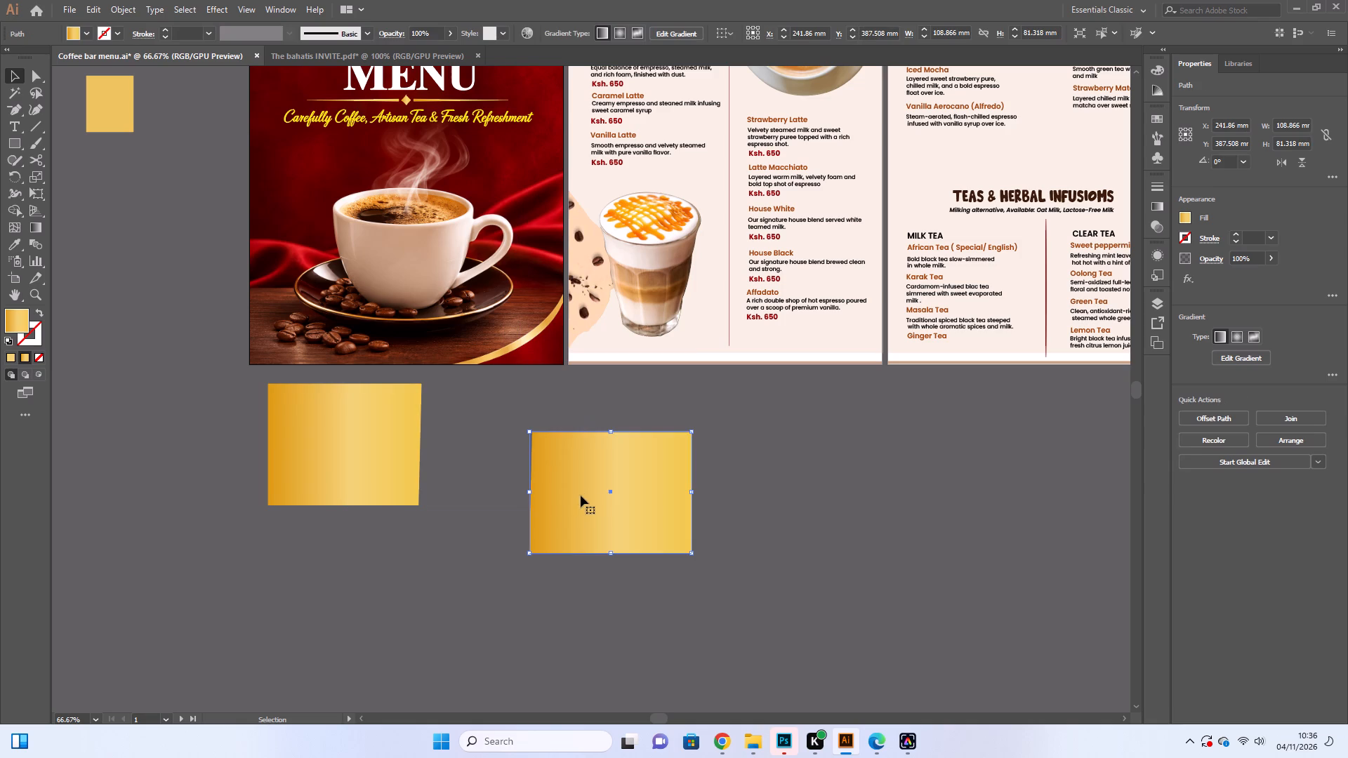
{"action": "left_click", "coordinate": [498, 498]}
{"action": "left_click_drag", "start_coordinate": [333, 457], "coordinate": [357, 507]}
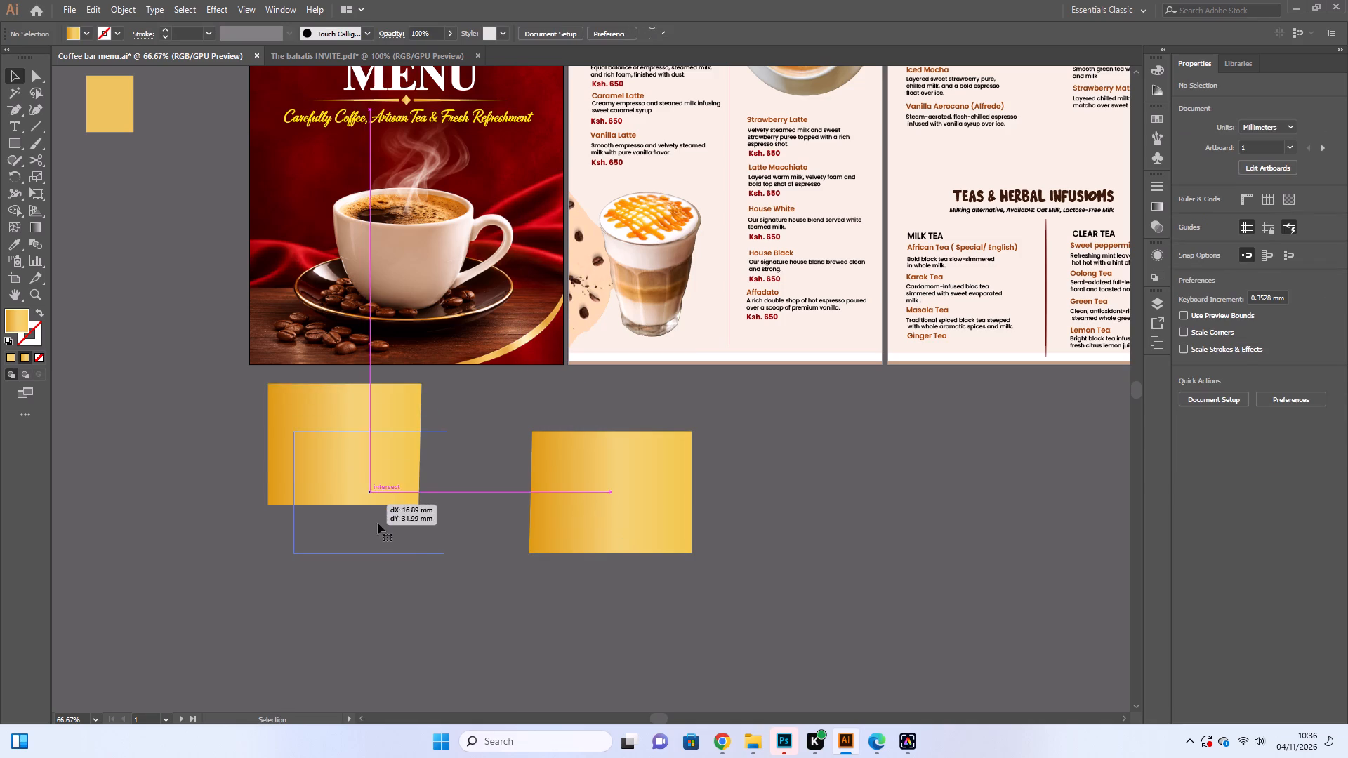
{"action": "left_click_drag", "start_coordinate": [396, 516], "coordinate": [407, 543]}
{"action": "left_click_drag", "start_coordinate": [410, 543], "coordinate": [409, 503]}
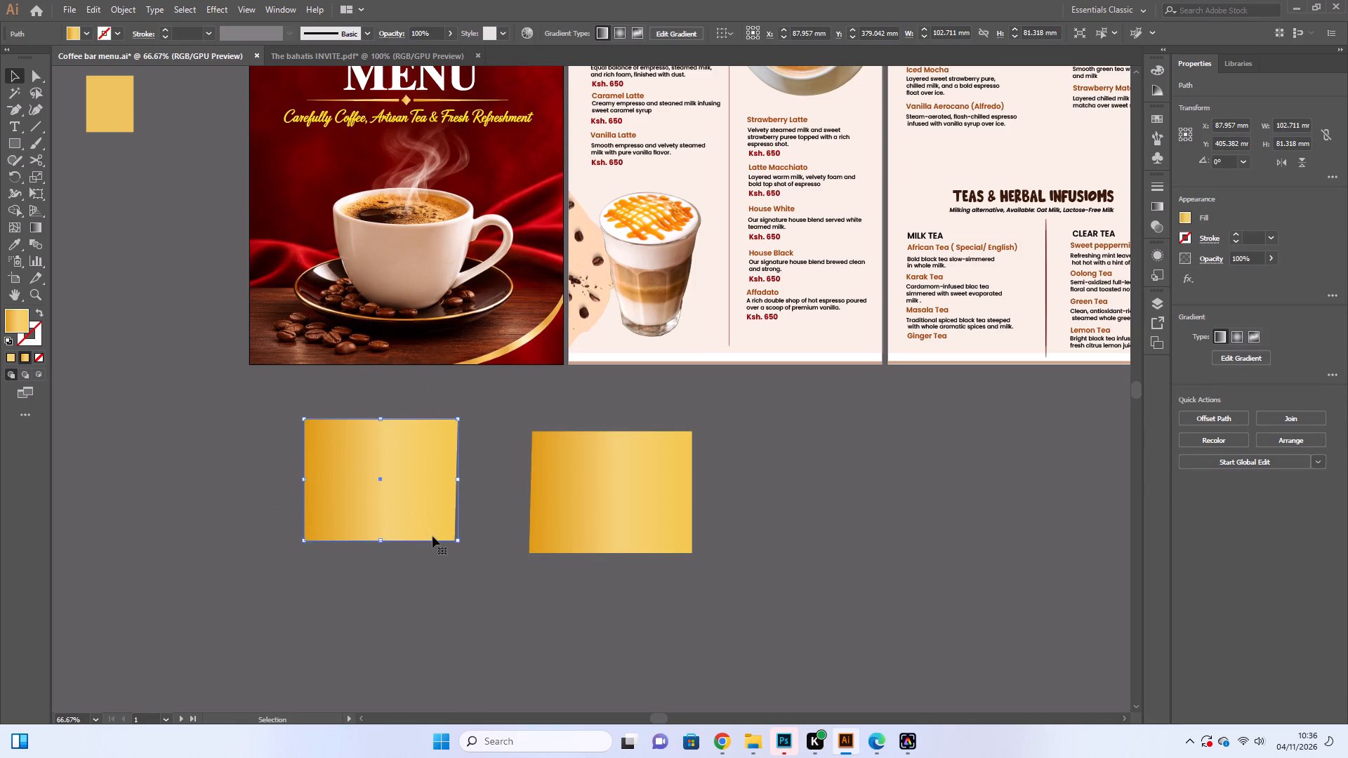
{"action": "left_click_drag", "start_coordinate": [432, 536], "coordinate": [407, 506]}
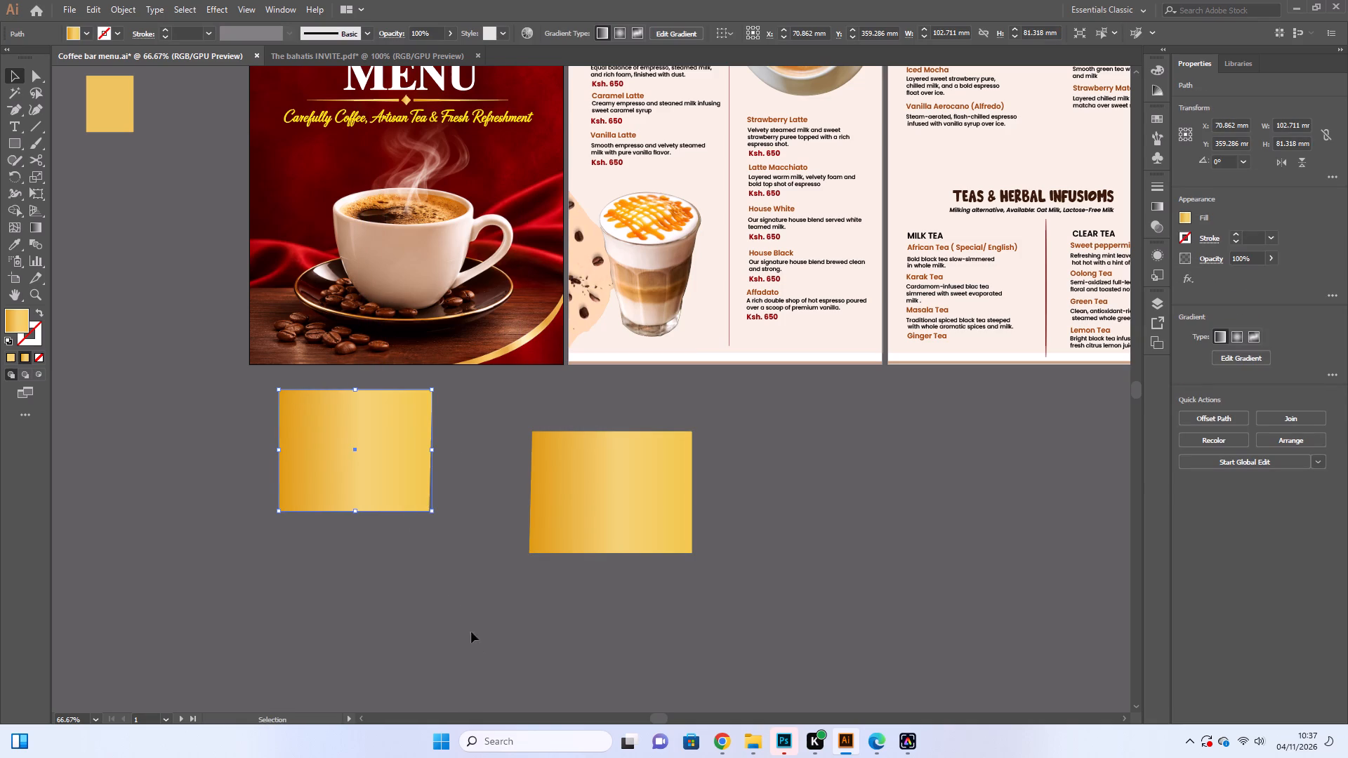
Draw an upright gold gradient rectangle about 63 by 110 mm and place it below the first cut half.
{"action": "left_click", "coordinate": [12, 145]}
{"action": "left_click_drag", "start_coordinate": [121, 430], "coordinate": [216, 595]}
{"action": "left_click", "coordinate": [13, 74]}
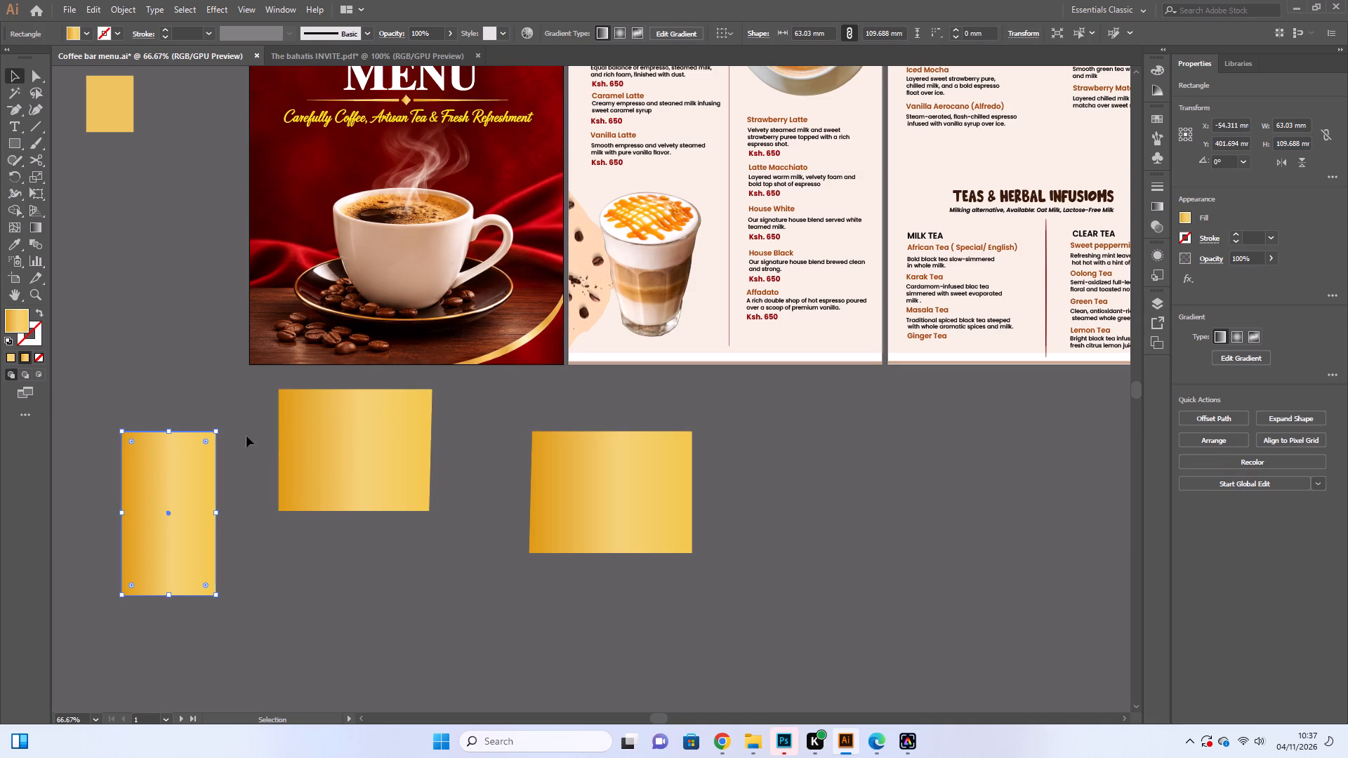
{"action": "left_click_drag", "start_coordinate": [203, 503], "coordinate": [357, 542]}
{"action": "scroll", "coordinate": [357, 542], "scroll_direction": "down", "scroll_amount": 7}
{"action": "left_click_drag", "start_coordinate": [341, 458], "coordinate": [350, 517]}
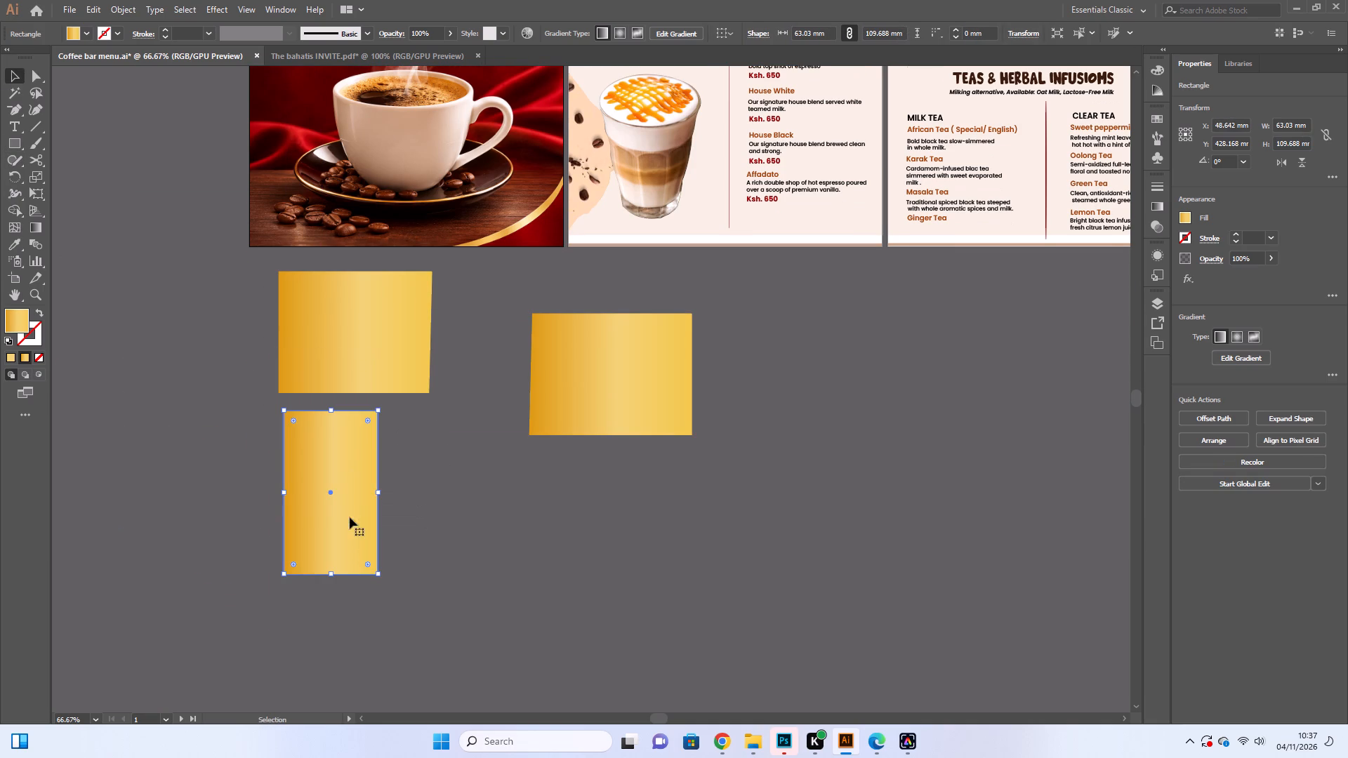
Copy and paste the upright gradient rectangle, aligning the duplicate beside the original with a small gap.
{"action": "left_click", "coordinate": [89, 11]}
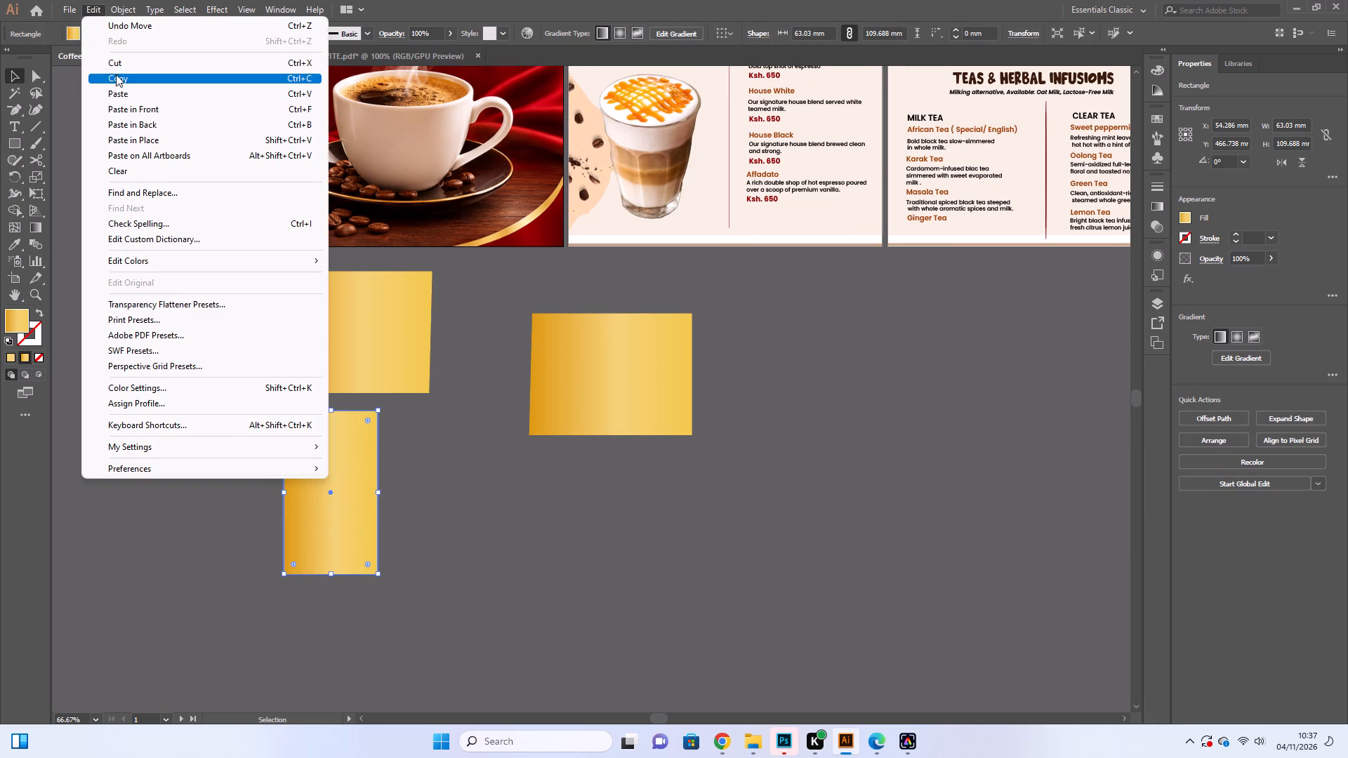
{"action": "left_click", "coordinate": [116, 79]}
{"action": "left_click", "coordinate": [96, 13]}
{"action": "left_click", "coordinate": [131, 91]}
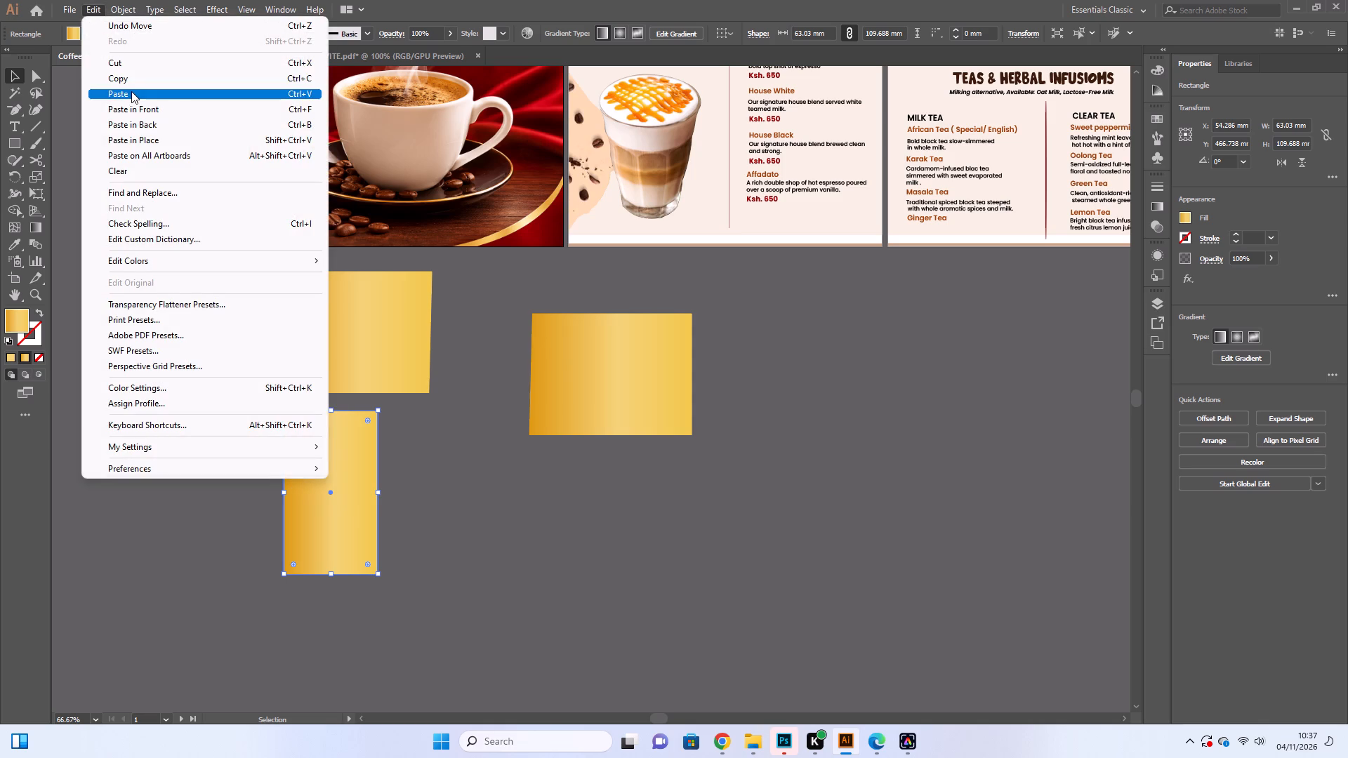
{"action": "left_click_drag", "start_coordinate": [580, 378], "coordinate": [438, 472]}
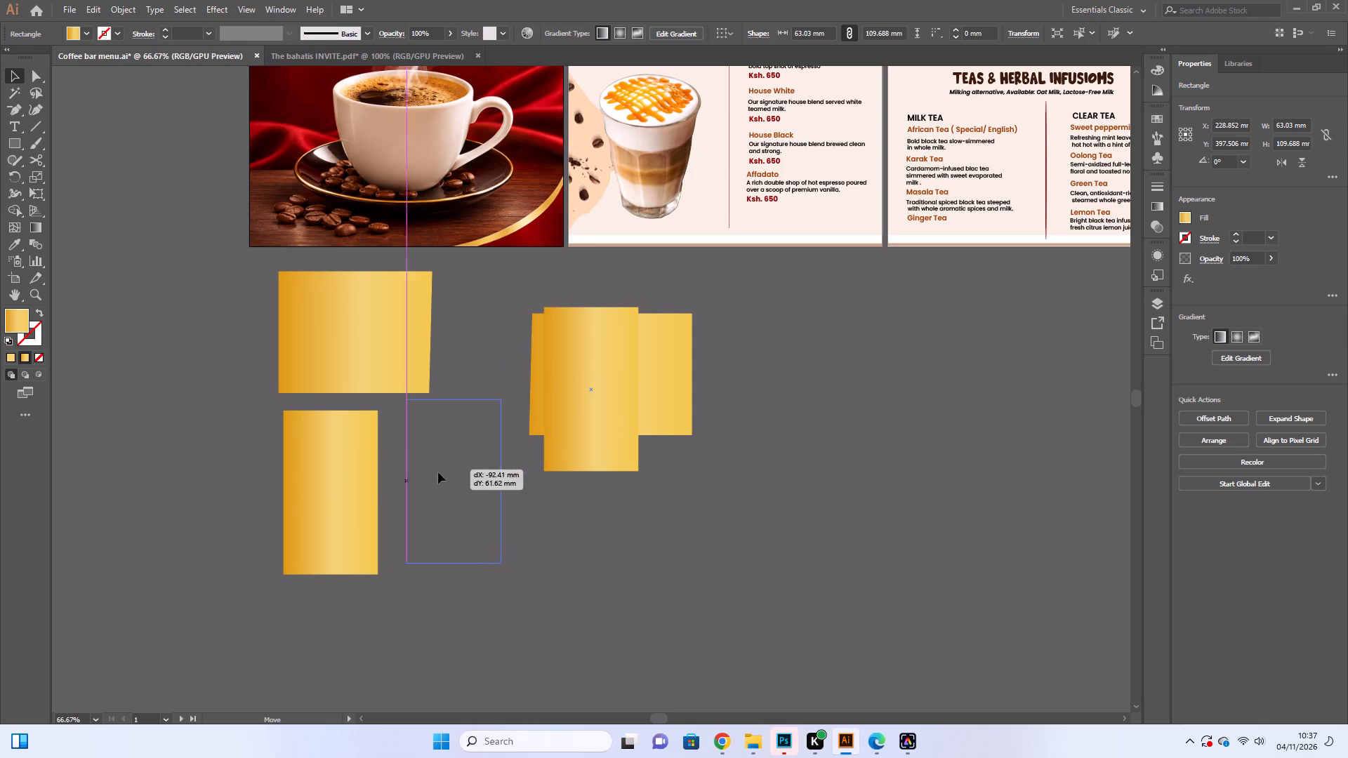
{"action": "left_click_drag", "start_coordinate": [438, 472], "coordinate": [423, 479]}
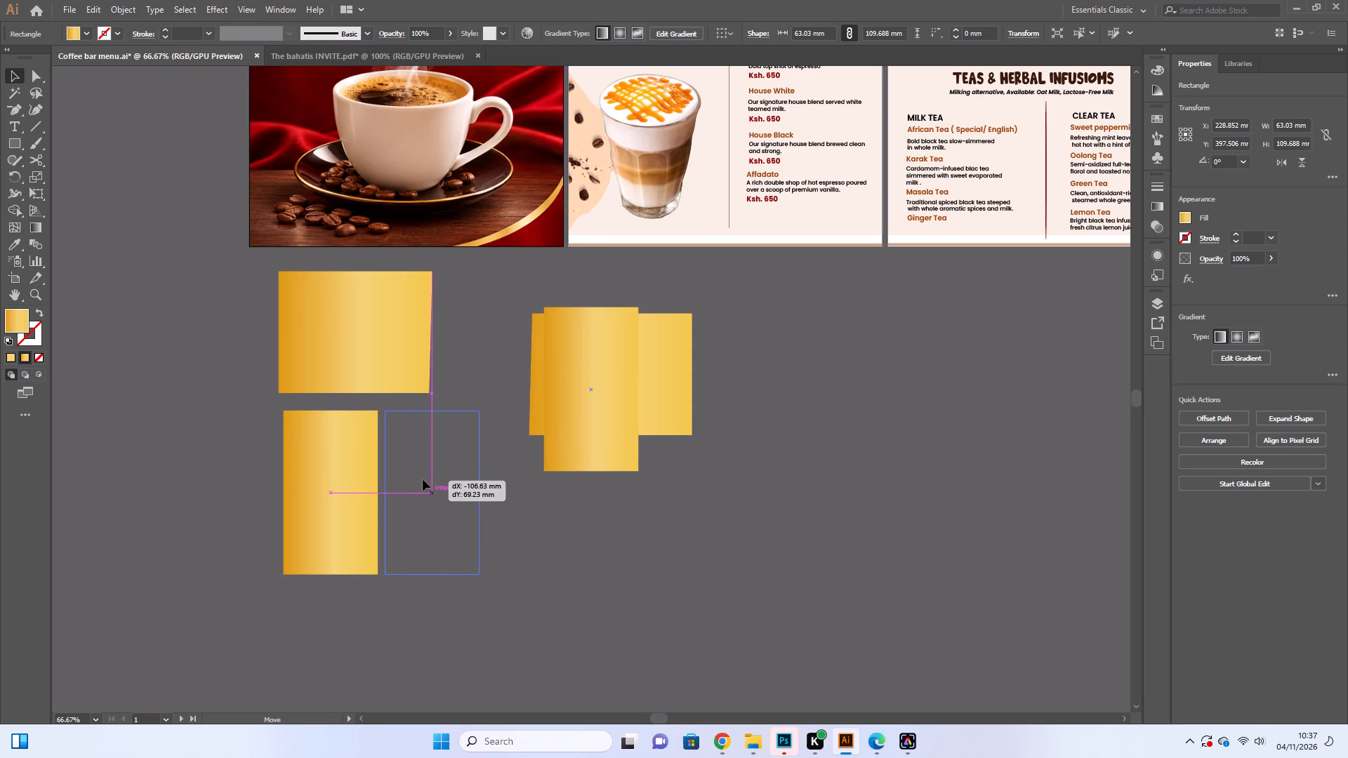
{"action": "left_click_drag", "start_coordinate": [423, 479], "coordinate": [421, 479]}
{"action": "left_click", "coordinate": [574, 505]}
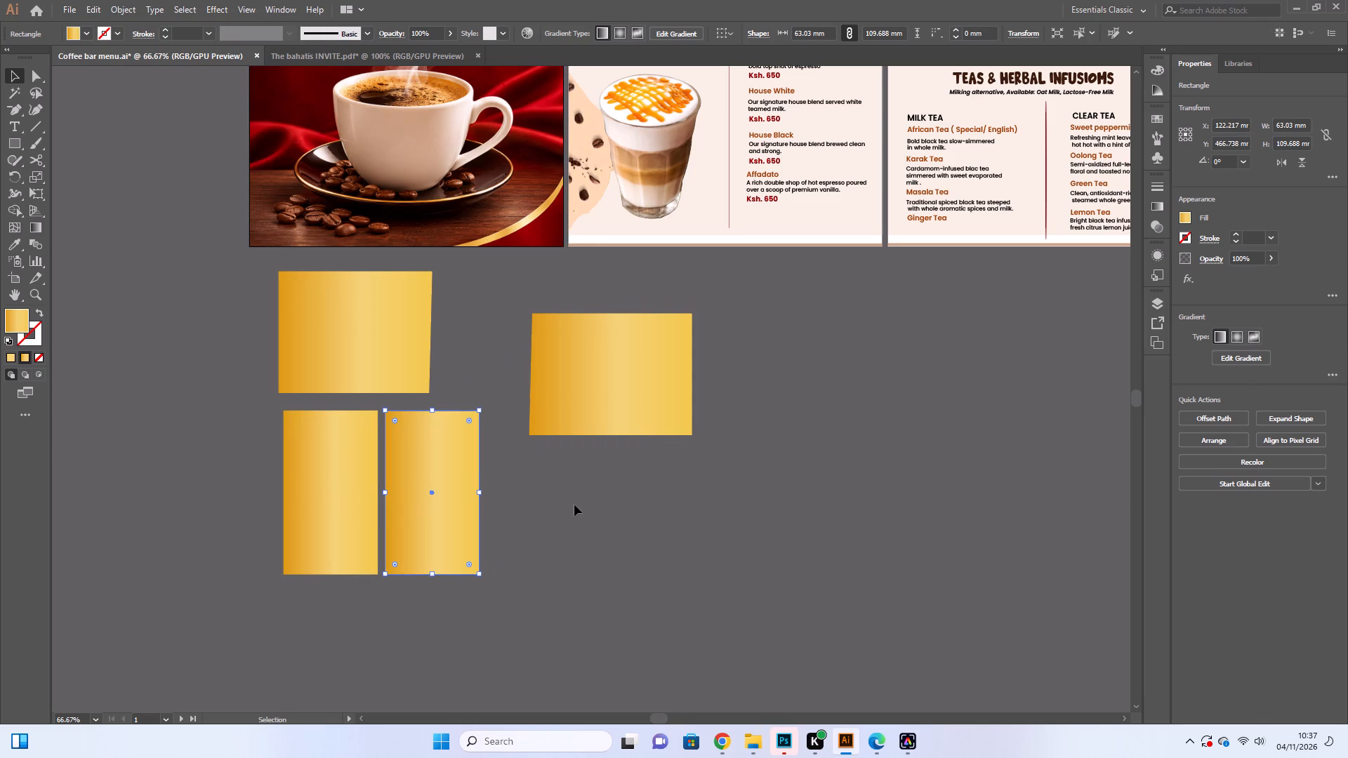
Delete both cut halves of the old gold gradient rectangle.
{"action": "left_click", "coordinate": [590, 407]}
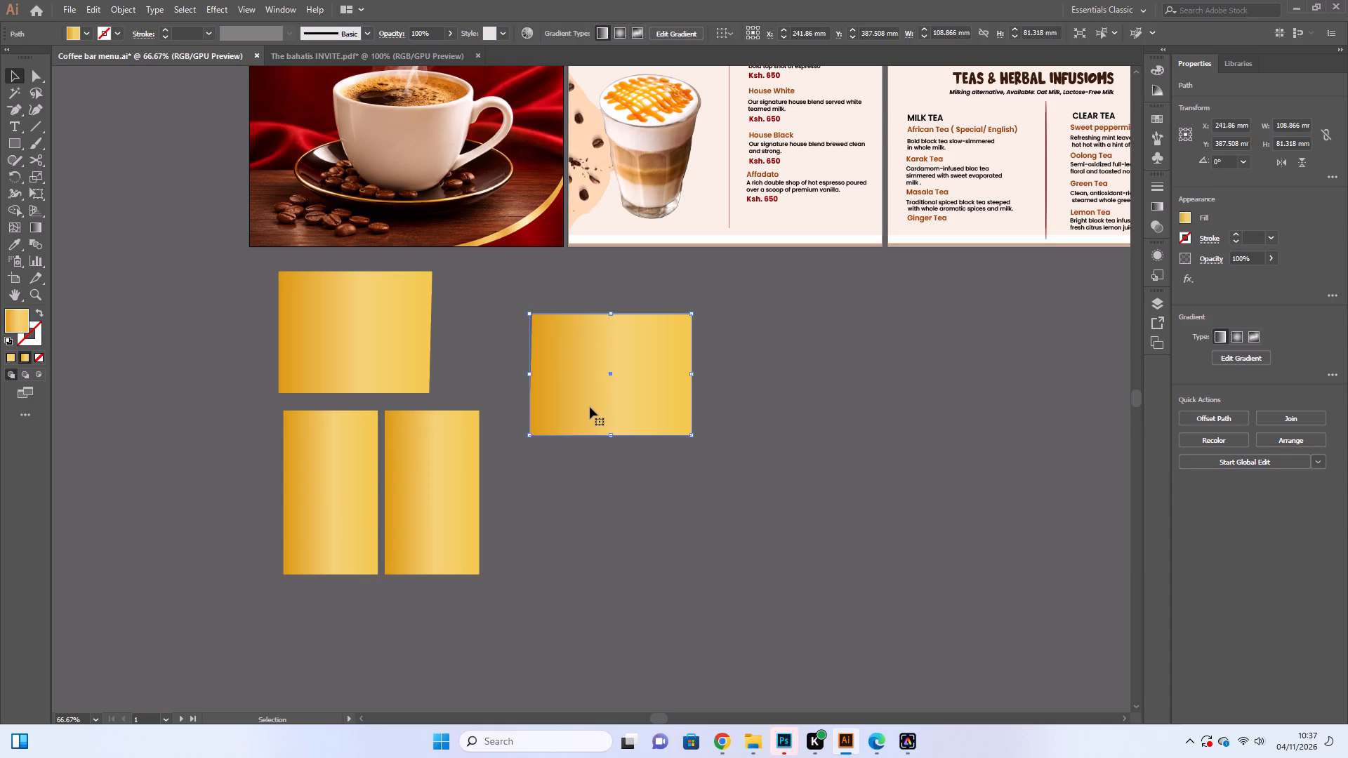
{"action": "key", "text": "BackSpace"}
{"action": "left_click_drag", "start_coordinate": [395, 365], "coordinate": [637, 494]}
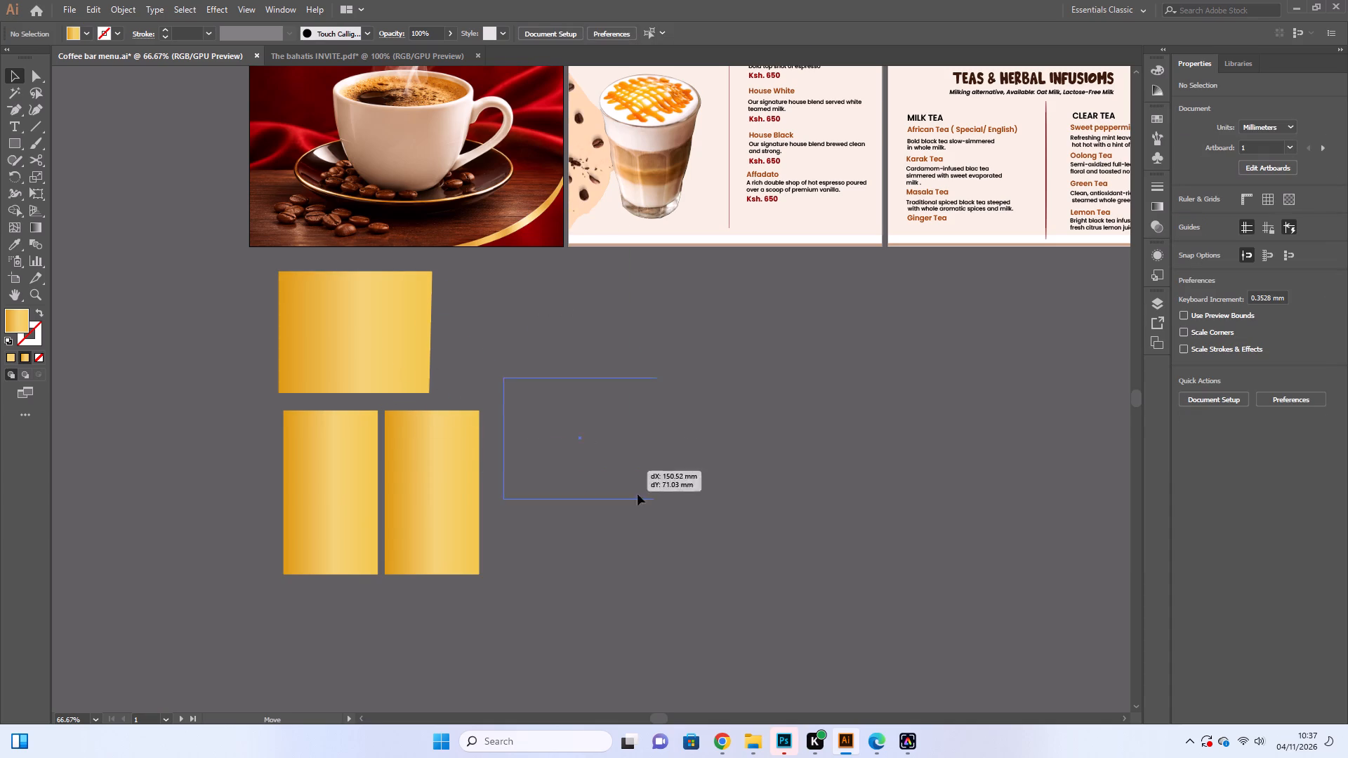
{"action": "left_click_drag", "start_coordinate": [637, 494], "coordinate": [679, 562]}
{"action": "key", "text": "BackSpace"}
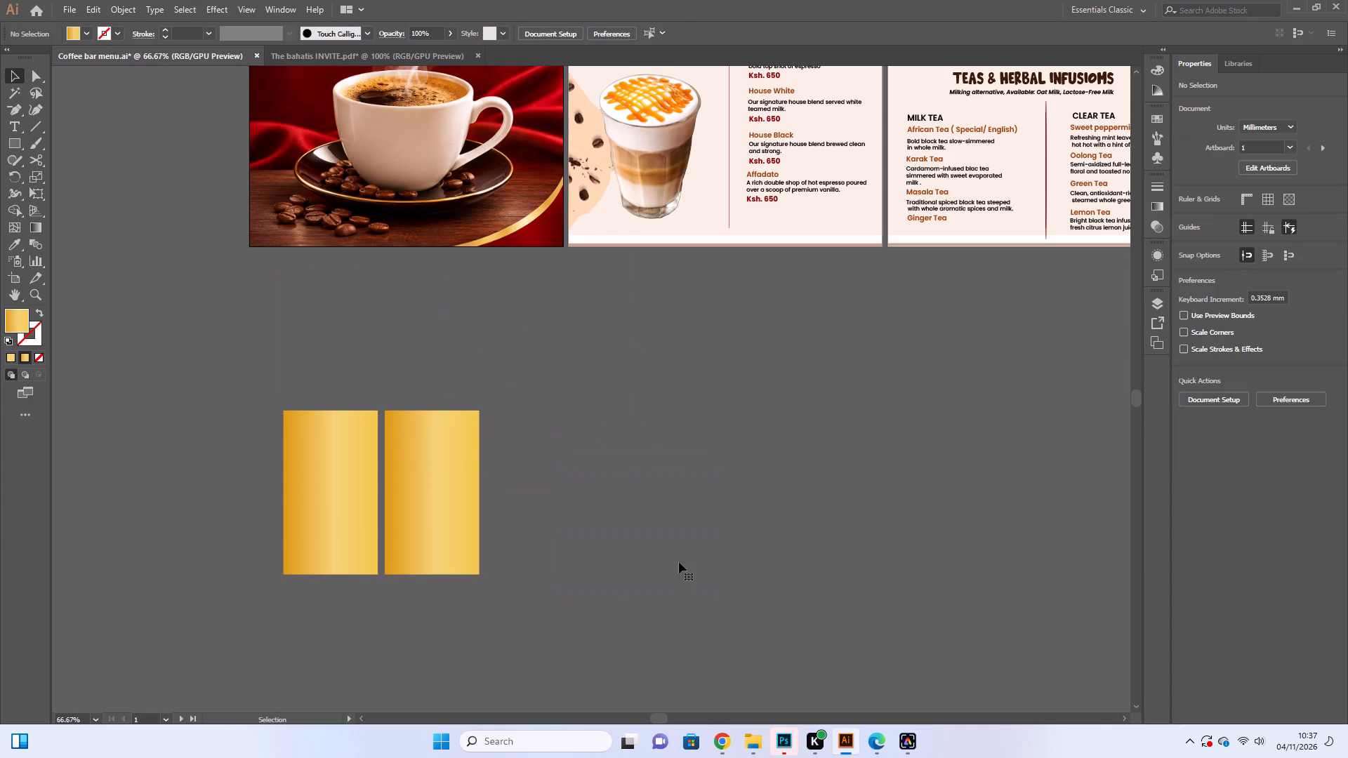
Narrow the duplicate upright gradient rectangle to about 57 mm wide.
{"action": "left_click", "coordinate": [458, 465]}
{"action": "left_click_drag", "start_coordinate": [480, 495], "coordinate": [470, 490]}
{"action": "left_click", "coordinate": [448, 501]}
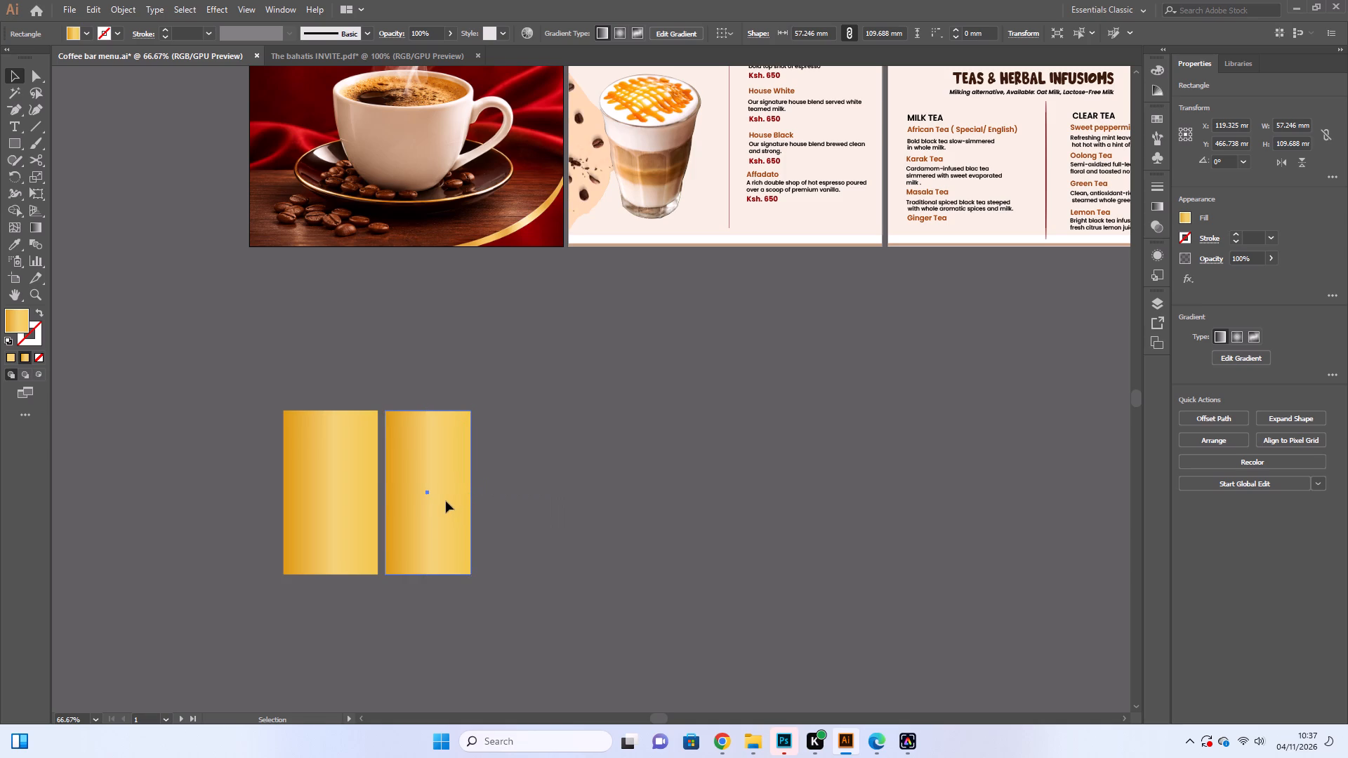
Copy and paste the narrowed gradient rectangle, aligning the new copy just beyond it in the same row.
{"action": "left_click", "coordinate": [93, 12]}
{"action": "left_click", "coordinate": [121, 73]}
{"action": "left_click", "coordinate": [103, 10]}
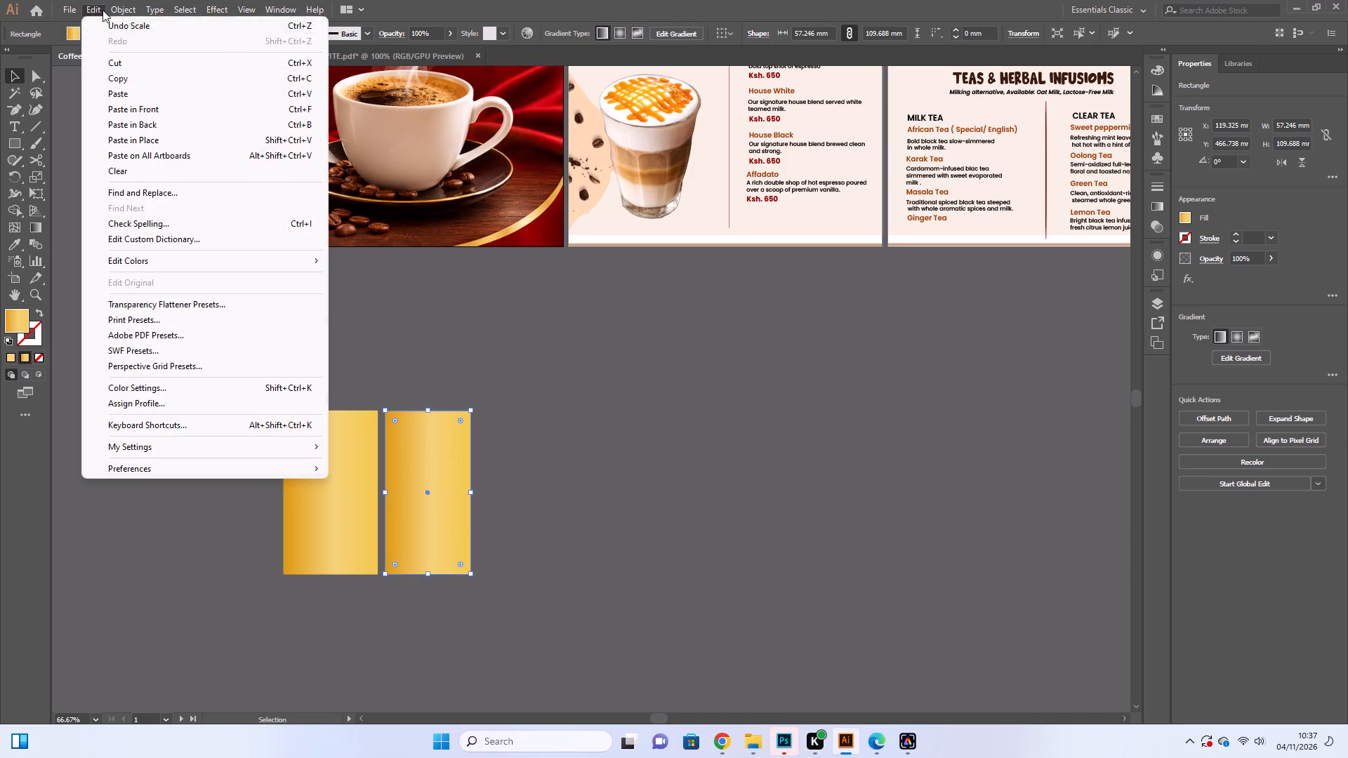
{"action": "left_click", "coordinate": [134, 91]}
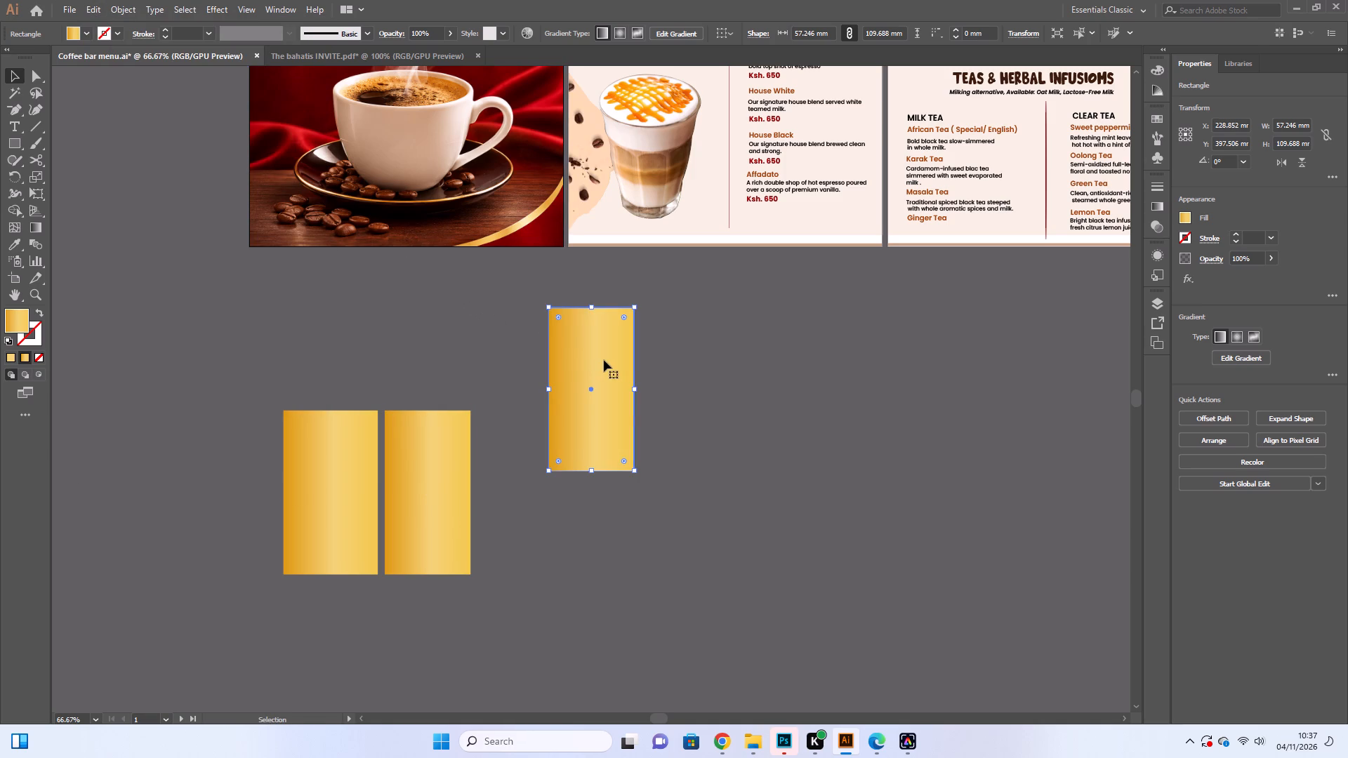
{"action": "left_click_drag", "start_coordinate": [604, 360], "coordinate": [533, 463]}
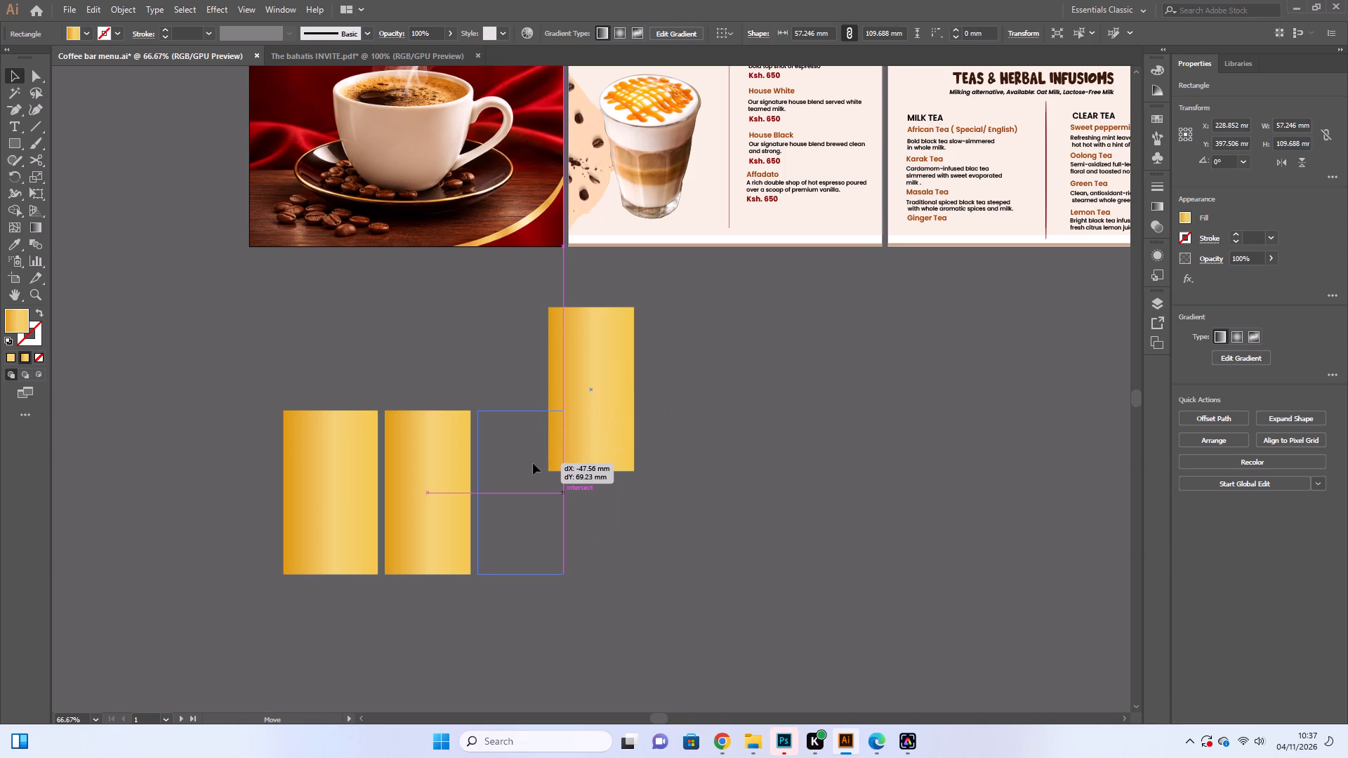
{"action": "left_click_drag", "start_coordinate": [533, 463], "coordinate": [529, 464]}
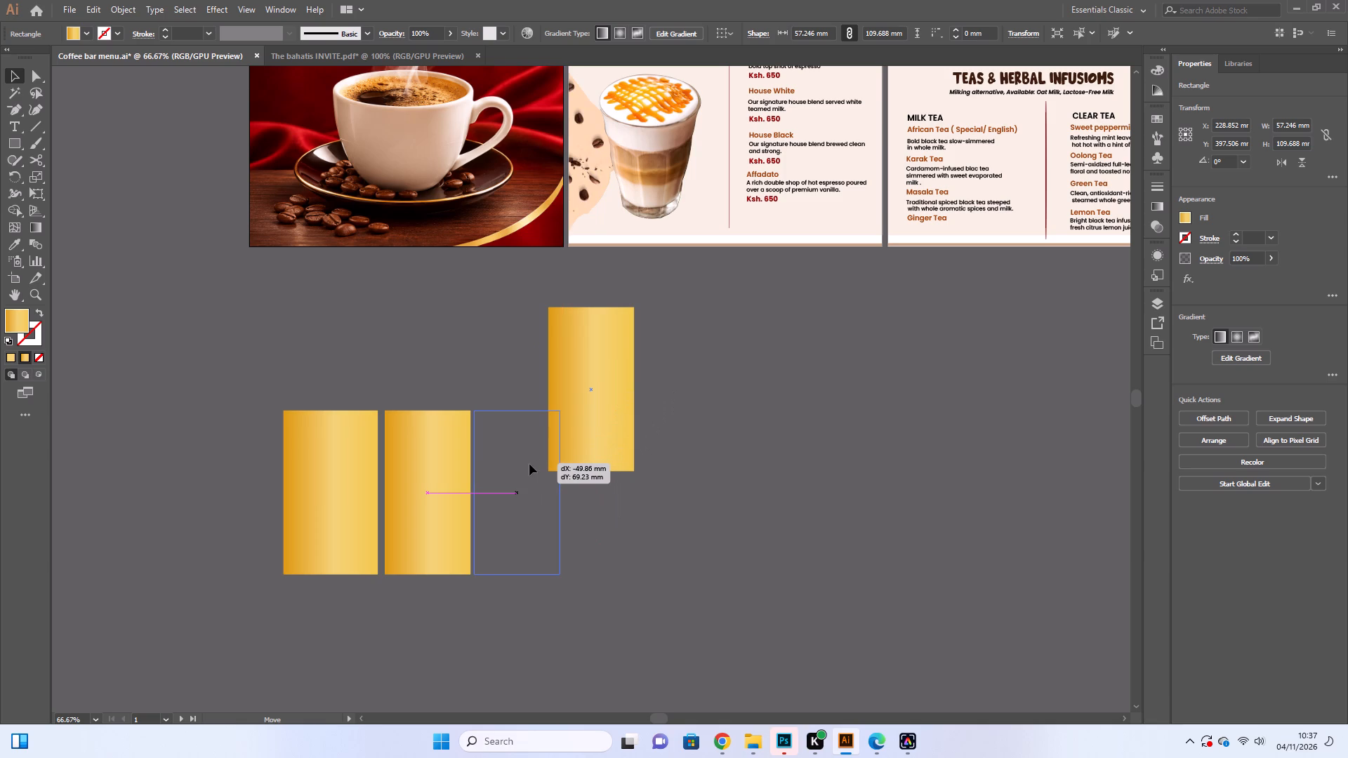
{"action": "left_click_drag", "start_coordinate": [529, 464], "coordinate": [528, 463]}
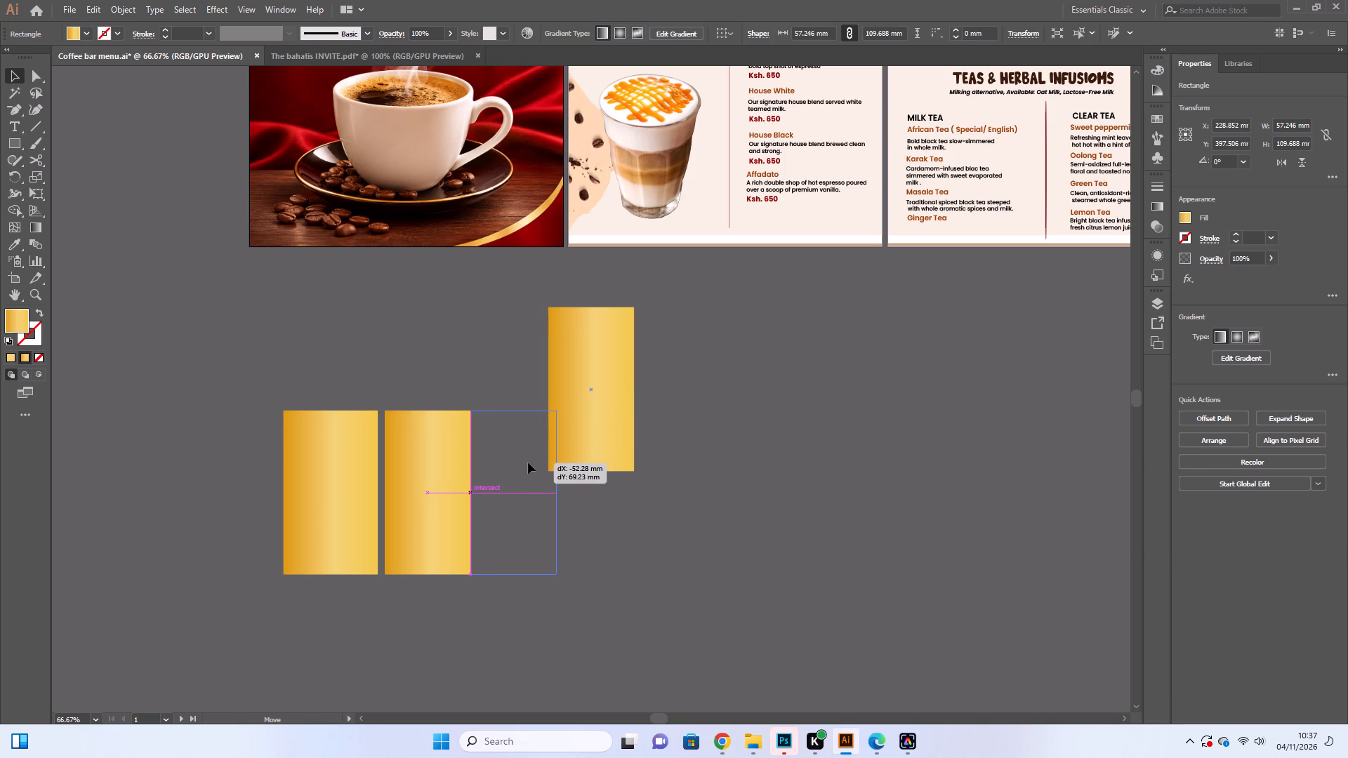
{"action": "left_click_drag", "start_coordinate": [528, 463], "coordinate": [529, 462]}
{"action": "left_click", "coordinate": [602, 486]}
Move the original, wider upright gradient rectangle to the other end of the row, slightly lower than the two narrower ones.
{"action": "scroll", "coordinate": [602, 486], "scroll_direction": "down", "scroll_amount": 5}
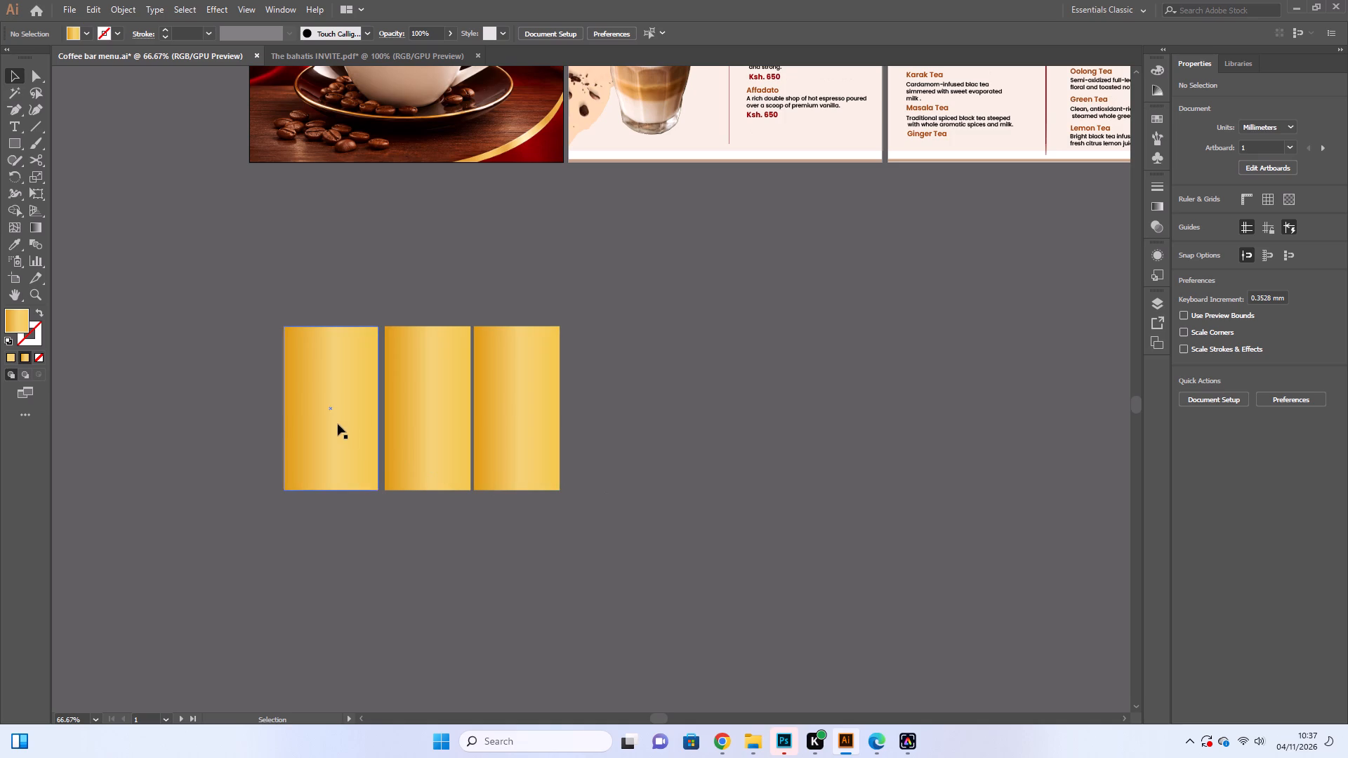
{"action": "left_click_drag", "start_coordinate": [338, 424], "coordinate": [640, 600]}
{"action": "left_click_drag", "start_coordinate": [648, 614], "coordinate": [673, 476]}
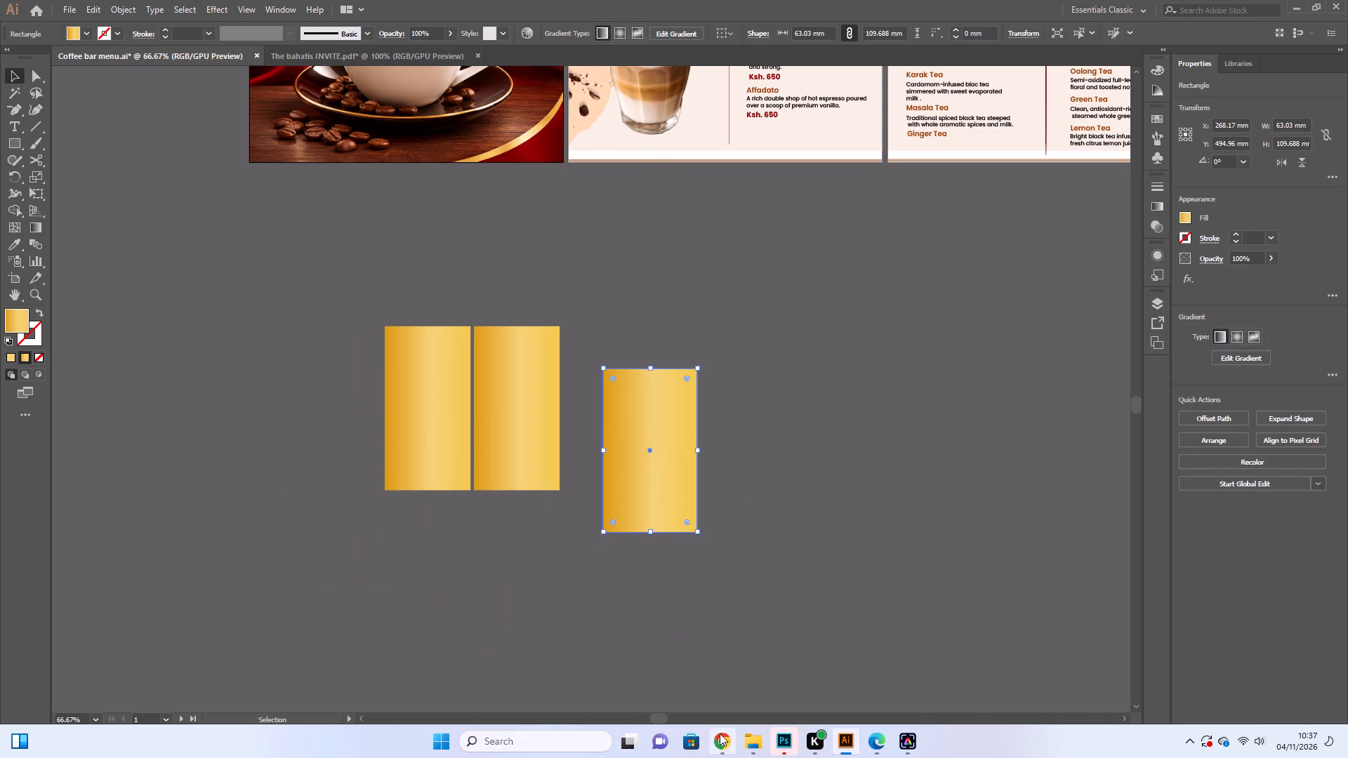
Switch to Chrome and look through the yellow color code search results for other shade references.
{"action": "left_click", "coordinate": [720, 682]}
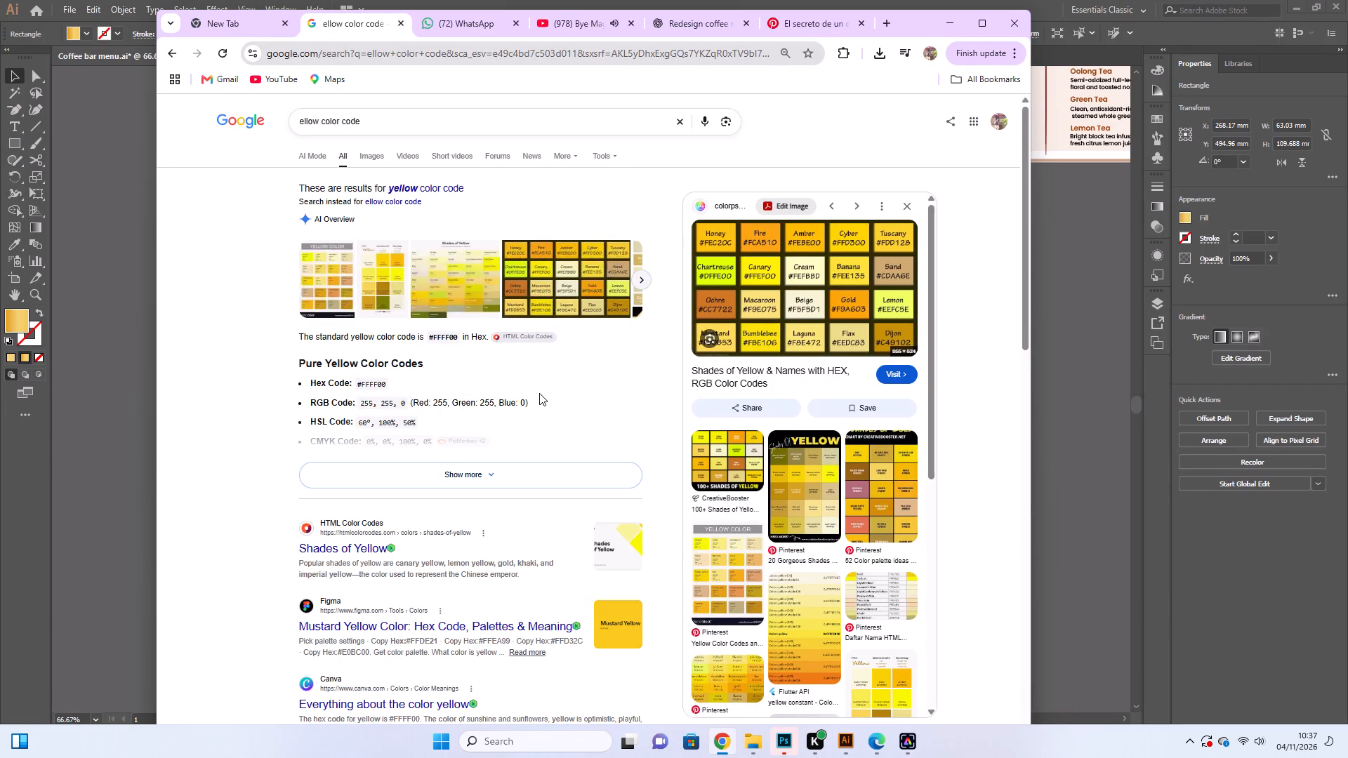
{"action": "scroll", "coordinate": [539, 393], "scroll_direction": "down", "scroll_amount": 12}
{"action": "scroll", "coordinate": [544, 407], "scroll_direction": "up", "scroll_amount": 6}
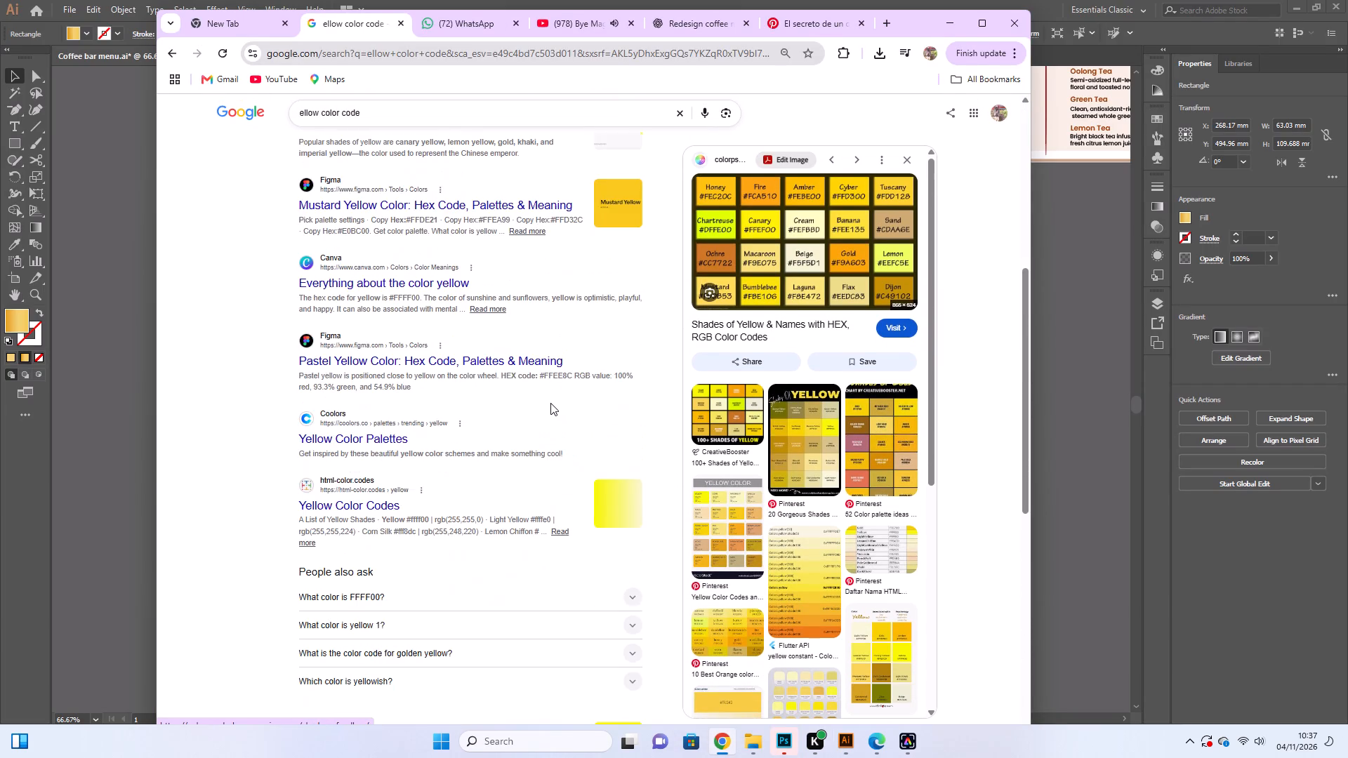
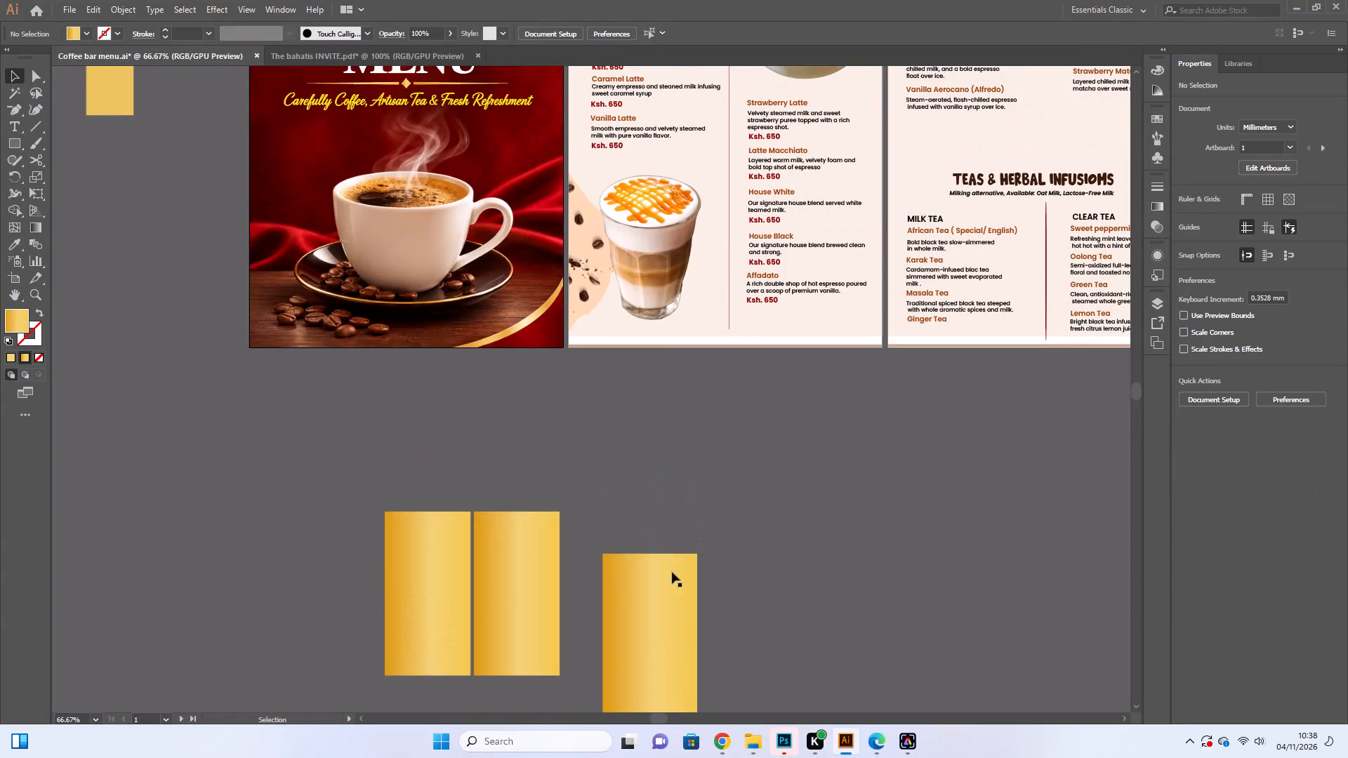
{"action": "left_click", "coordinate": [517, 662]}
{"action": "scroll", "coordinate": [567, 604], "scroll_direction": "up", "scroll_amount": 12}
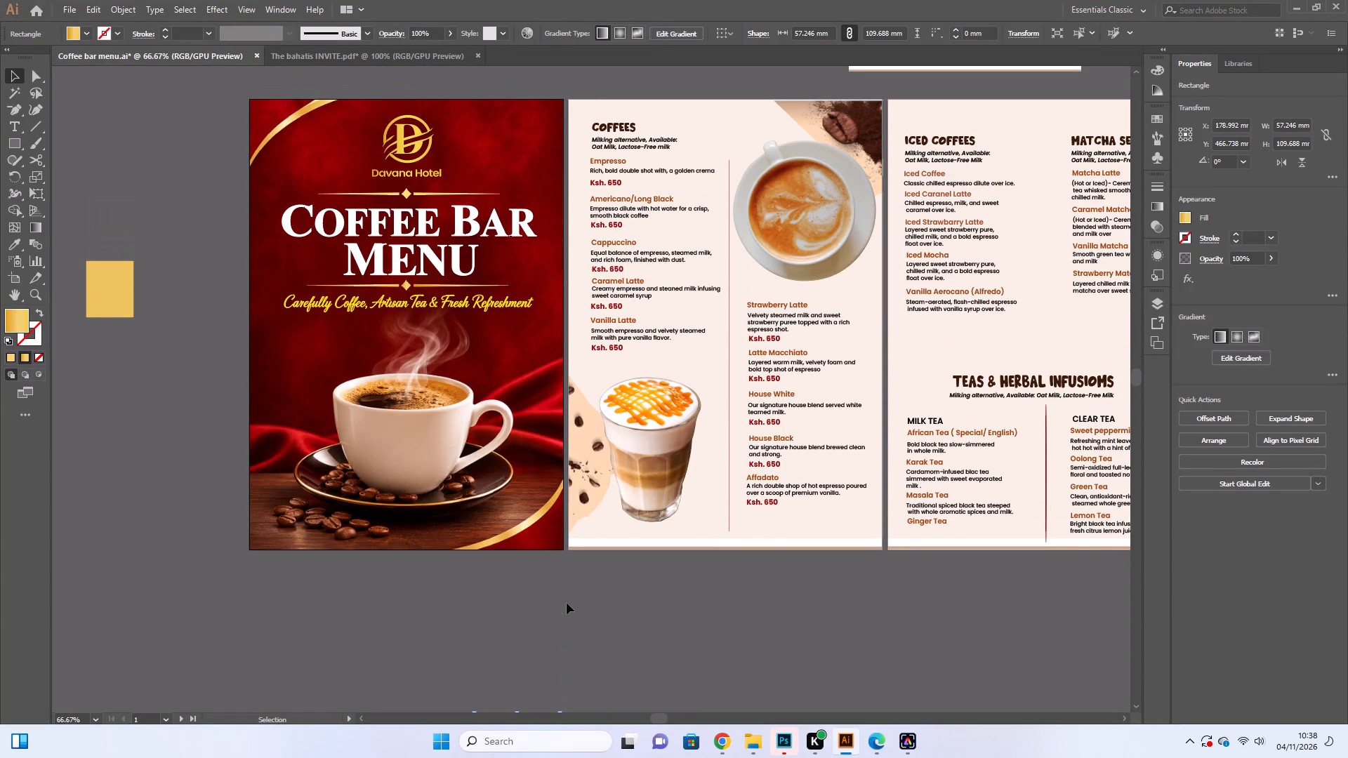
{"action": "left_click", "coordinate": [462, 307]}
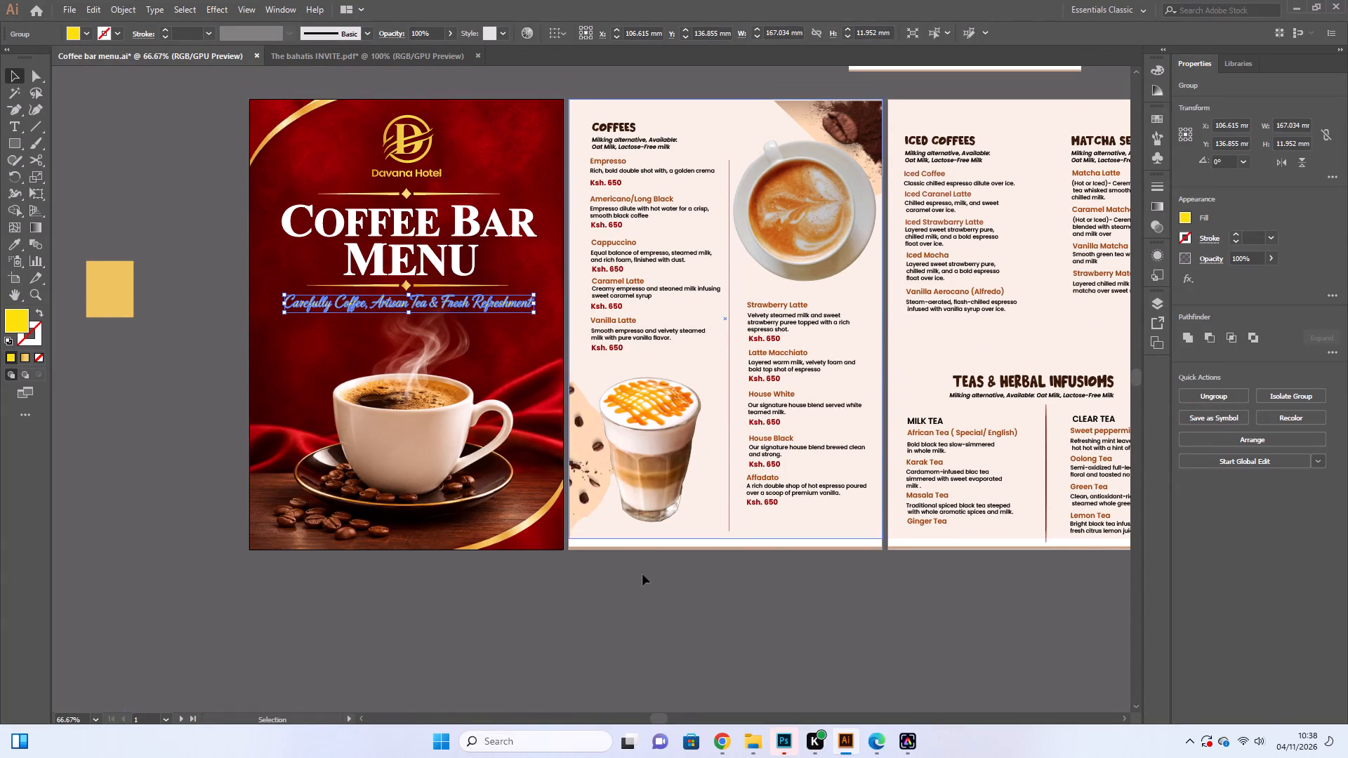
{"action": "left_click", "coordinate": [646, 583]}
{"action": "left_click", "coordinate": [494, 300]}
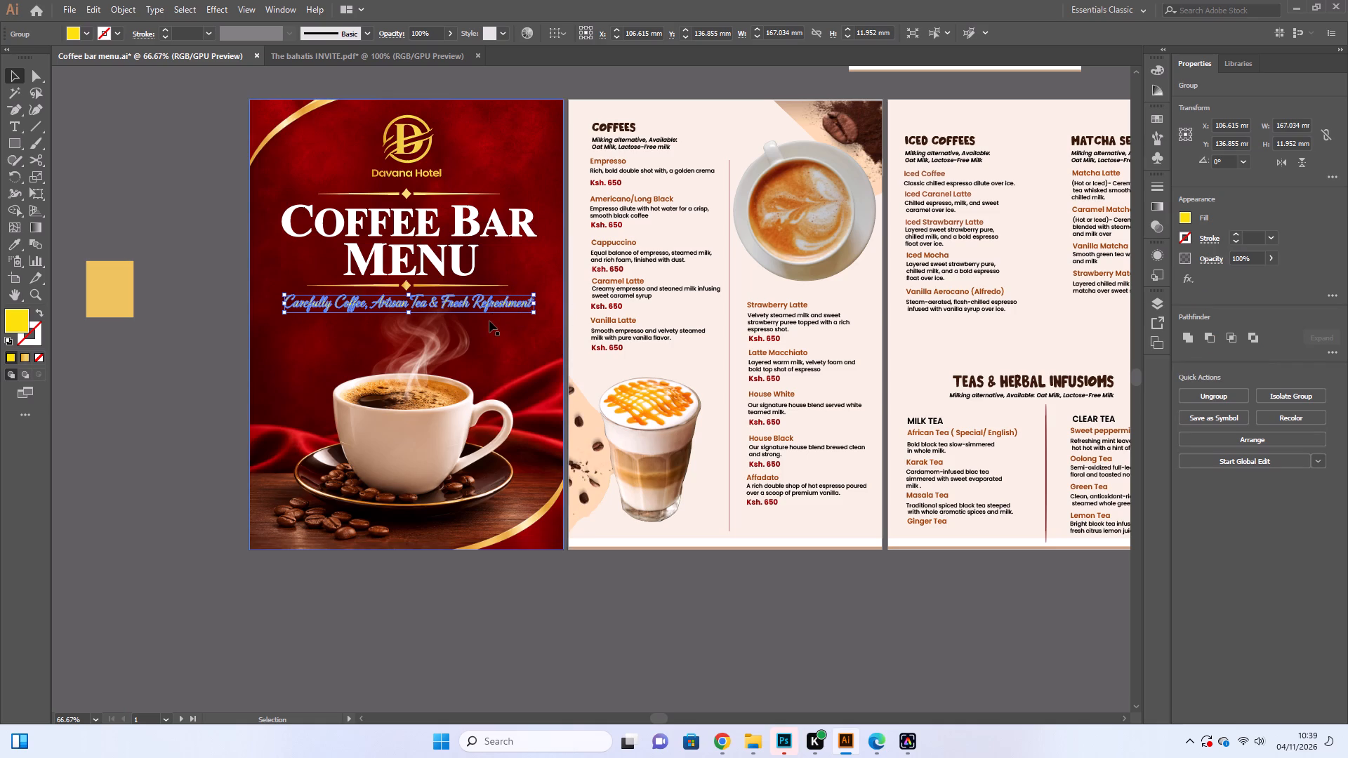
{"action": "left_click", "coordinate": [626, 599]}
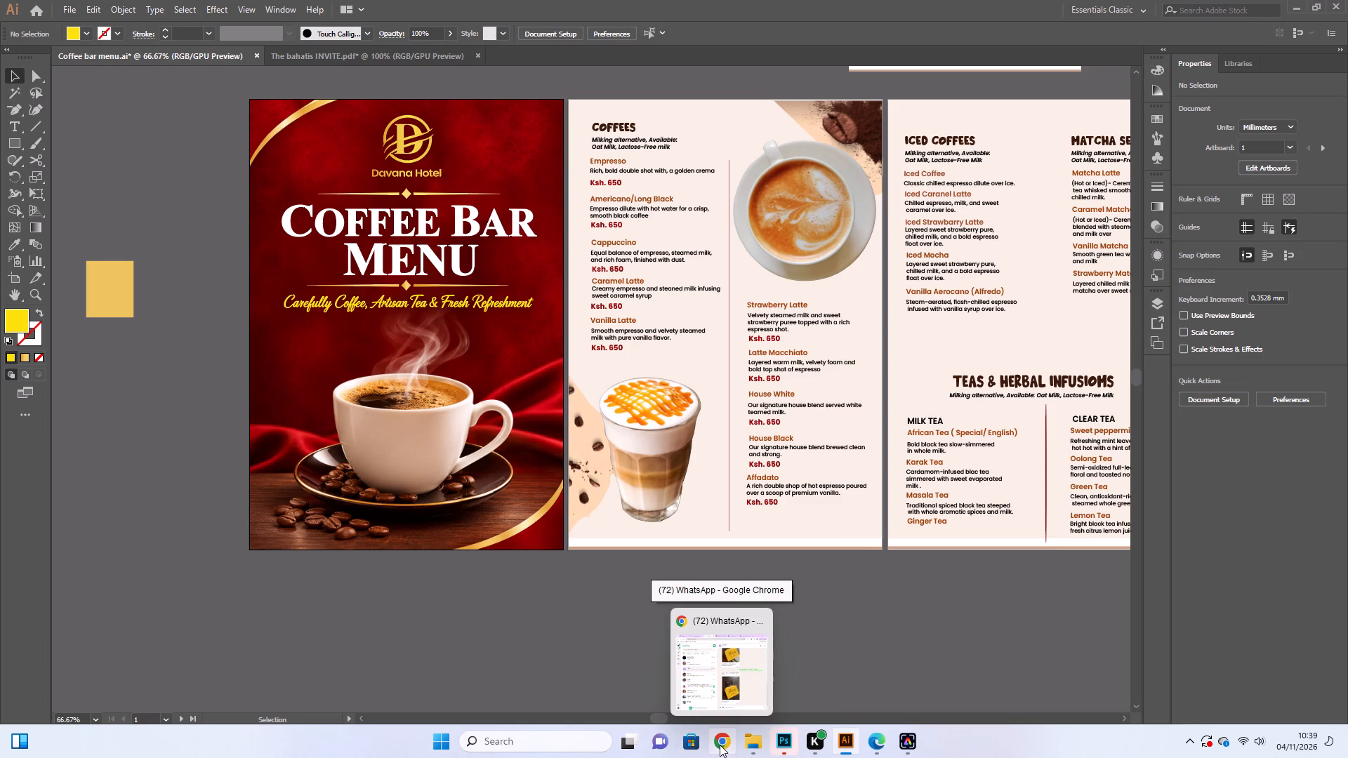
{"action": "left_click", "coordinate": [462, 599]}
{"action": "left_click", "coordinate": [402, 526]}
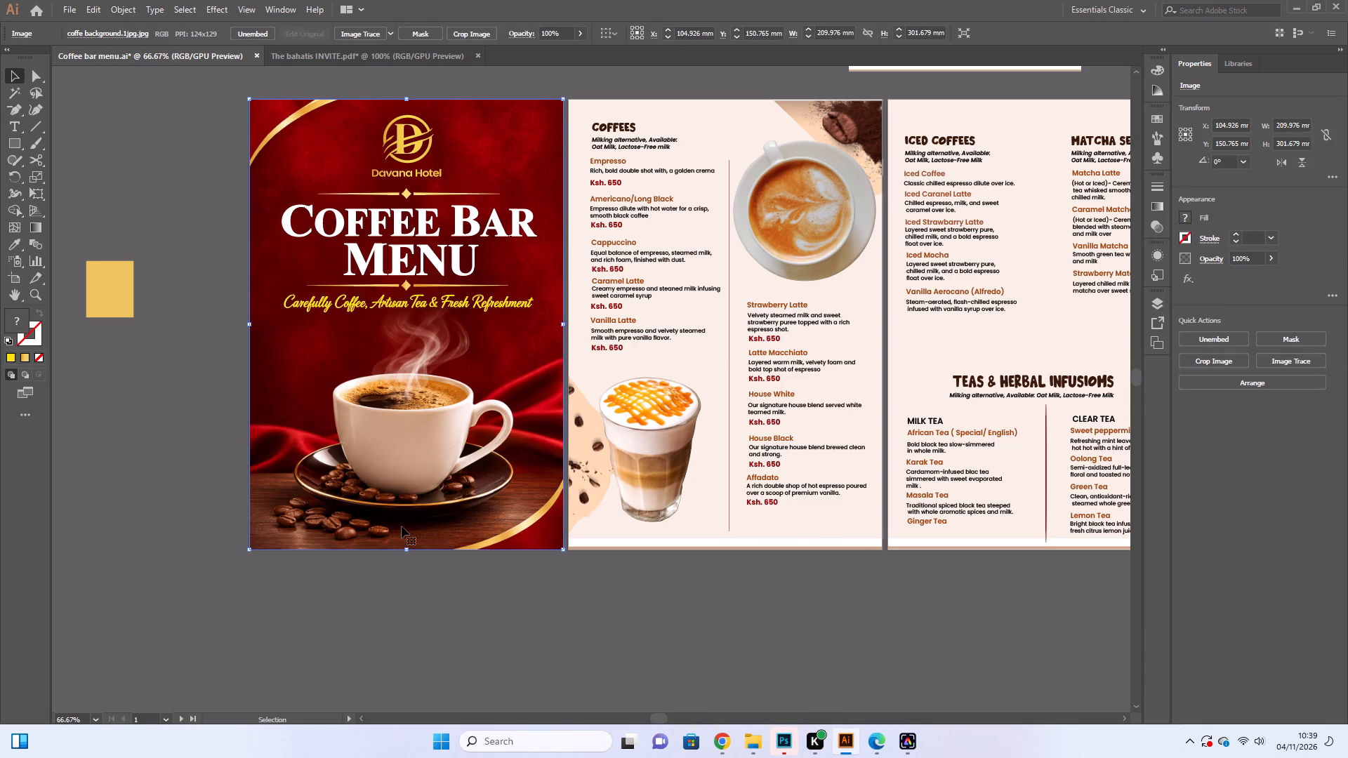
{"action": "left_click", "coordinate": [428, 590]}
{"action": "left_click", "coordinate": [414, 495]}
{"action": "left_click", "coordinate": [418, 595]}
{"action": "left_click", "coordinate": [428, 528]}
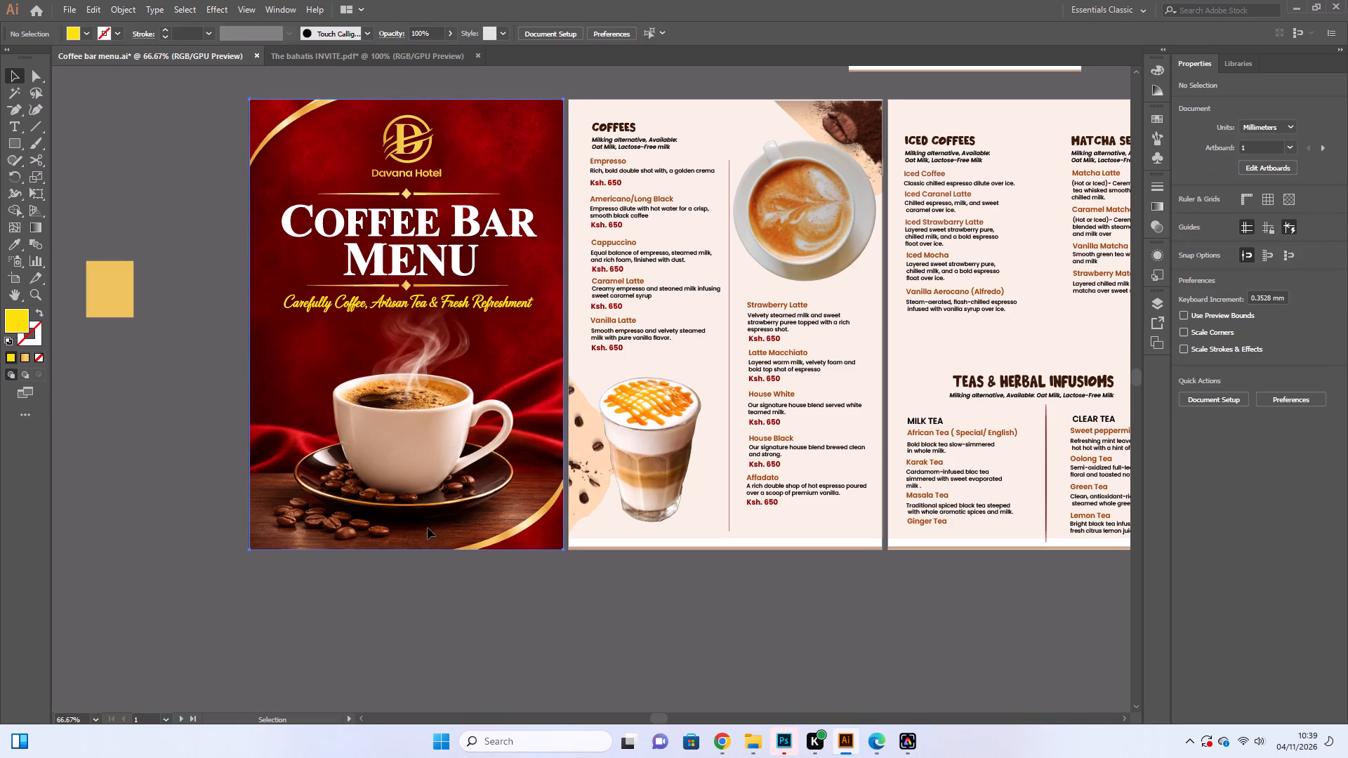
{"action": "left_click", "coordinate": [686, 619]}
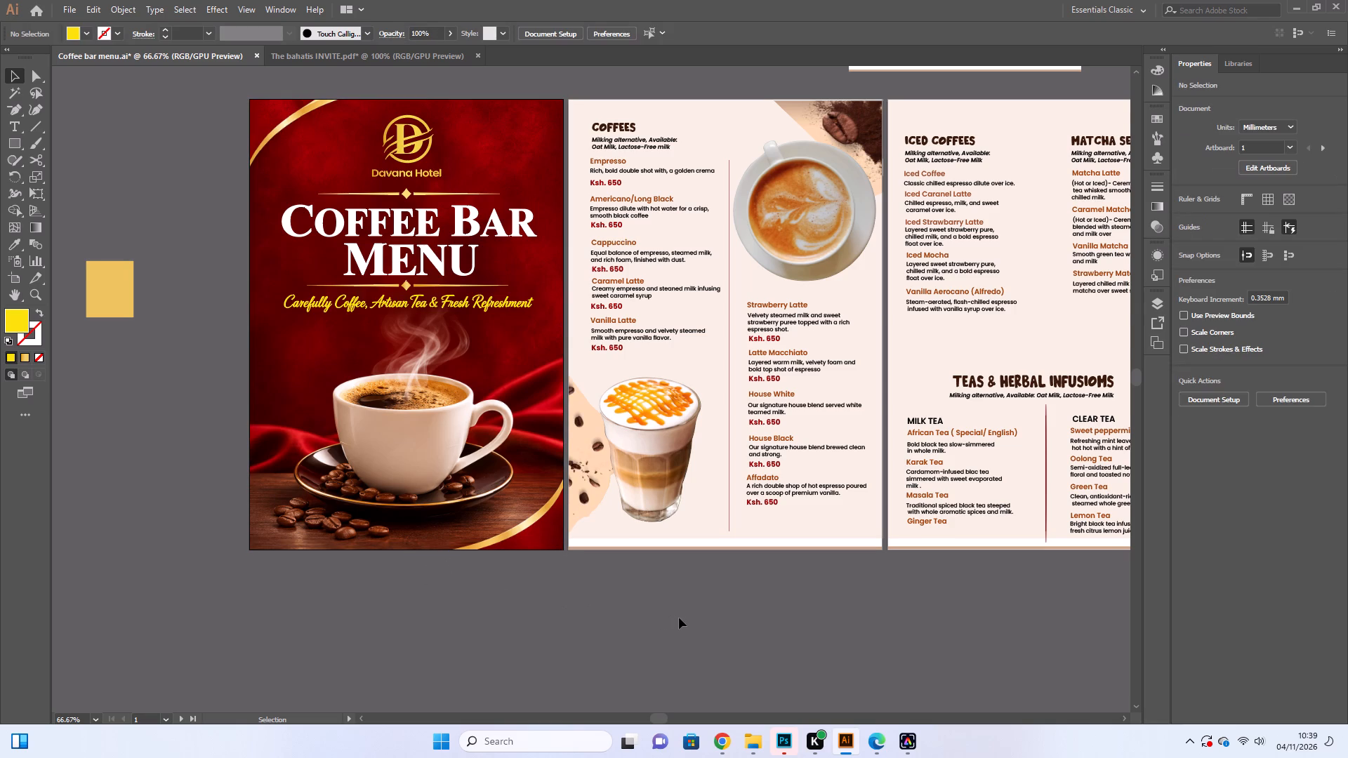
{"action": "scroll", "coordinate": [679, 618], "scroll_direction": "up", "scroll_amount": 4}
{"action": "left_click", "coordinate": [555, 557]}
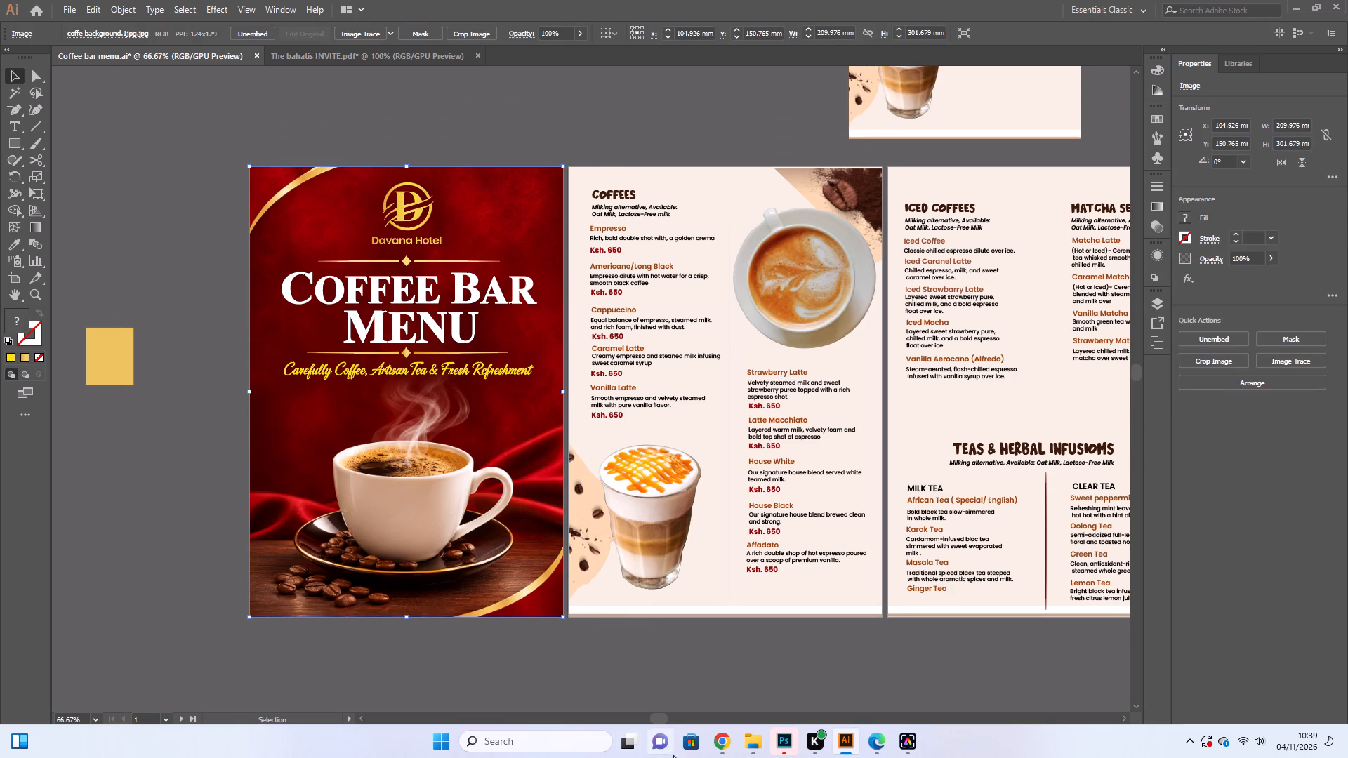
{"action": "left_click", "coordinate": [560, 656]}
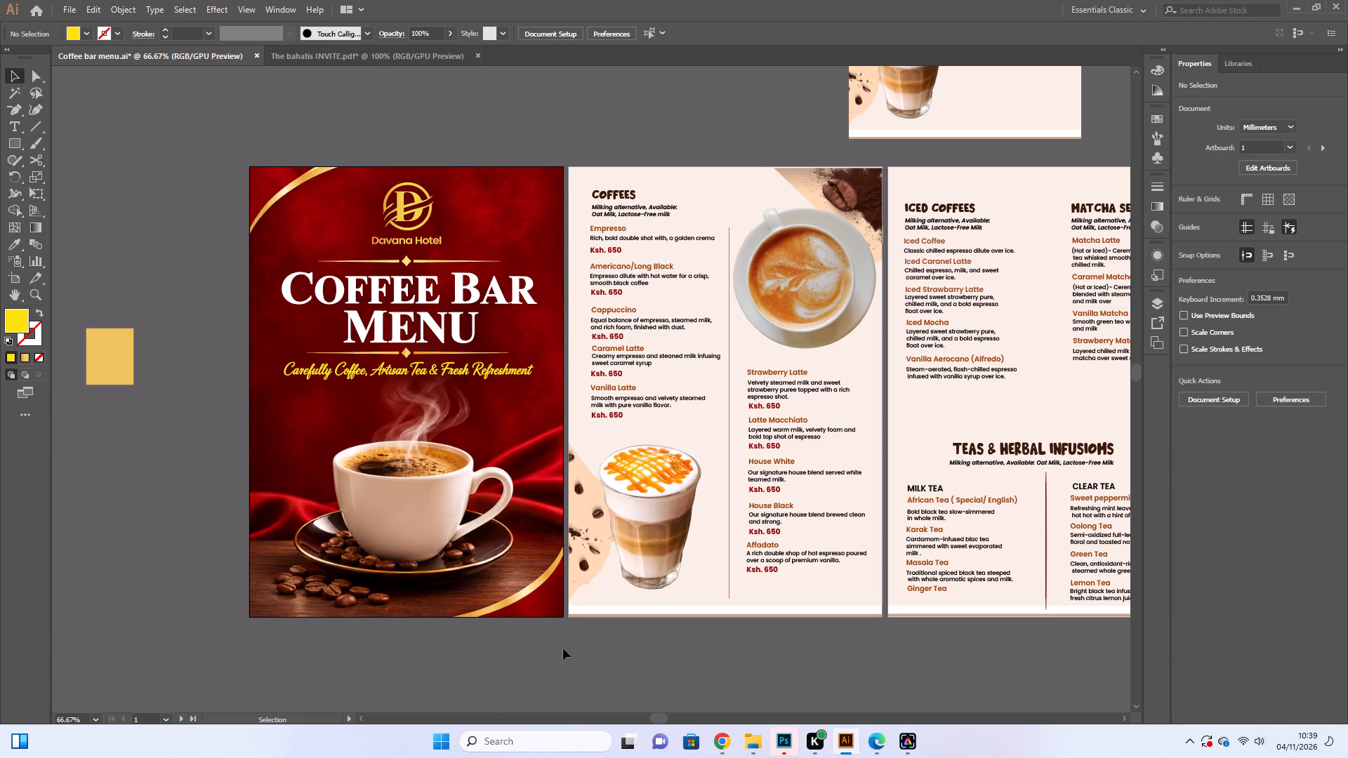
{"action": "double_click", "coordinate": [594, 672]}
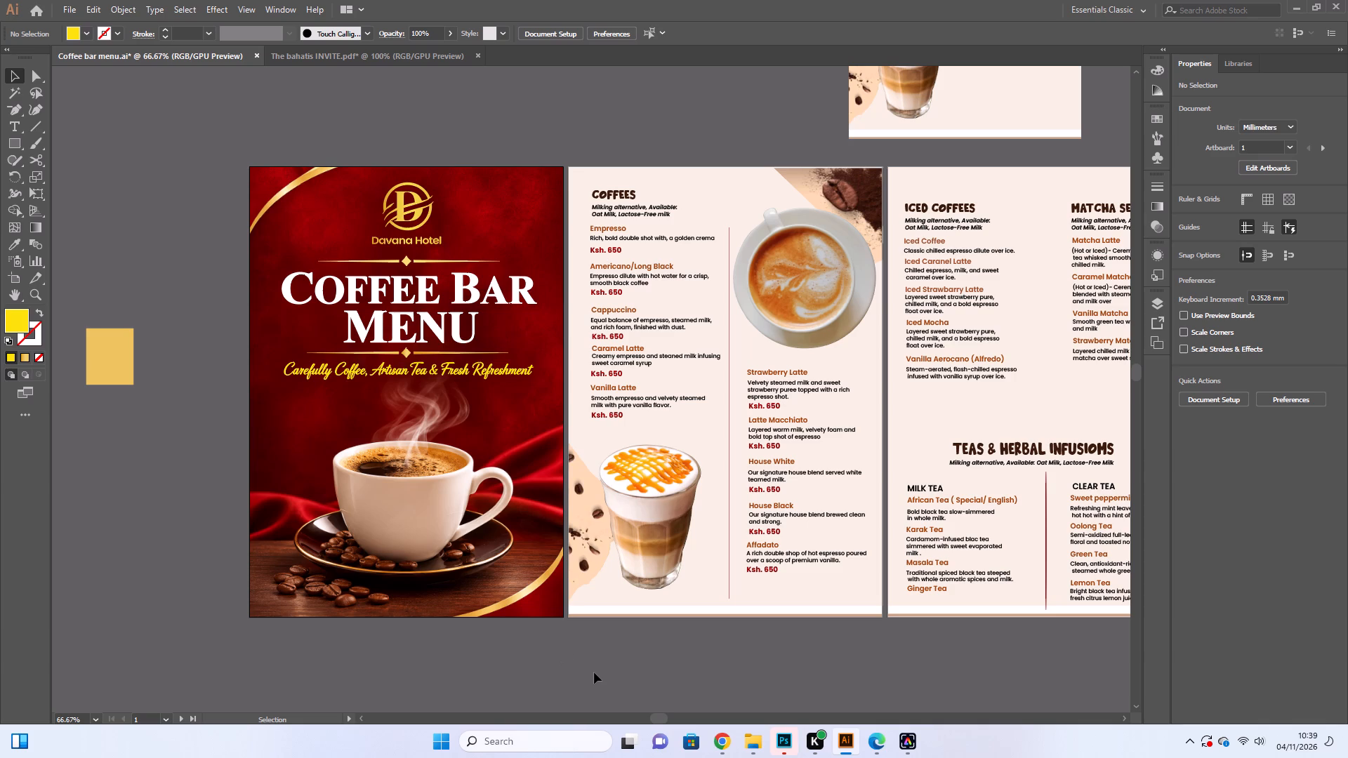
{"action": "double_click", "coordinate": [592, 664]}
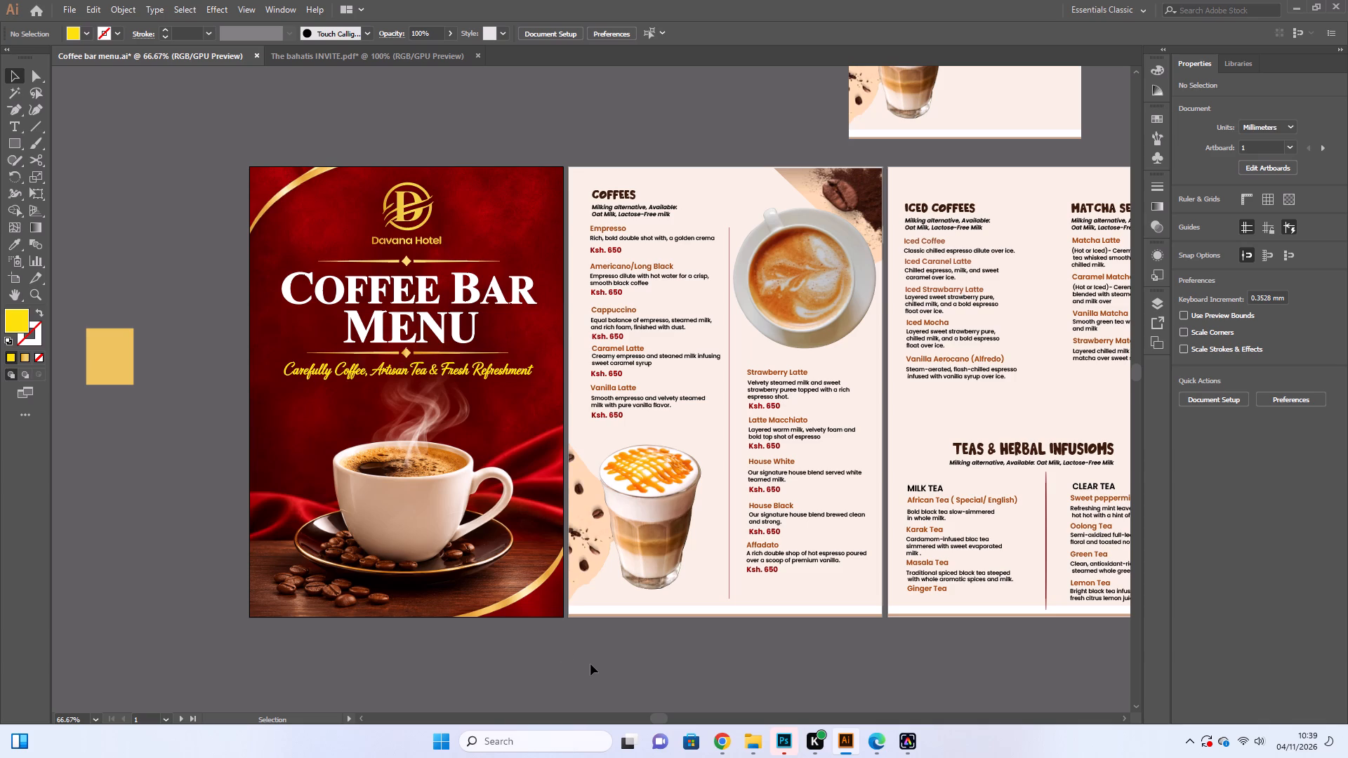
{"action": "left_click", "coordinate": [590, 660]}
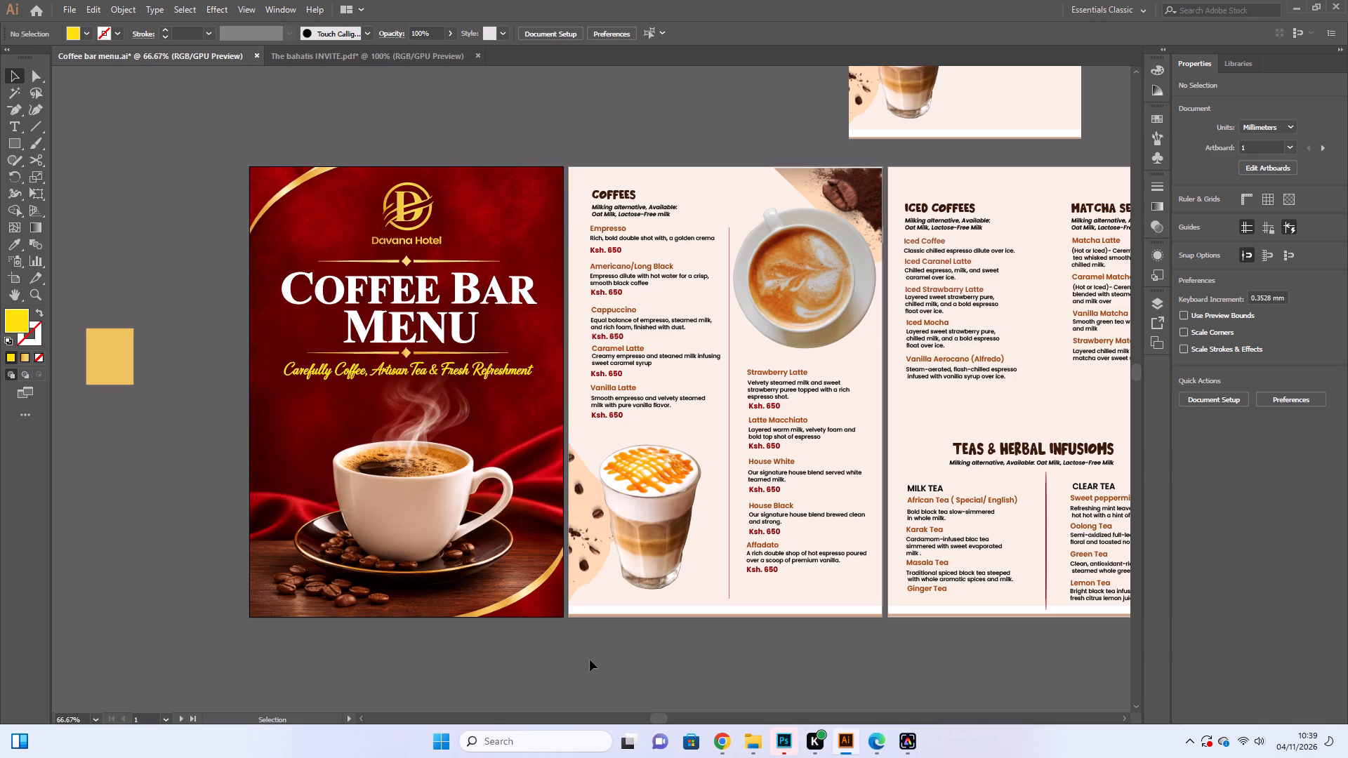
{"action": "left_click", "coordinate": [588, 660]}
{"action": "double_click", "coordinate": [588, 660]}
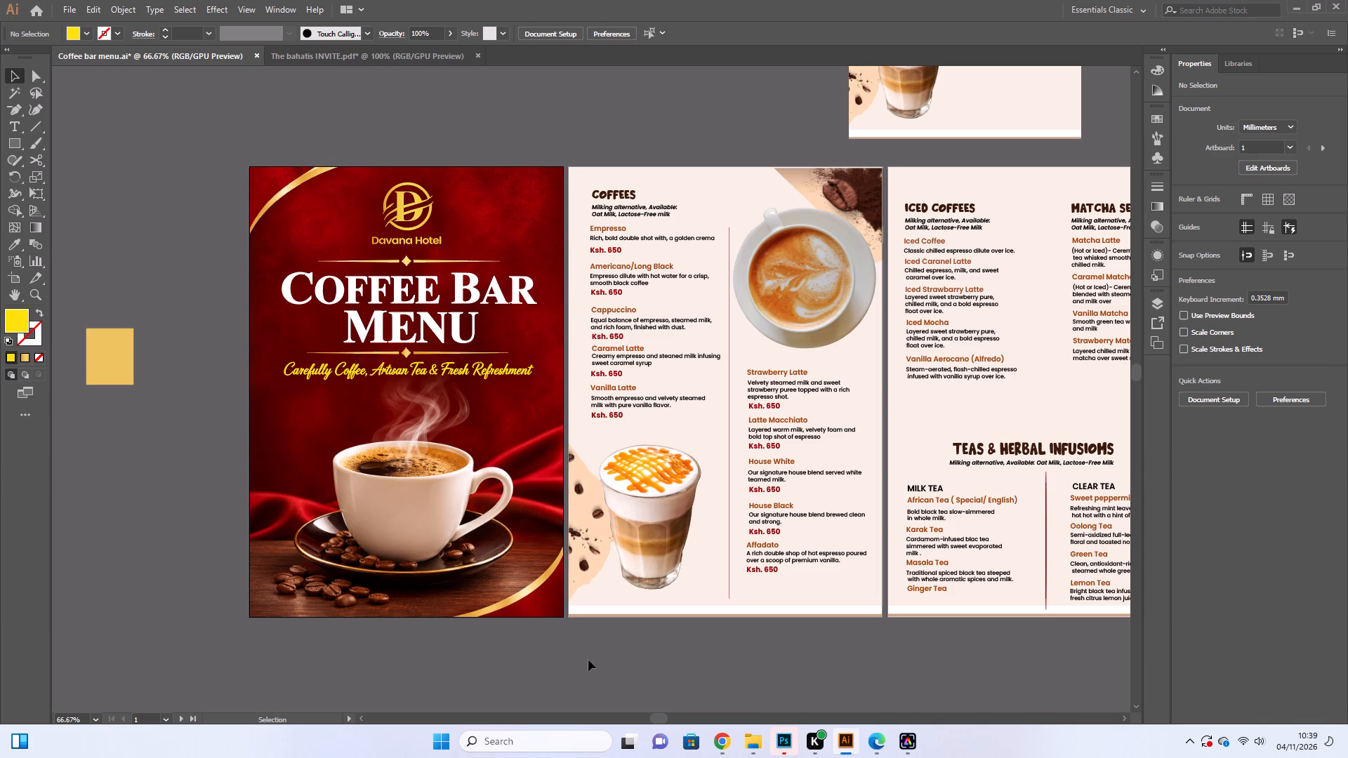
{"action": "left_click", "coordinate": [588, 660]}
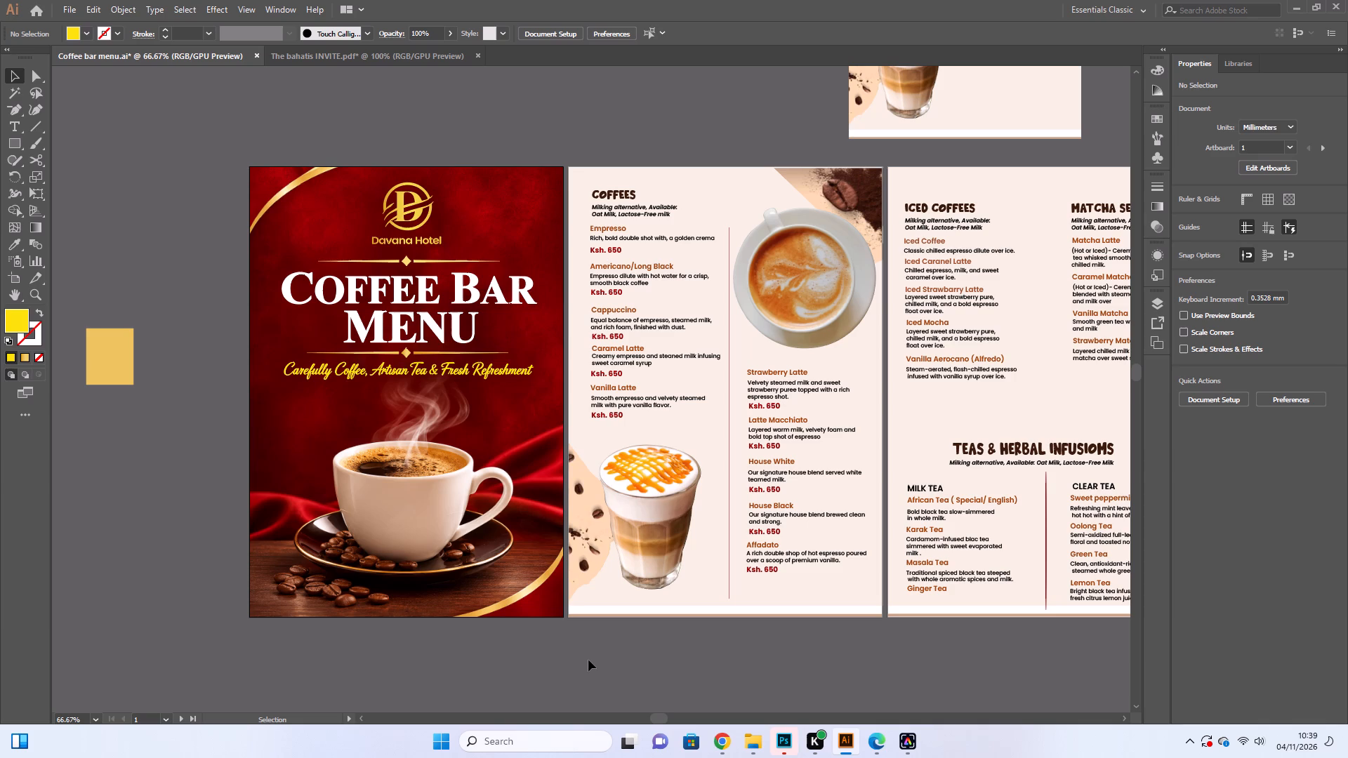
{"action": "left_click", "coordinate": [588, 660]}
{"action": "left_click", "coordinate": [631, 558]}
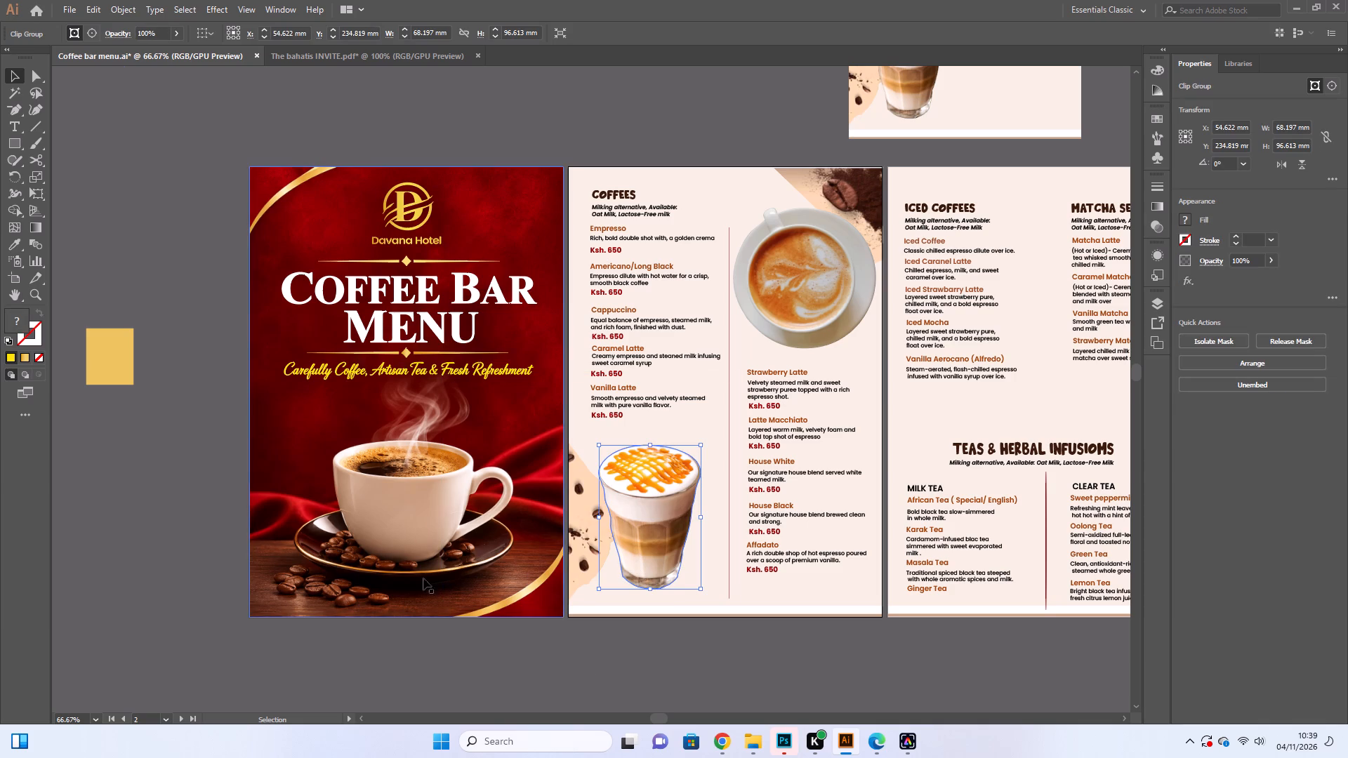
Move the small solid gold rectangle from beside the menu cover to the empty area below it, above the gradient rectangles.
{"action": "left_click", "coordinate": [148, 491]}
{"action": "left_click", "coordinate": [110, 369]}
{"action": "left_click_drag", "start_coordinate": [111, 370], "coordinate": [127, 423]}
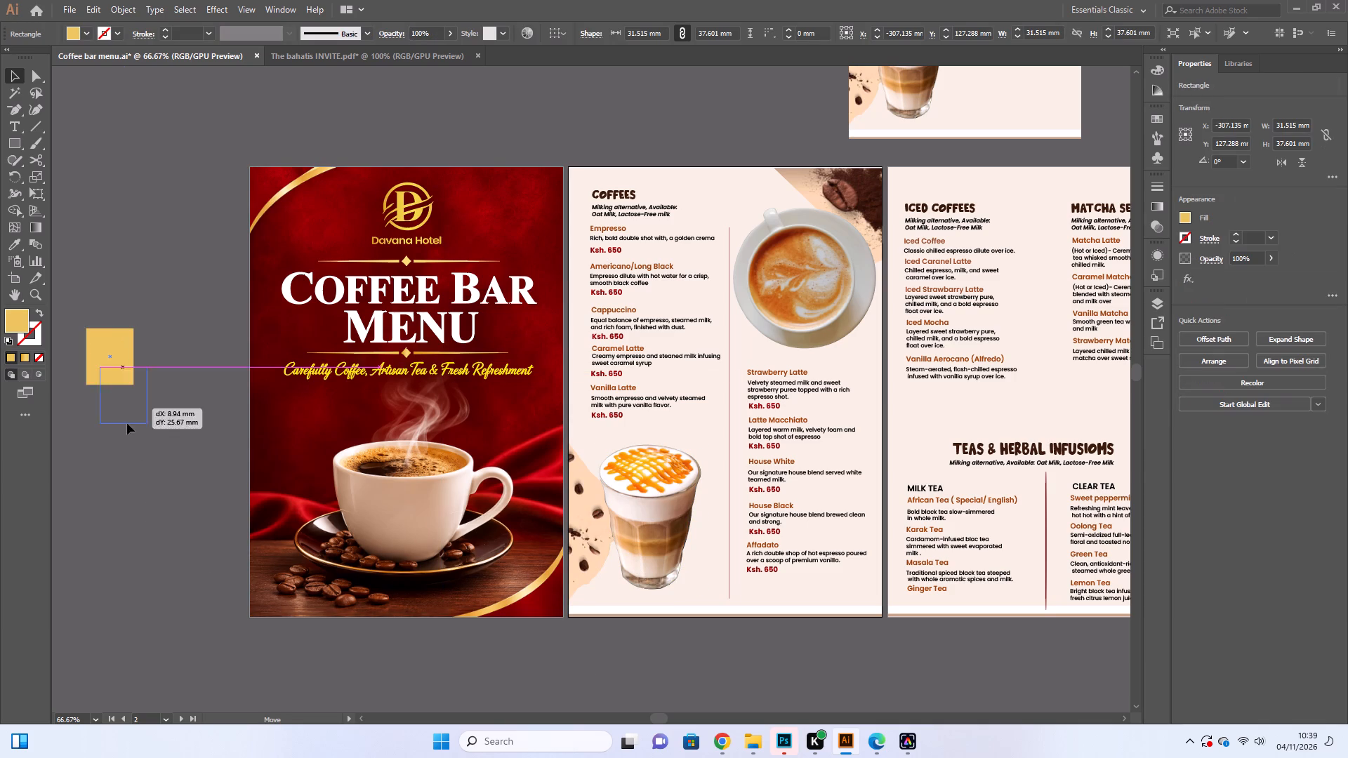
{"action": "left_click_drag", "start_coordinate": [127, 423], "coordinate": [127, 445]}
{"action": "left_click_drag", "start_coordinate": [124, 435], "coordinate": [139, 464]}
{"action": "left_click_drag", "start_coordinate": [133, 454], "coordinate": [152, 478]}
{"action": "scroll", "coordinate": [152, 478], "scroll_direction": "down", "scroll_amount": 6}
{"action": "left_click_drag", "start_coordinate": [169, 390], "coordinate": [232, 523]}
{"action": "scroll", "coordinate": [232, 523], "scroll_direction": "down", "scroll_amount": 6}
{"action": "left_click_drag", "start_coordinate": [224, 438], "coordinate": [235, 455]}
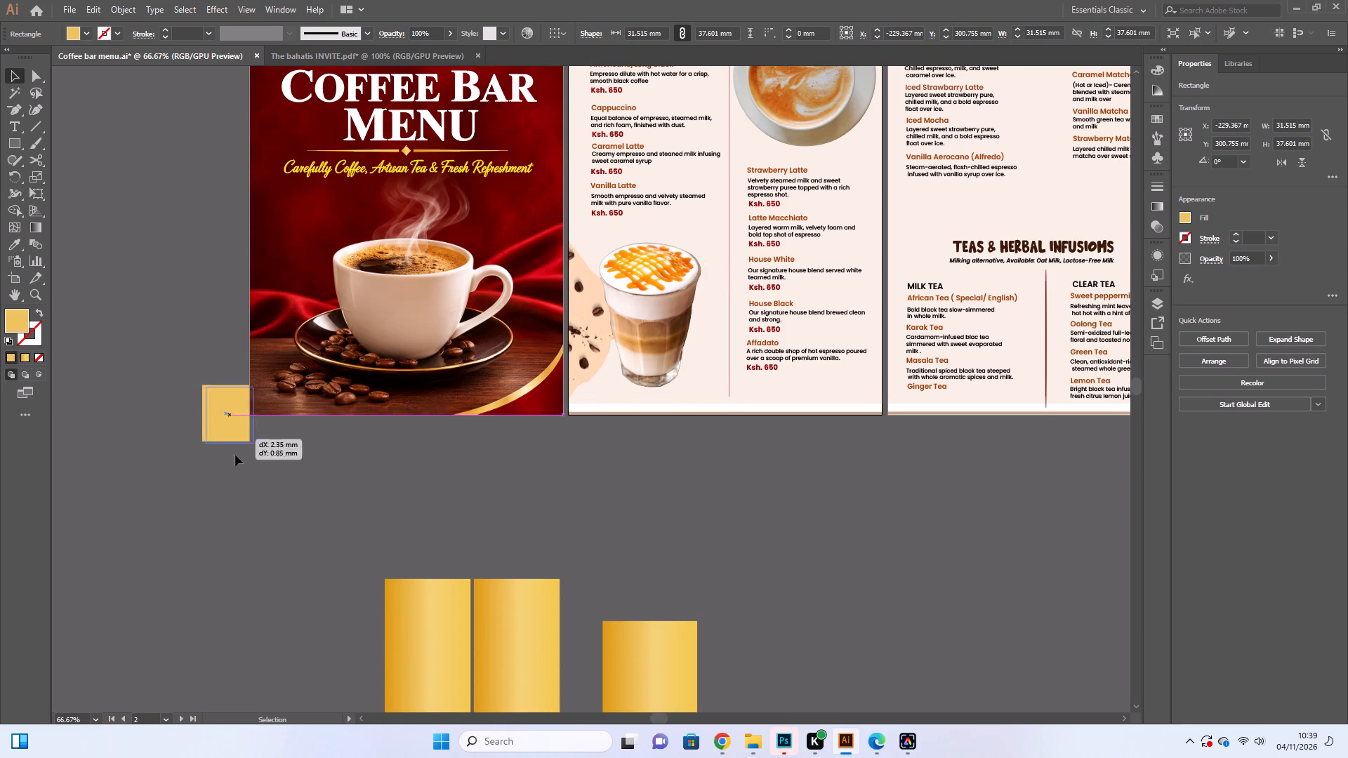
{"action": "left_click_drag", "start_coordinate": [235, 455], "coordinate": [303, 545]}
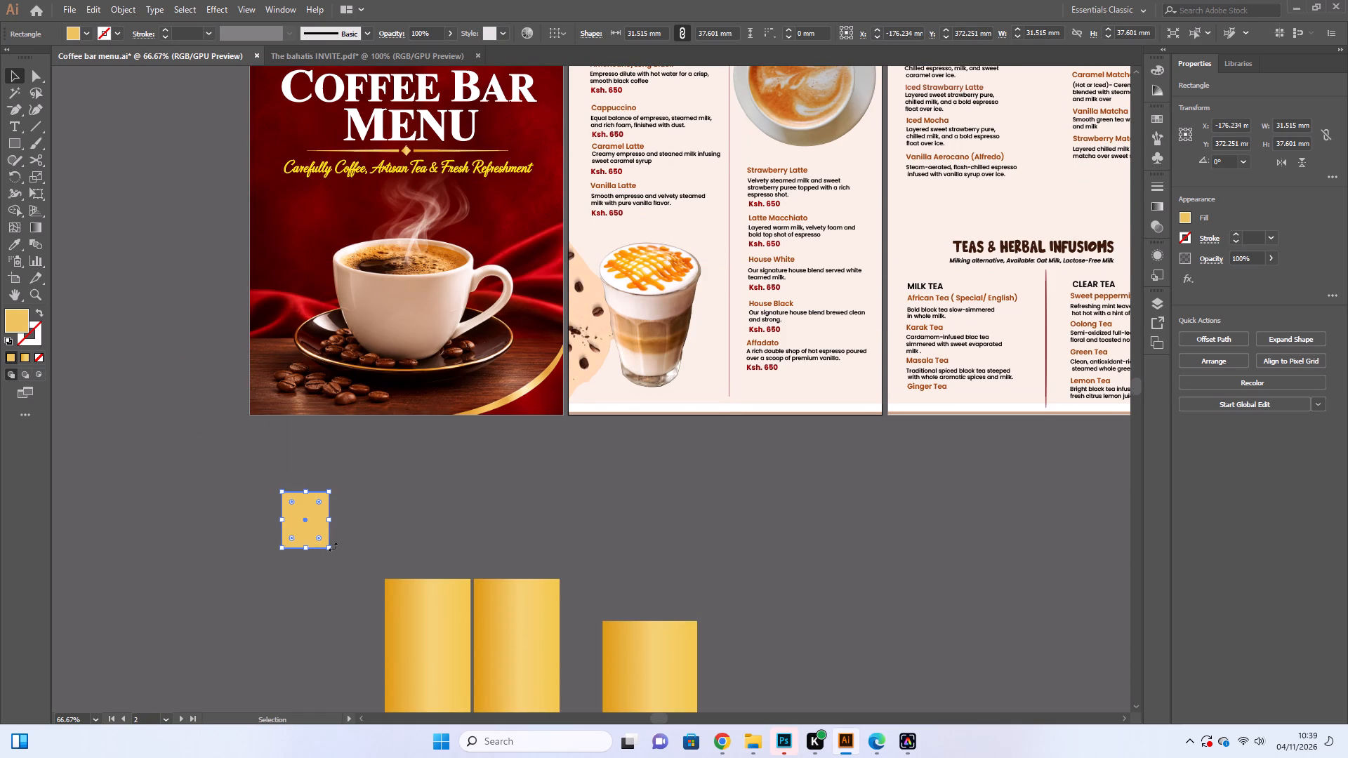
Stretch the small gold rectangle into a bar about 412 mm wide and 61 mm high, placed just above the upright gradient rectangles.
{"action": "left_click_drag", "start_coordinate": [331, 547], "coordinate": [451, 587]}
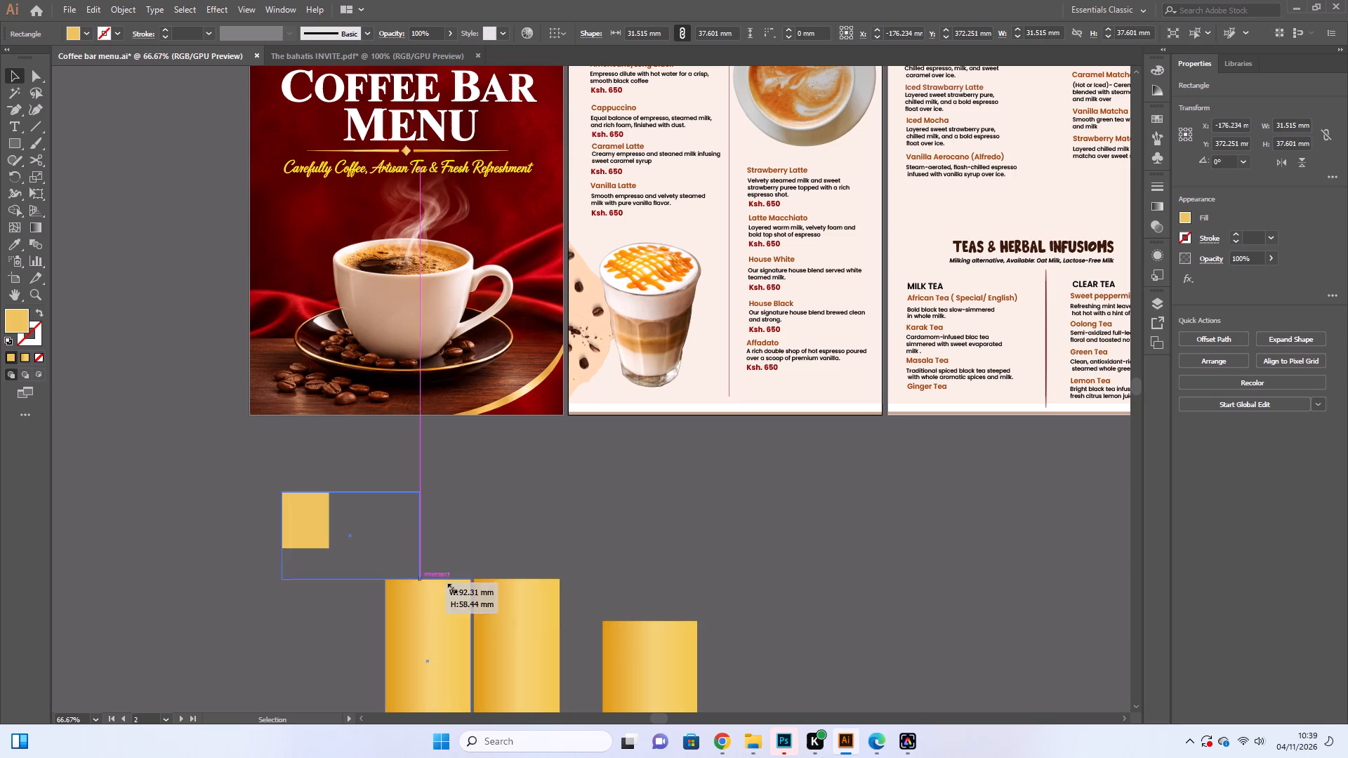
{"action": "left_click_drag", "start_coordinate": [451, 587], "coordinate": [897, 583]}
{"action": "left_click_drag", "start_coordinate": [821, 554], "coordinate": [821, 512]}
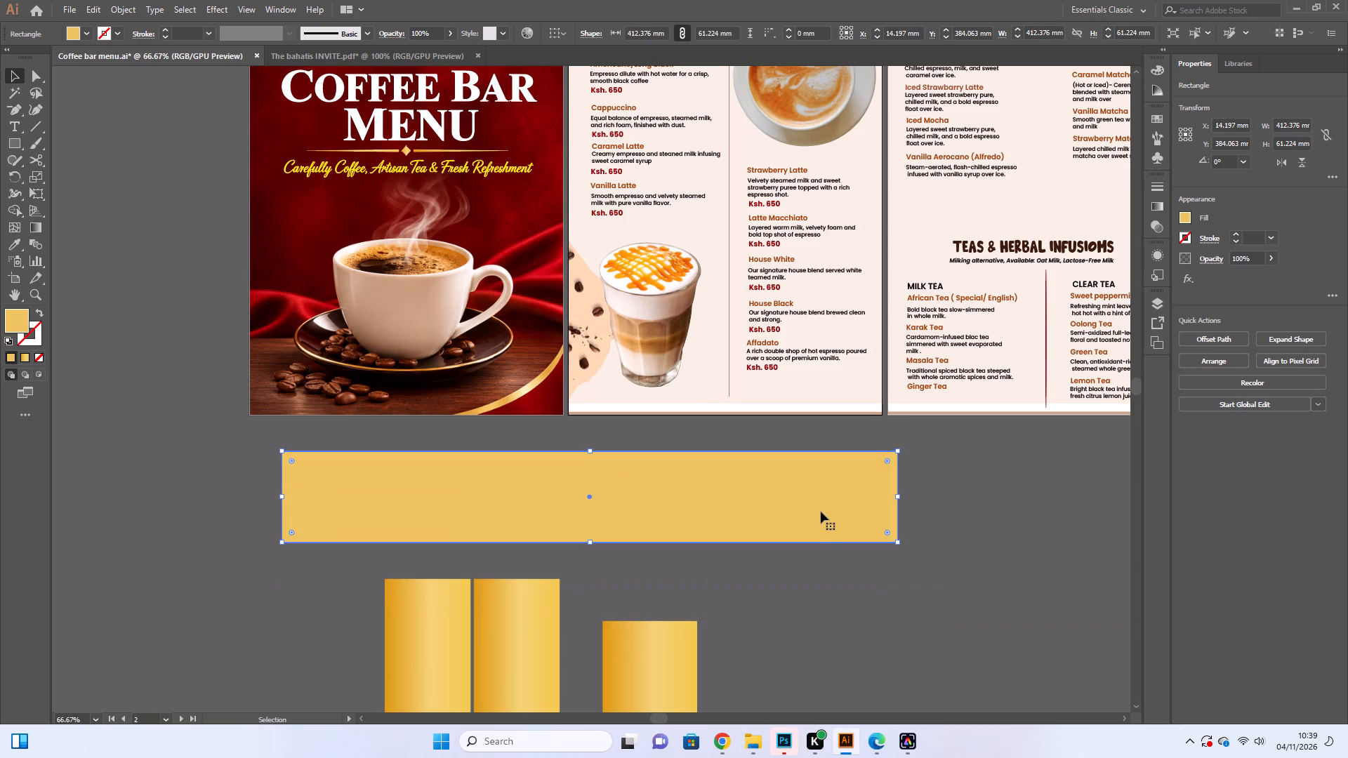
{"action": "scroll", "coordinate": [826, 541], "scroll_direction": "down", "scroll_amount": 5}
{"action": "left_click_drag", "start_coordinate": [720, 425], "coordinate": [693, 441]}
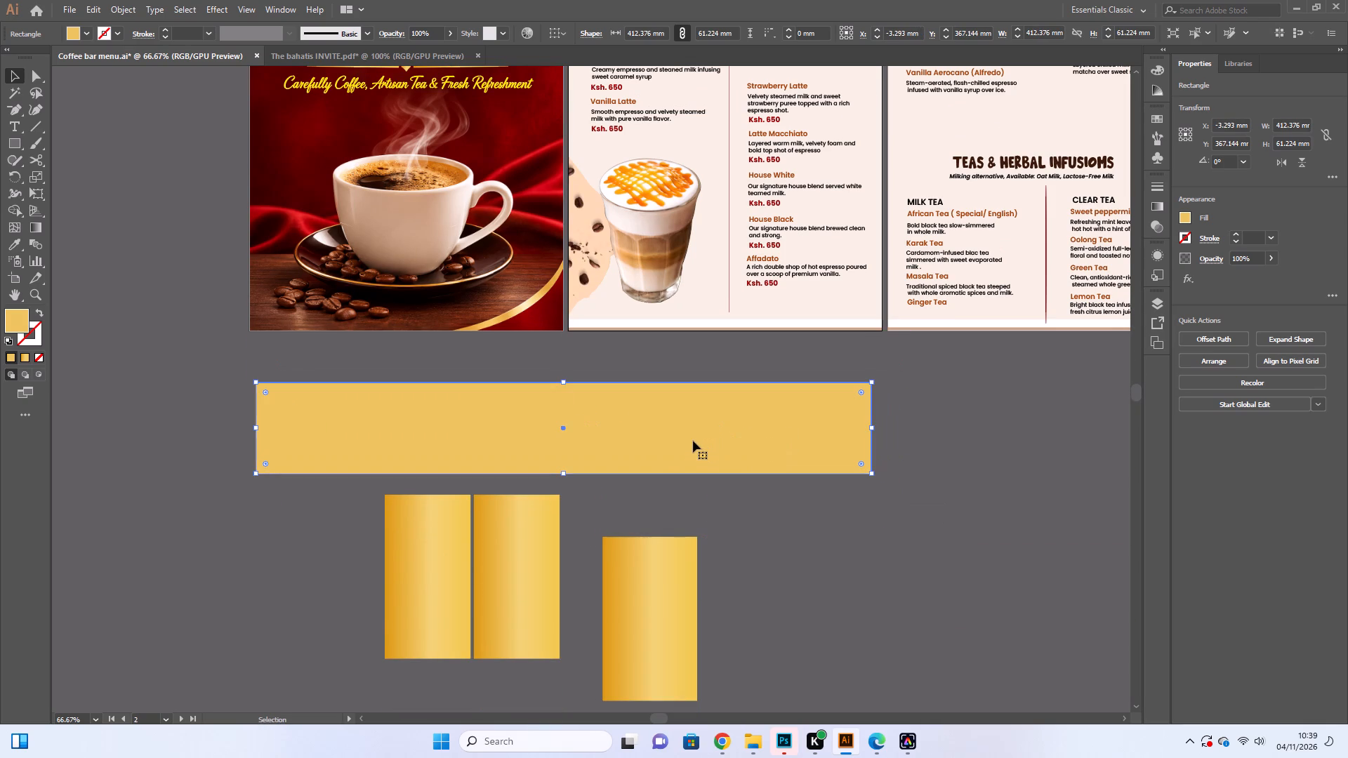
{"action": "left_click_drag", "start_coordinate": [693, 441], "coordinate": [652, 460]}
{"action": "left_click_drag", "start_coordinate": [644, 460], "coordinate": [622, 452]}
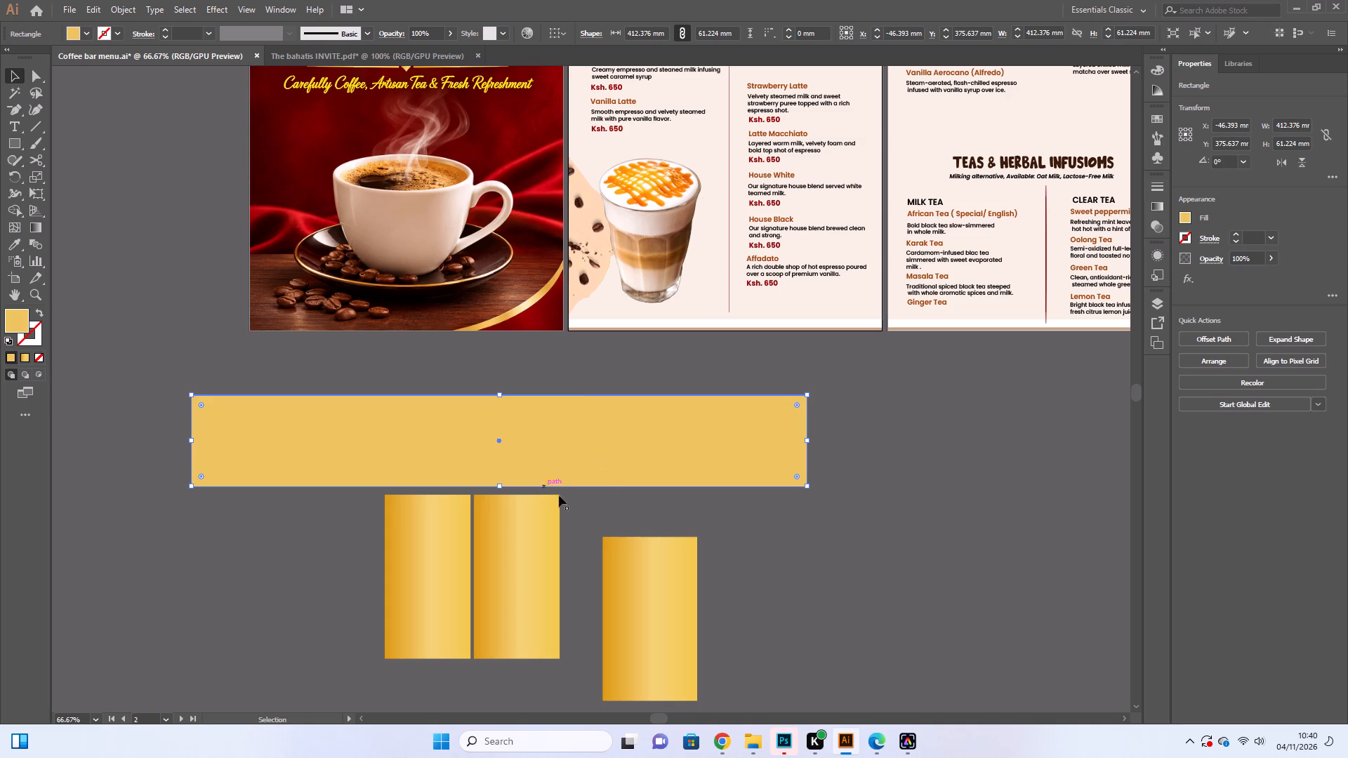
{"action": "left_click", "coordinate": [818, 532]}
Cut the gold bar in two at its midpoint with the Scissors tool and shift the right half about 3 mm away.
{"action": "left_click", "coordinate": [641, 473]}
{"action": "left_click", "coordinate": [32, 163]}
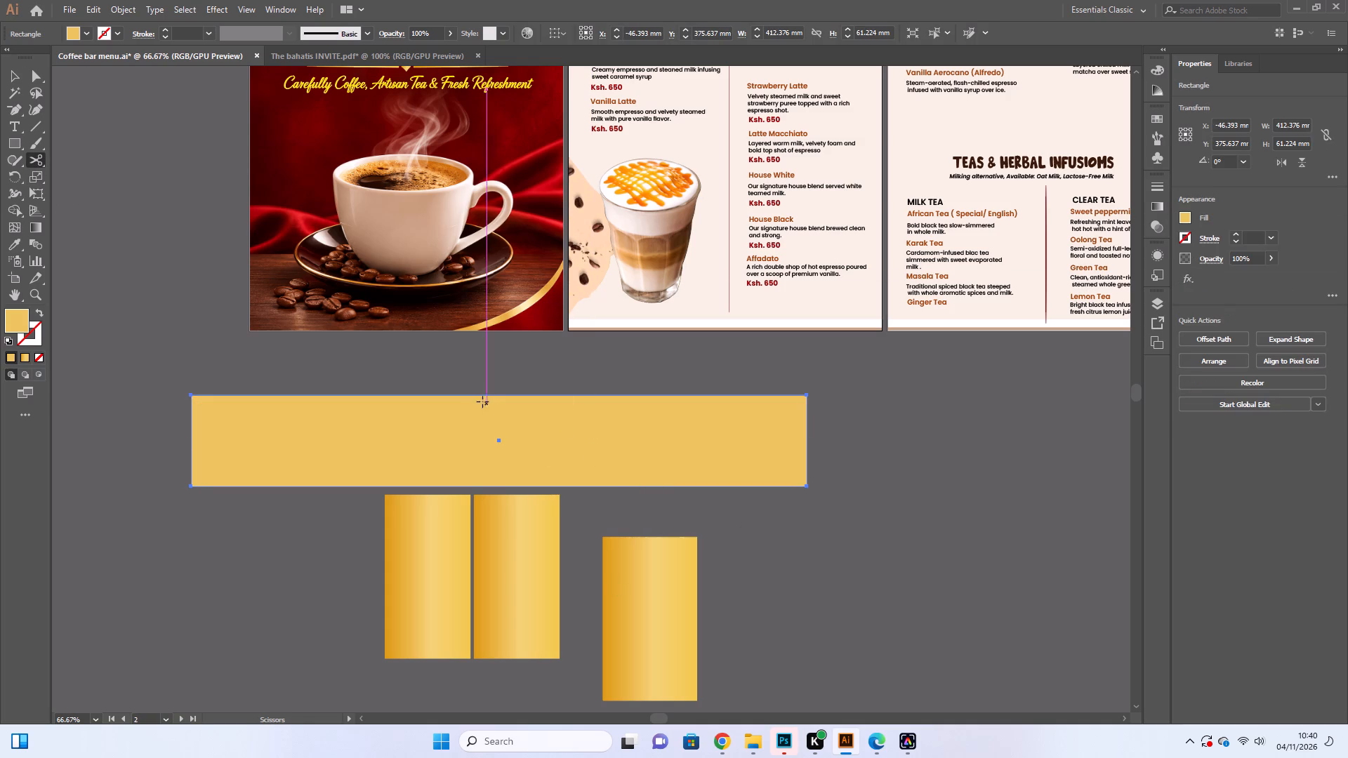
{"action": "left_click", "coordinate": [498, 394]}
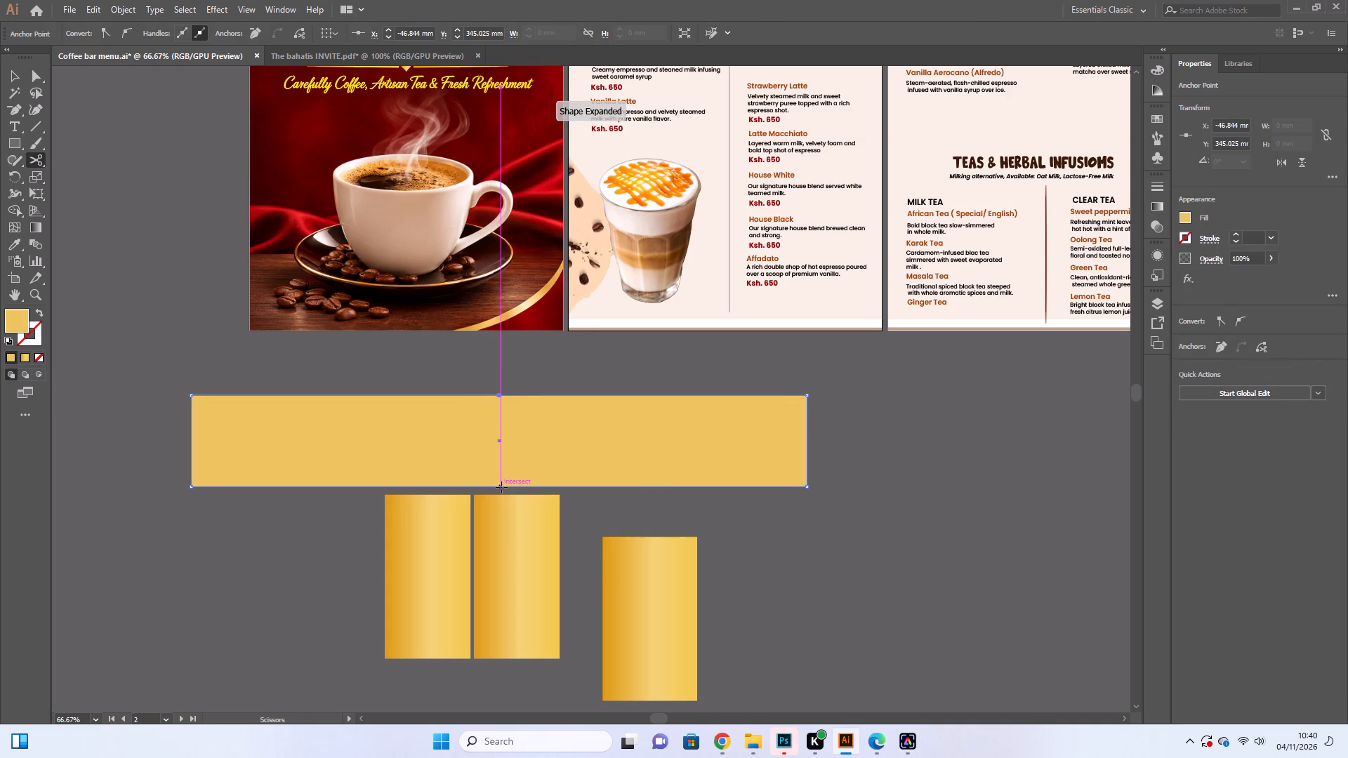
{"action": "left_click", "coordinate": [499, 486]}
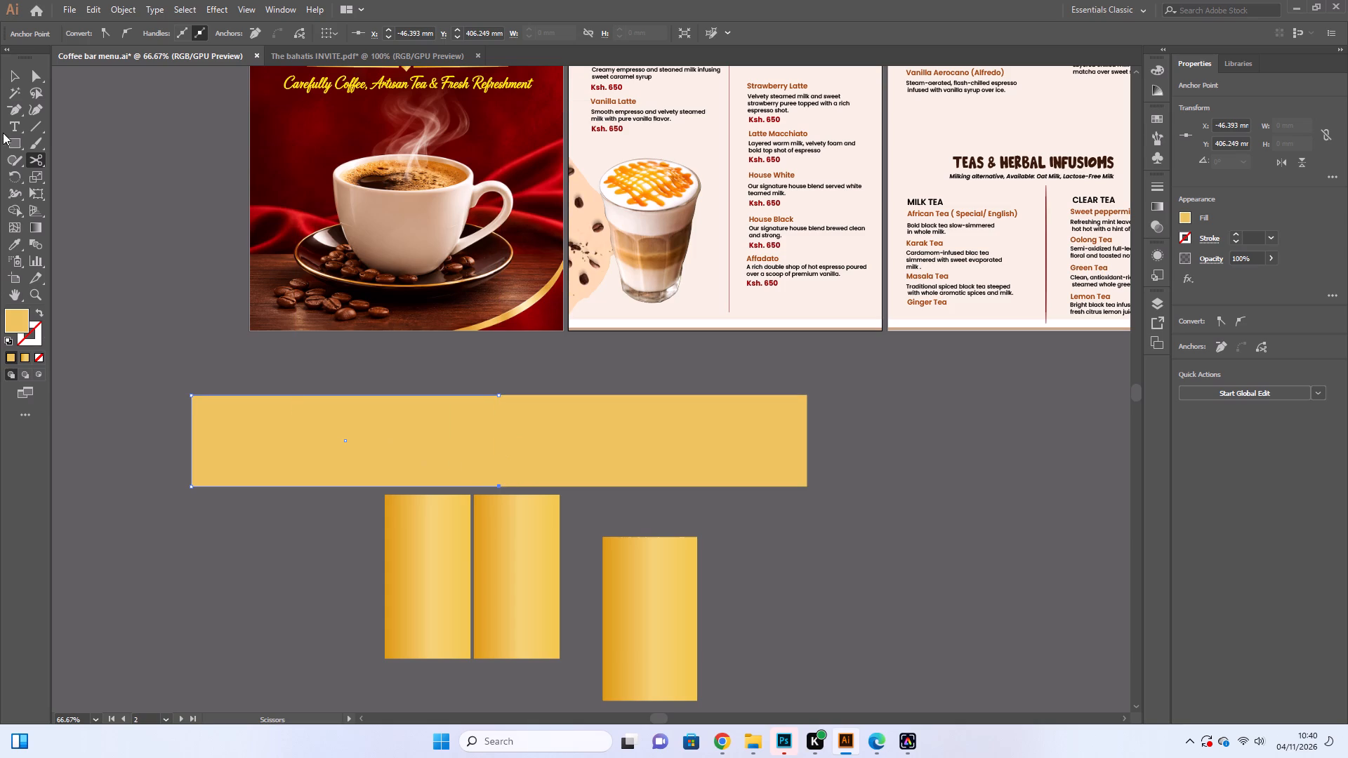
{"action": "left_click", "coordinate": [13, 69]}
{"action": "left_click", "coordinate": [689, 448]}
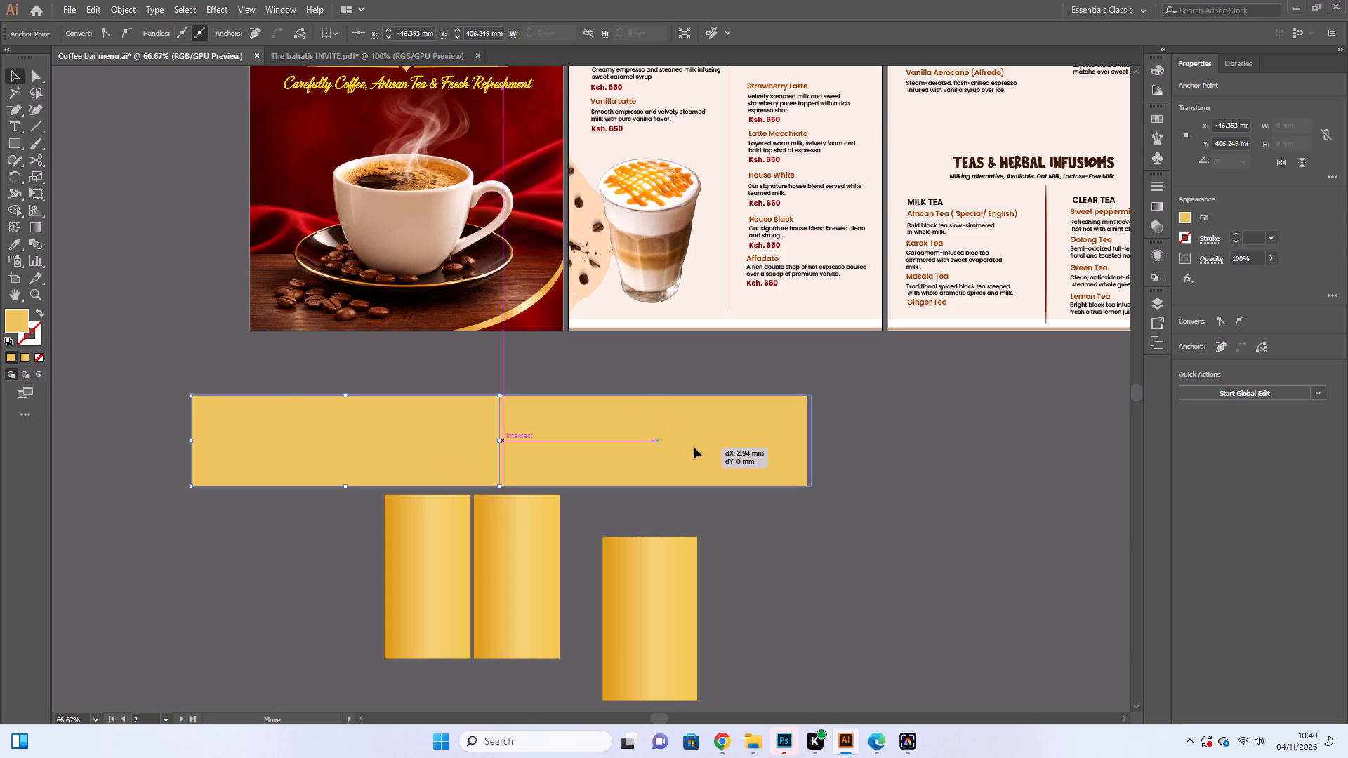
{"action": "left_click", "coordinate": [829, 493]}
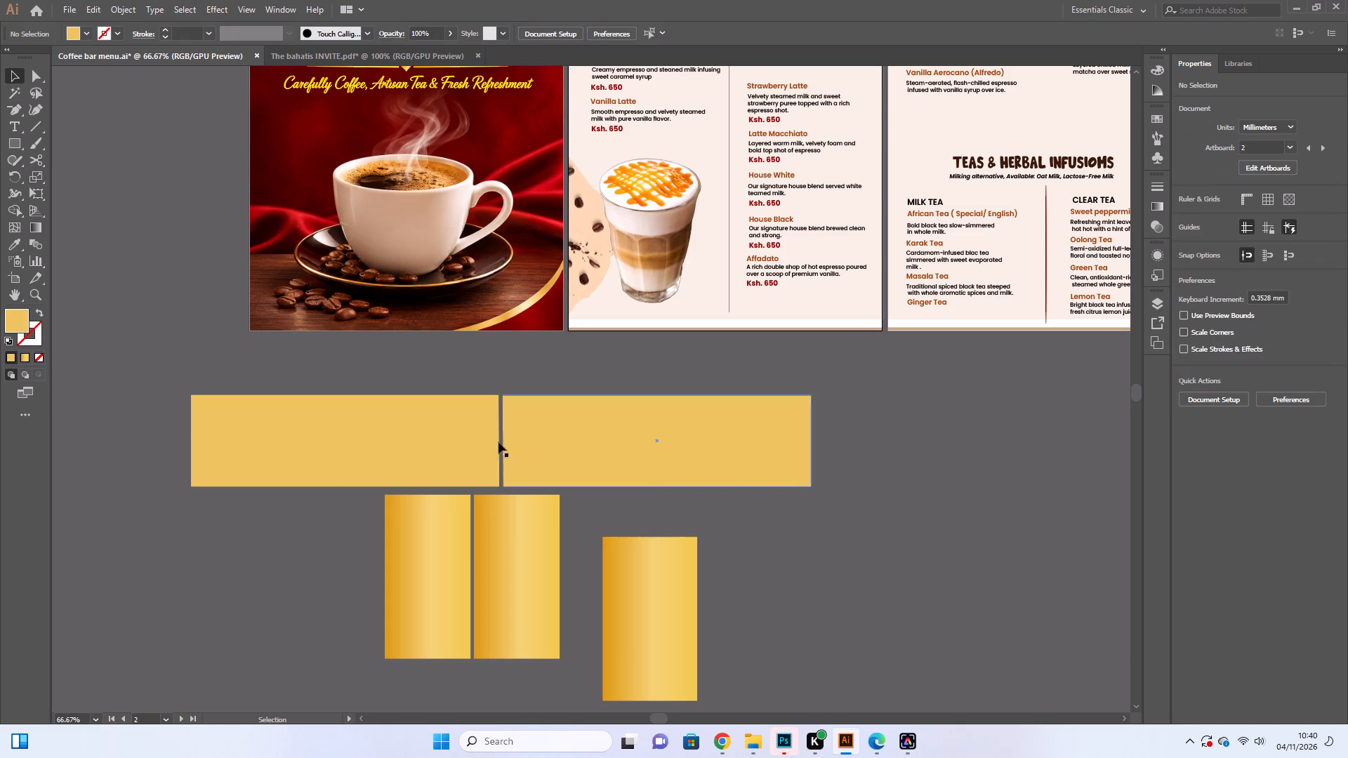
Try to split the gold bar's left half lengthwise at mid-height with the Scissors tool.
{"action": "left_click", "coordinate": [456, 434]}
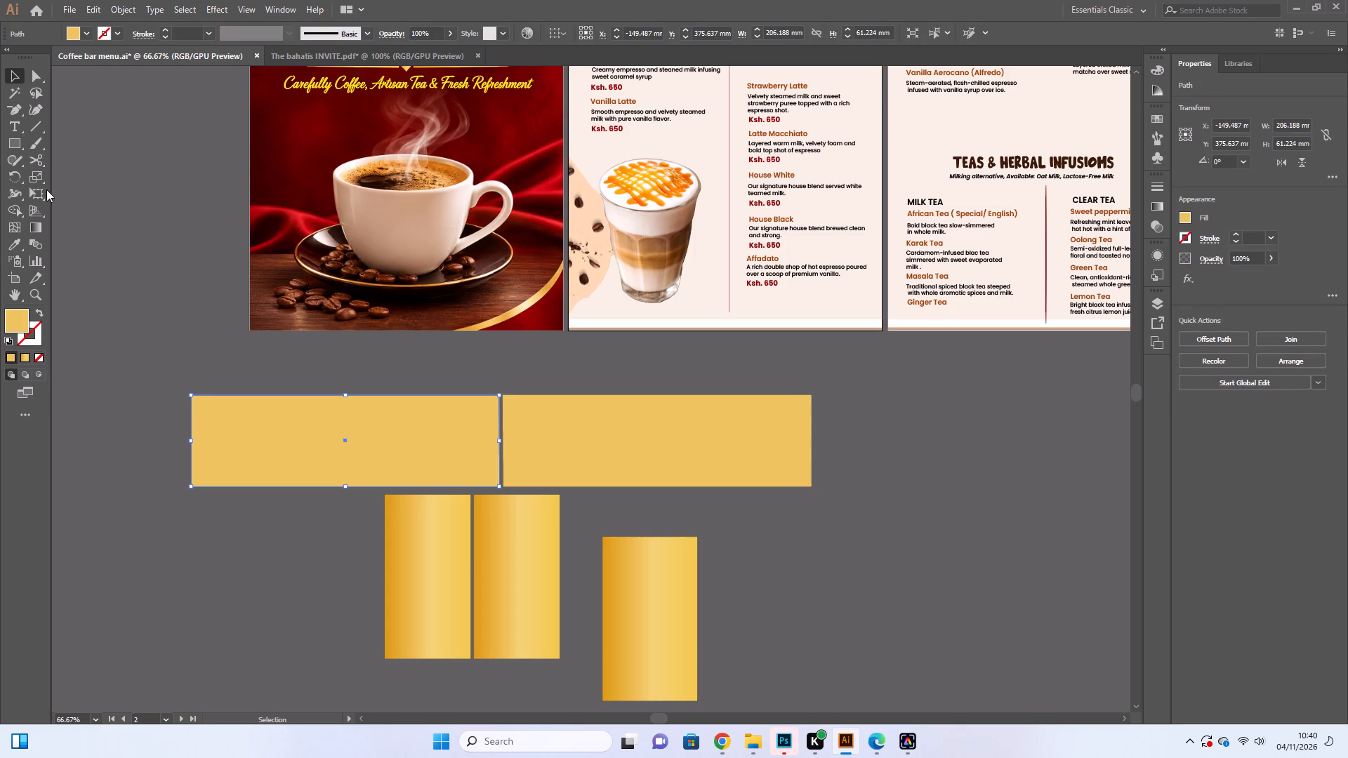
{"action": "left_click", "coordinate": [34, 161]}
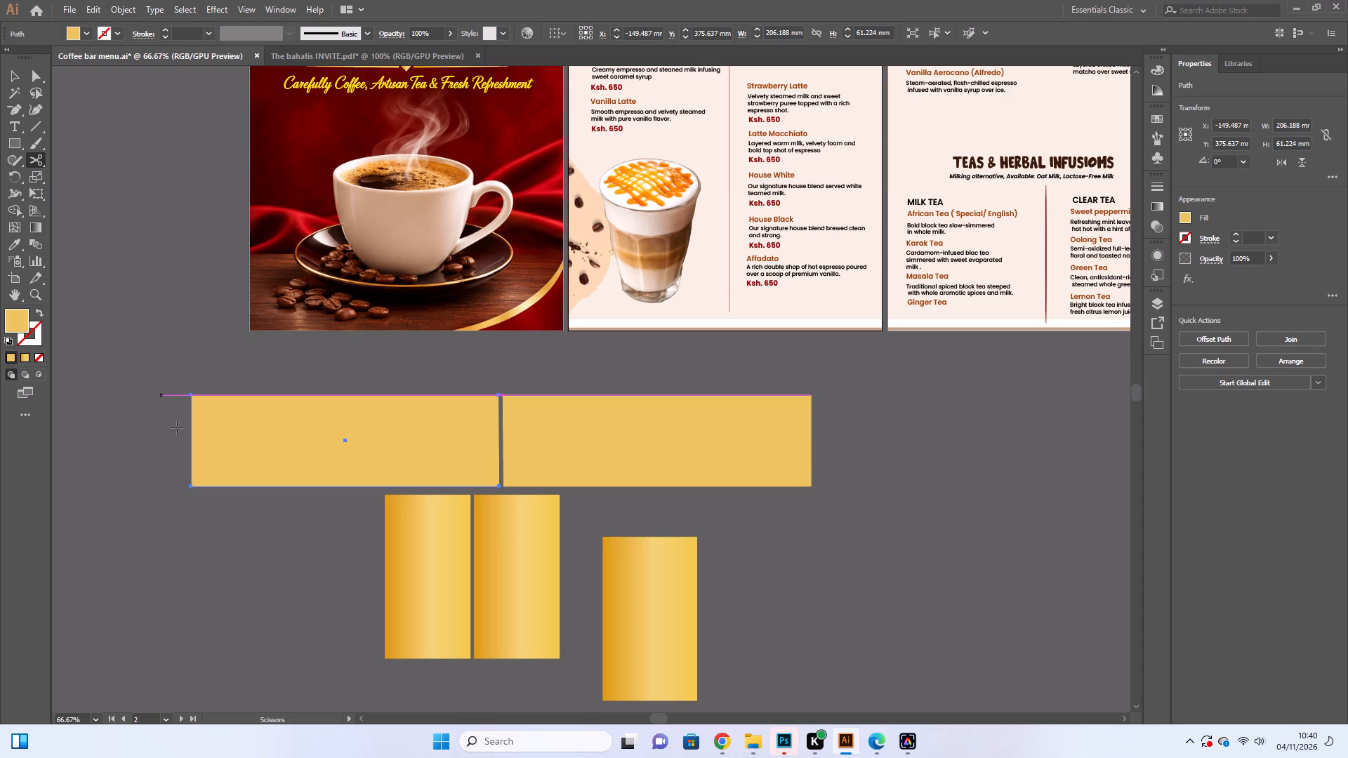
{"action": "left_click", "coordinate": [190, 441]}
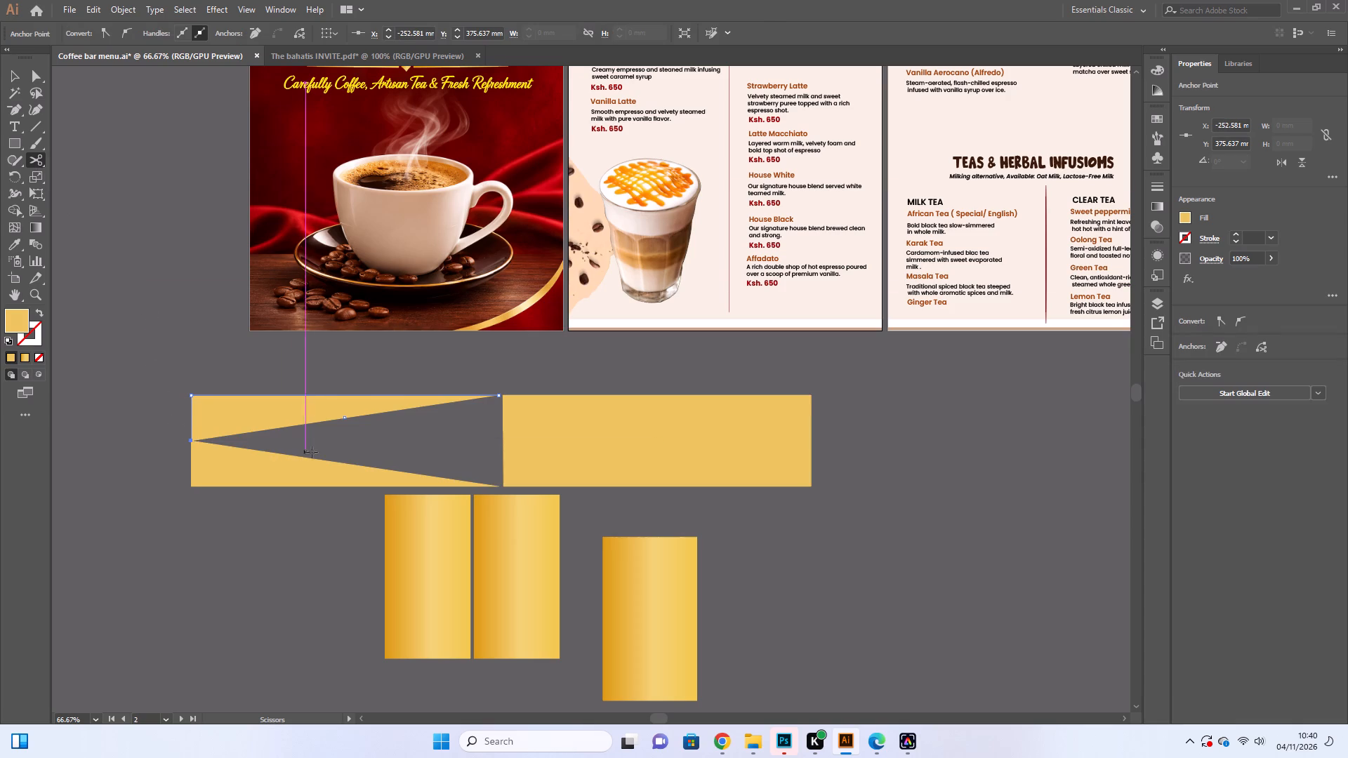
{"action": "left_click", "coordinate": [503, 442]}
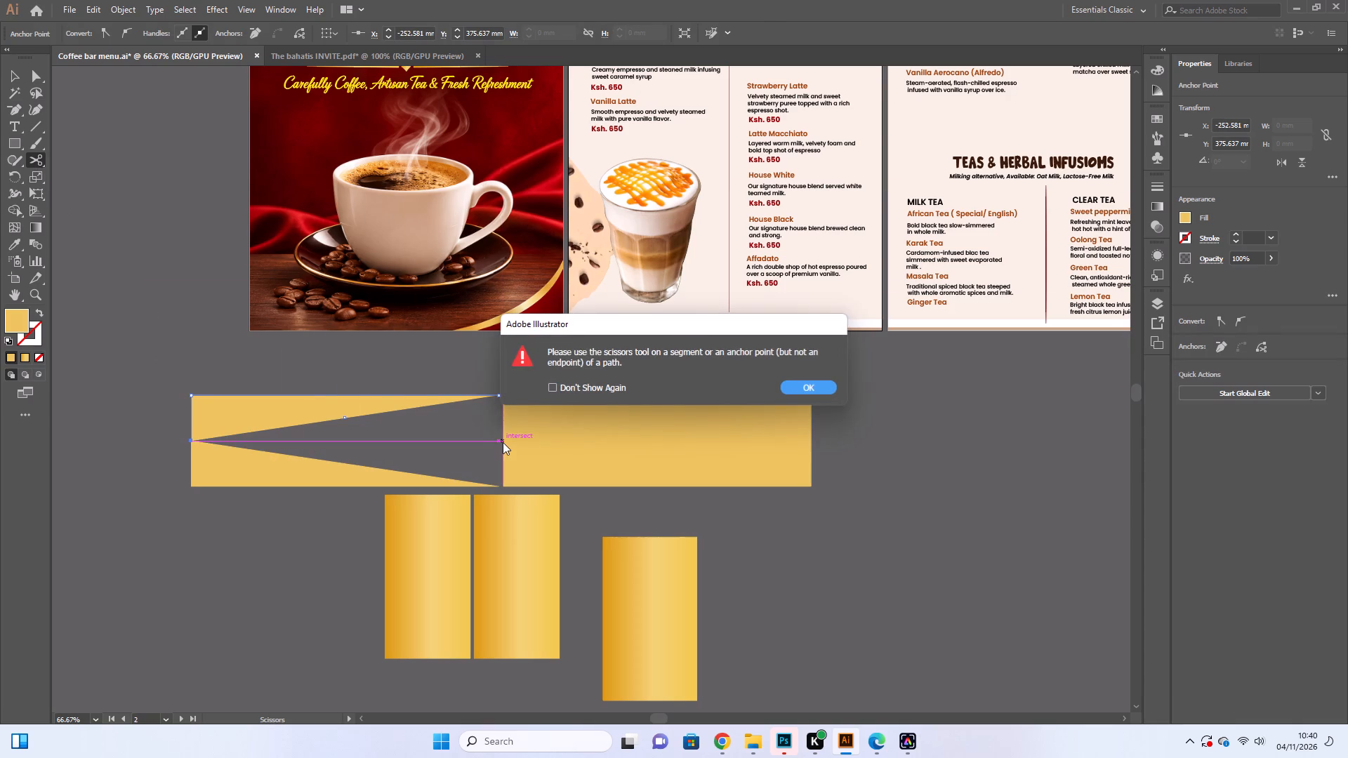
{"action": "left_click", "coordinate": [800, 384]}
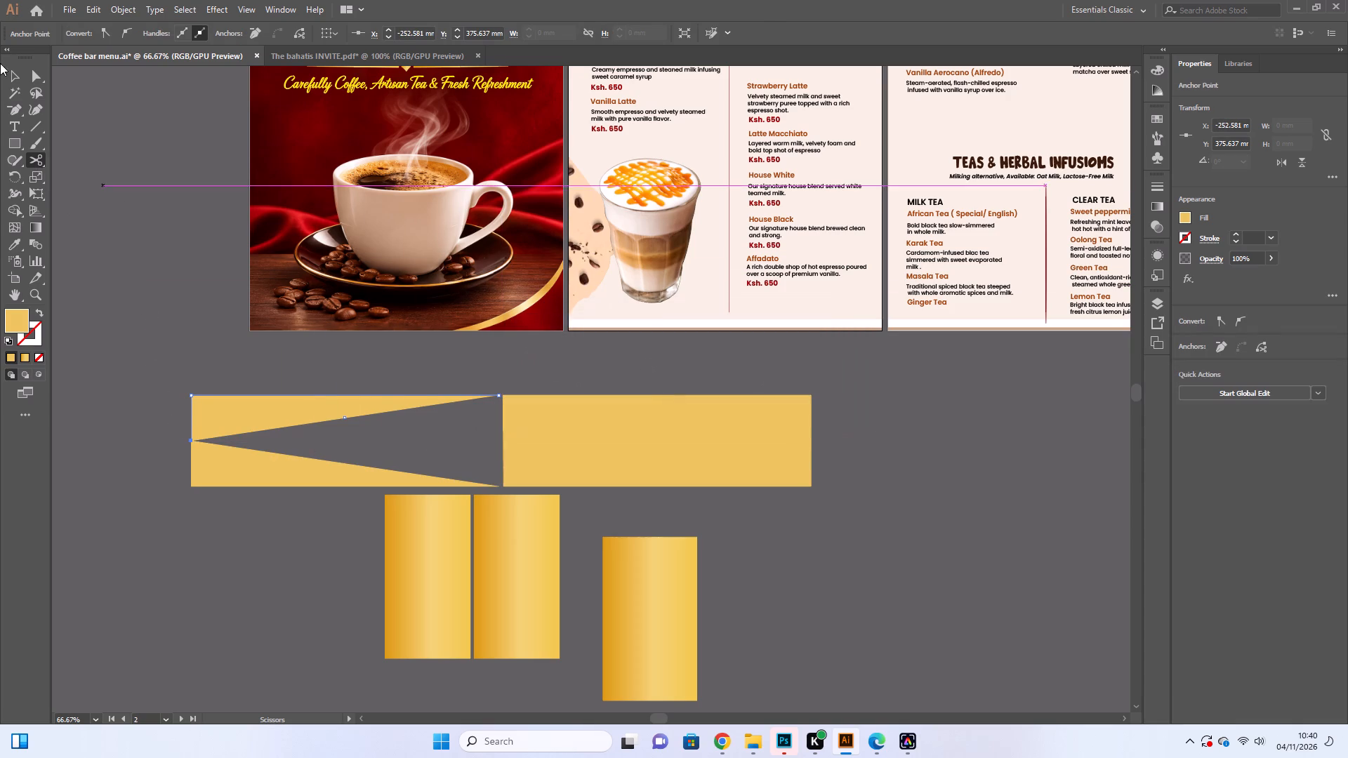
{"action": "left_click", "coordinate": [20, 78]}
{"action": "left_click", "coordinate": [304, 571]}
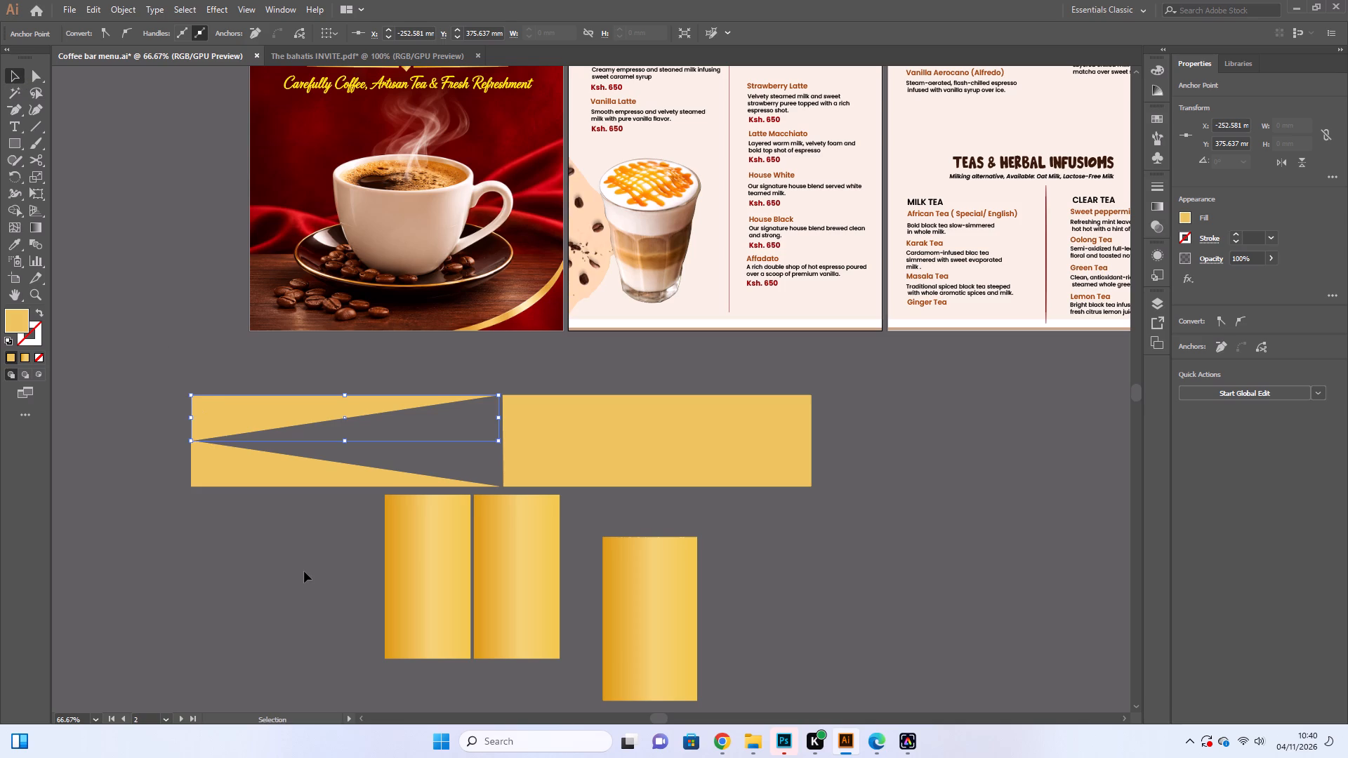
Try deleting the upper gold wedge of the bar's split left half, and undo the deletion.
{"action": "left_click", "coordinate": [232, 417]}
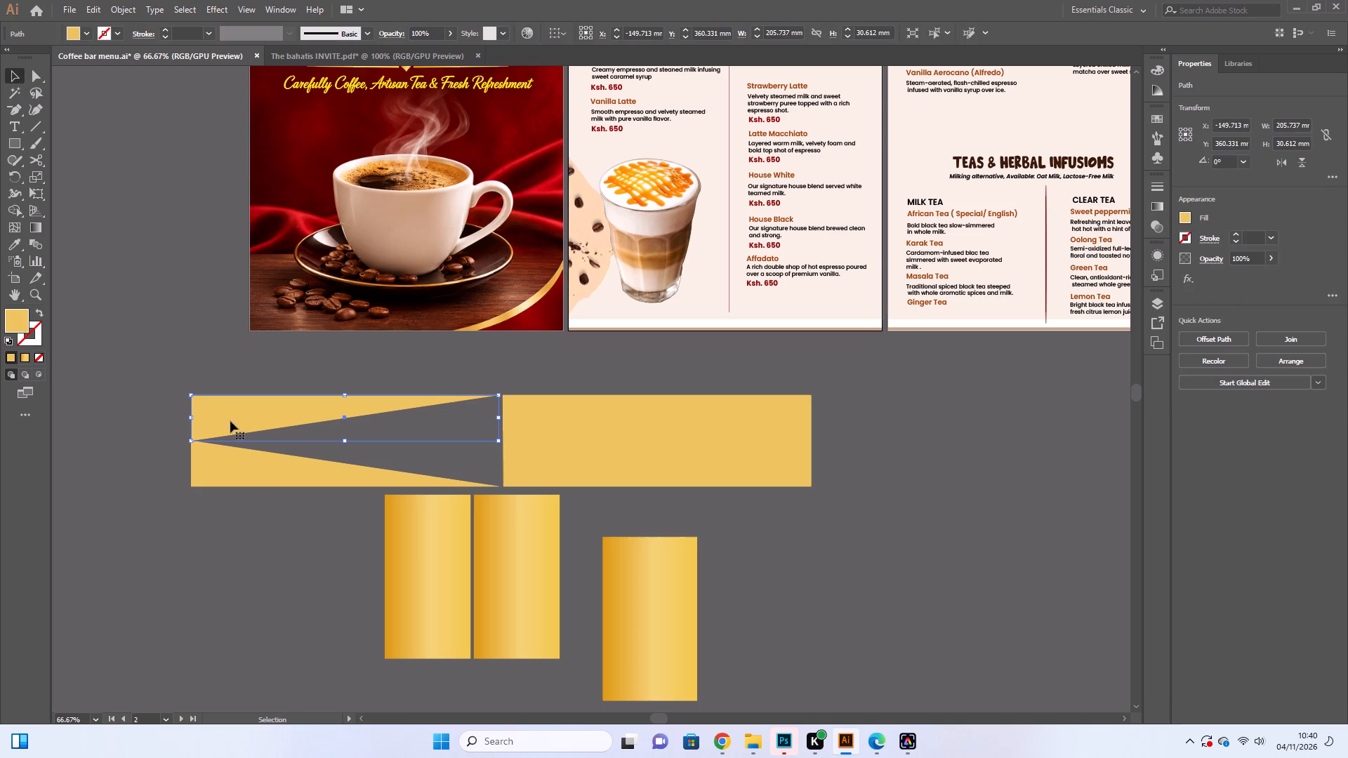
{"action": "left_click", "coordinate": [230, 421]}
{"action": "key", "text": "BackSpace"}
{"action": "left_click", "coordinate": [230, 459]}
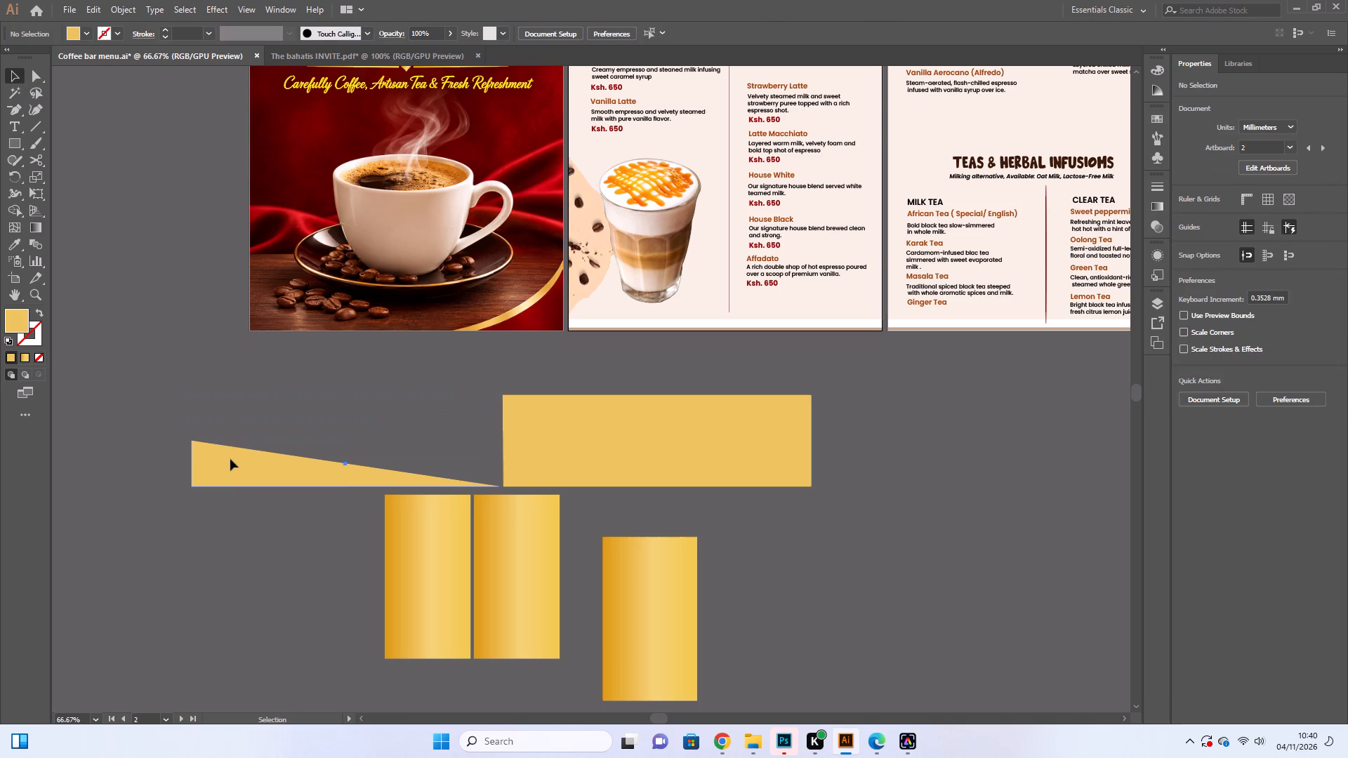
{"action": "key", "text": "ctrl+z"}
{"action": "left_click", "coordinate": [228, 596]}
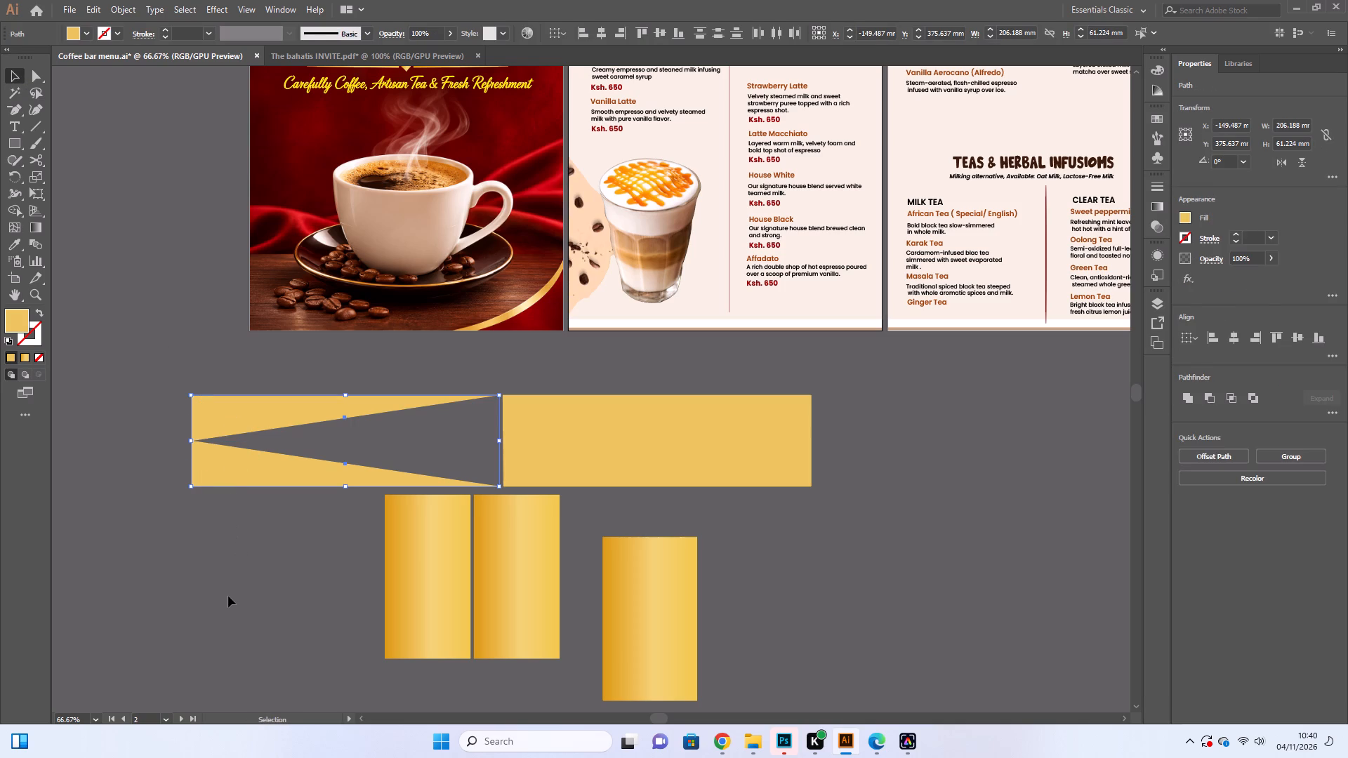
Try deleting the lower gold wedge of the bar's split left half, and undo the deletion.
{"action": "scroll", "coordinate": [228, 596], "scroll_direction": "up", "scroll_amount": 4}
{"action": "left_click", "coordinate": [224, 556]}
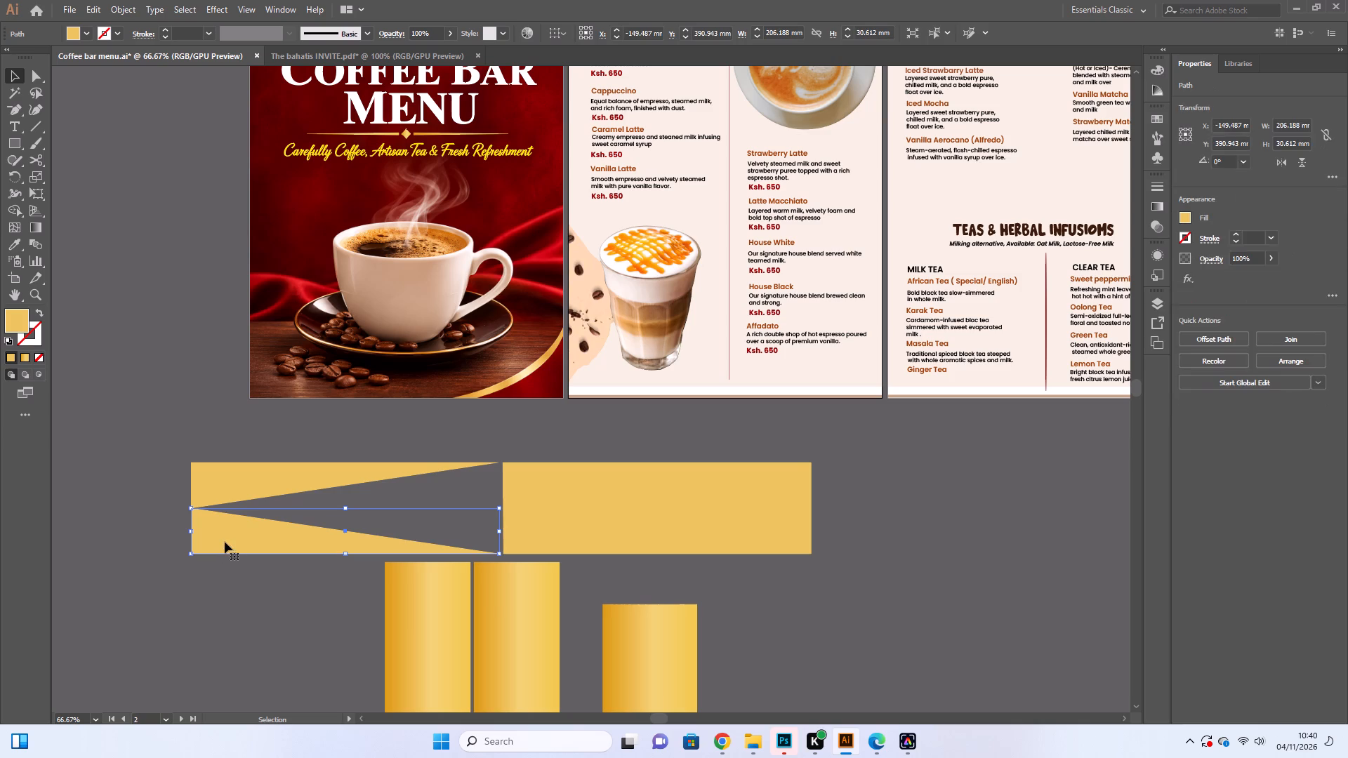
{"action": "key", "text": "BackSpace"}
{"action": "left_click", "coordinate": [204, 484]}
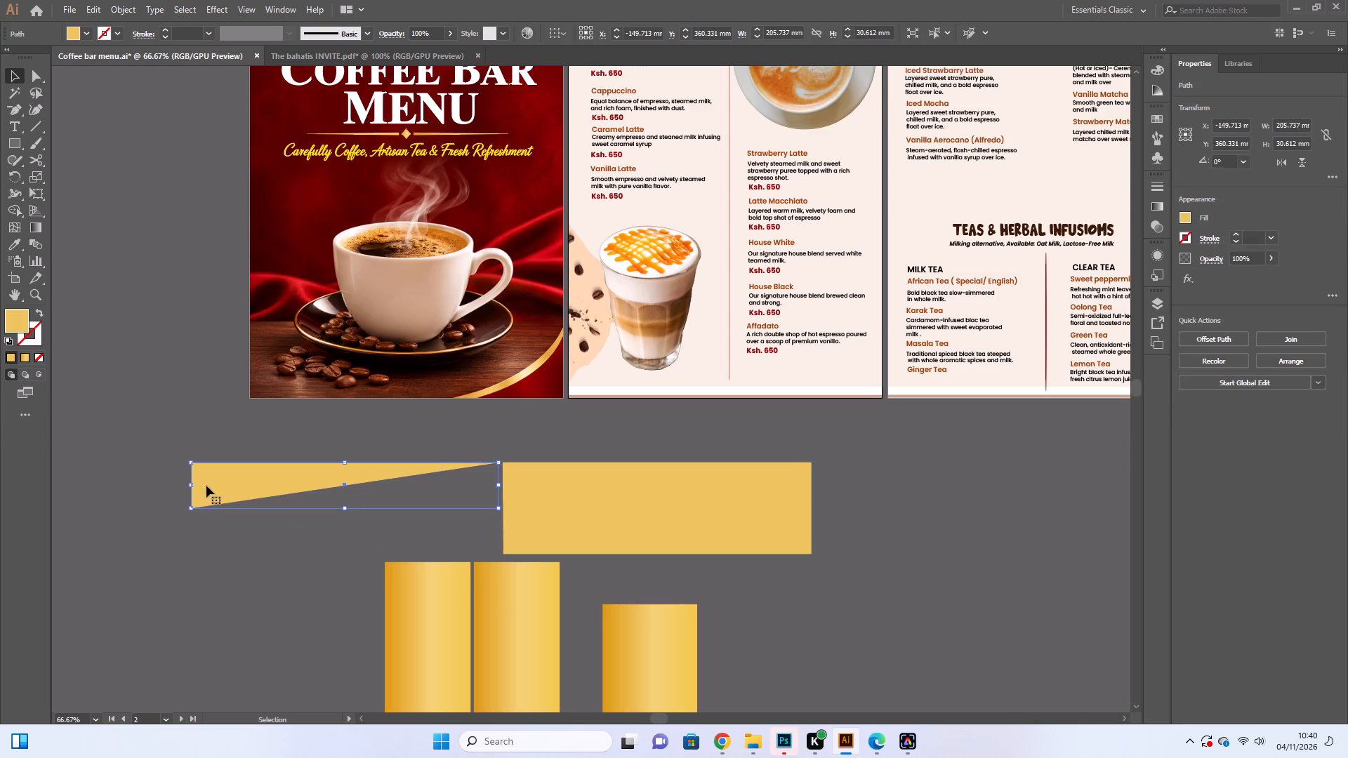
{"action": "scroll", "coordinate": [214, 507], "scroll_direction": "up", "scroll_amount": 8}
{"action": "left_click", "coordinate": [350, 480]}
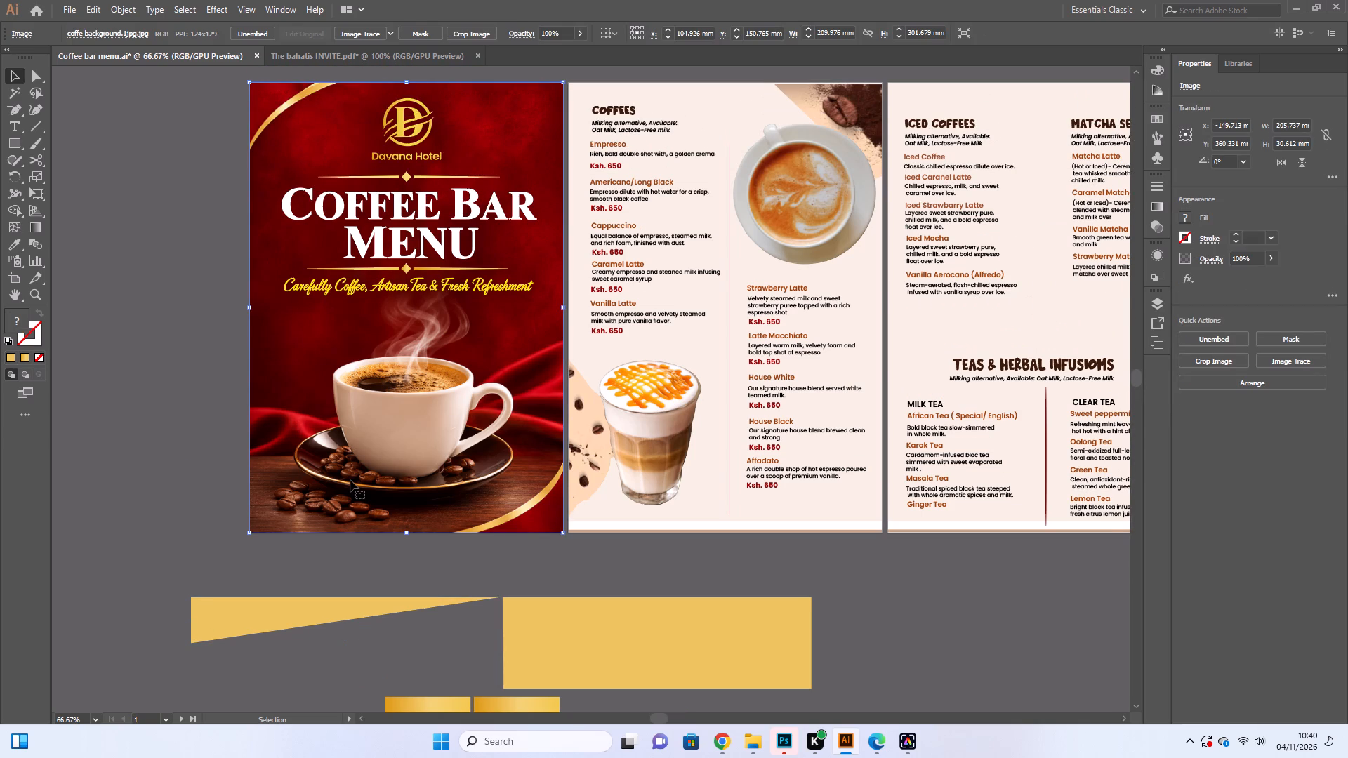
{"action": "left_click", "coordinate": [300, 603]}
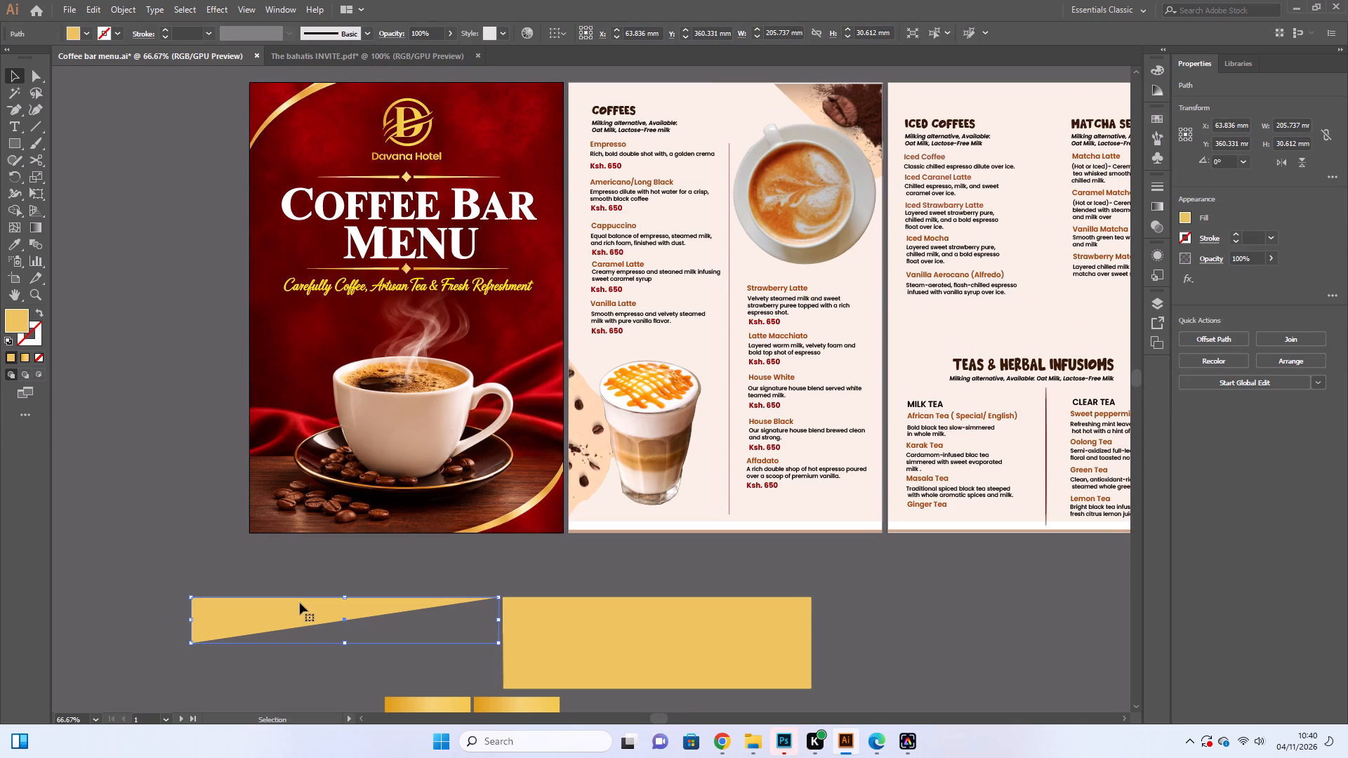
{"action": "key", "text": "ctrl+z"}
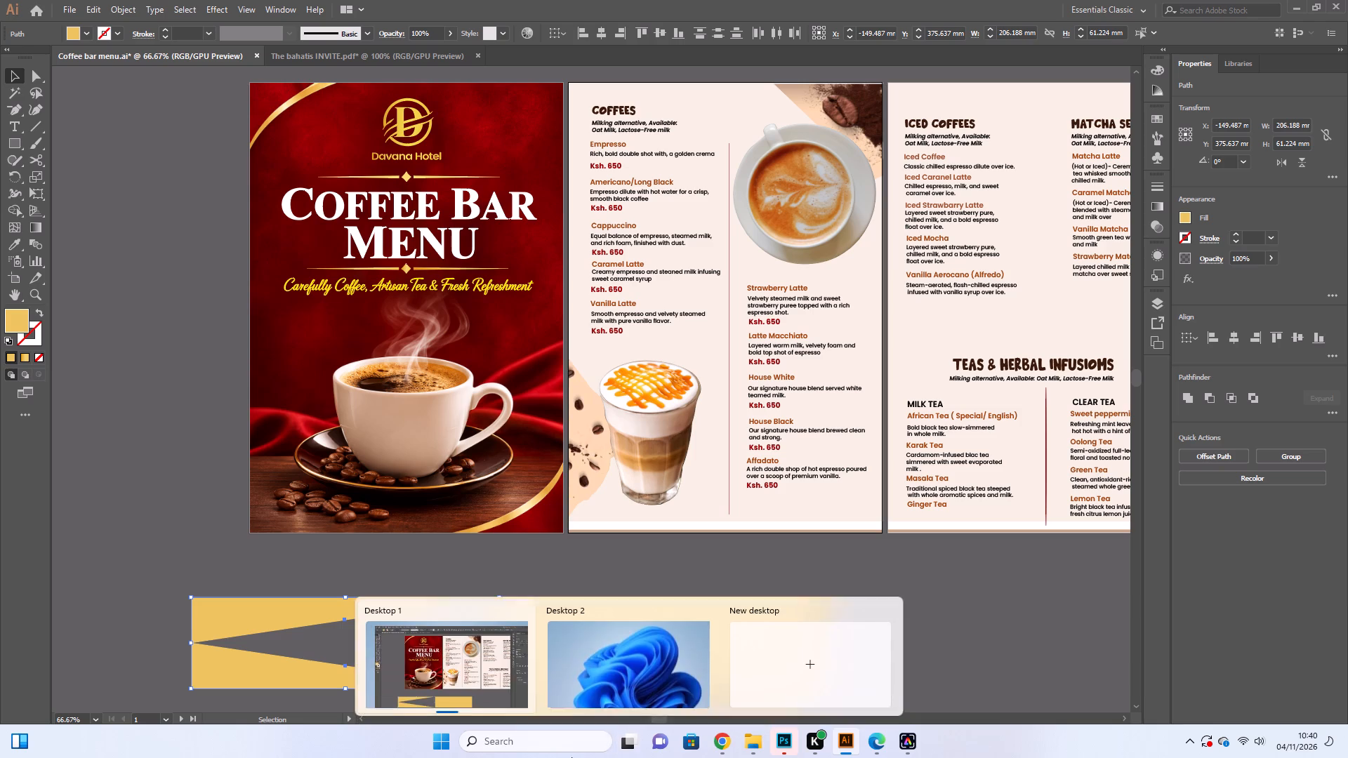
Move both gold wedges about 20 mm left and 15 mm up, away from the solid gold rectangle, and group them.
{"action": "left_click", "coordinate": [161, 594]}
{"action": "left_click_drag", "start_coordinate": [161, 588], "coordinate": [272, 665]}
{"action": "left_click_drag", "start_coordinate": [272, 667], "coordinate": [243, 643]}
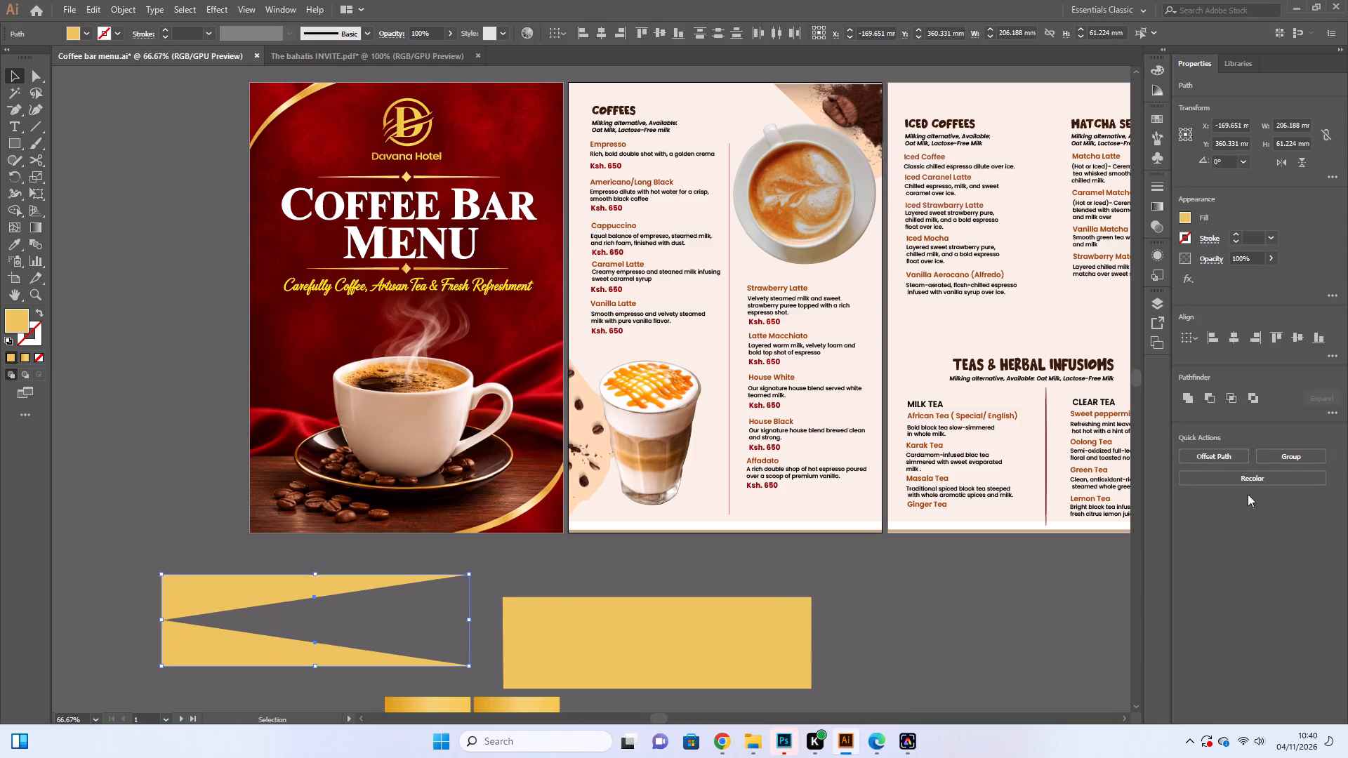
{"action": "left_click", "coordinate": [1286, 461]}
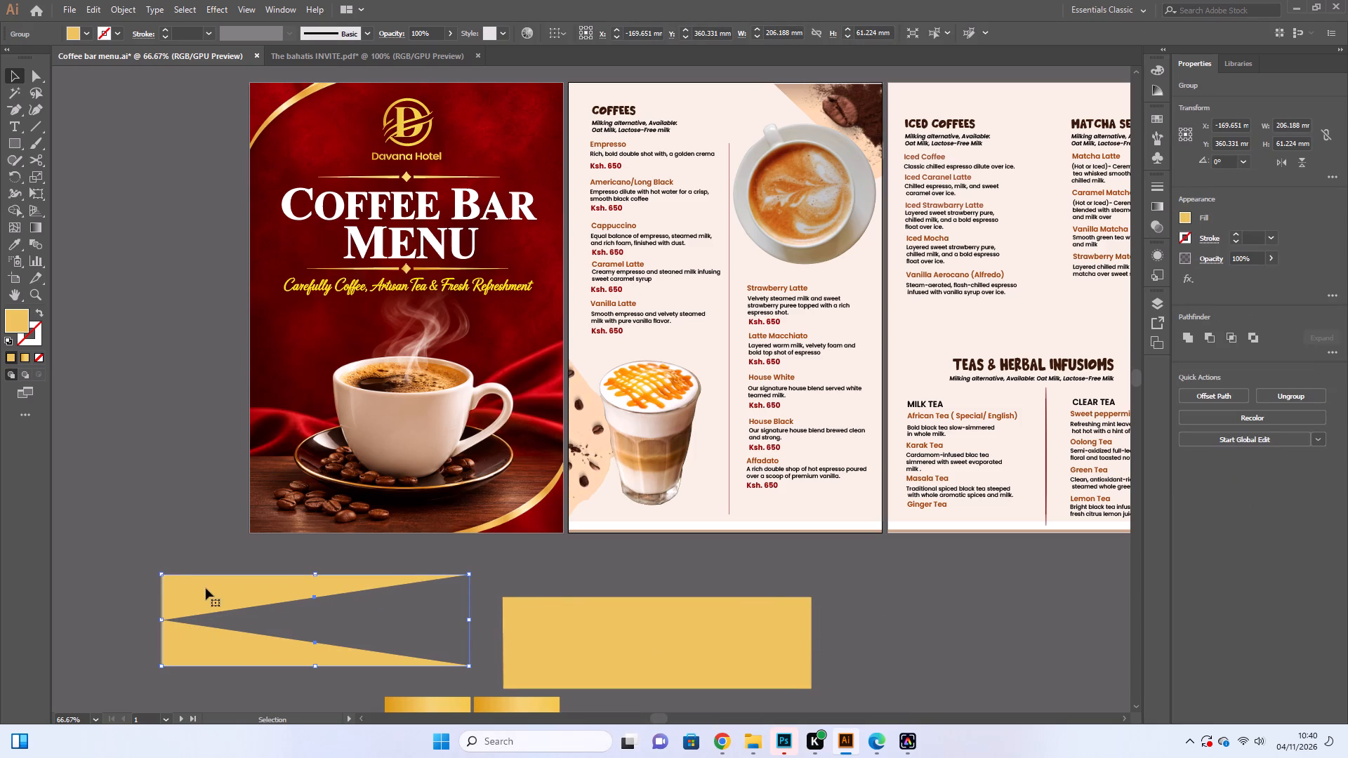
{"action": "left_click", "coordinate": [135, 561]}
{"action": "left_click", "coordinate": [203, 645]}
Cut the grouped gold wedges at the point where they meet on the left edge with the Scissors tool.
{"action": "left_click", "coordinate": [32, 161]}
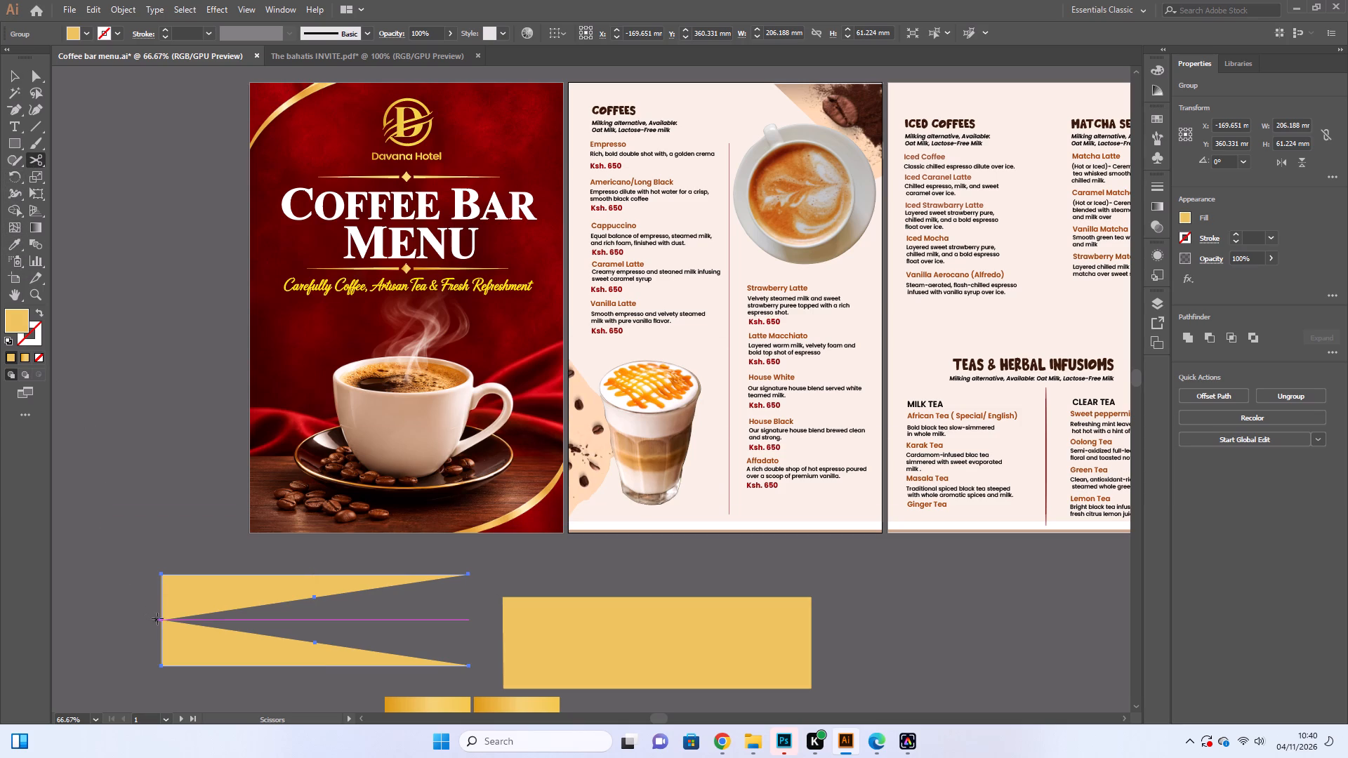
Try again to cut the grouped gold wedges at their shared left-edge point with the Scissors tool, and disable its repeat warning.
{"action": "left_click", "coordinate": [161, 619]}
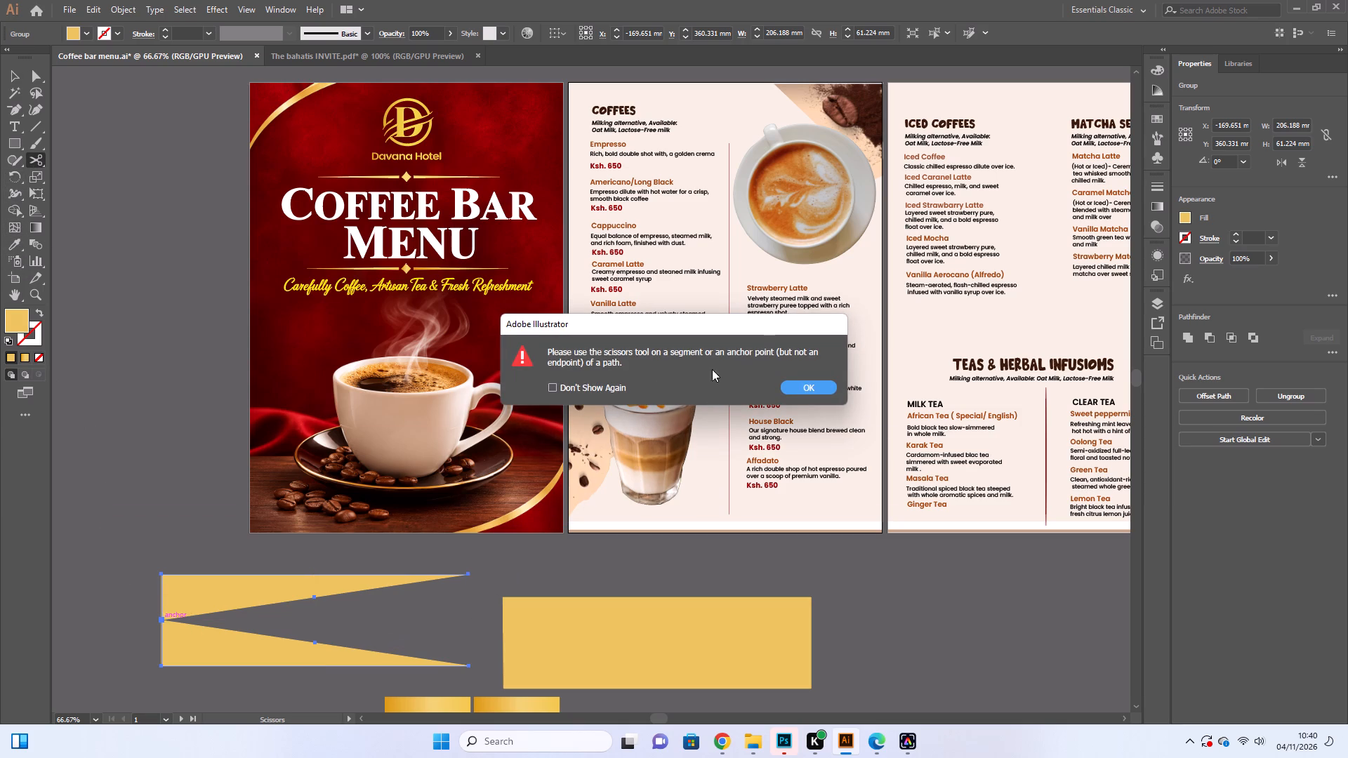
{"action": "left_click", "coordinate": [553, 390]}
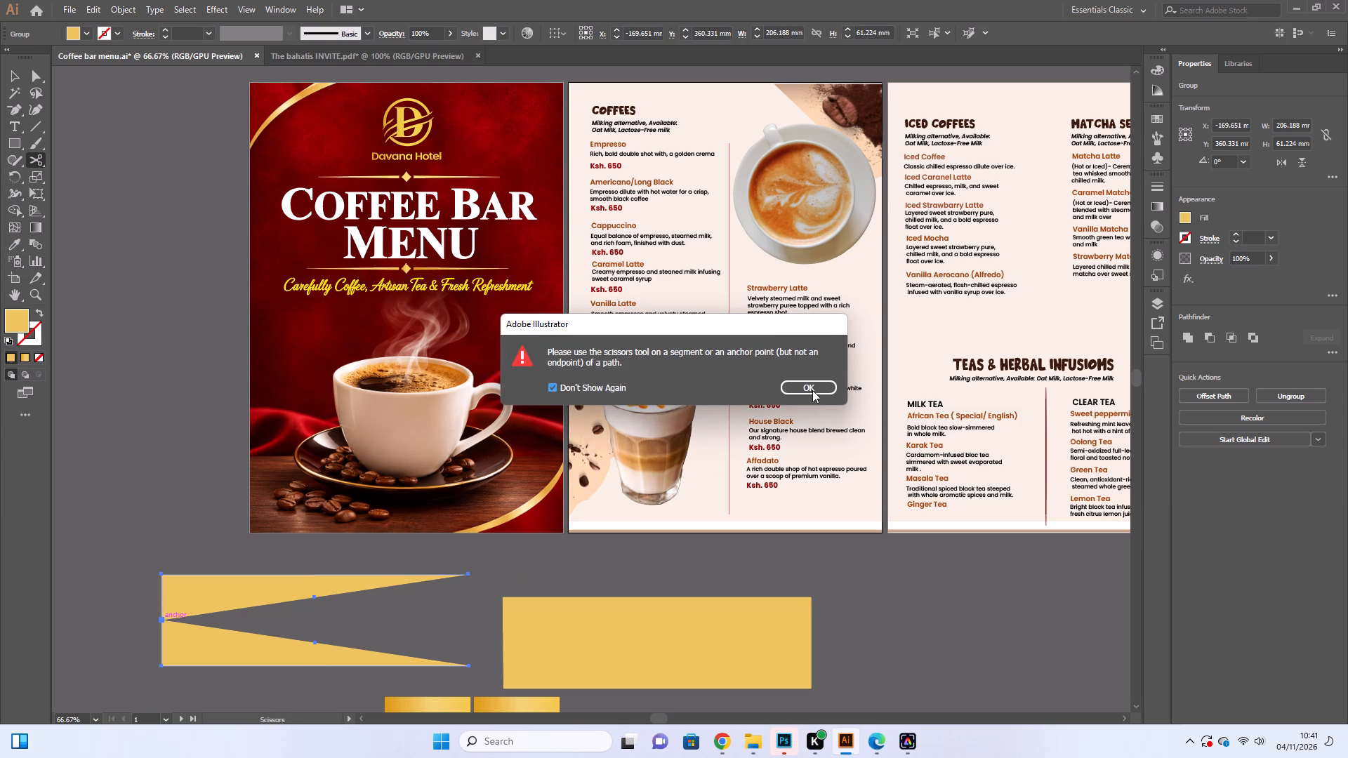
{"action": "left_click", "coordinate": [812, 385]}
Delete the grouped gold wedges beside the solid gold rectangle below the menu cover.
{"action": "left_click", "coordinate": [13, 74]}
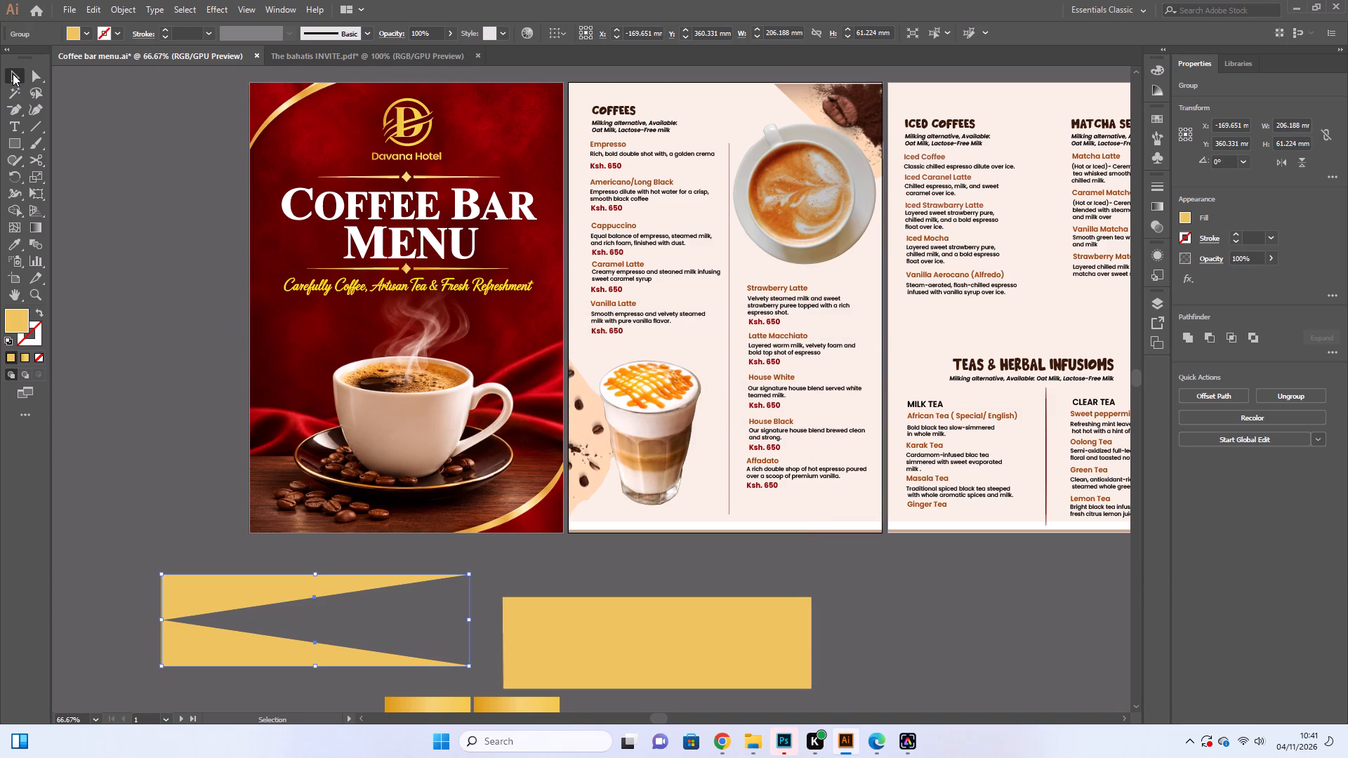
{"action": "left_click_drag", "start_coordinate": [245, 586], "coordinate": [221, 536]}
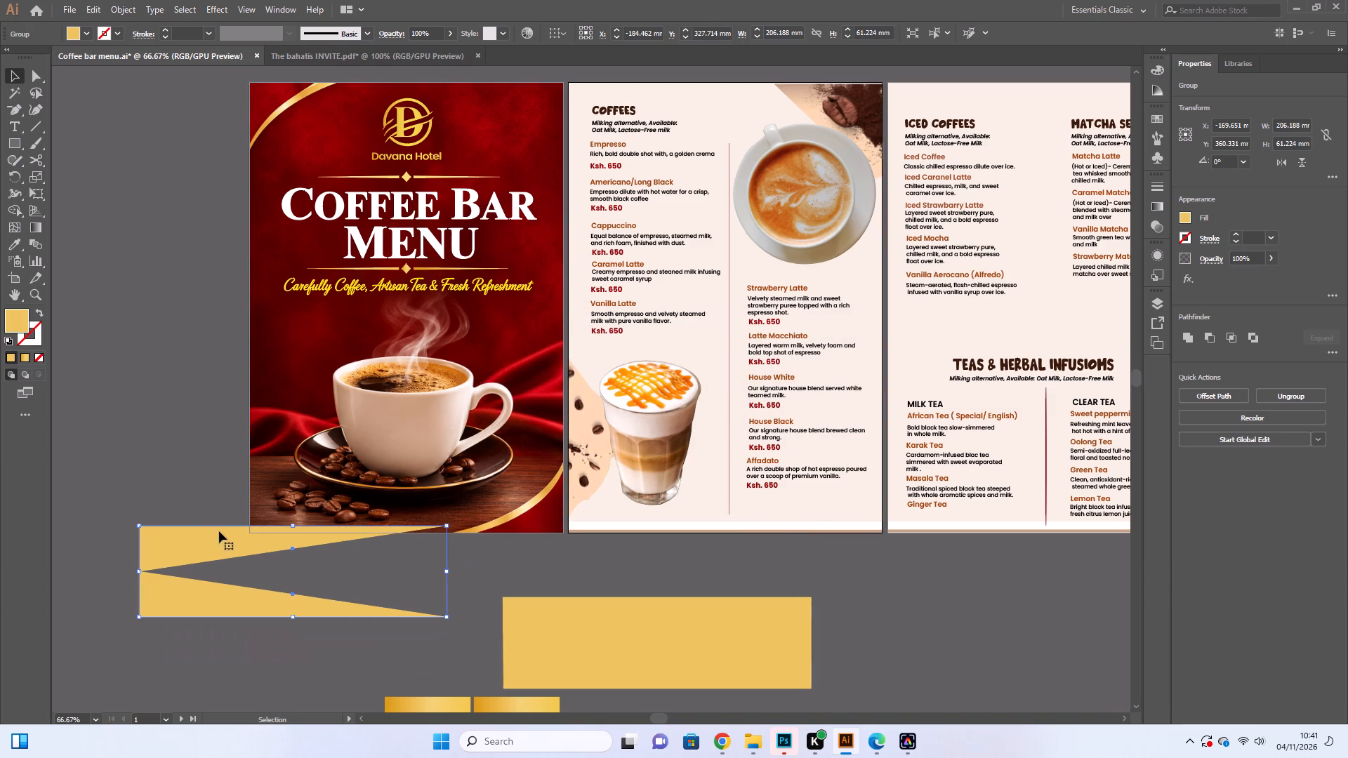
{"action": "left_click_drag", "start_coordinate": [204, 536], "coordinate": [197, 583]}
{"action": "left_click", "coordinate": [238, 630]}
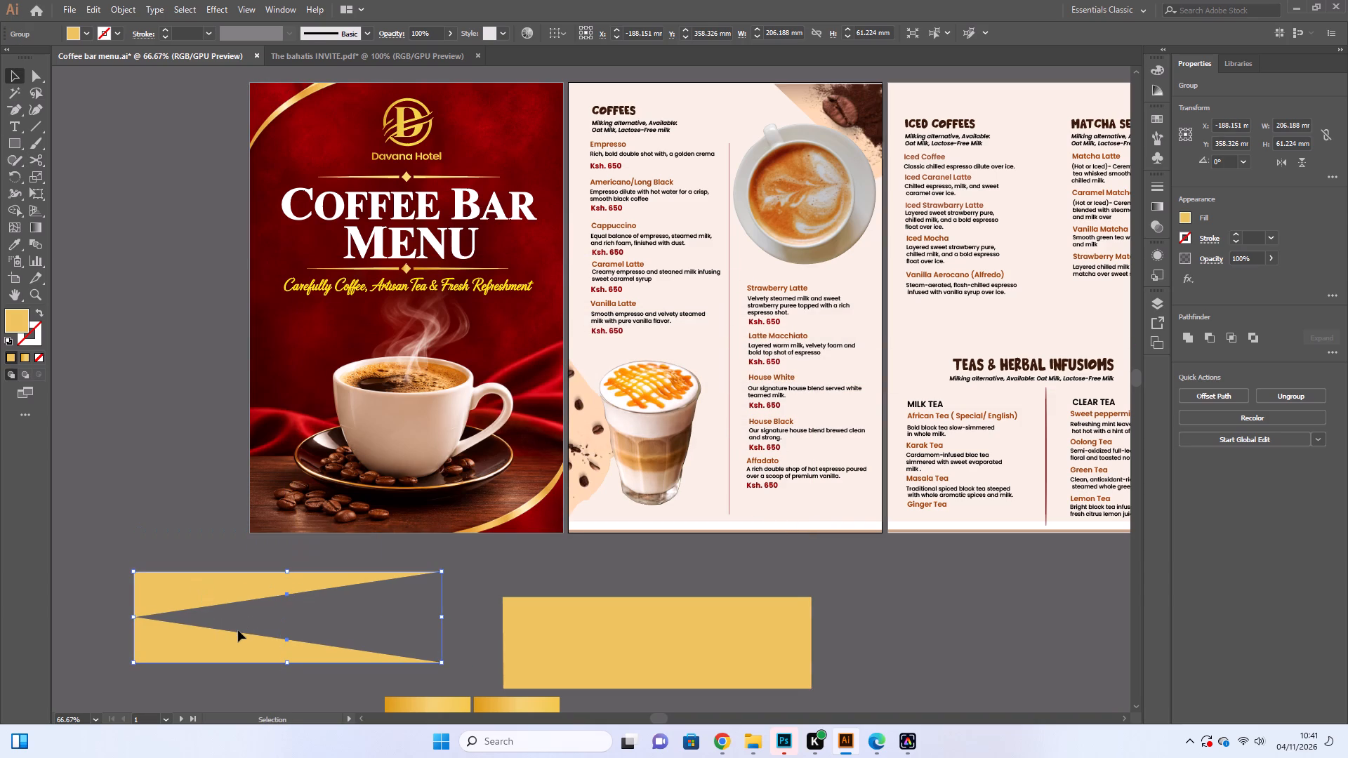
{"action": "key", "text": "BackSpace"}
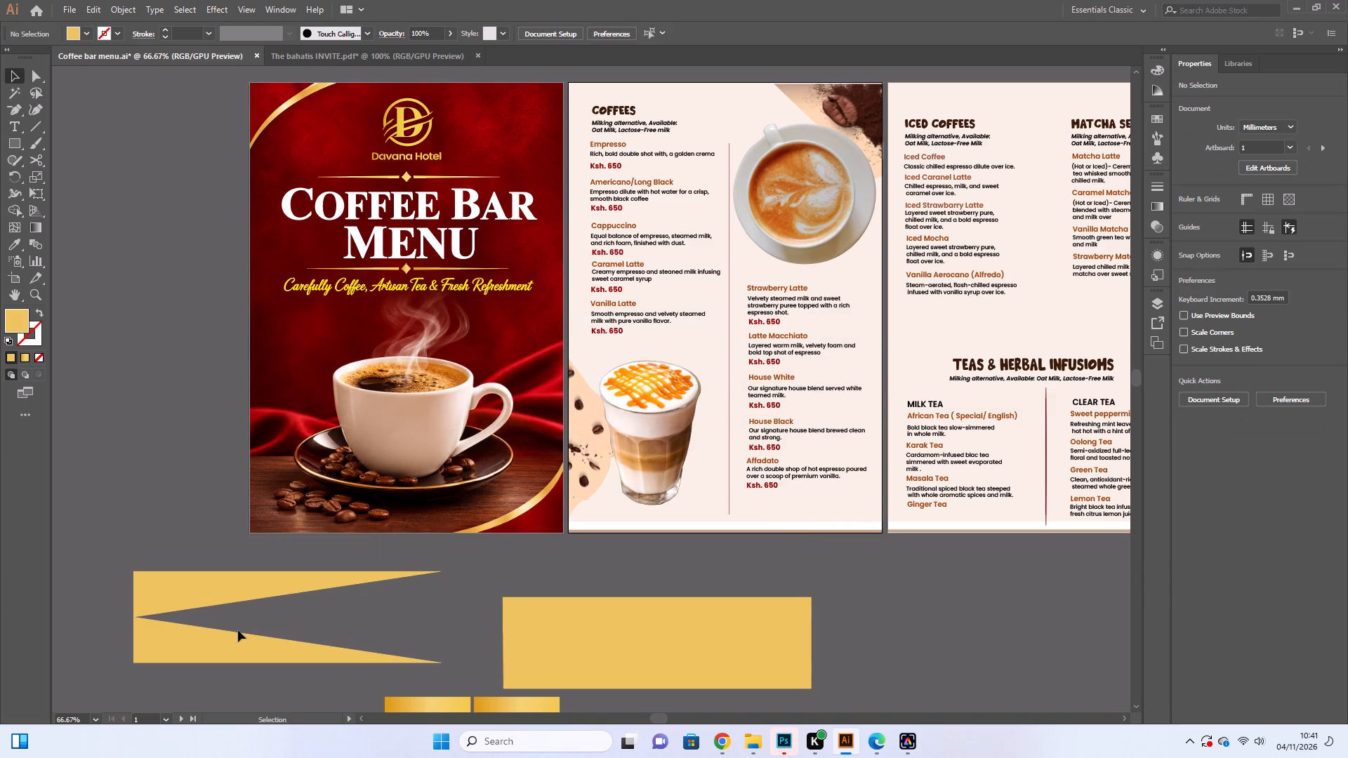
{"action": "left_click", "coordinate": [237, 649]}
{"action": "key", "text": "BackSpace"}
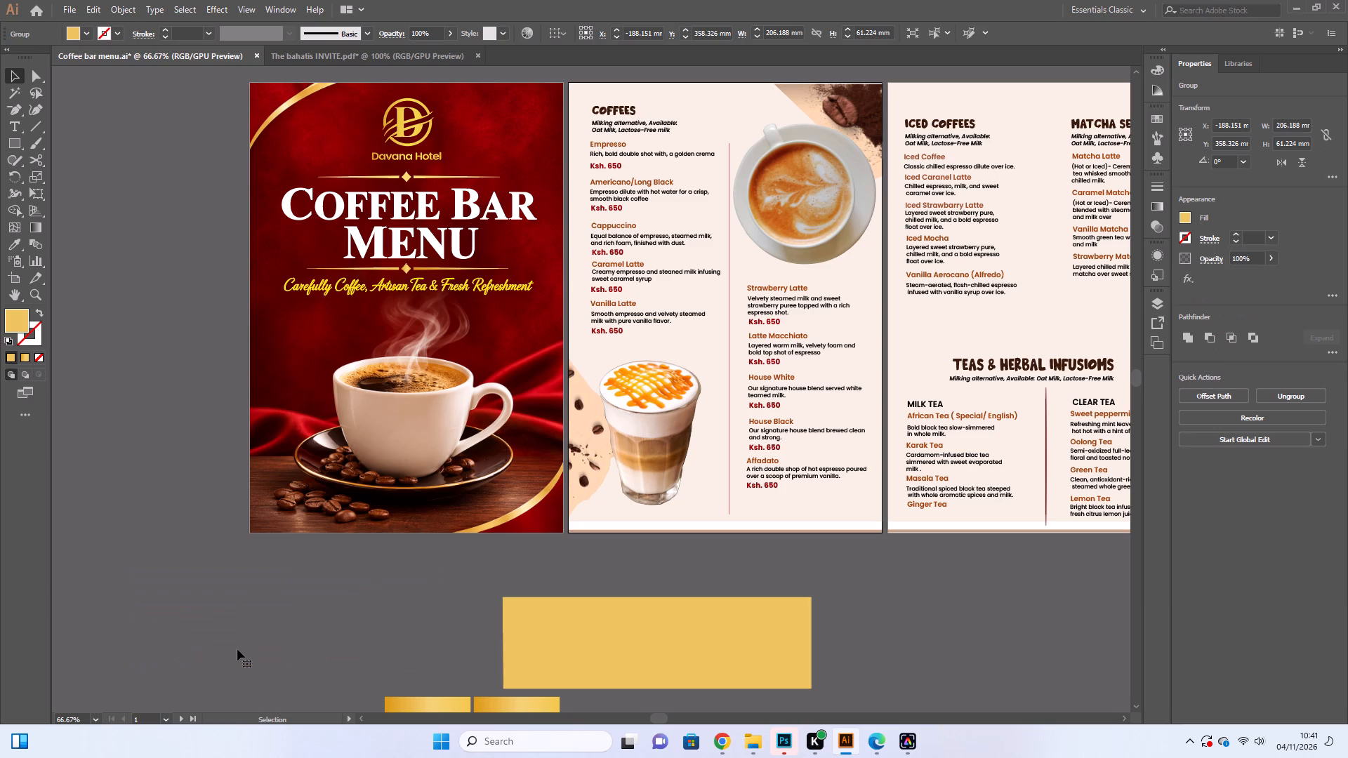
{"action": "scroll", "coordinate": [472, 694], "scroll_direction": "up", "scroll_amount": 4}
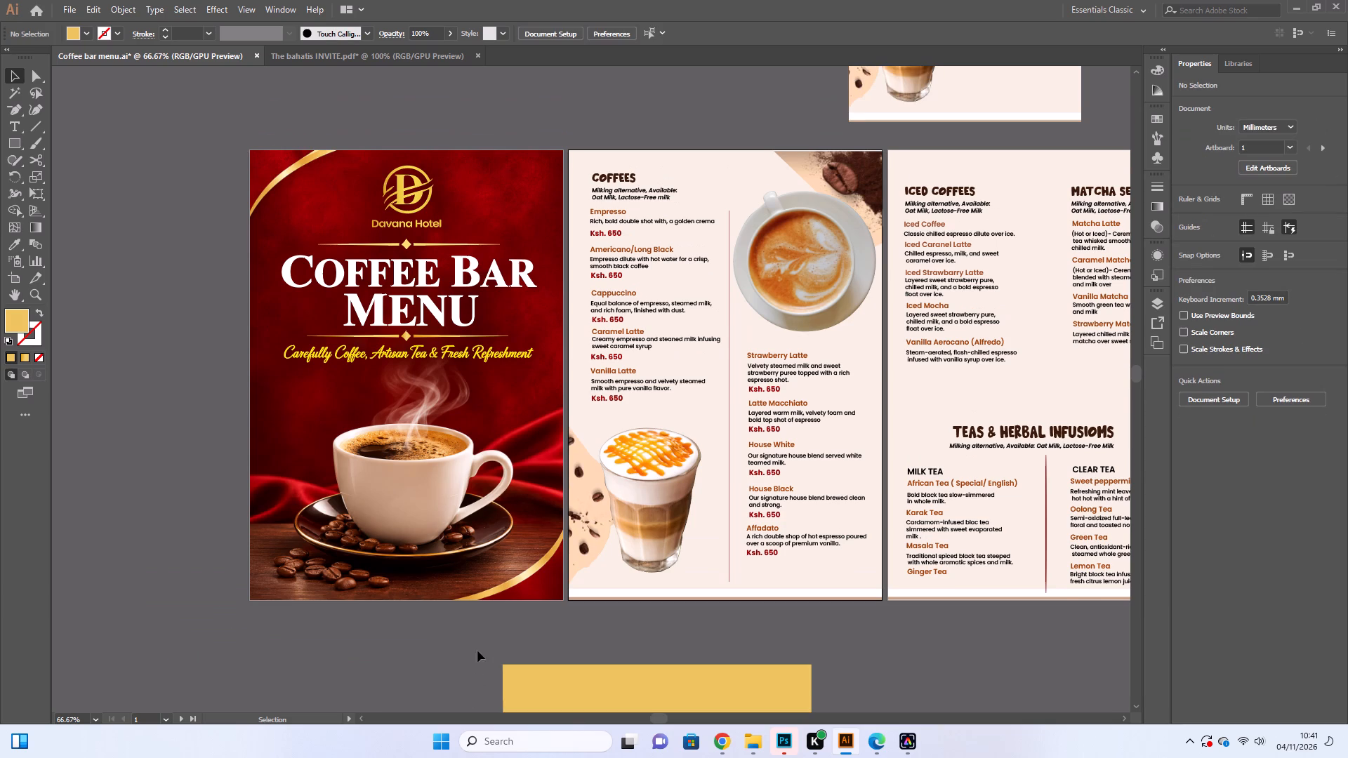